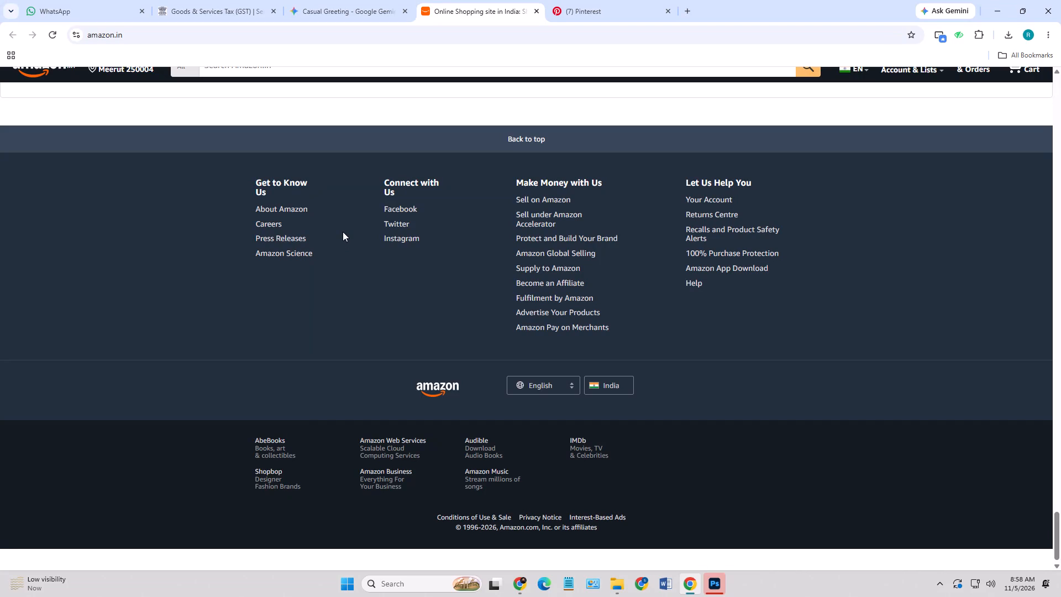
# Open the Your Seller Account page from the Amazon account options.
pyautogui.click(905, 76)
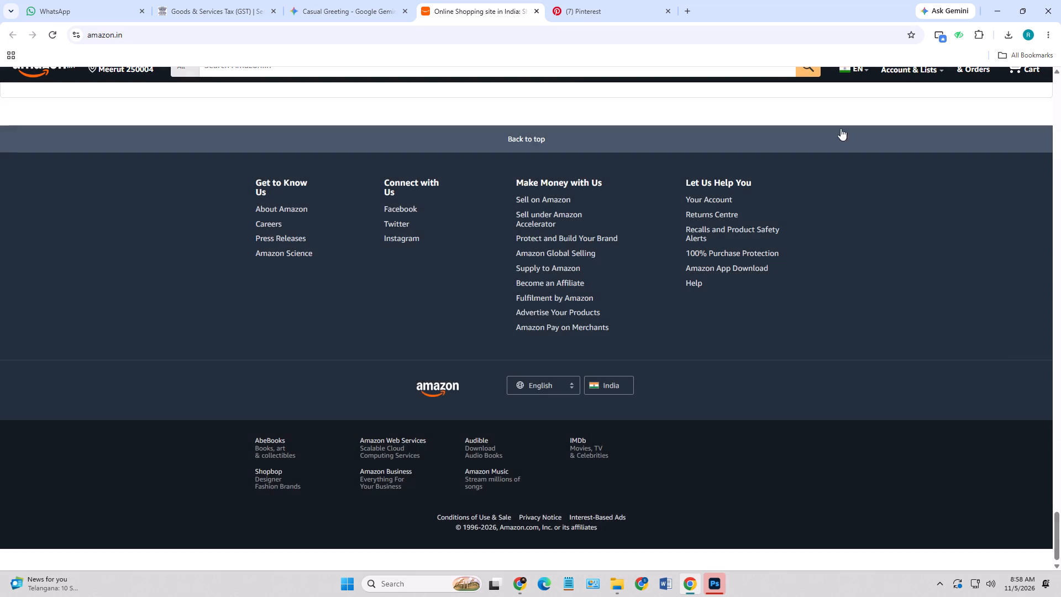
pyautogui.moveTo(913, 320); pyautogui.dragTo(913, 321)
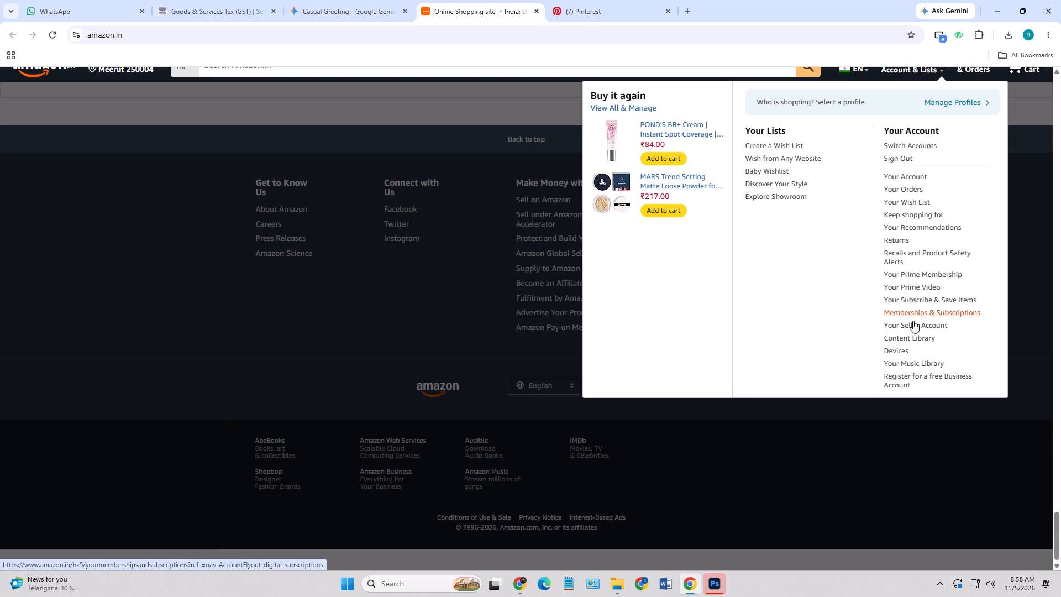
pyautogui.moveTo(913, 321); pyautogui.dragTo(912, 325)
pyautogui.click(912, 325)
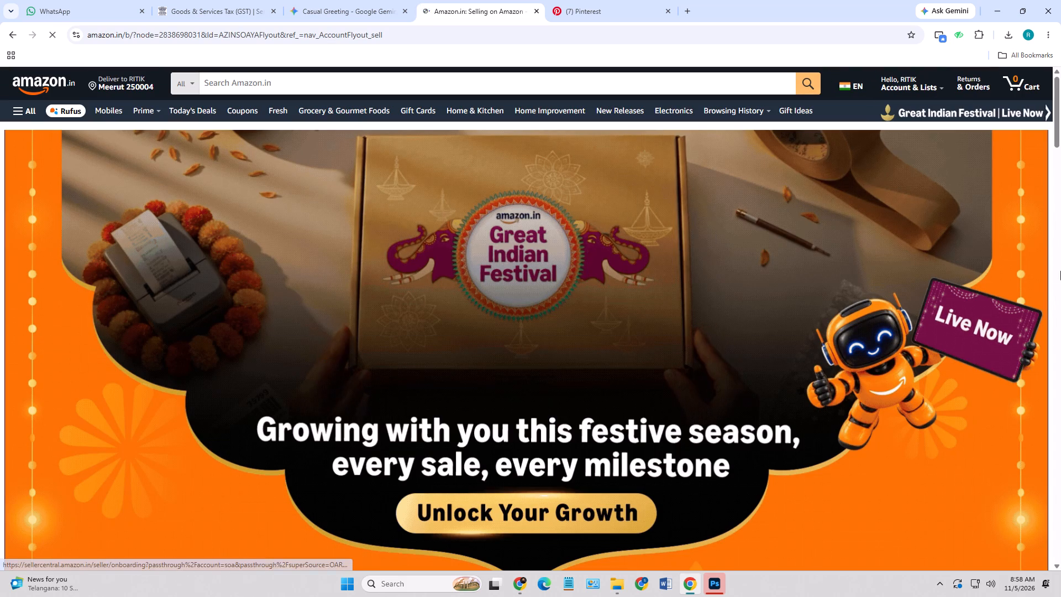
# Open the Amazon Bestsellers list and choose the Baby Products department.
pyautogui.click(26, 111)
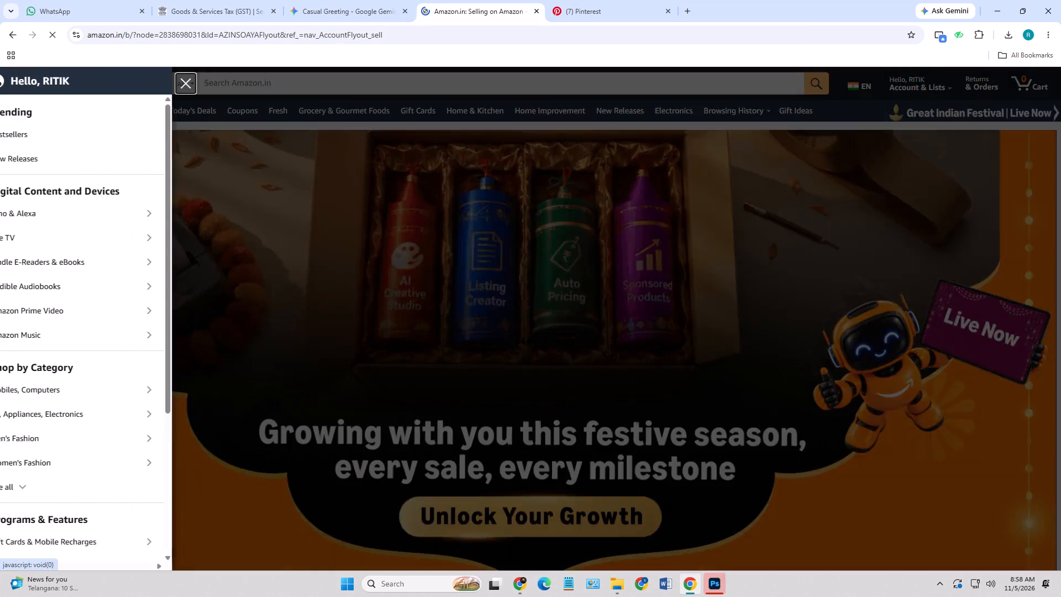
pyautogui.click(46, 137)
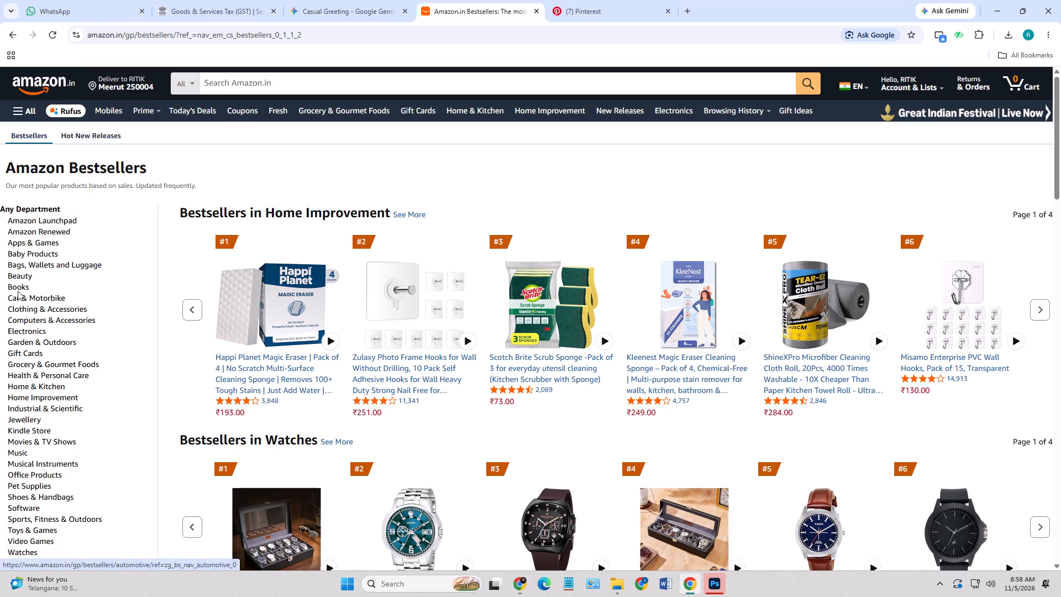
pyautogui.click(27, 253)
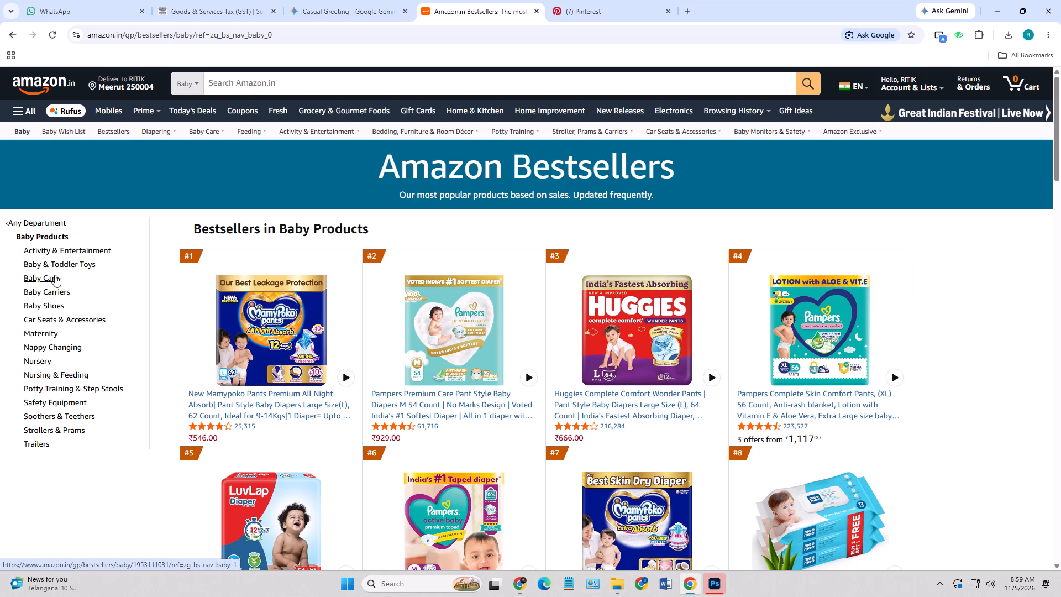
# Examine the ranked bestsellers in Baby Products, comparing the products, ratings and prices.
pyautogui.scroll(-9, 327, 333)
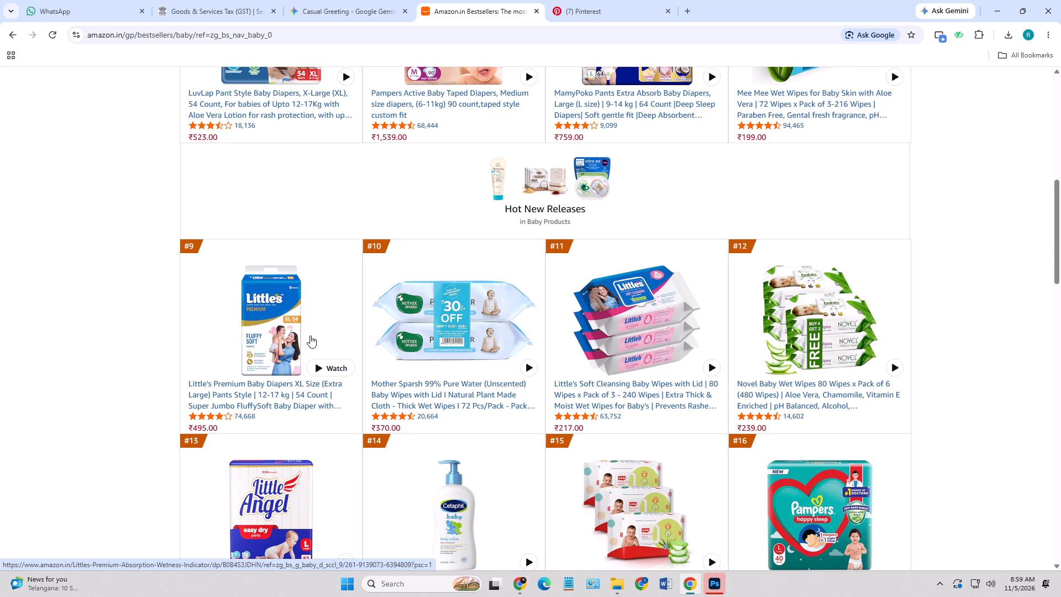
pyautogui.scroll(2, 310, 336)
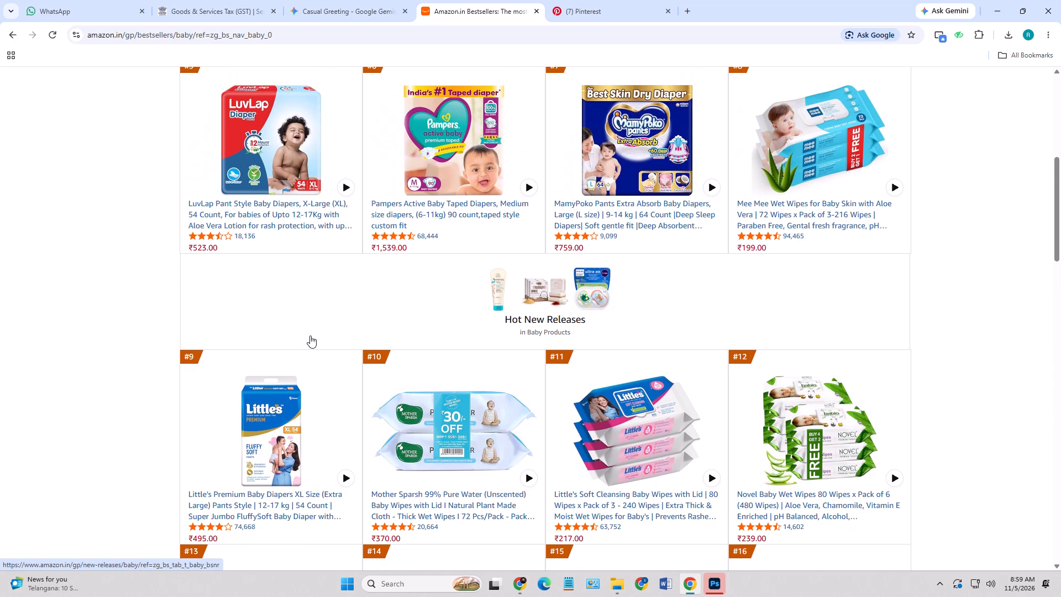
pyautogui.scroll(-1, 308, 336)
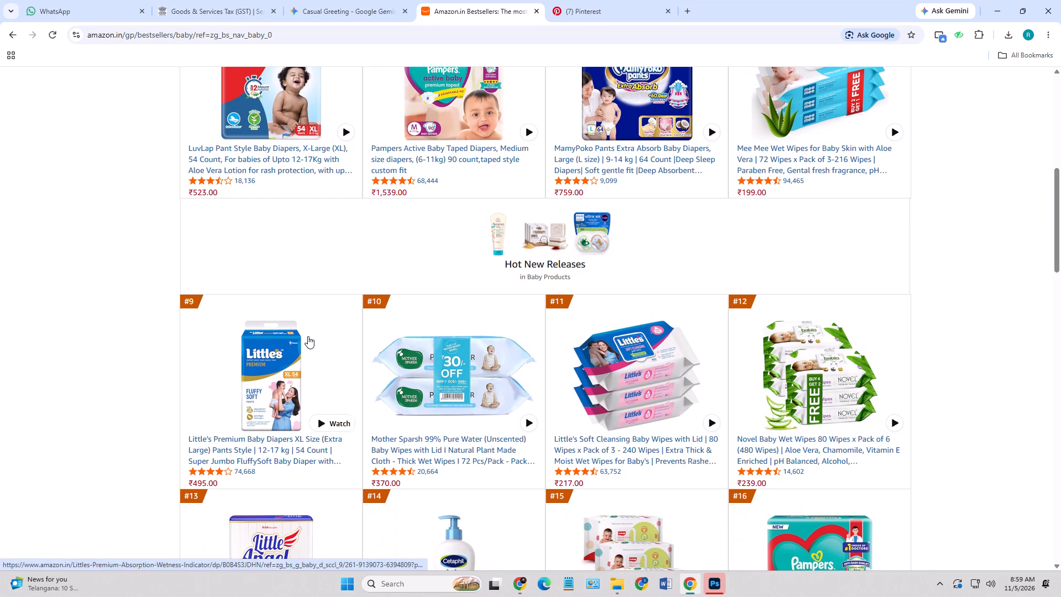
pyautogui.scroll(-8, 308, 336)
pyautogui.scroll(2, 307, 336)
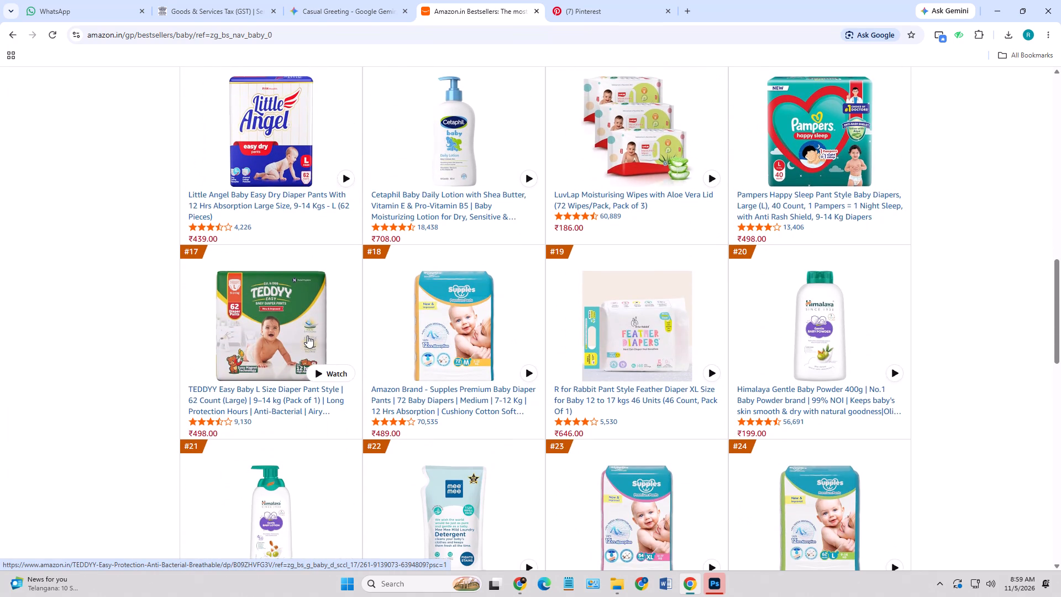
pyautogui.scroll(13, 307, 336)
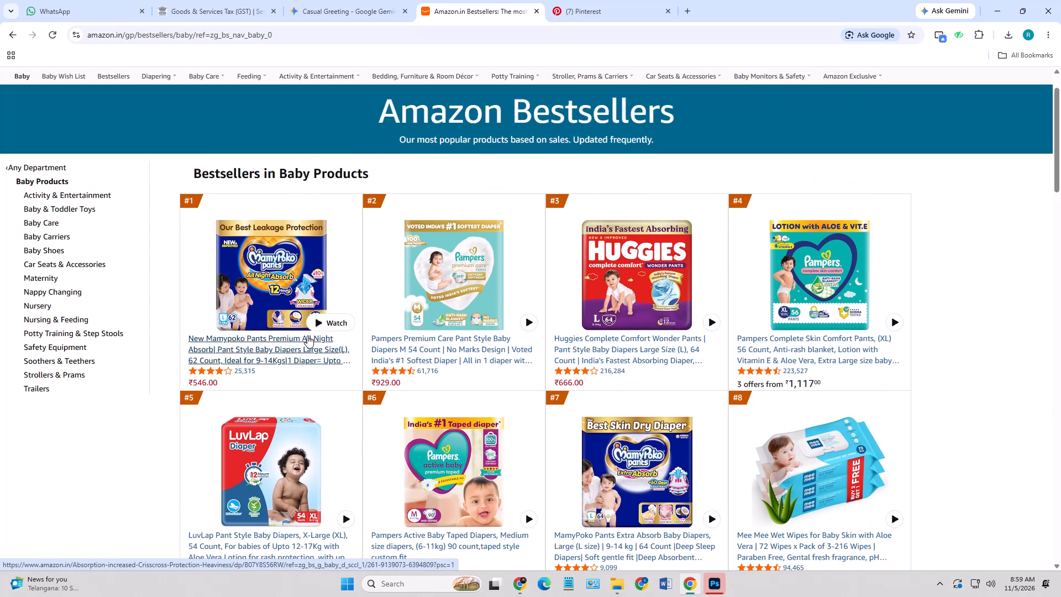
pyautogui.scroll(-17, 306, 336)
pyautogui.scroll(-7, 303, 338)
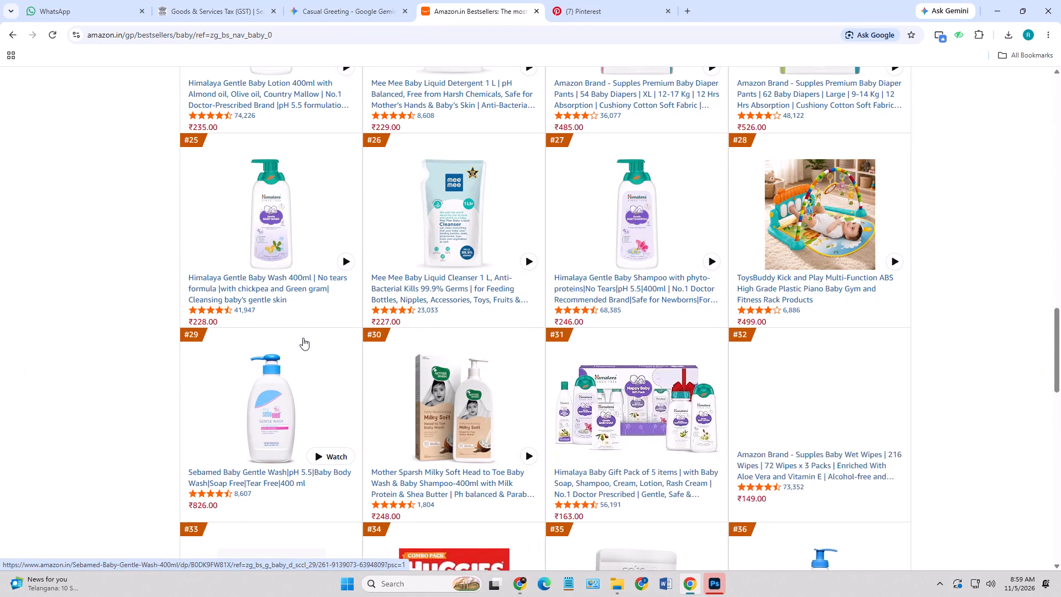
pyautogui.scroll(14, 303, 338)
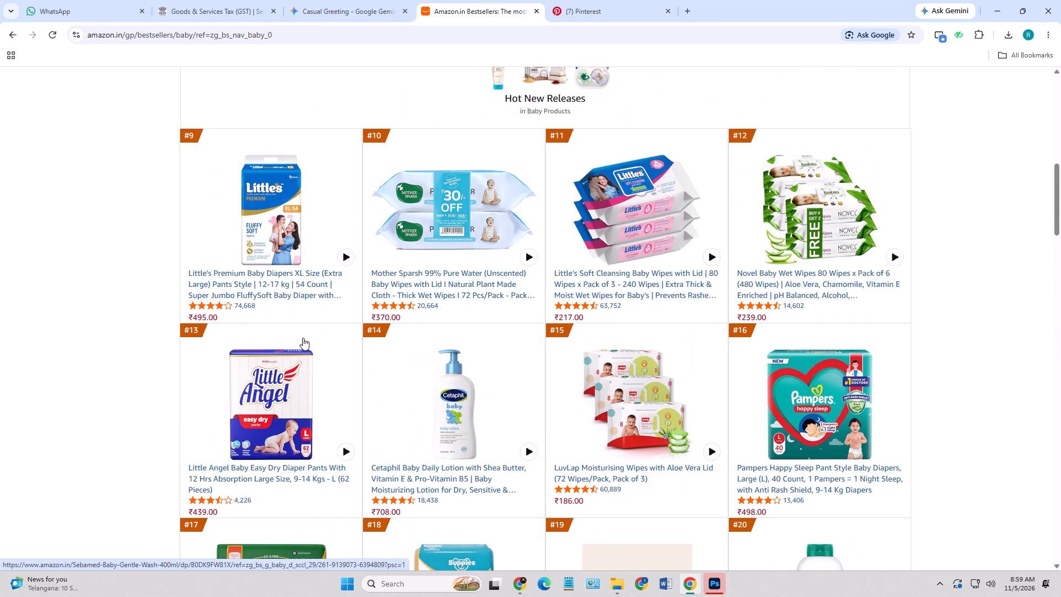
pyautogui.scroll(12, 303, 338)
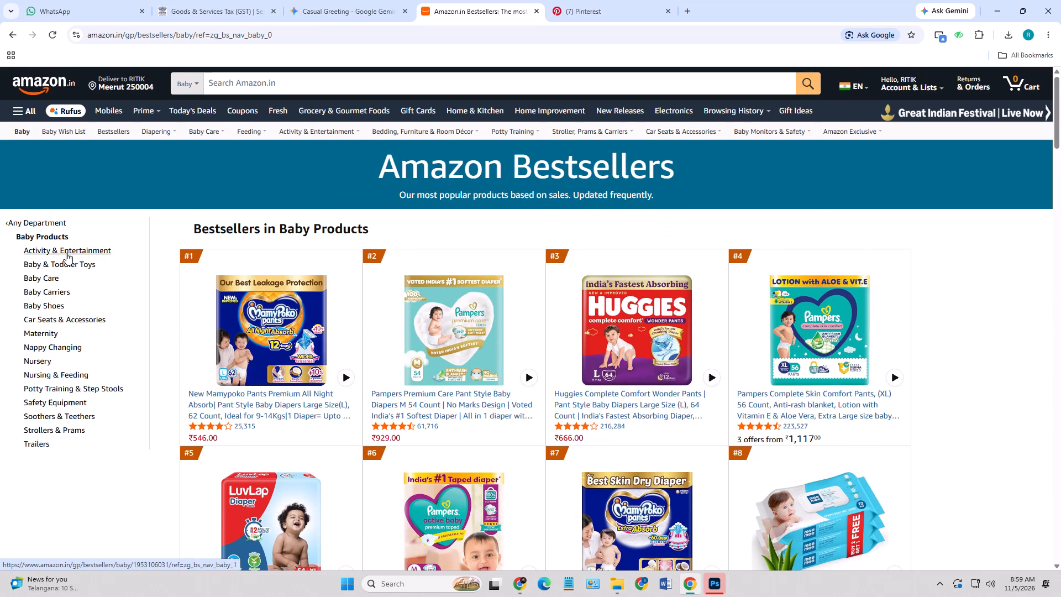
# Narrow the bestsellers to Activity & Entertainment, Baby & Toddler Toys, and finally Baby Toys.
pyautogui.click(66, 253)
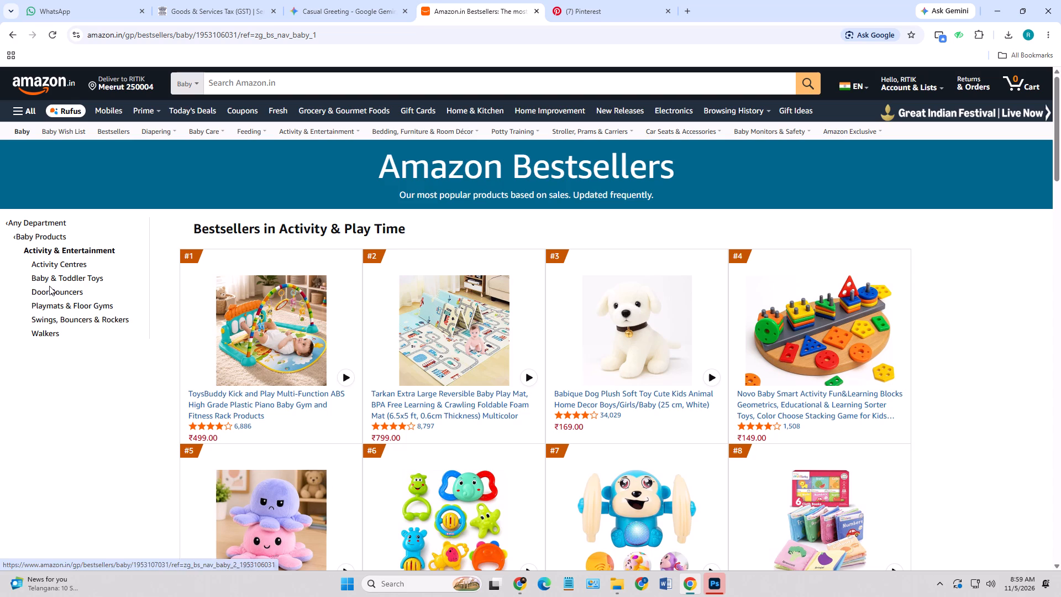
pyautogui.click(57, 280)
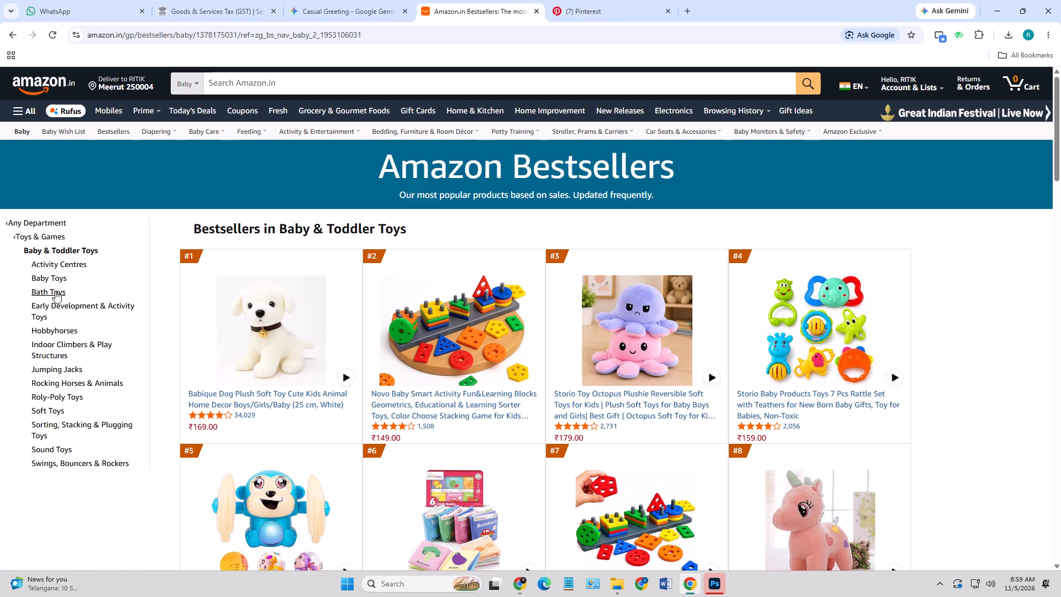
pyautogui.click(57, 282)
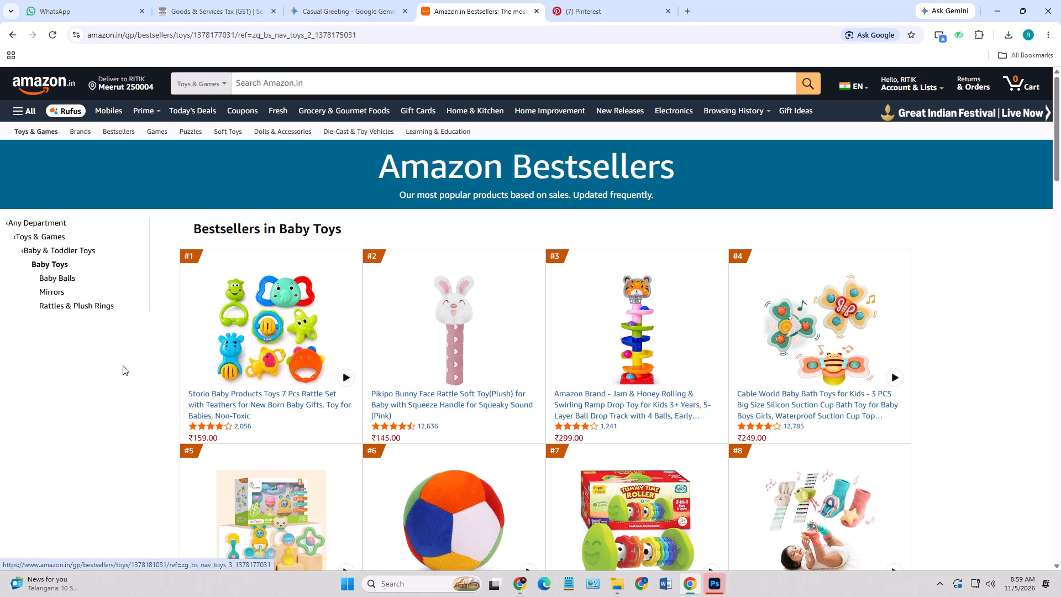
# Open the top-ranked Storio 7 Pcs Rattle Set and review its price, size options, item details and related products.
pyautogui.click(266, 404)
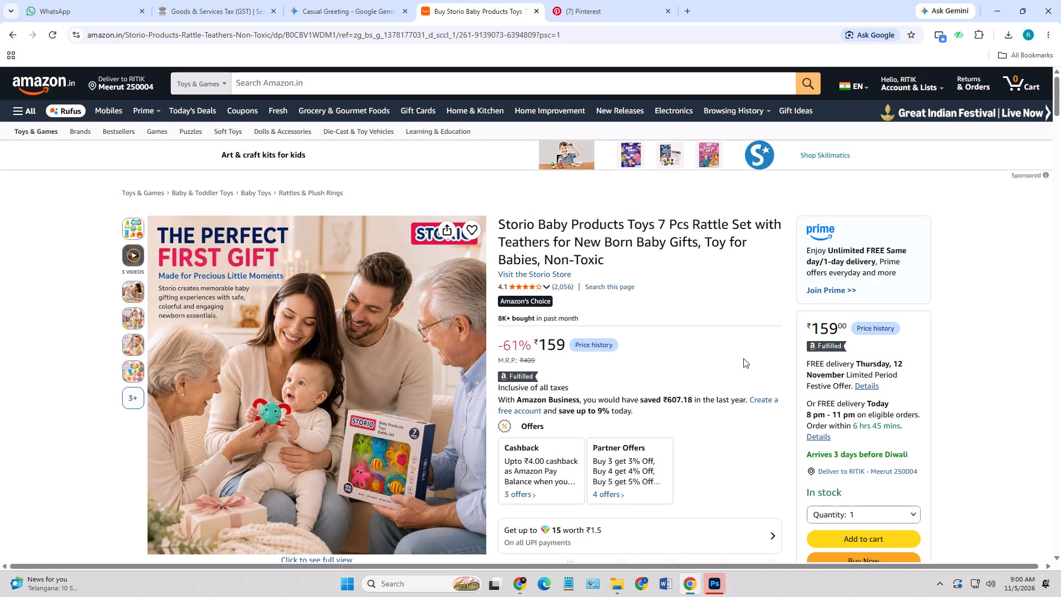
pyautogui.scroll(-2, 743, 358)
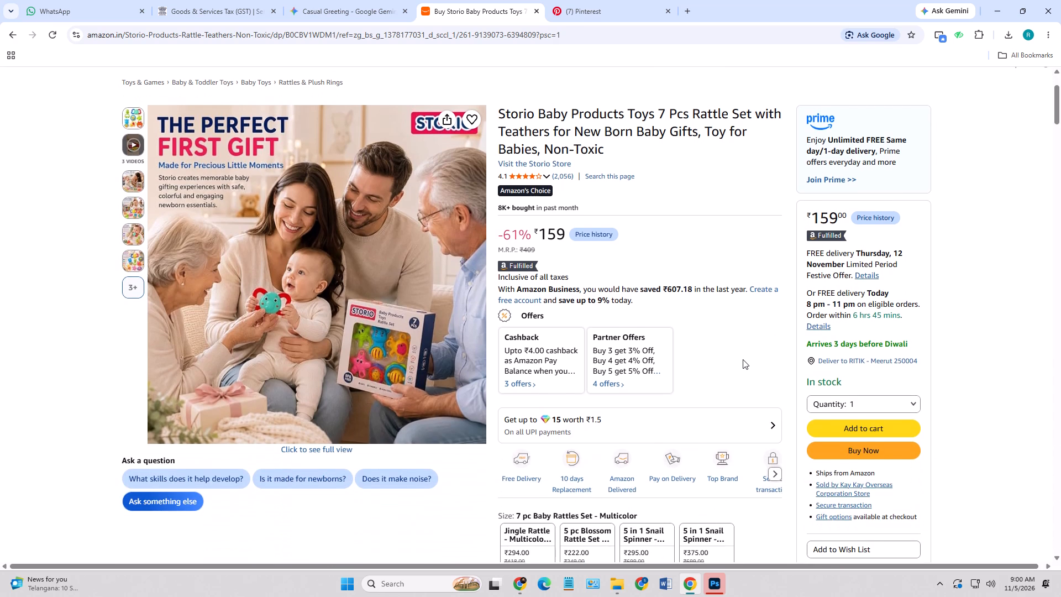
pyautogui.scroll(-2, 743, 359)
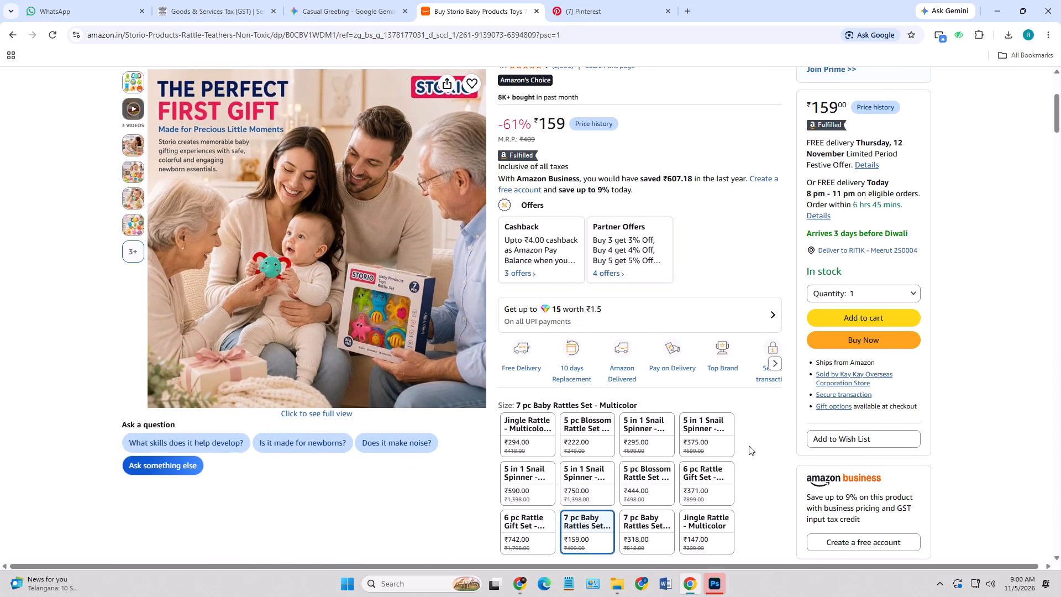
pyautogui.scroll(-4, 749, 446)
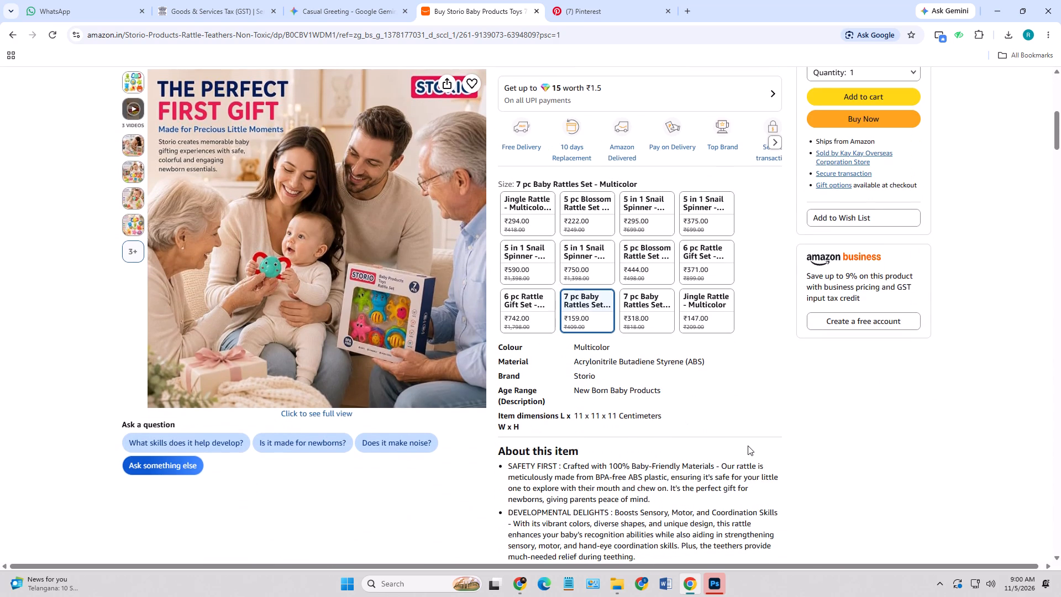
pyautogui.scroll(-12, 748, 446)
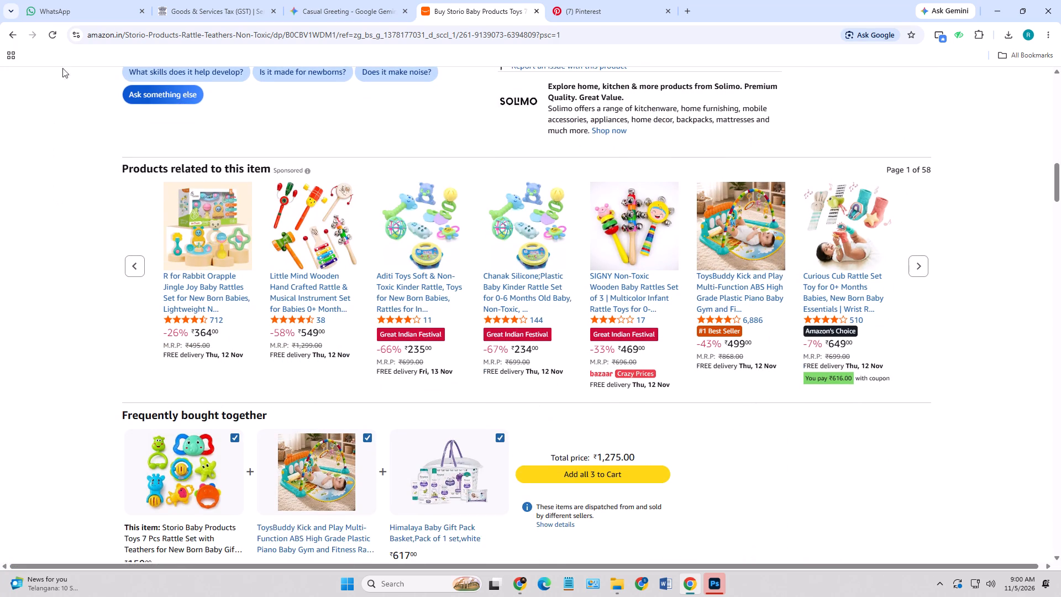
# Return to the main Amazon Bestsellers page and choose the Home & Kitchen department.
pyautogui.click(17, 34)
pyautogui.click(17, 34)
pyautogui.click(17, 34)
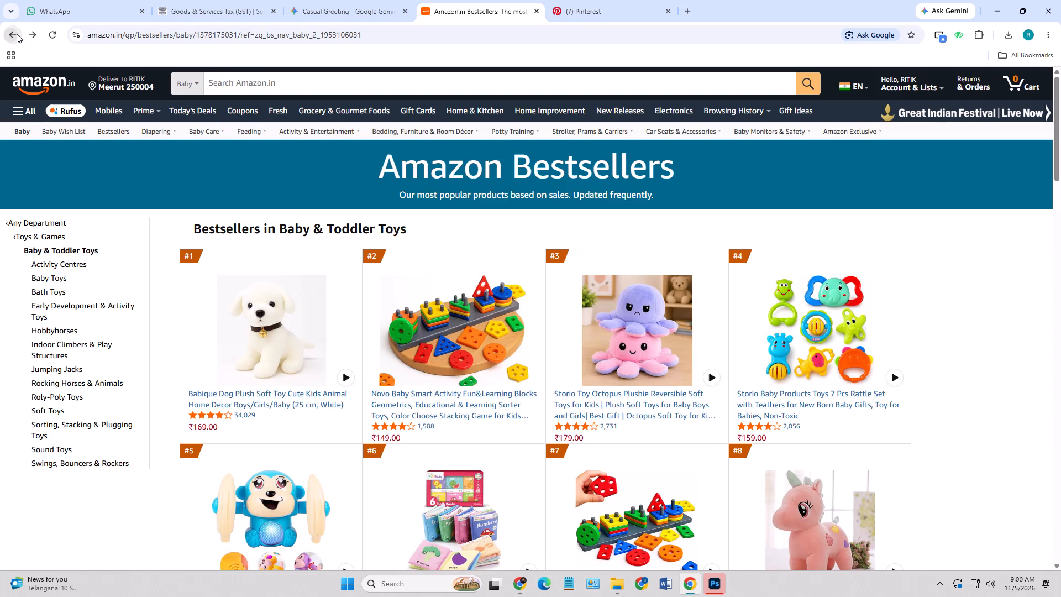
pyautogui.click(17, 34)
pyautogui.click(17, 34)
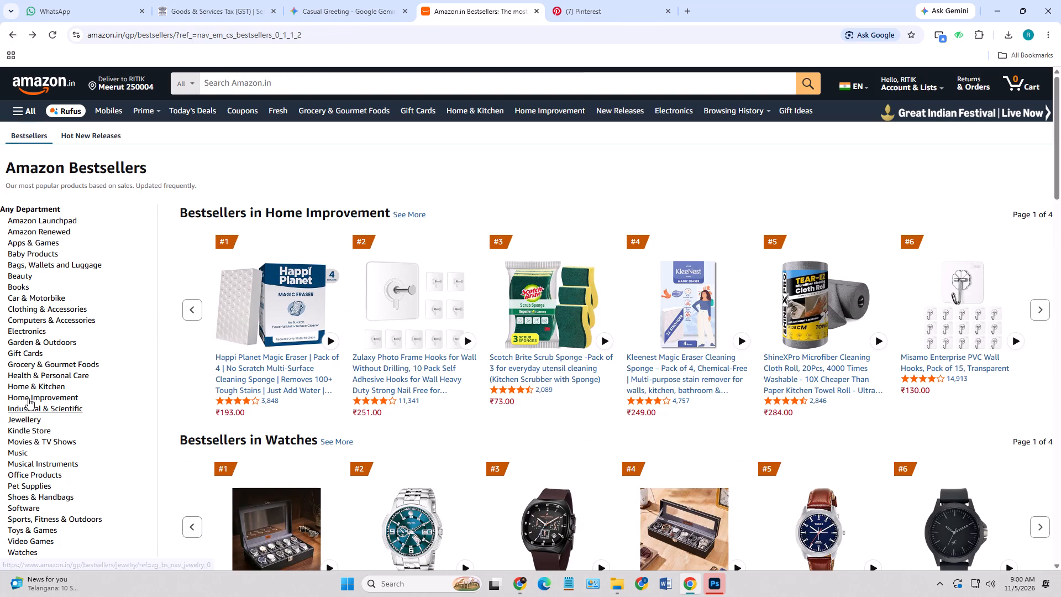
pyautogui.click(33, 384)
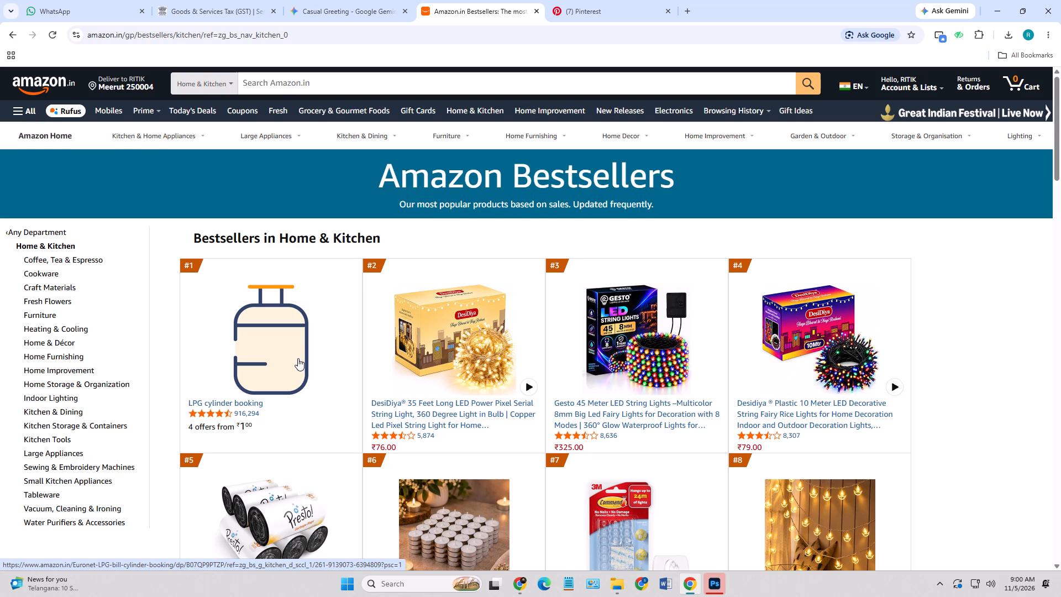
# Examine the ranked bestsellers in Home & Kitchen, comparing the products, ratings and prices.
pyautogui.scroll(-5, 298, 358)
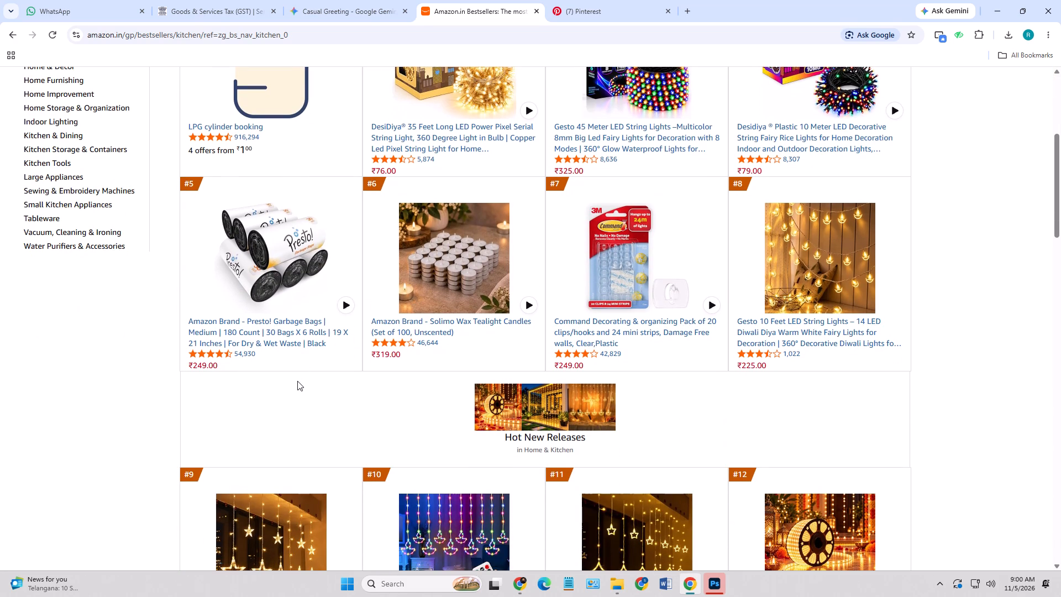
pyautogui.scroll(-3, 297, 381)
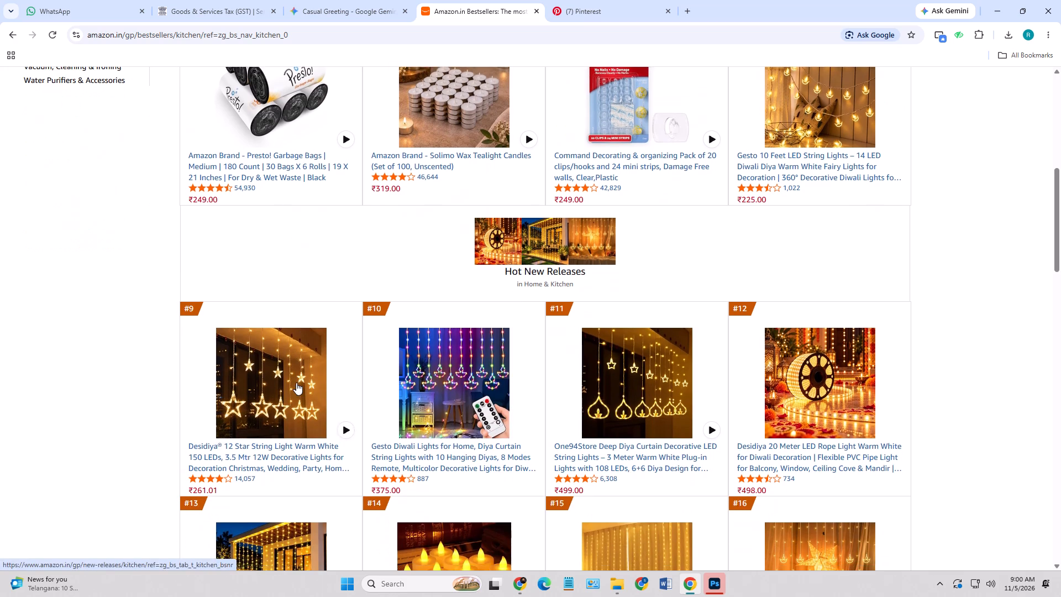
pyautogui.scroll(-5, 296, 383)
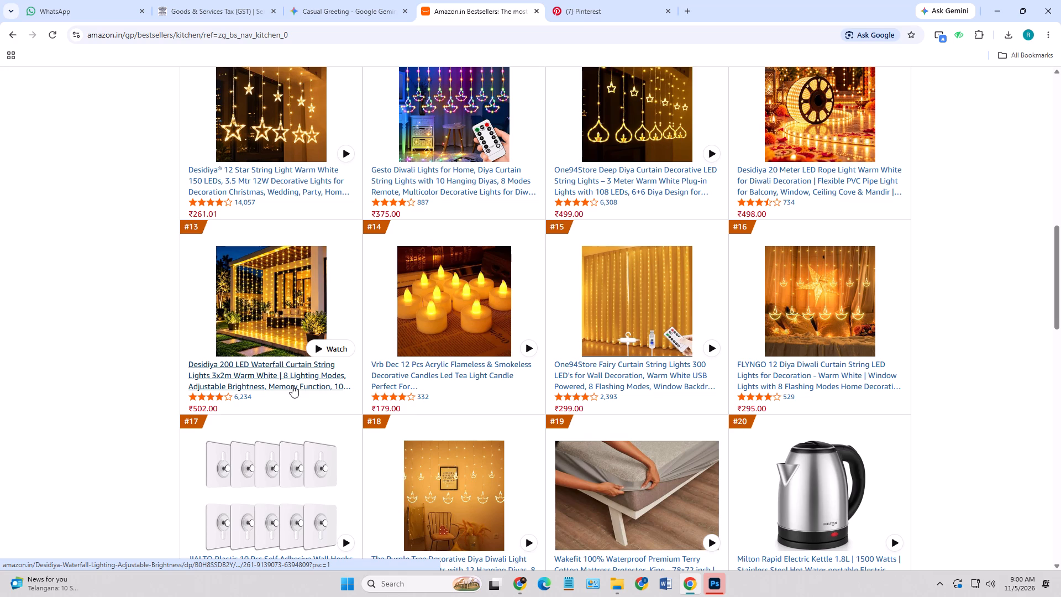
pyautogui.scroll(-5, 292, 385)
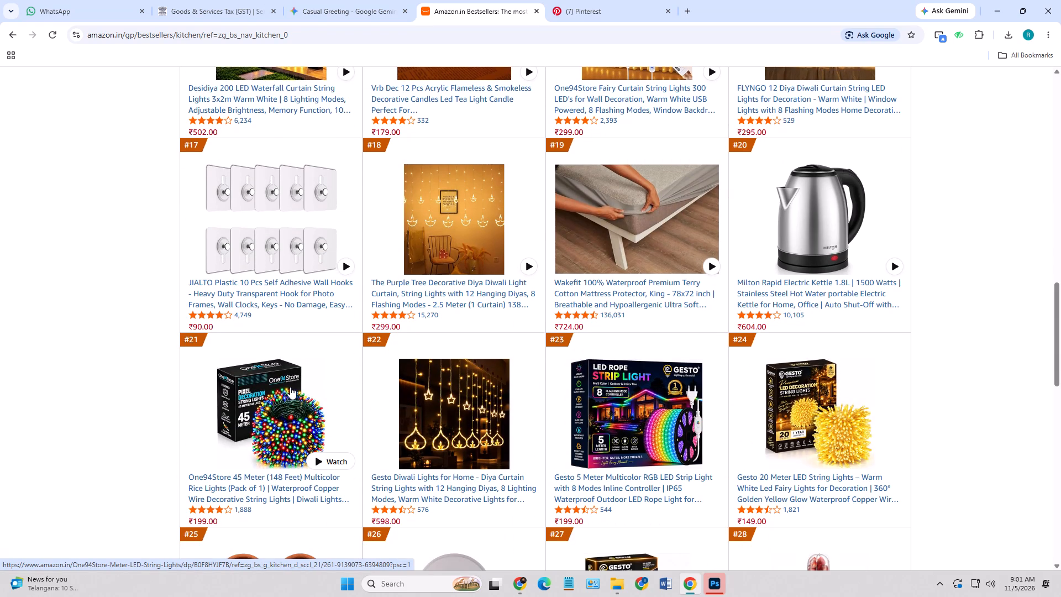
pyautogui.scroll(-15, 286, 387)
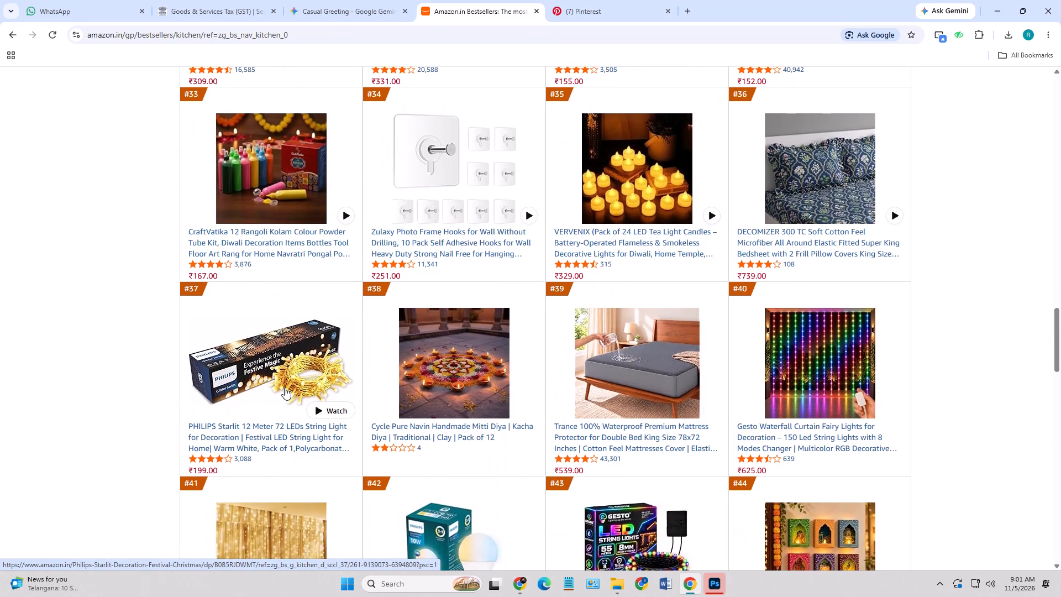
pyautogui.scroll(-3, 285, 387)
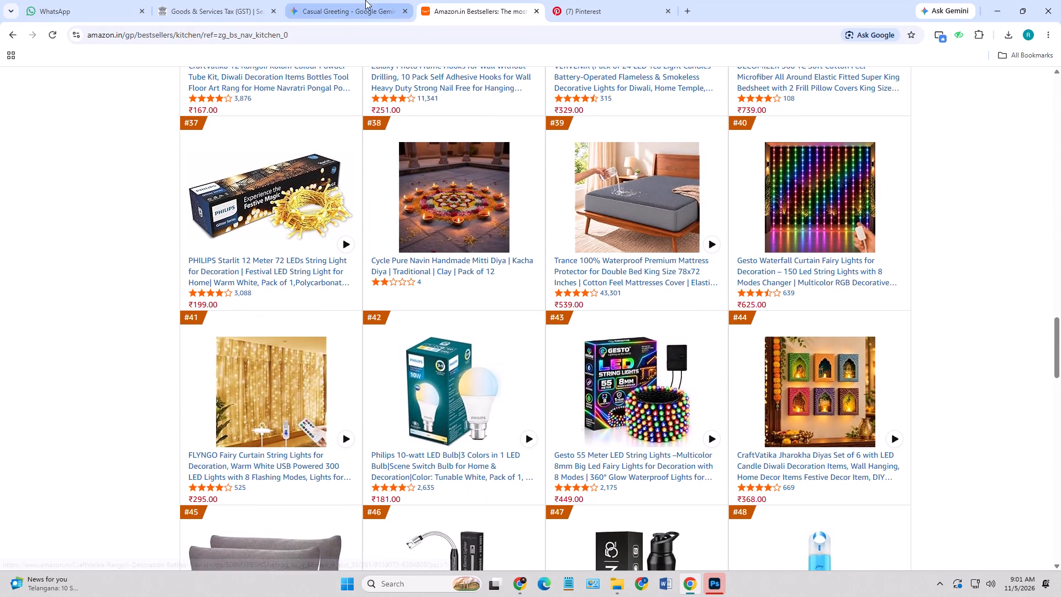
# Go back to the Selling on Amazon page and skim its seller fee and savings sections.
pyautogui.click(14, 32)
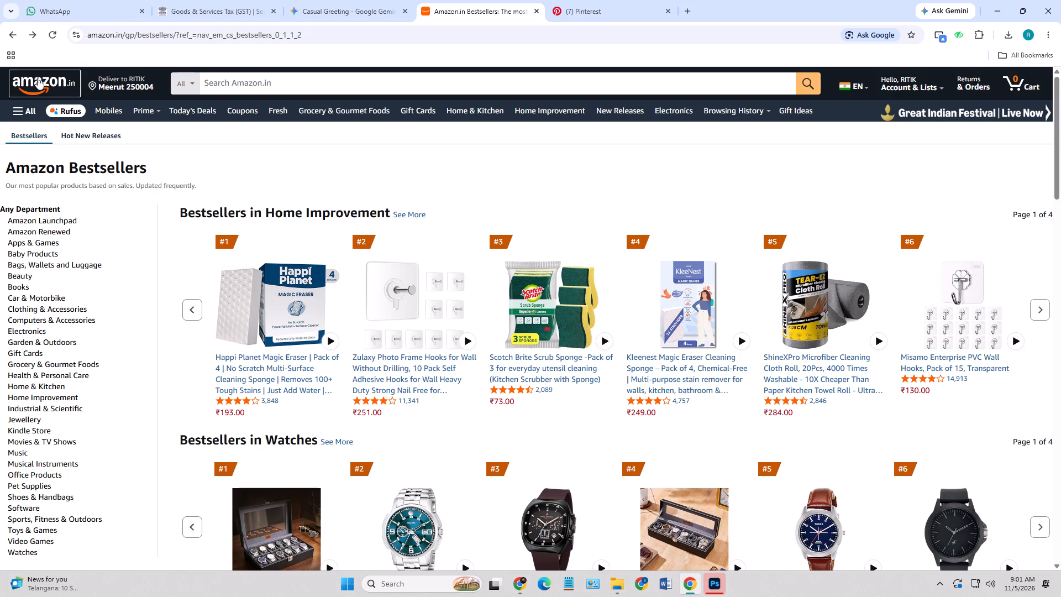
pyautogui.click(15, 36)
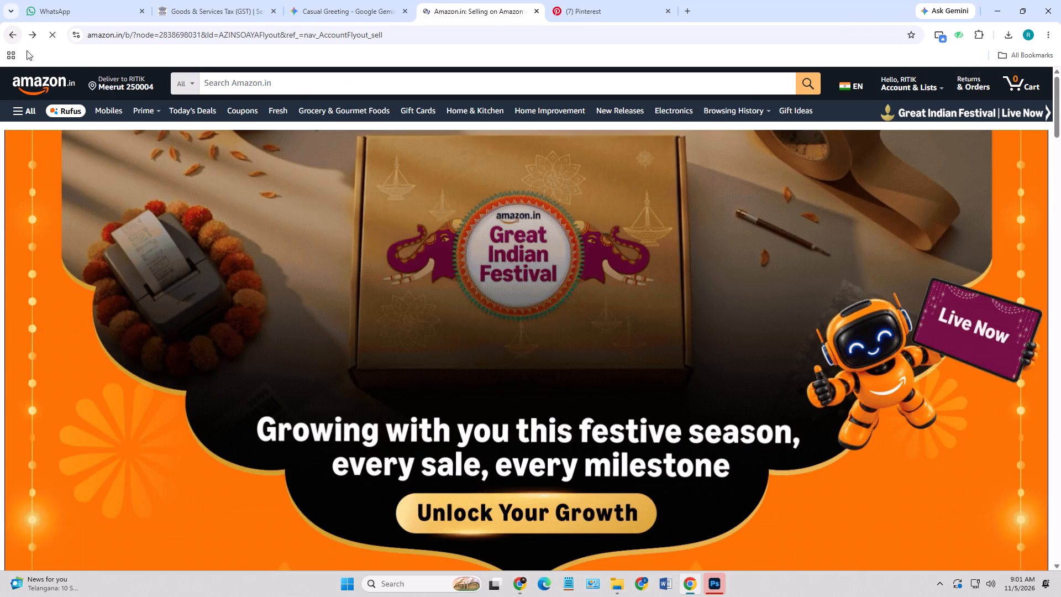
pyautogui.scroll(-19, 269, 249)
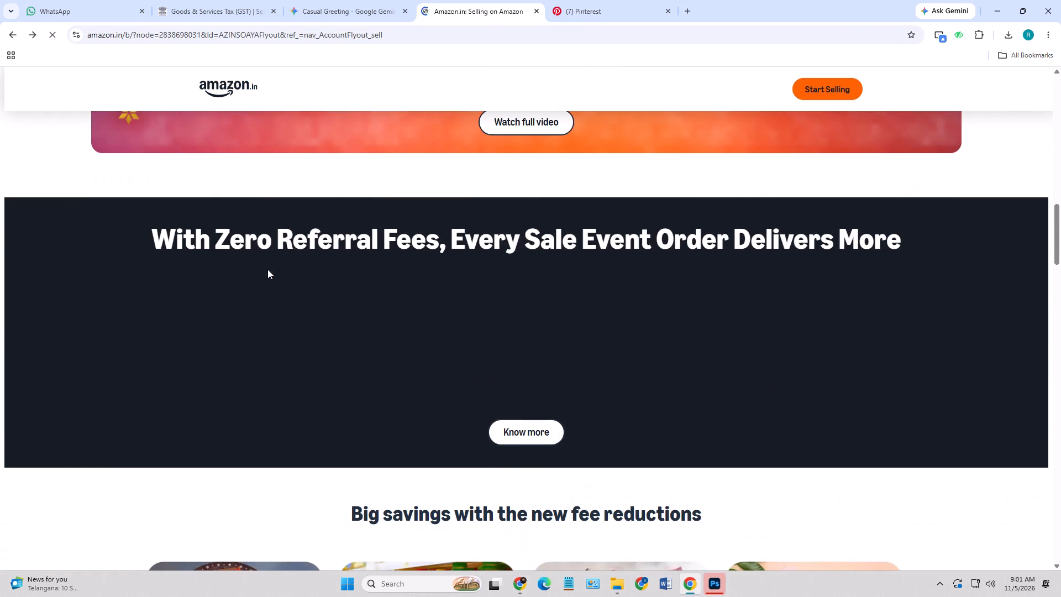
# Close the Amazon tab.
pyautogui.click(538, 11)
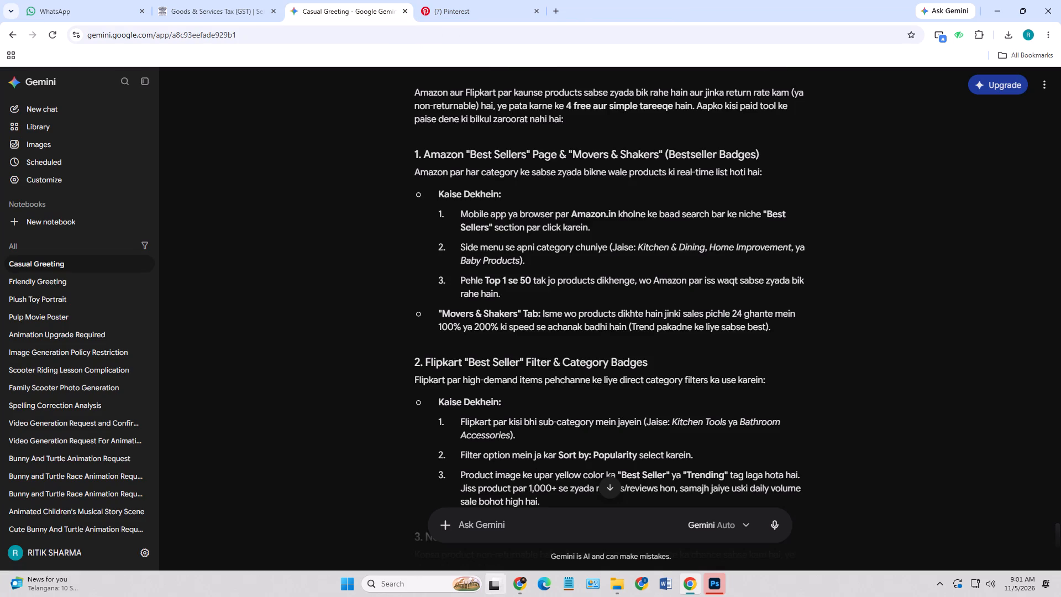
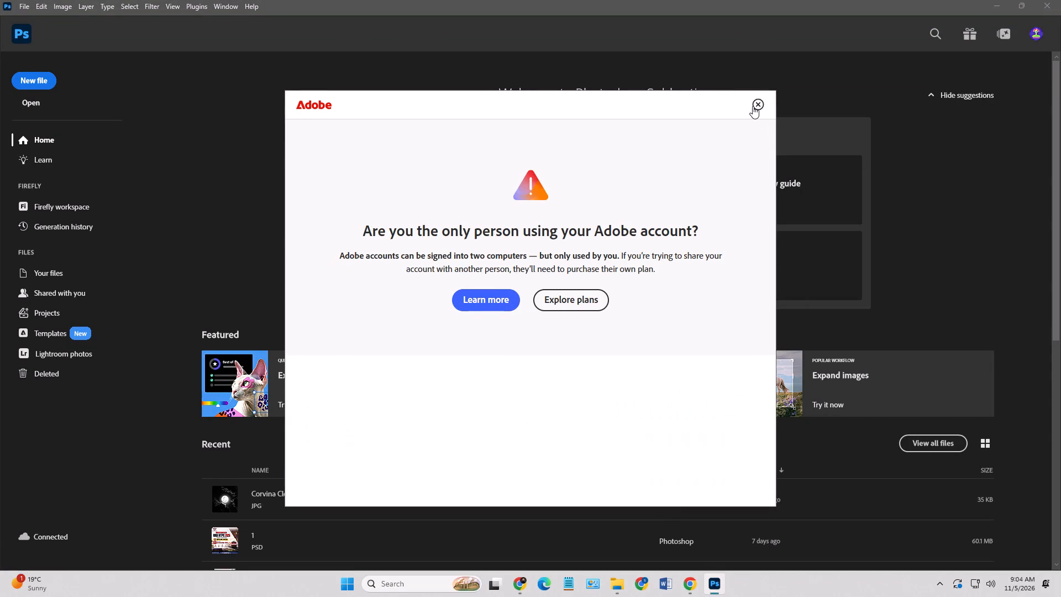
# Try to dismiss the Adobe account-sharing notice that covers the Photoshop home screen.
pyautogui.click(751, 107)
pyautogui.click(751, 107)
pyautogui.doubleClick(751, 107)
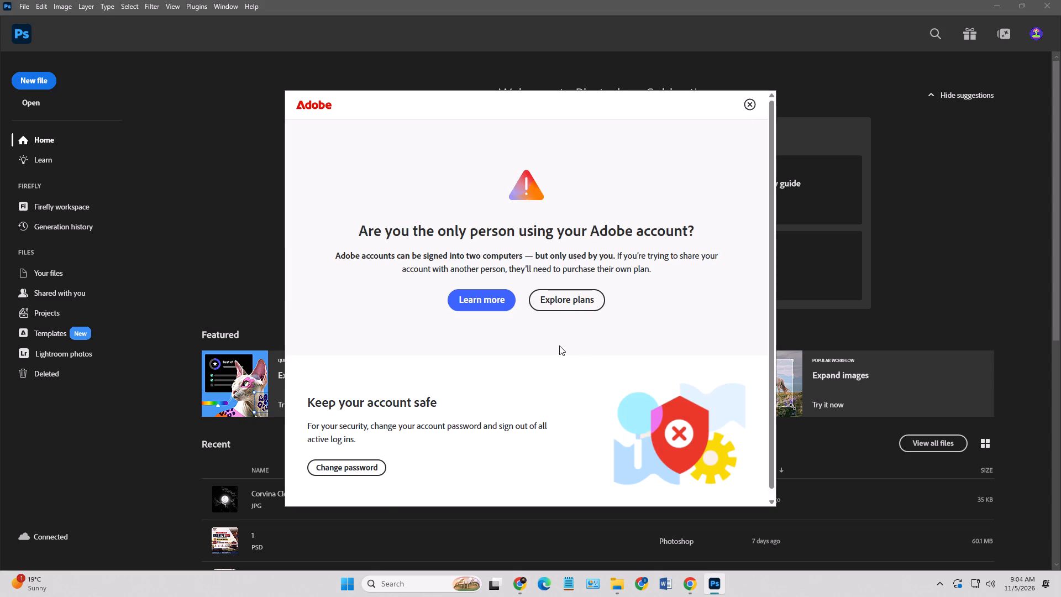
# Explore the Adobe Creative Cloud plans offered in the account-sharing notice.
pyautogui.click(574, 298)
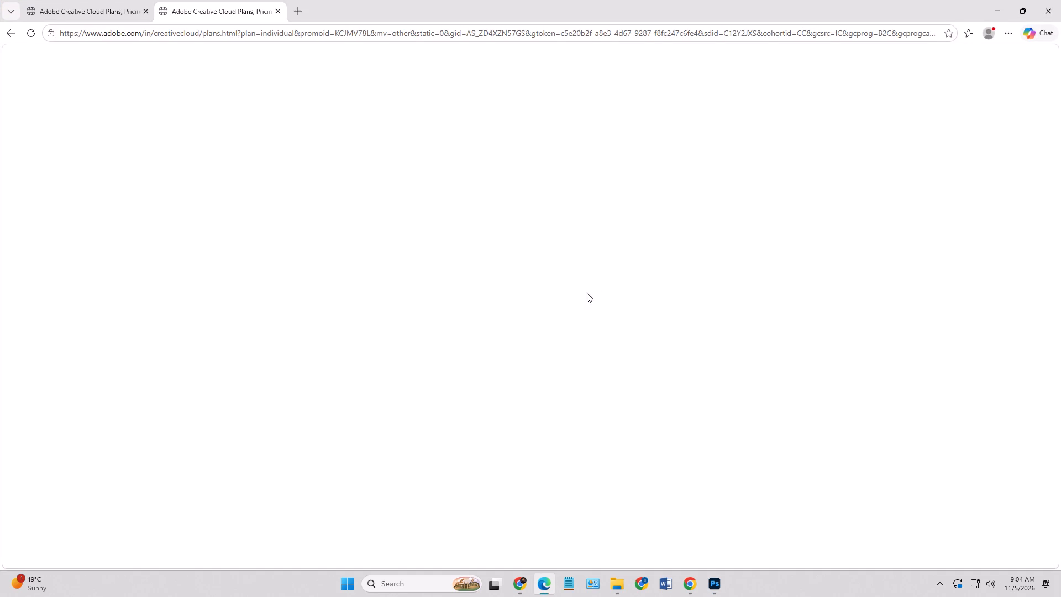
# Close the Edge browser window showing the Adobe Creative Cloud plans pages.
pyautogui.click(1031, 0)
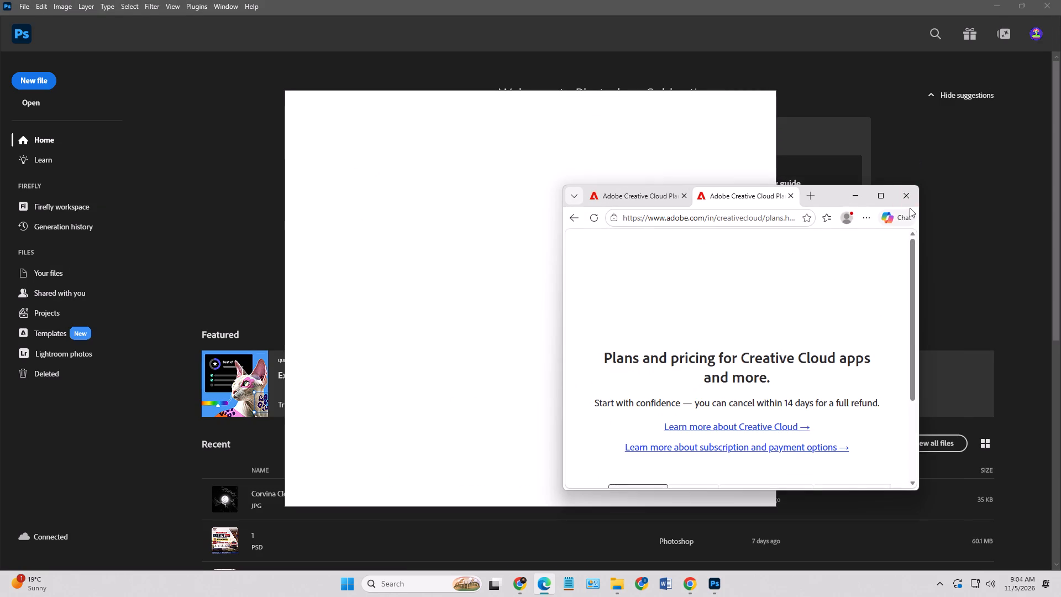
pyautogui.click(908, 208)
pyautogui.click(910, 202)
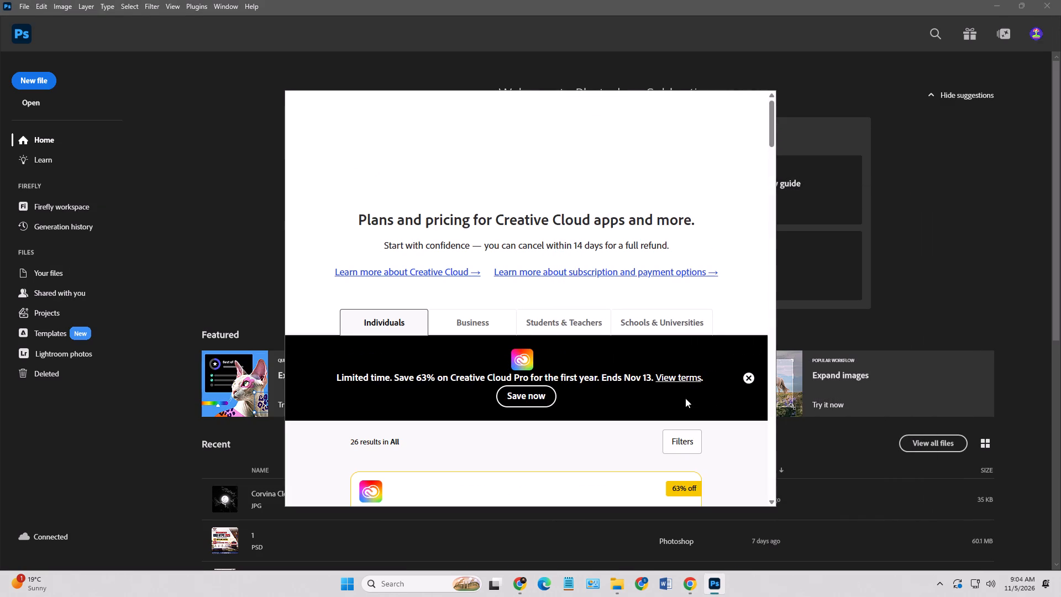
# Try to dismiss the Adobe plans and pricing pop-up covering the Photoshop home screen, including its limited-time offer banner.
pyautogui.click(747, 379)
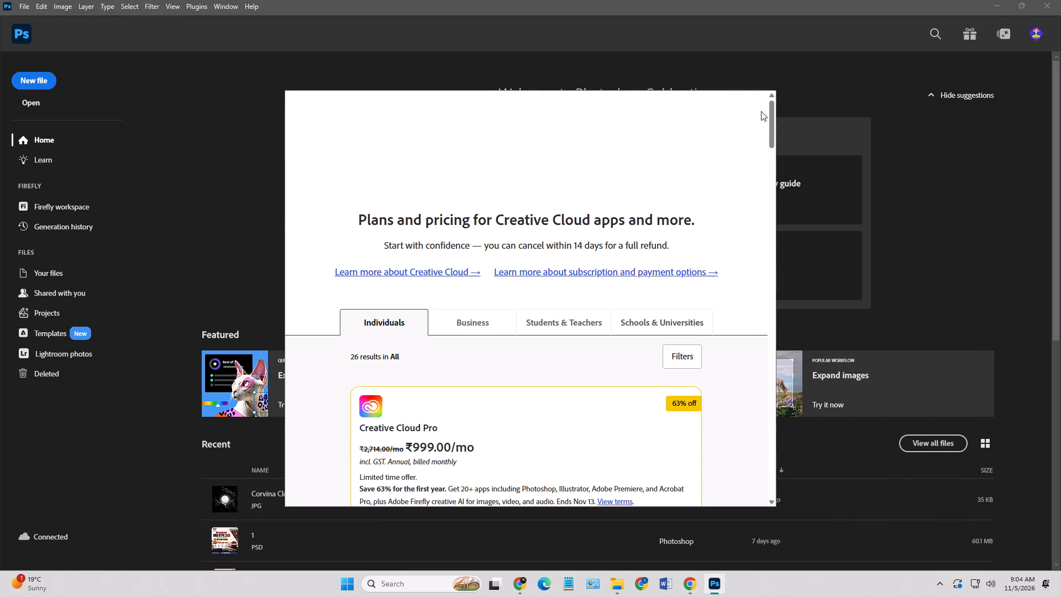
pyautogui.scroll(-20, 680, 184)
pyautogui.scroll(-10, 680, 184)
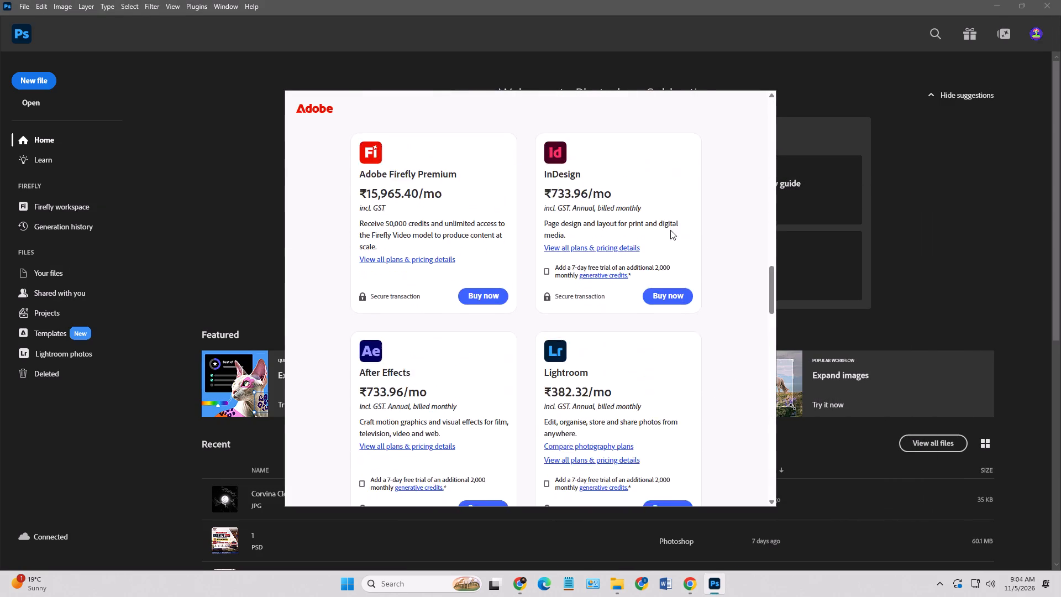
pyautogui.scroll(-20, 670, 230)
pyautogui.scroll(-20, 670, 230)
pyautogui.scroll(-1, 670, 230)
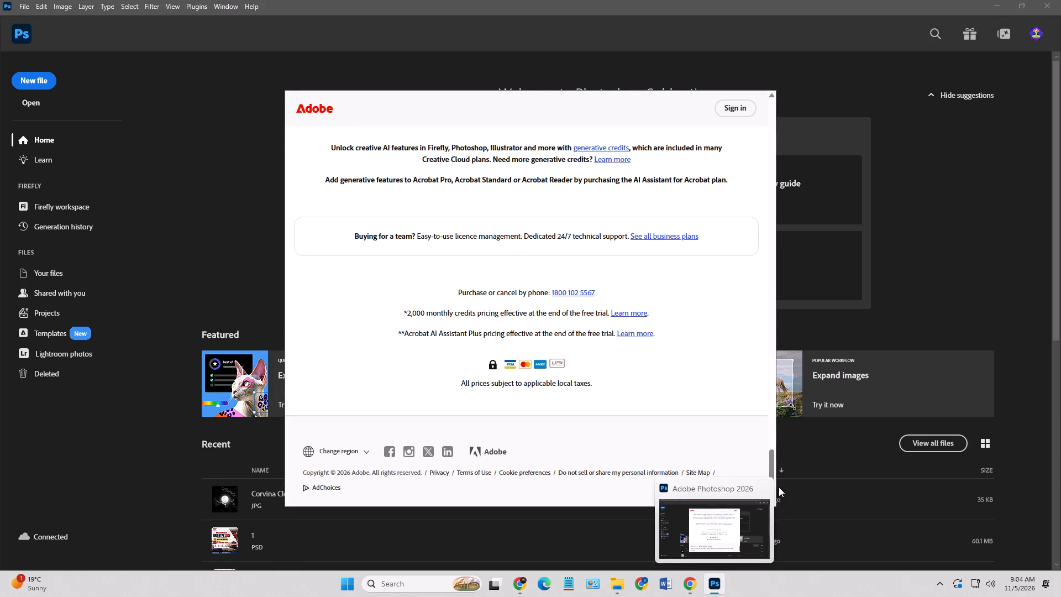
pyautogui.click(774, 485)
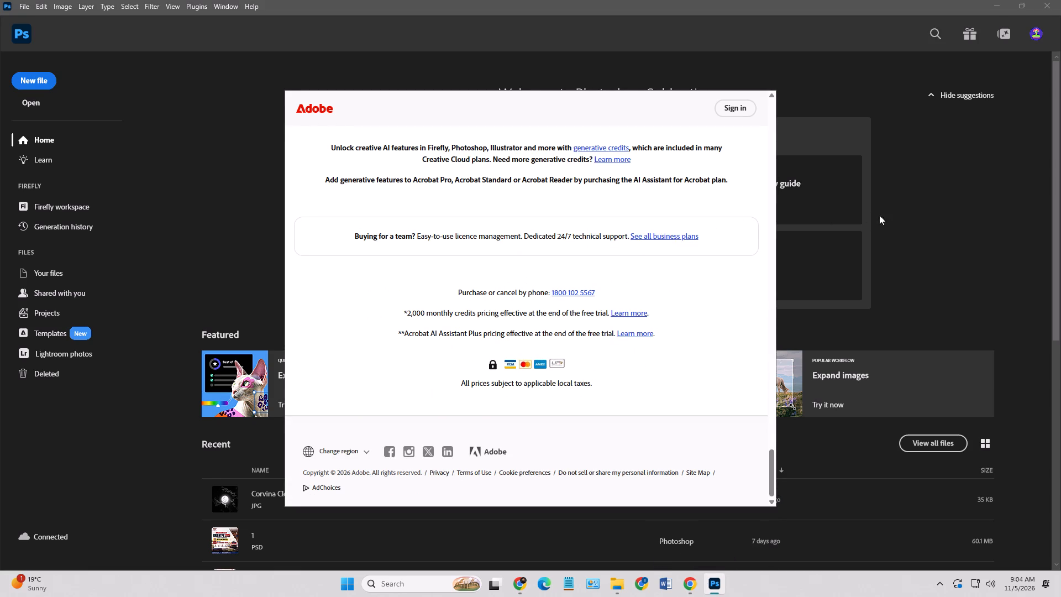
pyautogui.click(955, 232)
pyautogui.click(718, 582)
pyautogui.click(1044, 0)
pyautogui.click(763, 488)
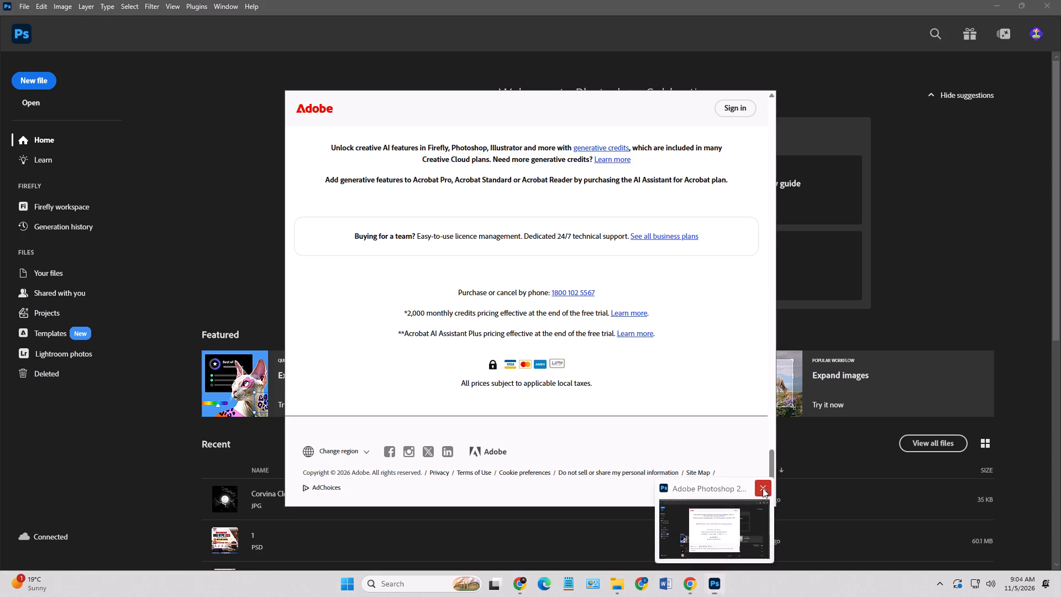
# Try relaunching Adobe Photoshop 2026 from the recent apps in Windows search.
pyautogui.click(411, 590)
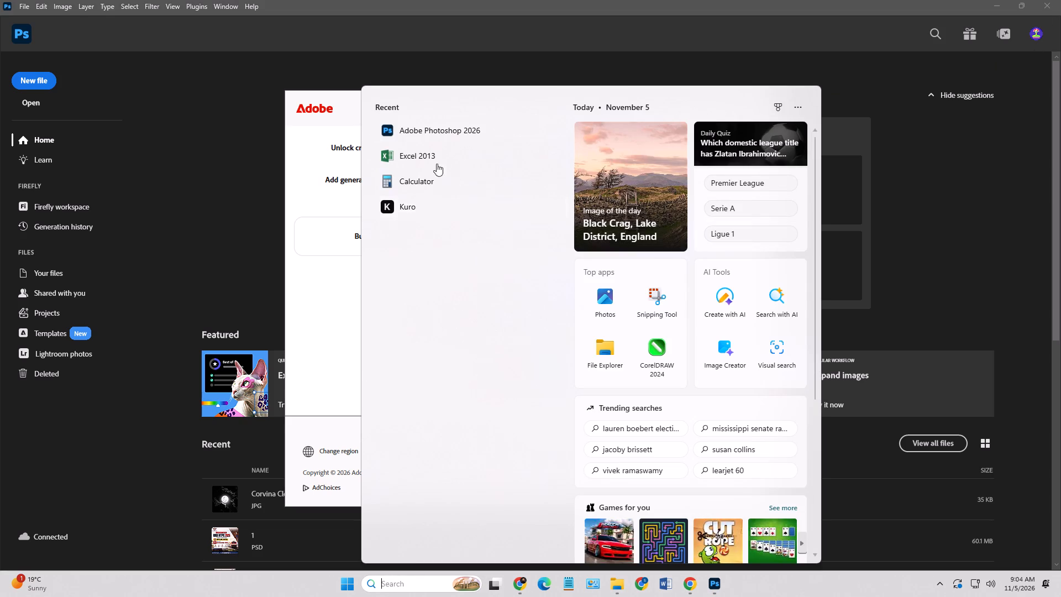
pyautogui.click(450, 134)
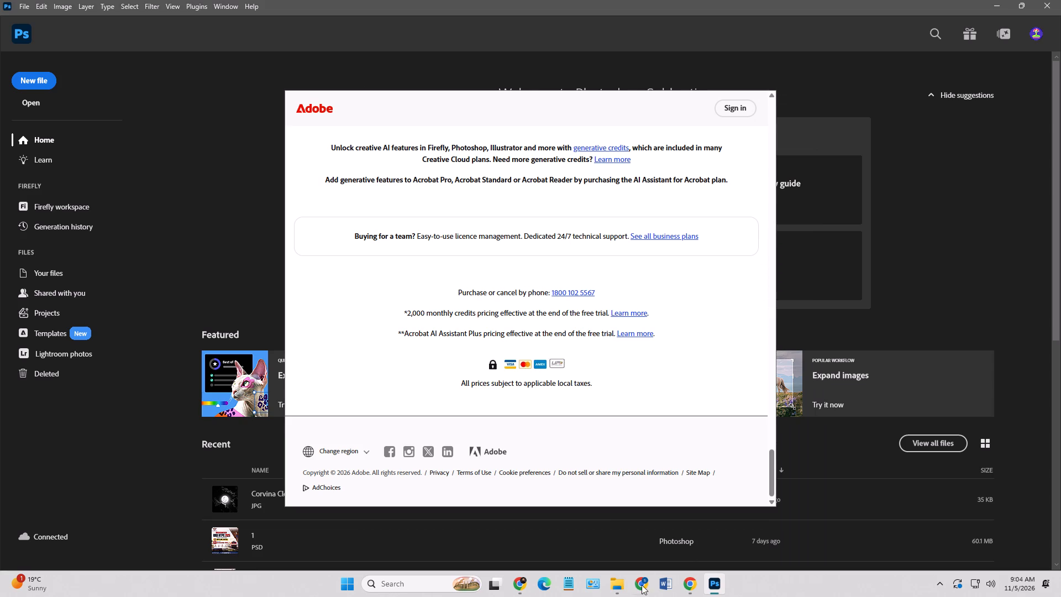
# Search Windows for "end" to find a tool for ending the blocked Photoshop task.
pyautogui.click(414, 587)
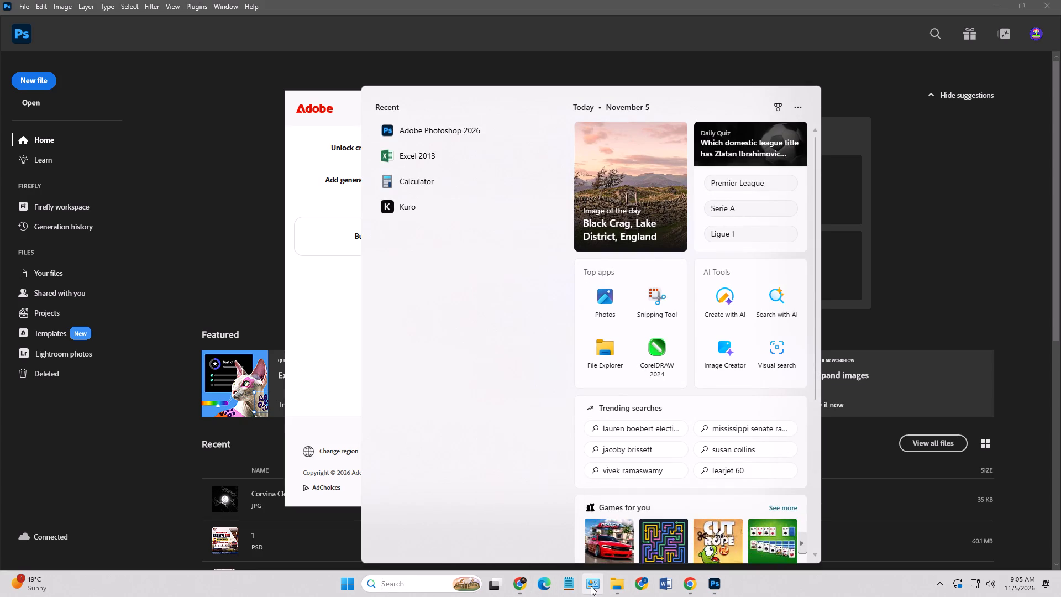
pyautogui.click(426, 580)
pyautogui.write('emnds')
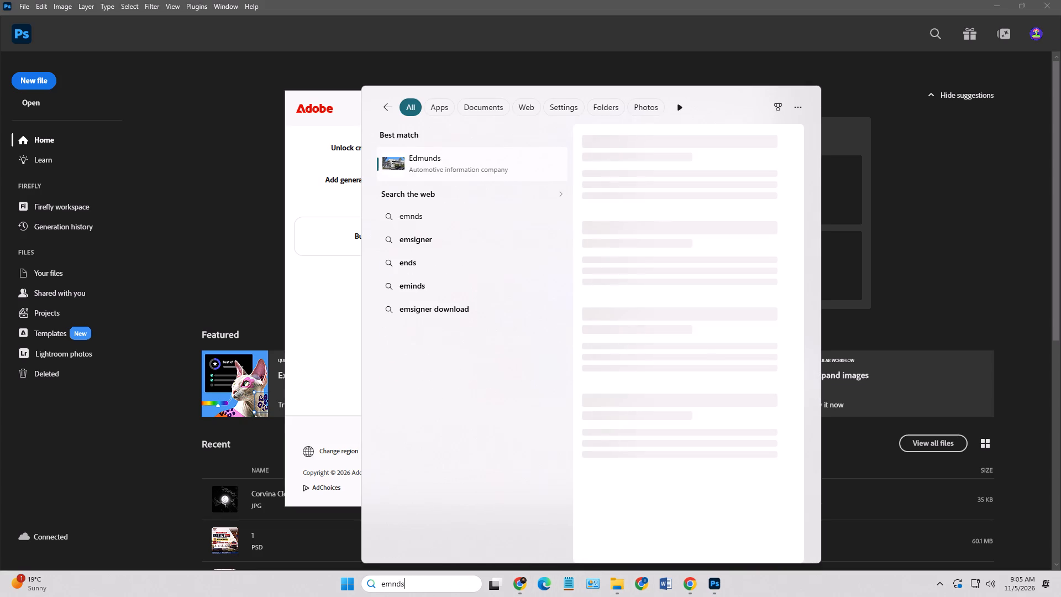
pyautogui.press('BackSpace')
pyautogui.press('BackSpace')
pyautogui.press('BackSpace')
pyautogui.press('BackSpace')
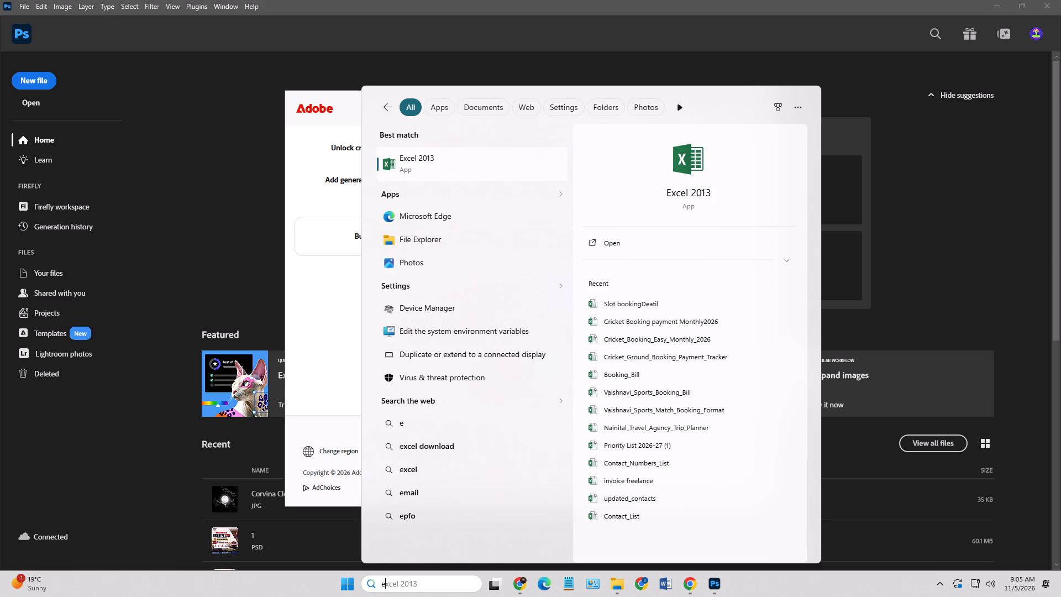
pyautogui.write('nd')
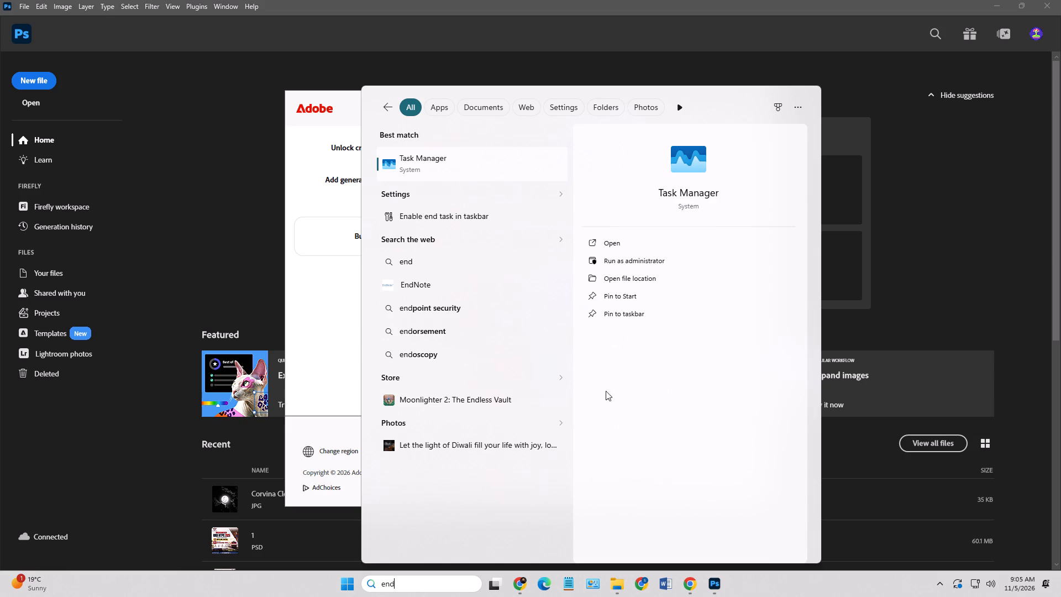
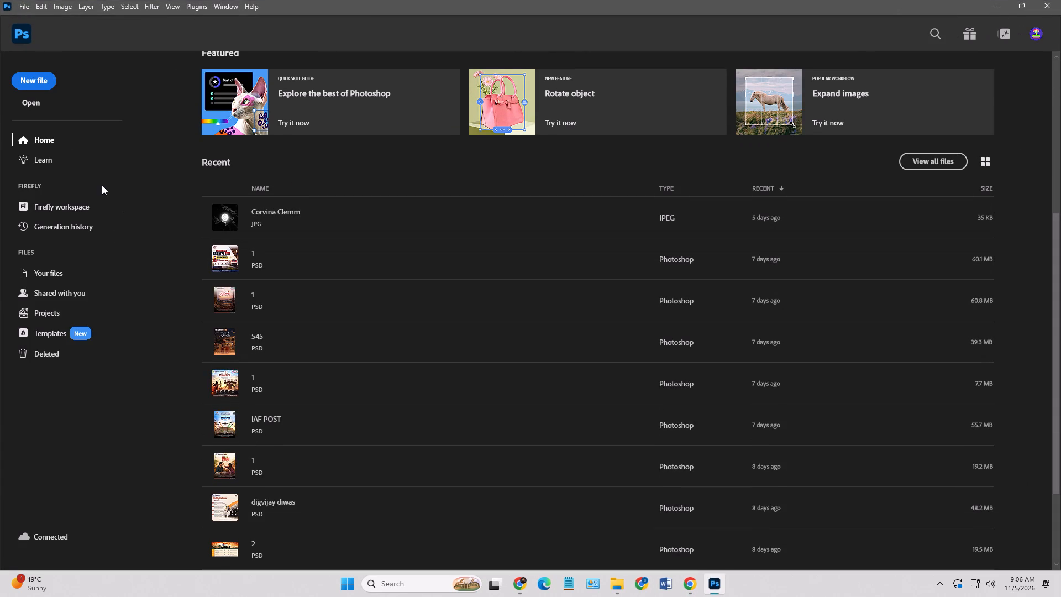
# Set up a new document from the recent custom preset of 1080 x 1350 px at 300 ppi.
pyautogui.click(46, 83)
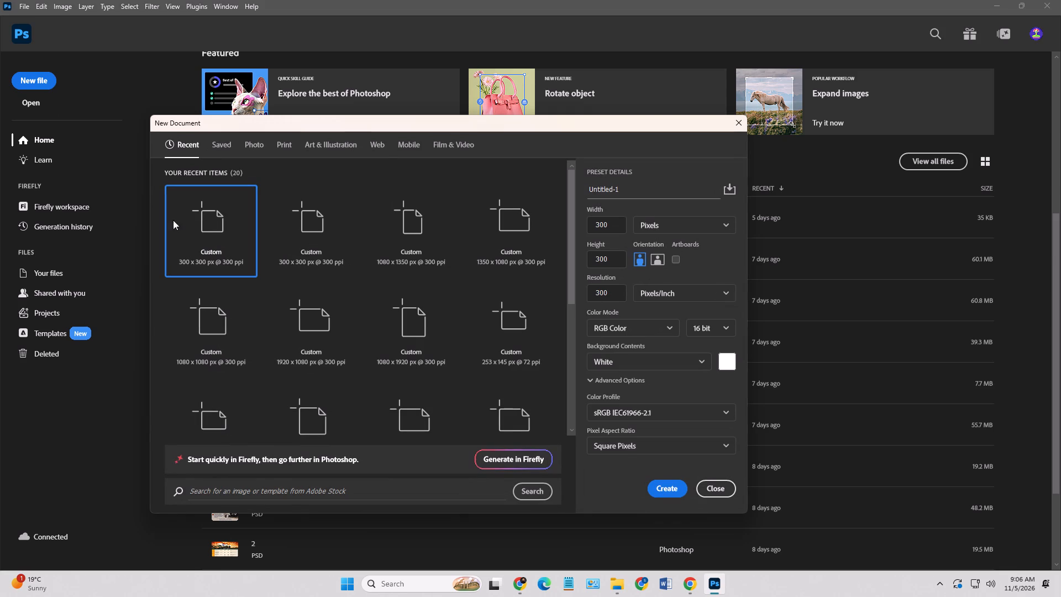
pyautogui.click(392, 250)
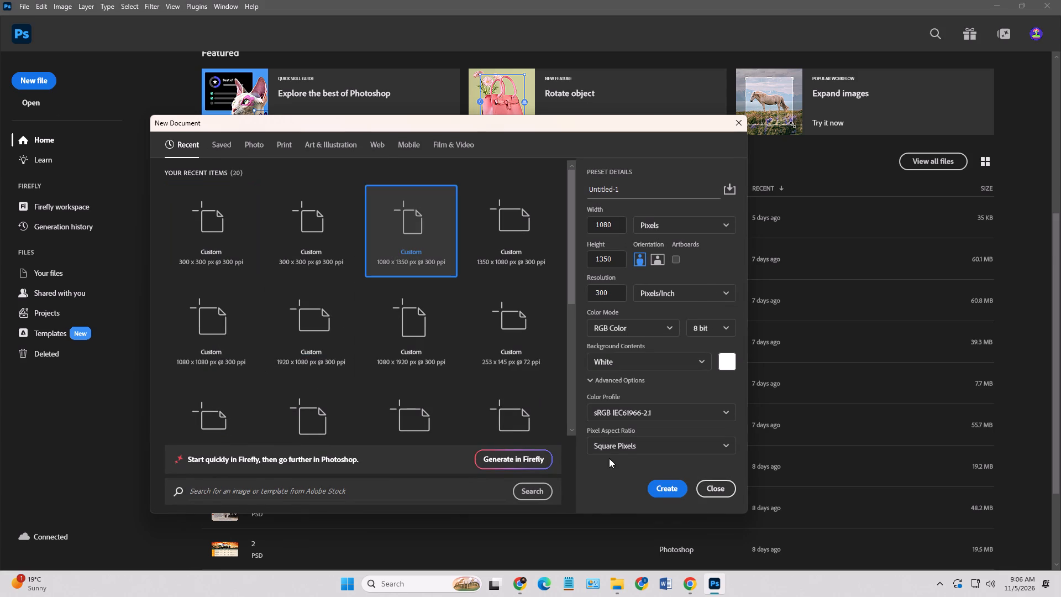
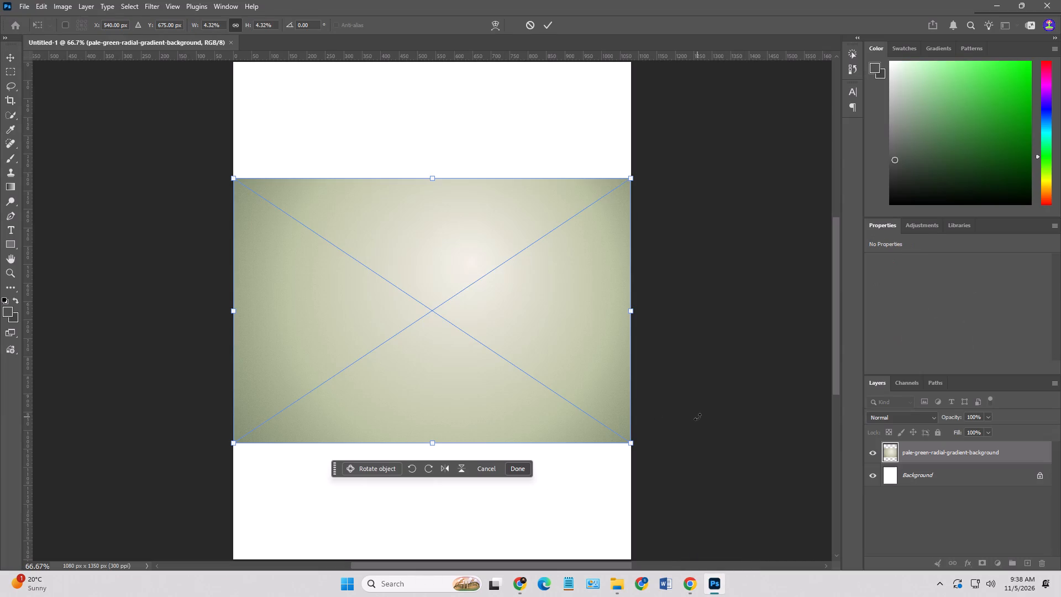
pyautogui.moveTo(686, 451); pyautogui.dragTo(613, 249)
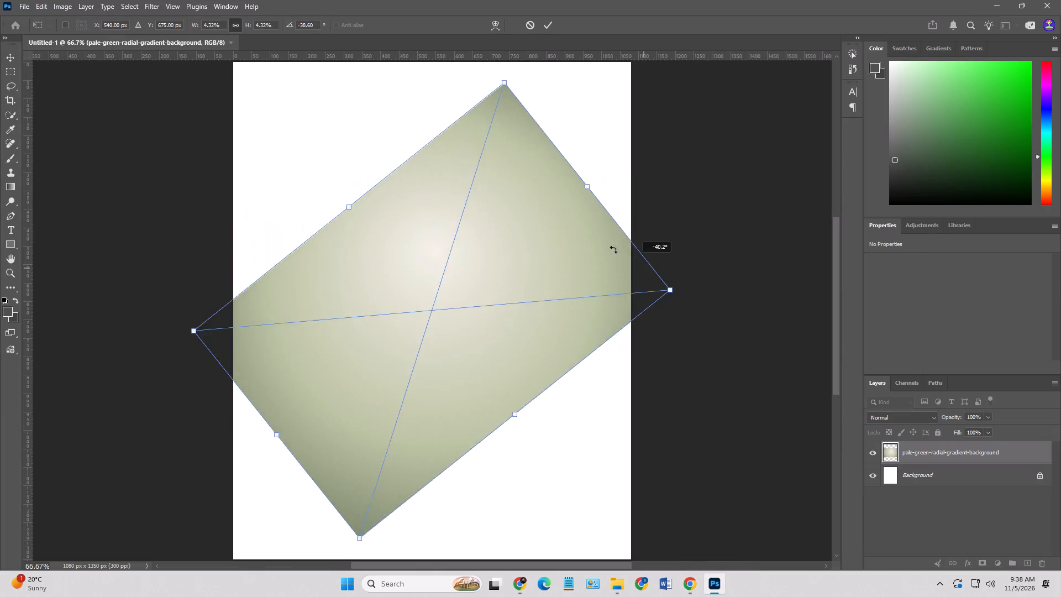
pyautogui.moveTo(613, 249); pyautogui.dragTo(481, 221)
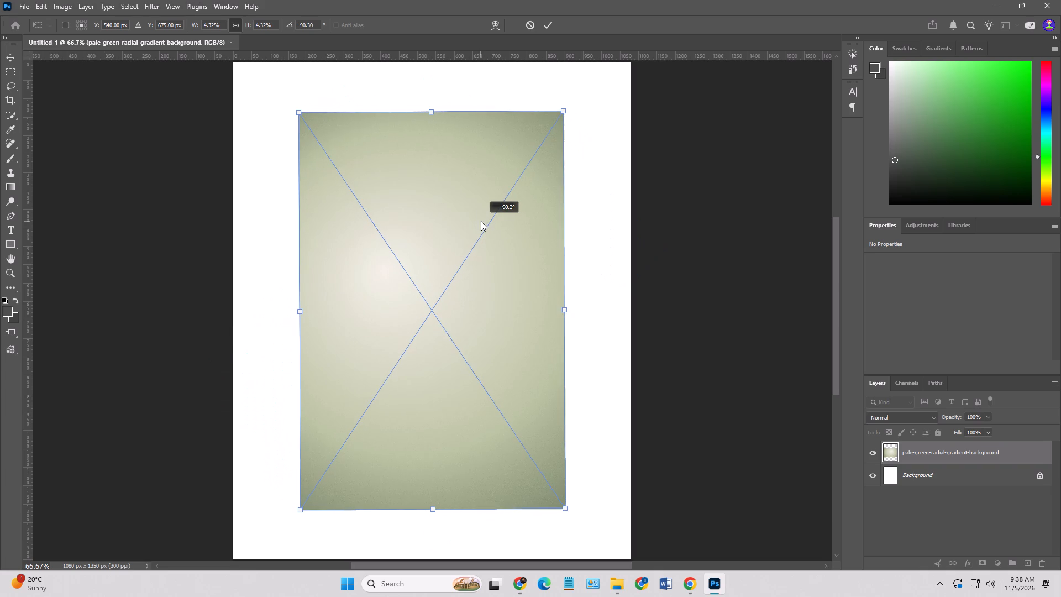
pyautogui.moveTo(481, 221); pyautogui.dragTo(481, 221)
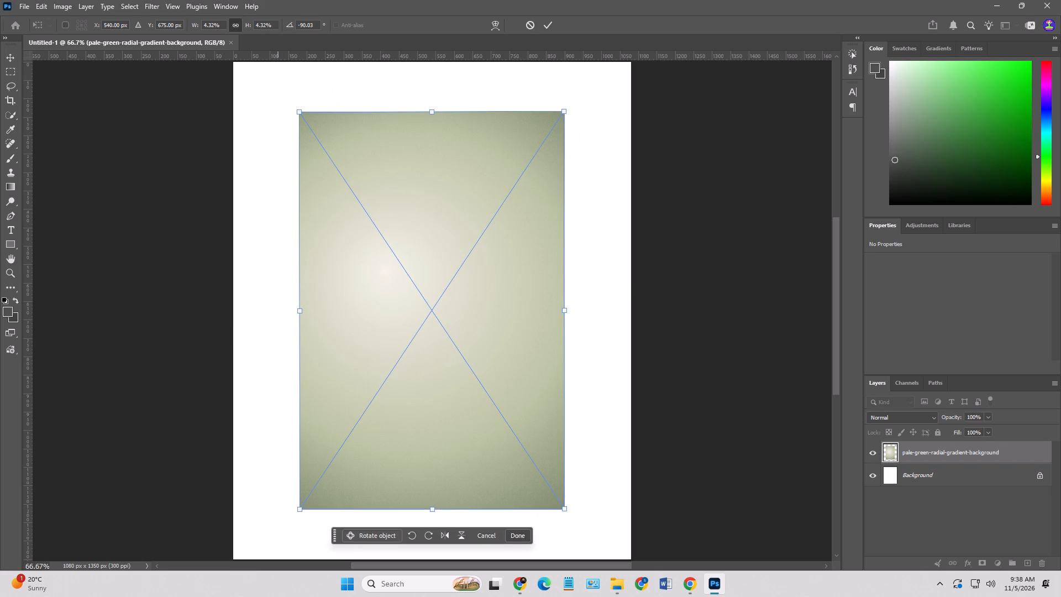
pyautogui.click(312, 24)
pyautogui.press('BackSpace')
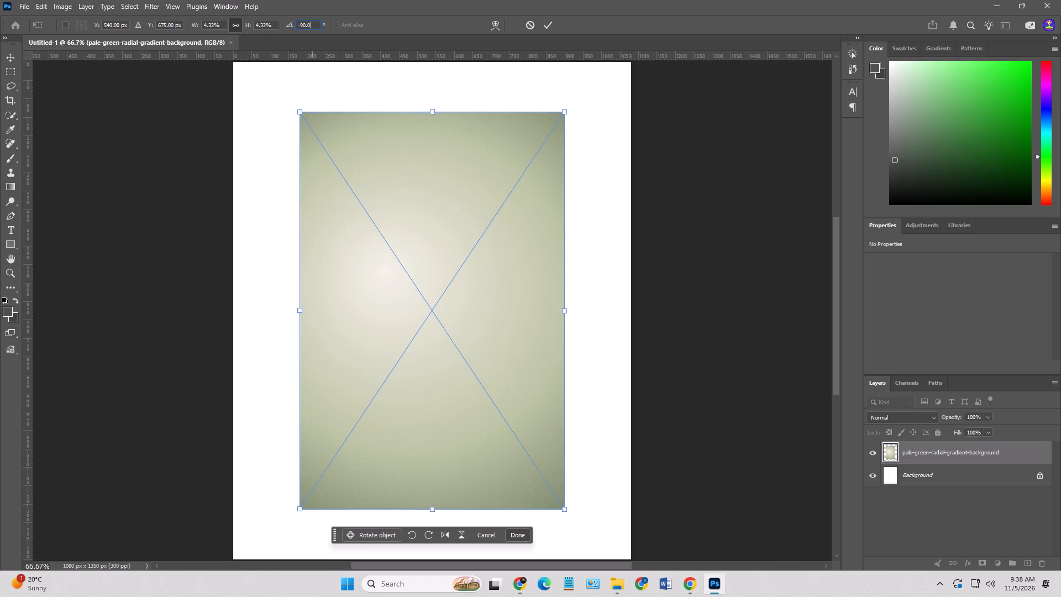
pyautogui.press('Return')
# Enlarge the rotated gradient image proportionally to about 5.41% so it spans the full canvas height.
pyautogui.scroll(-2, 509, 353)
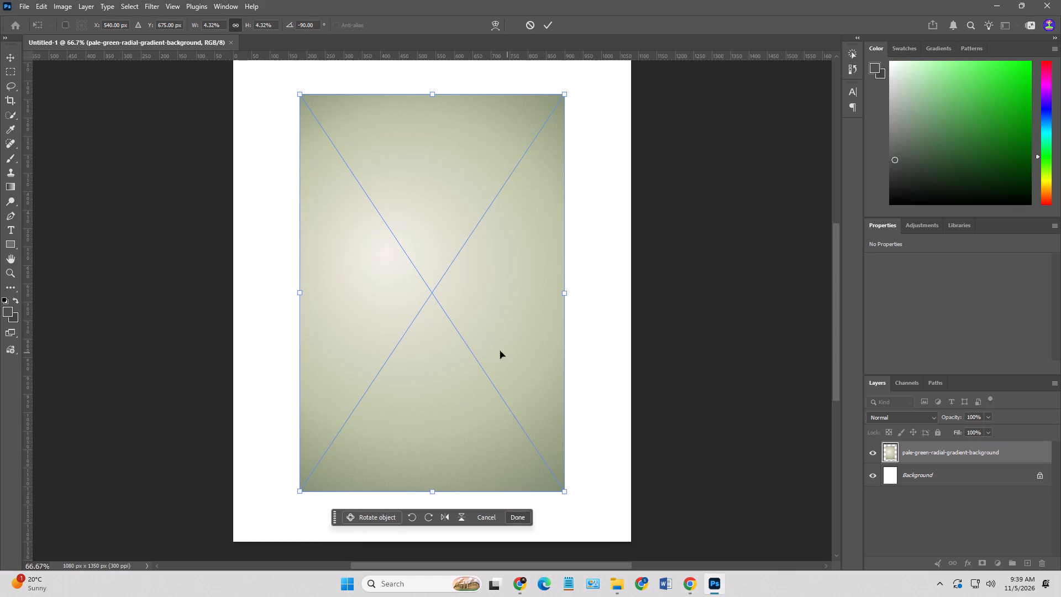
pyautogui.scroll(7, 489, 348)
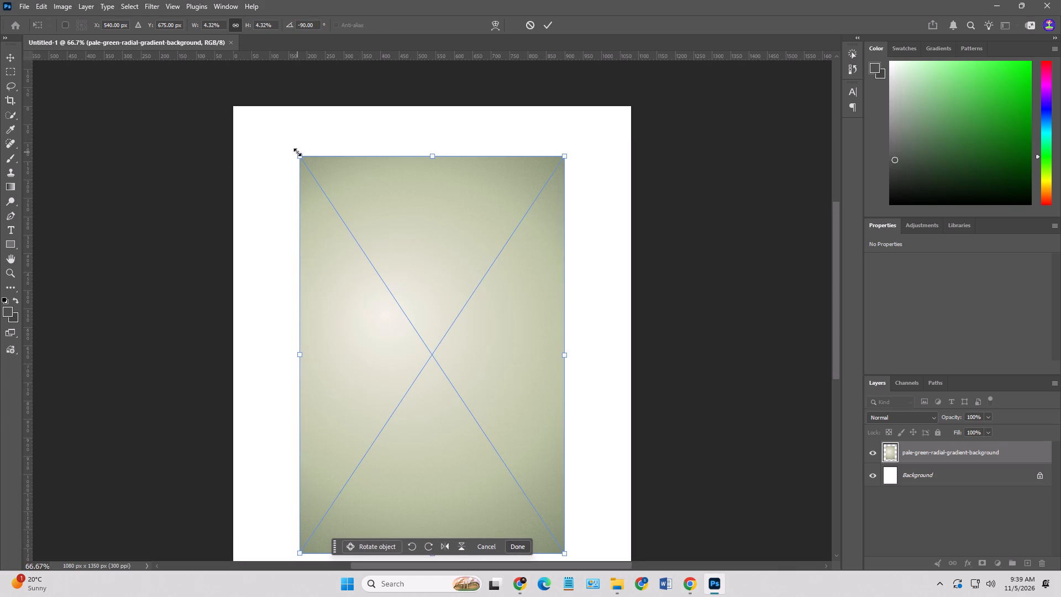
pyautogui.moveTo(298, 154); pyautogui.dragTo(239, 122)
pyautogui.scroll(-5, 417, 189)
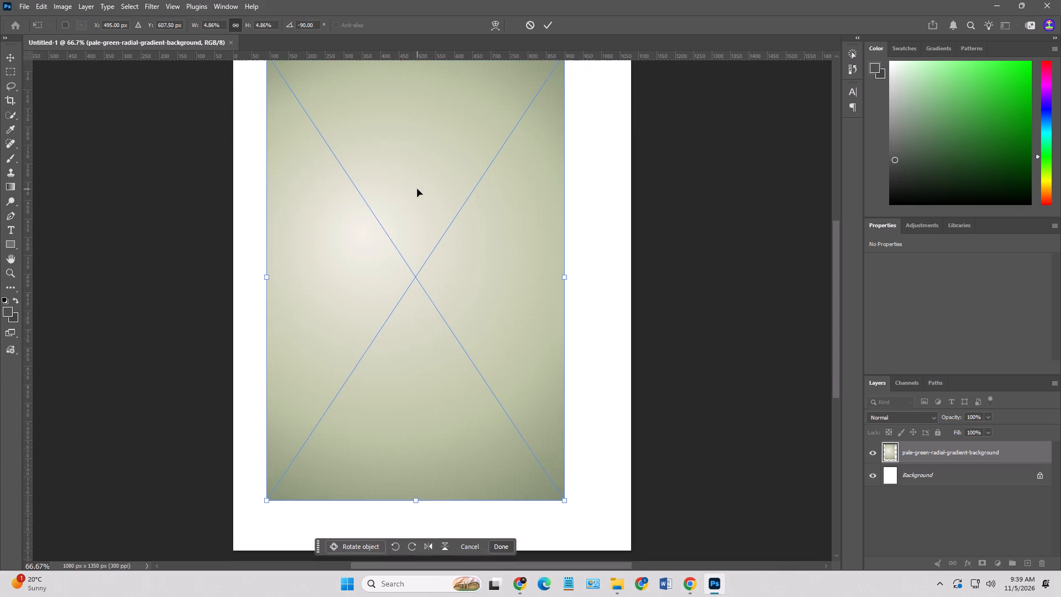
pyautogui.scroll(-7, 417, 189)
pyautogui.moveTo(565, 448); pyautogui.dragTo(610, 491)
# Stretch the gradient image to both sides, enlarge it slightly past the canvas edges to 1104 x 1380 px, and commit the transform.
pyautogui.scroll(3, 349, 324)
pyautogui.moveTo(265, 274); pyautogui.dragTo(264, 274)
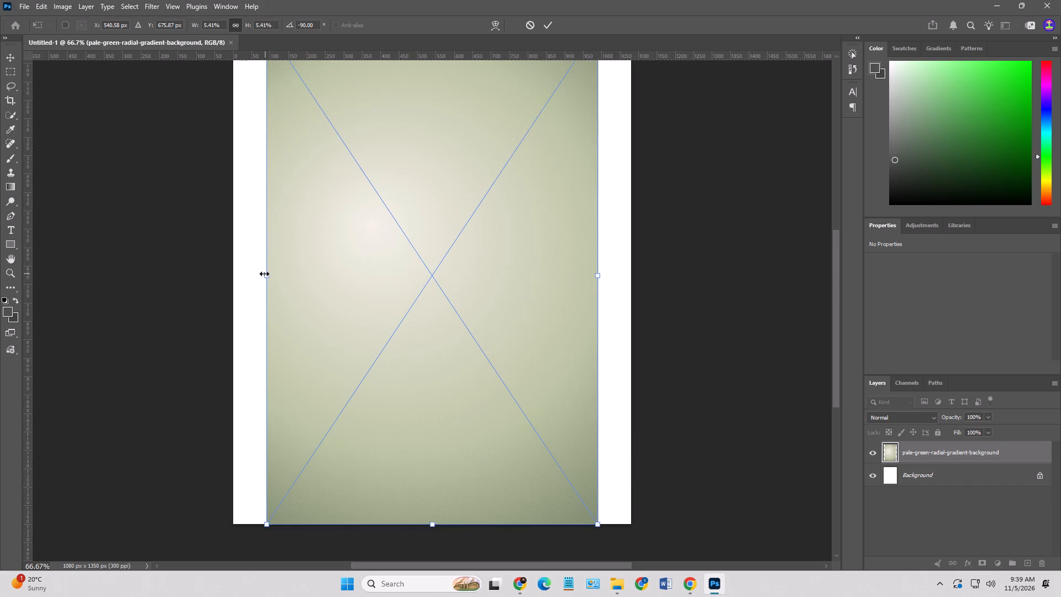
pyautogui.moveTo(264, 274); pyautogui.dragTo(259, 274)
pyautogui.hotkey('ctrl', 'z')
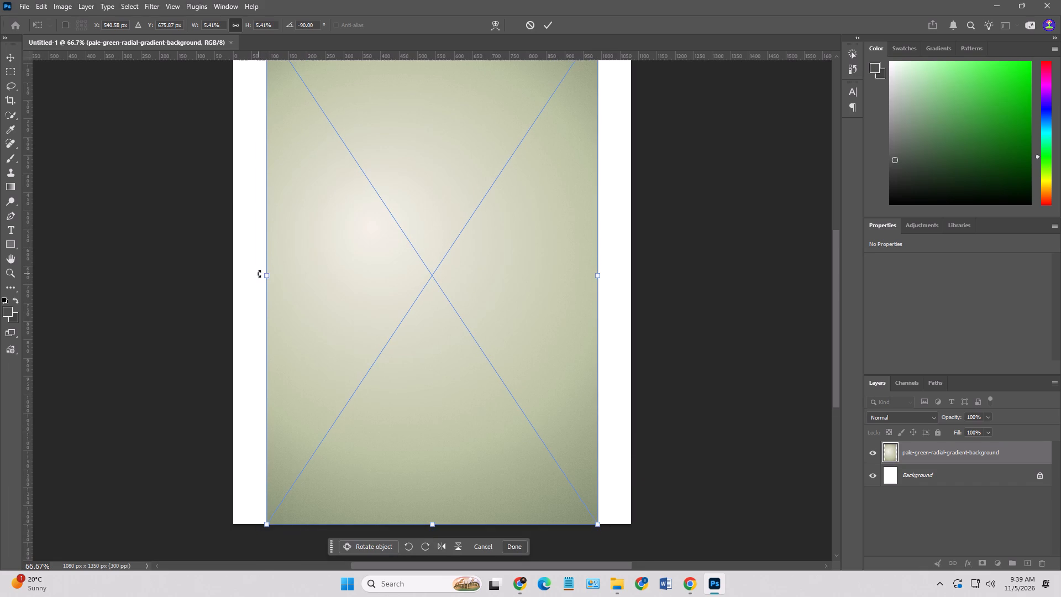
pyautogui.keyDown('shift'); pyautogui.moveTo(266, 275); pyautogui.dragTo(231, 277); pyautogui.keyUp('shift')
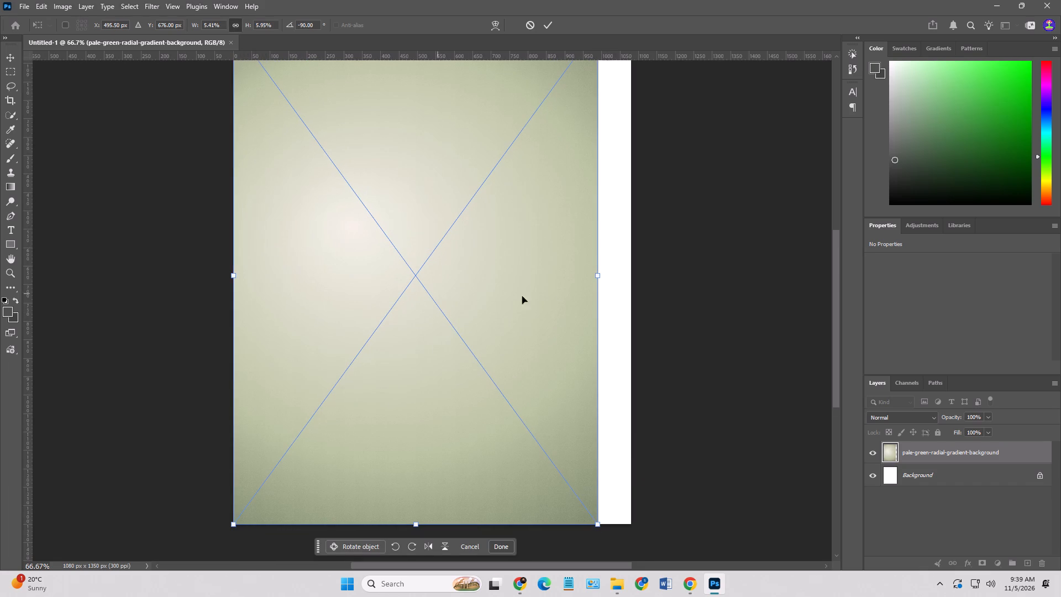
pyautogui.keyDown('shift'); pyautogui.moveTo(600, 275); pyautogui.dragTo(635, 273); pyautogui.keyUp('shift')
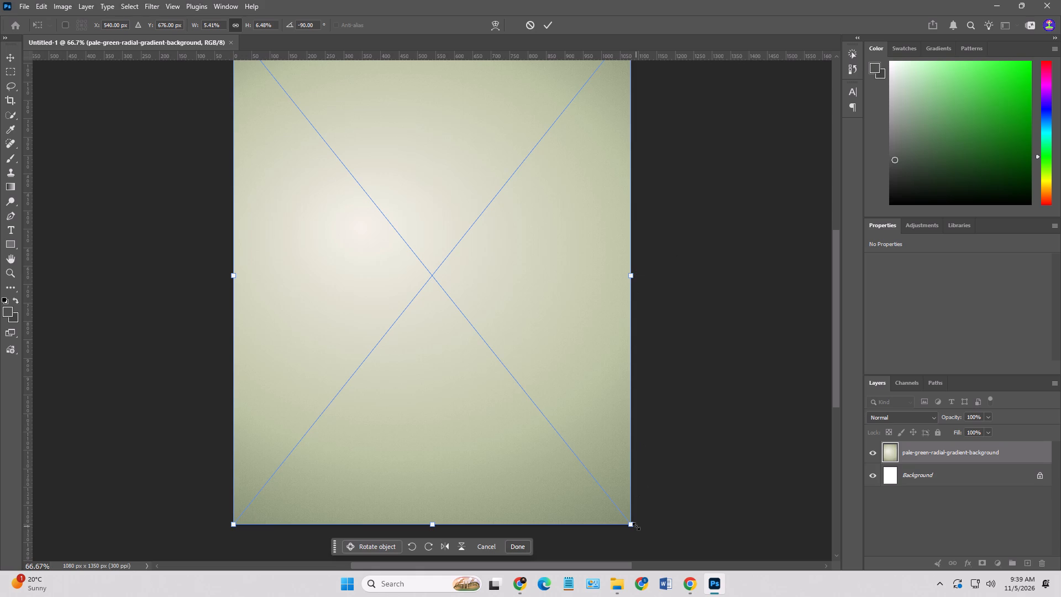
pyautogui.moveTo(636, 526); pyautogui.dragTo(642, 530)
pyautogui.press('Return')
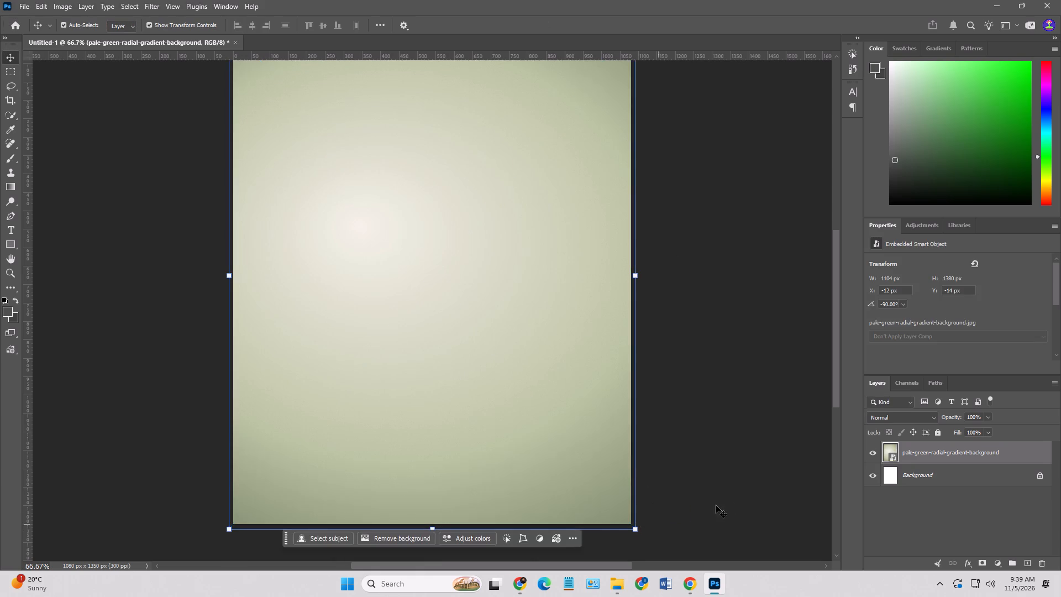
pyautogui.click(750, 482)
pyautogui.scroll(8, 750, 482)
pyautogui.click(728, 445)
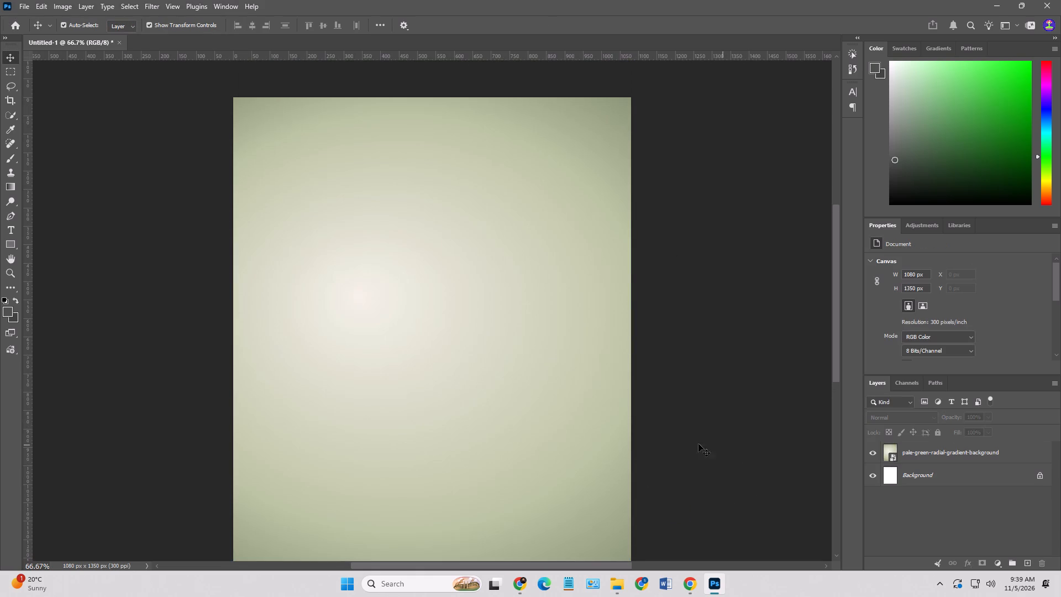
# Nudge the gradient background layer 1 px to the right and deselect it.
pyautogui.click(602, 438)
pyautogui.press('Right')
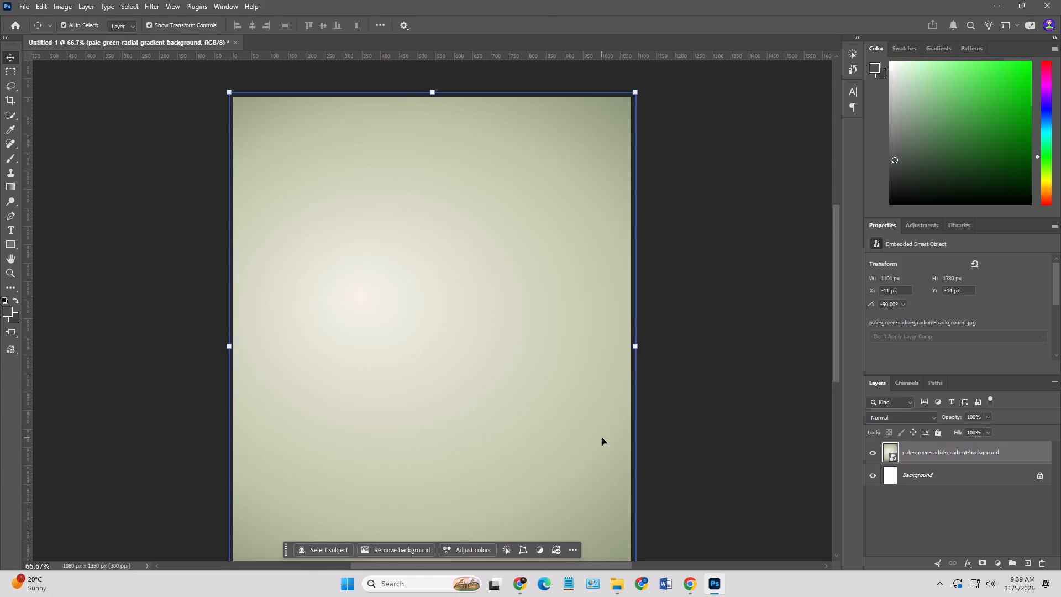
pyautogui.click(826, 385)
pyautogui.click(741, 367)
pyautogui.scroll(-4, 688, 379)
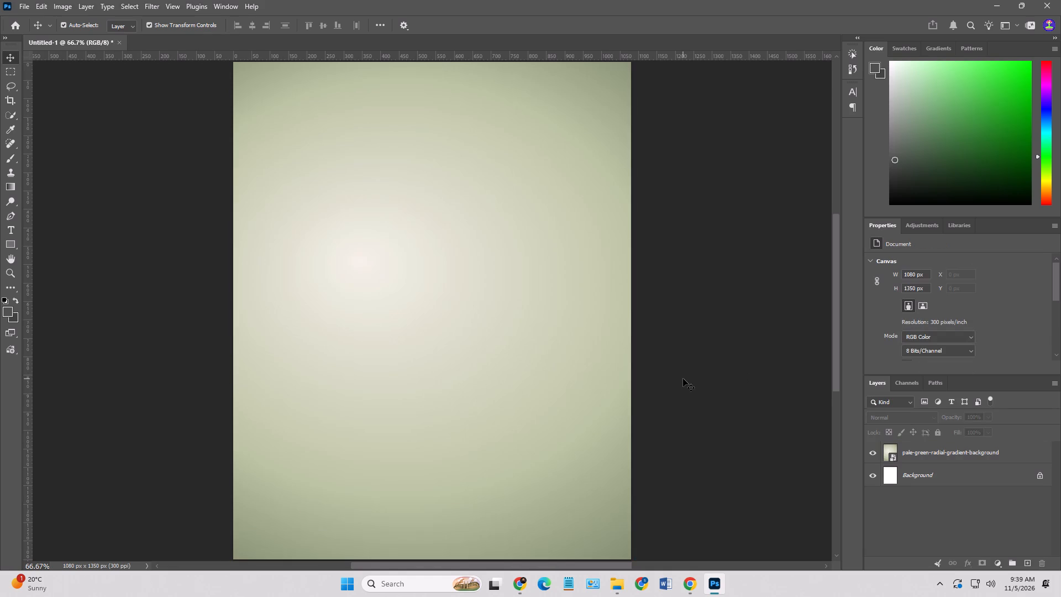
pyautogui.click(108, 311)
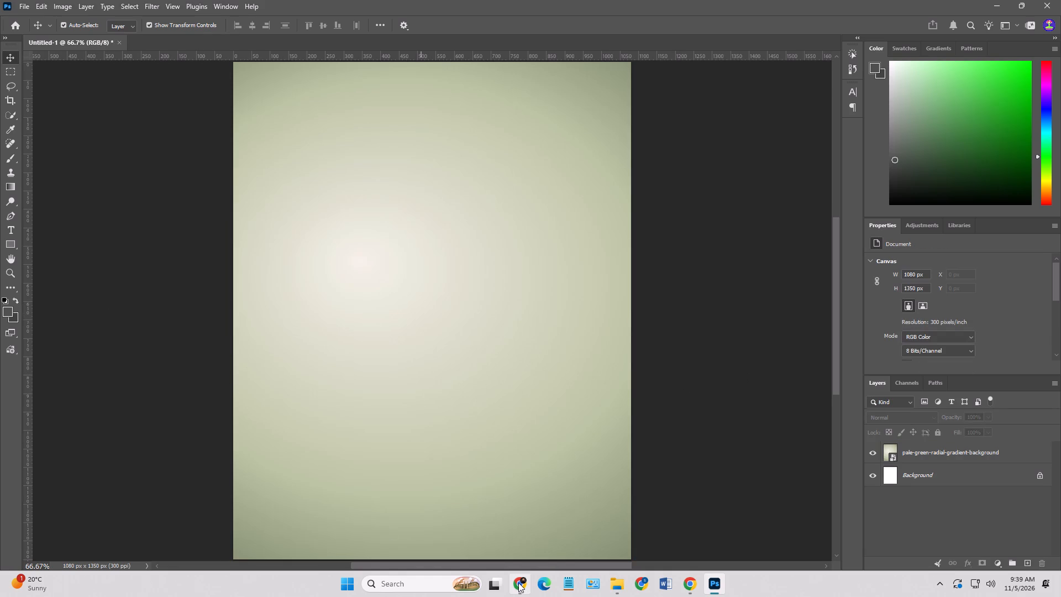
pyautogui.click(518, 583)
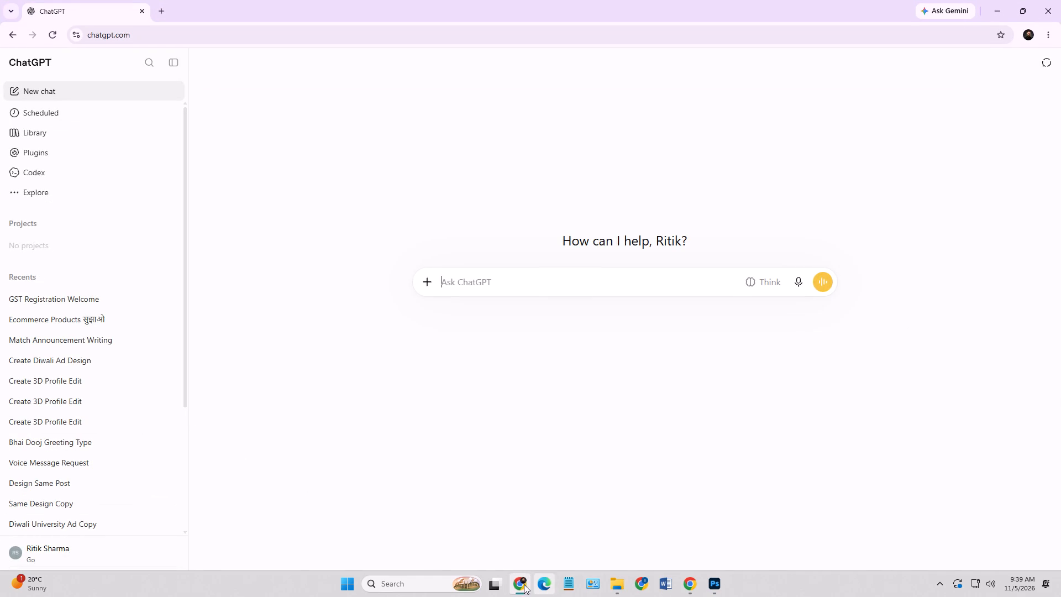
pyautogui.click(621, 583)
pyautogui.scroll(-3, 482, 489)
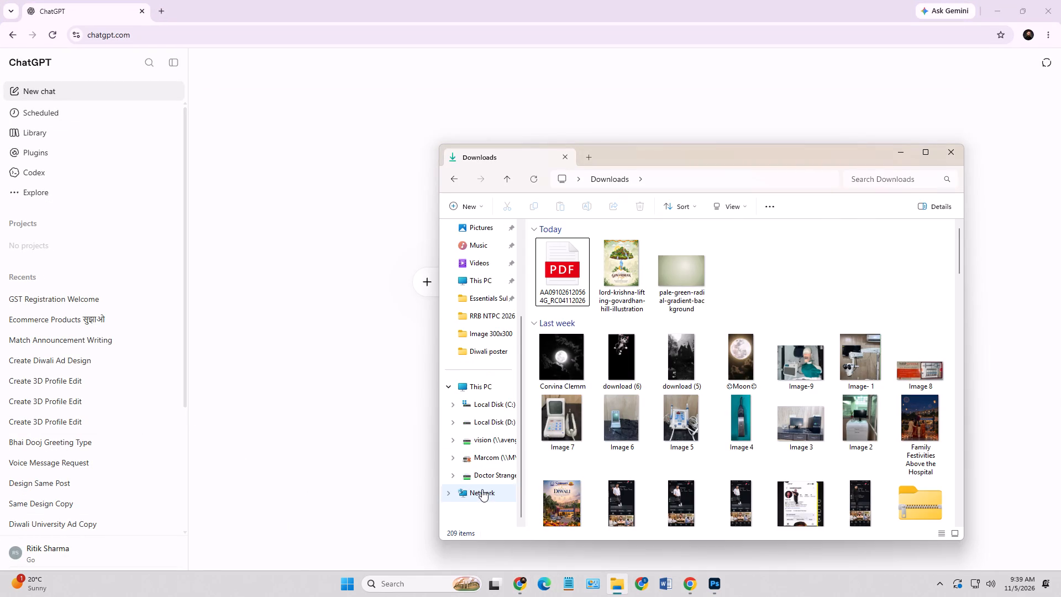
pyautogui.click(490, 421)
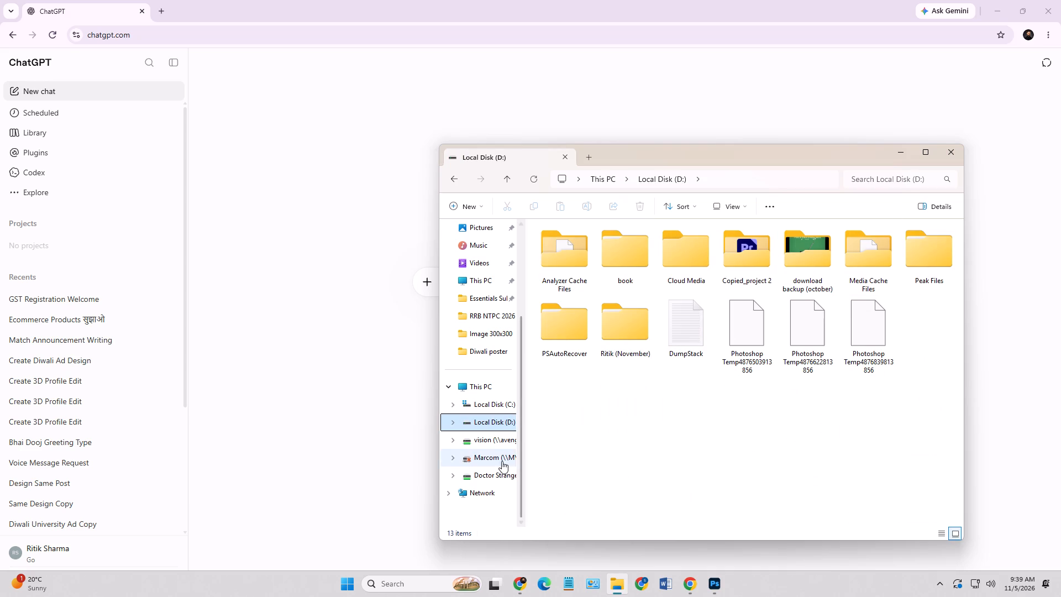
pyautogui.click(486, 474)
pyautogui.scroll(-1, 810, 447)
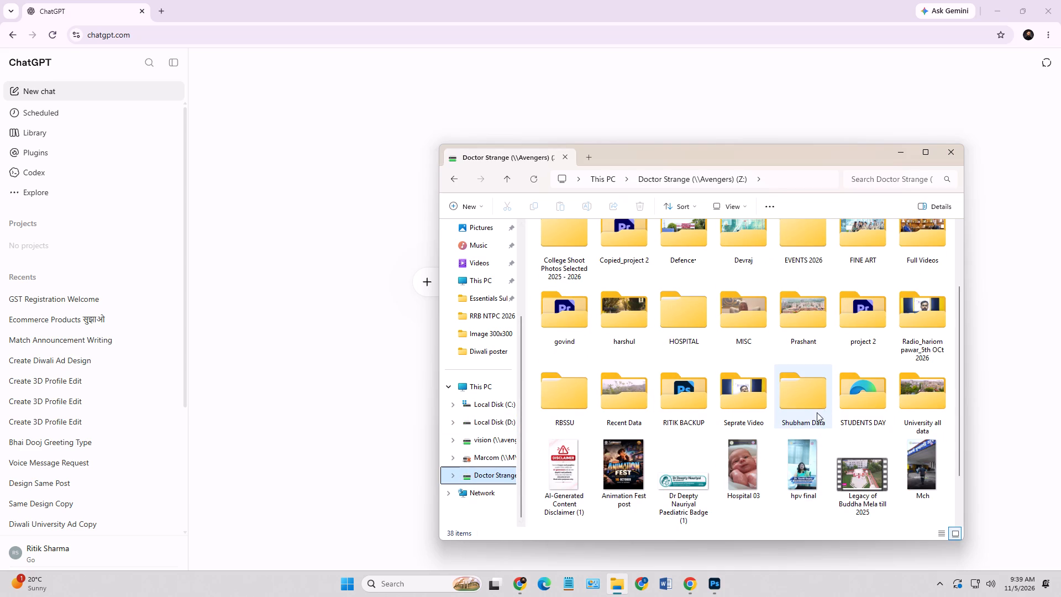
pyautogui.doubleClick(701, 409)
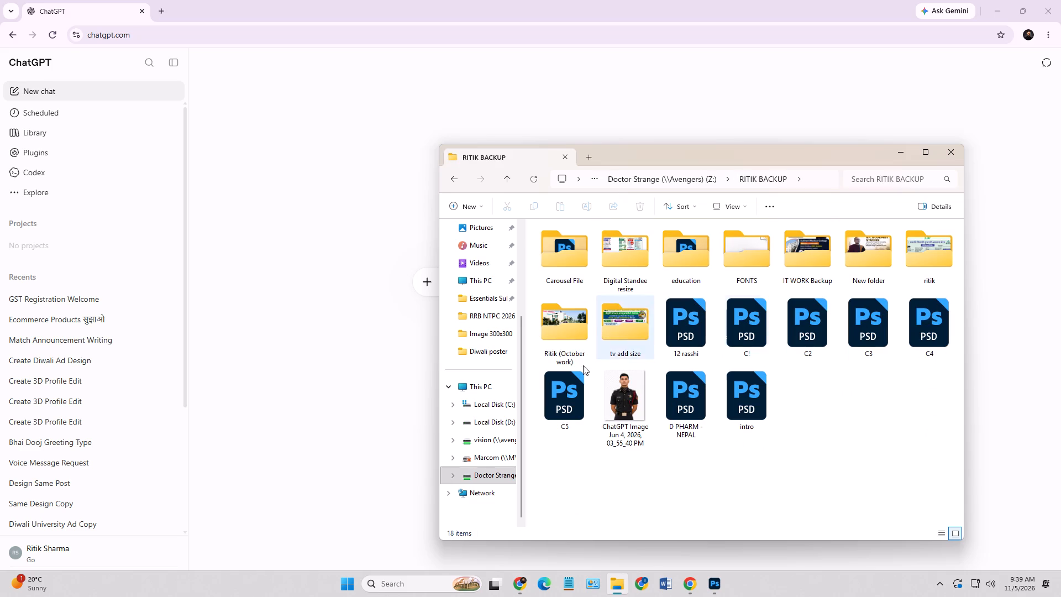
pyautogui.doubleClick(564, 328)
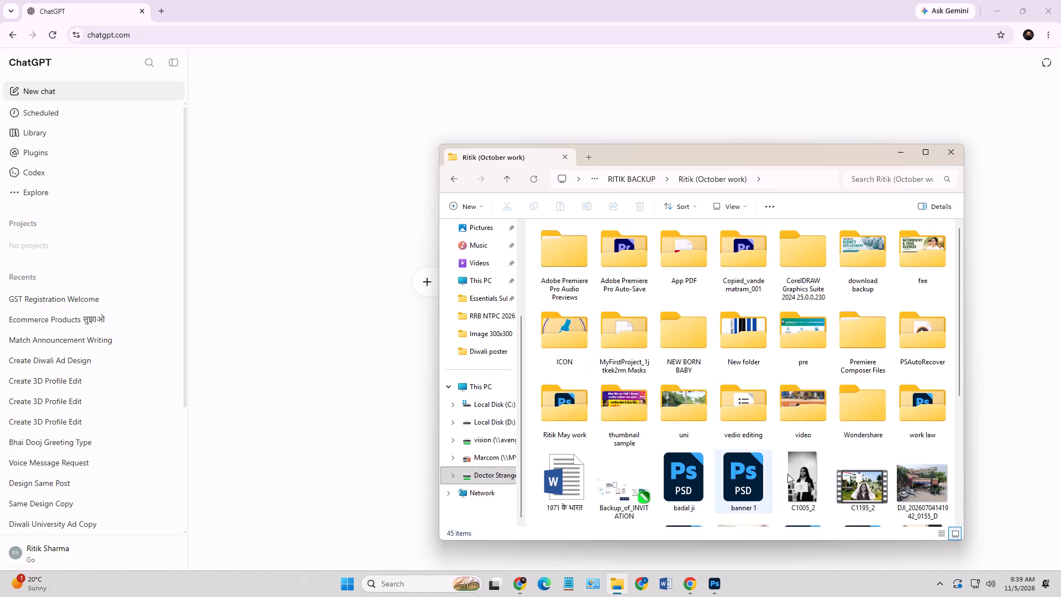
pyautogui.scroll(-1, 895, 457)
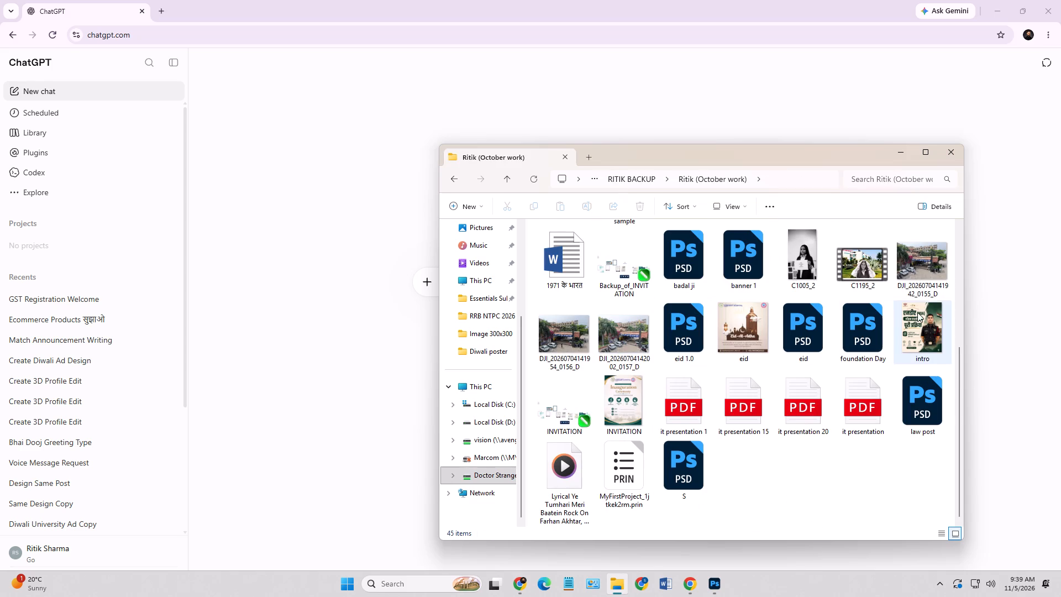
pyautogui.moveTo(921, 267); pyautogui.dragTo(715, 583)
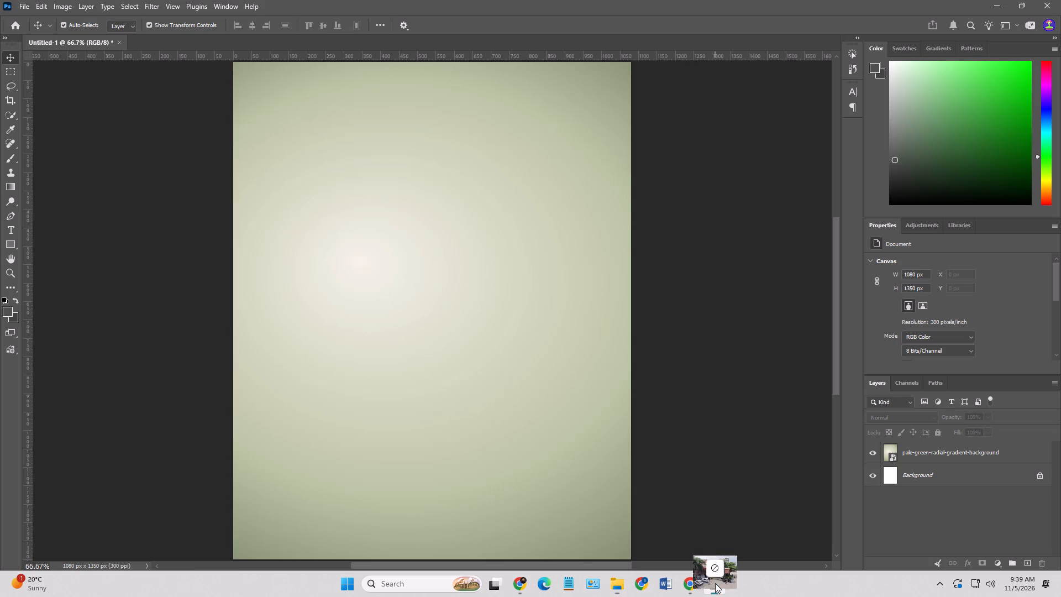
pyautogui.moveTo(715, 583); pyautogui.dragTo(521, 451)
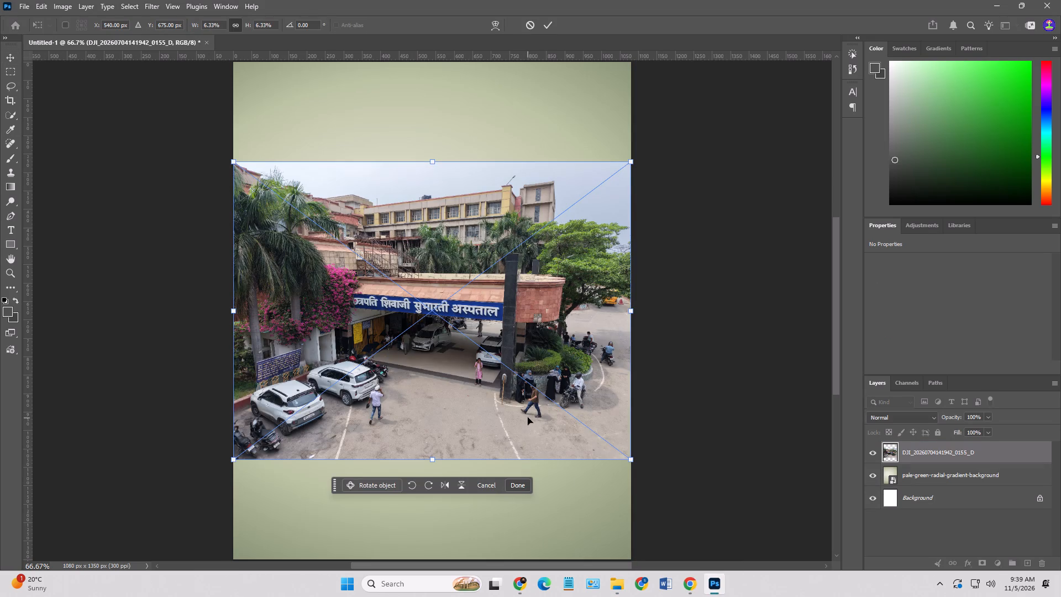
# Move the placed hospital photo down about 44 px, keeping it horizontally centred on the canvas.
pyautogui.moveTo(528, 417); pyautogui.dragTo(529, 434)
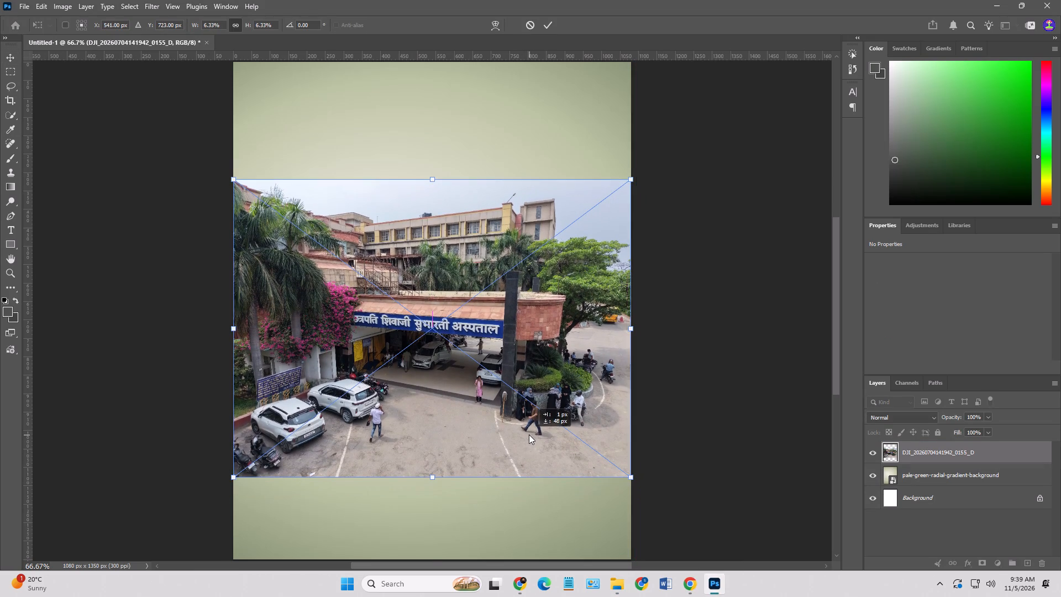
pyautogui.moveTo(529, 434); pyautogui.dragTo(527, 433)
# Commit the hospital photo's placement, add a new empty layer above it and merge the two into one pixel layer.
pyautogui.click(901, 417)
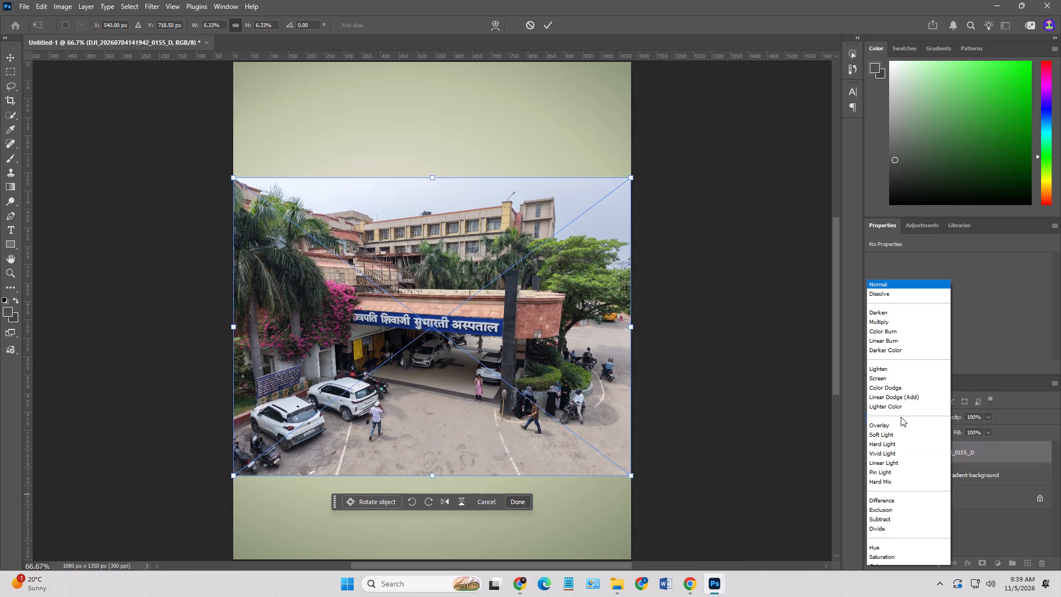
pyautogui.click(673, 321)
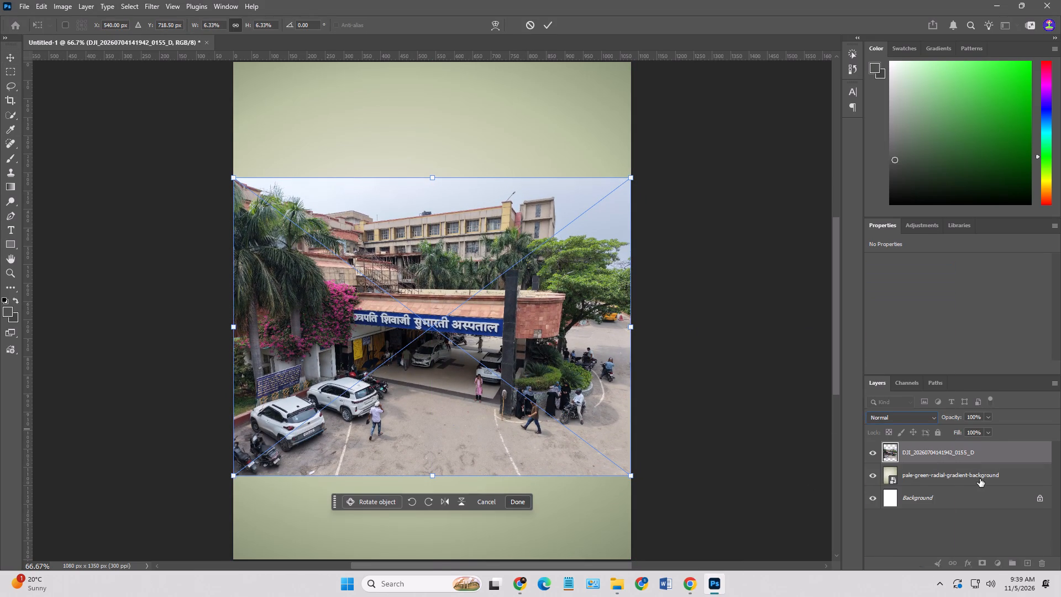
pyautogui.click(974, 480)
pyautogui.click(944, 451)
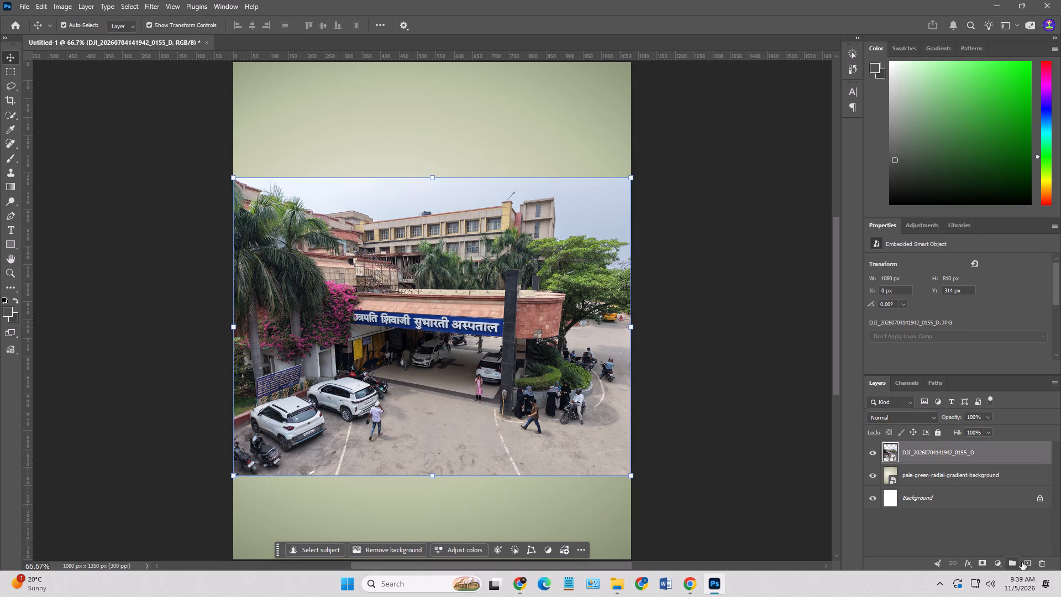
pyautogui.click(1033, 564)
pyautogui.keyDown('shift'); pyautogui.click(946, 467); pyautogui.keyUp('shift')
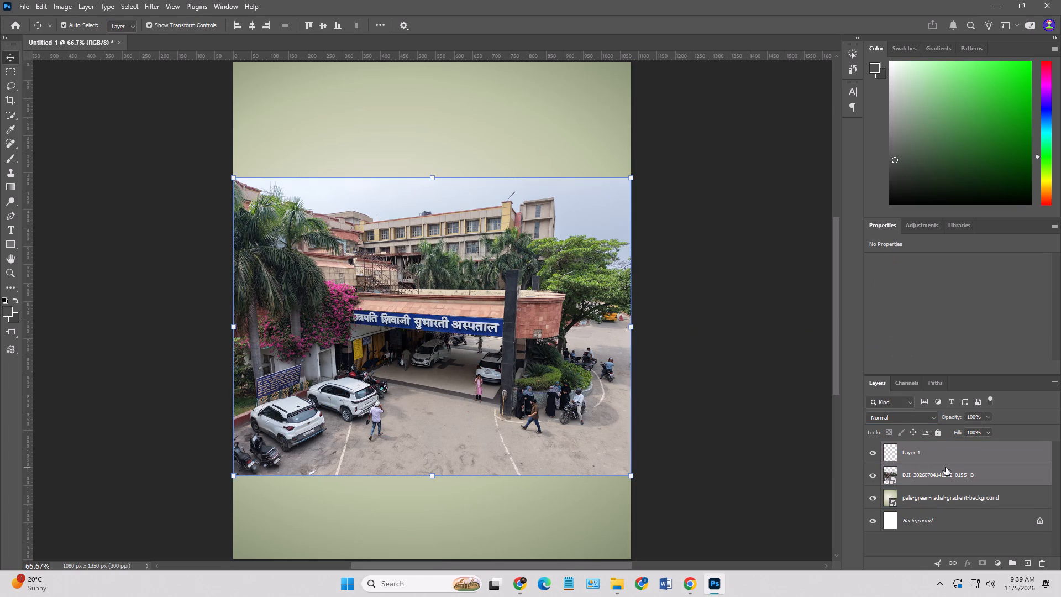
pyautogui.hotkey('ctrl', 'e')
# Set the merged hospital photo layer's blend mode to Darker Color and its opacity to 8%.
pyautogui.click(915, 415)
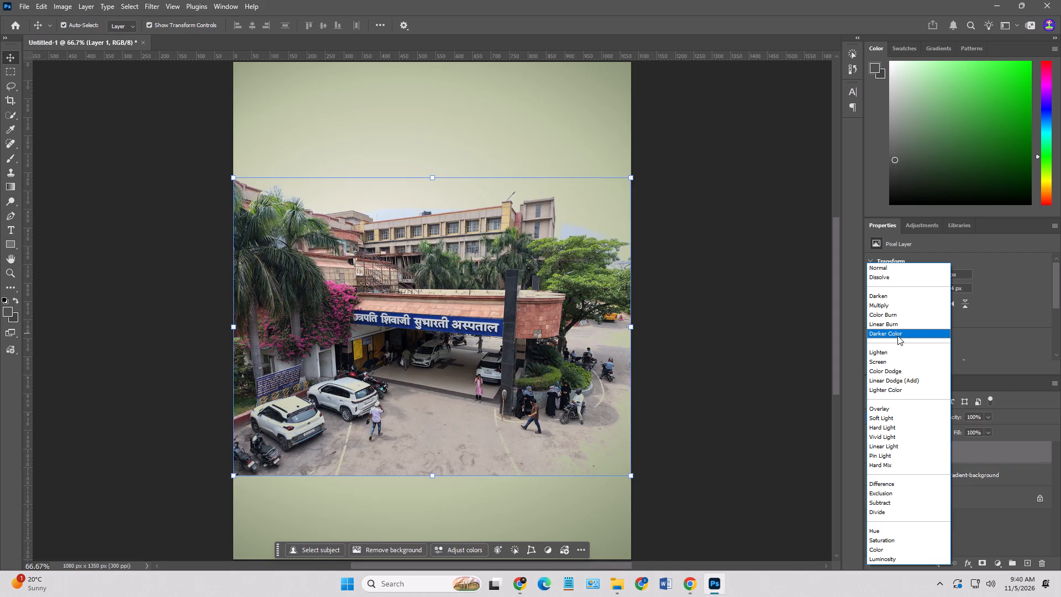
pyautogui.click(897, 336)
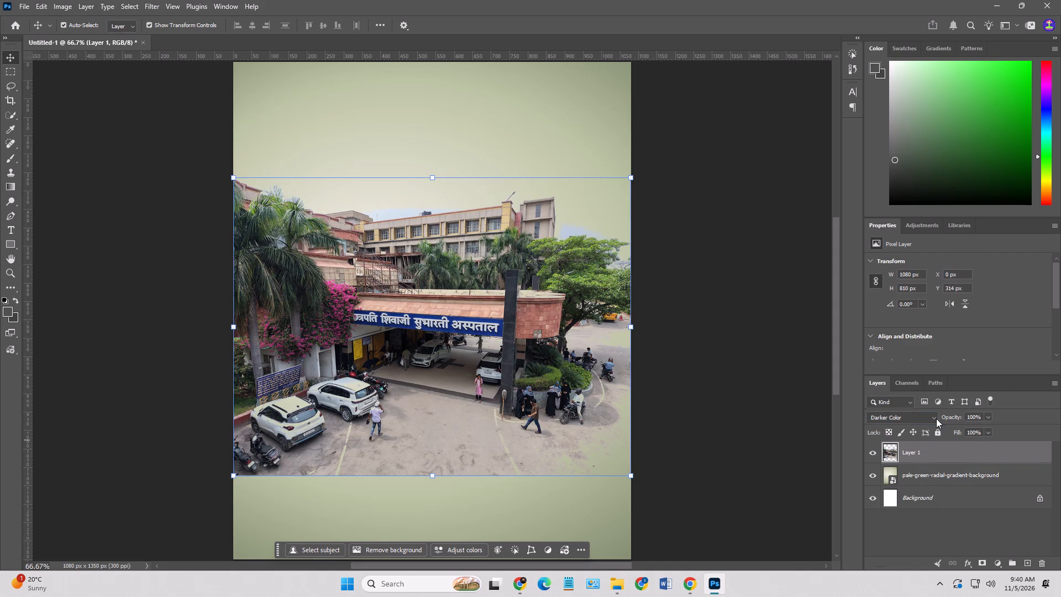
pyautogui.click(993, 413)
pyautogui.click(988, 416)
pyautogui.click(952, 427)
pyautogui.click(942, 430)
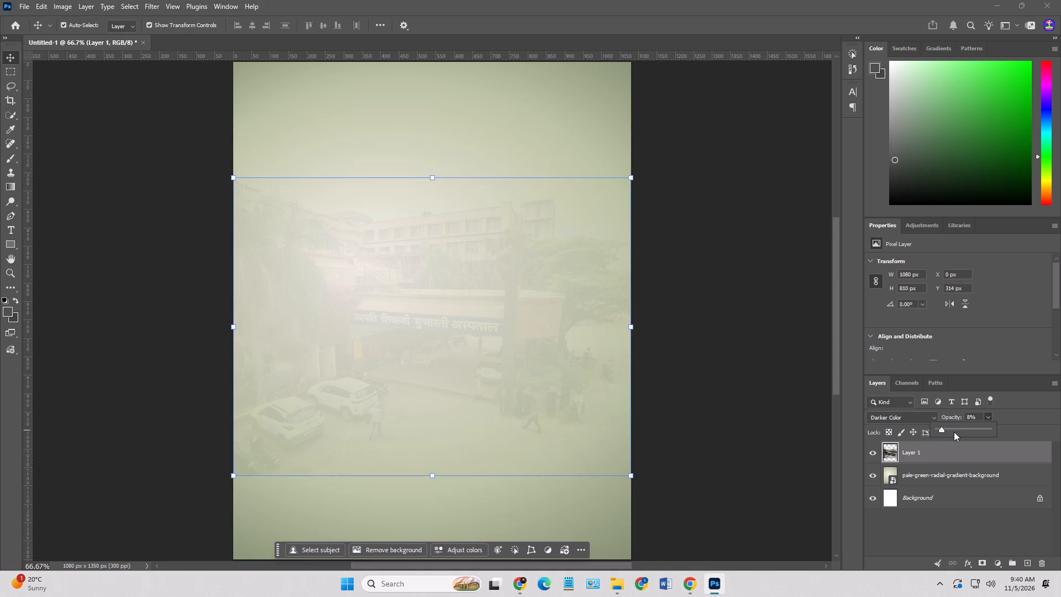
pyautogui.click(729, 413)
# Move the faded hospital photo up about 174 px and slightly right, to X 13 px, Y 140 px.
pyautogui.click(511, 369)
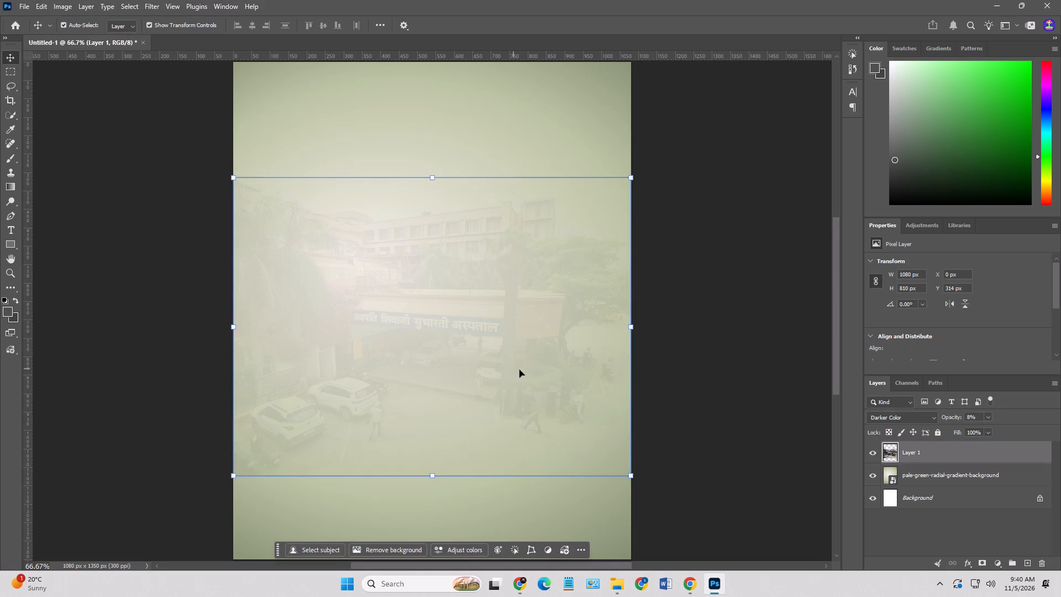
pyautogui.scroll(2, 521, 371)
pyautogui.moveTo(498, 363); pyautogui.dragTo(497, 318)
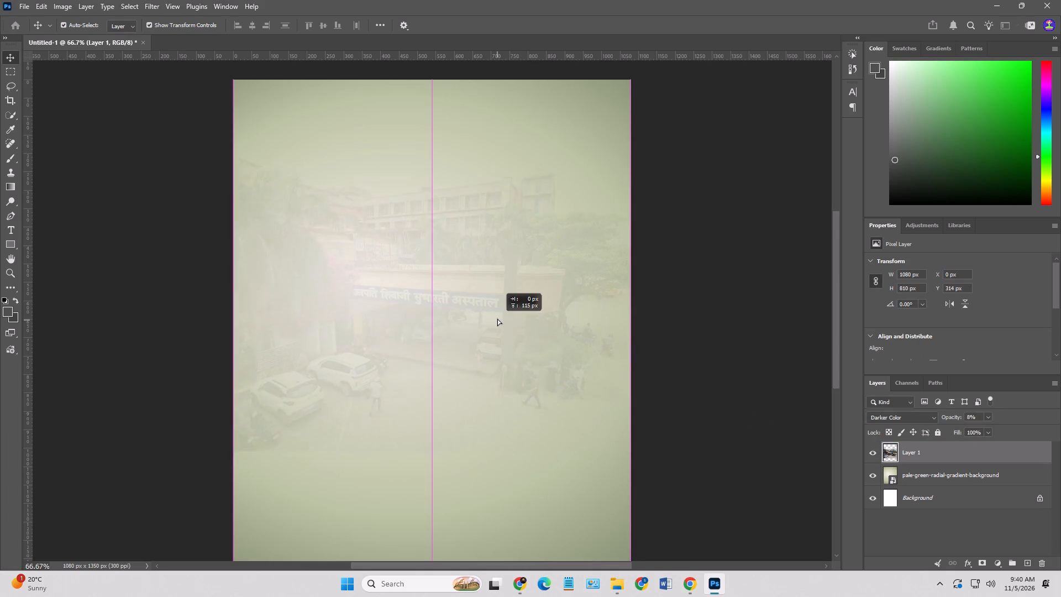
pyautogui.moveTo(497, 318); pyautogui.dragTo(503, 298)
pyautogui.click(689, 423)
pyautogui.click(545, 395)
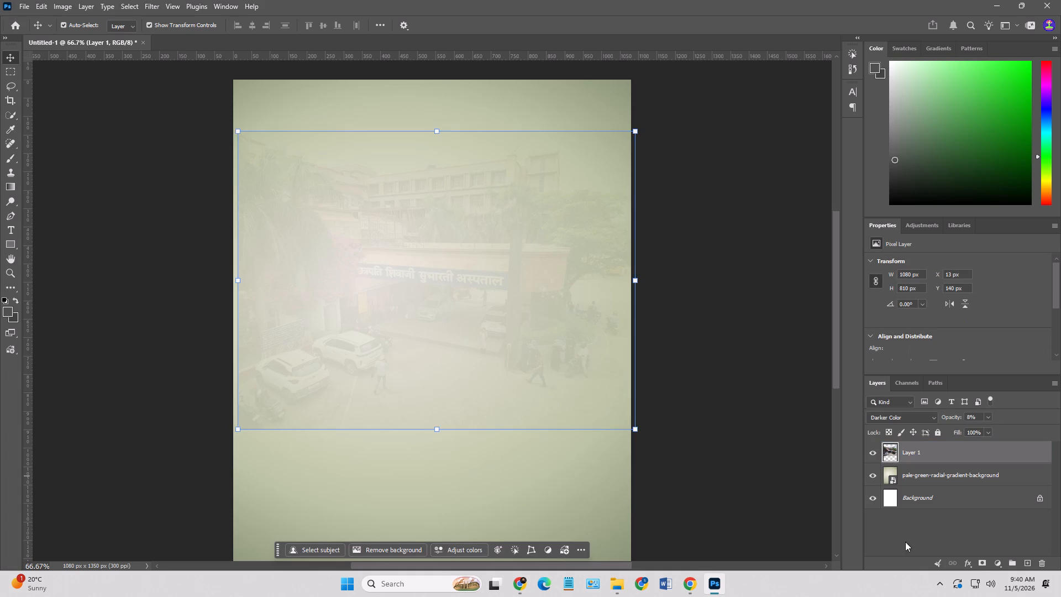
# Add a layer mask to the hospital photo and fade its bottom edge with a soft black 600 px brush.
pyautogui.click(980, 564)
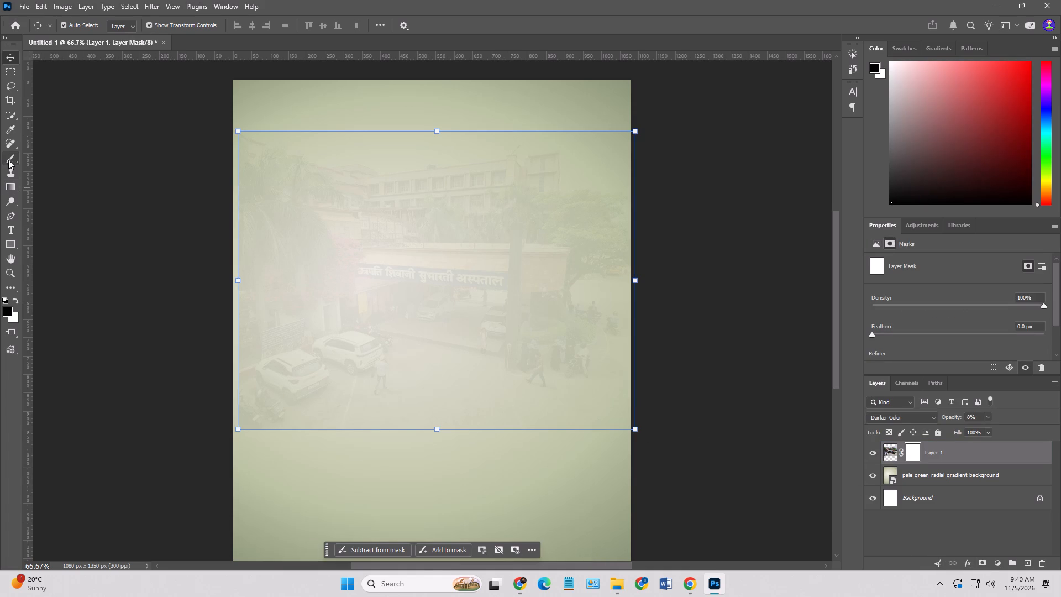
pyautogui.click(8, 160)
pyautogui.click(249, 507)
pyautogui.moveTo(314, 510); pyautogui.dragTo(447, 505)
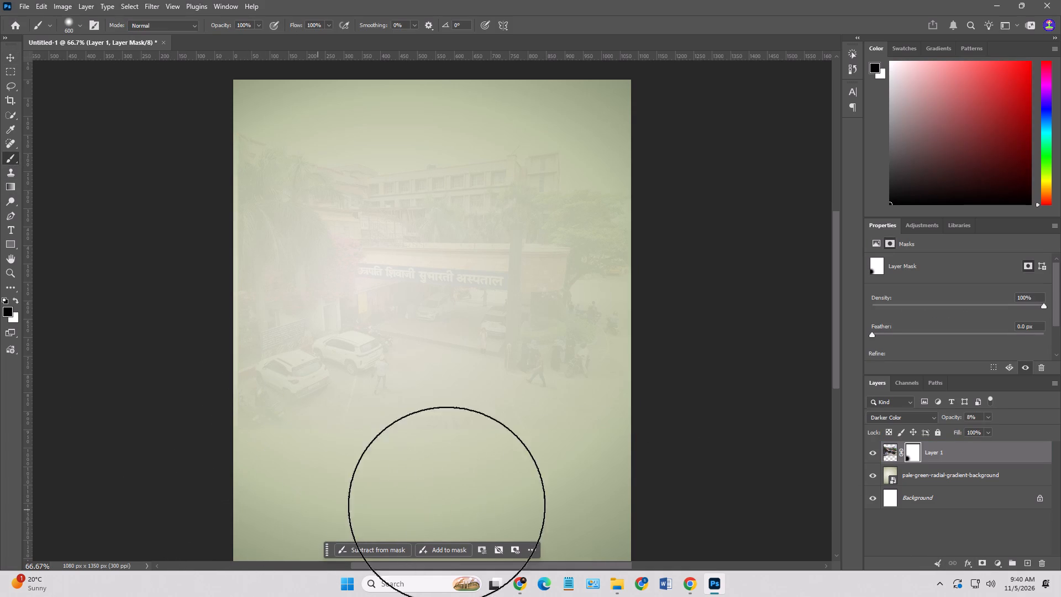
pyautogui.moveTo(447, 505); pyautogui.dragTo(695, 512)
# Paint black on the mask to fade the photo's left edge and hide the parked cars at its lower left.
pyautogui.click(147, 158)
pyautogui.click(153, 159)
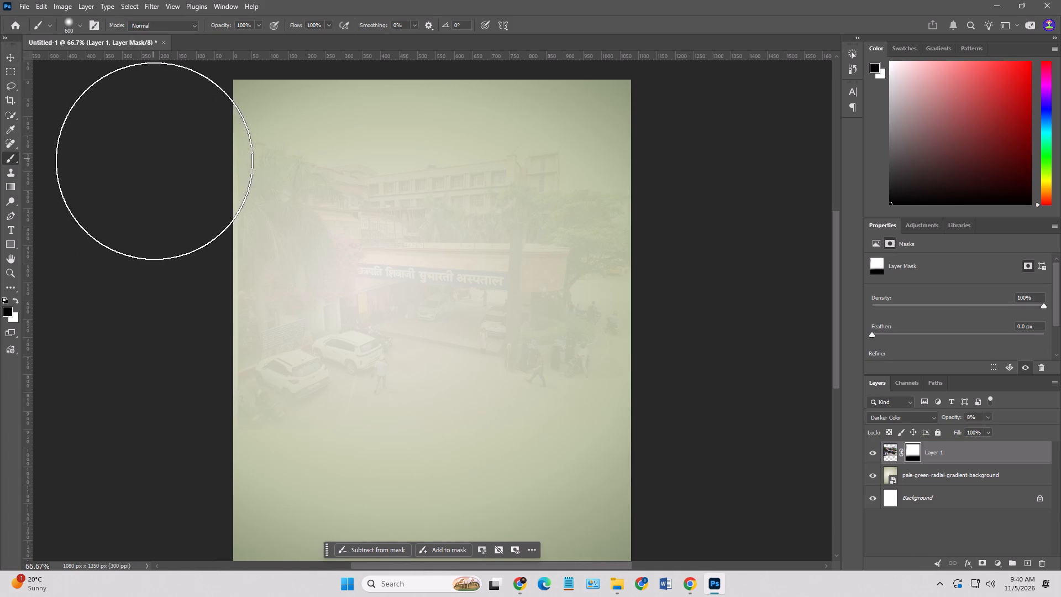
pyautogui.moveTo(154, 163); pyautogui.dragTo(155, 189)
pyautogui.moveTo(158, 218); pyautogui.dragTo(165, 448)
pyautogui.click(327, 415)
pyautogui.click(329, 411)
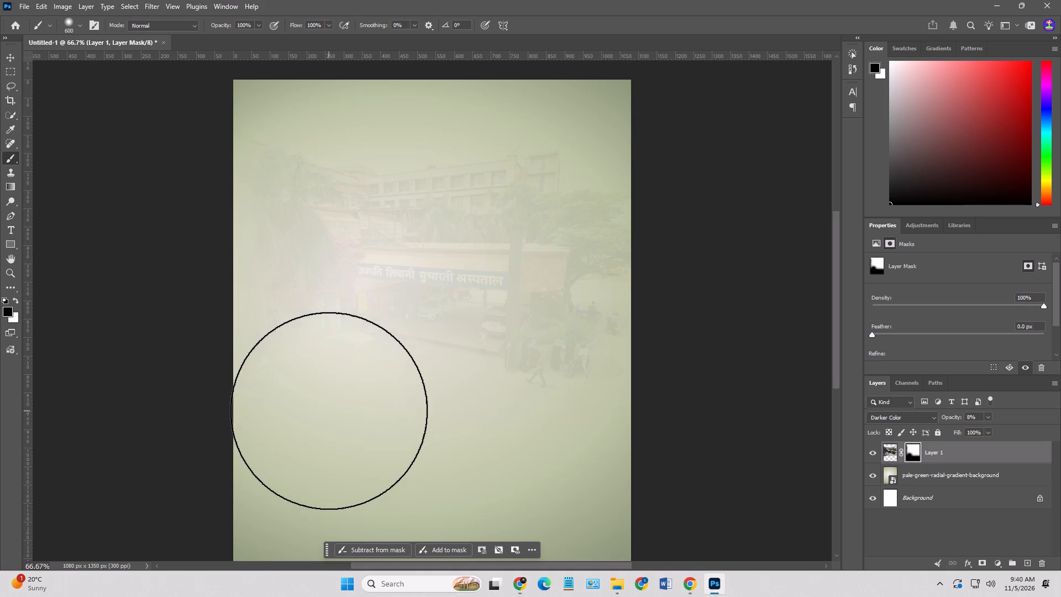
pyautogui.click(362, 426)
pyautogui.click(629, 463)
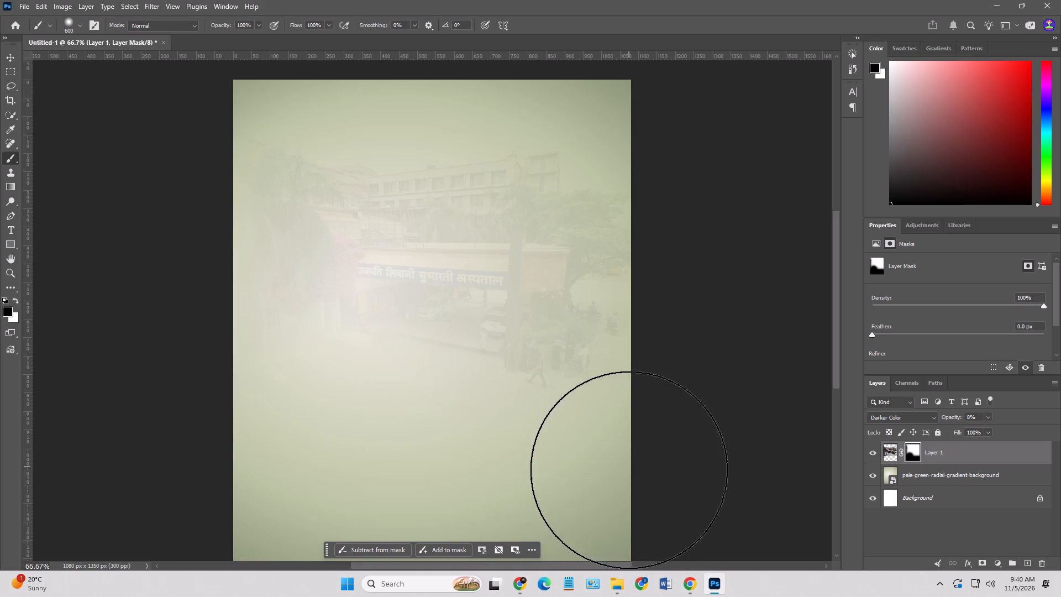
pyautogui.click(224, 476)
pyautogui.click(168, 469)
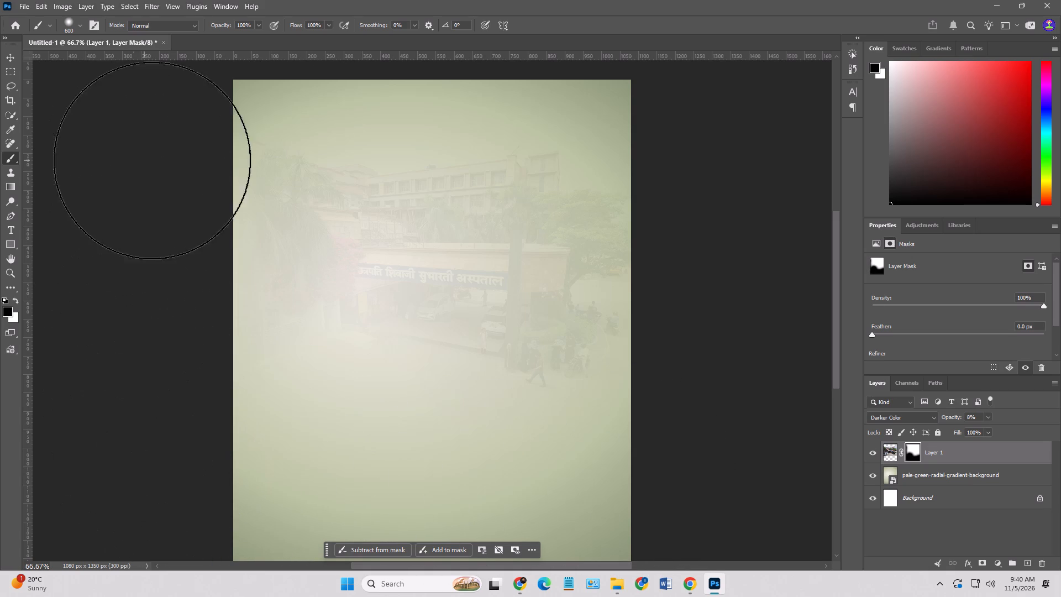
pyautogui.click(154, 160)
pyautogui.click(165, 395)
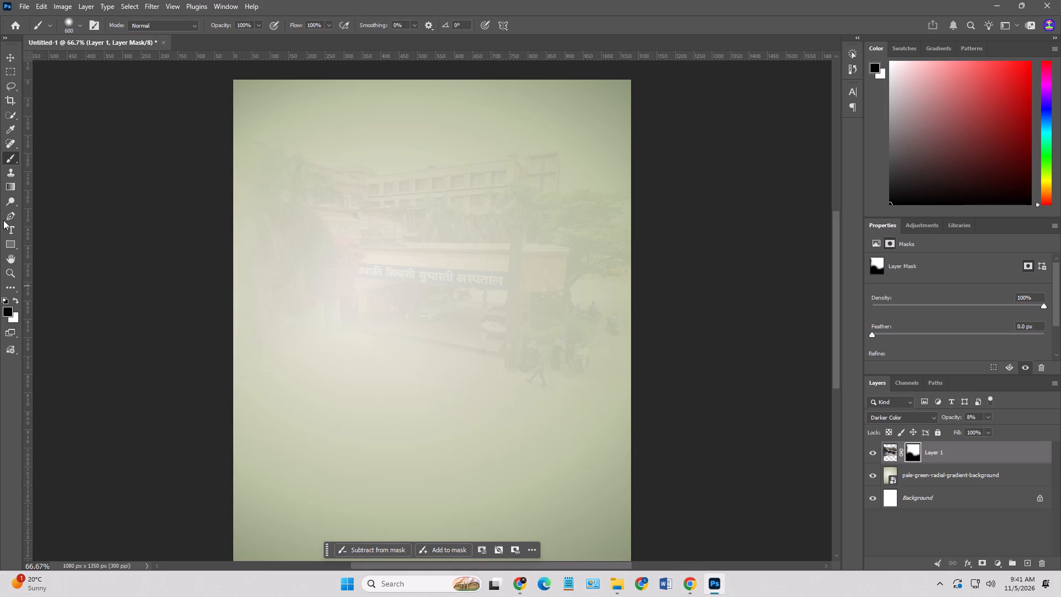
# Shift the masked hospital photo about 12 px left and 3 px down, and deselect it.
pyautogui.click(9, 55)
pyautogui.click(491, 262)
pyautogui.click(502, 263)
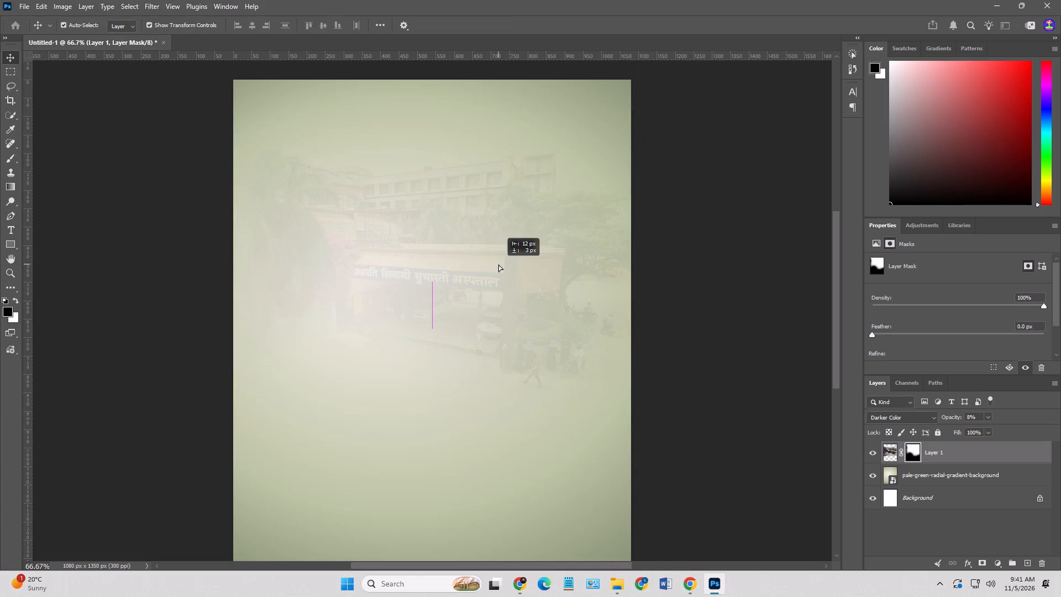
pyautogui.click(704, 347)
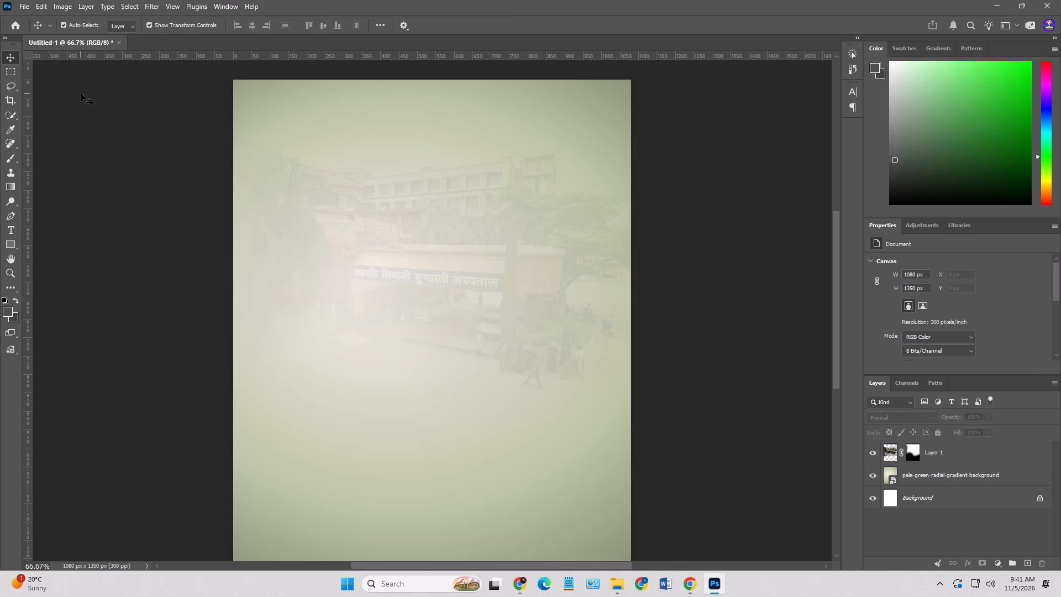
pyautogui.click(684, 590)
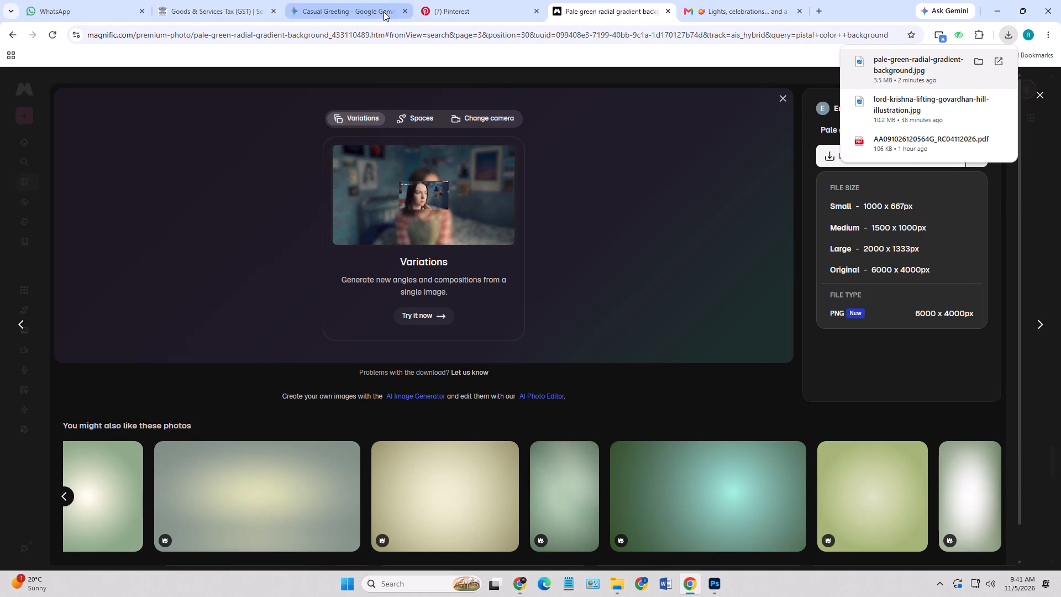
pyautogui.click(476, 0)
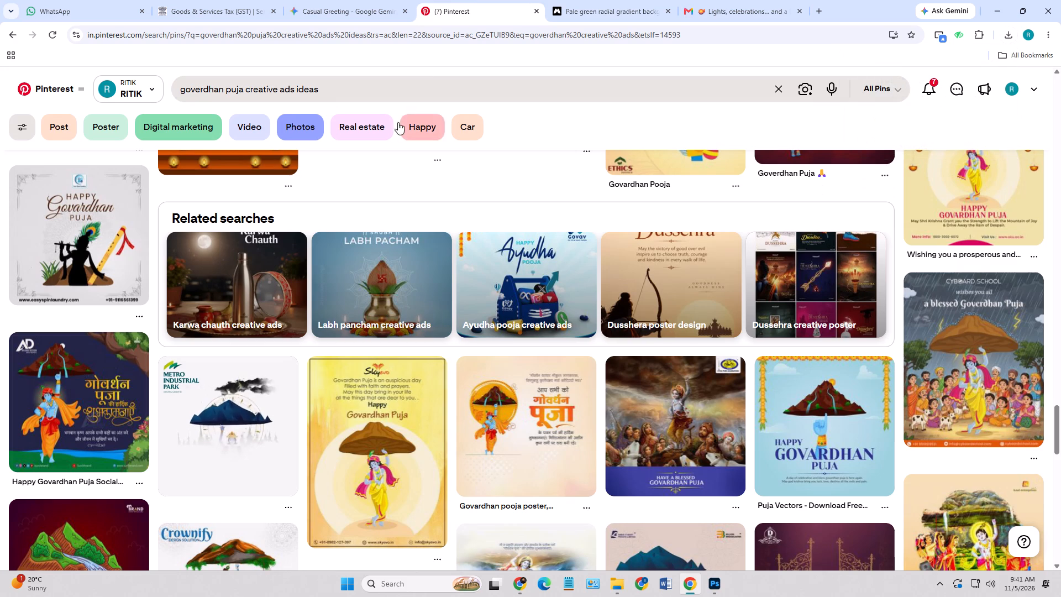
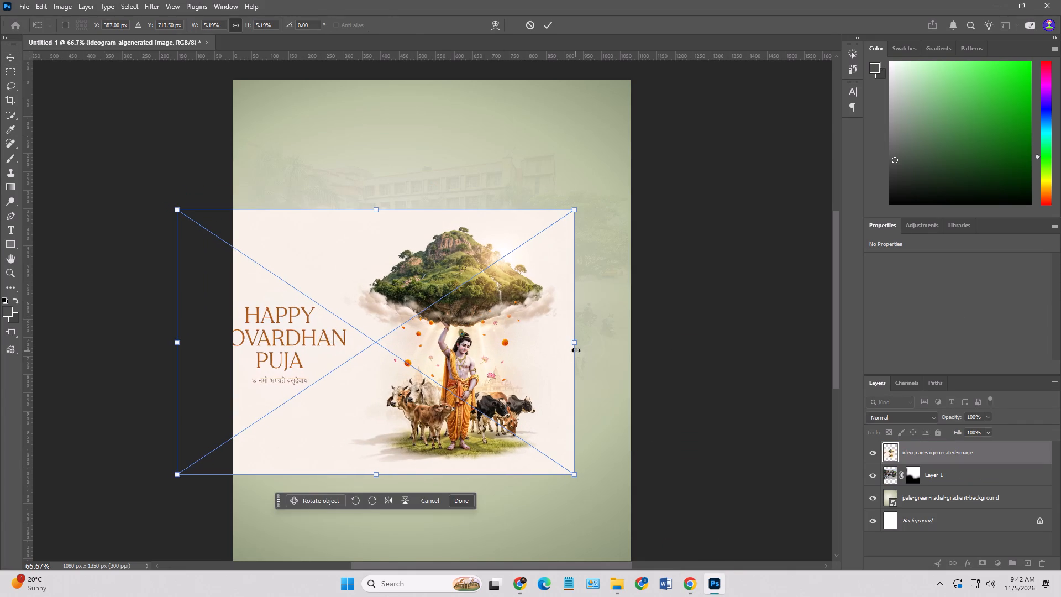
pyautogui.moveTo(577, 344); pyautogui.dragTo(644, 342)
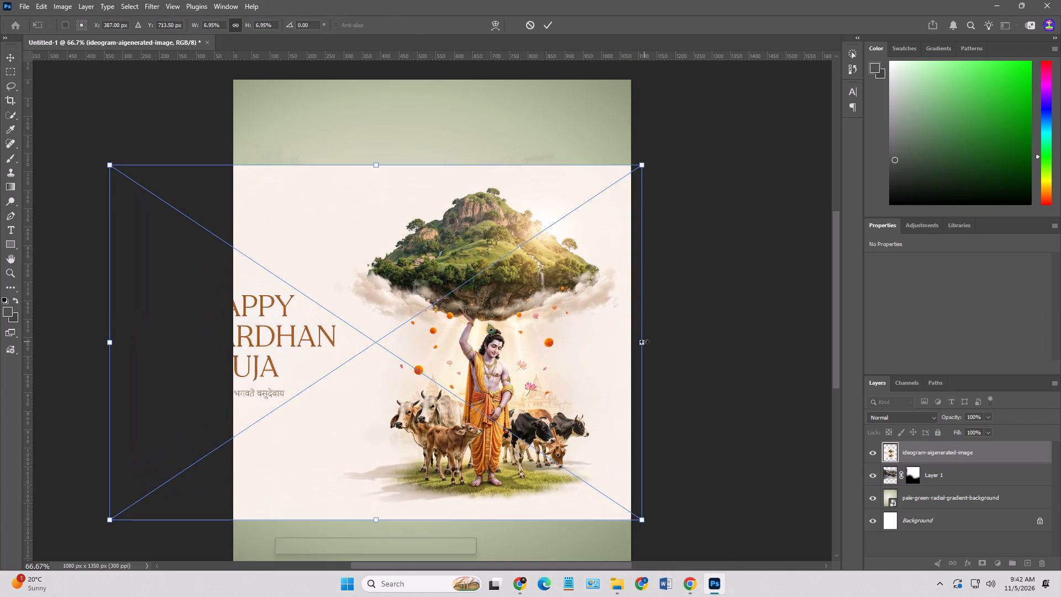
pyautogui.moveTo(600, 340); pyautogui.dragTo(546, 337)
pyautogui.keyDown('alt'); pyautogui.moveTo(589, 337); pyautogui.dragTo(599, 337); pyautogui.keyUp('alt')
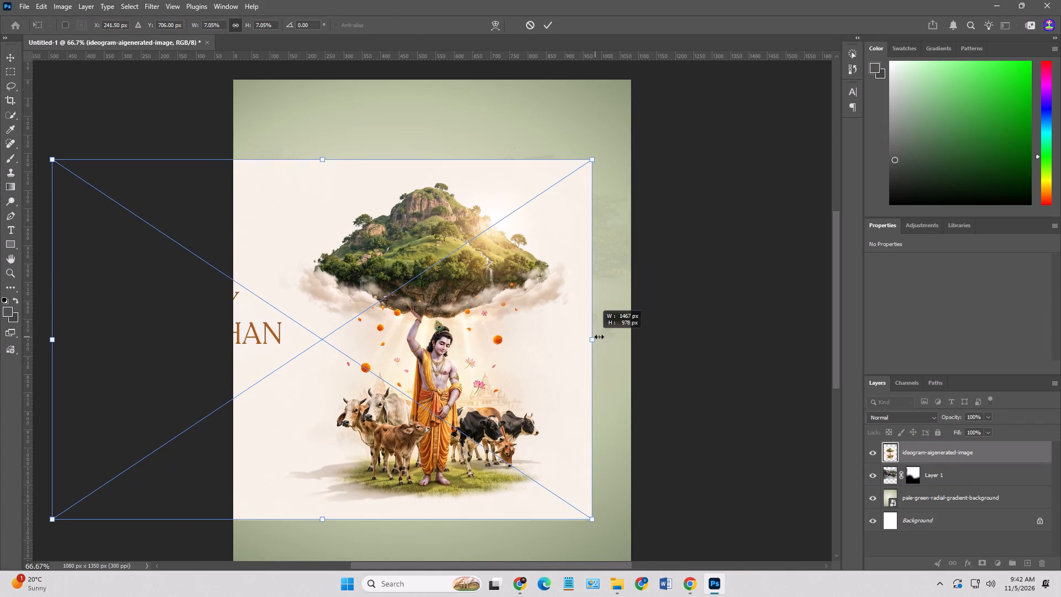
pyautogui.keyDown('alt'); pyautogui.moveTo(599, 337); pyautogui.dragTo(618, 339); pyautogui.keyUp('alt')
pyautogui.moveTo(605, 345); pyautogui.dragTo(599, 342)
pyautogui.scroll(-5, 600, 339)
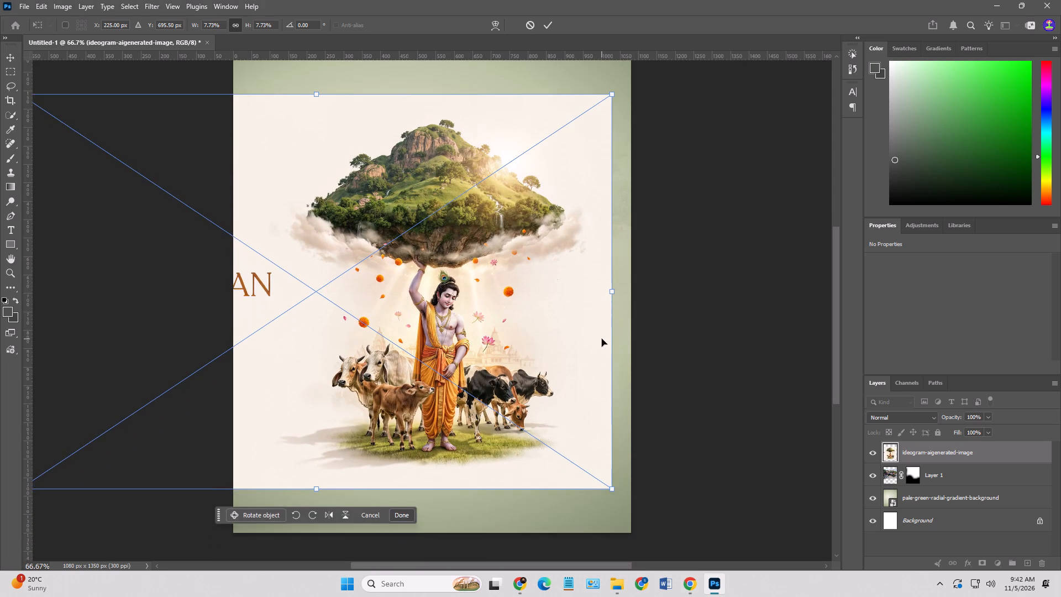
pyautogui.moveTo(569, 350); pyautogui.dragTo(574, 373)
pyautogui.keyDown('alt'); pyautogui.moveTo(617, 318); pyautogui.dragTo(623, 320); pyautogui.keyUp('alt')
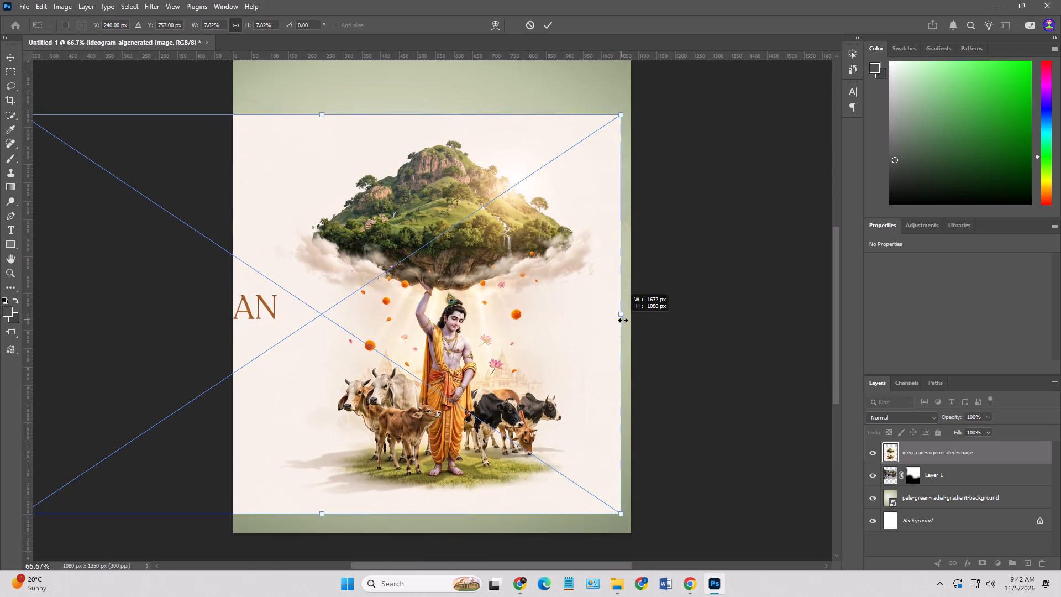
pyautogui.keyDown('alt'); pyautogui.moveTo(623, 320); pyautogui.dragTo(624, 321); pyautogui.keyUp('alt')
pyautogui.moveTo(612, 323); pyautogui.dragTo(607, 323)
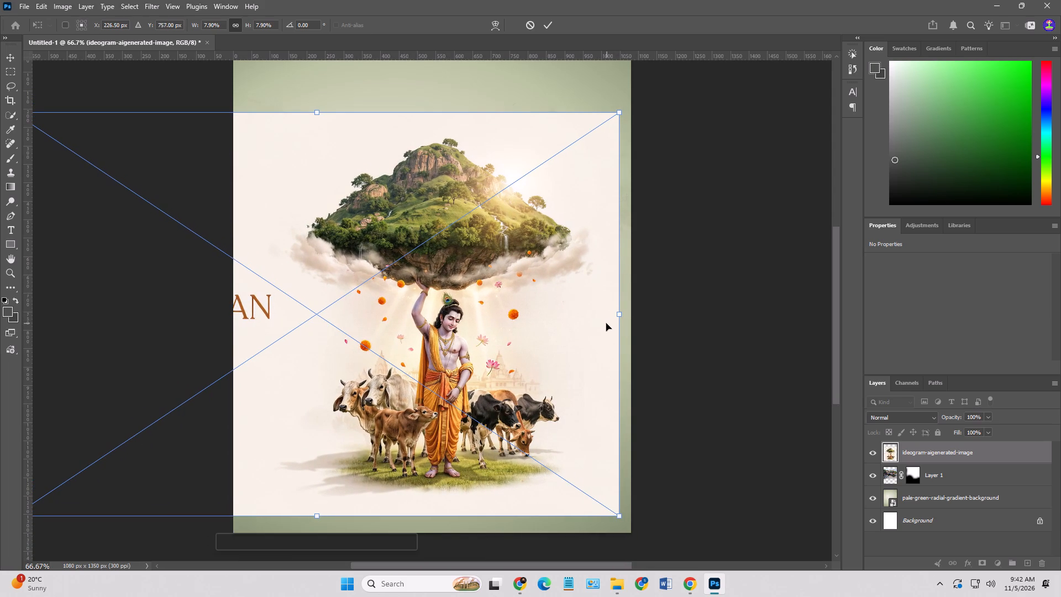
pyautogui.press('Return')
pyautogui.click(591, 312)
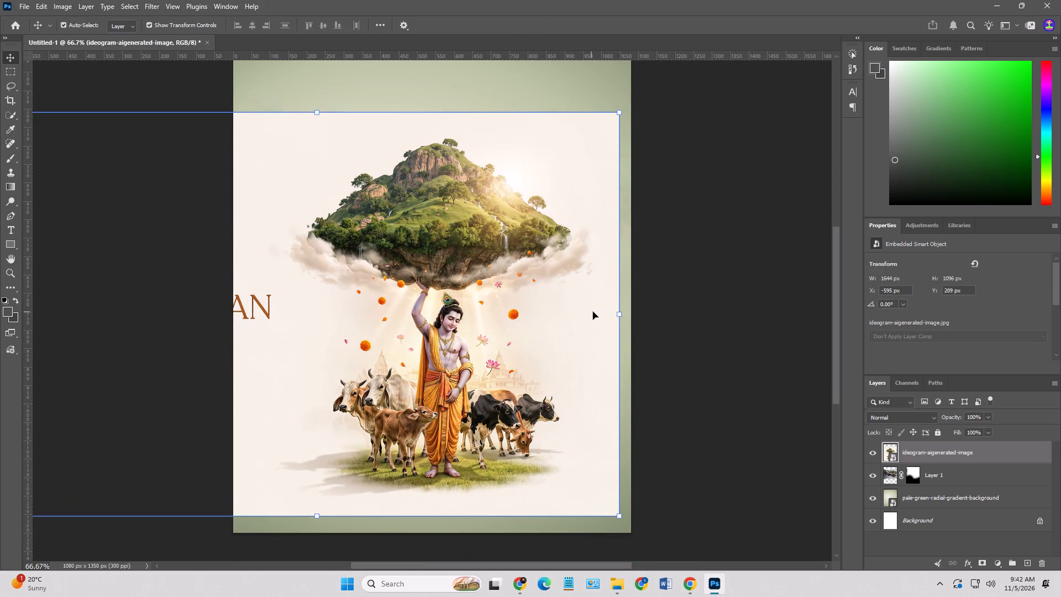
# Preview other blend modes, including Linear Burn, on the Govardhan illustration layer.
pyautogui.click(915, 421)
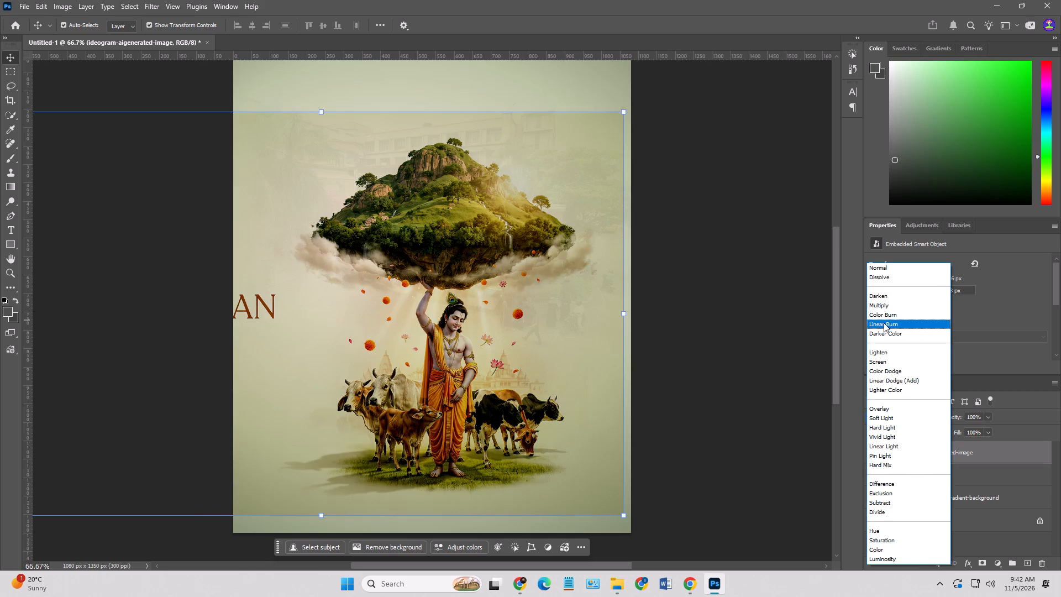
pyautogui.click(746, 318)
pyautogui.click(735, 454)
# Hide the pale-green radial gradient background layer.
pyautogui.click(622, 524)
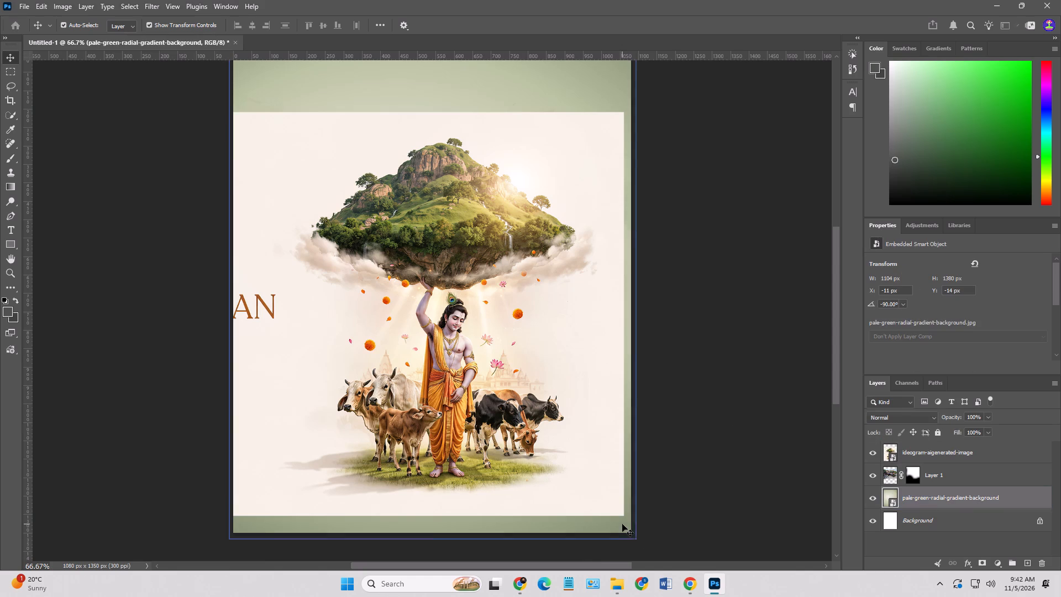
pyautogui.click(872, 499)
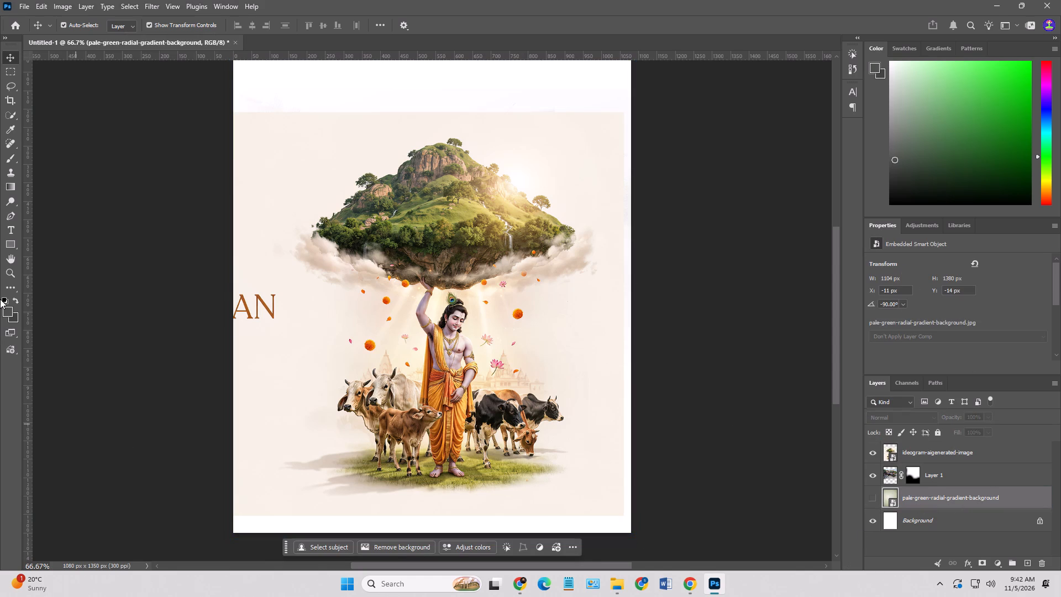
# Sample the illustration's cream backdrop colour and fill the Background layer with it.
pyautogui.click(7, 156)
pyautogui.click(7, 129)
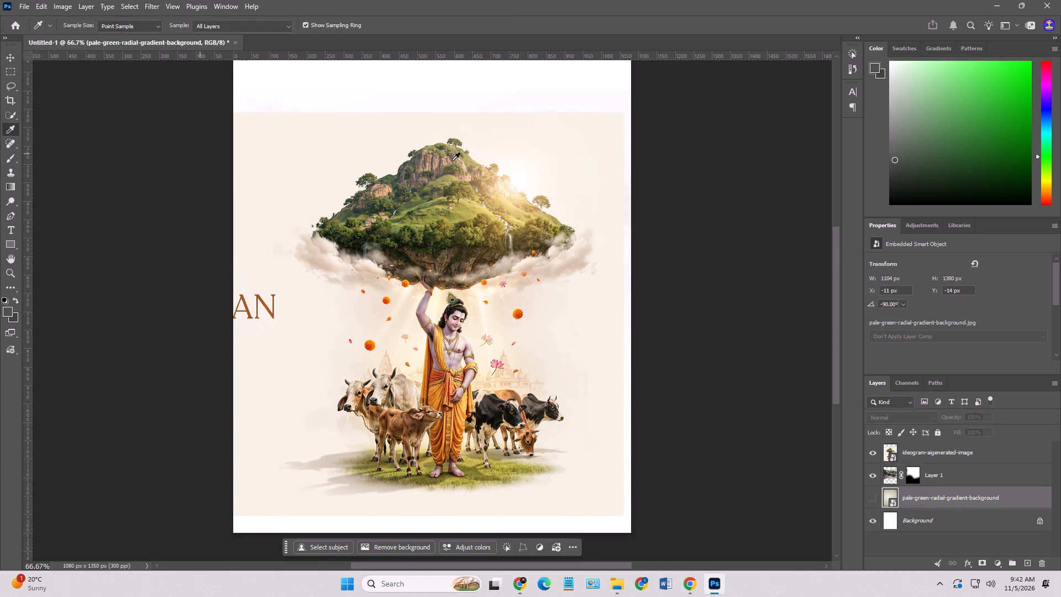
pyautogui.keyDown('alt'); pyautogui.click(601, 132); pyautogui.keyUp('alt')
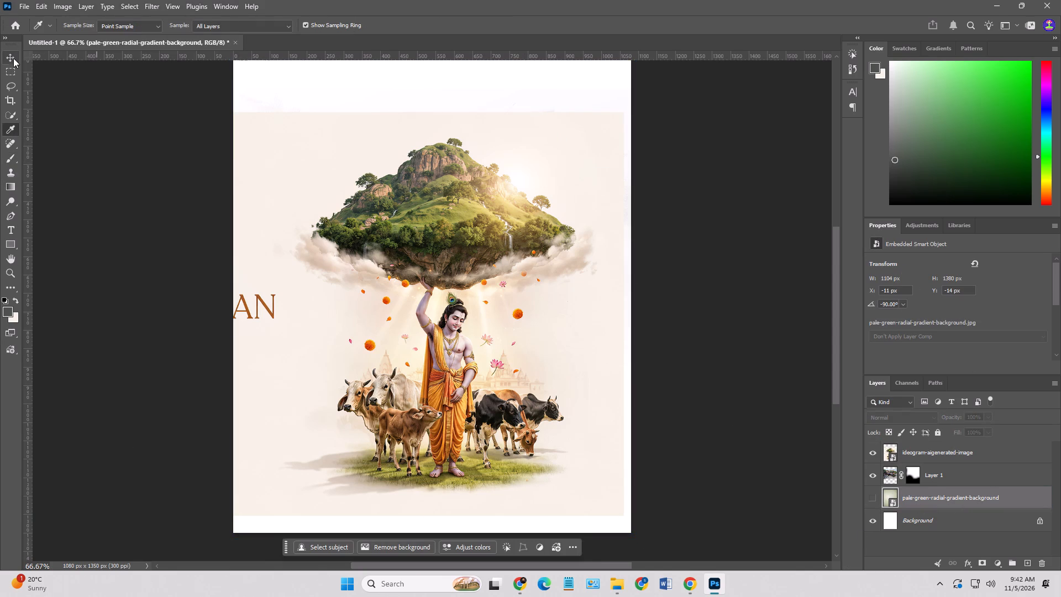
pyautogui.click(13, 59)
pyautogui.click(946, 524)
pyautogui.hotkey('alt', 'BackSpace')
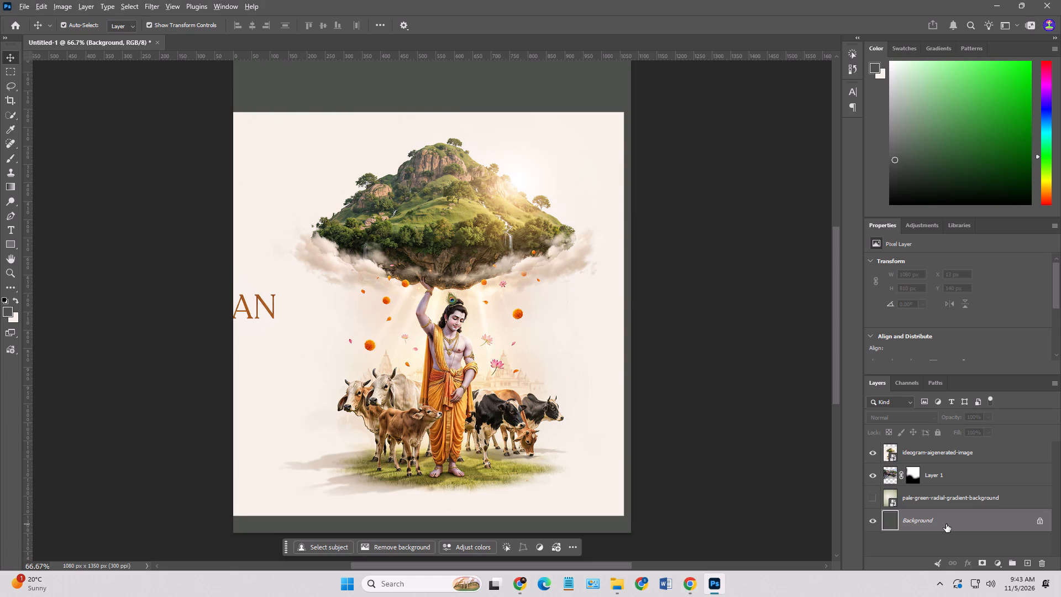
pyautogui.hotkey('ctrl', 'BackSpace')
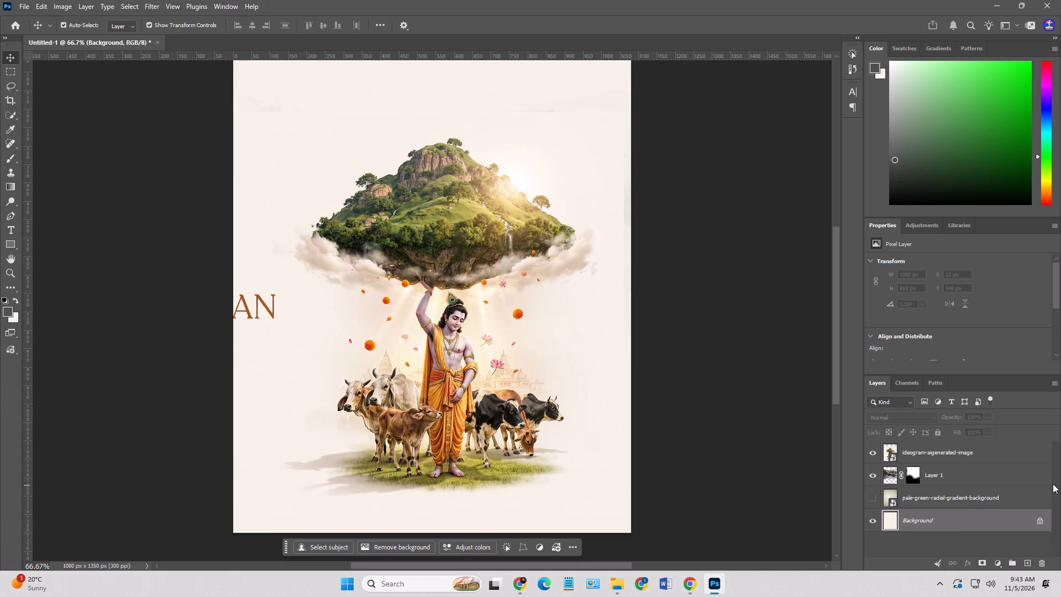
# Add a layer mask to the Govardhan illustration and paint out the leftover "AN" lettering with a soft 600 px black brush.
pyautogui.click(905, 446)
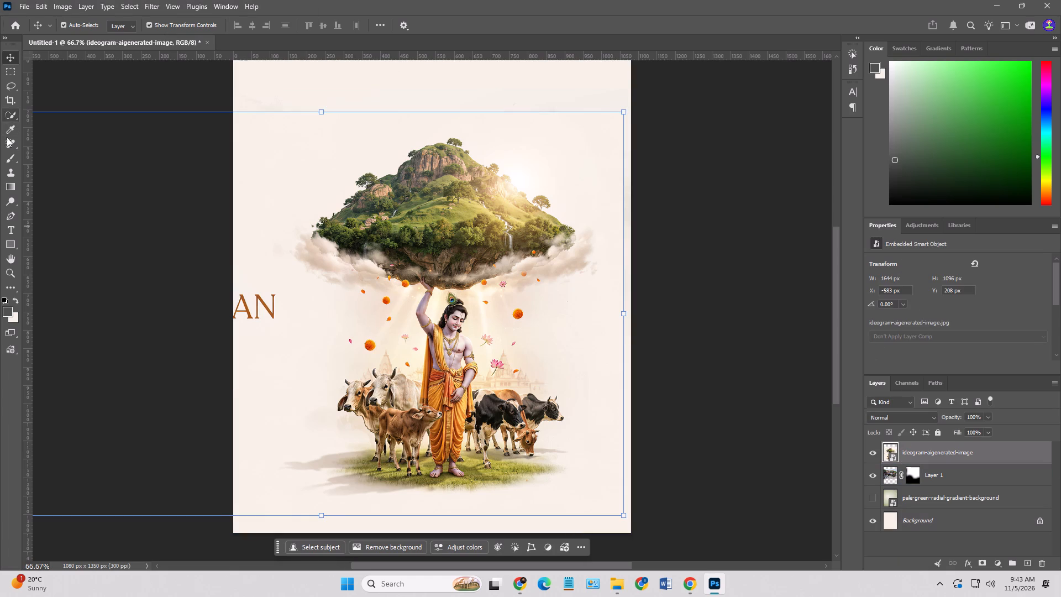
pyautogui.click(7, 161)
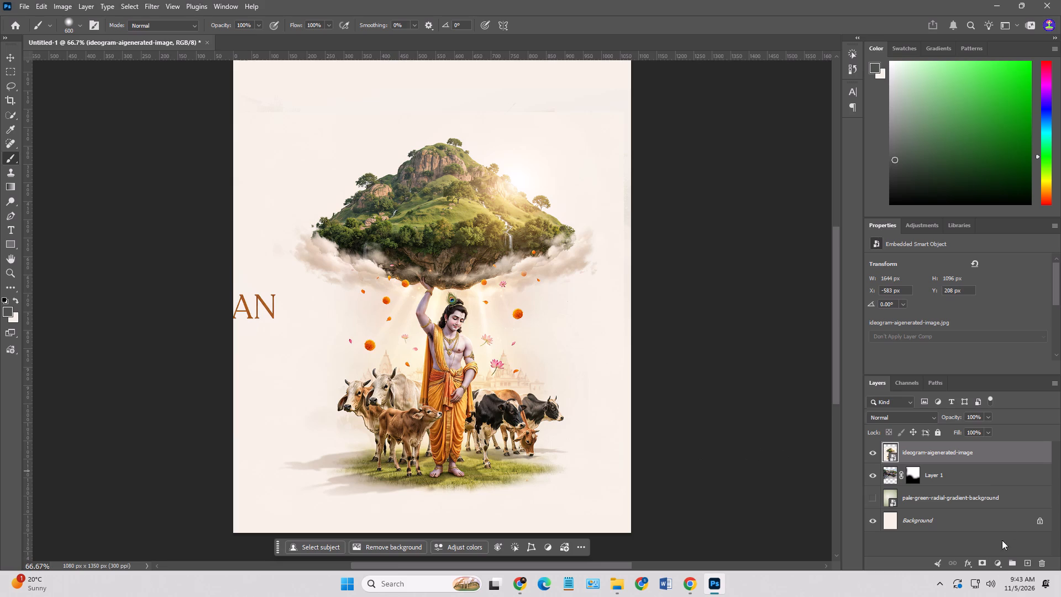
pyautogui.click(979, 562)
pyautogui.click(208, 341)
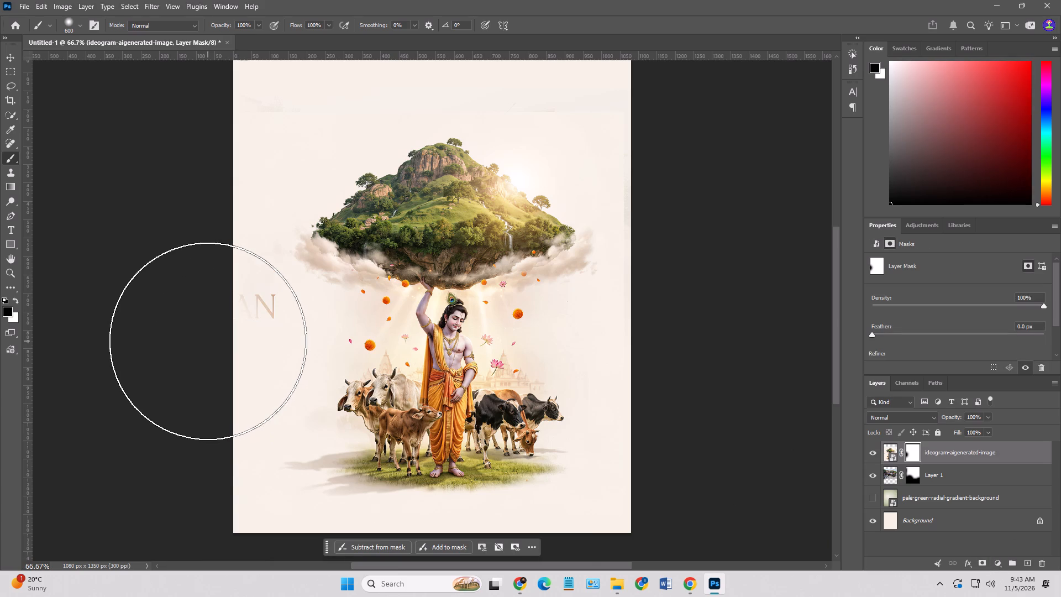
pyautogui.click(201, 324)
pyautogui.doubleClick(196, 317)
pyautogui.click(195, 312)
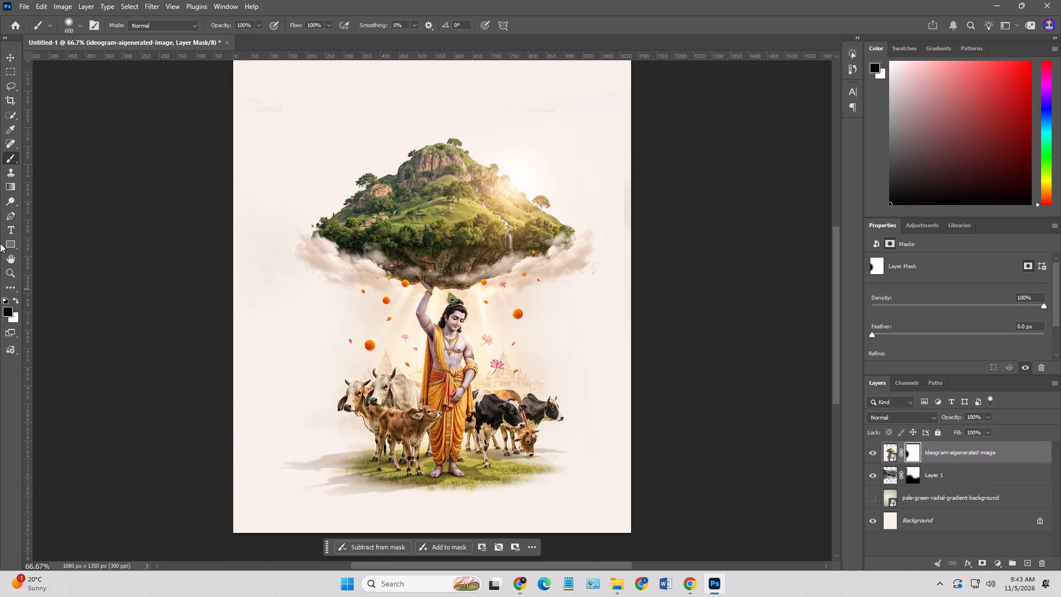
# Move the masked Govardhan illustration about 46 px down so it sits near the bottom of the canvas.
pyautogui.click(6, 51)
pyautogui.click(467, 300)
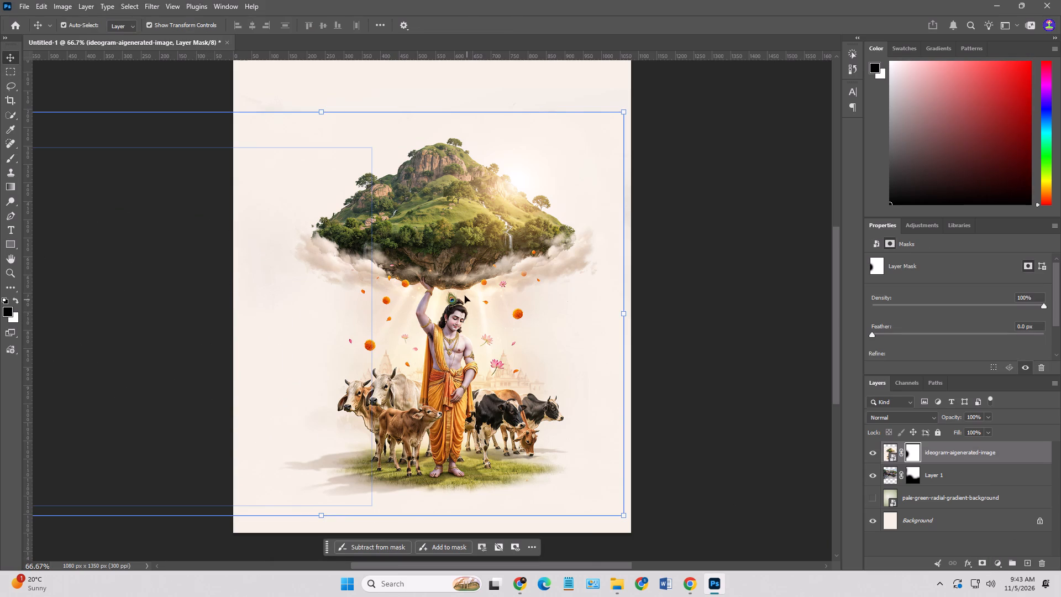
pyautogui.moveTo(471, 258); pyautogui.dragTo(464, 266)
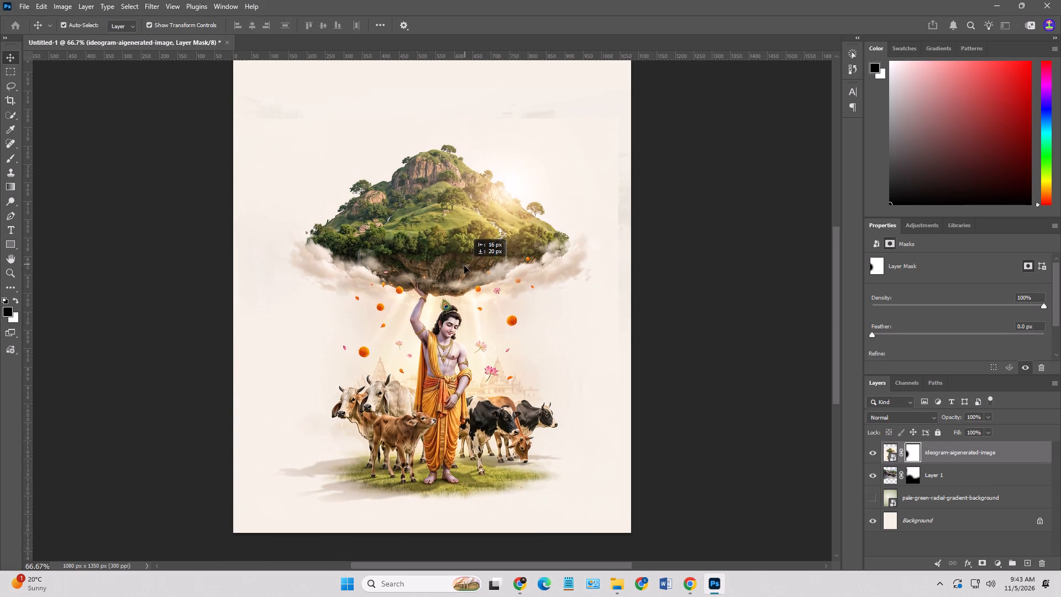
pyautogui.moveTo(464, 266); pyautogui.dragTo(470, 271)
pyautogui.press('Return')
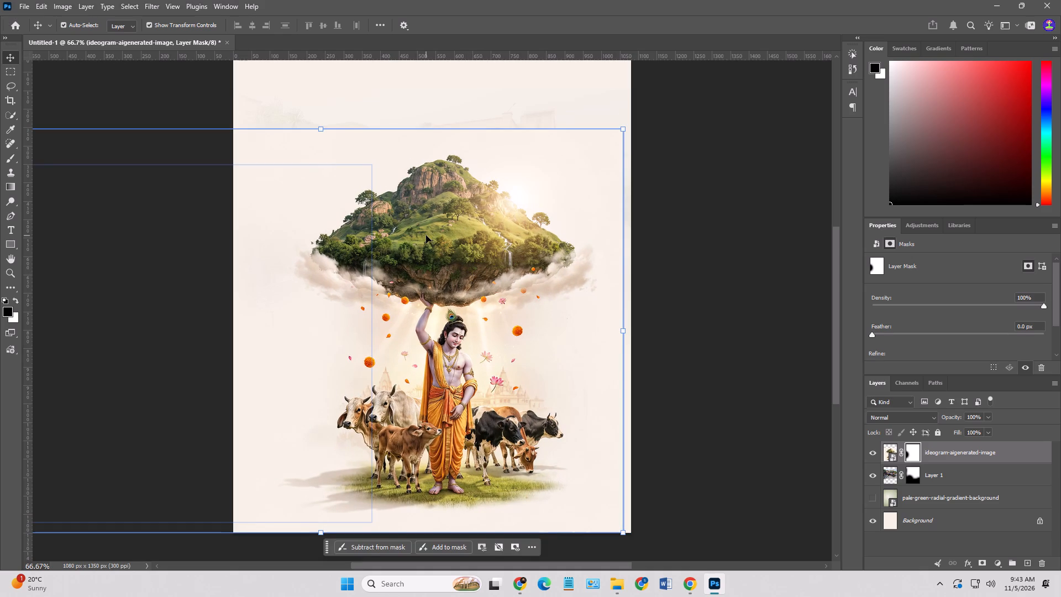
# Set the Govardhan illustration layer's blend mode to Darken.
pyautogui.click(77, 190)
pyautogui.click(471, 254)
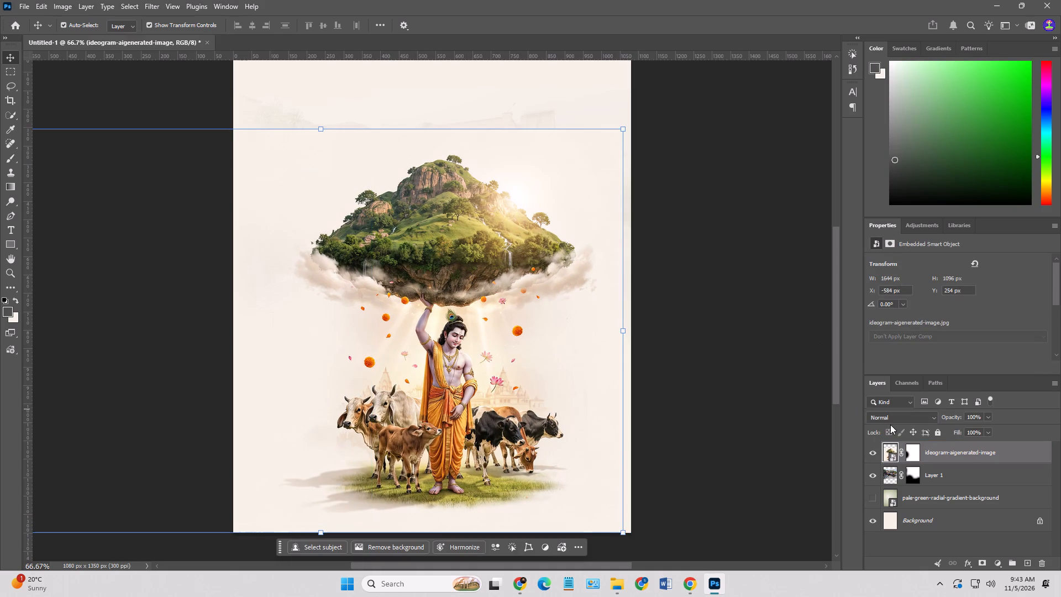
pyautogui.click(895, 417)
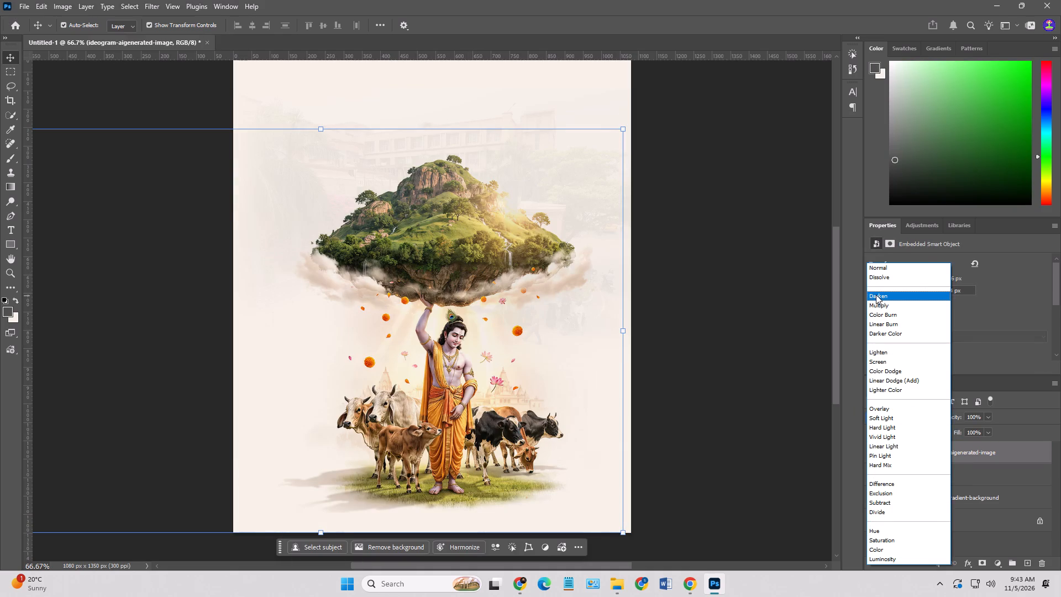
pyautogui.click(876, 295)
pyautogui.click(787, 370)
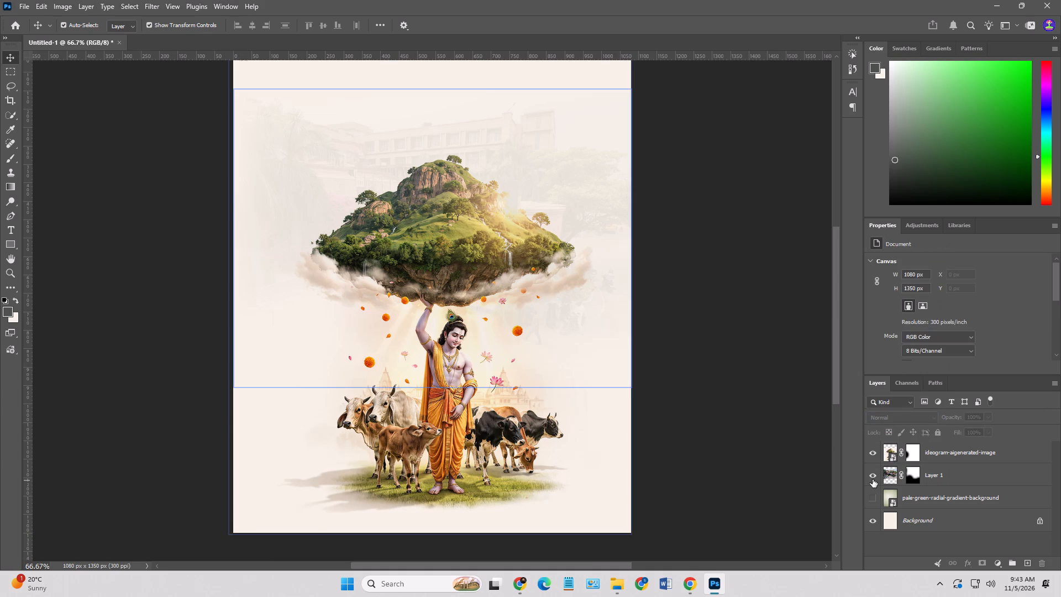
pyautogui.click(833, 481)
# Shift the faded hospital photo slightly sideways and enlarge it to about 1100 x 824 px behind the hill.
pyautogui.scroll(20, 547, 406)
pyautogui.scroll(3, 547, 406)
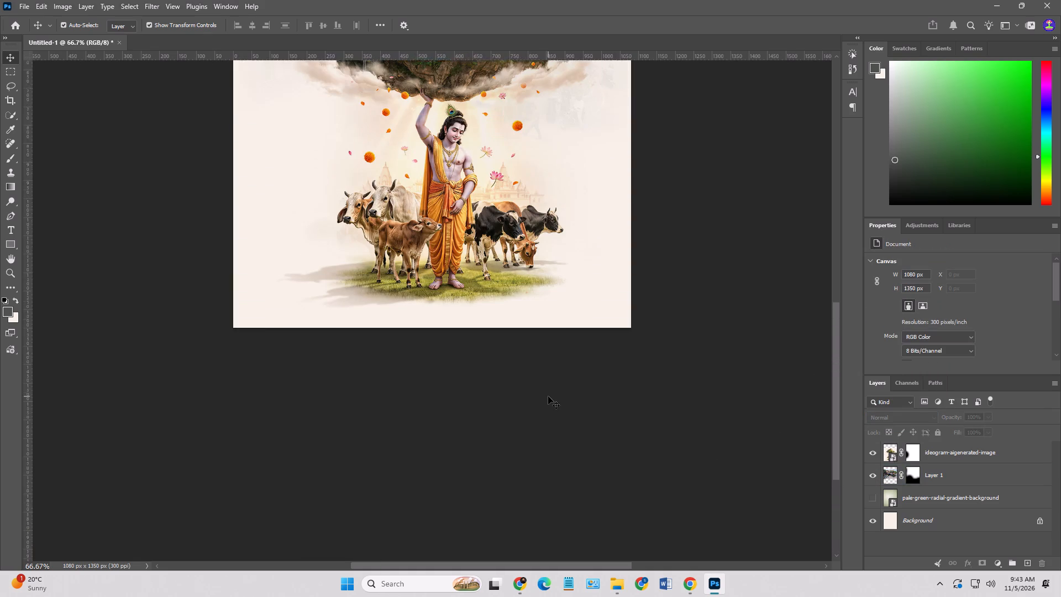
pyautogui.scroll(20, 548, 396)
pyautogui.scroll(8, 548, 396)
pyautogui.click(753, 447)
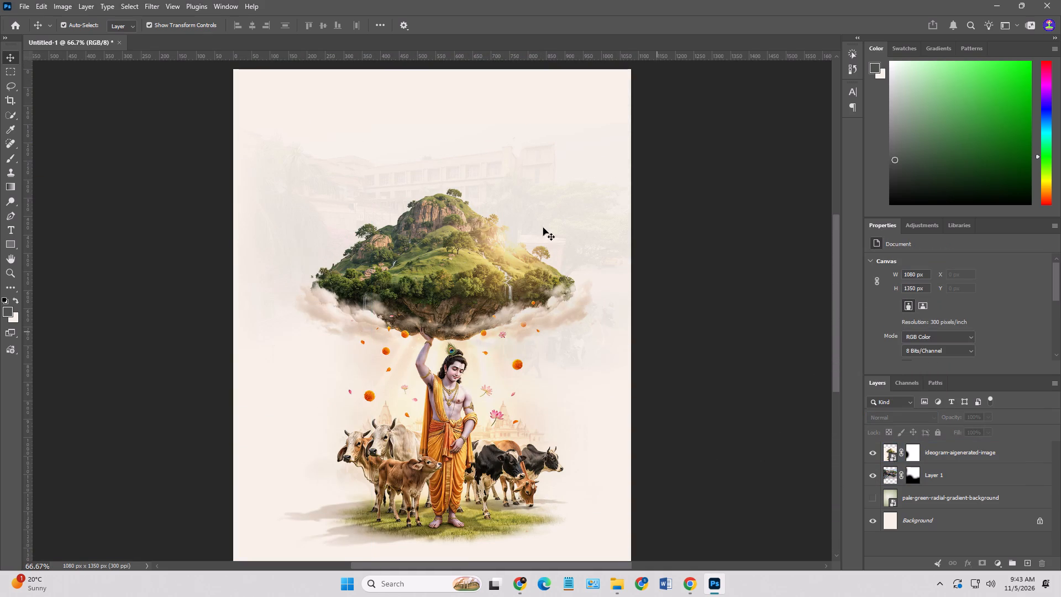
pyautogui.click(485, 179)
pyautogui.click(786, 187)
pyautogui.click(498, 151)
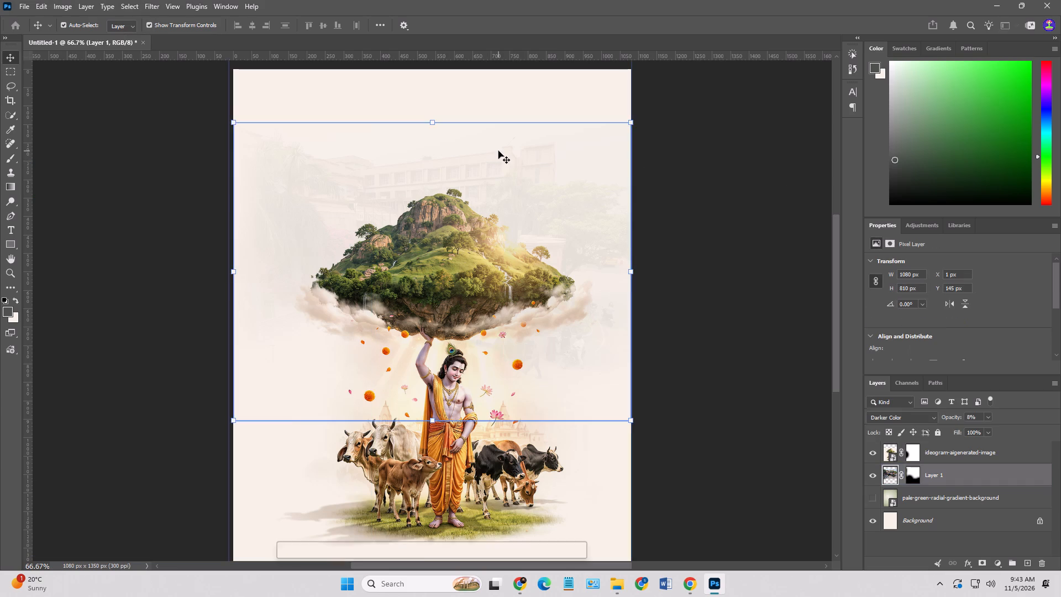
pyautogui.moveTo(498, 154); pyautogui.dragTo(507, 155)
pyautogui.keyDown('alt'); pyautogui.click(635, 421); pyautogui.keyUp('alt')
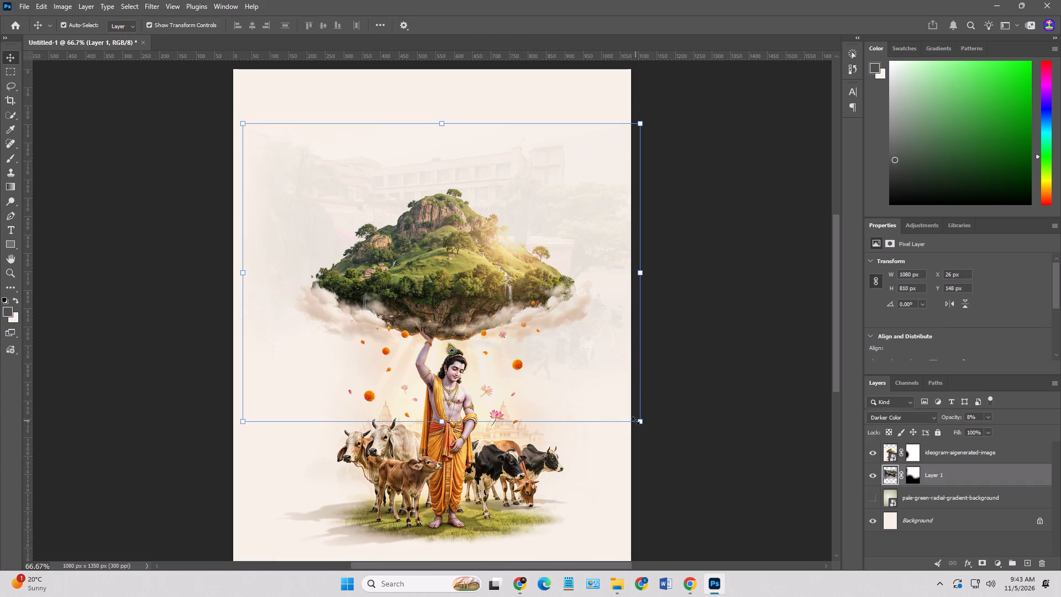
pyautogui.doubleClick(757, 465)
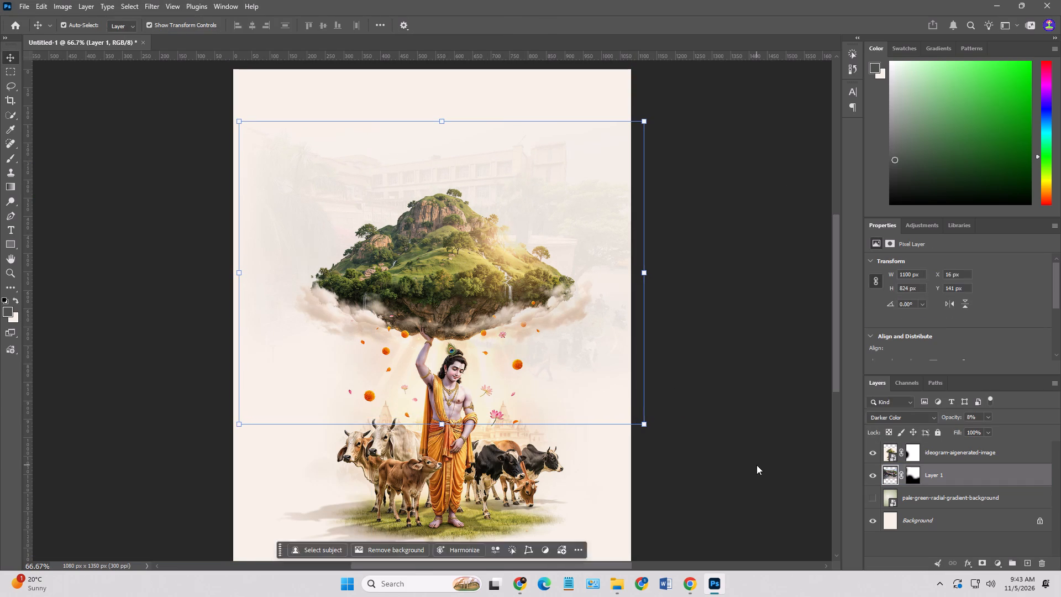
pyautogui.press('Return')
# Scale the Govardhan illustration to about 1549 x 1033 px and reposition it at about X -502, Y 302 px.
pyautogui.click(438, 294)
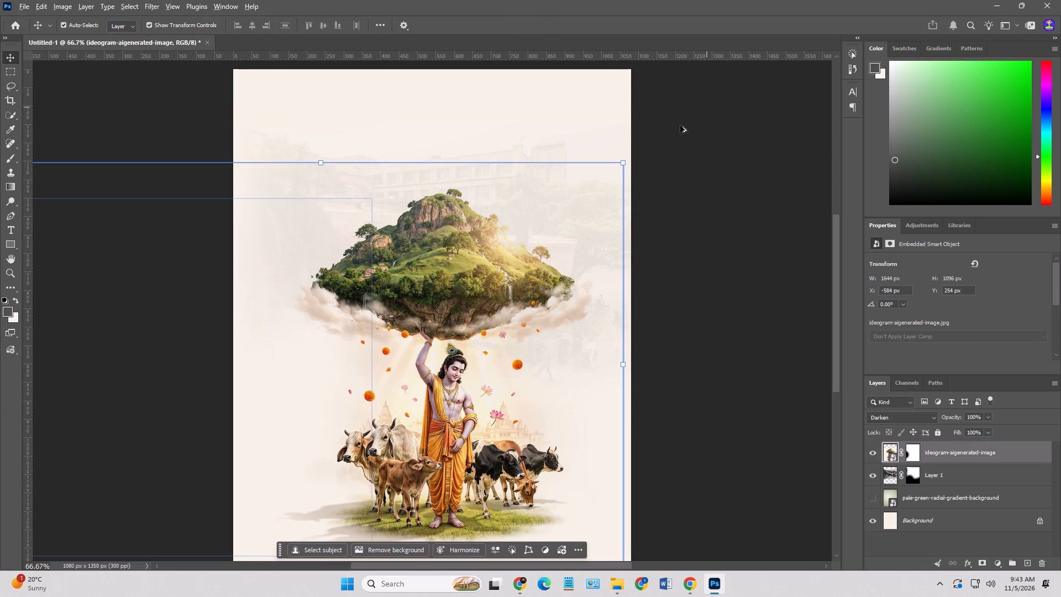
pyautogui.keyDown('alt'); pyautogui.moveTo(626, 160); pyautogui.dragTo(617, 185); pyautogui.keyUp('alt')
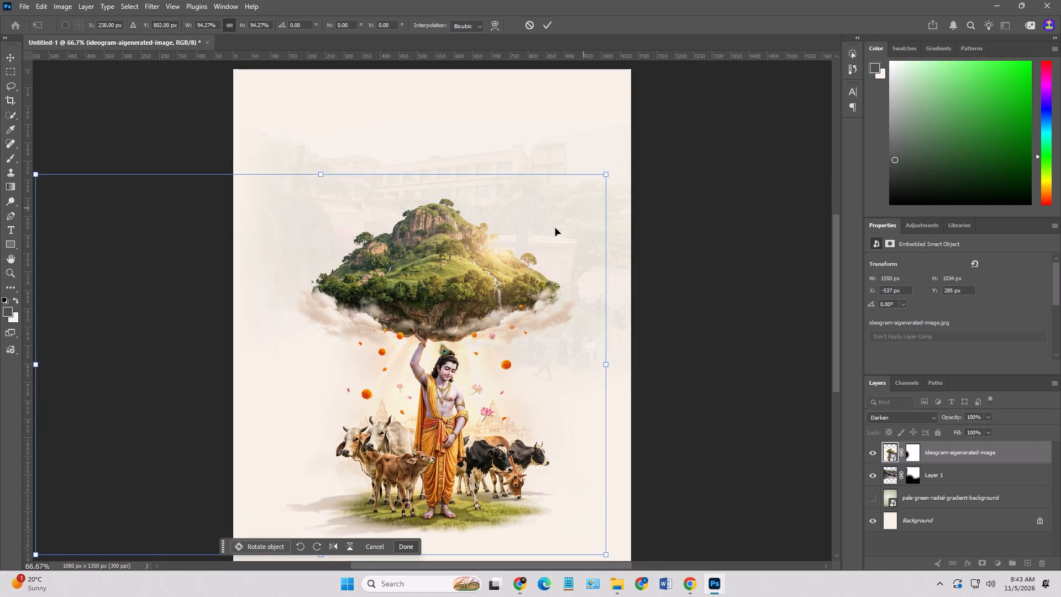
pyautogui.moveTo(556, 230); pyautogui.dragTo(569, 236)
pyautogui.press('Return')
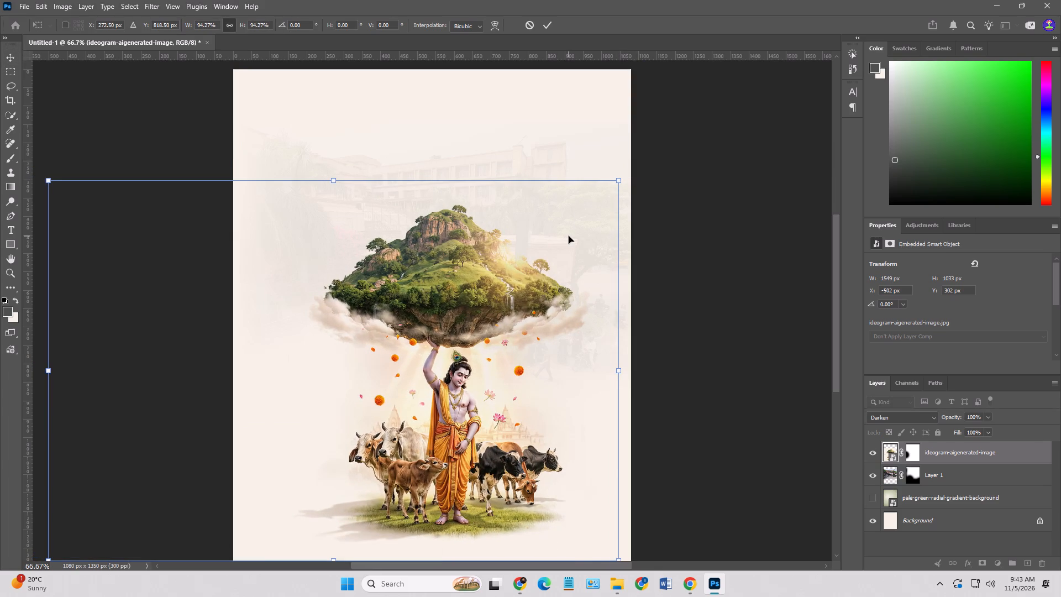
pyautogui.click(691, 266)
pyautogui.click(695, 271)
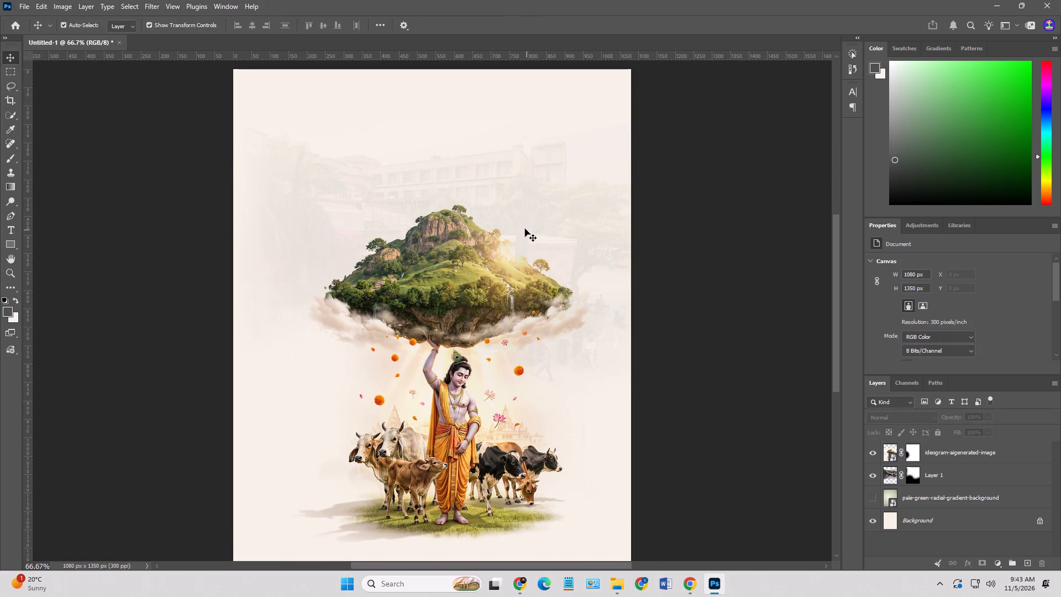
# Resize the faded hospital photo to about 1120 x 839 px, centre it horizontally and move it up to about Y 69 px.
pyautogui.click(525, 229)
pyautogui.click(709, 285)
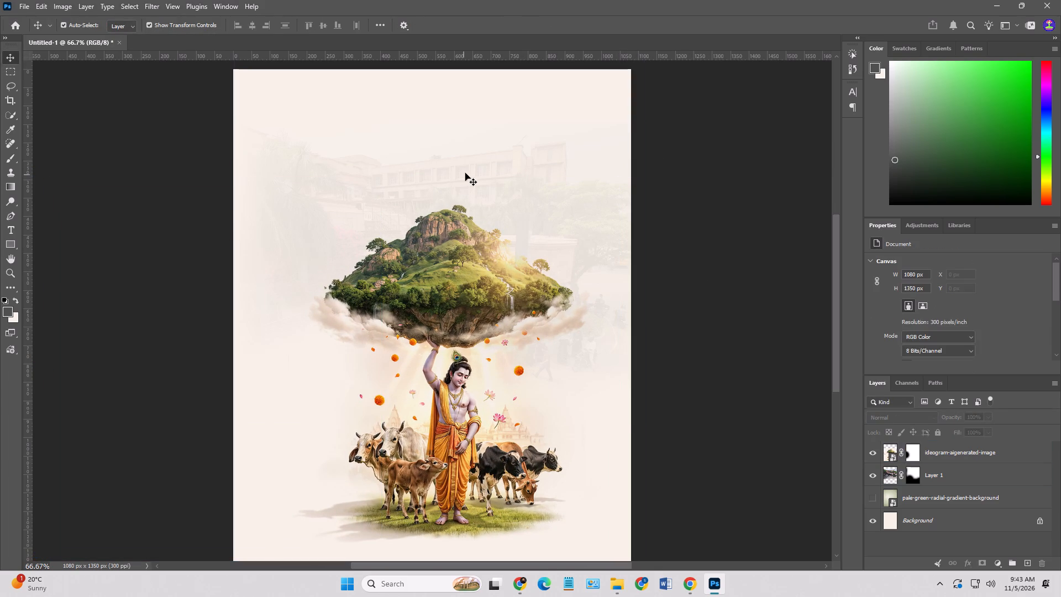
pyautogui.click(466, 173)
pyautogui.moveTo(475, 180); pyautogui.dragTo(478, 145)
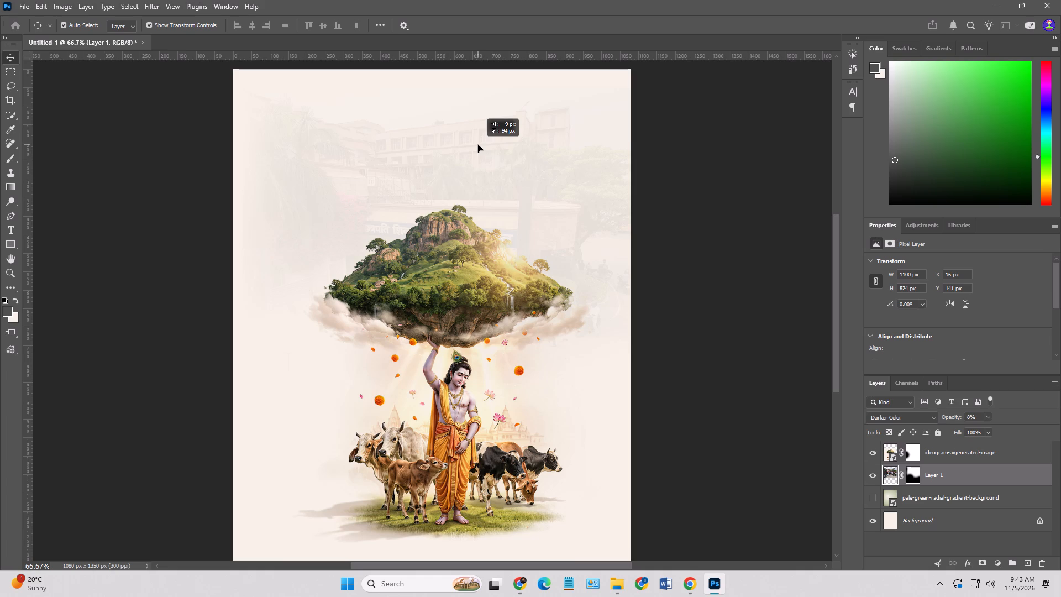
pyautogui.moveTo(478, 145); pyautogui.dragTo(476, 232)
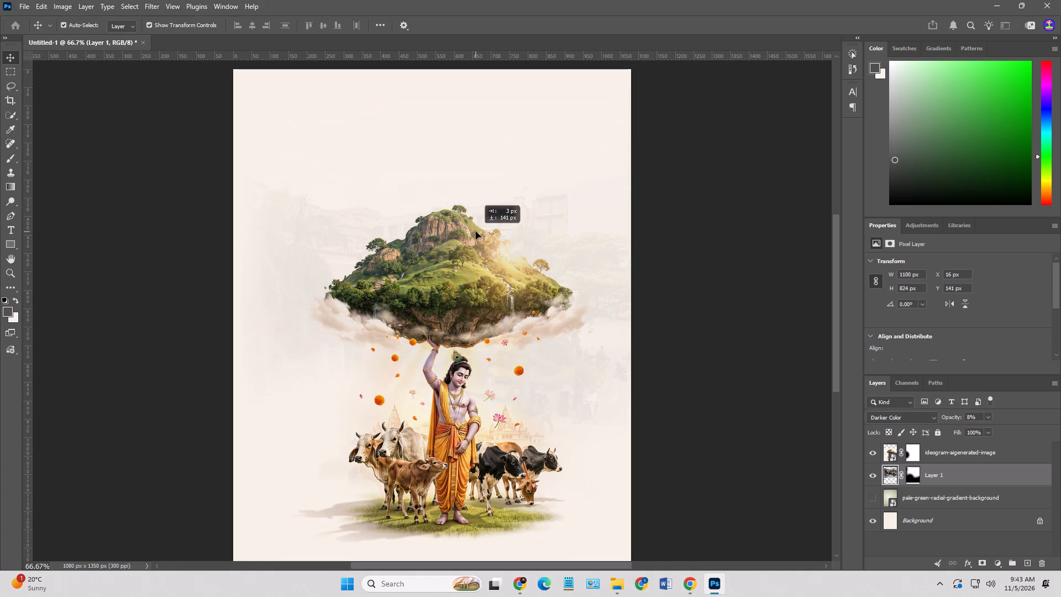
pyautogui.moveTo(476, 232); pyautogui.dragTo(475, 192)
pyautogui.keyDown('alt'); pyautogui.moveTo(648, 437); pyautogui.dragTo(627, 413); pyautogui.keyUp('alt')
pyautogui.moveTo(598, 383); pyautogui.dragTo(597, 369)
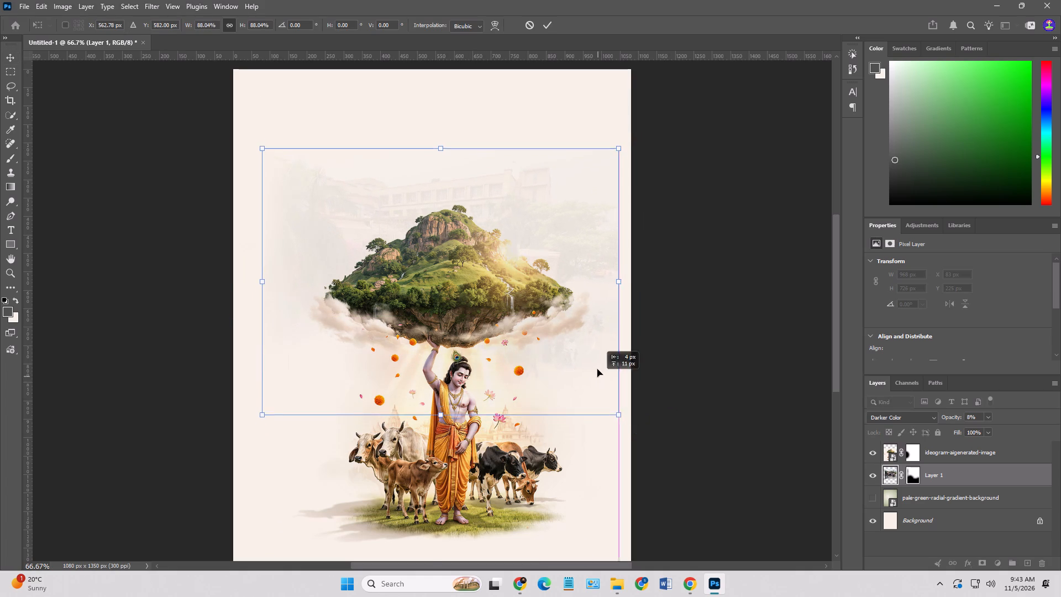
pyautogui.moveTo(597, 369); pyautogui.dragTo(583, 333)
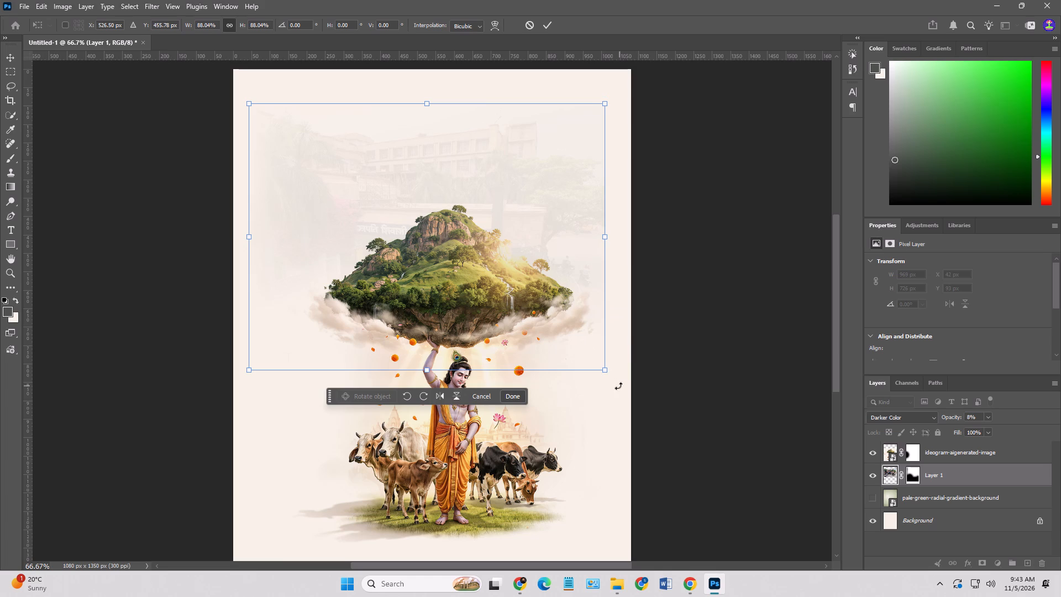
pyautogui.keyDown('alt'); pyautogui.moveTo(607, 372); pyautogui.dragTo(635, 392); pyautogui.keyUp('alt')
pyautogui.moveTo(617, 373); pyautogui.dragTo(624, 420)
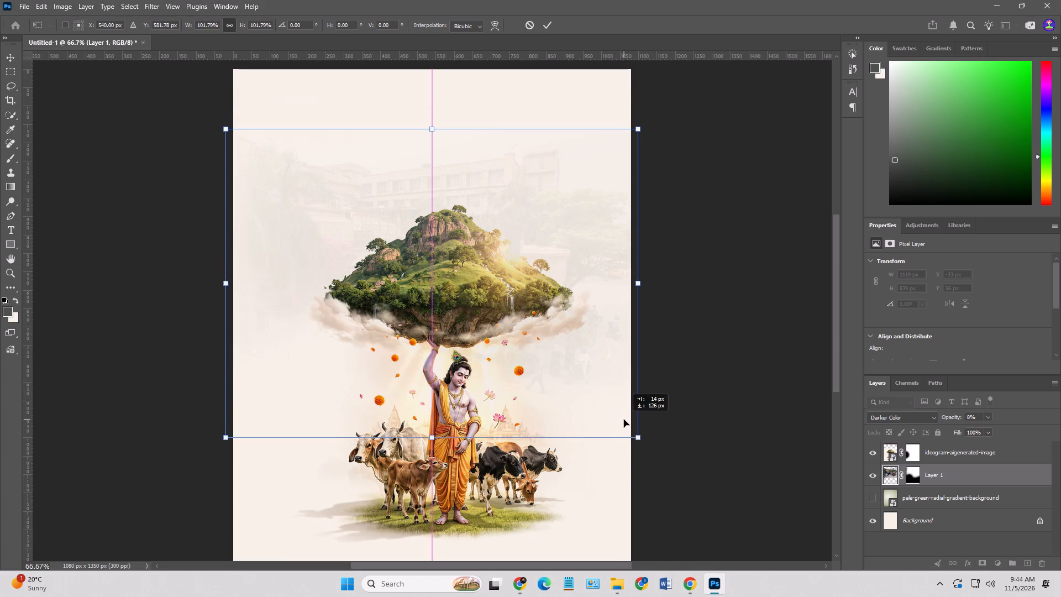
pyautogui.moveTo(624, 420); pyautogui.dragTo(625, 385)
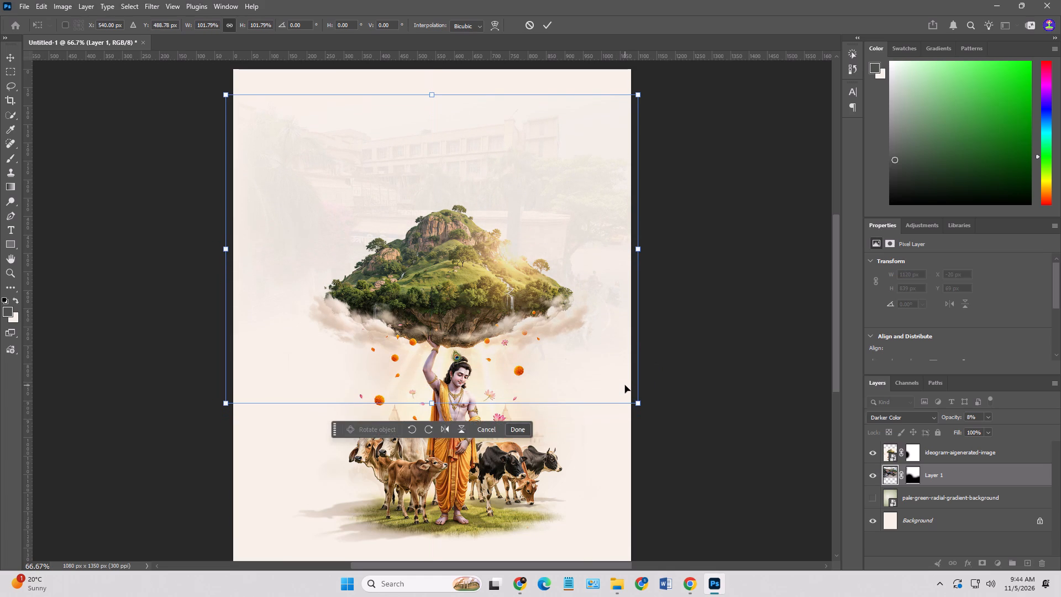
pyautogui.press('Return')
pyautogui.click(710, 394)
# Shrink the Govardhan illustration to about 1462 x 974 px and move it down to about Y 376 px, near the canvas's lower edge.
pyautogui.scroll(-4, 710, 390)
pyautogui.click(472, 276)
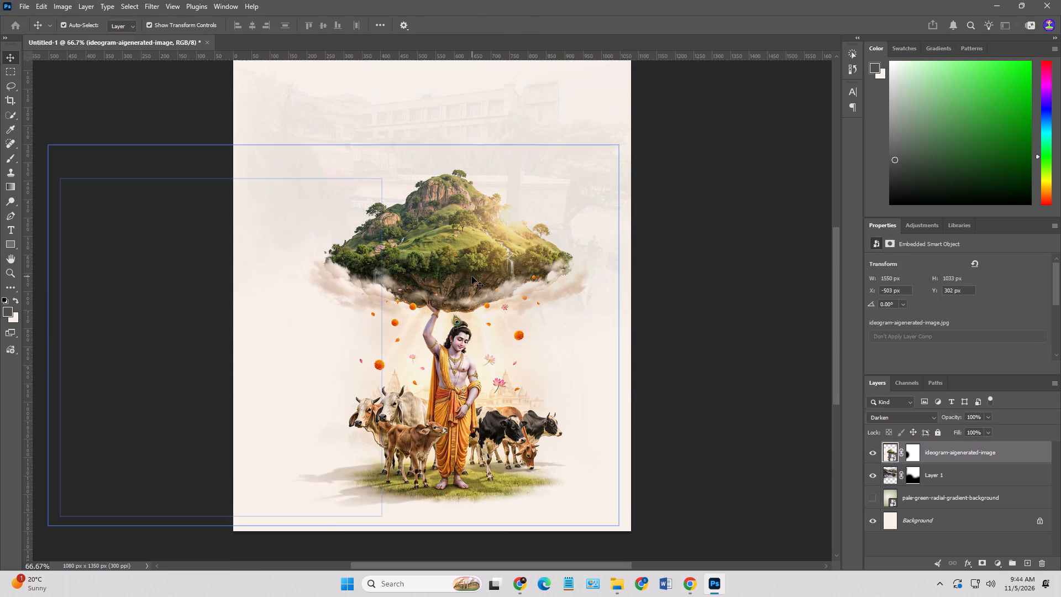
pyautogui.moveTo(476, 264); pyautogui.dragTo(471, 266)
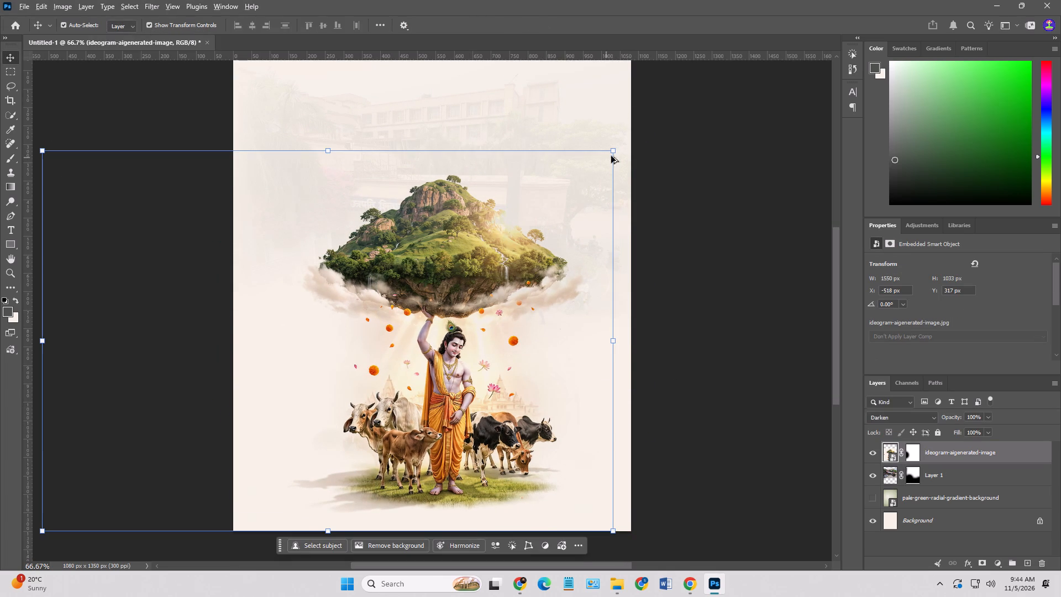
pyautogui.keyDown('alt'); pyautogui.moveTo(614, 152); pyautogui.dragTo(610, 181); pyautogui.keyUp('alt')
pyautogui.moveTo(533, 237); pyautogui.dragTo(539, 244)
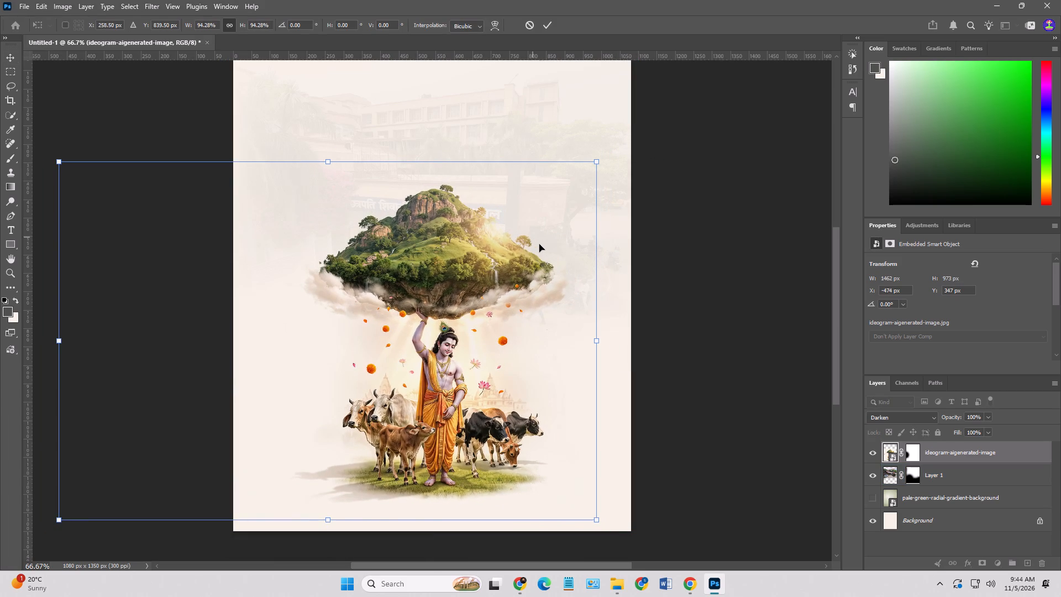
pyautogui.moveTo(539, 244); pyautogui.dragTo(539, 249)
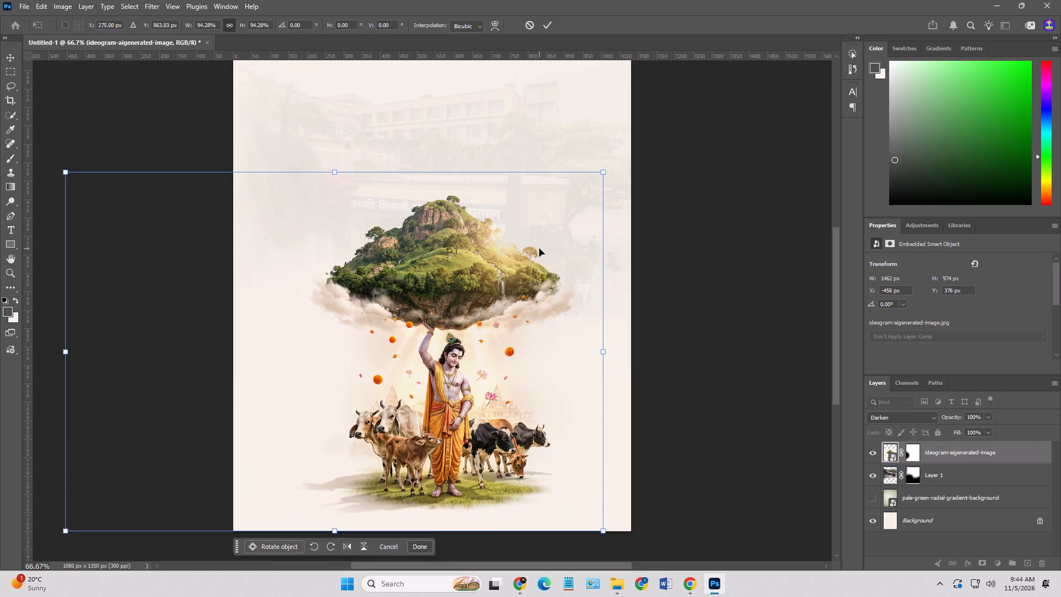
pyautogui.press('Return')
pyautogui.click(807, 294)
# Raise the opacity of the hospital photo layer so the building stands out more behind the hill.
pyautogui.scroll(-3, 754, 300)
pyautogui.scroll(10, 750, 307)
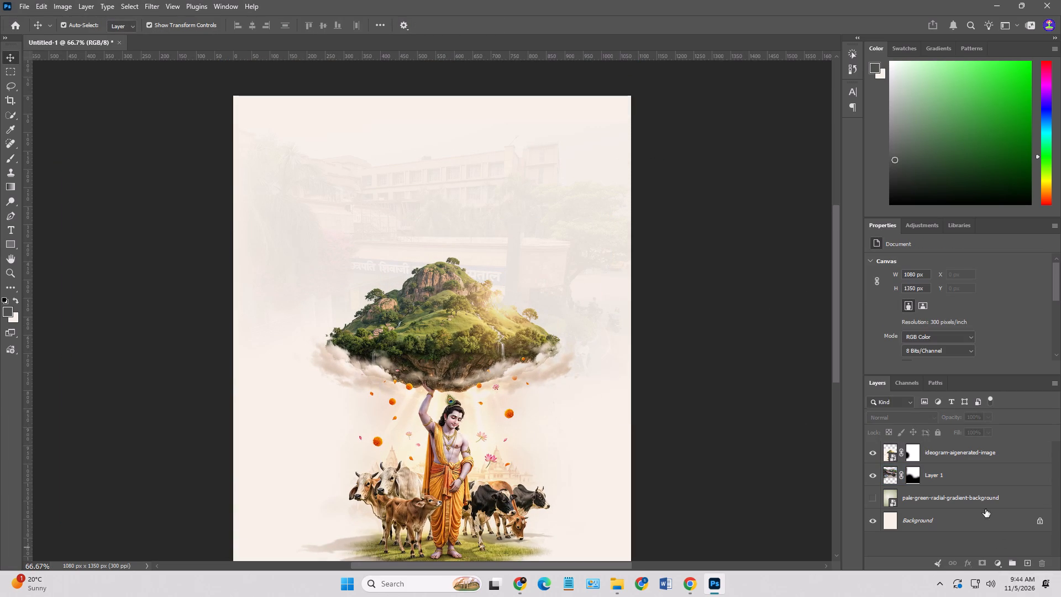
pyautogui.click(937, 475)
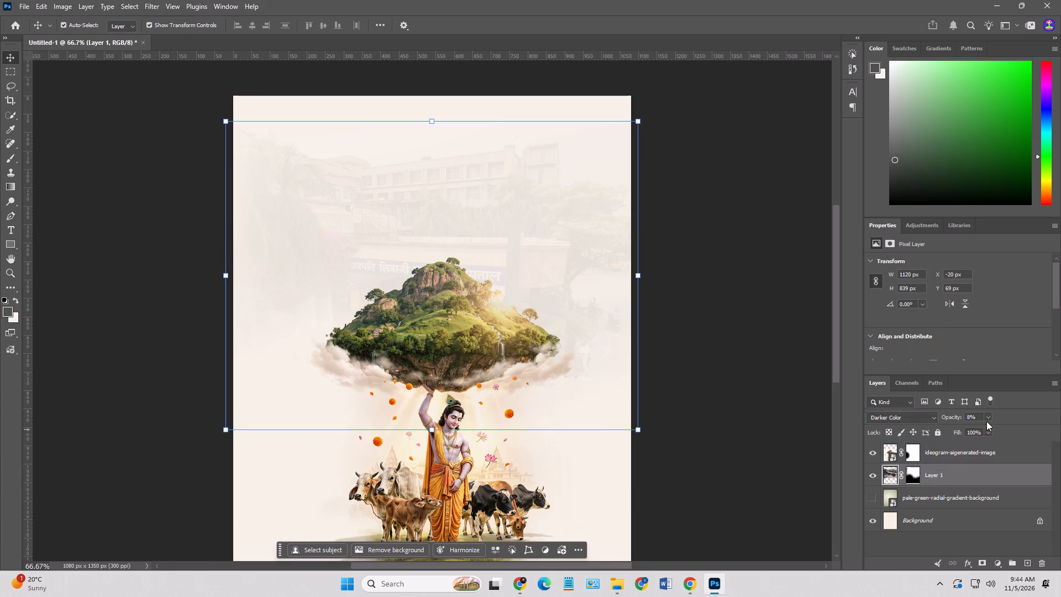
pyautogui.click(988, 418)
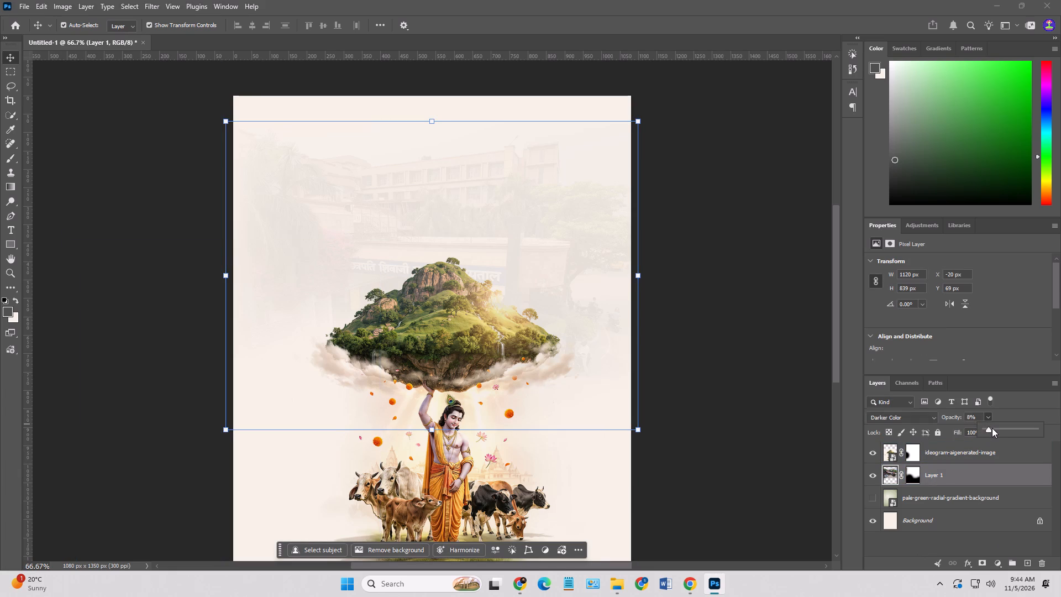
pyautogui.click(992, 428)
pyautogui.click(814, 407)
pyautogui.click(655, 394)
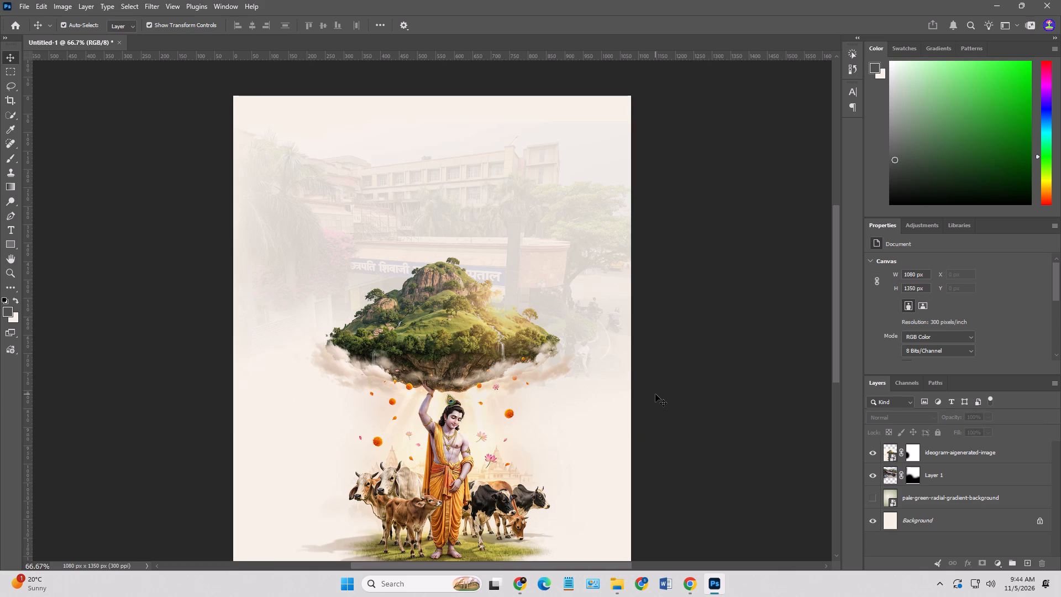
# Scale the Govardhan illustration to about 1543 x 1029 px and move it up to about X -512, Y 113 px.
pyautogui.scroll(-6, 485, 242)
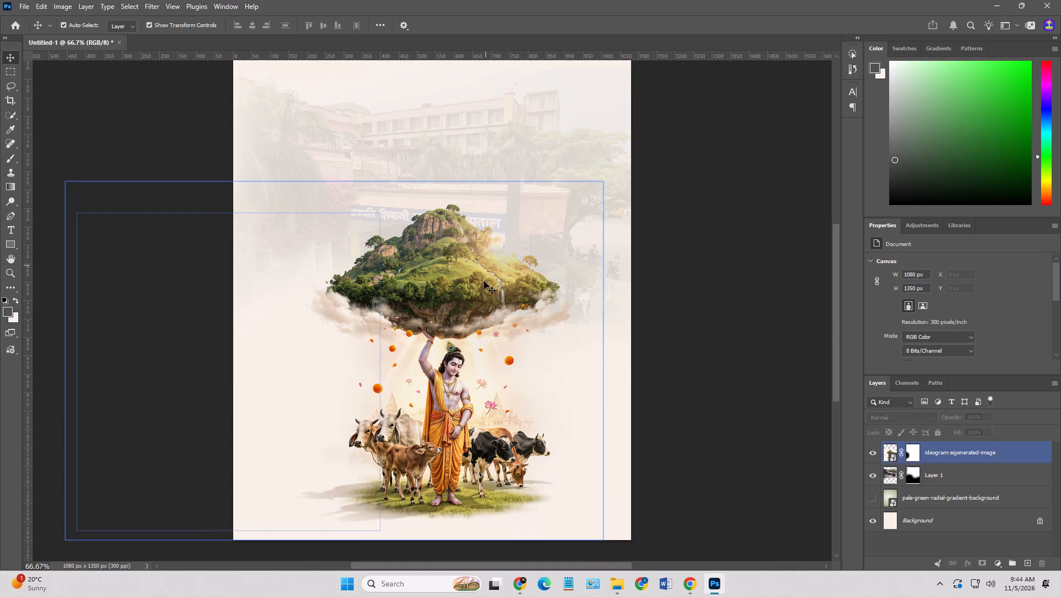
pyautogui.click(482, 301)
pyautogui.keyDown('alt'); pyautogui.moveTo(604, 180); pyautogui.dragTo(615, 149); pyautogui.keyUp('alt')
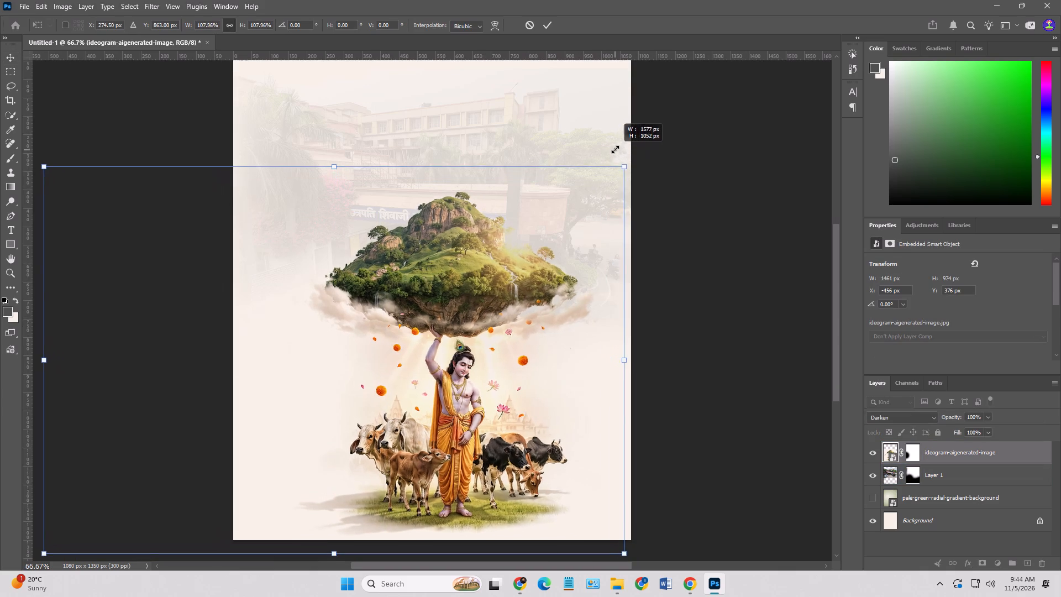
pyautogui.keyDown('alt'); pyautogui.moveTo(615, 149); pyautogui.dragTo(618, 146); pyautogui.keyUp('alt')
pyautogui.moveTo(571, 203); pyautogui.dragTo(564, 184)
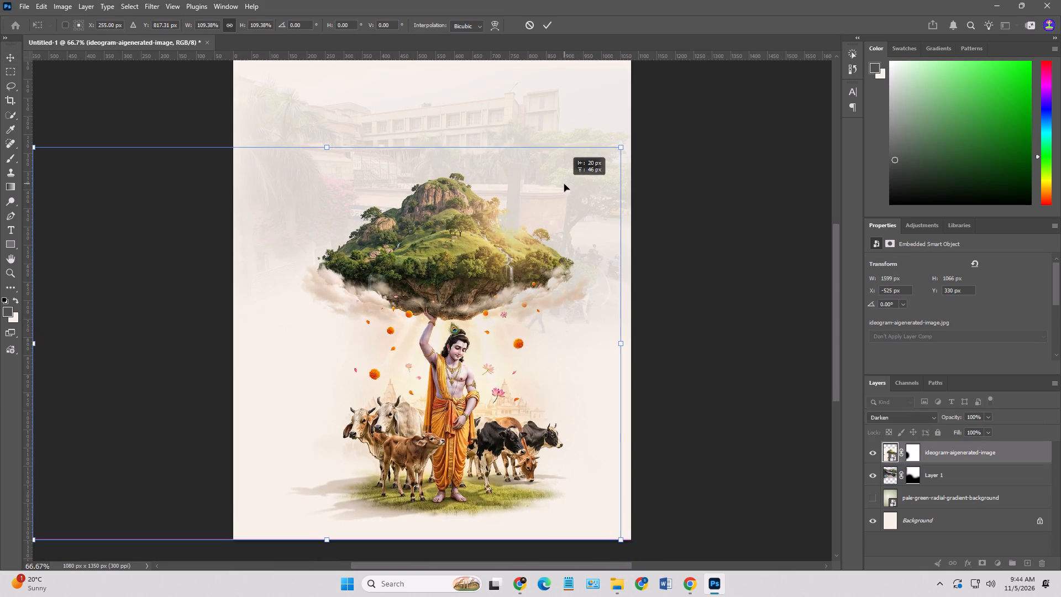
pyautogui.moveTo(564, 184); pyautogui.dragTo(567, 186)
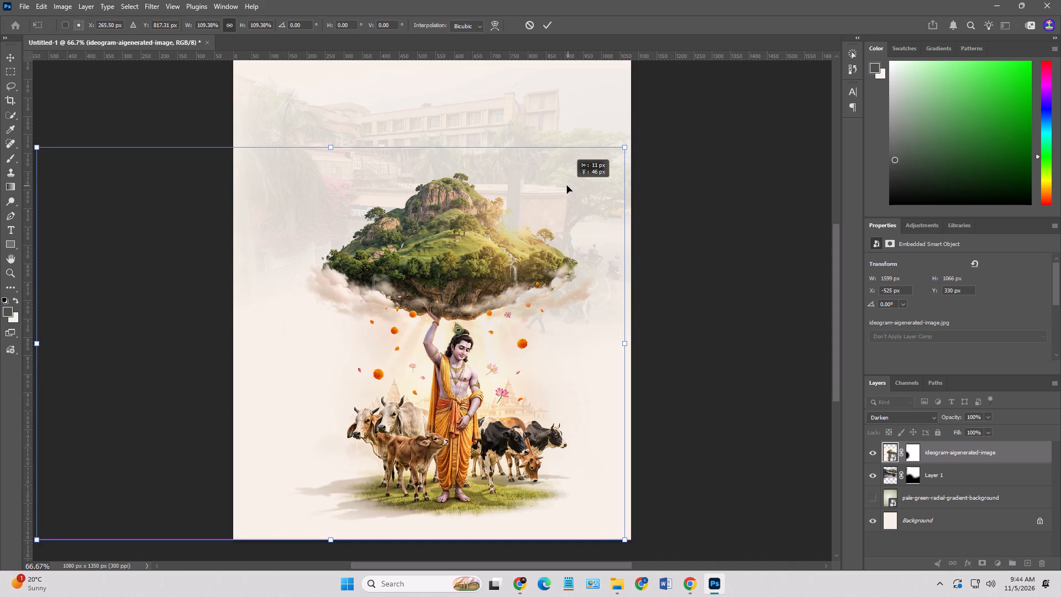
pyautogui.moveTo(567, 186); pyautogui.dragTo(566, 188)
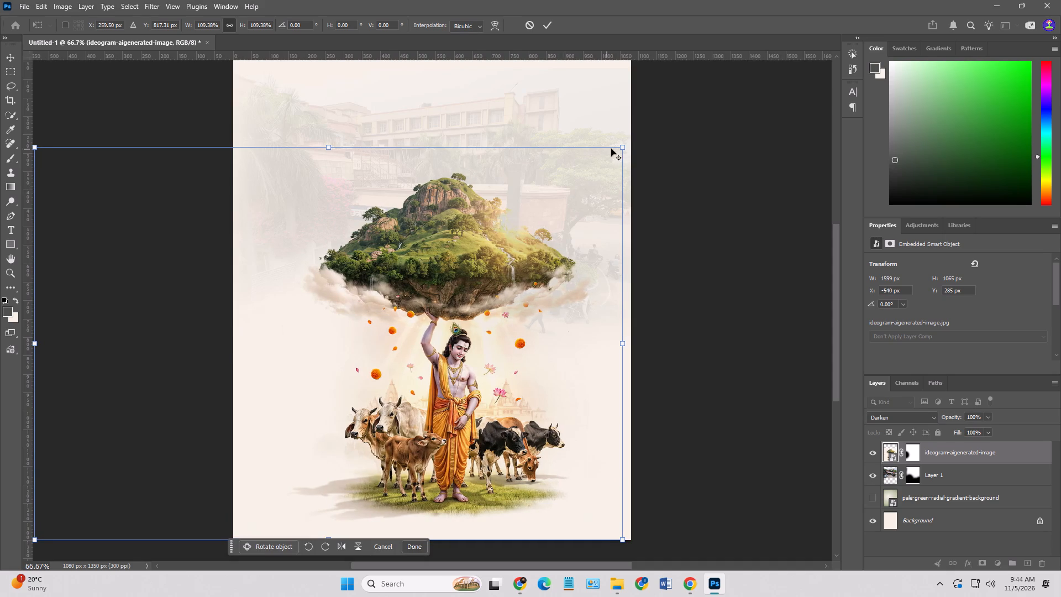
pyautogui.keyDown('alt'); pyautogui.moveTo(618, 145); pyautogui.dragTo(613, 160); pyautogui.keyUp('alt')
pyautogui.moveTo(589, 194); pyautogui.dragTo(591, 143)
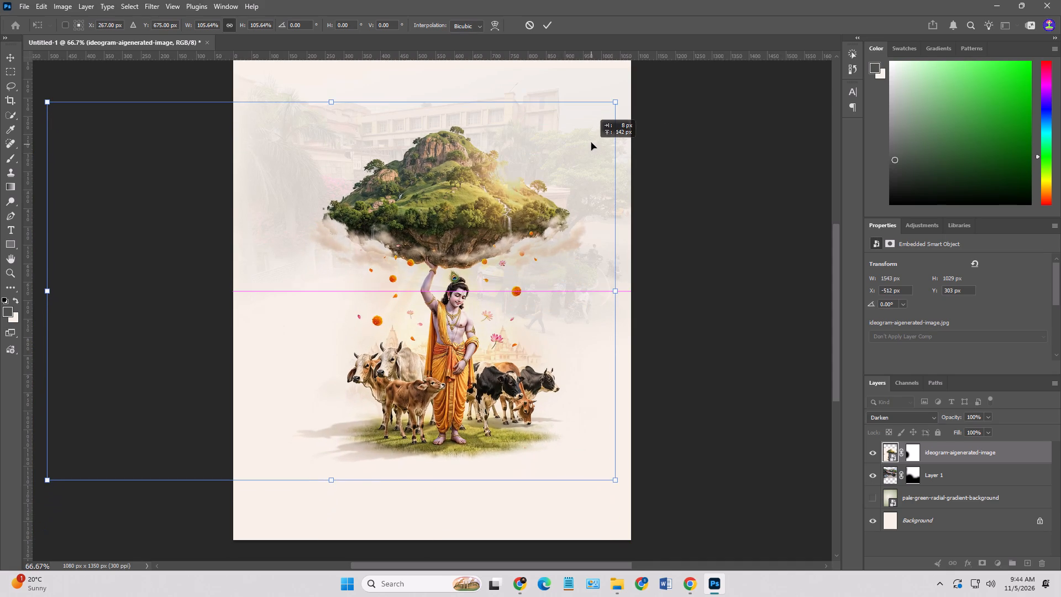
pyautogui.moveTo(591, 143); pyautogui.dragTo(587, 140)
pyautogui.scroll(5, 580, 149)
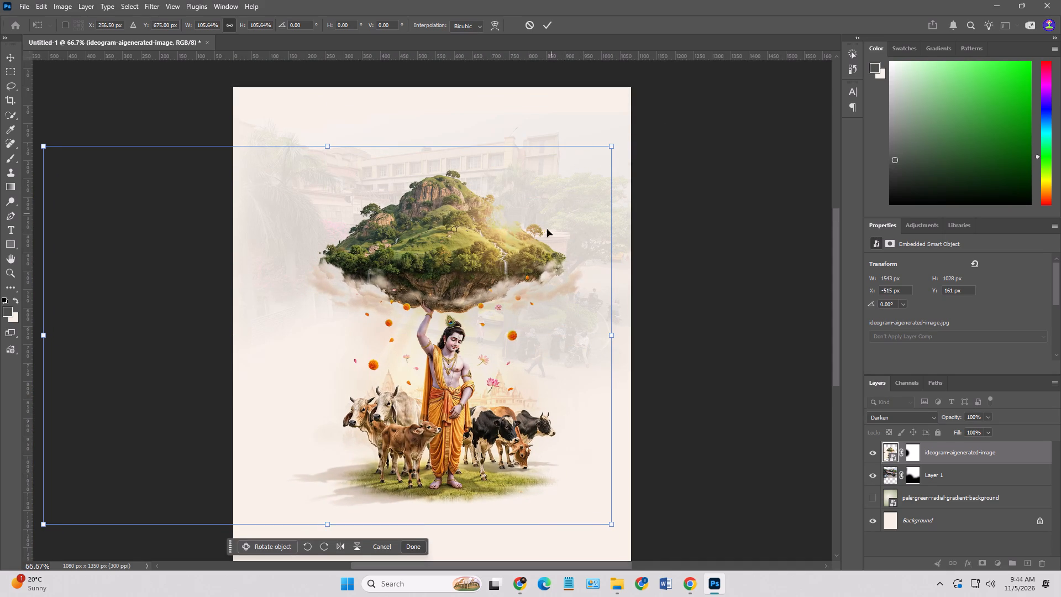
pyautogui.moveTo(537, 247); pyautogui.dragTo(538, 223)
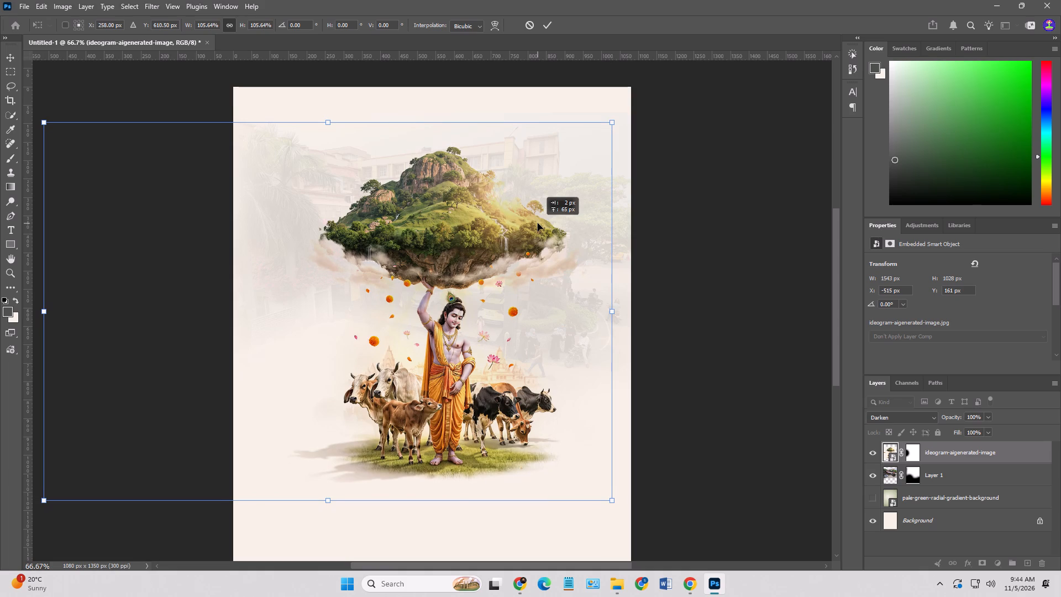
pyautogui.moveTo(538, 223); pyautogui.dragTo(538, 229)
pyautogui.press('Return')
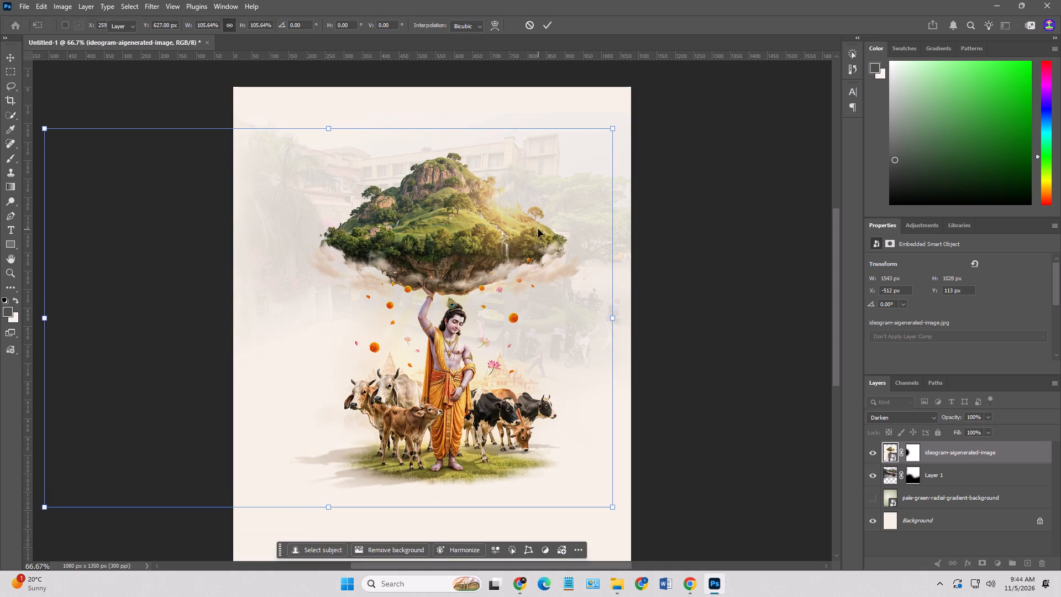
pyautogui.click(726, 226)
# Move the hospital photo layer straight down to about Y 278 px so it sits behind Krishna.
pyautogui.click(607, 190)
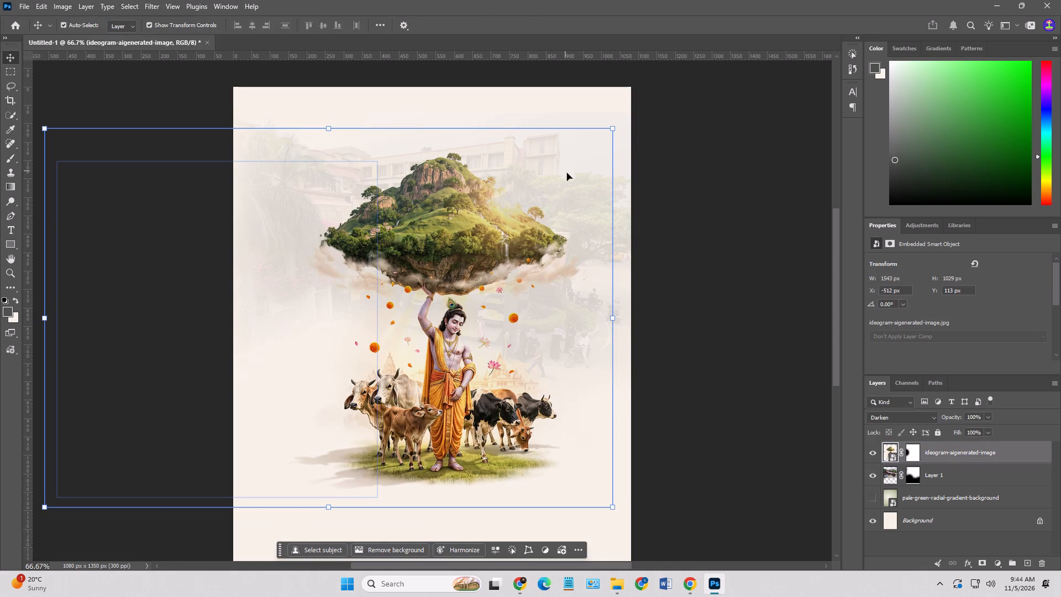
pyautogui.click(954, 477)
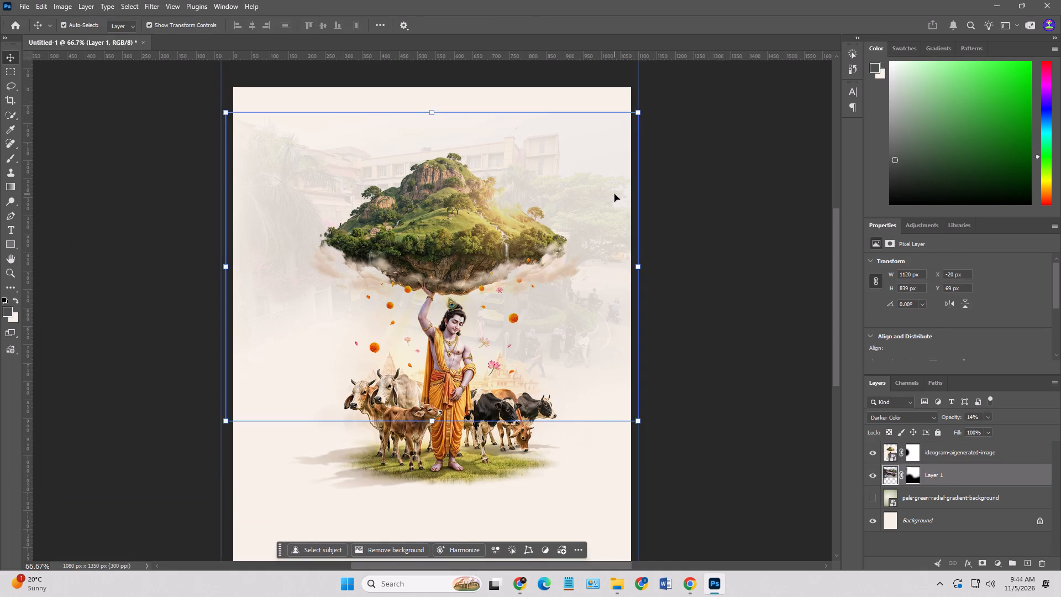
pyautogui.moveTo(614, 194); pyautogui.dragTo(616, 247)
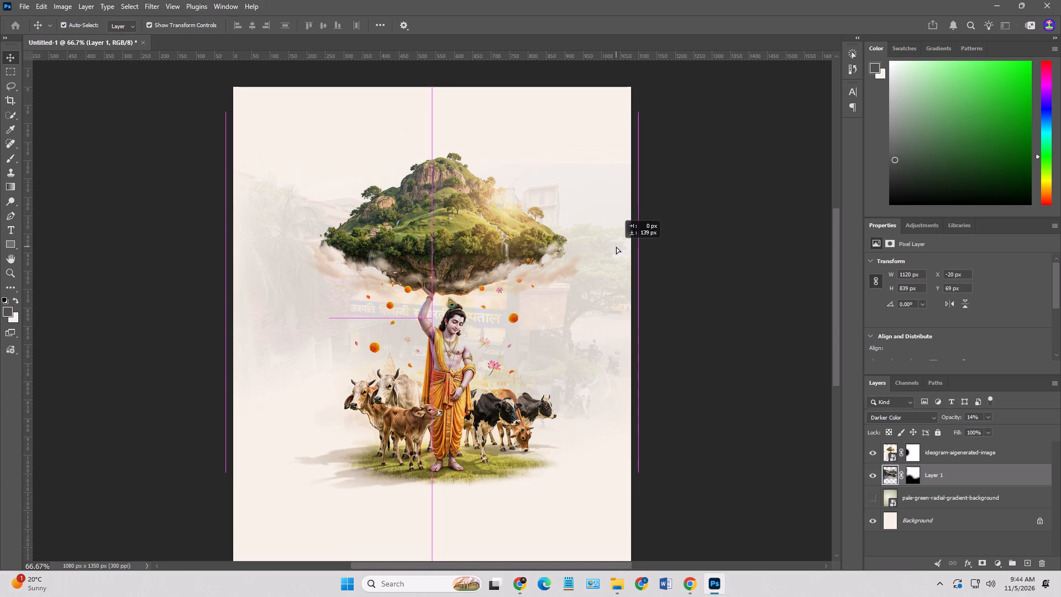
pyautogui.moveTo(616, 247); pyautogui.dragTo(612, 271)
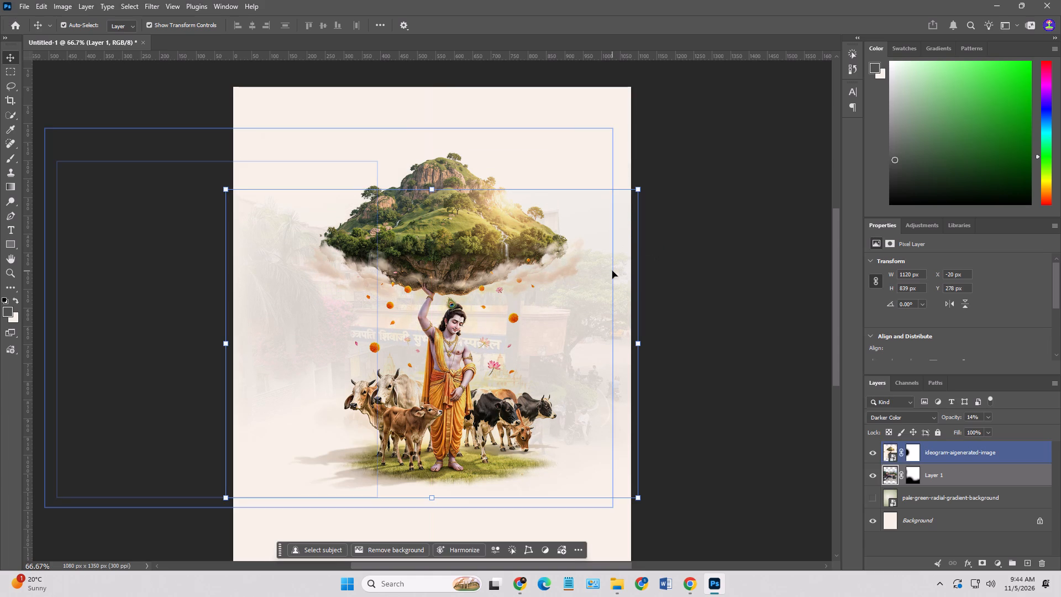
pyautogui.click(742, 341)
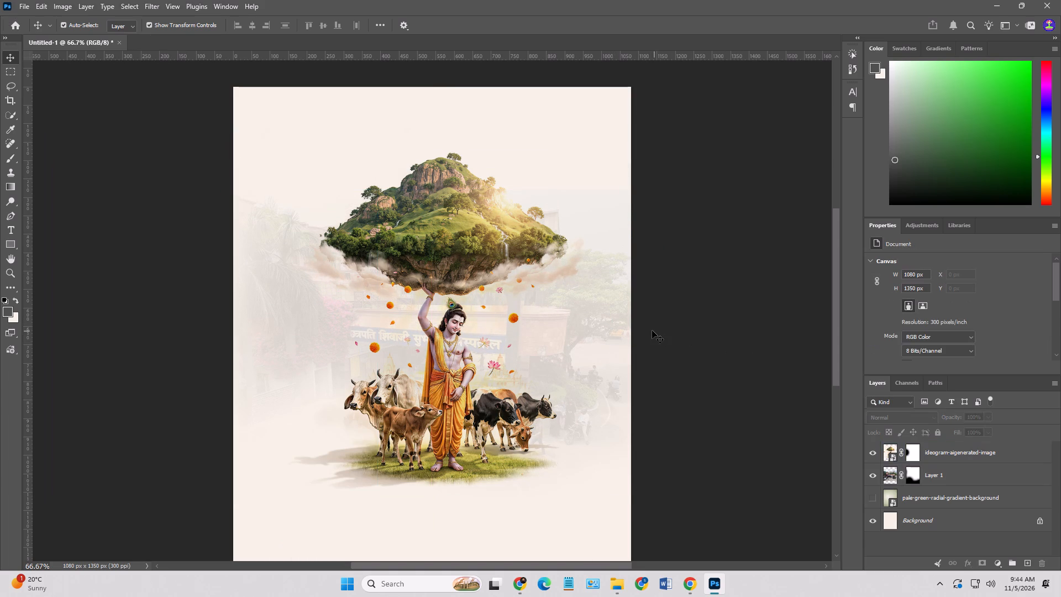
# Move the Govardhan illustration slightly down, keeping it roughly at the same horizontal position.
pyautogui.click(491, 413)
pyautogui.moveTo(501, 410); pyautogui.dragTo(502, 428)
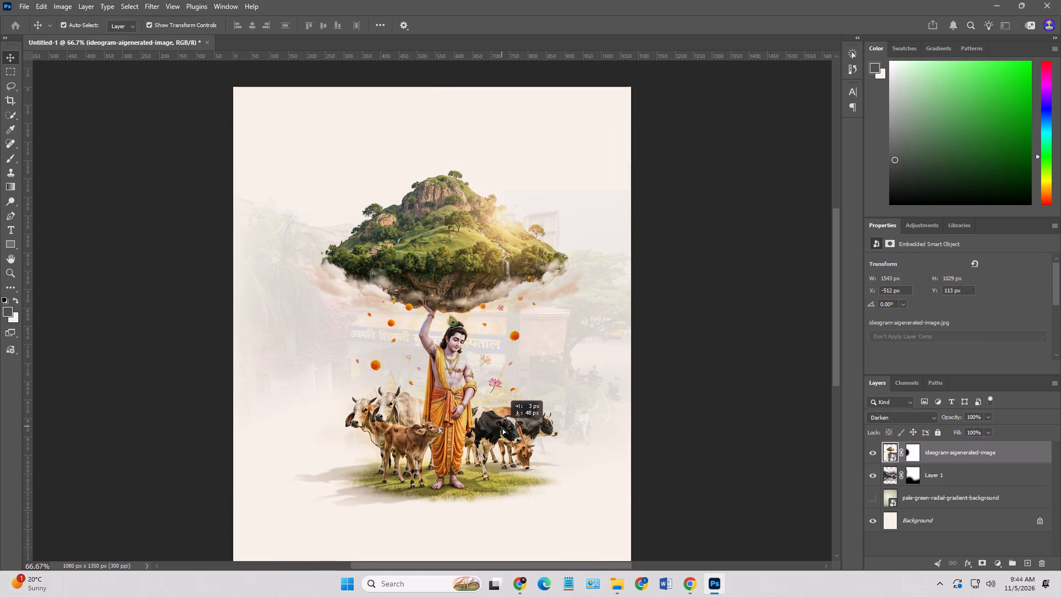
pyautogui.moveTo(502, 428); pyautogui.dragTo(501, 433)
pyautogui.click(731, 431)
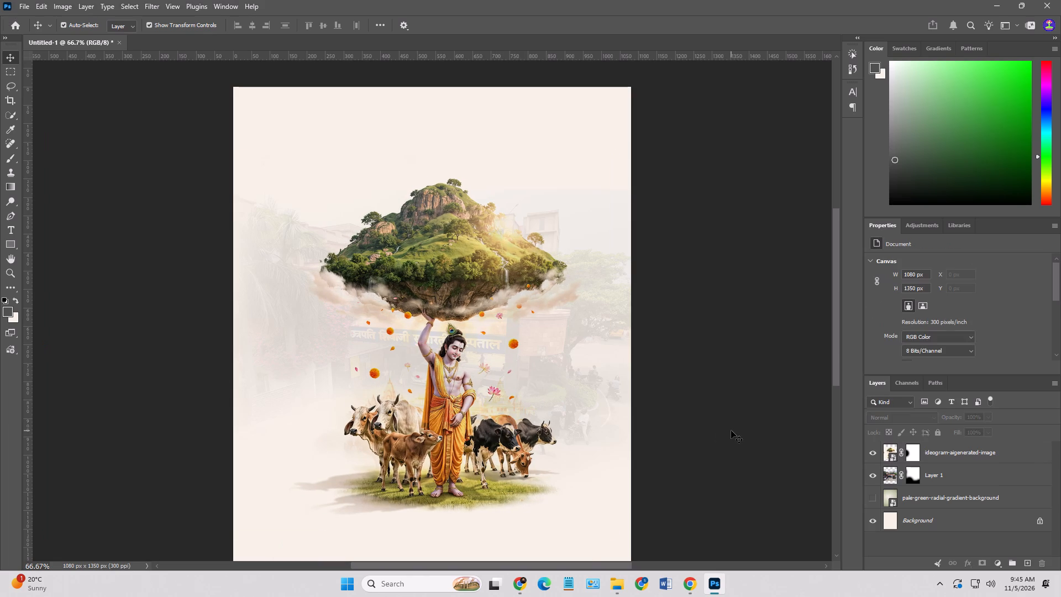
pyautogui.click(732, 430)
# Hide and show the hospital photo layer to compare the composition with and without it.
pyautogui.keyDown('alt'); pyautogui.scroll(-3, 543, 169); pyautogui.keyUp('alt')
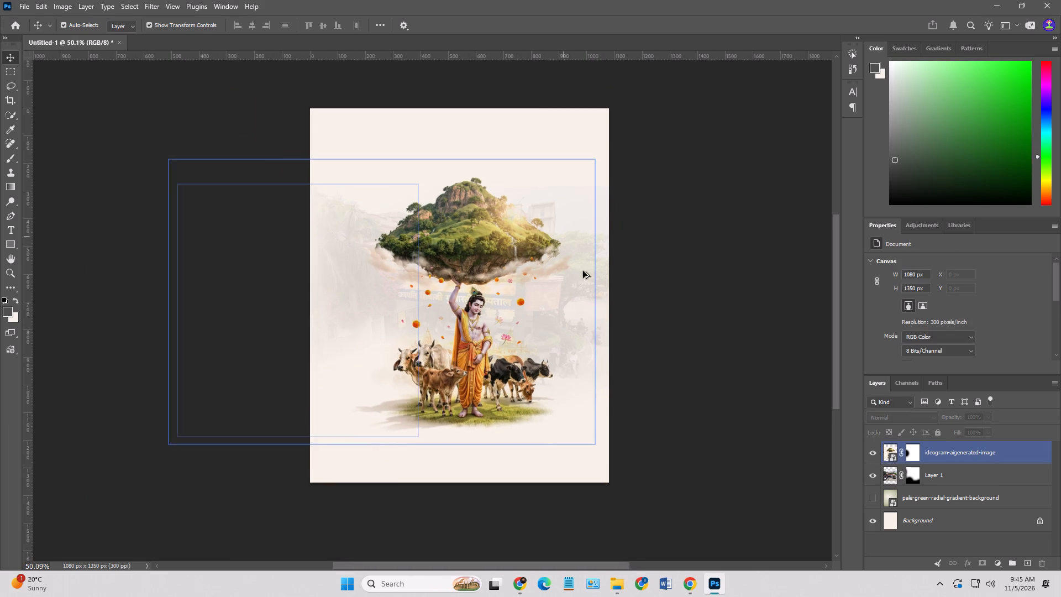
pyautogui.keyDown('alt'); pyautogui.scroll(3, 592, 286); pyautogui.keyUp('alt')
pyautogui.click(610, 357)
pyautogui.click(870, 472)
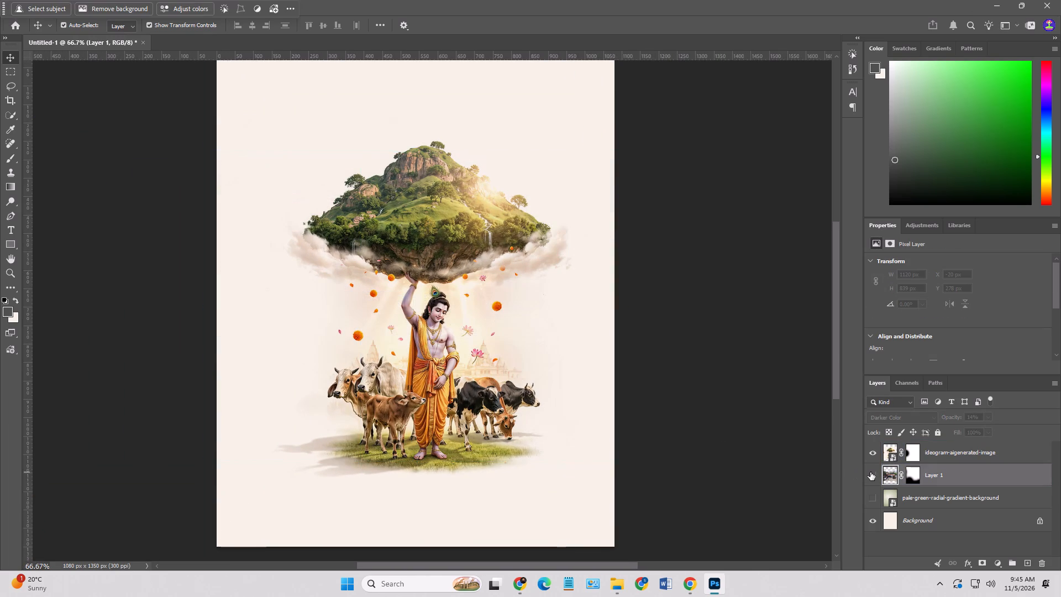
pyautogui.click(870, 472)
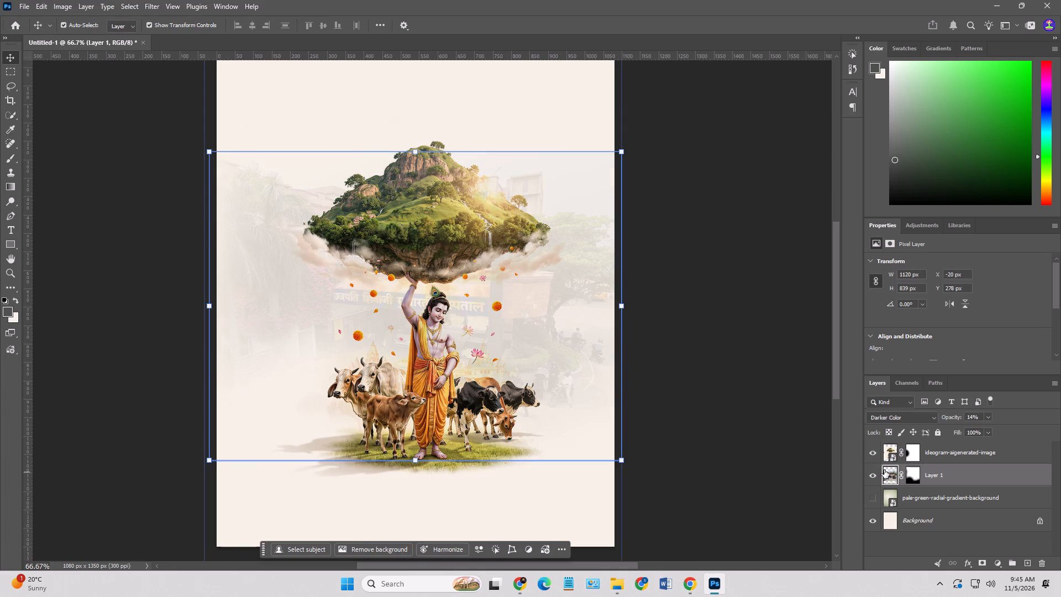
# Undo the recent moves, resizes, the hospital photo's opacity change and the illustration's blend mode change.
pyautogui.hotkey('ctrl', 'z')
pyautogui.hotkey('ctrl', 'z')
pyautogui.hotkey('ctrl', 'z')
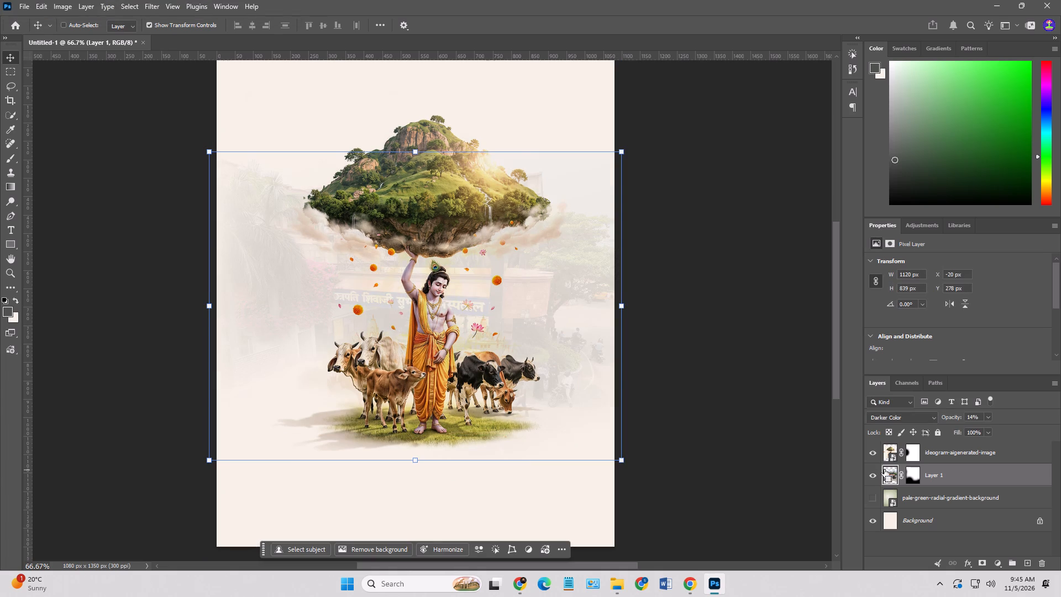
pyautogui.hotkey('ctrl', 'z')
pyautogui.hotkey('ctrl', 'z')
pyautogui.hotkey('ctrl', 'z')
pyautogui.hotkey('ctrl', 'z')
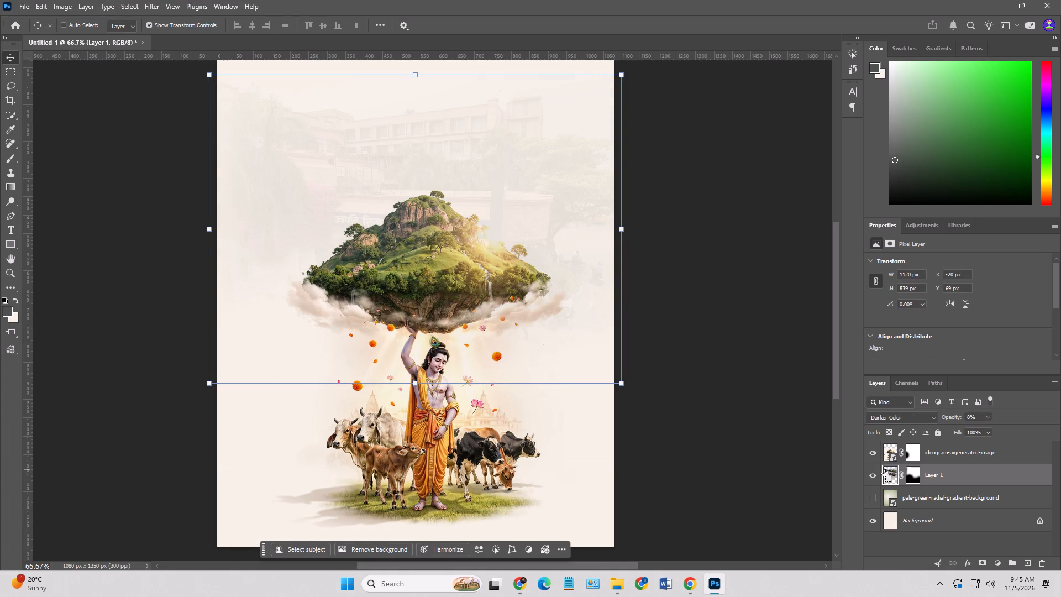
pyautogui.hotkey('ctrl', 'z')
pyautogui.hotkey('ctrl', 'z')
pyautogui.hotkey('ctrl', 'z')
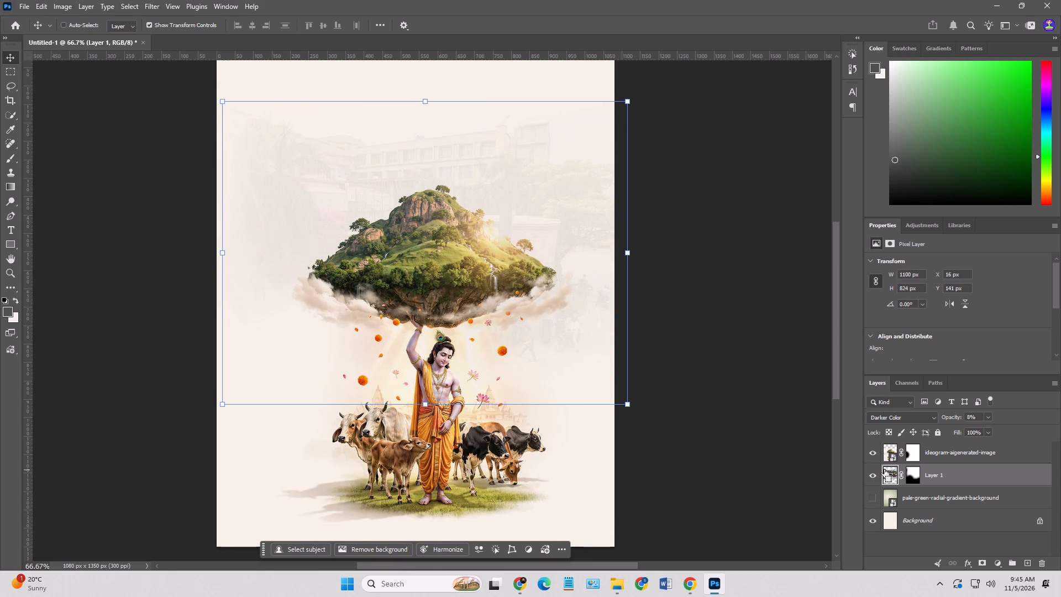
pyautogui.hotkey('ctrl', 'z')
pyautogui.hotkey('ctrl', 'z')
pyautogui.hotkey('ctrl', 'z')
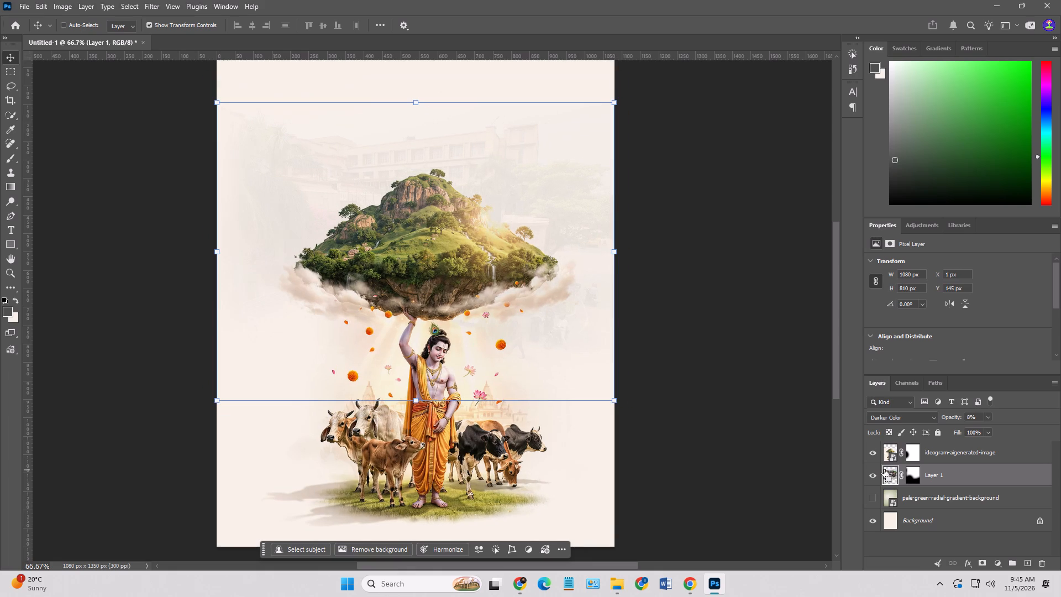
pyautogui.hotkey('ctrl', 'z')
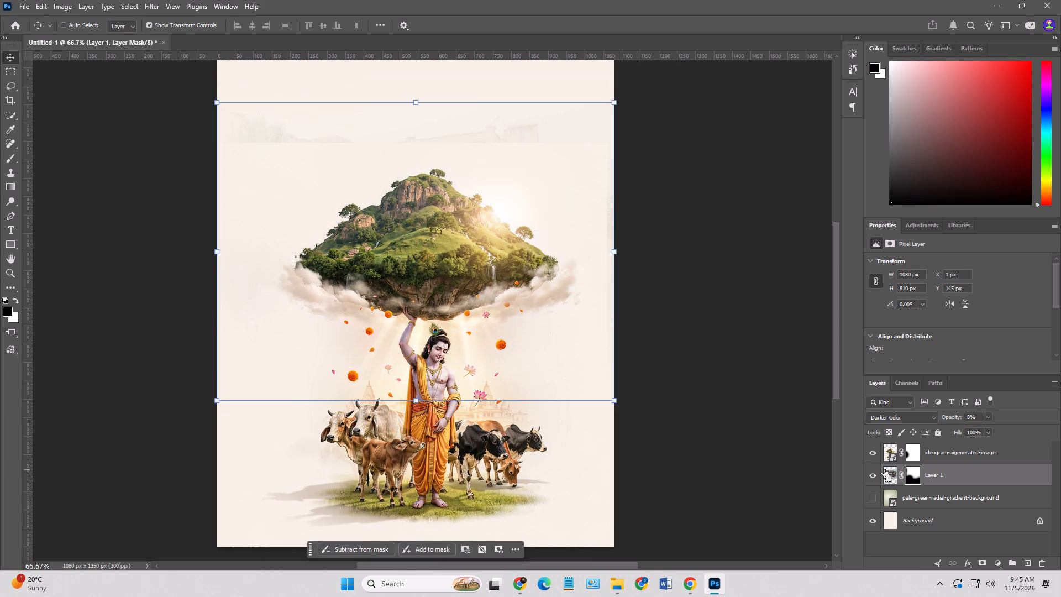
# Set the Govardhan illustration layer's blend mode to Darken.
pyautogui.click(891, 418)
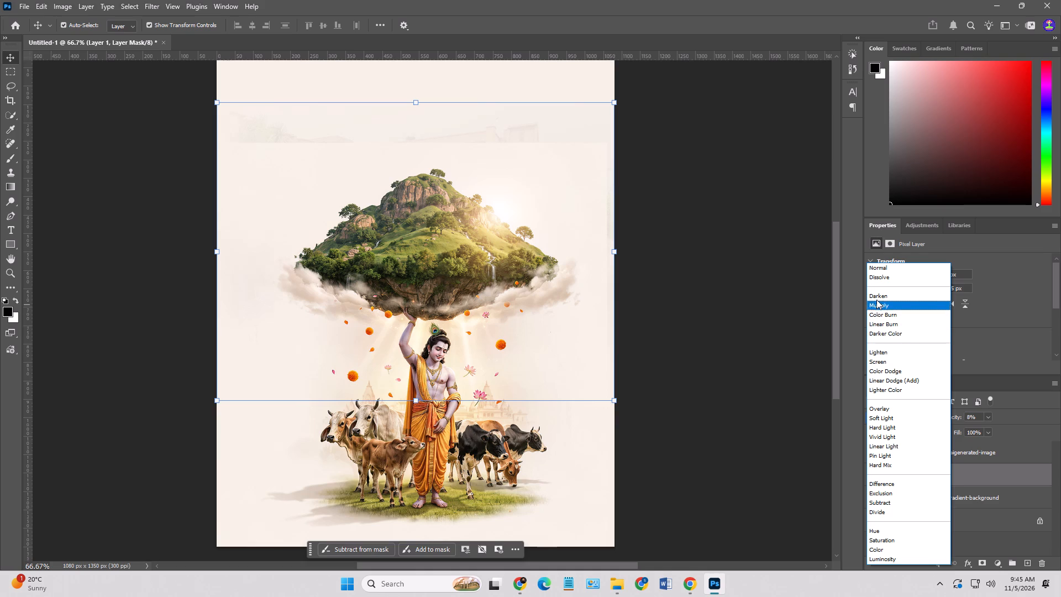
pyautogui.click(702, 329)
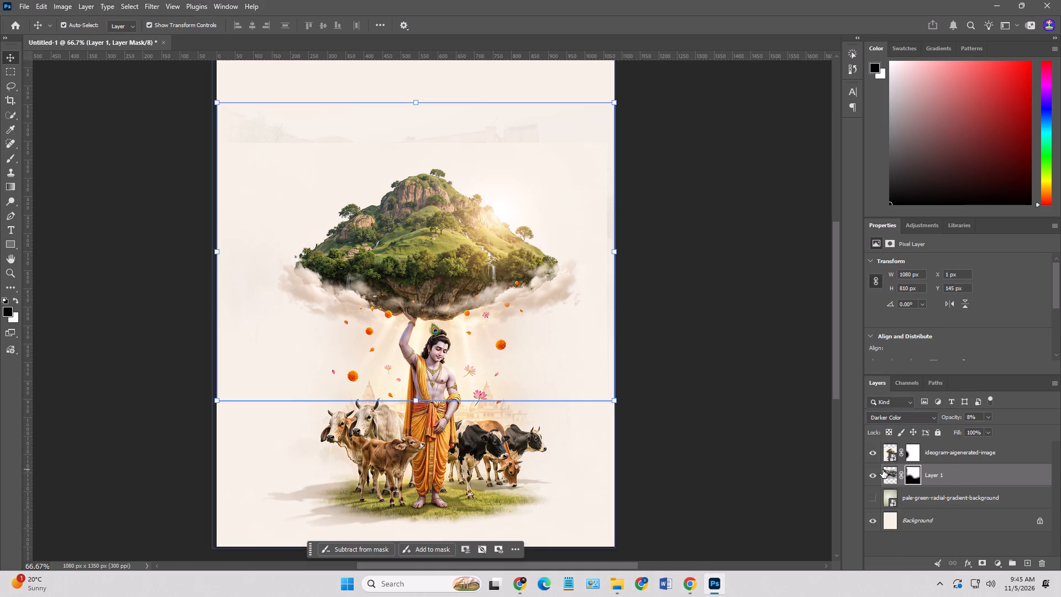
pyautogui.click(883, 447)
pyautogui.click(891, 412)
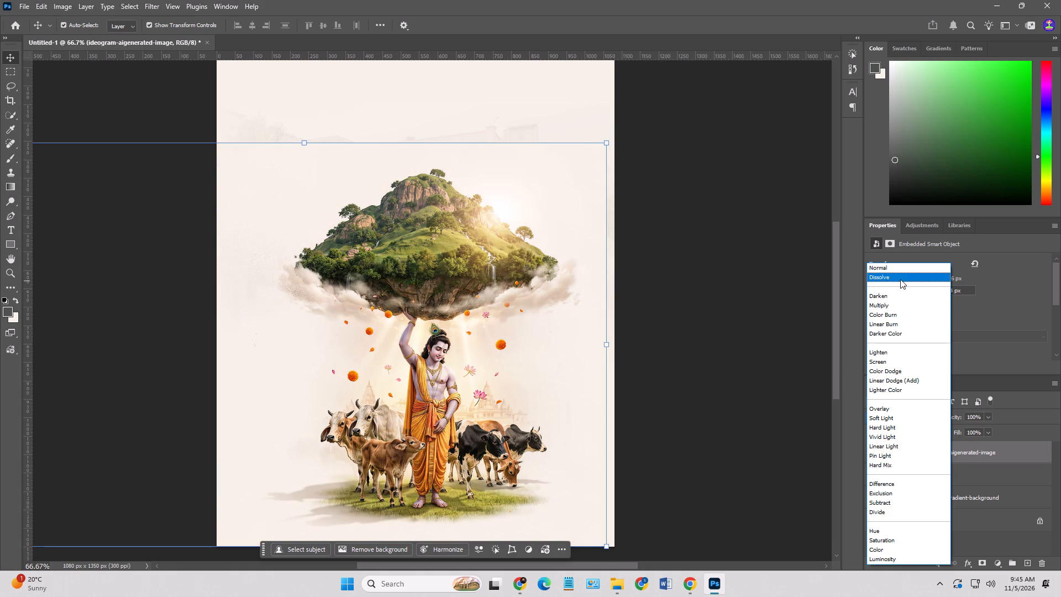
pyautogui.click(900, 295)
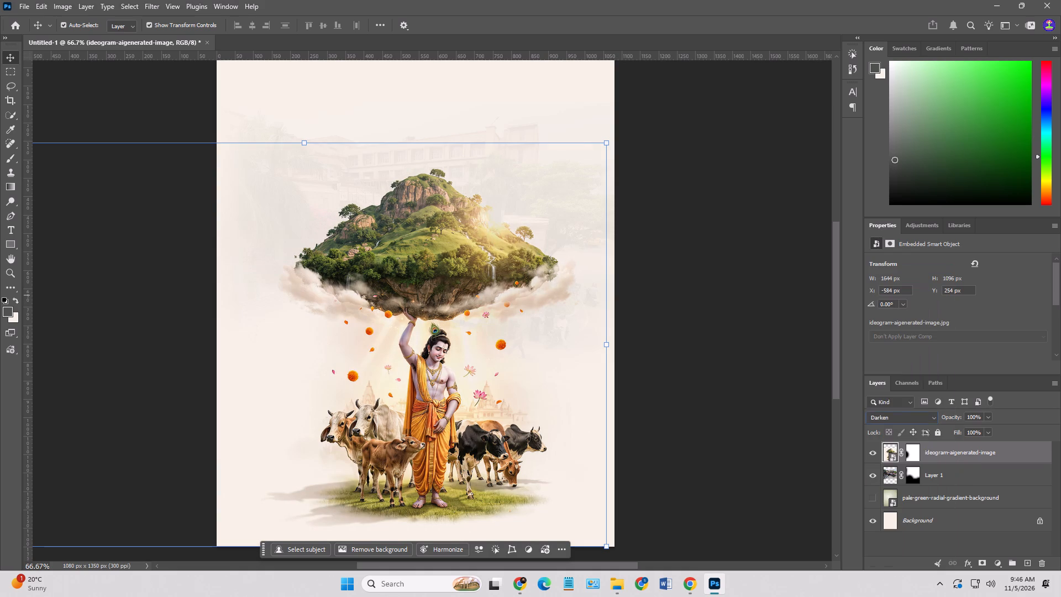
pyautogui.click(692, 297)
# Shift the Govardhan illustration horizontally to about X -564 px, keeping it at Y 254 px.
pyautogui.click(474, 266)
pyautogui.click(464, 268)
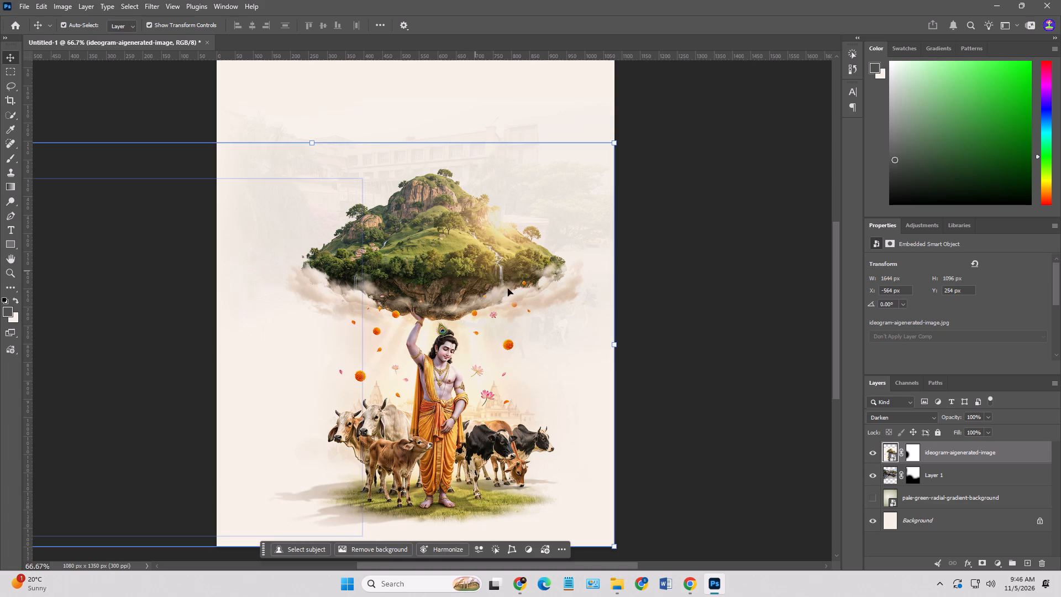
# Paint black with the 600 px soft brush on the illustration's layer mask along the canvas's left and right edges.
pyautogui.click(911, 452)
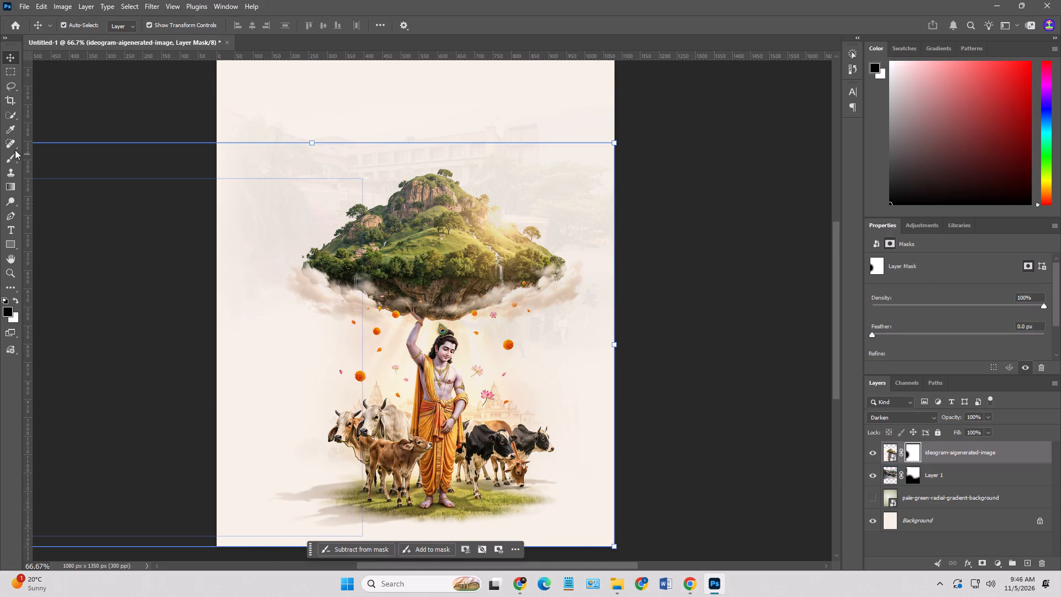
pyautogui.click(10, 155)
pyautogui.click(186, 166)
pyautogui.click(184, 285)
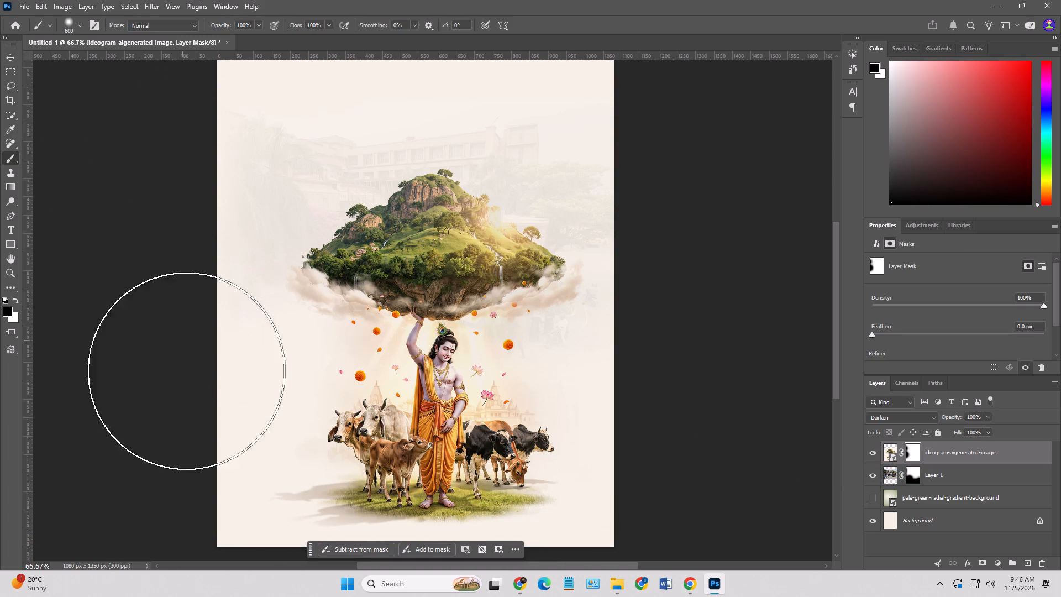
pyautogui.click(162, 475)
pyautogui.click(681, 236)
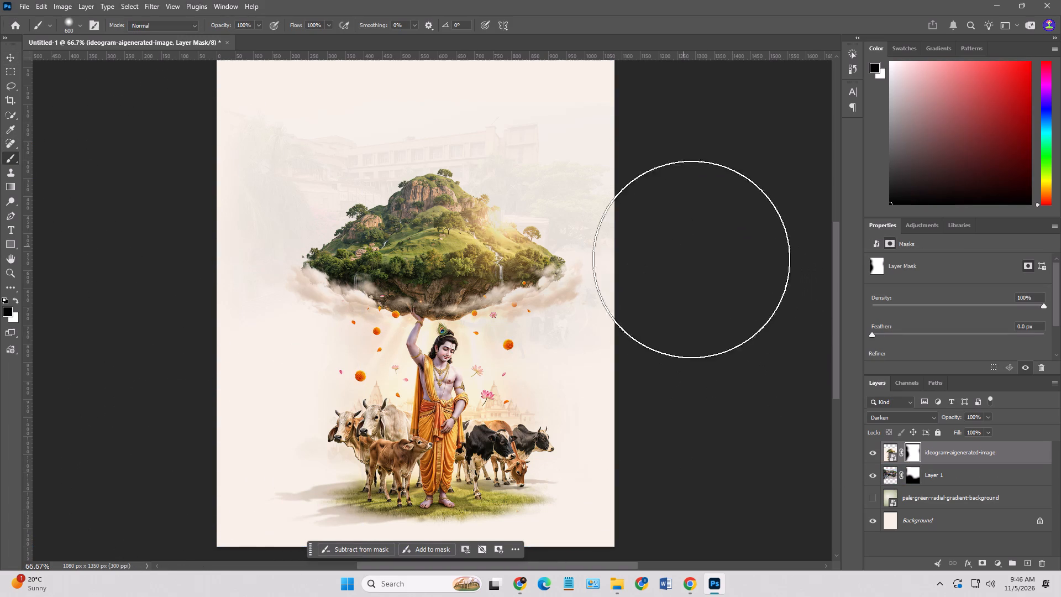
# Paint black on the hospital photo's layer mask to fade it at the canvas's left and right edges.
pyautogui.click(910, 471)
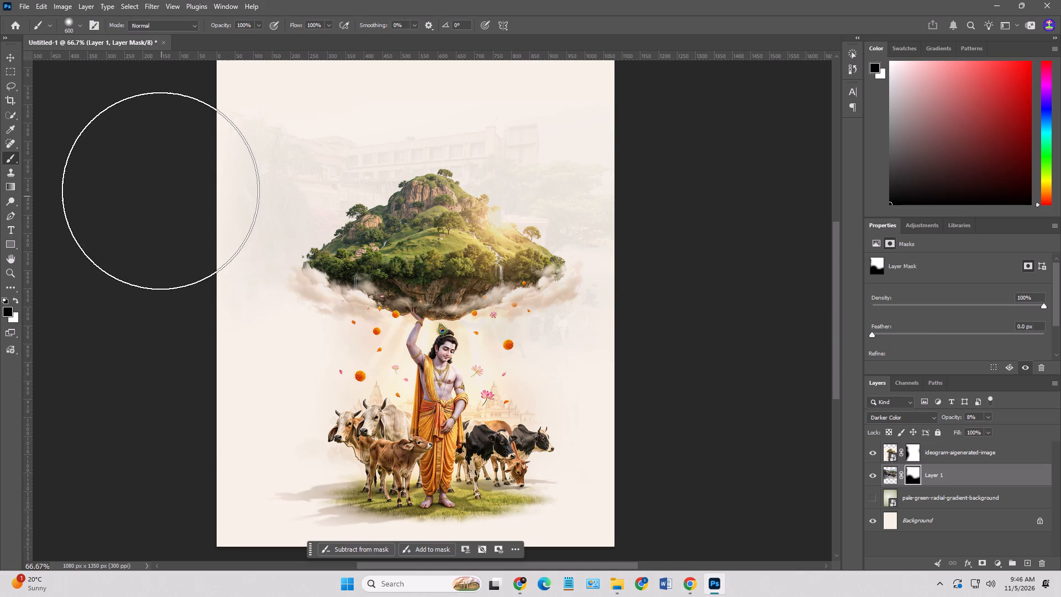
pyautogui.click(146, 287)
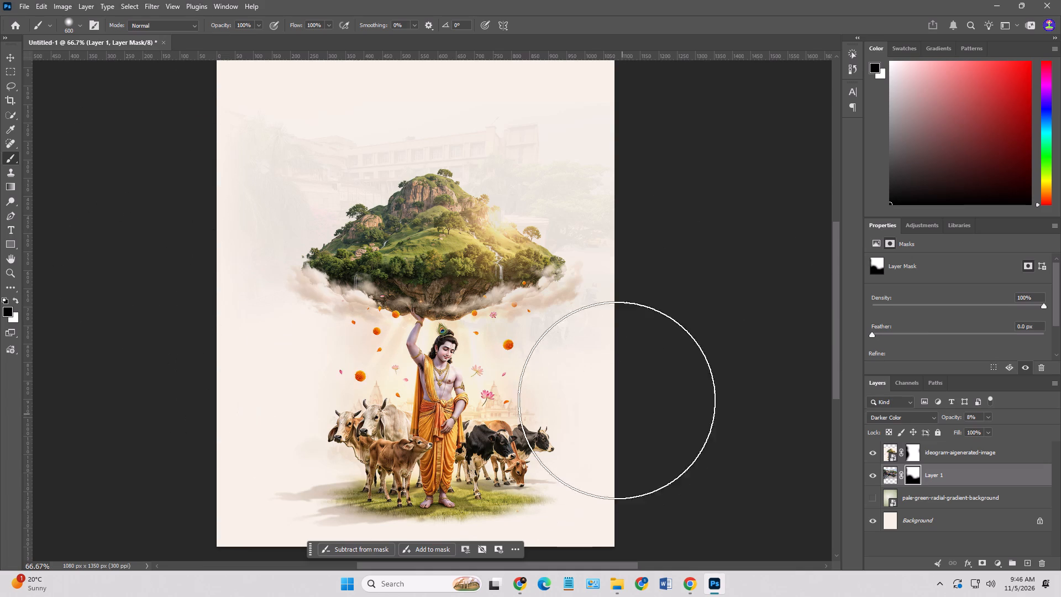
pyautogui.click(702, 233)
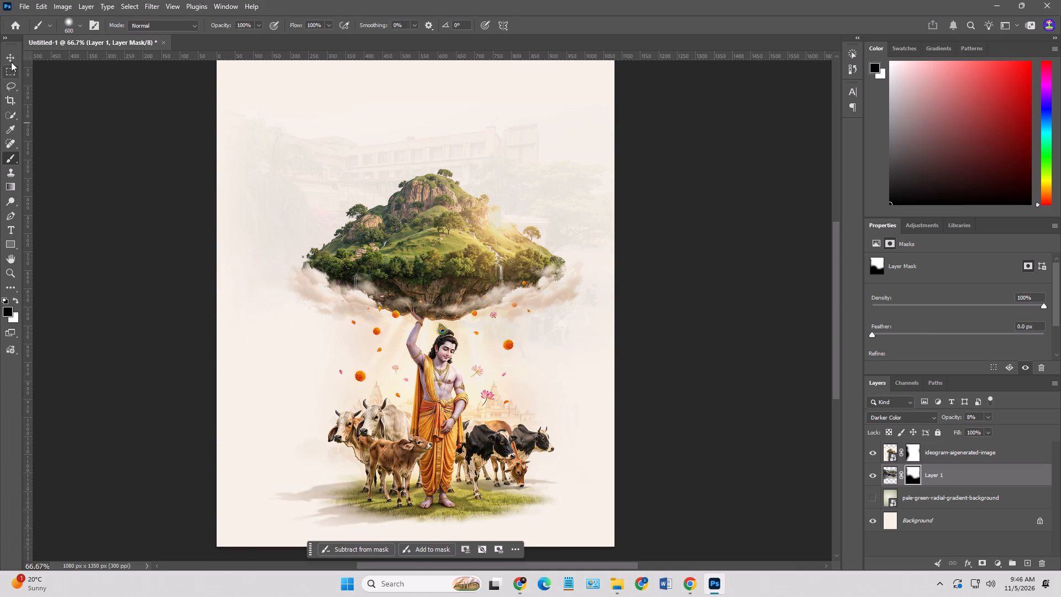
# Resize the Govardhan illustration to about 1589 x 1060 px and place it at about X -545 px, Y 290 px.
pyautogui.click(7, 58)
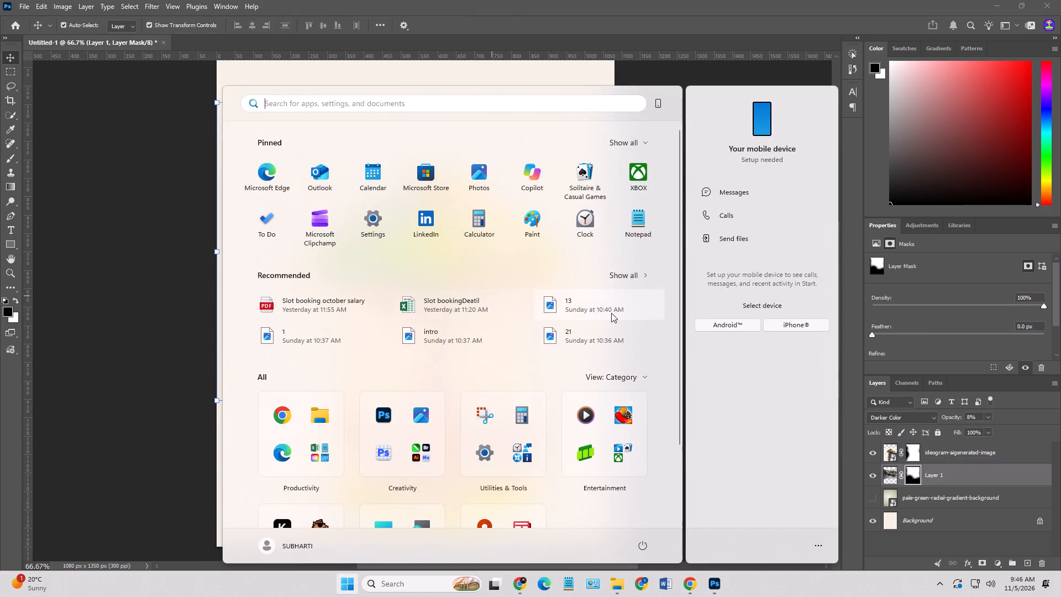
pyautogui.click(126, 250)
pyautogui.click(469, 312)
pyautogui.moveTo(454, 278); pyautogui.dragTo(446, 276)
pyautogui.keyDown('alt'); pyautogui.moveTo(608, 143); pyautogui.dragTo(604, 159); pyautogui.keyUp('alt')
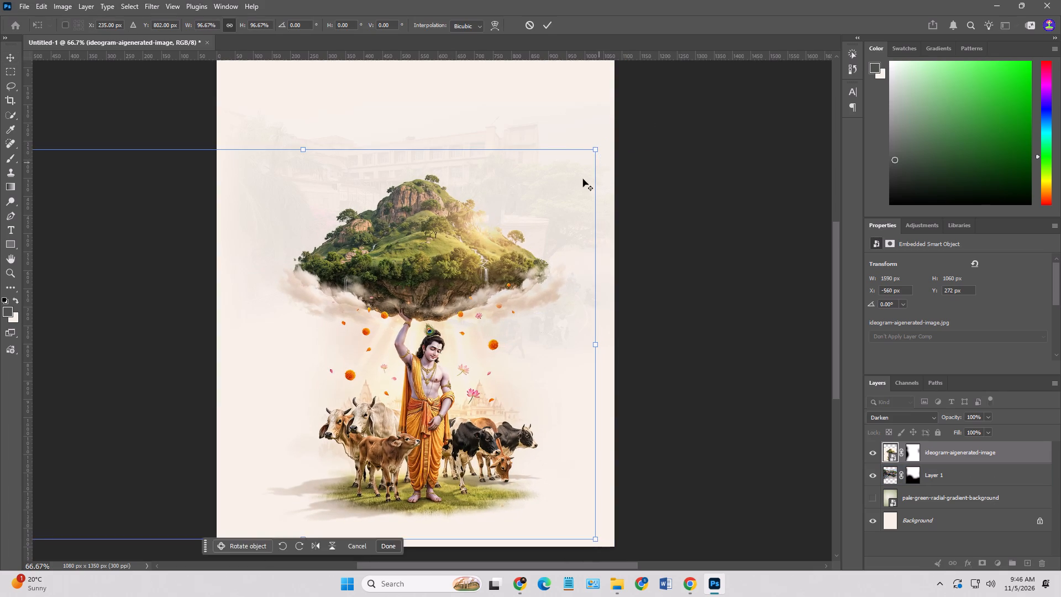
pyautogui.moveTo(582, 182); pyautogui.dragTo(588, 188)
pyautogui.press('Return')
pyautogui.click(787, 238)
pyautogui.click(763, 243)
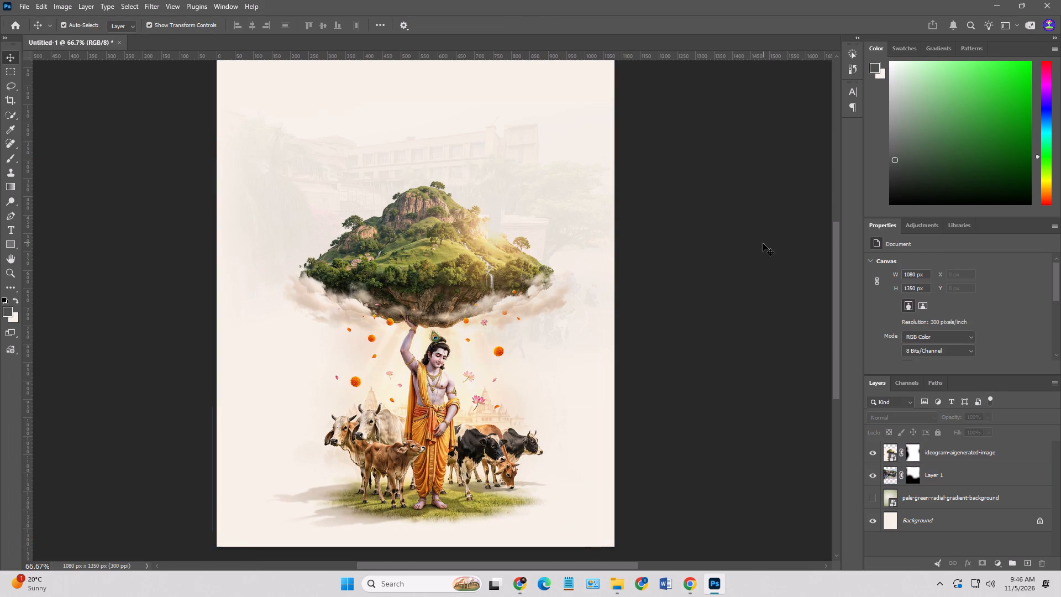
# Paint black with the 600 px soft brush on the illustration's layer mask at the canvas's right and left edges.
pyautogui.click(563, 411)
pyautogui.click(914, 453)
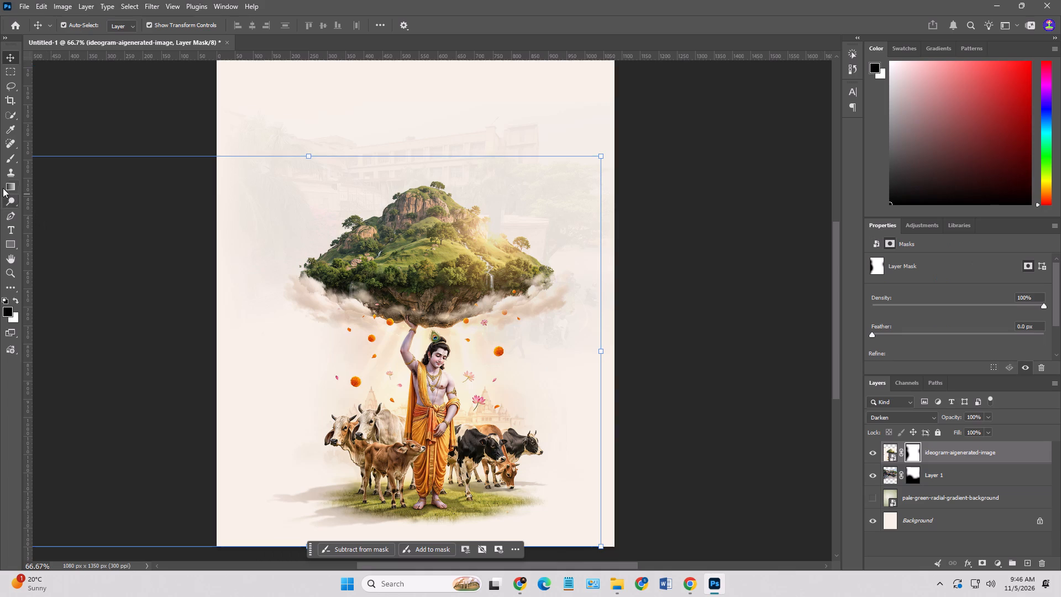
pyautogui.click(12, 156)
pyautogui.click(686, 194)
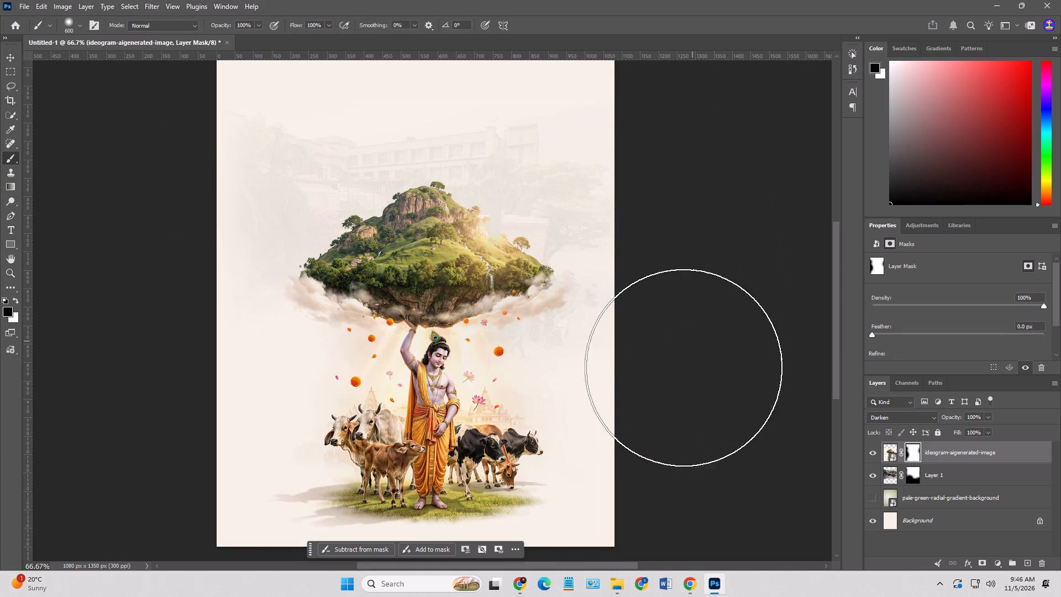
pyautogui.click(677, 389)
pyautogui.click(669, 509)
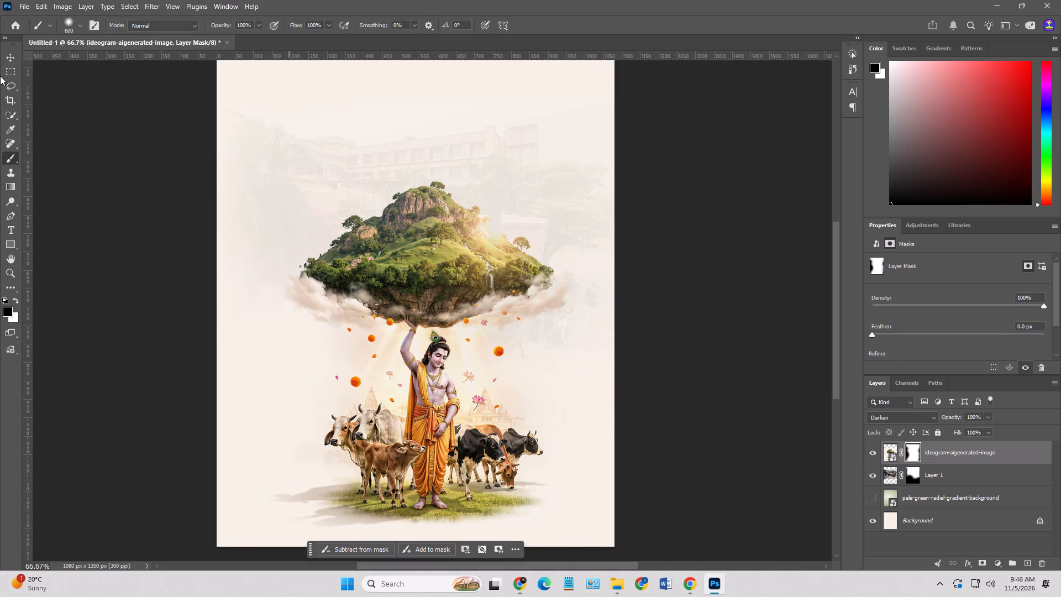
pyautogui.click(9, 49)
pyautogui.click(69, 158)
pyautogui.click(13, 50)
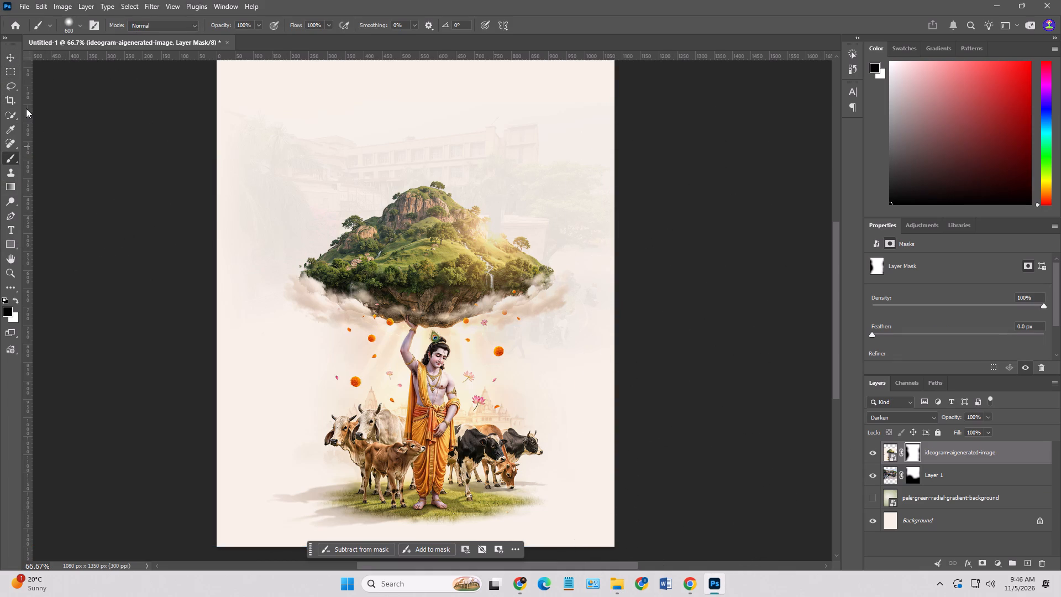
pyautogui.click(26, 108)
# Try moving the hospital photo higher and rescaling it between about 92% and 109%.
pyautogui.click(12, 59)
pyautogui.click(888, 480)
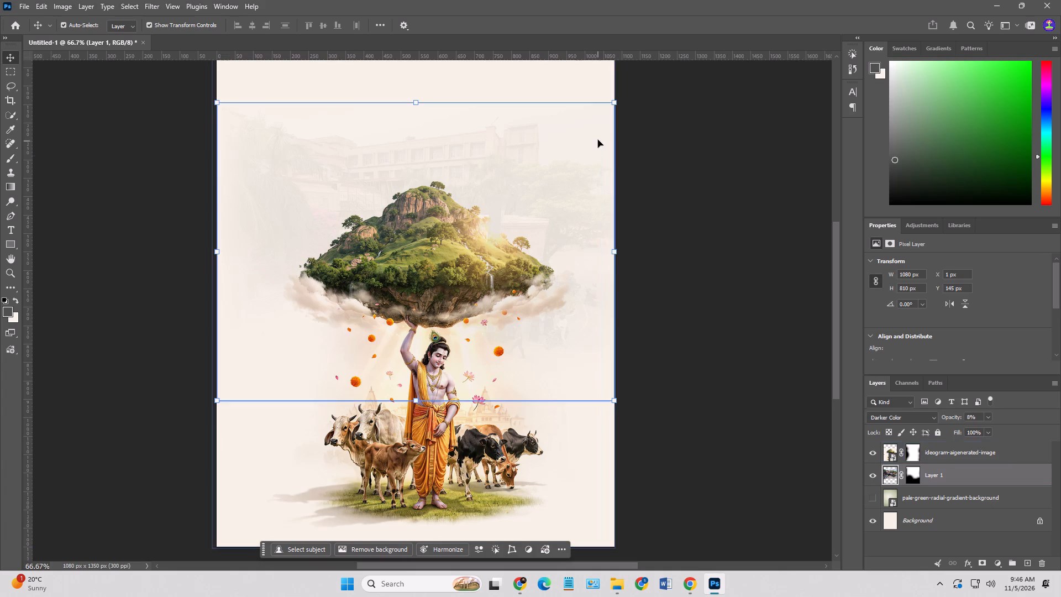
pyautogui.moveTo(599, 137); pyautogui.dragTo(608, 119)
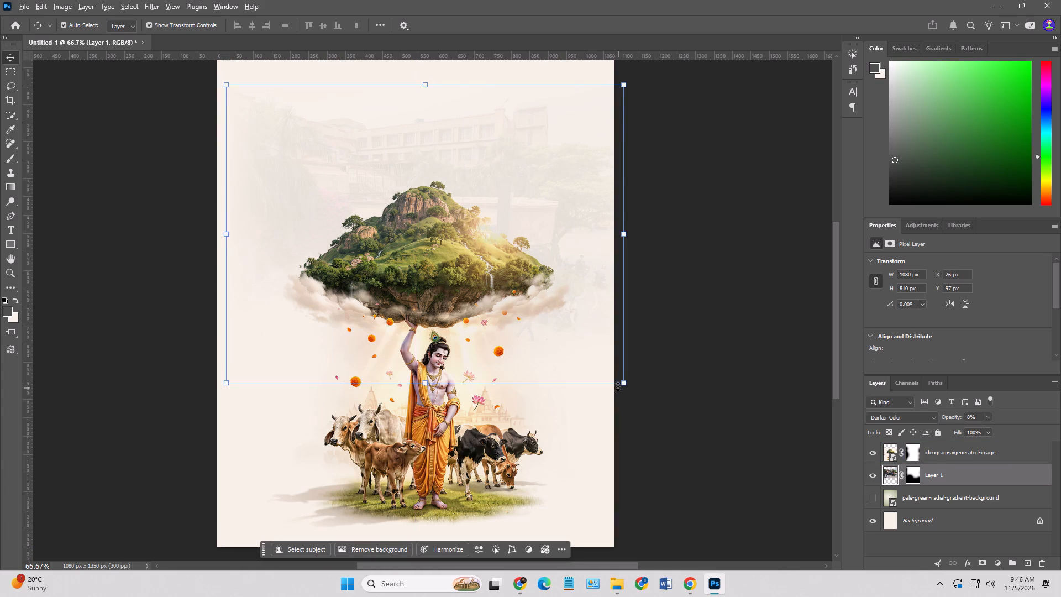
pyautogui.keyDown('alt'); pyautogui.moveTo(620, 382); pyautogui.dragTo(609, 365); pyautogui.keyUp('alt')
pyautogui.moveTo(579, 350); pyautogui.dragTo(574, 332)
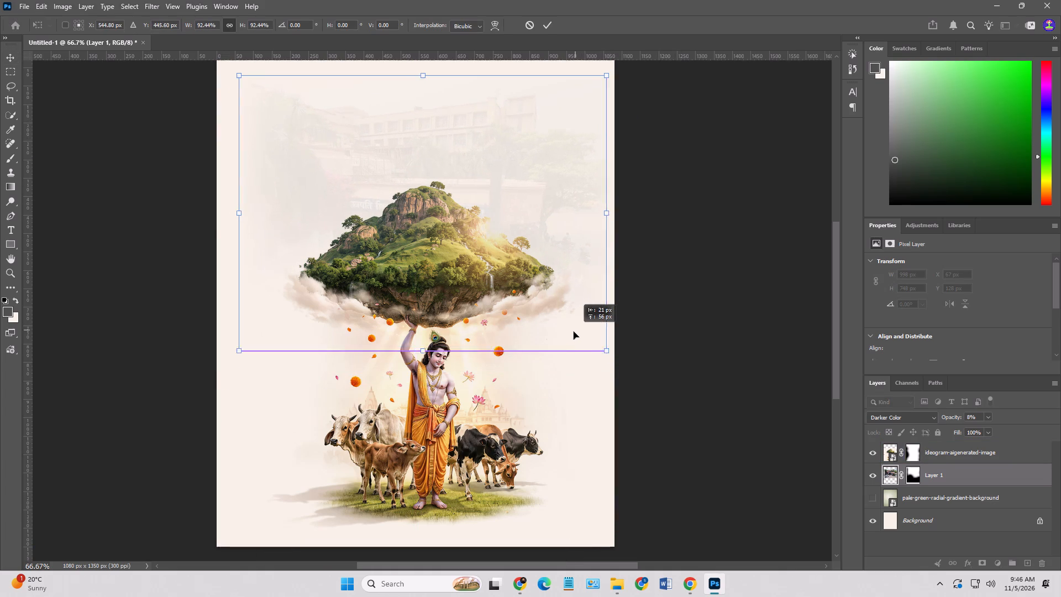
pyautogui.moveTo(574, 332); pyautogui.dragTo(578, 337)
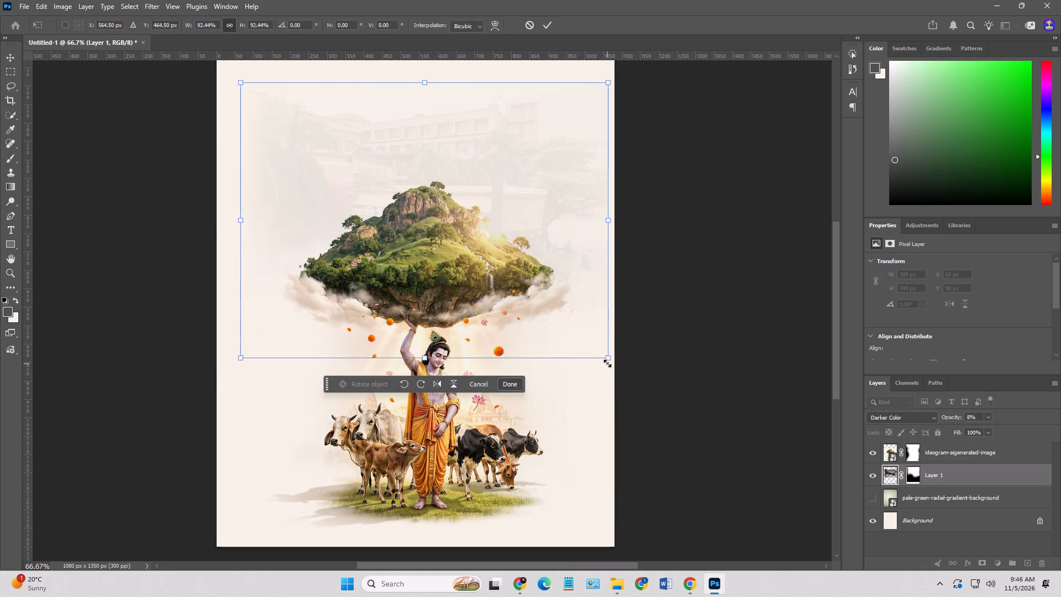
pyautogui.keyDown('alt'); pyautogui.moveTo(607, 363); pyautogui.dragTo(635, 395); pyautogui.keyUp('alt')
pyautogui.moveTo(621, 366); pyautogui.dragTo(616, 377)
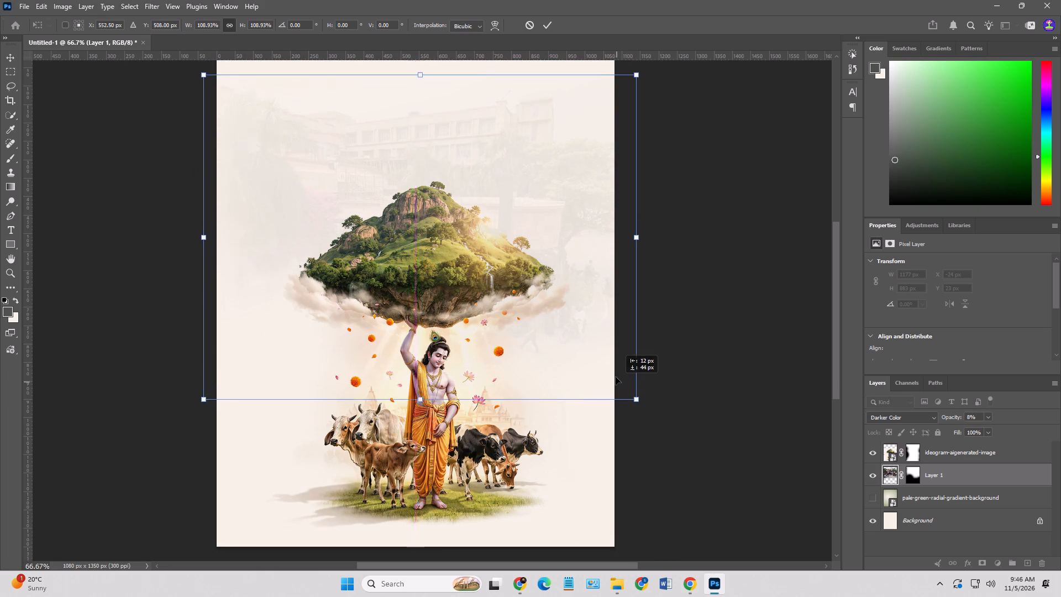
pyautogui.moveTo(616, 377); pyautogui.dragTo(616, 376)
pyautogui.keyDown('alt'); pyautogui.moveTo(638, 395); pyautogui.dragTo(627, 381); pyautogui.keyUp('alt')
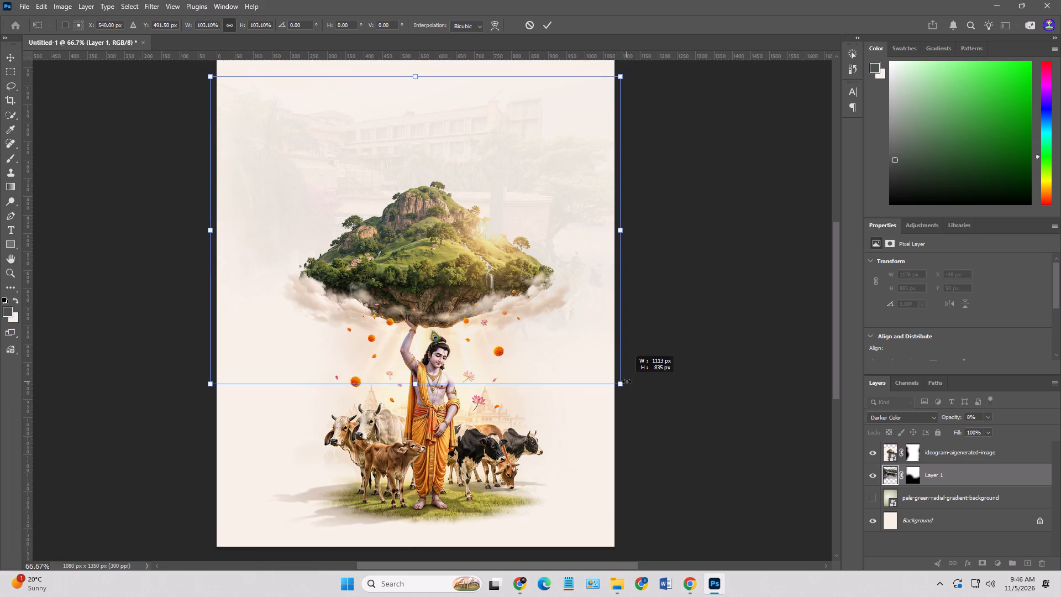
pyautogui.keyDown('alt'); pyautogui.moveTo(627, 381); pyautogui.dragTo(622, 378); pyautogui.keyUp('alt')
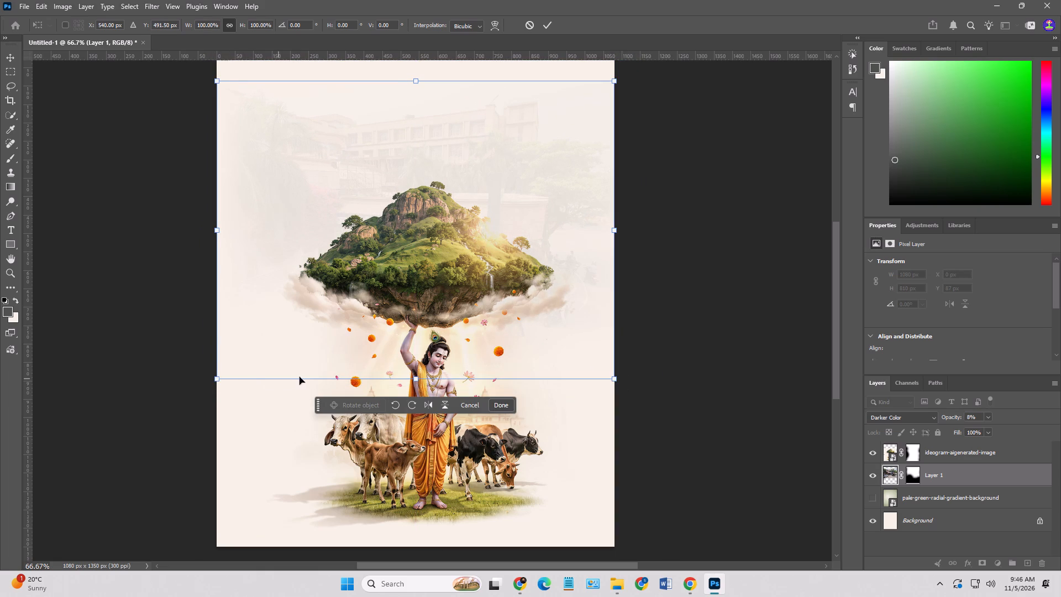
# Place the 1080 x 810 px hospital photo centred horizontally on the canvas, with its centre at about X 540 px, Y 535 px.
pyautogui.scroll(6, 304, 373)
pyautogui.click(498, 232)
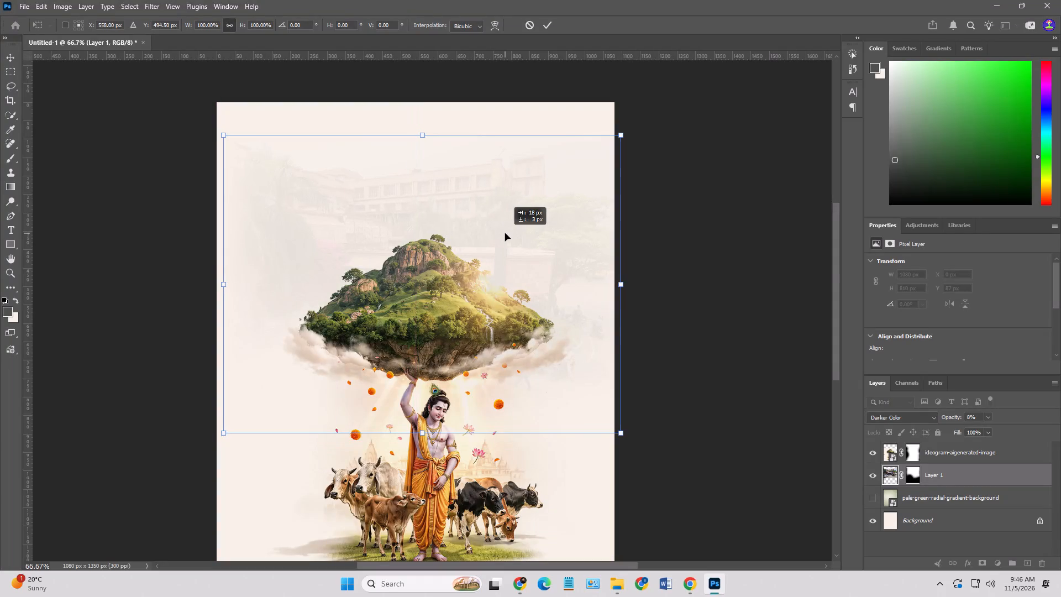
pyautogui.click(618, 431)
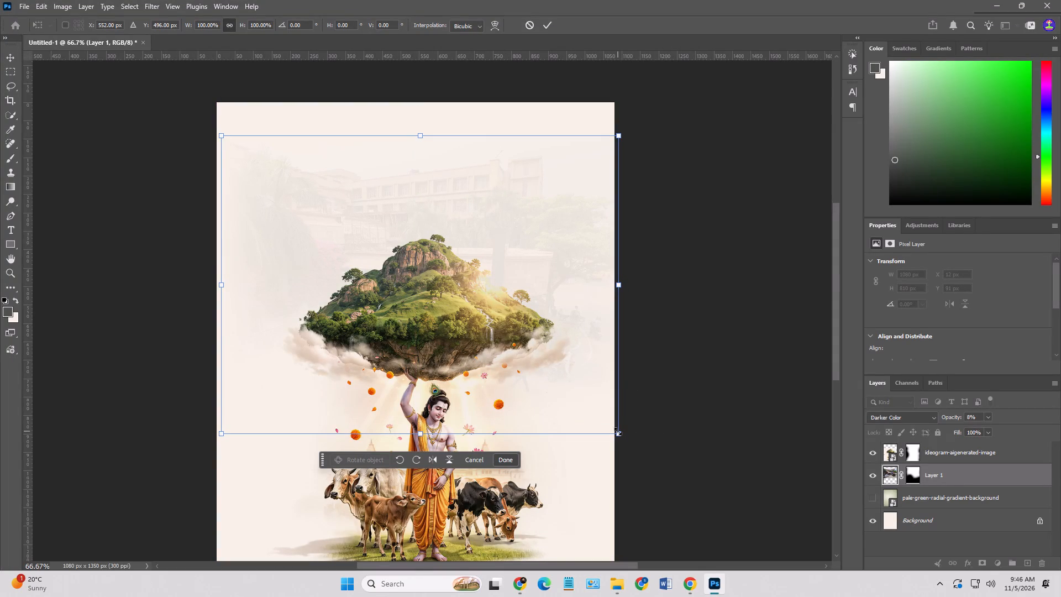
pyautogui.moveTo(587, 305); pyautogui.dragTo(590, 326)
pyautogui.moveTo(576, 258); pyautogui.dragTo(575, 274)
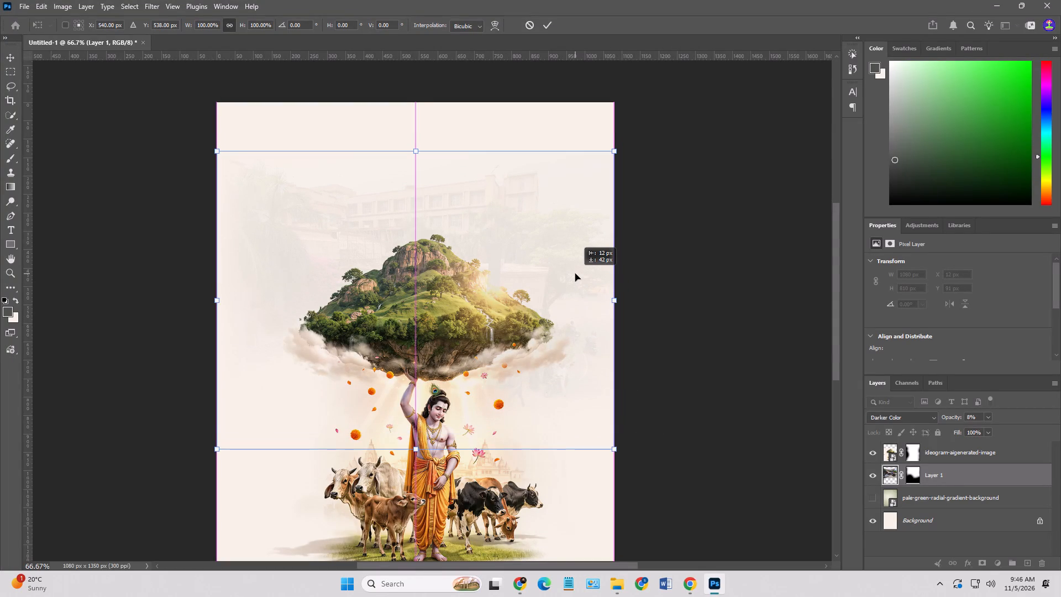
pyautogui.moveTo(575, 274); pyautogui.dragTo(575, 271)
pyautogui.press('Return')
pyautogui.click(729, 295)
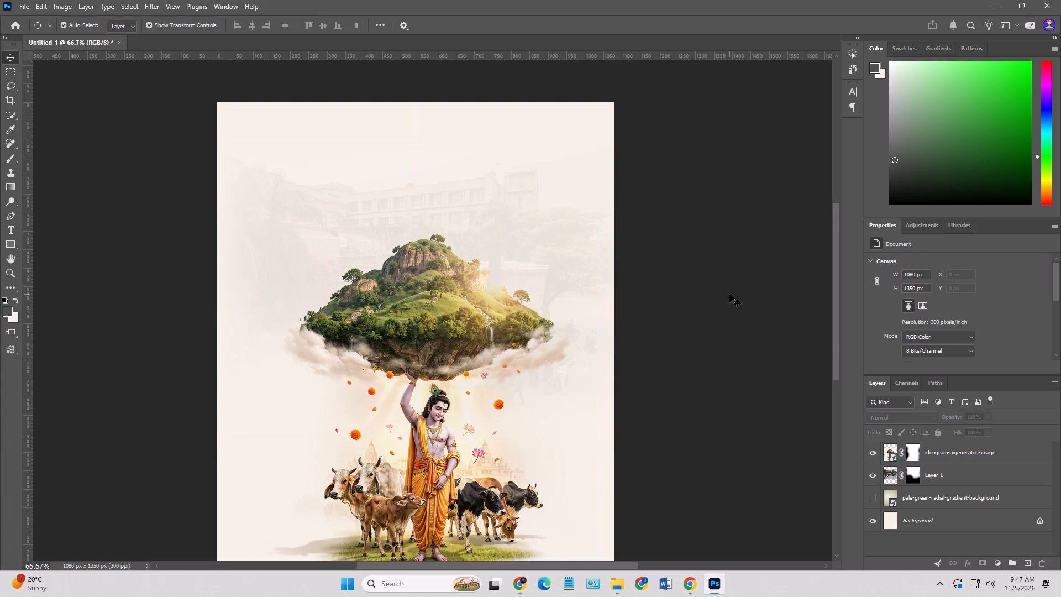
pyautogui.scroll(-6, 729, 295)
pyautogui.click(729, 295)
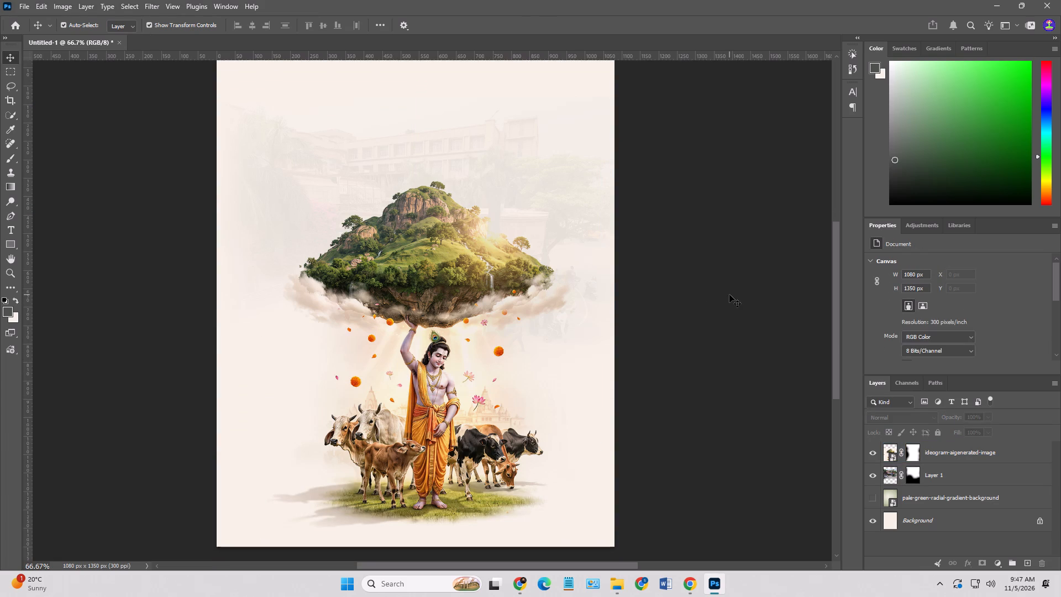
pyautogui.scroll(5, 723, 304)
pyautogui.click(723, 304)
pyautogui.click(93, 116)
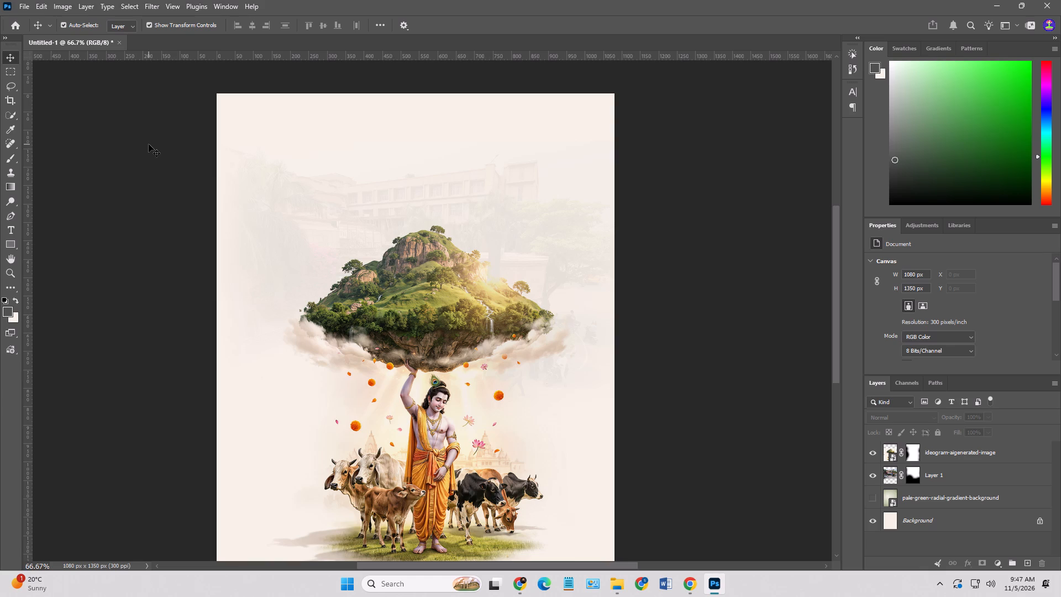
# Add a blank layer above the Govardhan illustration and merge it with the illustration layer into one pixel layer.
pyautogui.click(938, 457)
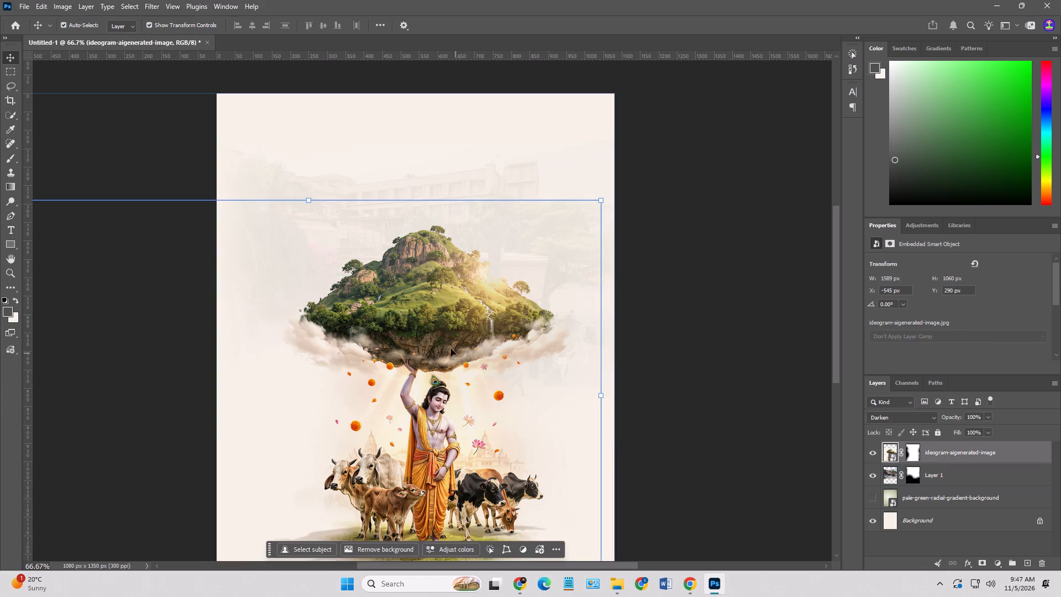
pyautogui.click(442, 324)
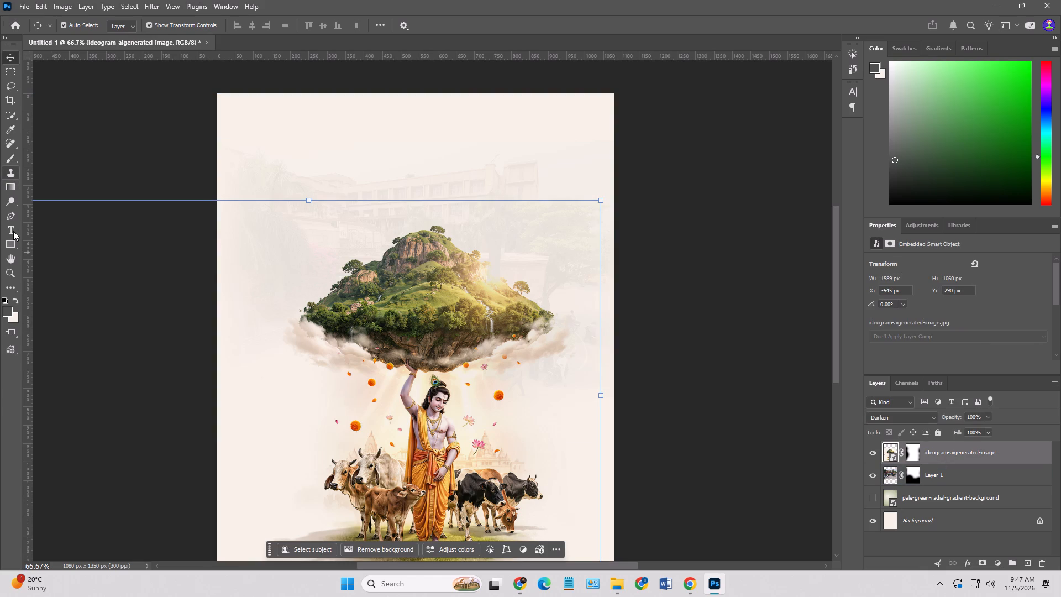
pyautogui.click(10, 205)
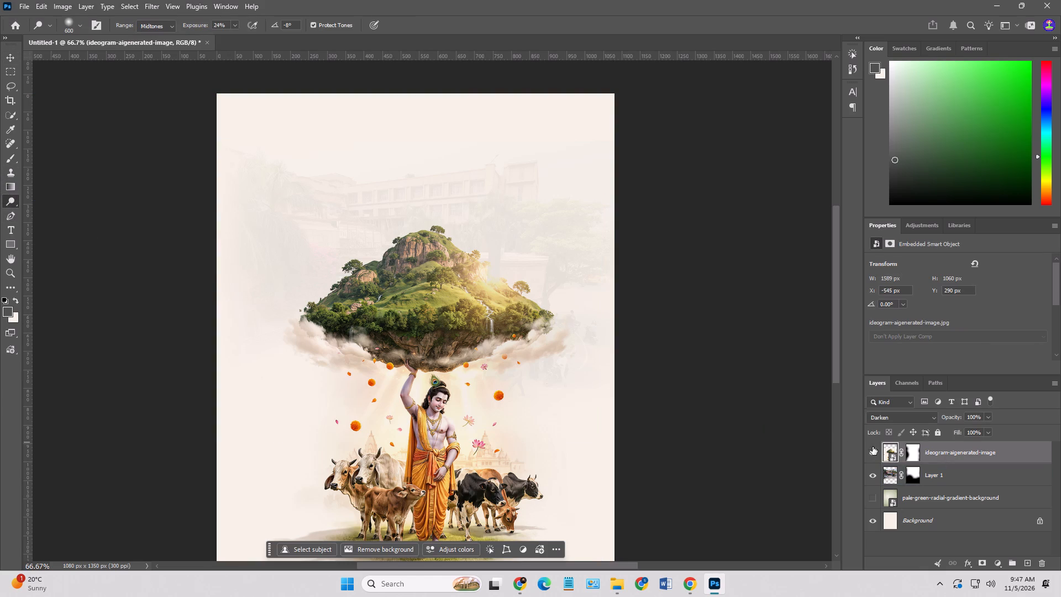
pyautogui.click(1023, 561)
pyautogui.keyDown('shift'); pyautogui.click(971, 480); pyautogui.keyUp('shift')
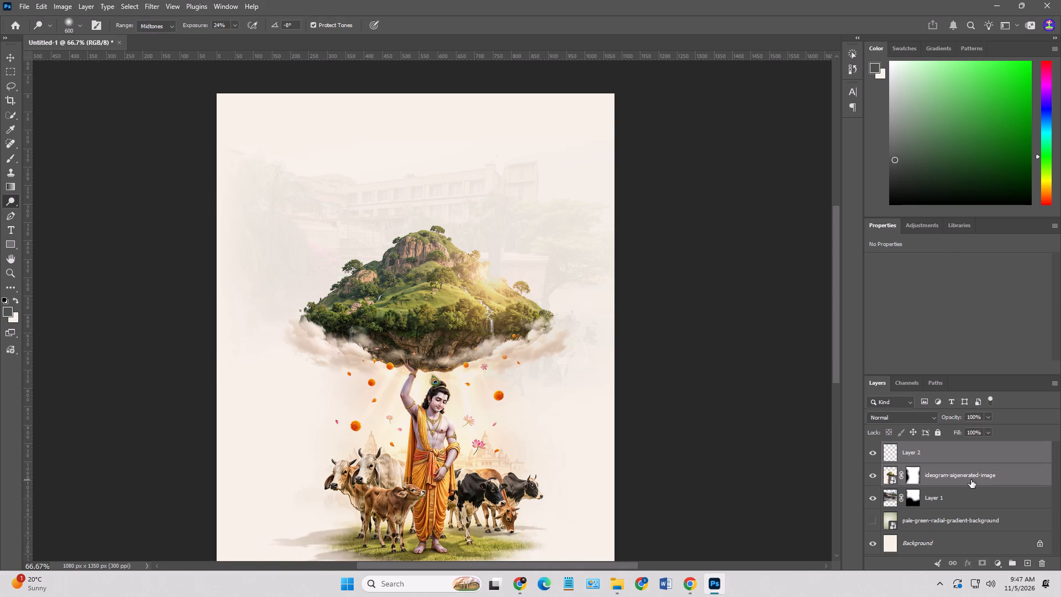
pyautogui.hotkey('ctrl', 'e')
# Set the merged illustration layer's blend mode to Darken.
pyautogui.click(911, 418)
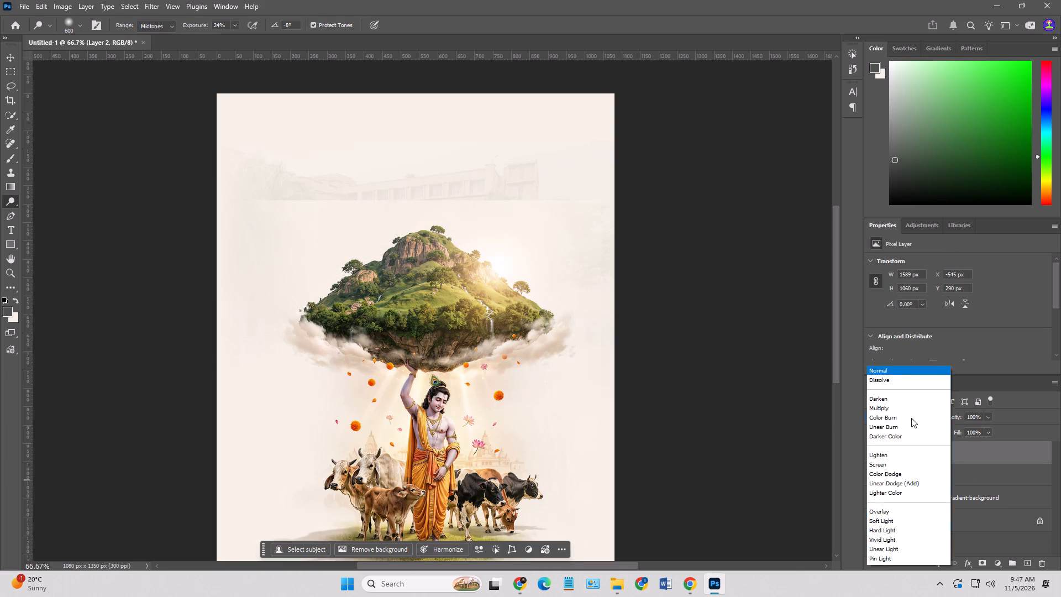
pyautogui.click(875, 297)
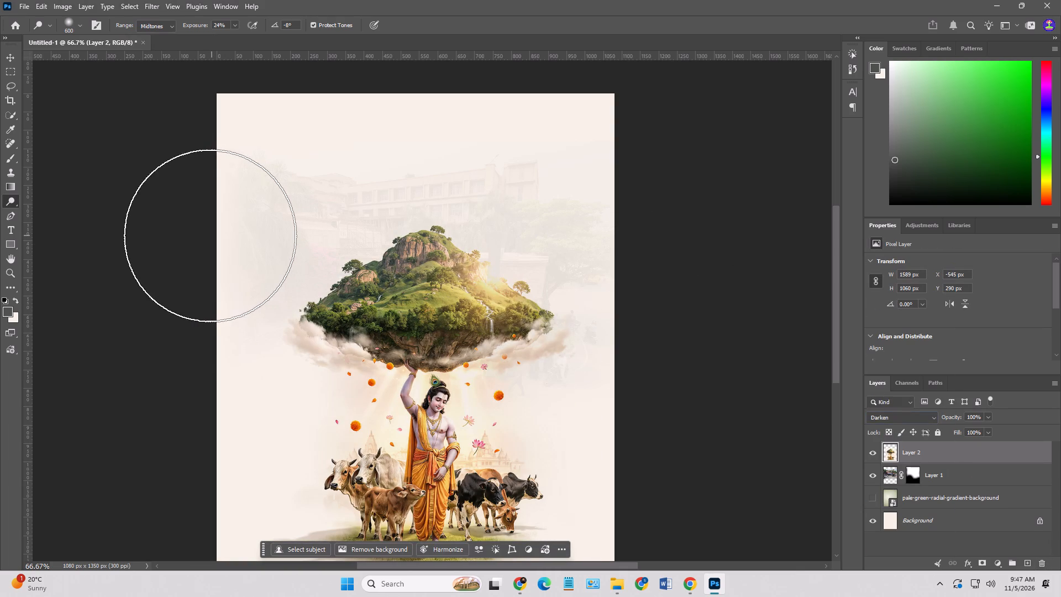
# Lighten the hill's midtones with the 600 px Dodge tool at 24% exposure.
pyautogui.click(209, 235)
pyautogui.scroll(-2, 225, 334)
pyautogui.click(364, 264)
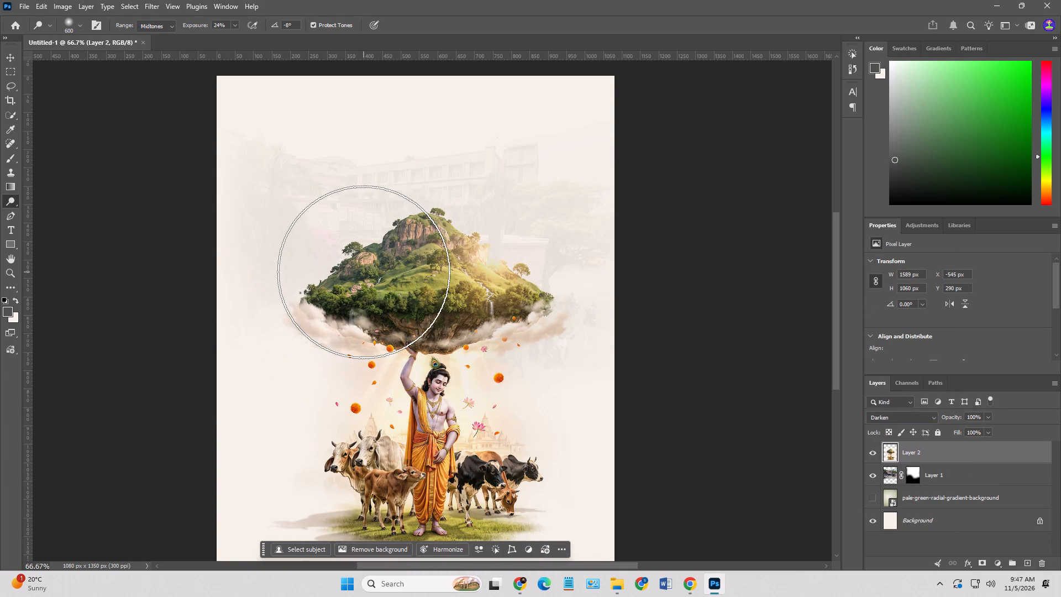
pyautogui.click(364, 272)
pyautogui.click(523, 297)
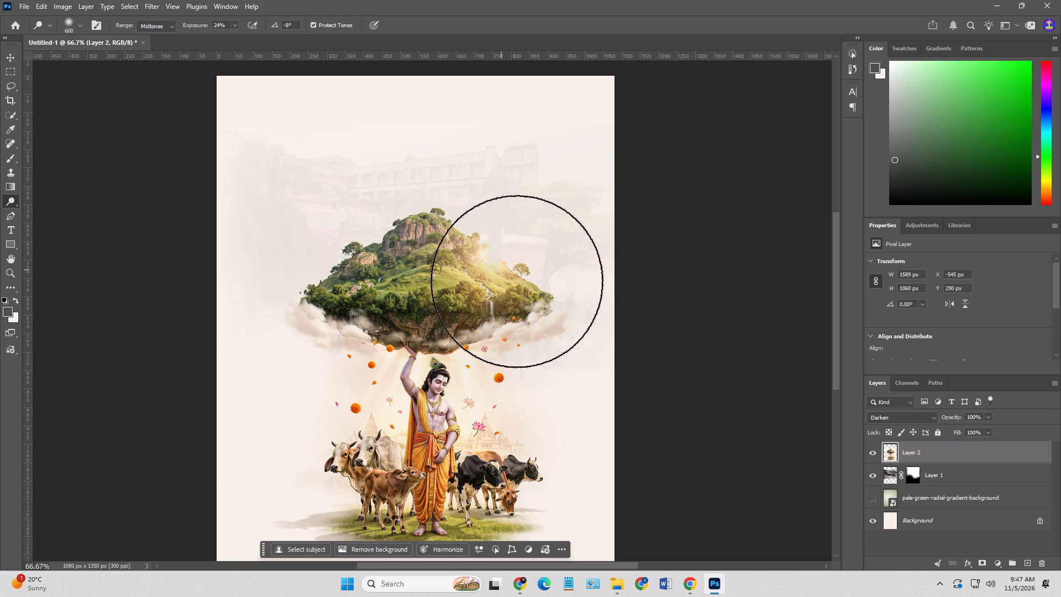
pyautogui.click(524, 281)
# Dodge the midtones of Krishna, the cattle and the grass with the 600 px brush at 24% exposure, also touching up the hill.
pyautogui.click(428, 419)
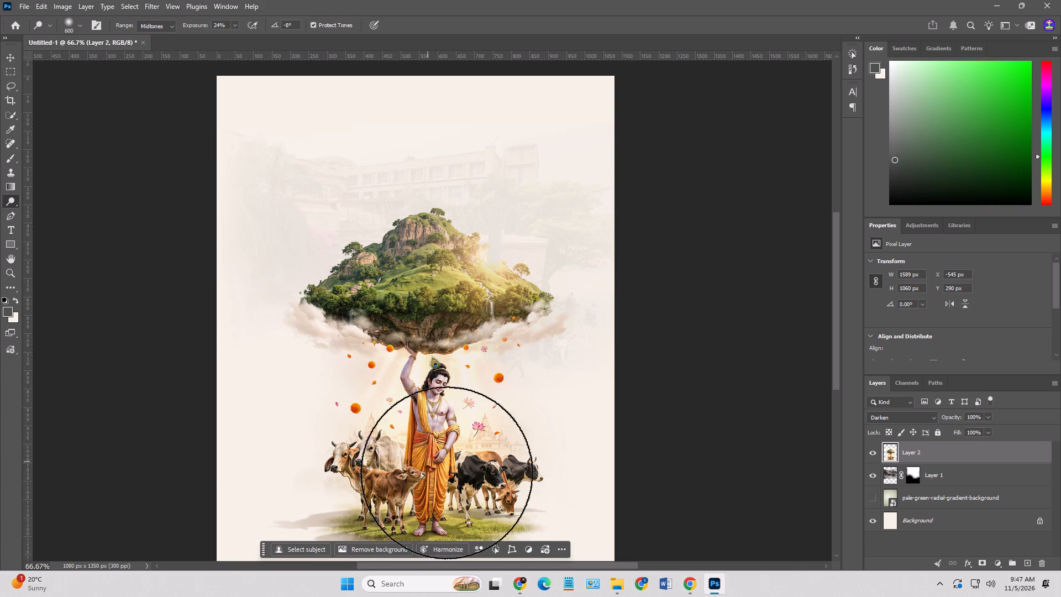
pyautogui.click(501, 480)
pyautogui.doubleClick(330, 463)
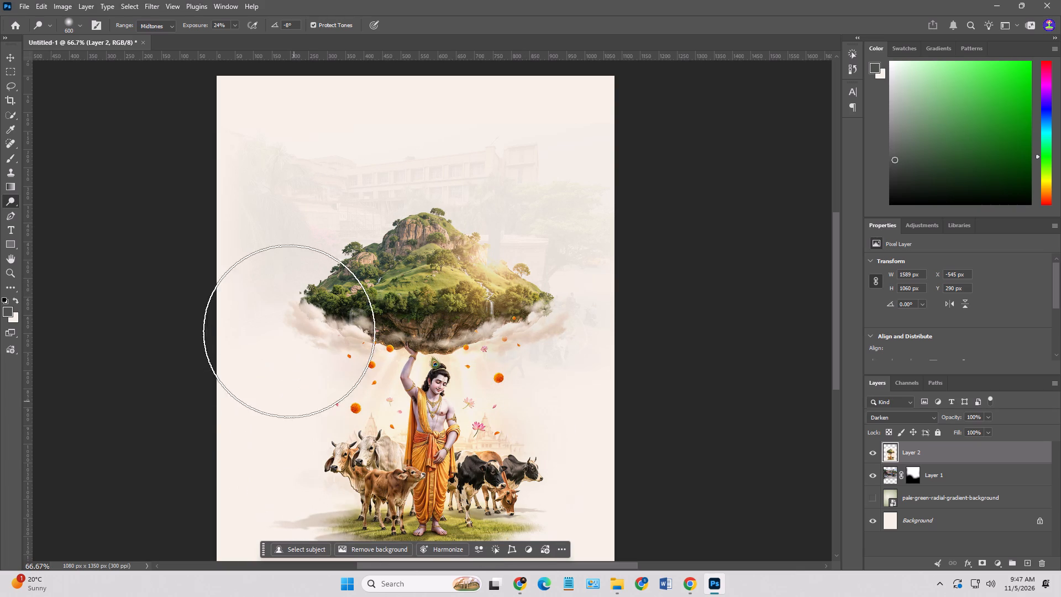
pyautogui.click(370, 209)
pyautogui.scroll(-10, 371, 346)
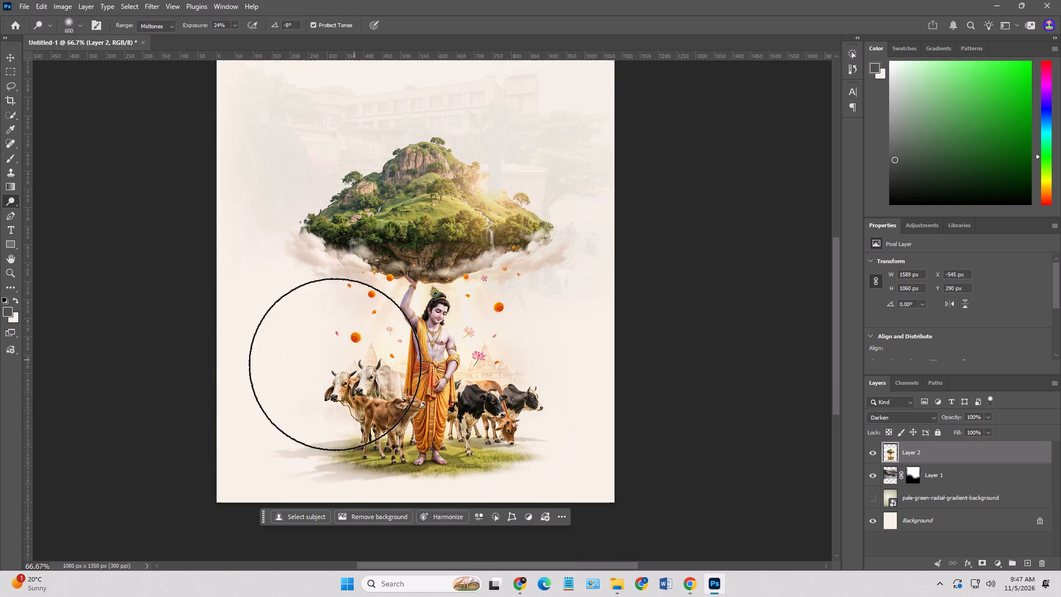
pyautogui.click(282, 422)
pyautogui.doubleClick(406, 414)
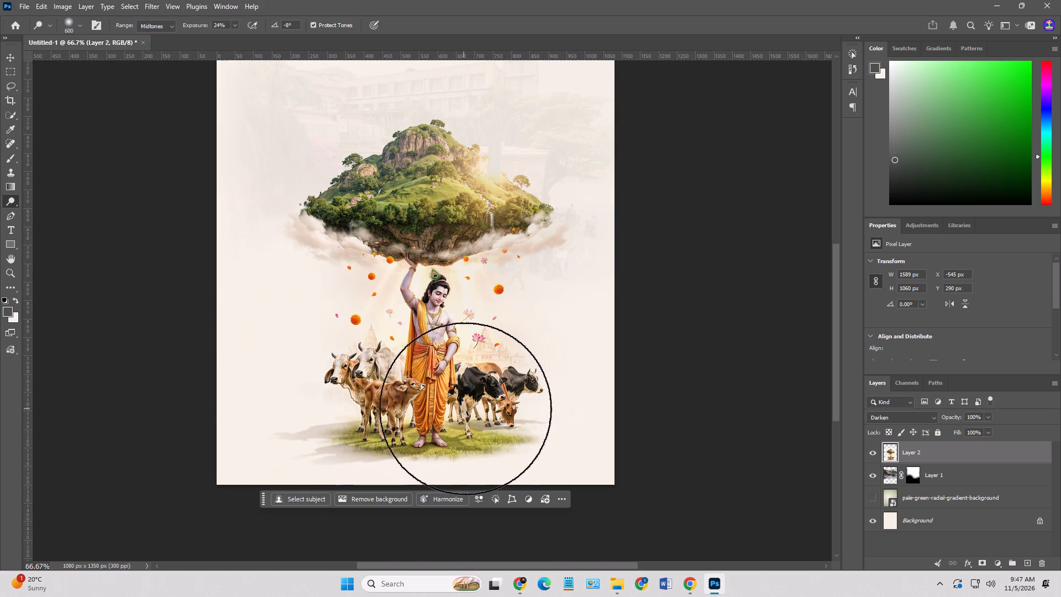
pyautogui.click(469, 407)
pyautogui.click(338, 383)
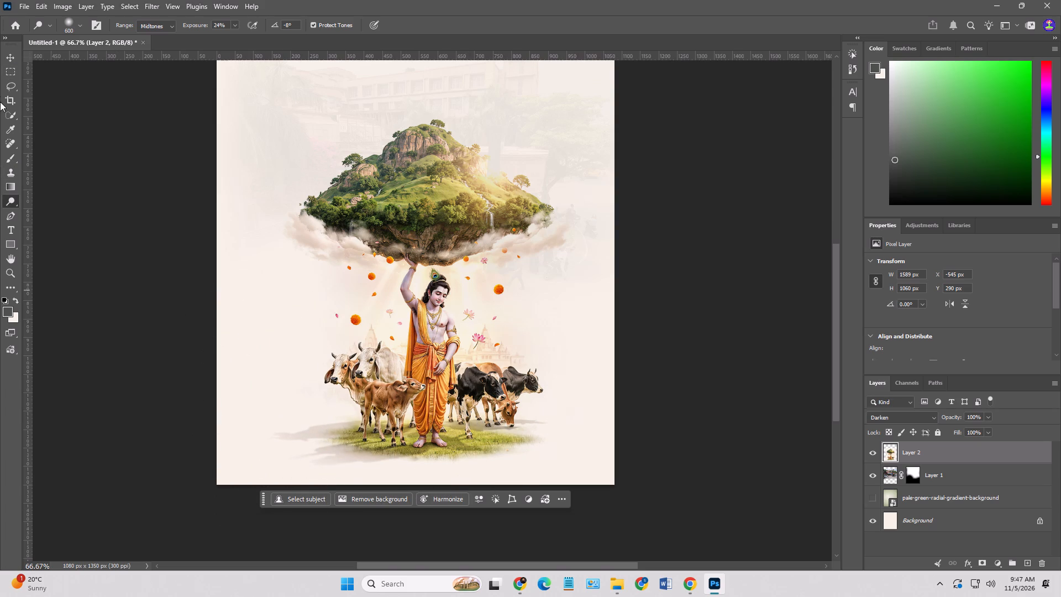
pyautogui.click(10, 59)
pyautogui.click(90, 218)
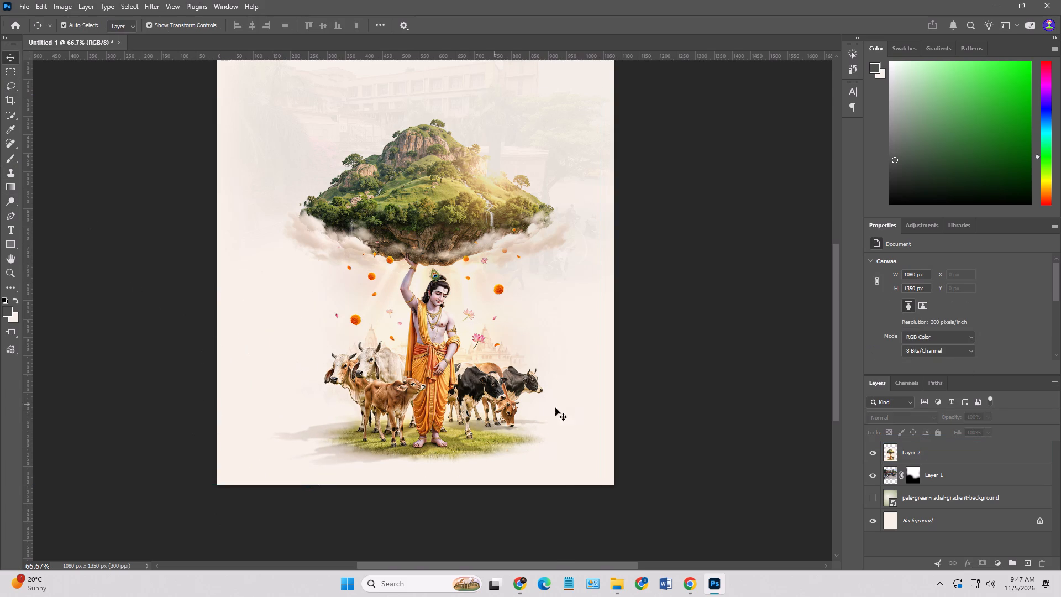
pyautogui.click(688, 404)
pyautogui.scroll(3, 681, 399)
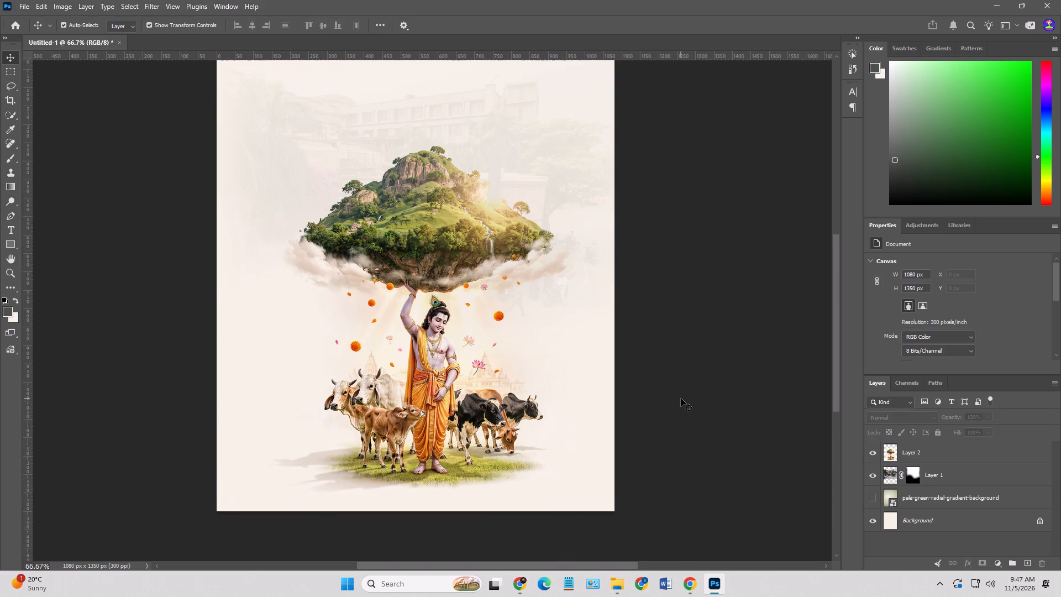
# Duplicate the merged Govardhan illustration layer and set the copy's blend mode to Normal.
pyautogui.scroll(2, 681, 399)
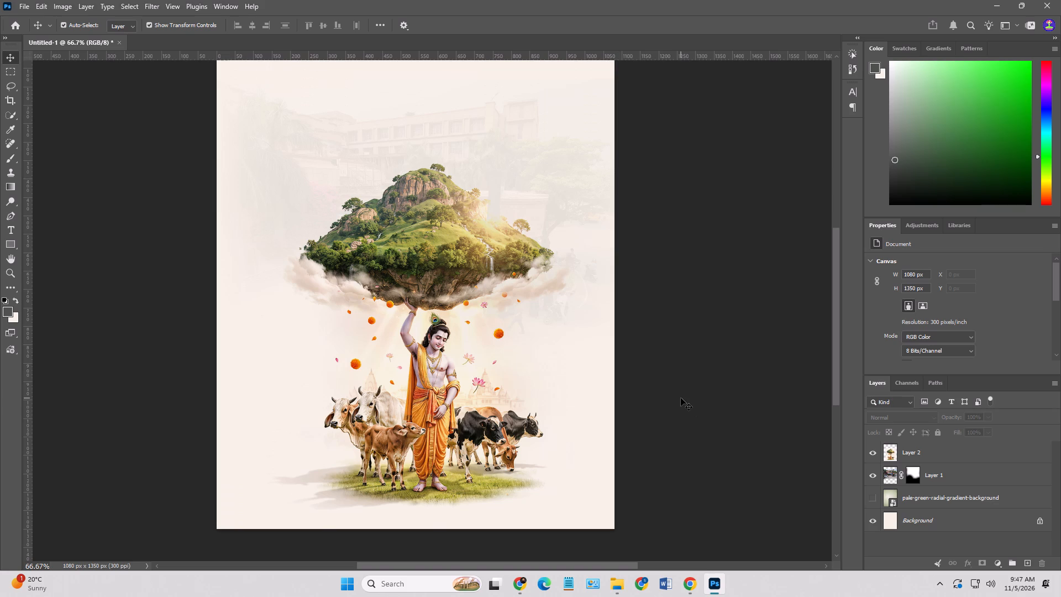
pyautogui.keyDown('alt'); pyautogui.scroll(6, 497, 227); pyautogui.keyUp('alt')
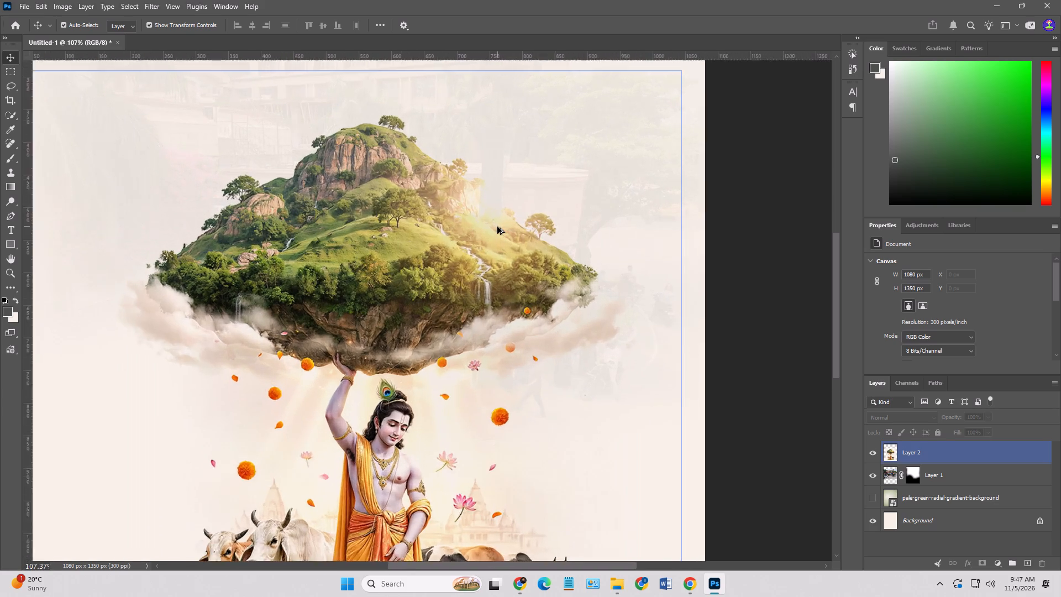
pyautogui.keyDown('alt'); pyautogui.scroll(2, 497, 227); pyautogui.keyUp('alt')
pyautogui.keyDown('alt'); pyautogui.scroll(-5, 497, 227); pyautogui.keyUp('alt')
pyautogui.click(917, 457)
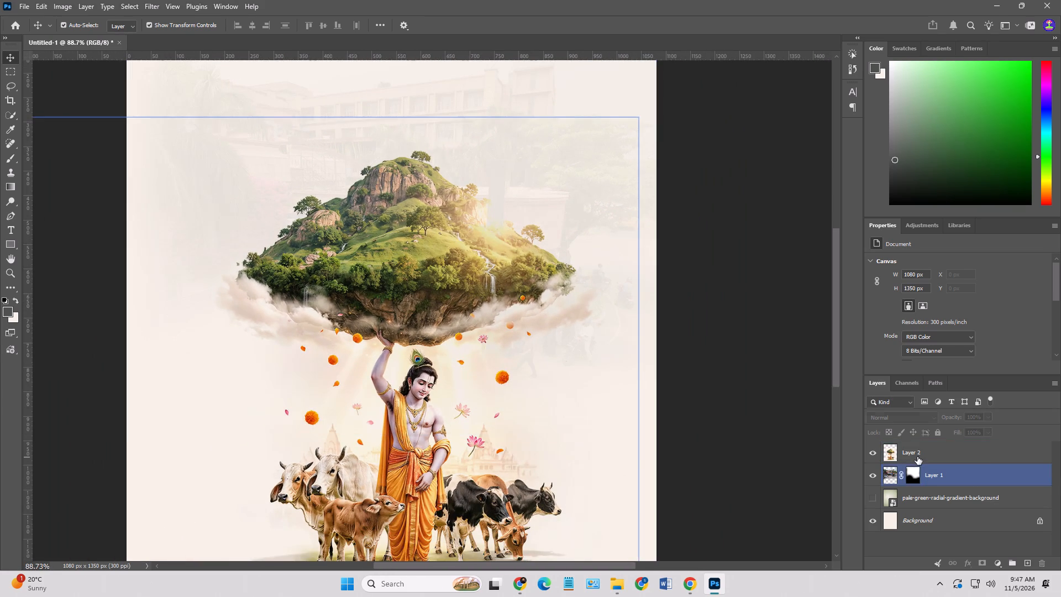
pyautogui.hotkey('ctrl', 'j')
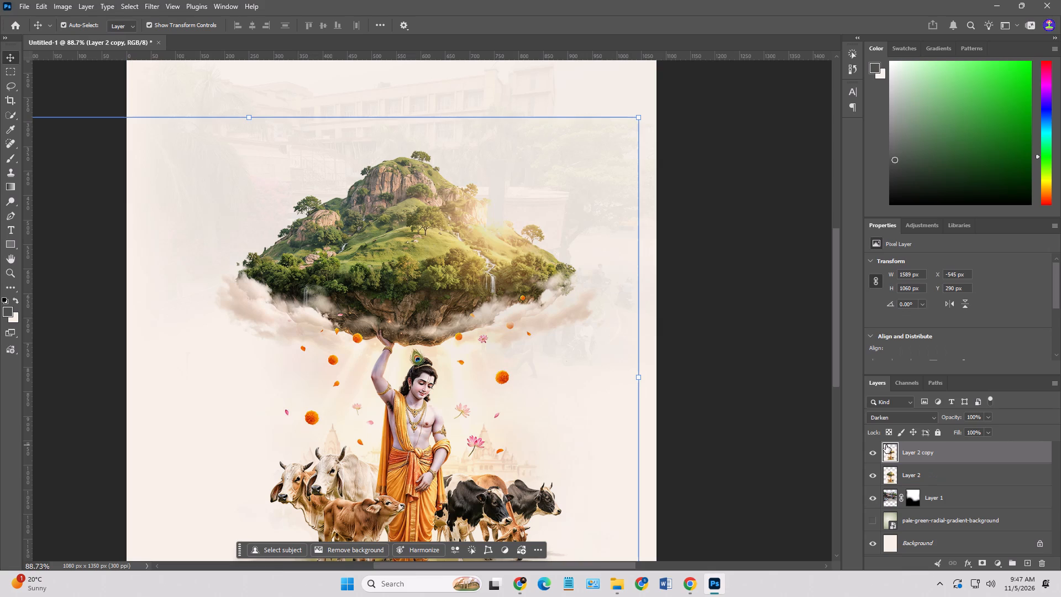
pyautogui.click(903, 414)
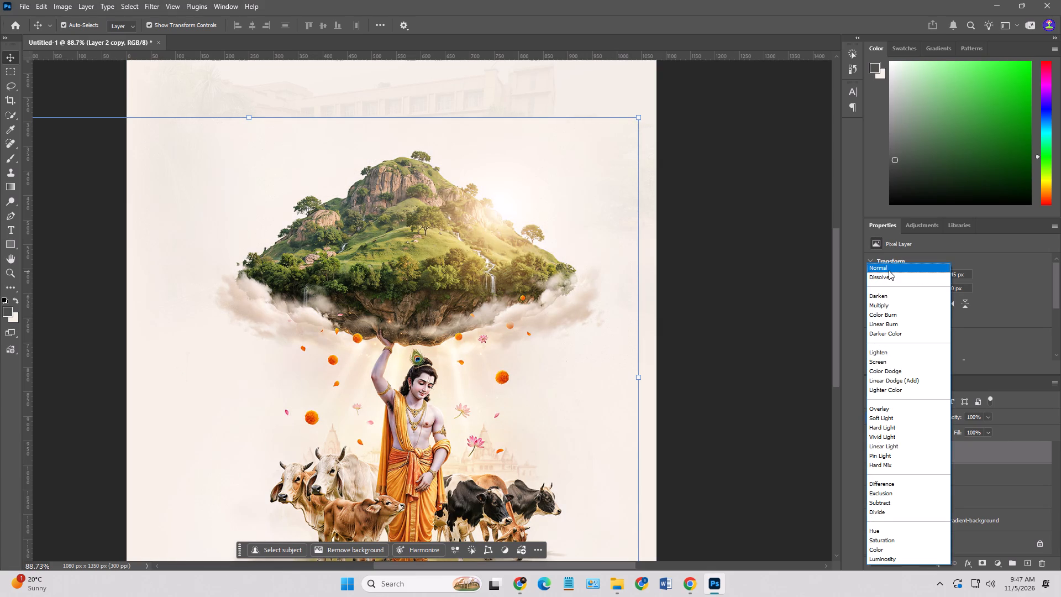
pyautogui.click(889, 270)
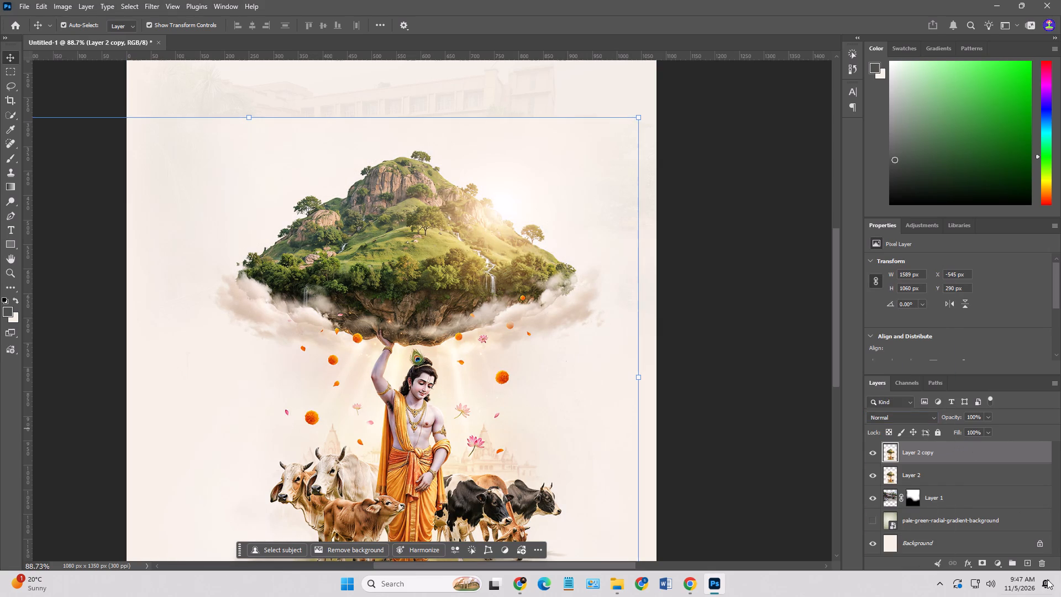
# Add a layer mask to the illustration copy and paint black with the 600 px brush along its outer left and lower right areas.
pyautogui.click(983, 564)
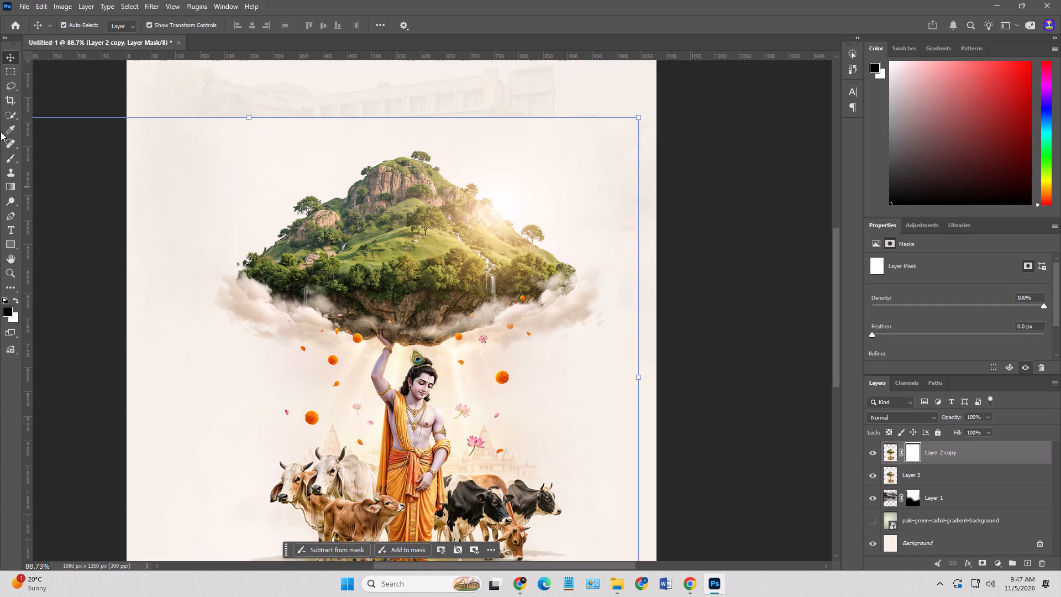
pyautogui.click(12, 158)
pyautogui.moveTo(113, 217); pyautogui.dragTo(110, 231)
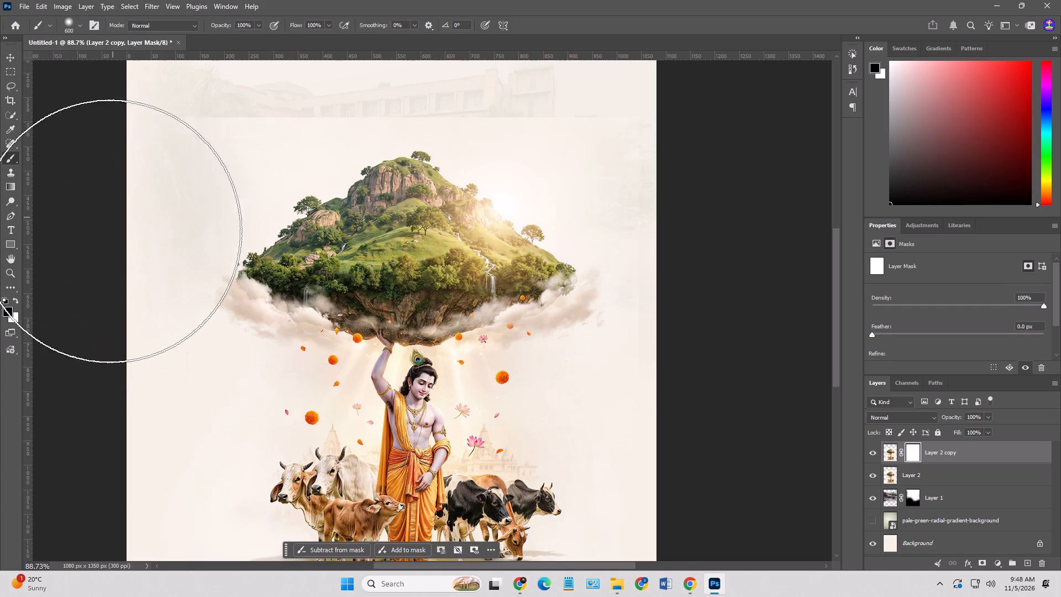
pyautogui.moveTo(110, 231); pyautogui.dragTo(107, 420)
pyautogui.moveTo(108, 161); pyautogui.dragTo(108, 167)
pyautogui.click(114, 158)
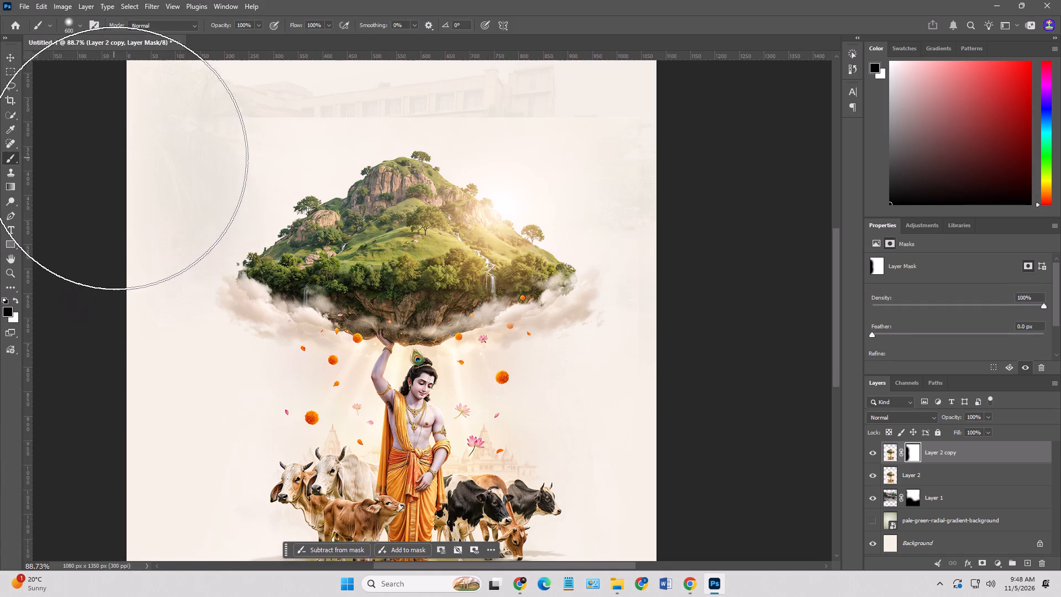
pyautogui.moveTo(144, 140); pyautogui.dragTo(144, 145)
pyautogui.moveTo(144, 144); pyautogui.dragTo(138, 164)
pyautogui.moveTo(138, 165); pyautogui.dragTo(656, 531)
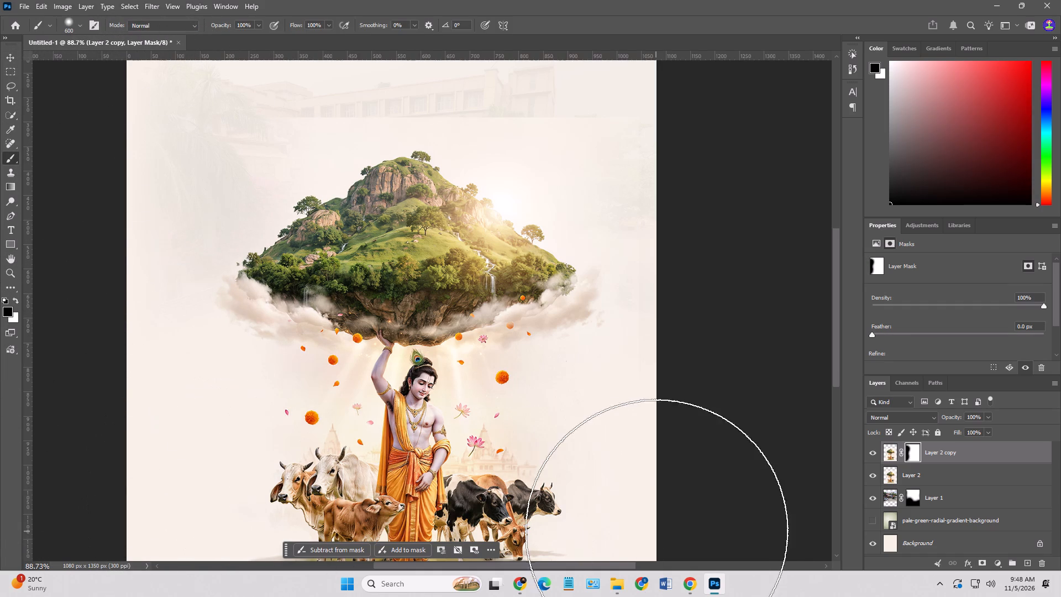
pyautogui.moveTo(656, 531); pyautogui.dragTo(669, 523)
# Mask out the copy's background left of the hill and beneath its clouds with a 125 px black brush.
pyautogui.press('[')
pyautogui.press('[')
pyautogui.press('[')
pyautogui.press('[')
pyautogui.press('[')
pyautogui.press('[')
pyautogui.press('[')
pyautogui.press('[')
pyautogui.press('[')
pyautogui.press('[')
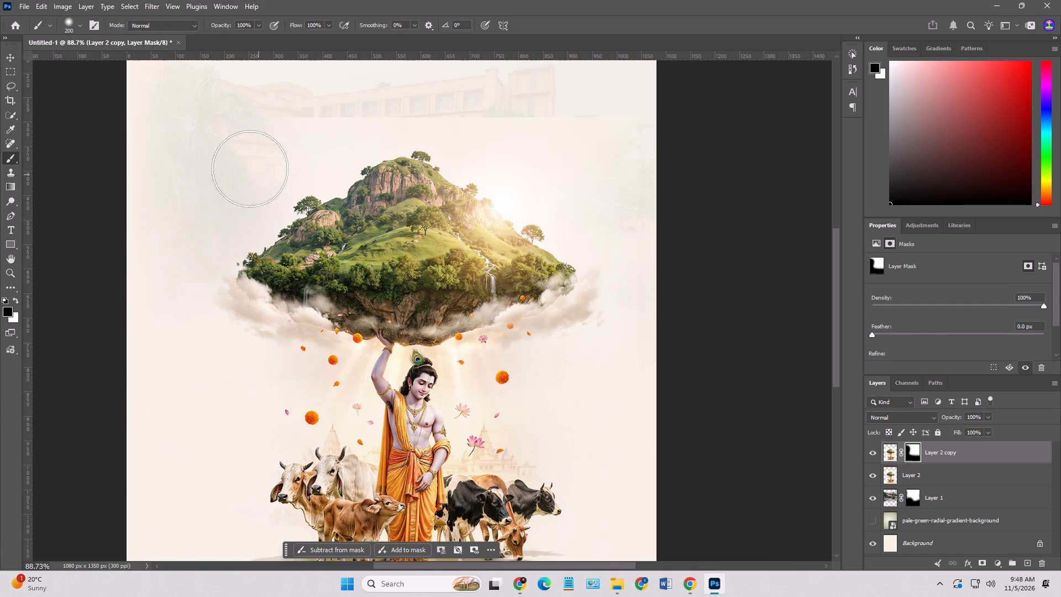
pyautogui.press('[')
pyautogui.moveTo(286, 159); pyautogui.dragTo(343, 172)
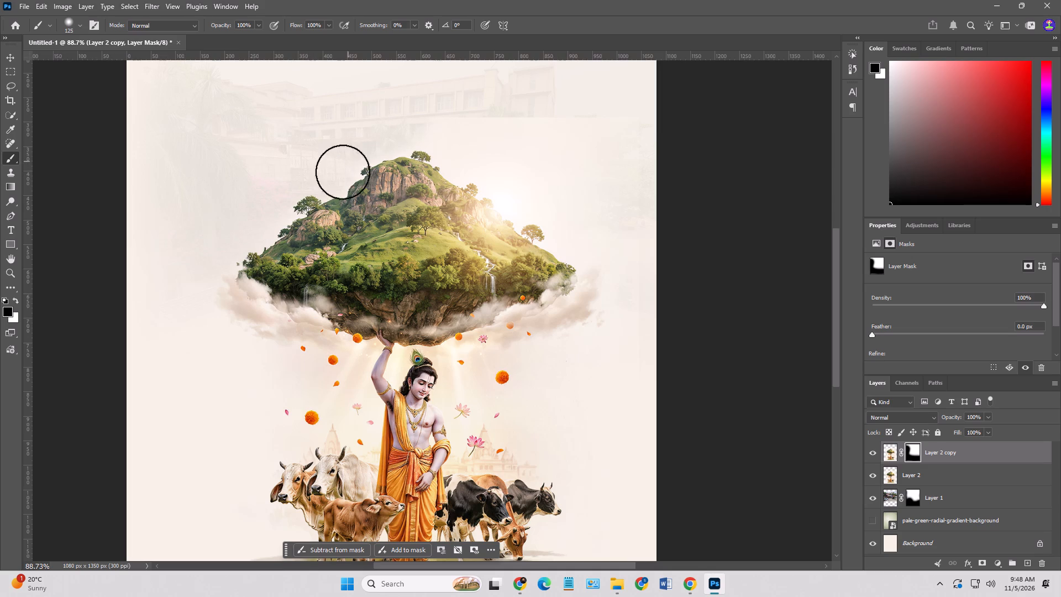
pyautogui.moveTo(343, 172); pyautogui.dragTo(247, 198)
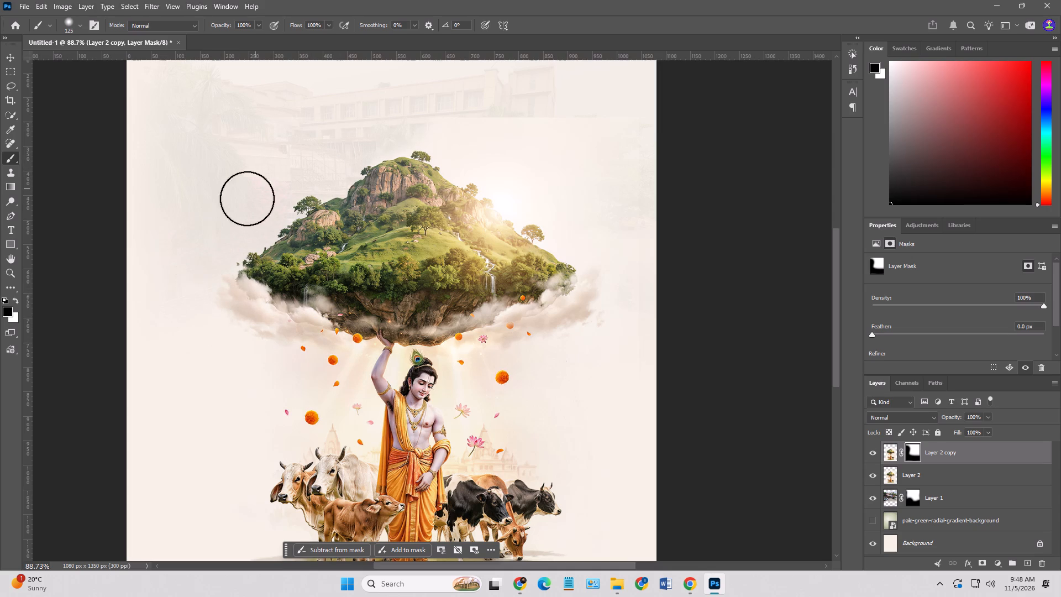
pyautogui.moveTo(247, 198); pyautogui.dragTo(255, 333)
pyautogui.moveTo(288, 325); pyautogui.dragTo(416, 360)
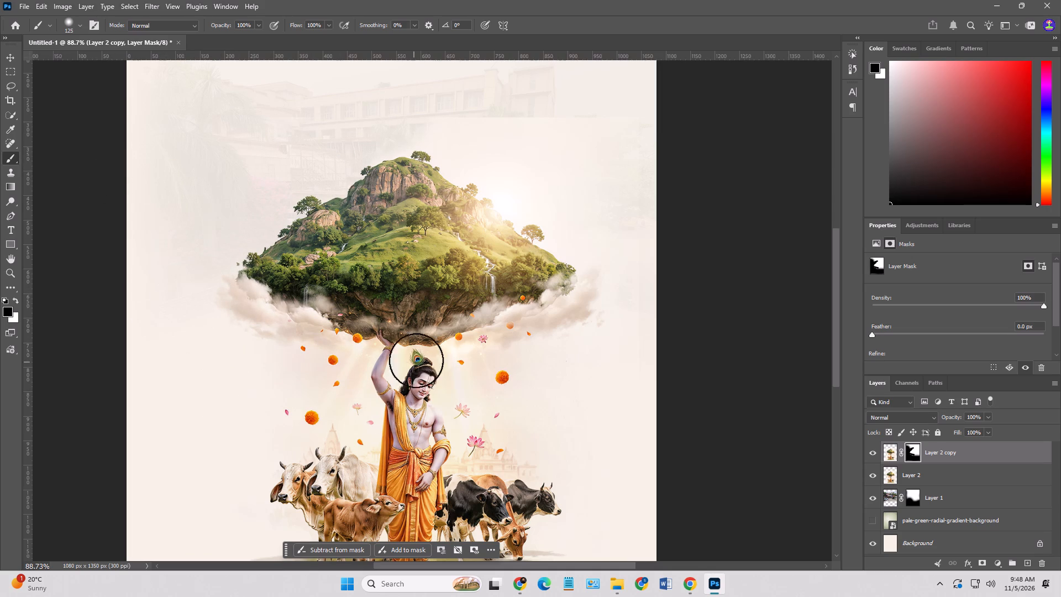
# Mask out the copy's background above and right of the hill with the 125 px brush.
pyautogui.moveTo(416, 360); pyautogui.dragTo(650, 277)
pyautogui.moveTo(427, 125); pyautogui.dragTo(430, 125)
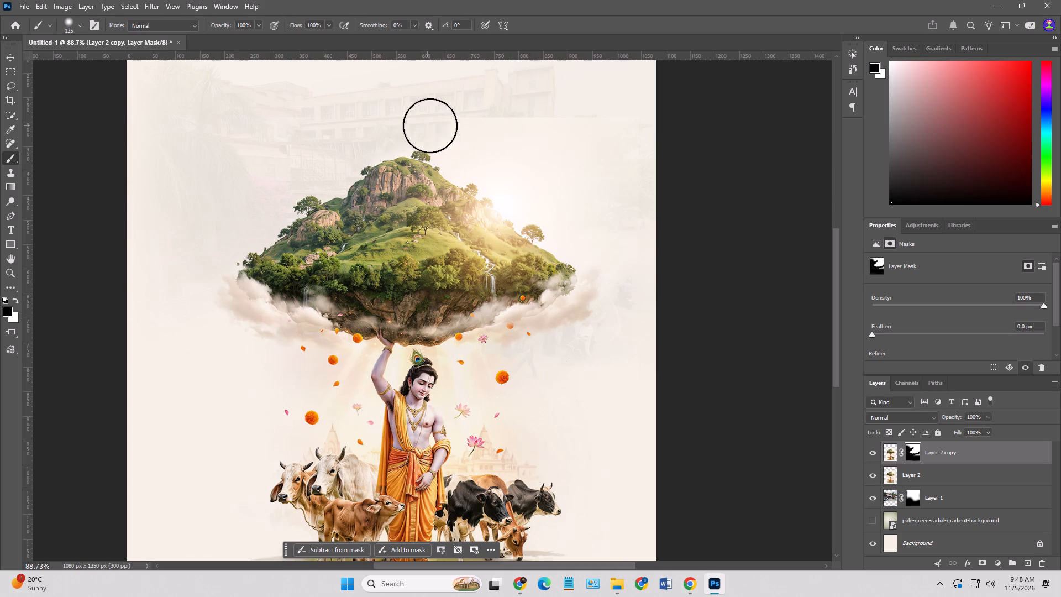
pyautogui.moveTo(430, 125); pyautogui.dragTo(654, 315)
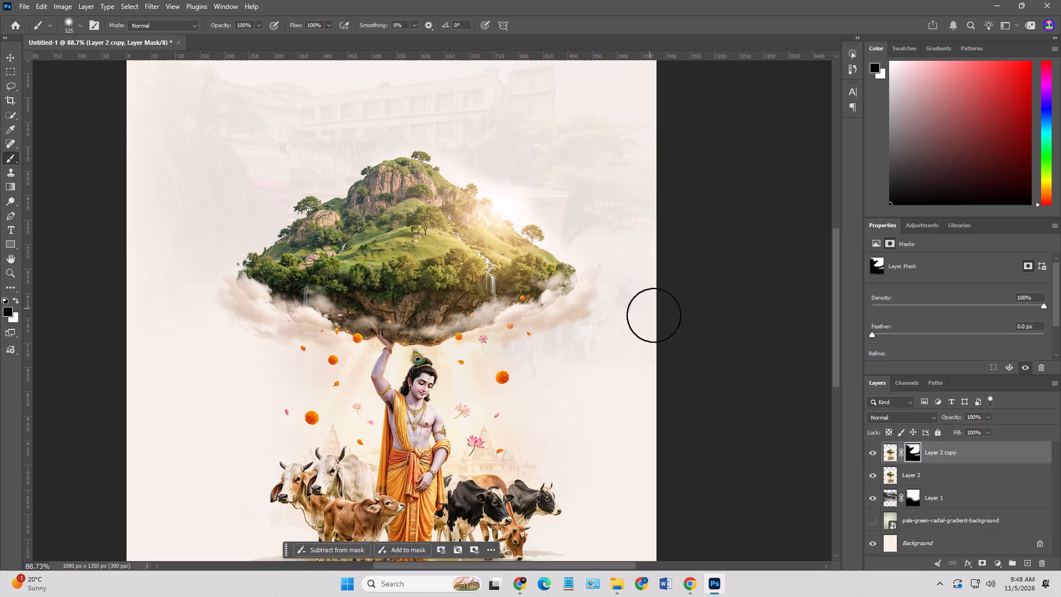
pyautogui.moveTo(654, 315); pyautogui.dragTo(591, 383)
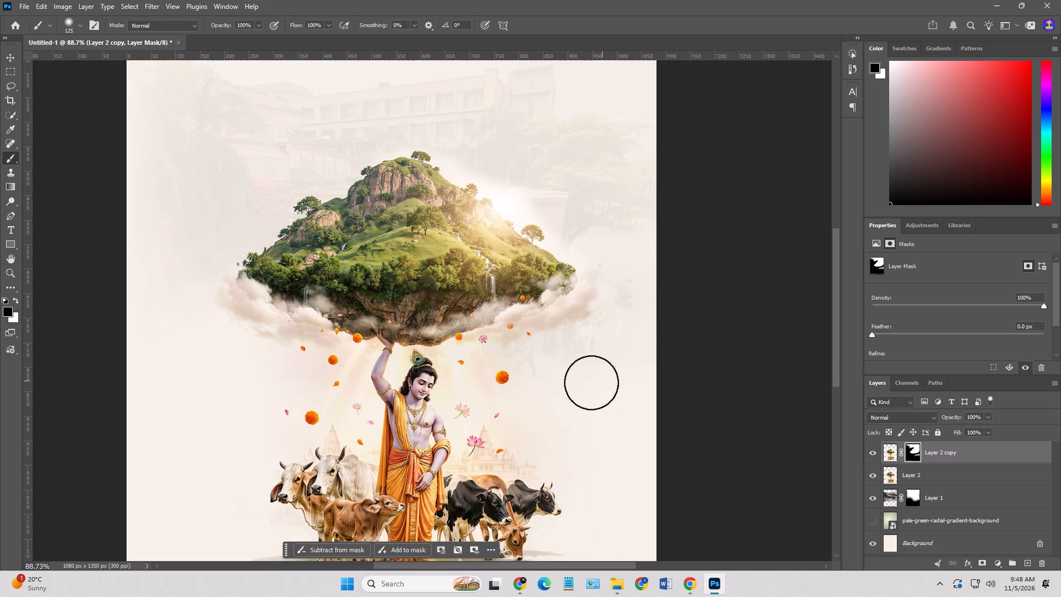
pyautogui.moveTo(591, 383); pyautogui.dragTo(529, 397)
# Paint black on the copy's mask over the area right of Krishna and around the cattle and grass with the 125 px brush.
pyautogui.scroll(-11, 615, 421)
pyautogui.moveTo(594, 402); pyautogui.dragTo(479, 465)
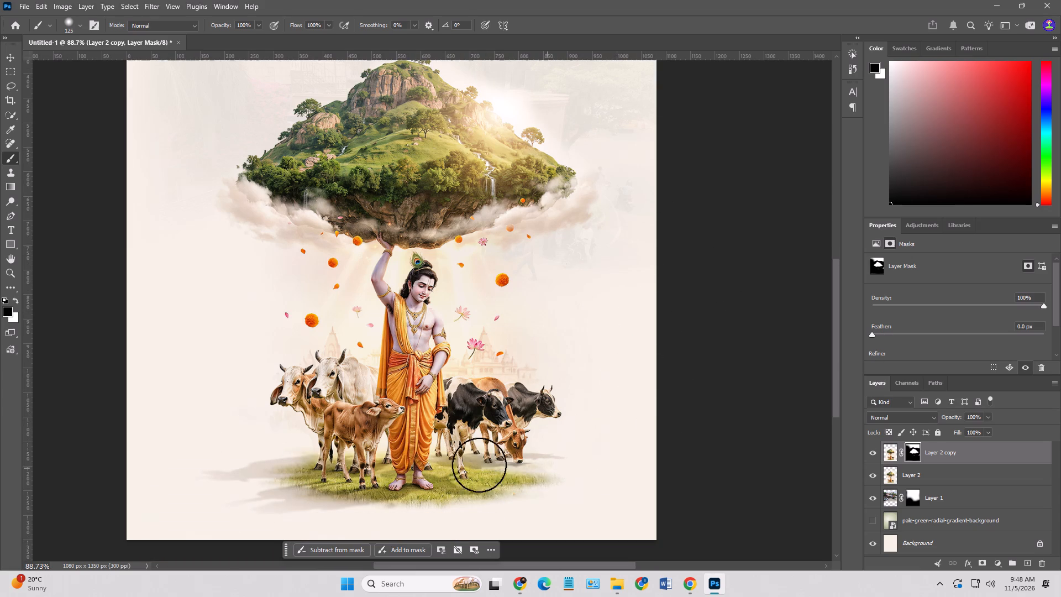
pyautogui.moveTo(479, 465); pyautogui.dragTo(650, 354)
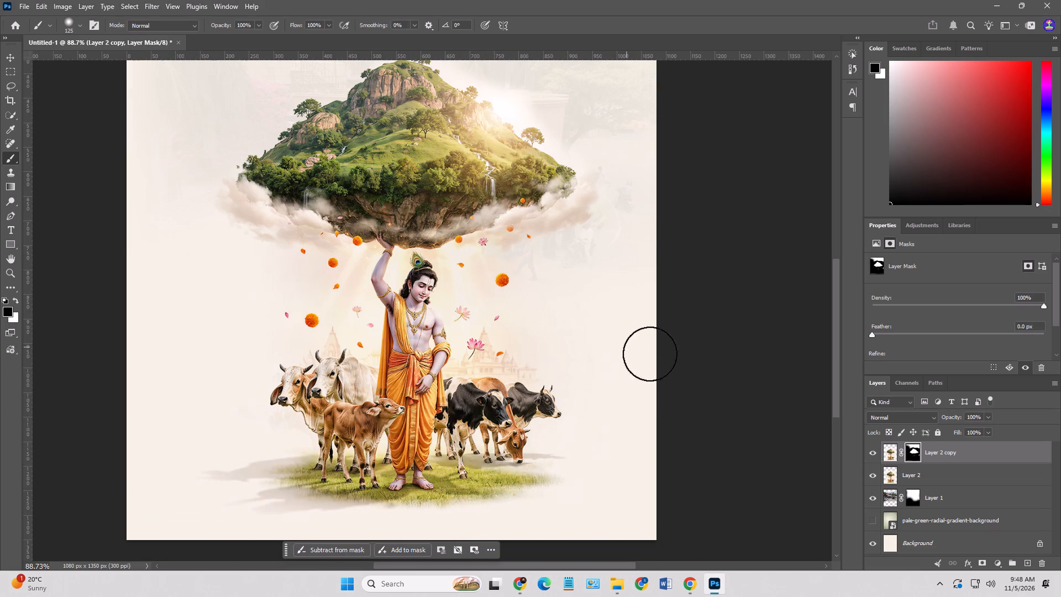
pyautogui.moveTo(650, 354); pyautogui.dragTo(627, 347)
pyautogui.moveTo(621, 355); pyautogui.dragTo(666, 345)
pyautogui.moveTo(706, 262); pyautogui.dragTo(703, 275)
pyautogui.moveTo(708, 255); pyautogui.dragTo(668, 281)
pyautogui.moveTo(658, 244); pyautogui.dragTo(647, 296)
pyautogui.moveTo(640, 284); pyautogui.dragTo(633, 345)
pyautogui.moveTo(644, 292); pyautogui.dragTo(570, 345)
pyautogui.moveTo(560, 327); pyautogui.dragTo(465, 364)
pyautogui.moveTo(501, 339); pyautogui.dragTo(371, 447)
pyautogui.moveTo(448, 437); pyautogui.dragTo(397, 468)
# Continue masking the copy with the 125 px brush along the ground below the cattle and the canvas's left side.
pyautogui.scroll(-6, 547, 430)
pyautogui.moveTo(496, 428); pyautogui.dragTo(132, 449)
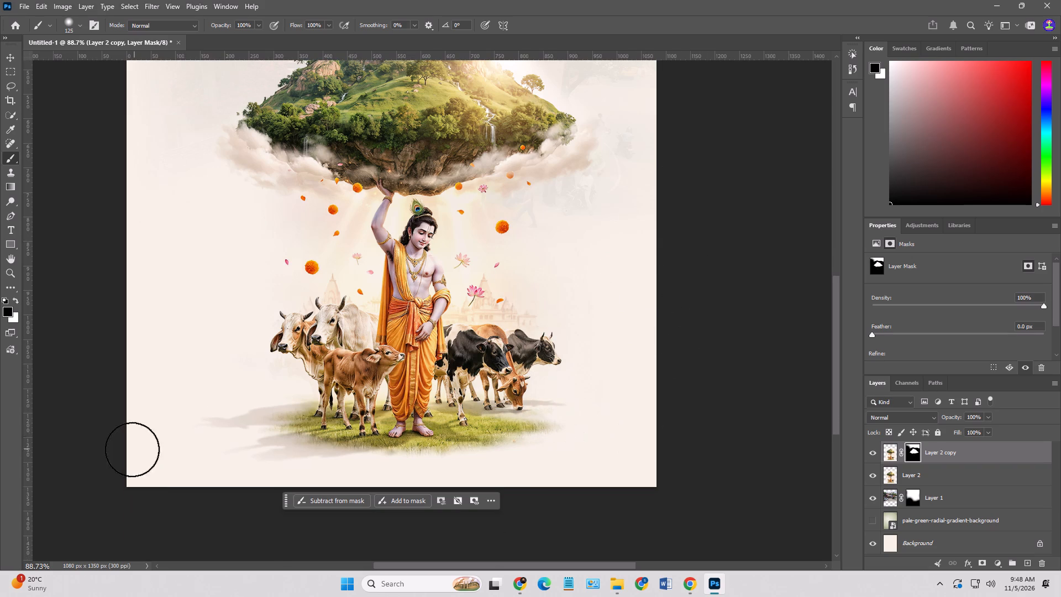
pyautogui.moveTo(132, 449); pyautogui.dragTo(104, 358)
pyautogui.moveTo(118, 90); pyautogui.dragTo(149, 183)
pyautogui.moveTo(143, 166); pyautogui.dragTo(139, 364)
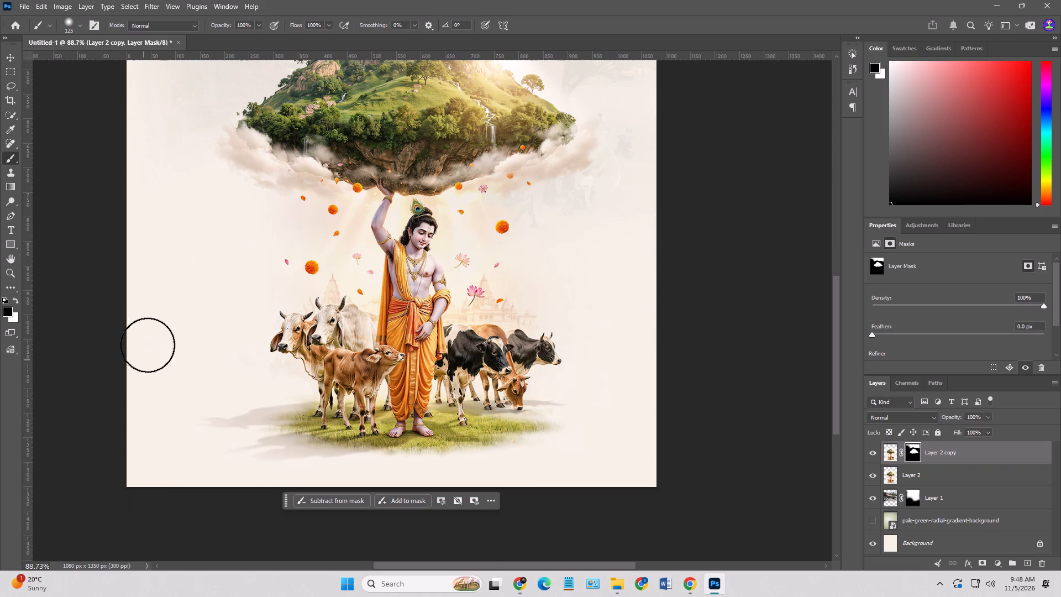
pyautogui.scroll(10, 160, 297)
pyautogui.scroll(-8, 188, 425)
pyautogui.moveTo(144, 471); pyautogui.dragTo(314, 481)
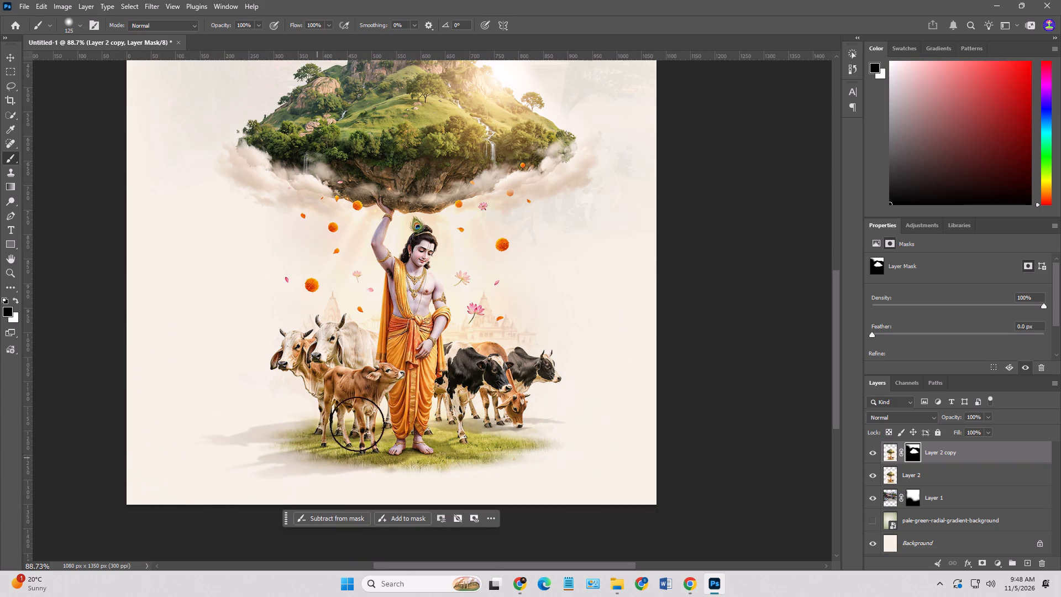
# Refine the copy's mask with a 25 px black brush from the hill's crest down its right slope to the clouds.
pyautogui.scroll(18, 356, 407)
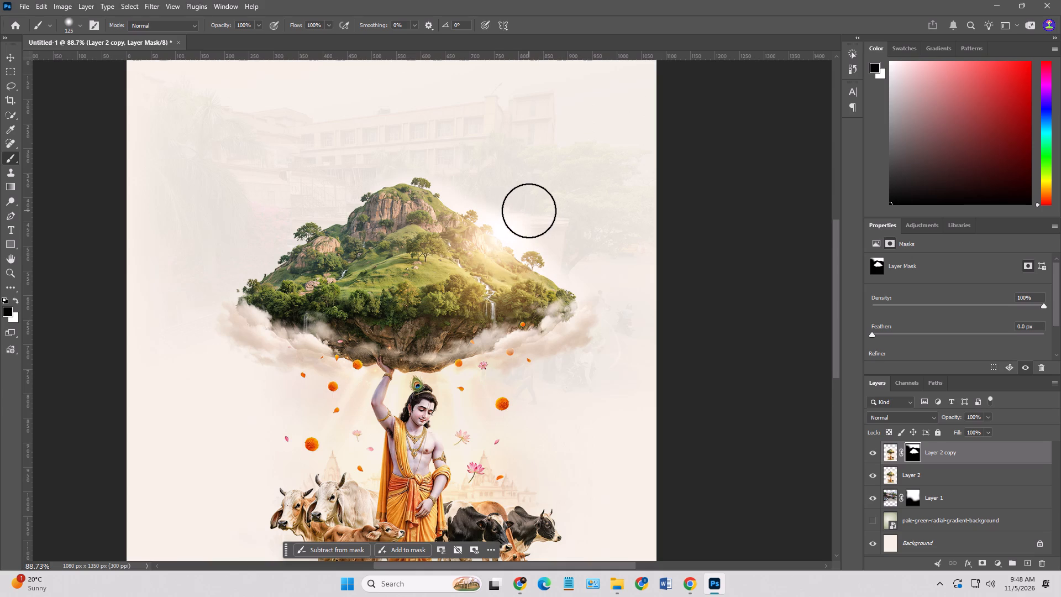
pyautogui.press('[')
pyautogui.press('[')
pyautogui.press('[')
pyautogui.press('[')
pyautogui.press('[')
pyautogui.press('[')
pyautogui.press('[')
pyautogui.press('[')
pyautogui.press('[')
pyautogui.press('[')
pyautogui.press('[')
pyautogui.press('[')
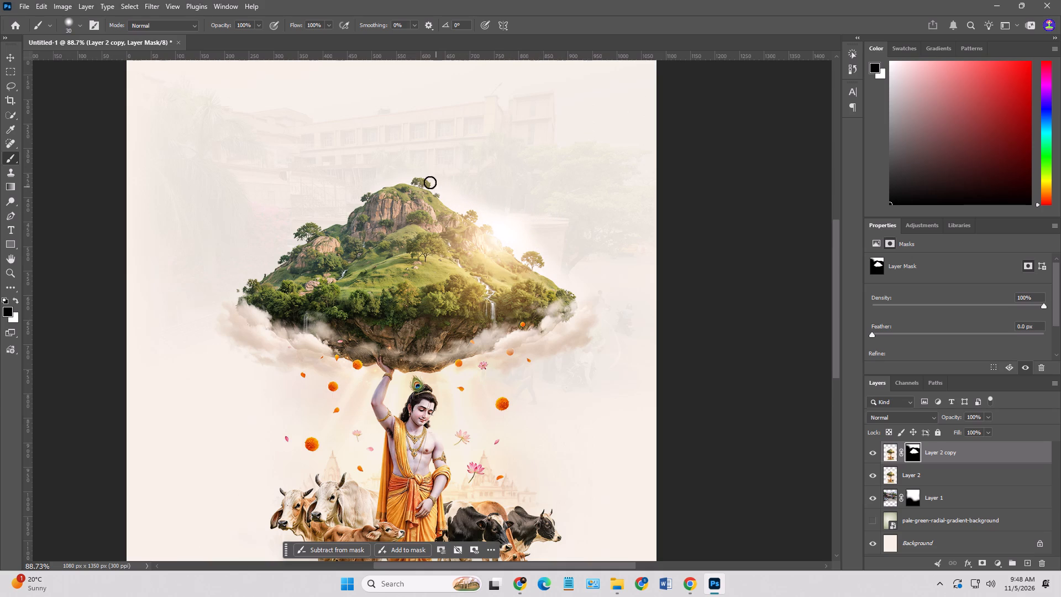
pyautogui.press('[')
pyautogui.moveTo(401, 179); pyautogui.dragTo(400, 179)
pyautogui.moveTo(400, 179); pyautogui.dragTo(492, 222)
pyautogui.moveTo(492, 222); pyautogui.dragTo(489, 218)
pyautogui.moveTo(499, 222); pyautogui.dragTo(532, 261)
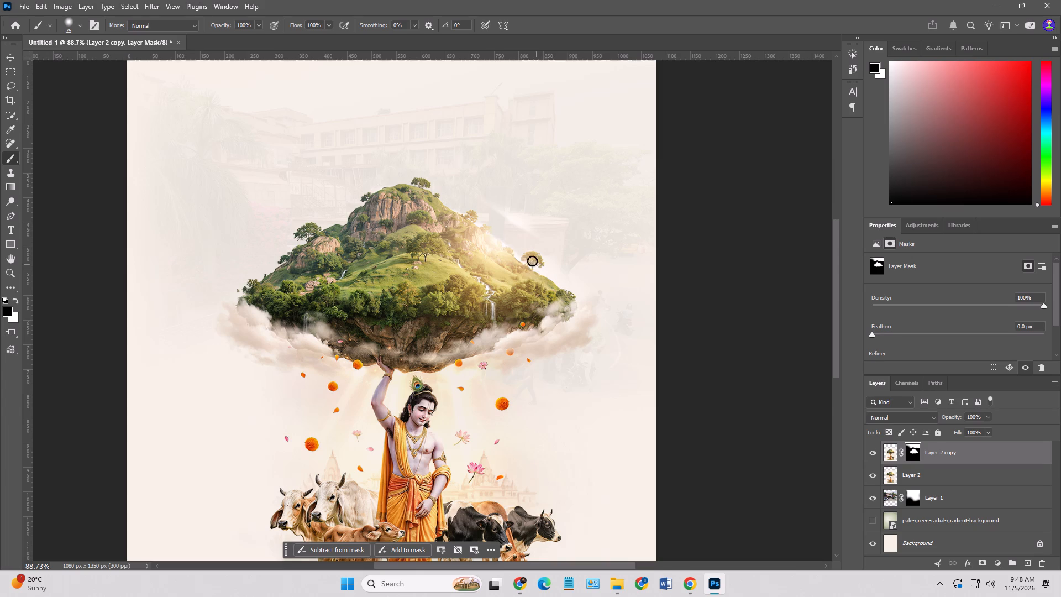
pyautogui.moveTo(532, 261); pyautogui.dragTo(583, 301)
pyautogui.moveTo(583, 301); pyautogui.dragTo(574, 299)
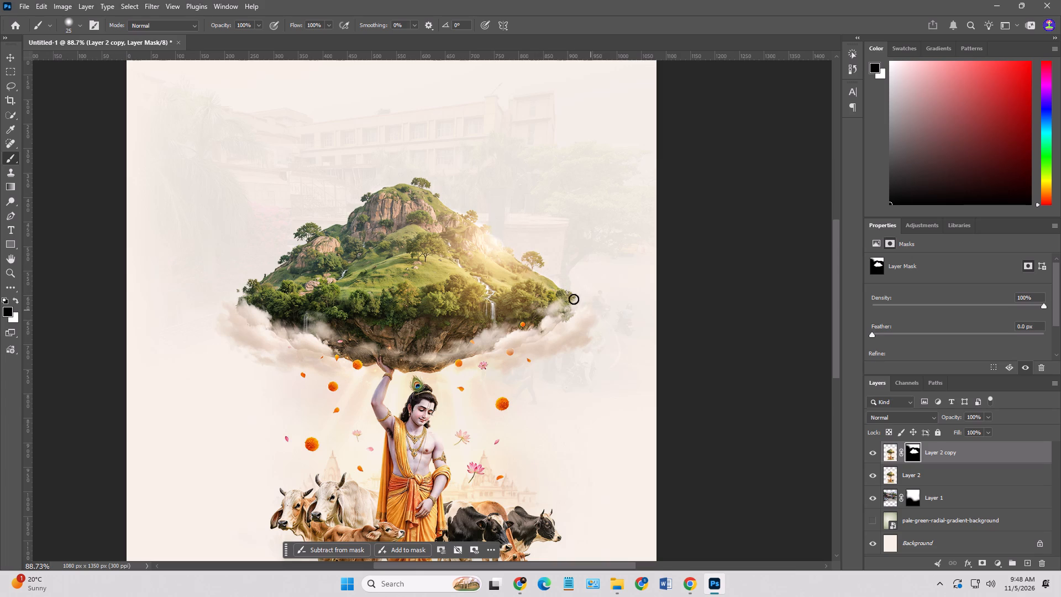
pyautogui.moveTo(574, 299); pyautogui.dragTo(568, 327)
# Touch up the mask around the sun glow on the hill's right ridge with the 25 px brush.
pyautogui.moveTo(509, 249); pyautogui.dragTo(510, 249)
pyautogui.moveTo(510, 249); pyautogui.dragTo(481, 223)
pyautogui.moveTo(474, 219); pyautogui.dragTo(464, 213)
pyautogui.moveTo(464, 213); pyautogui.dragTo(501, 230)
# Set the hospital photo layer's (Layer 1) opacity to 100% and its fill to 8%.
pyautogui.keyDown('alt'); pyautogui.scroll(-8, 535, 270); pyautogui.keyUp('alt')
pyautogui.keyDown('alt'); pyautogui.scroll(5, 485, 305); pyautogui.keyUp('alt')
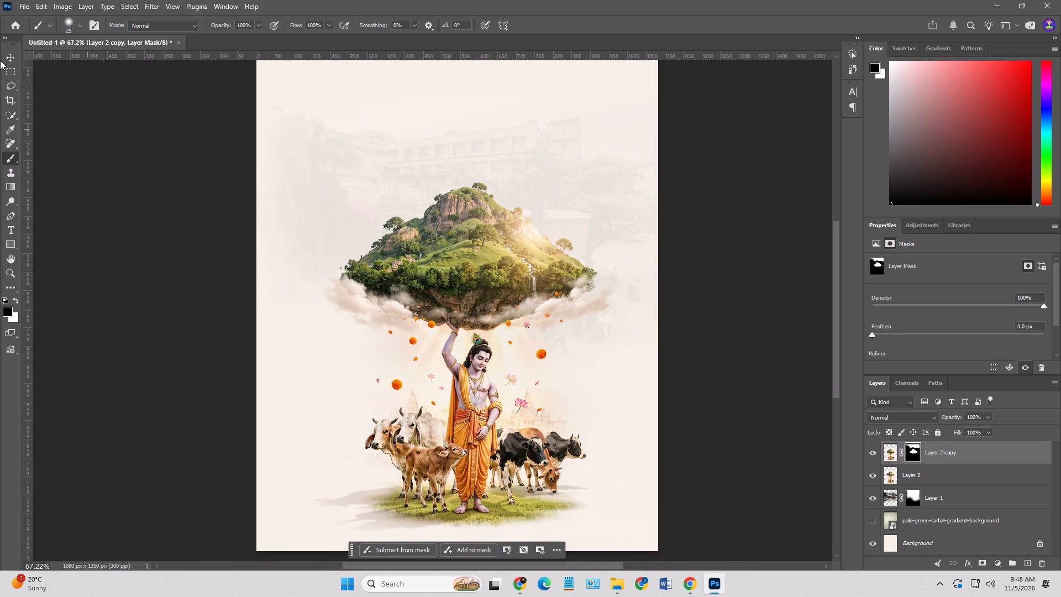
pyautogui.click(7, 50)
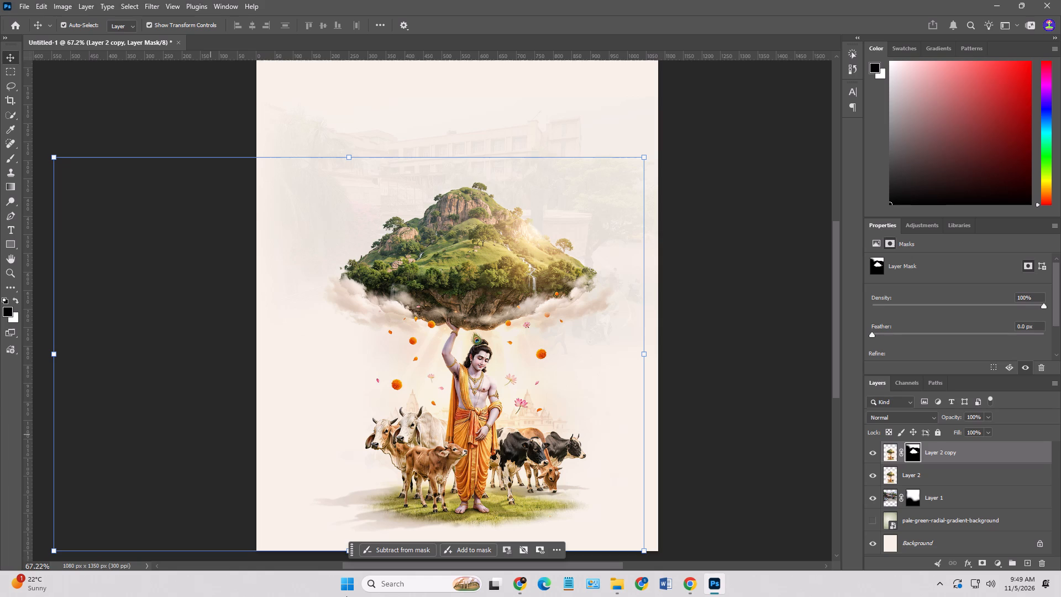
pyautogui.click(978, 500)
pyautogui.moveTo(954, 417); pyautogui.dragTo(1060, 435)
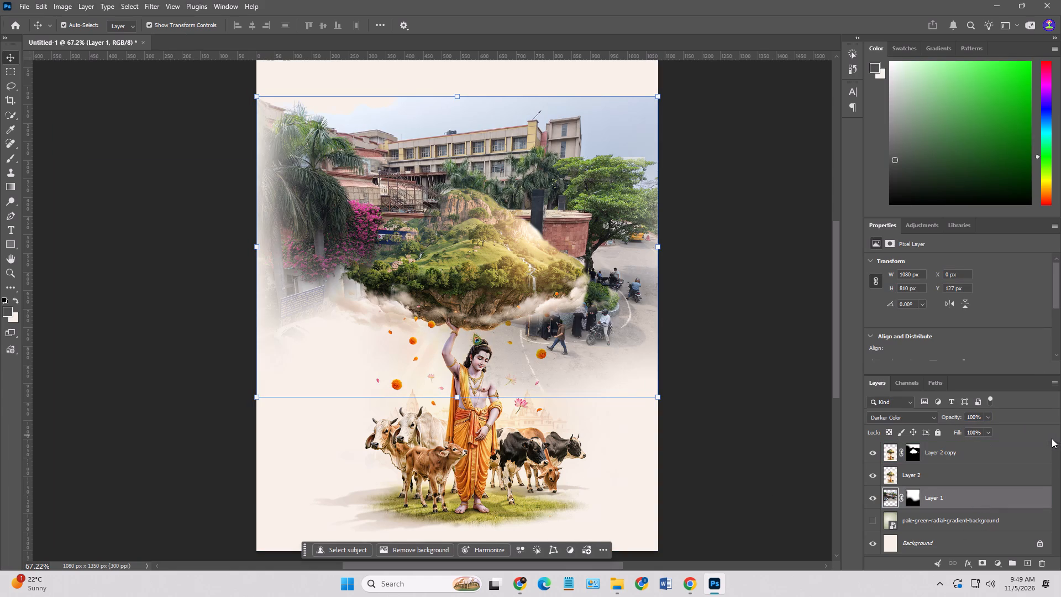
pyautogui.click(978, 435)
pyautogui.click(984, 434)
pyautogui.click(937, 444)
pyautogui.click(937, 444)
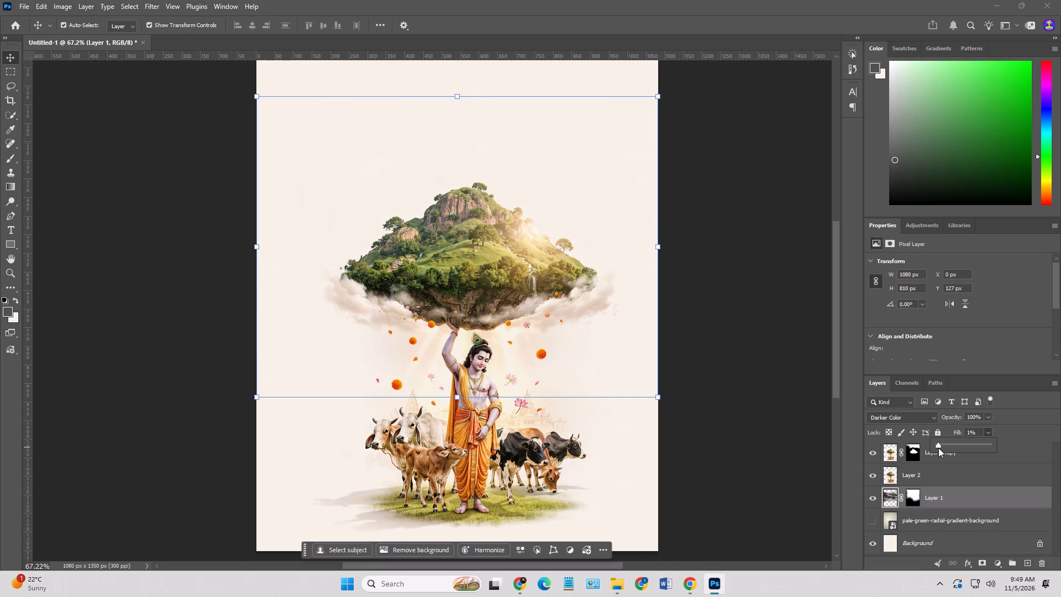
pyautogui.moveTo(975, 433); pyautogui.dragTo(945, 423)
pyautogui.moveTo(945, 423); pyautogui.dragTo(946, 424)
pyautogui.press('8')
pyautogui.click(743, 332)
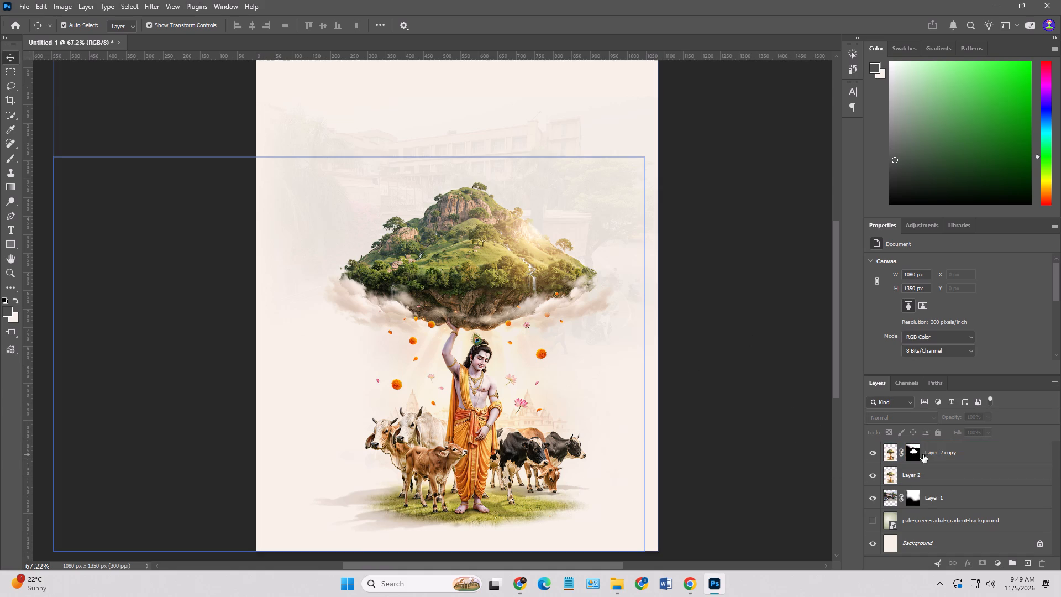
# Set Layer 1's fill to 100% and lower its opacity to 10%.
pyautogui.click(937, 457)
pyautogui.click(938, 470)
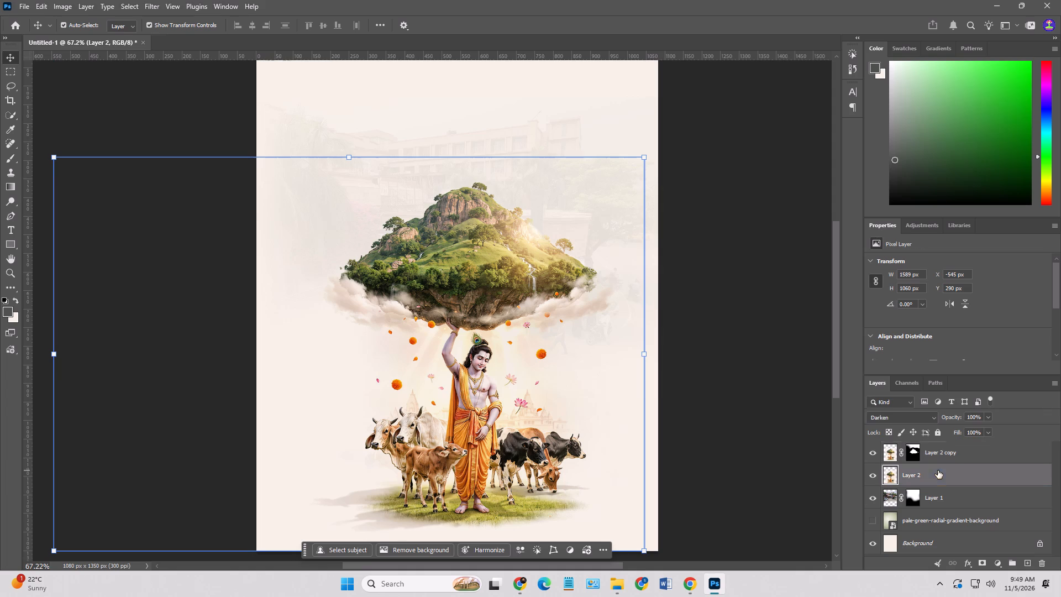
pyautogui.click(955, 496)
pyautogui.click(989, 434)
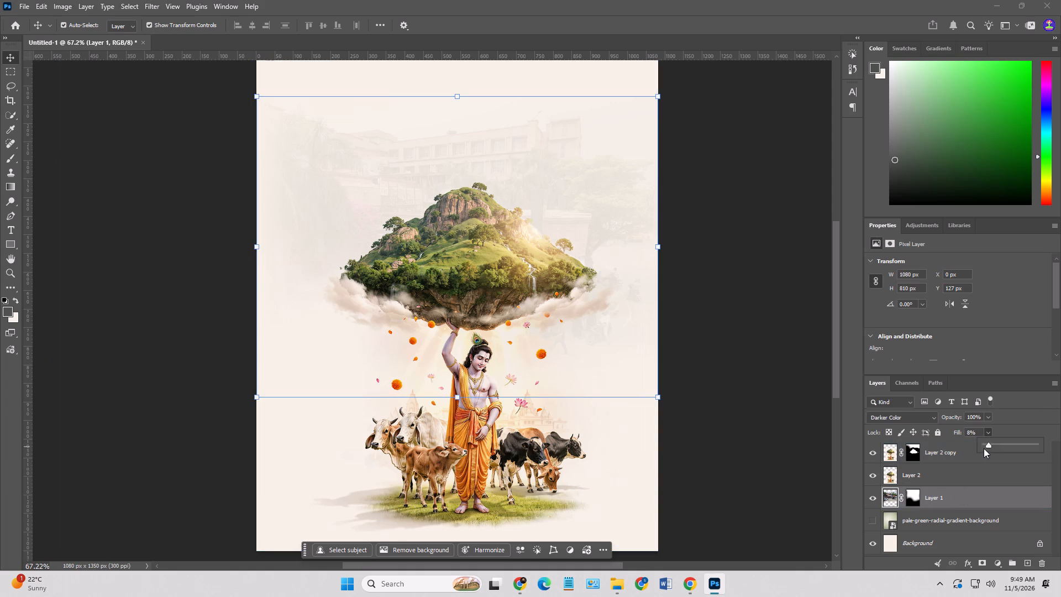
pyautogui.moveTo(988, 445); pyautogui.dragTo(1055, 446)
pyautogui.click(986, 418)
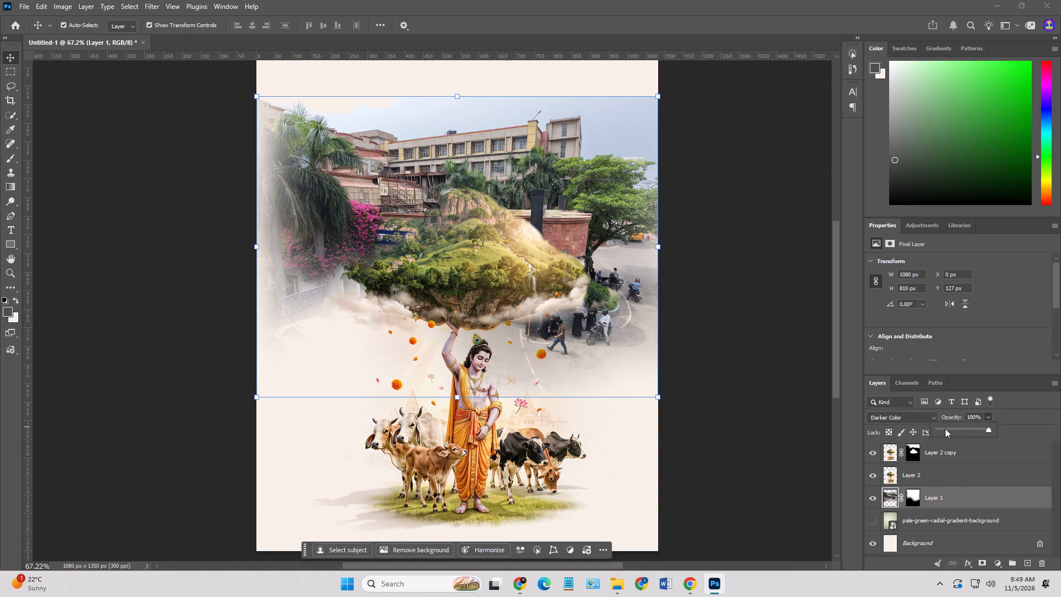
pyautogui.click(941, 428)
pyautogui.click(941, 428)
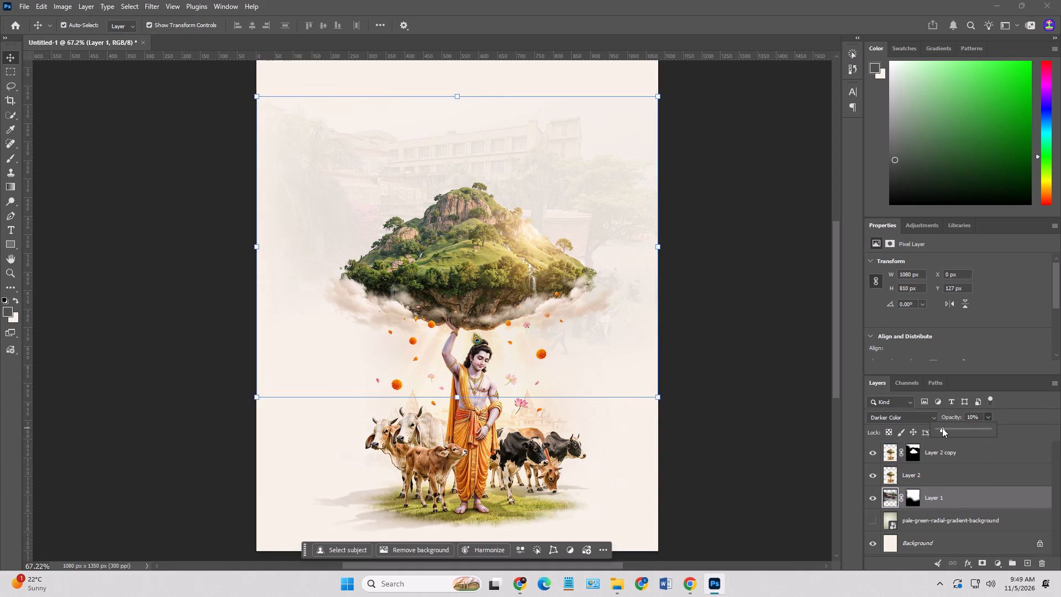
pyautogui.click(942, 428)
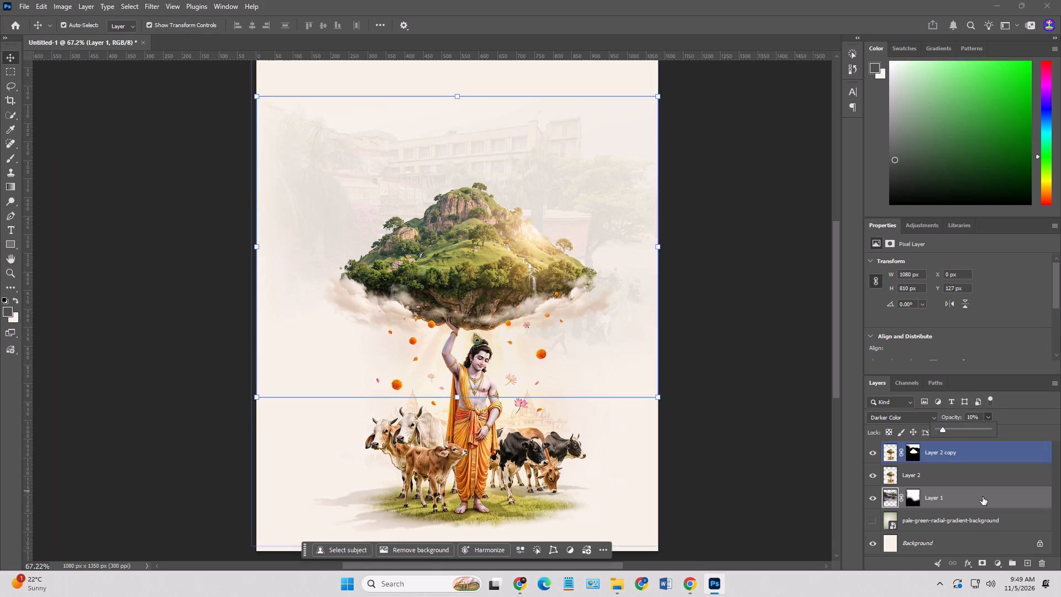
# Paint black on Layer 1's mask with a 600 px brush to fade the hospital photo below and right of the clouds and along its side edges.
pyautogui.click(912, 500)
pyautogui.click(9, 160)
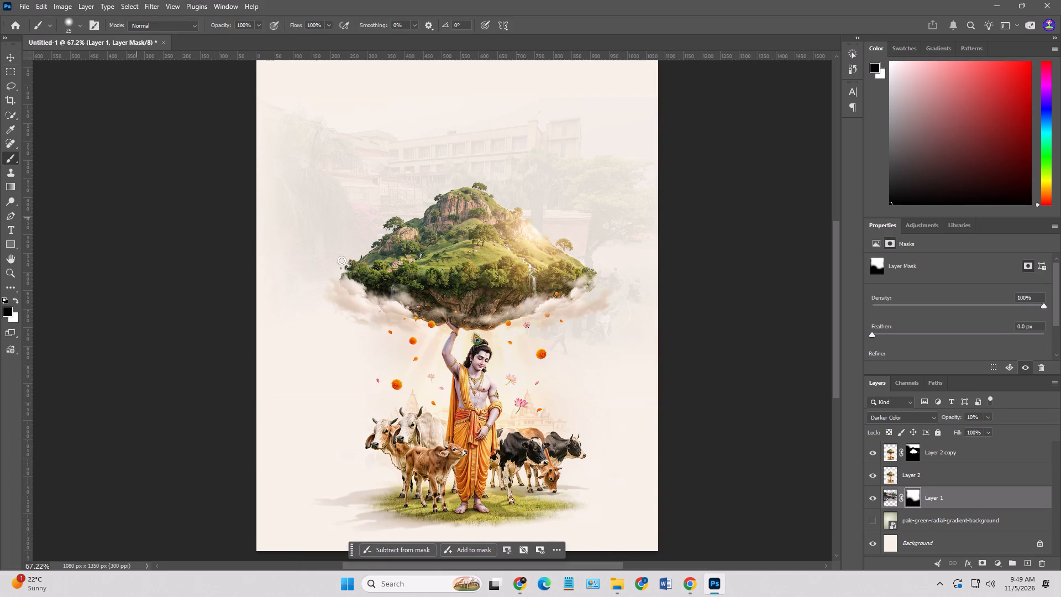
pyautogui.press(']')
pyautogui.press(']')
pyautogui.press(']')
pyautogui.press(']')
pyautogui.press(']')
pyautogui.press(']')
pyautogui.press(']')
pyautogui.press(']')
pyautogui.press(']')
pyautogui.press(']')
pyautogui.press(']')
pyautogui.press(']')
pyautogui.press(']')
pyautogui.press(']')
pyautogui.press(']')
pyautogui.press(']')
pyautogui.press(']')
pyautogui.press(']')
pyautogui.press(']')
pyautogui.press(']')
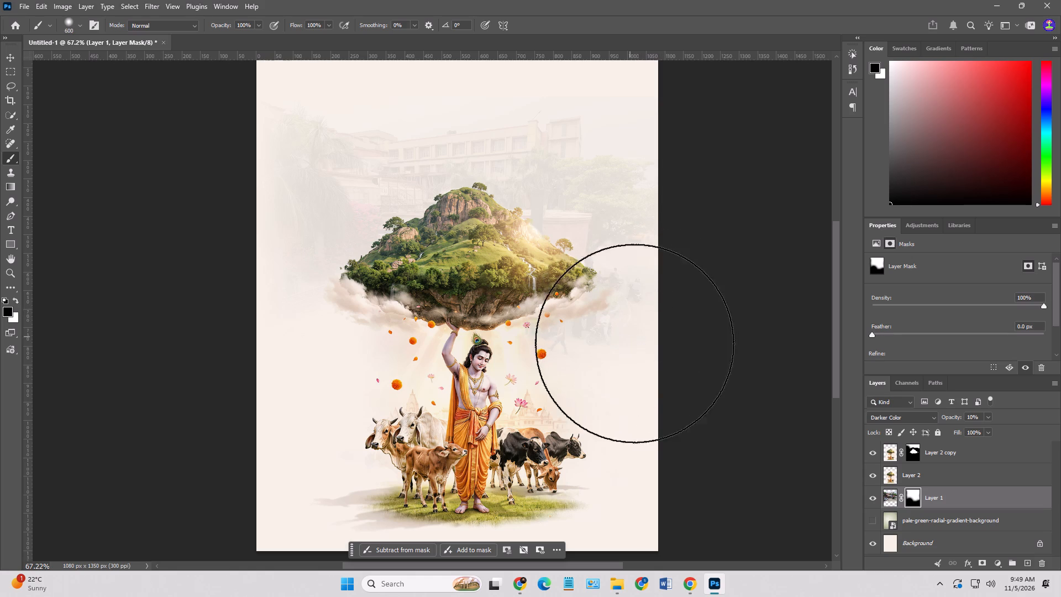
pyautogui.click(639, 352)
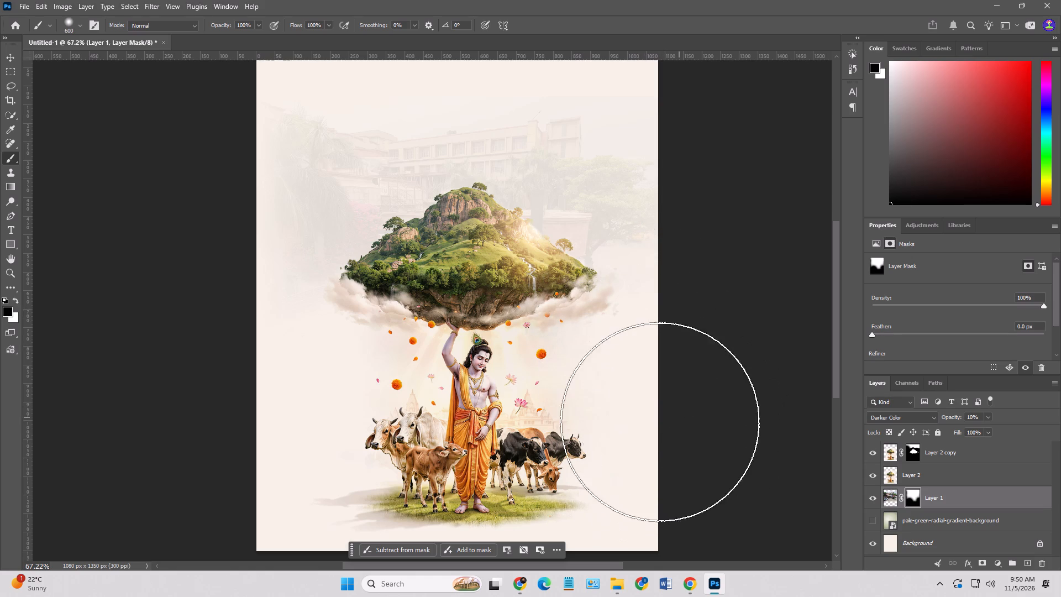
pyautogui.click(573, 432)
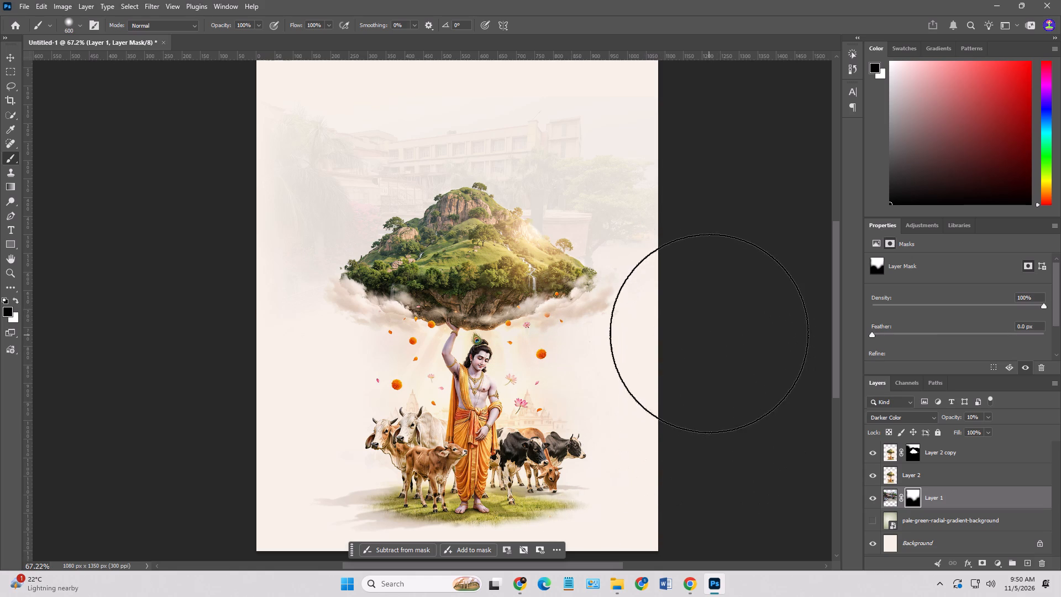
pyautogui.click(701, 331)
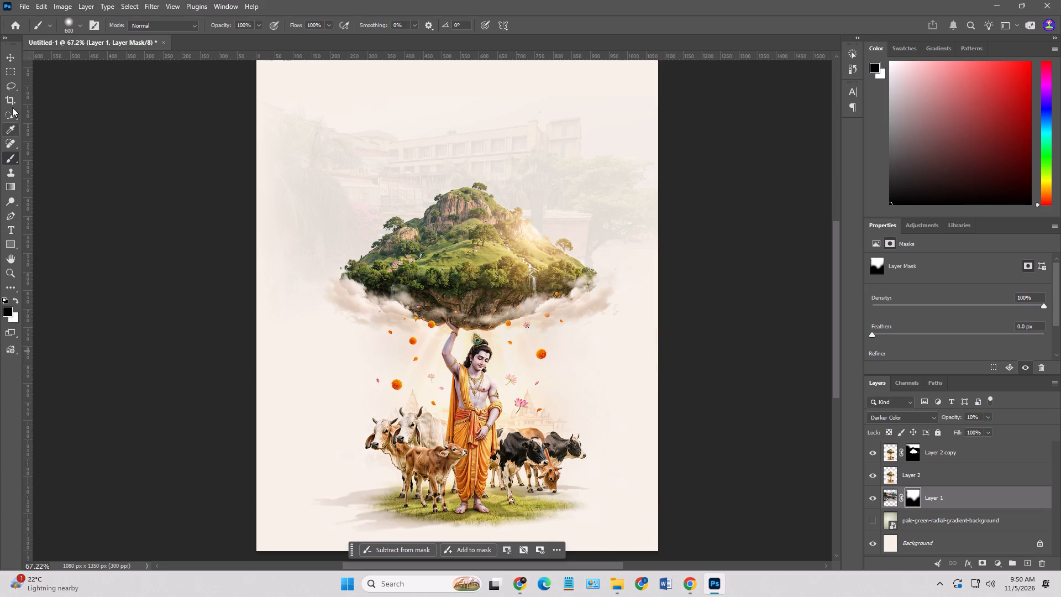
pyautogui.click(198, 172)
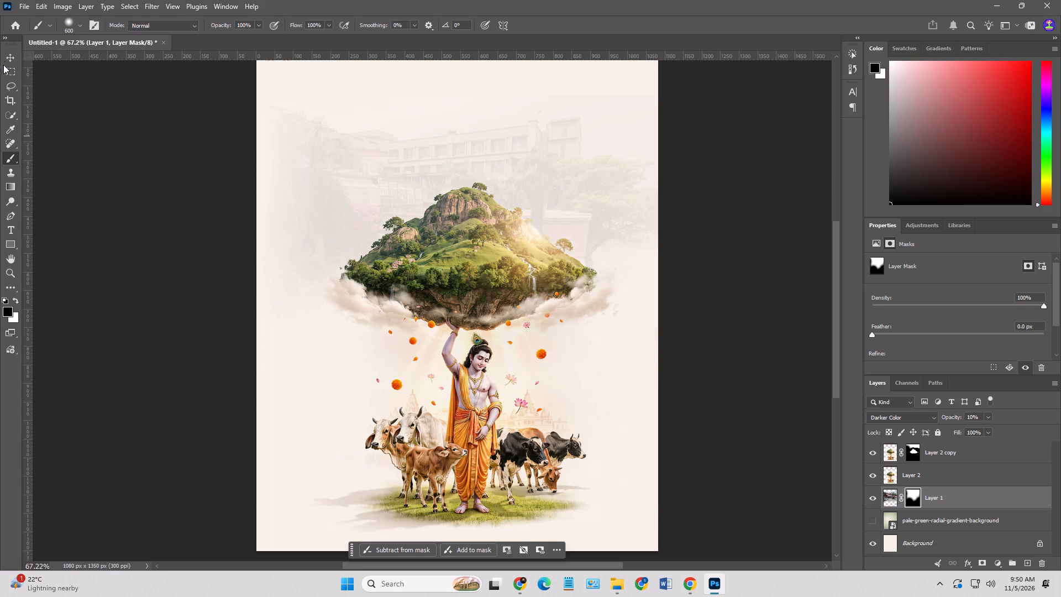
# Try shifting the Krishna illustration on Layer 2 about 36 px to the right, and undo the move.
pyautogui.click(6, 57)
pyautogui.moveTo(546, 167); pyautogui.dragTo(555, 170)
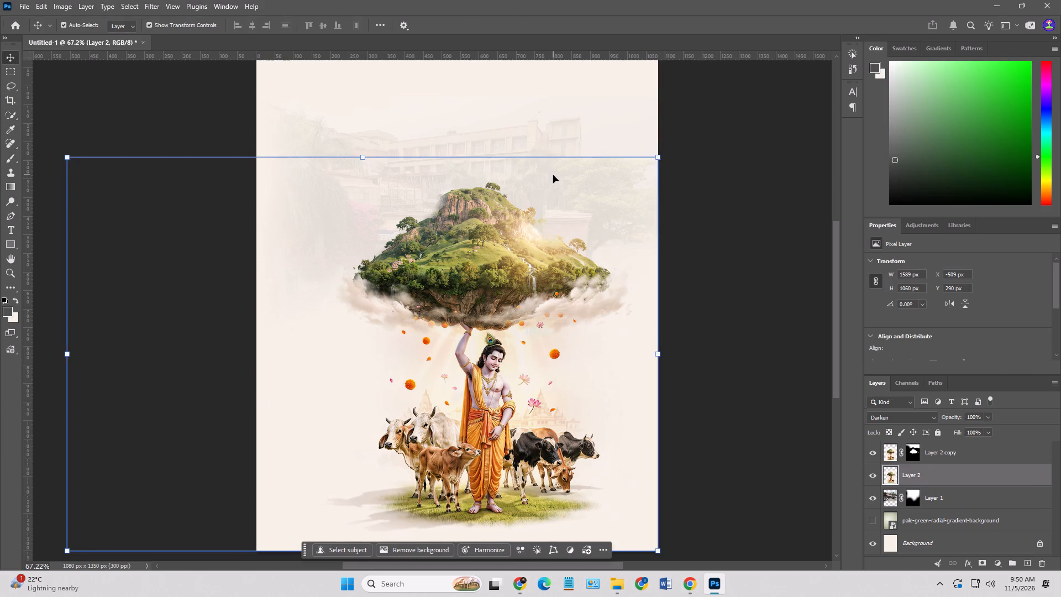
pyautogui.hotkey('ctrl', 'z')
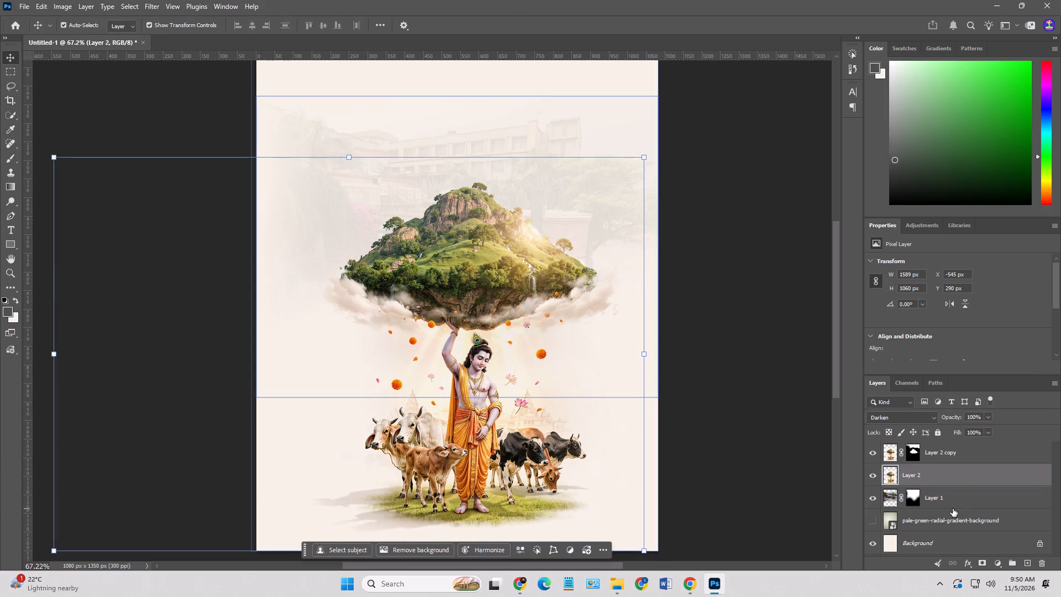
# Free-transform the hospital photo on Layer 1, nudging it up to Y 126 px.
pyautogui.click(952, 499)
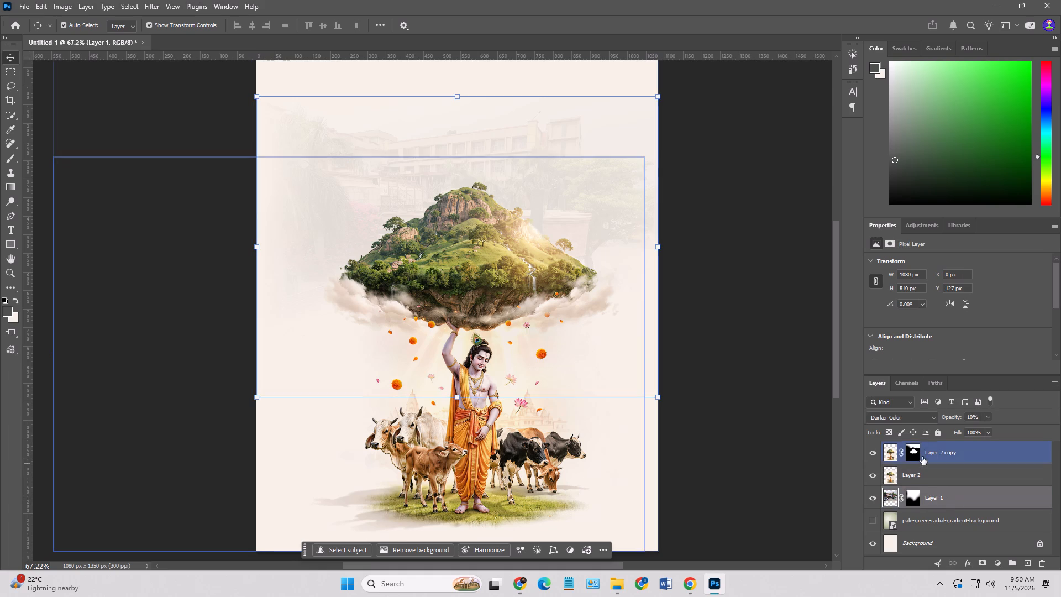
pyautogui.hotkey('ctrl', 't')
pyautogui.click(551, 142)
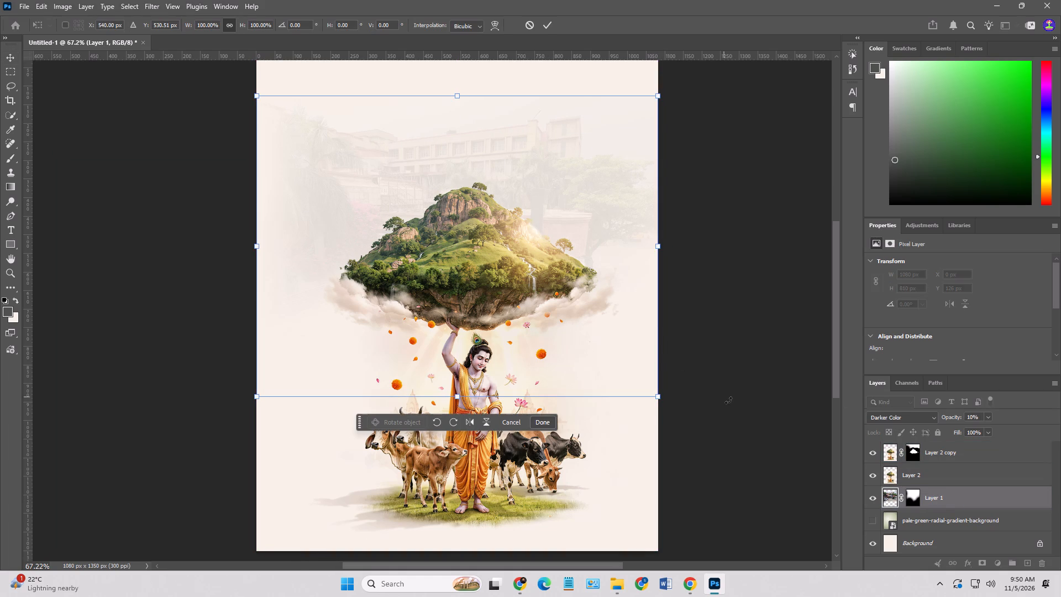
pyautogui.press('Return')
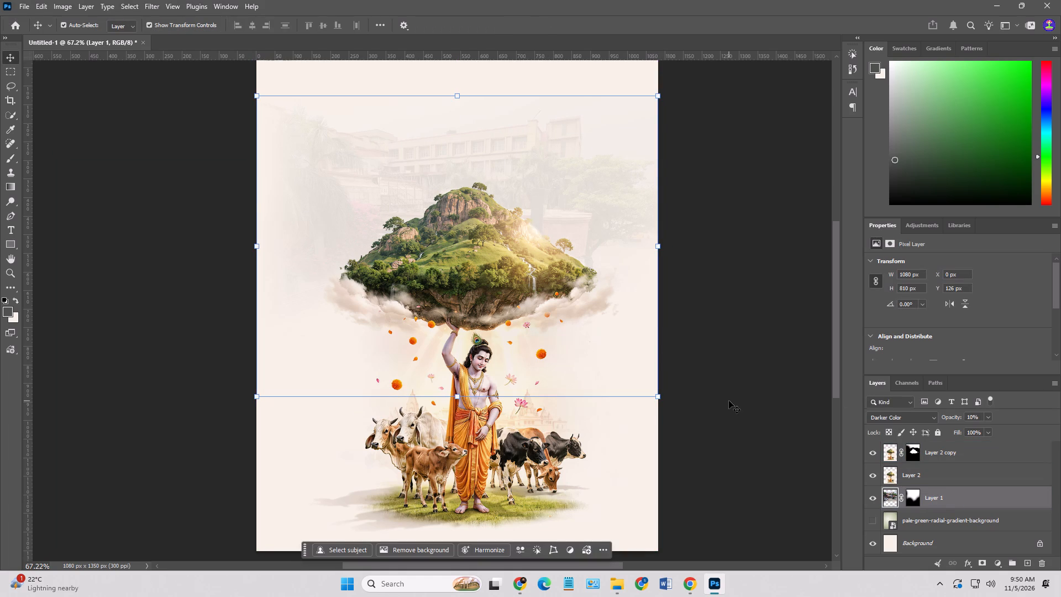
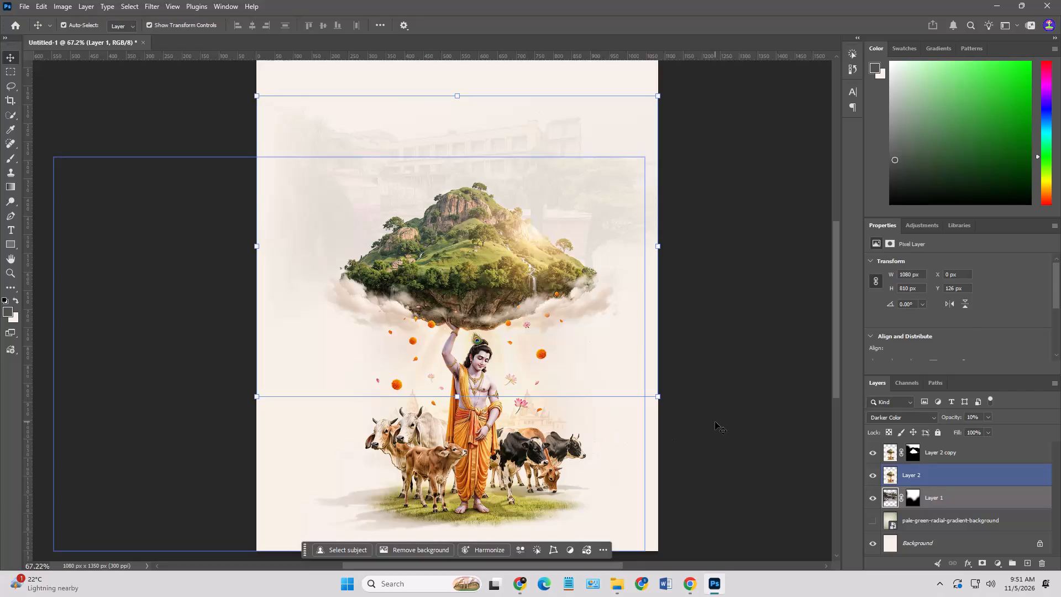
# Add the text "Happy" in Poppins SemiBold and centre it horizontally on the canvas above the hill.
pyautogui.click(715, 422)
pyautogui.keyDown('alt'); pyautogui.scroll(-4, 298, 275); pyautogui.keyUp('alt')
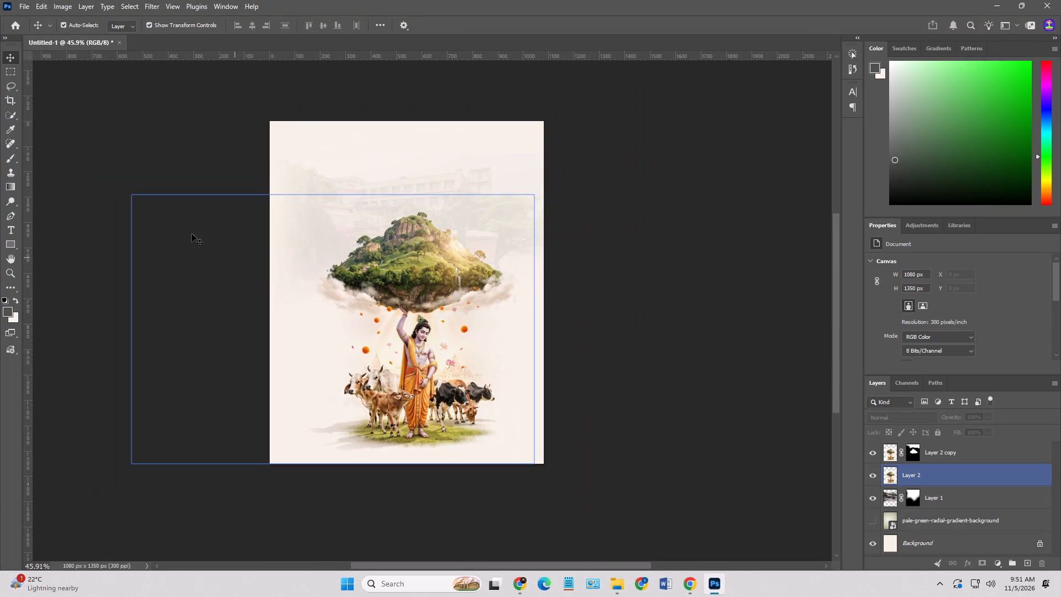
pyautogui.click(113, 143)
pyautogui.keyDown('alt'); pyautogui.scroll(2, 113, 143); pyautogui.keyUp('alt')
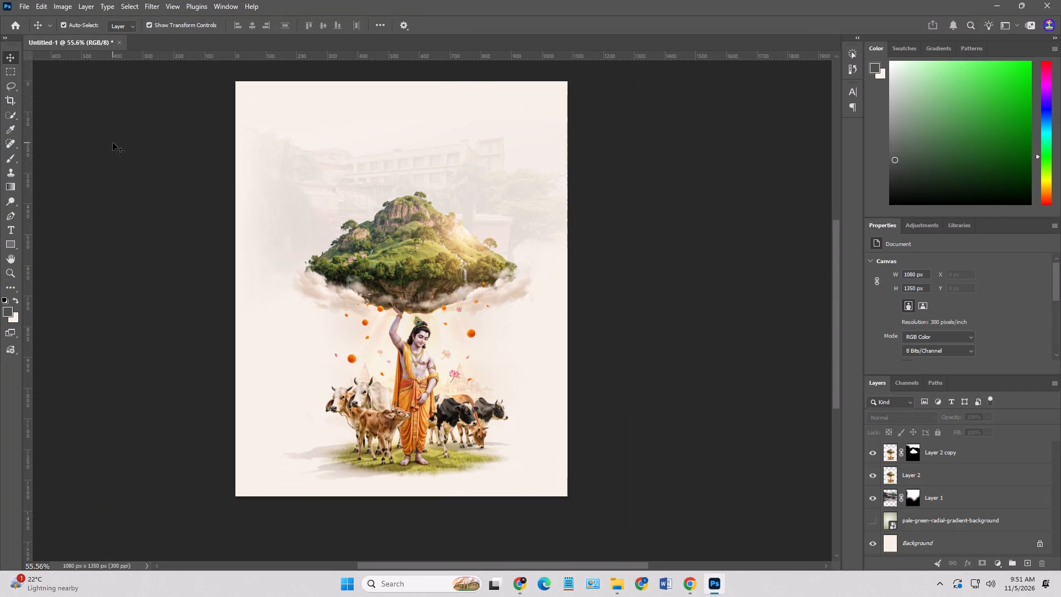
pyautogui.click(12, 229)
pyautogui.click(329, 155)
pyautogui.write('Happ')
pyautogui.press('y')
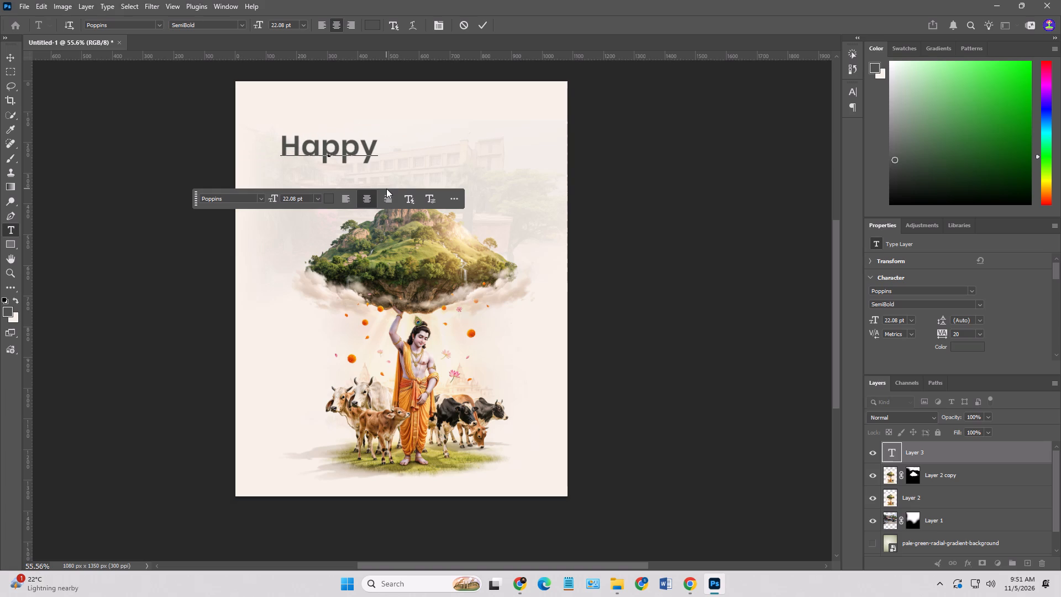
pyautogui.click(6, 59)
pyautogui.click(66, 134)
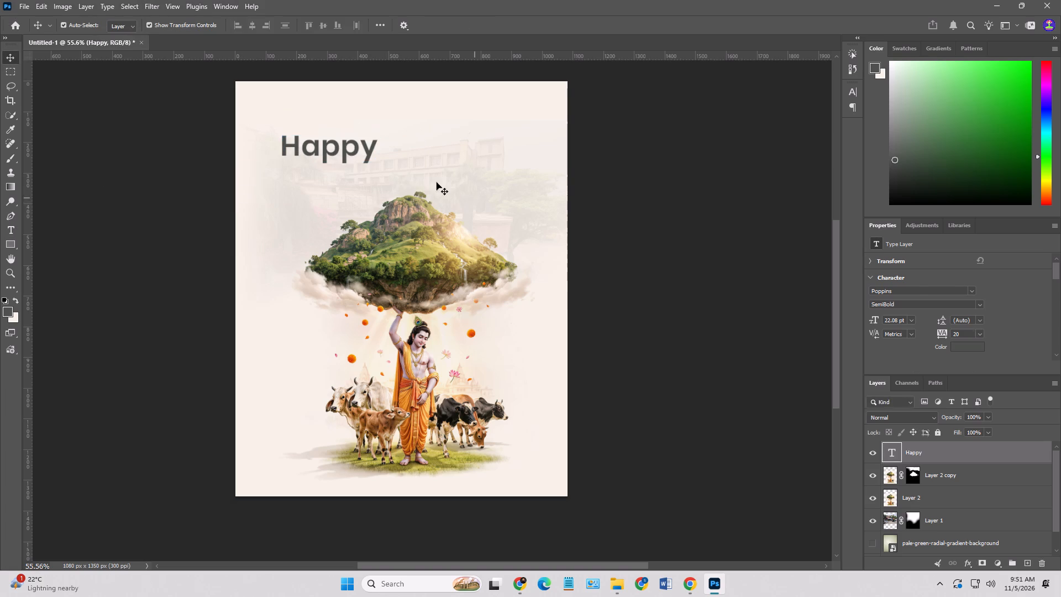
pyautogui.moveTo(359, 149); pyautogui.dragTo(435, 139)
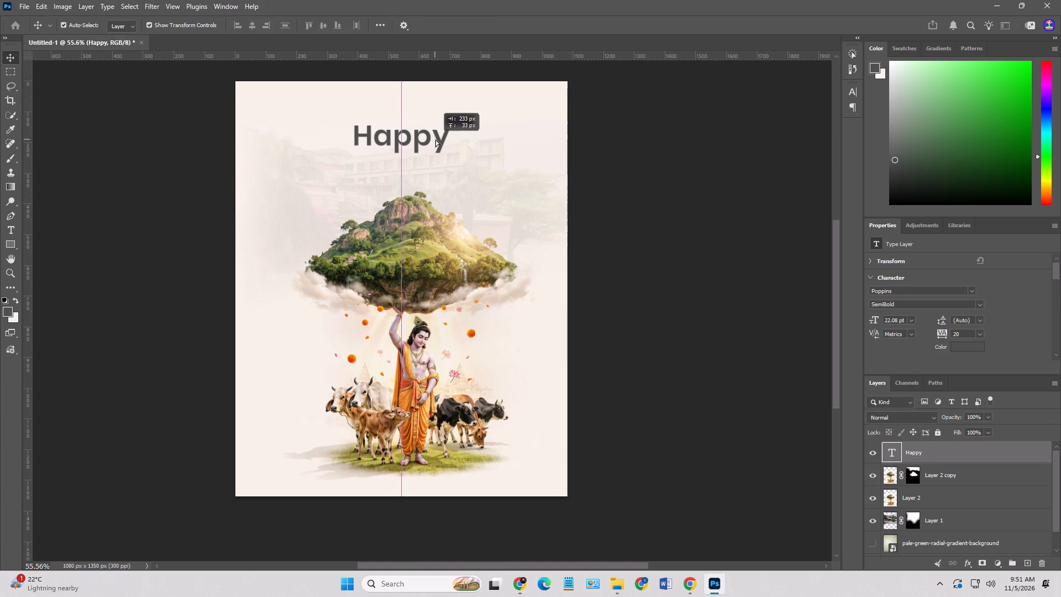
pyautogui.moveTo(435, 139); pyautogui.dragTo(436, 140)
# Free-transform Layer 2 and Layer 2 copy together to about 1563 x 1042 px, positioned at about X -526, Y 339 px.
pyautogui.click(450, 263)
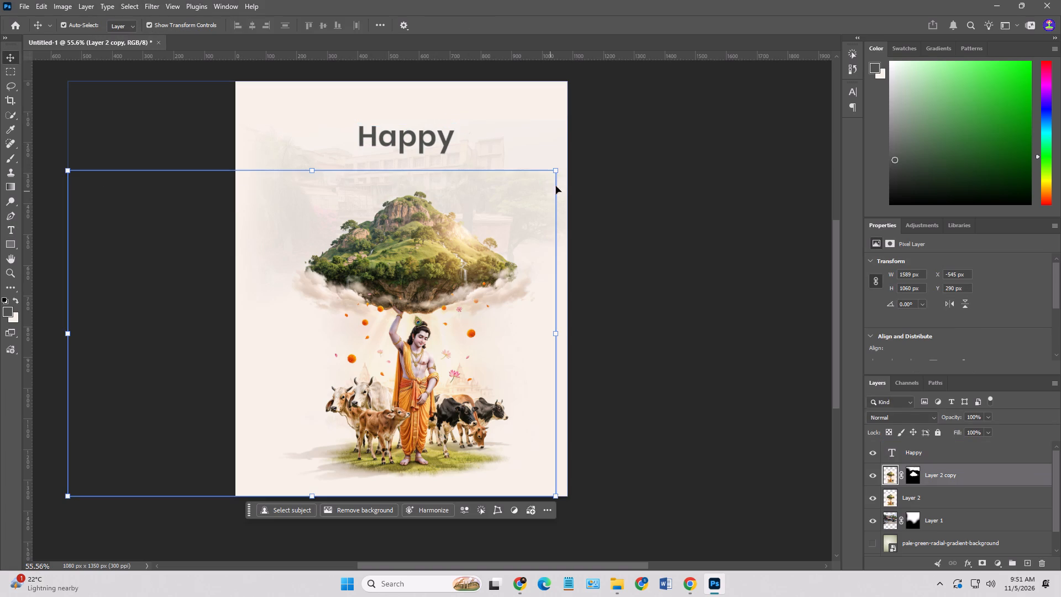
pyautogui.keyDown('alt'); pyautogui.moveTo(560, 172); pyautogui.dragTo(554, 179); pyautogui.keyUp('alt')
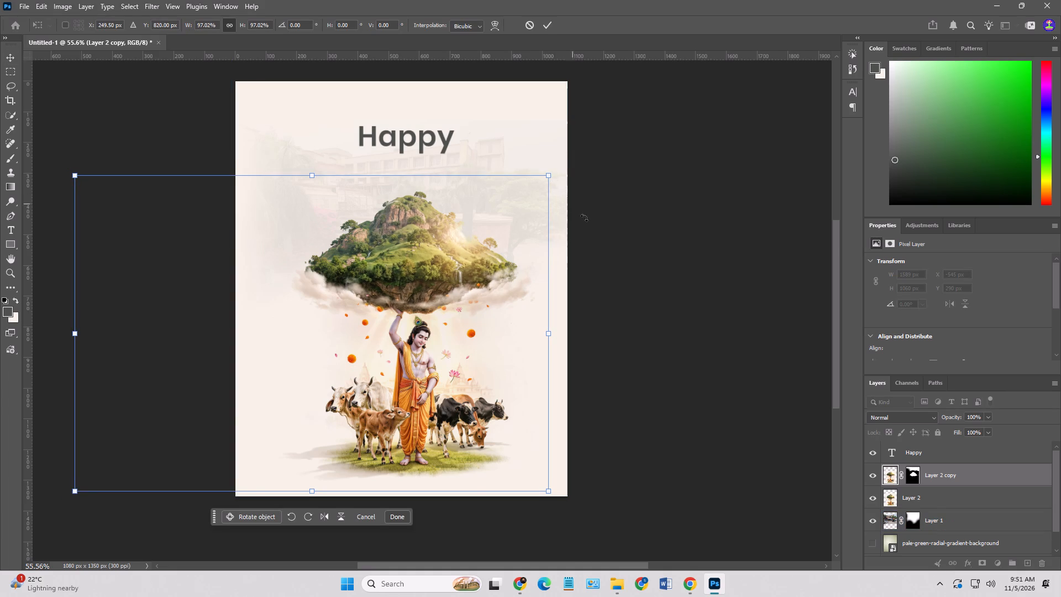
pyautogui.hotkey('ctrl', 'z')
pyautogui.keyDown('shift'); pyautogui.click(931, 500); pyautogui.keyUp('shift')
pyautogui.keyDown('alt'); pyautogui.moveTo(554, 172); pyautogui.dragTo(549, 185); pyautogui.keyUp('alt')
pyautogui.moveTo(524, 211); pyautogui.dragTo(532, 219)
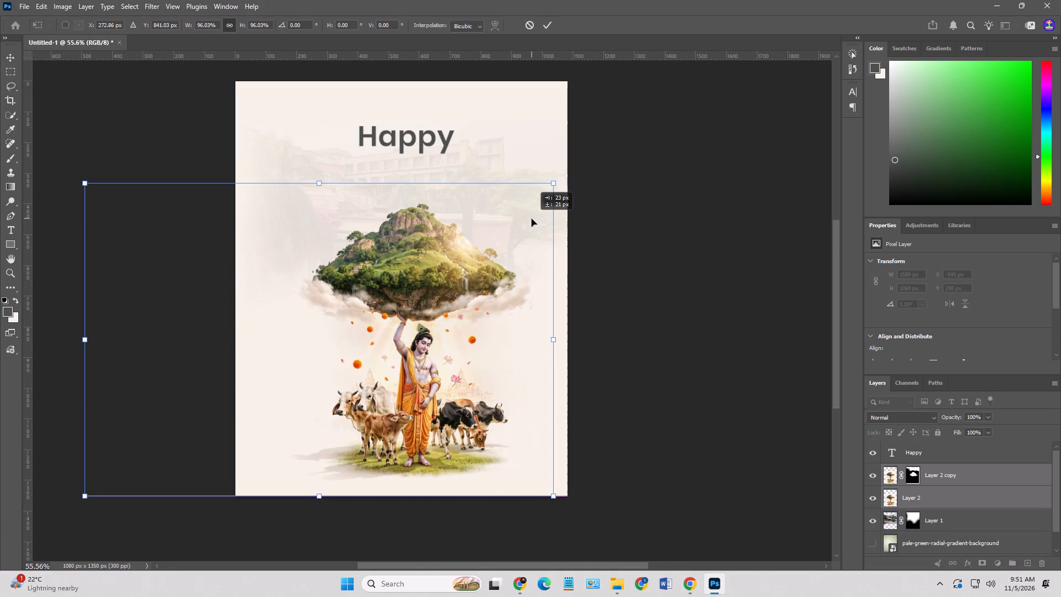
pyautogui.moveTo(532, 219); pyautogui.dragTo(530, 223)
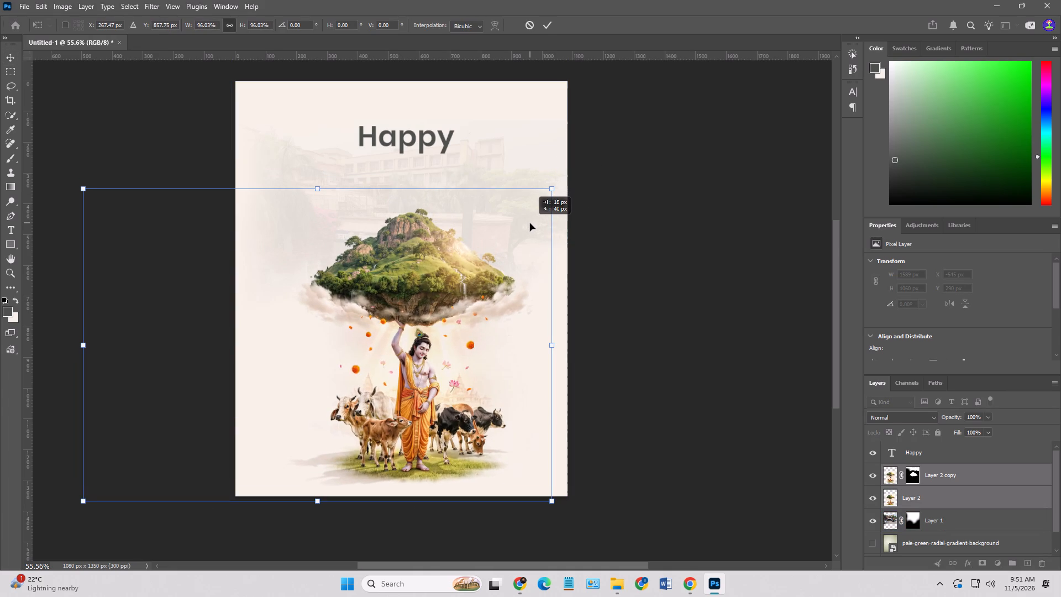
pyautogui.moveTo(530, 223); pyautogui.dragTo(529, 226)
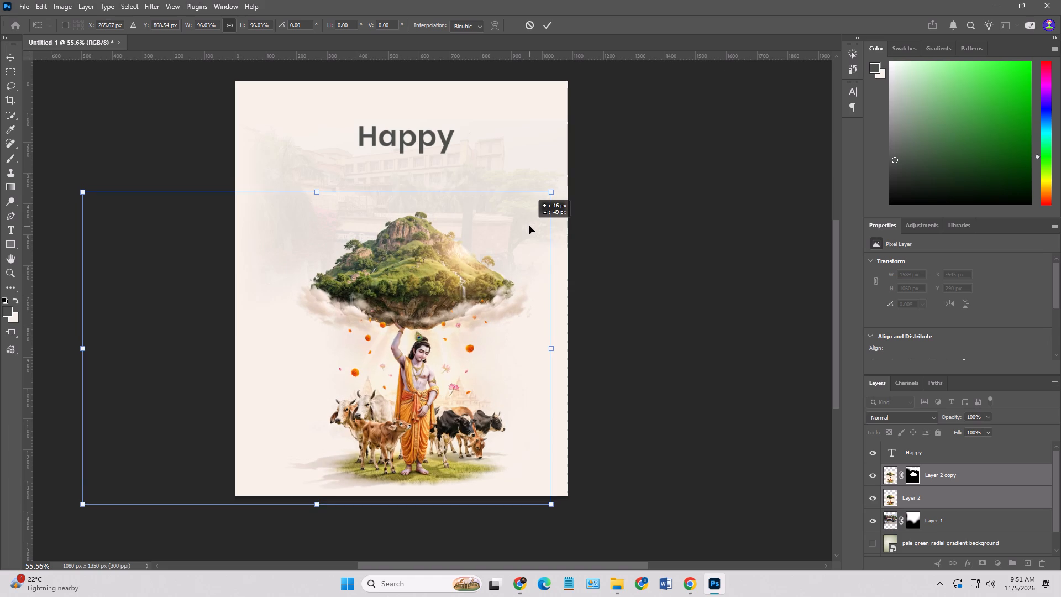
pyautogui.moveTo(529, 226); pyautogui.dragTo(528, 231)
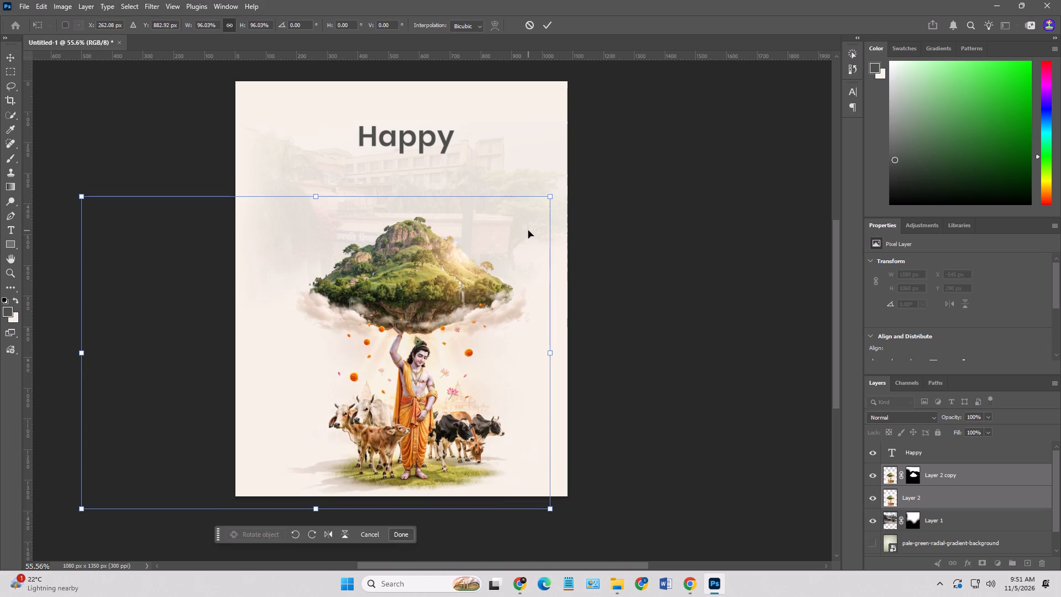
pyautogui.moveTo(549, 197); pyautogui.dragTo(555, 191)
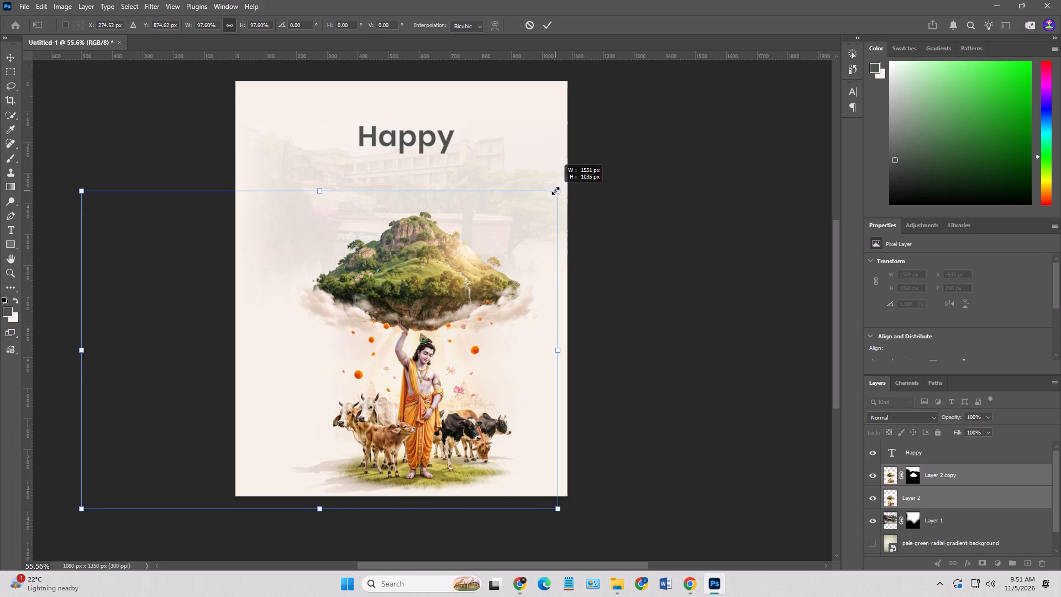
pyautogui.moveTo(555, 191); pyautogui.dragTo(559, 188)
pyautogui.moveTo(513, 244); pyautogui.dragTo(505, 241)
pyautogui.press('Return')
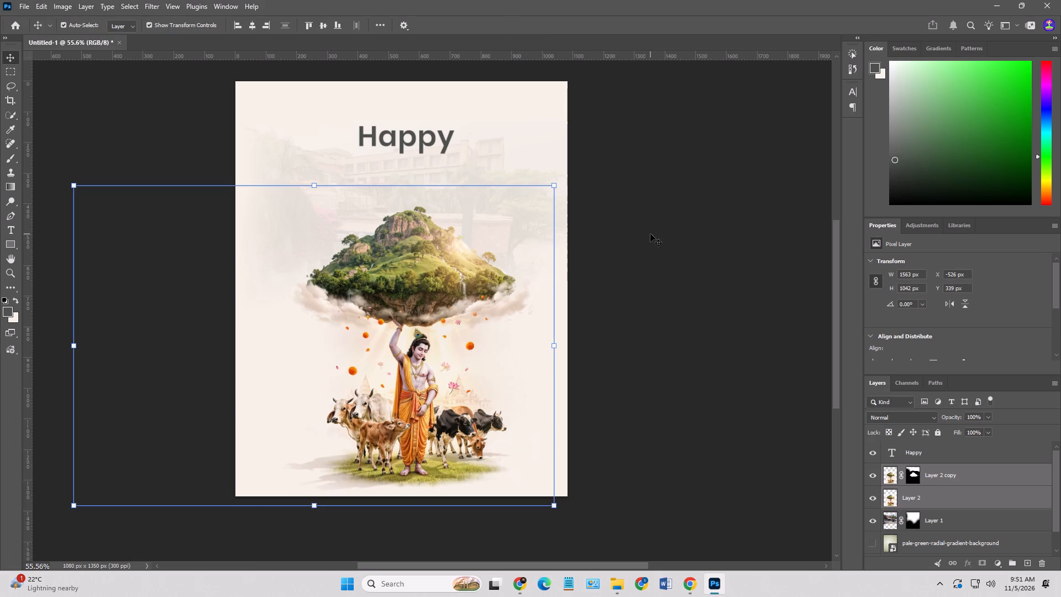
# Change the "Happy" text's font style to Poppins Regular.
pyautogui.click(650, 234)
pyautogui.keyDown('alt'); pyautogui.scroll(6, 427, 146); pyautogui.keyUp('alt')
pyautogui.click(472, 158)
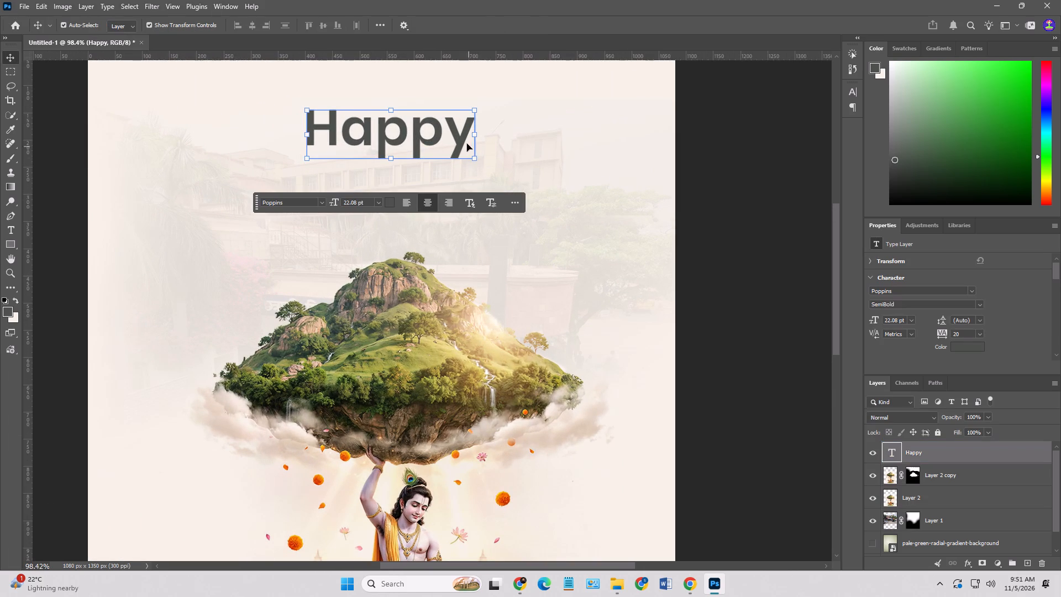
pyautogui.click(979, 303)
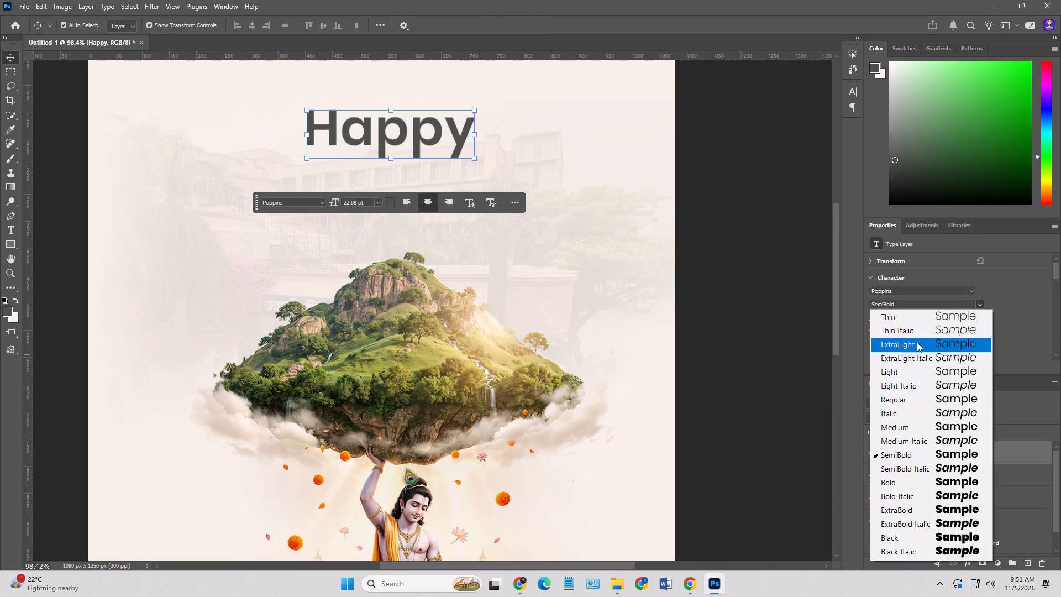
pyautogui.click(896, 398)
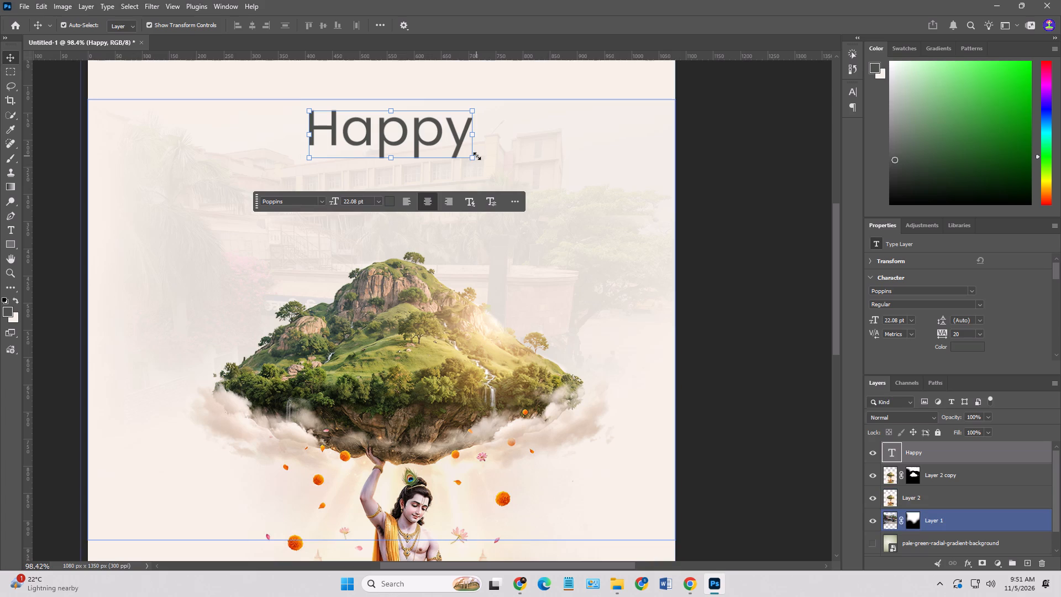
# Scale the "Happy" text down to about 10 pt and recentre it horizontally above the hill.
pyautogui.moveTo(477, 156); pyautogui.dragTo(381, 145)
pyautogui.moveTo(359, 134); pyautogui.dragTo(388, 134)
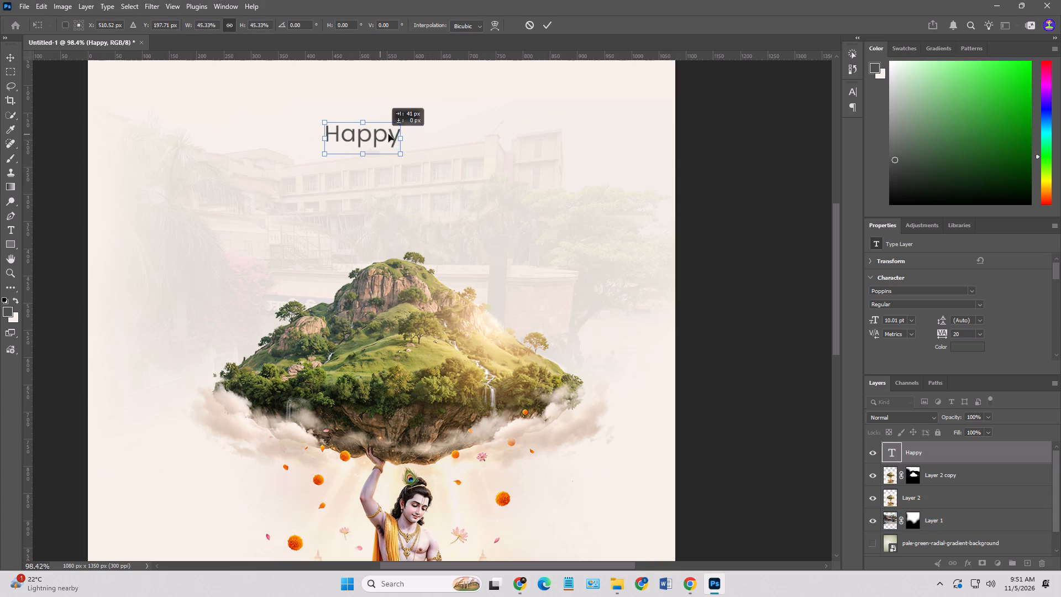
pyautogui.moveTo(388, 134); pyautogui.dragTo(395, 135)
pyautogui.press('Return')
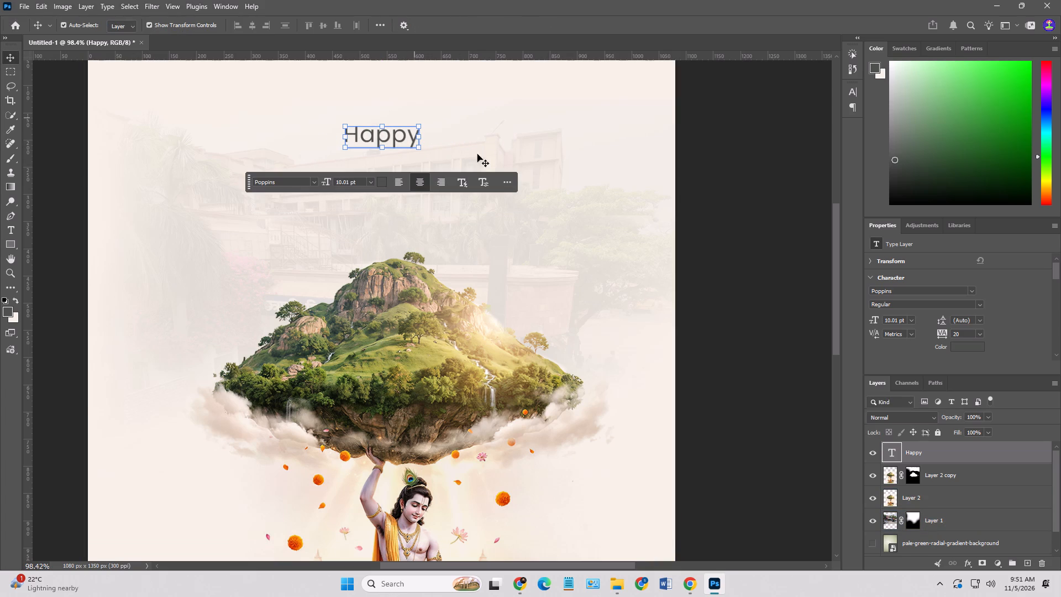
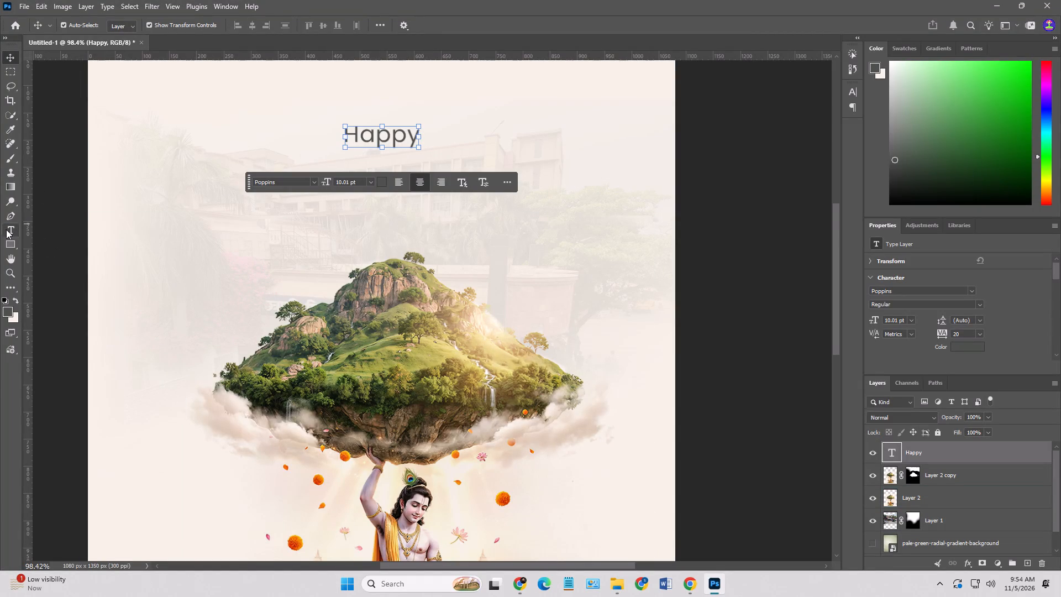
# Duplicate the "Happy" text directly below itself and change the copy's wording to "Govardhan".
pyautogui.keyDown('alt'); pyautogui.moveTo(387, 137); pyautogui.dragTo(386, 185); pyautogui.keyUp('alt')
pyautogui.keyDown('alt'); pyautogui.rightClick(386, 185); pyautogui.keyUp('alt')
pyautogui.doubleClick(386, 184)
pyautogui.write('Goverdhan')
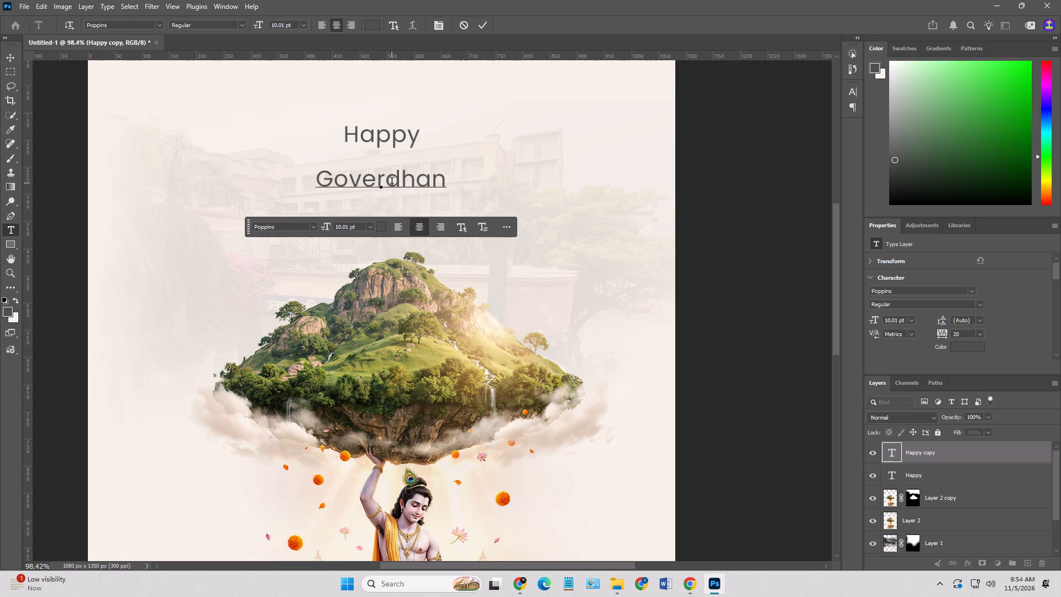
pyautogui.click(374, 178)
pyautogui.press('BackSpace')
pyautogui.press('a')
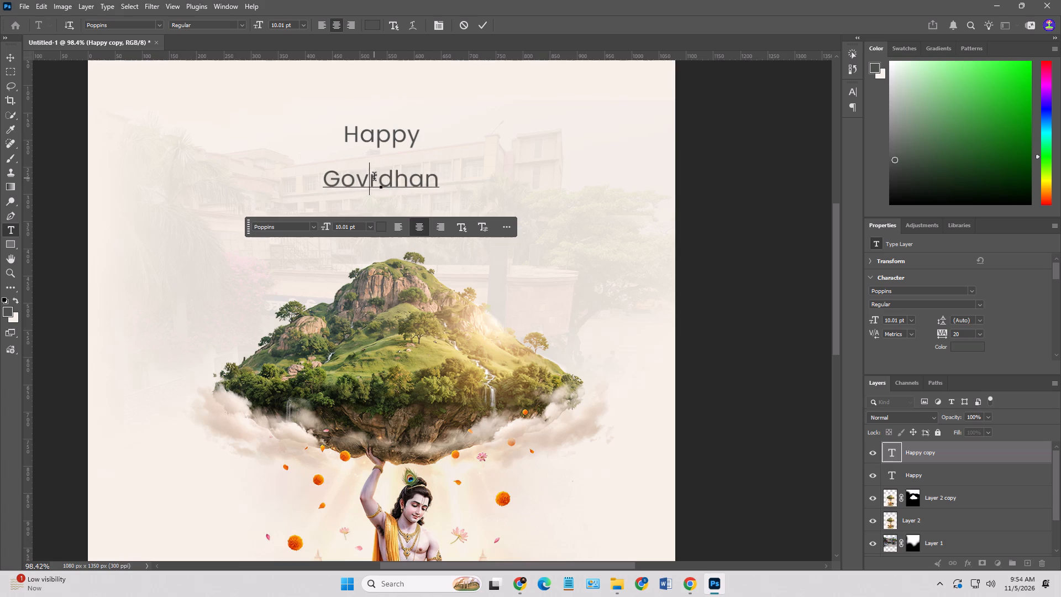
pyautogui.click(10, 55)
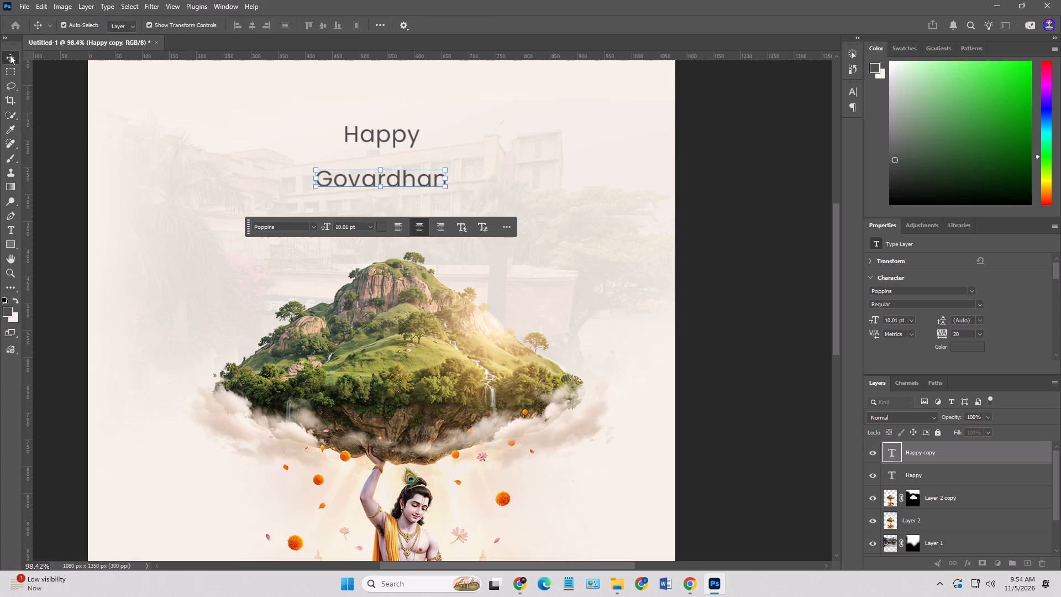
pyautogui.click(82, 132)
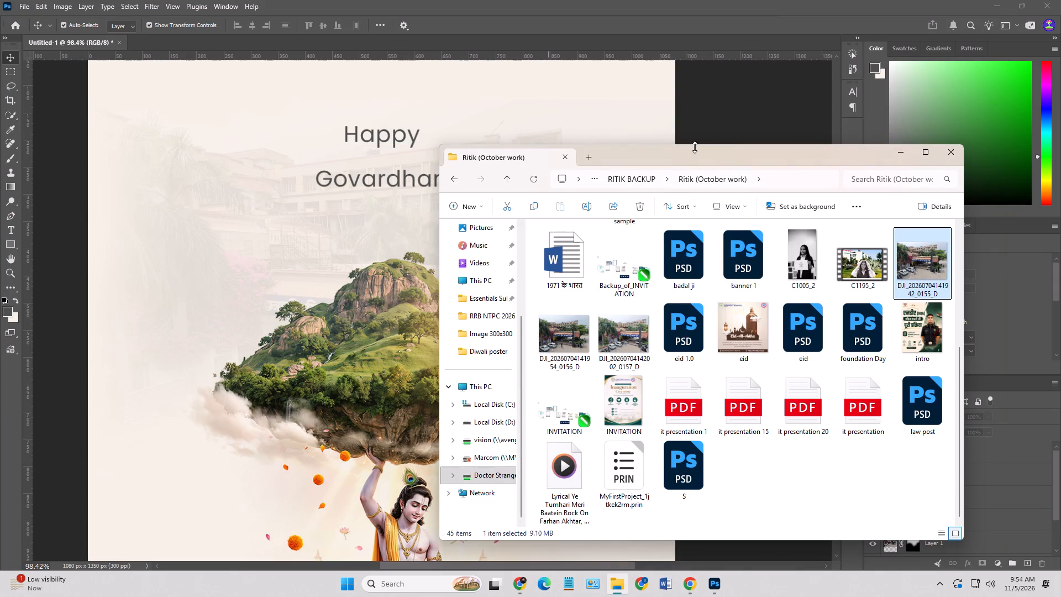
pyautogui.moveTo(712, 155); pyautogui.dragTo(534, 104)
pyautogui.scroll(5, 465, 236)
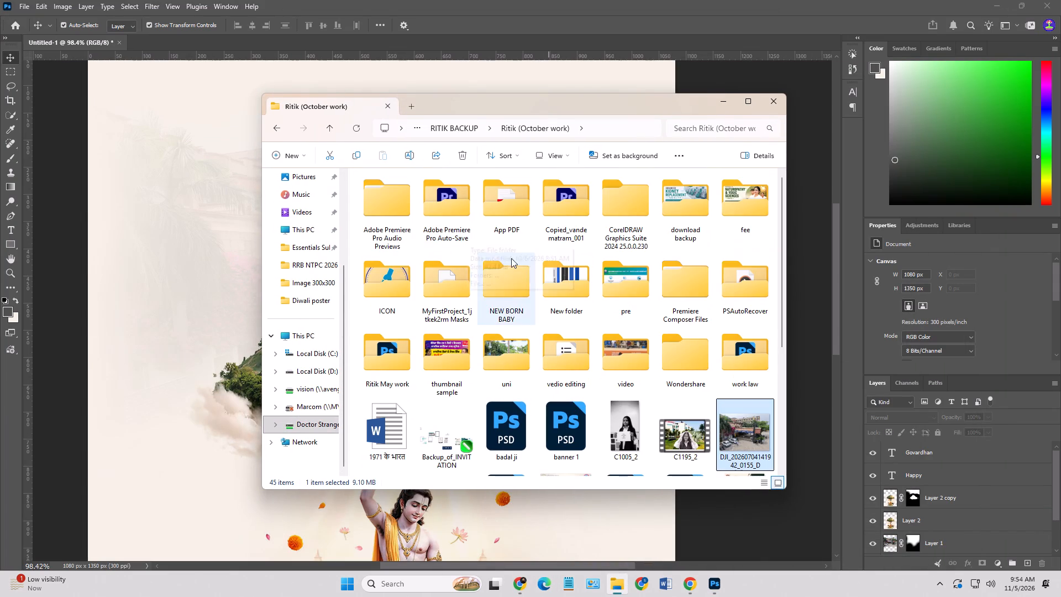
pyautogui.scroll(2, 511, 258)
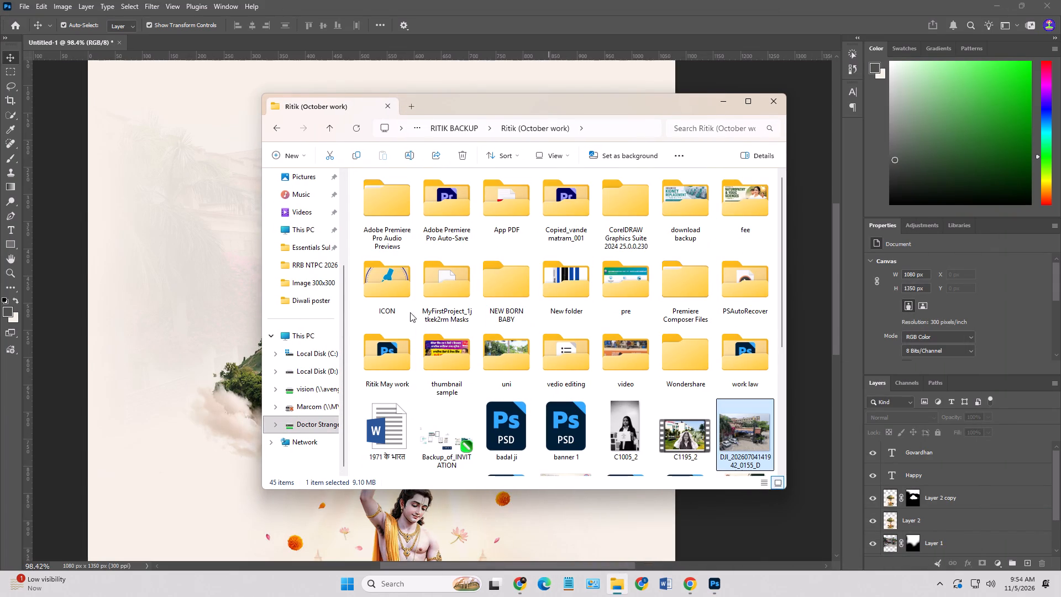
pyautogui.doubleClick(393, 356)
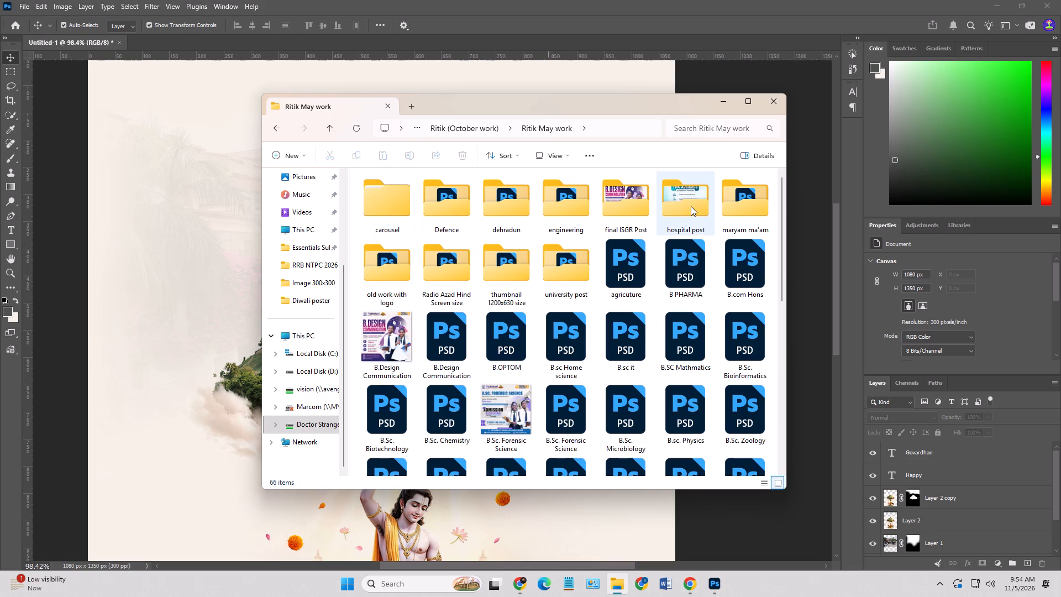
pyautogui.doubleClick(691, 206)
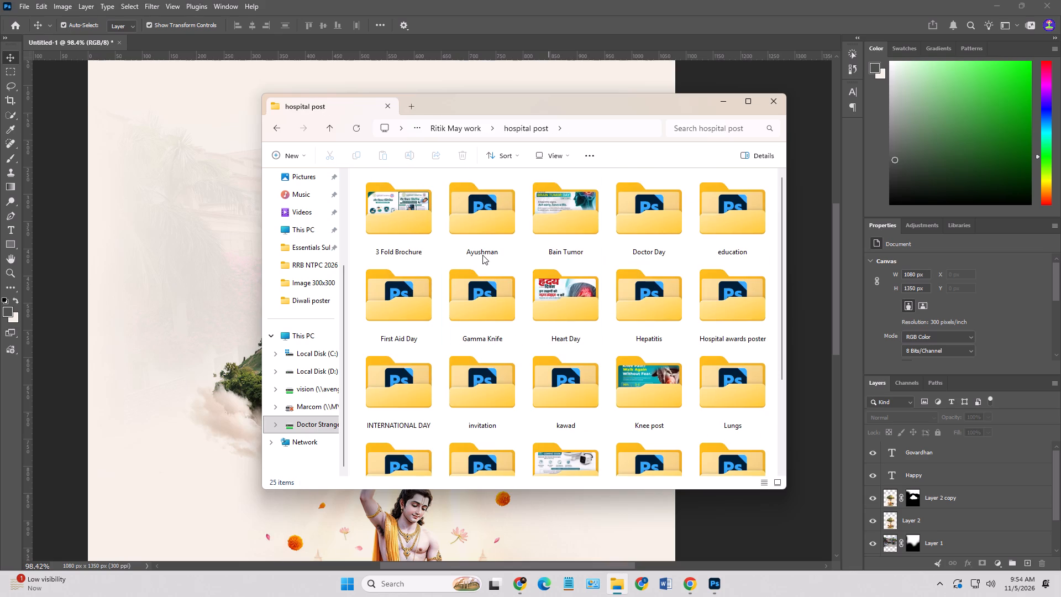
# Look through the hospital post subfolders Yoga Day, world Population day, raksha bandan post and INTERNATIONAL DAY for earlier design files.
pyautogui.scroll(-1, 482, 255)
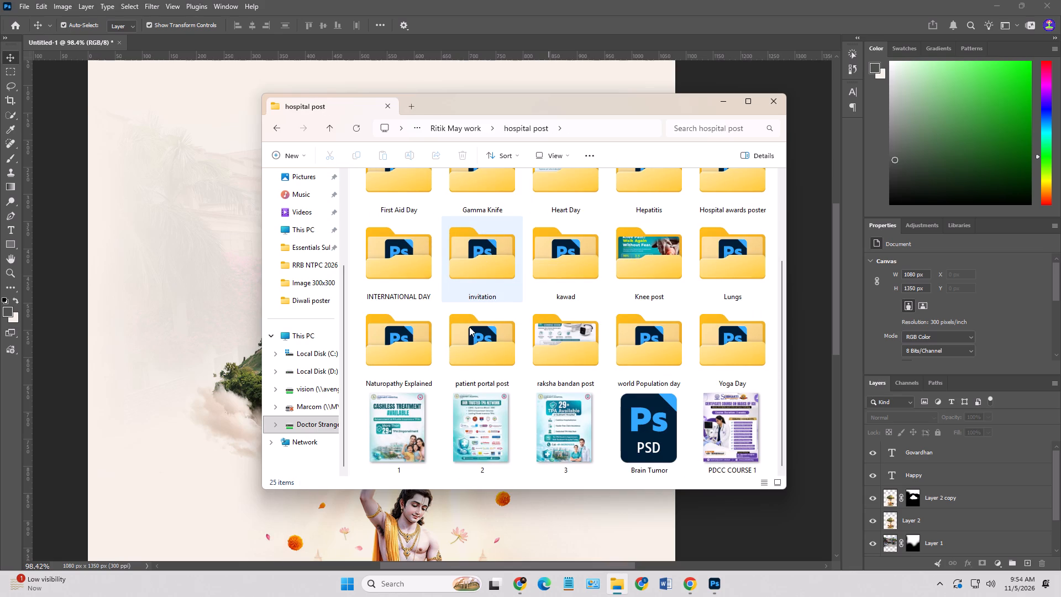
pyautogui.doubleClick(727, 349)
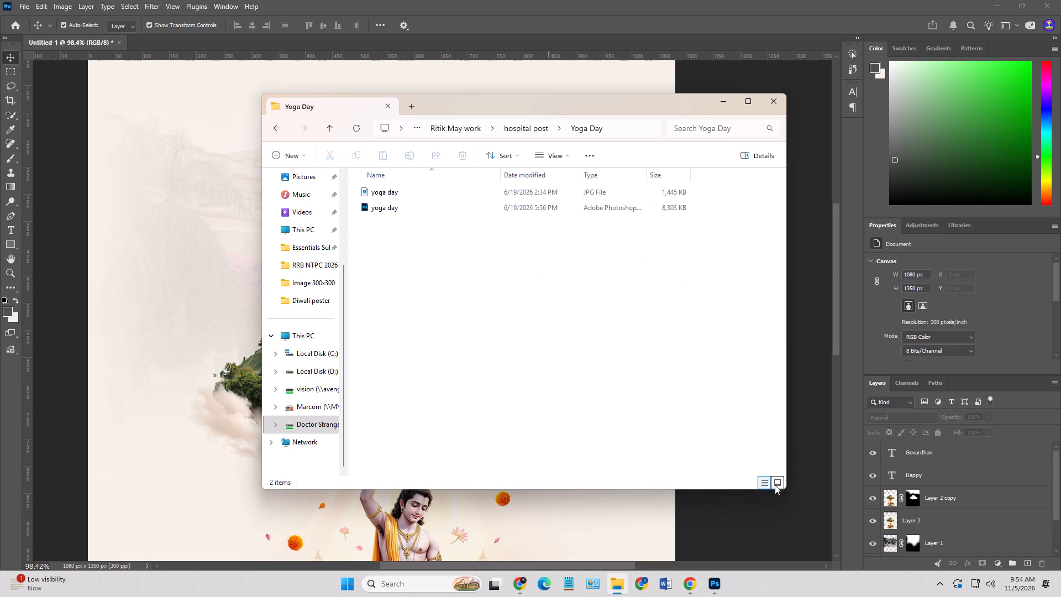
pyautogui.click(775, 485)
pyautogui.click(329, 126)
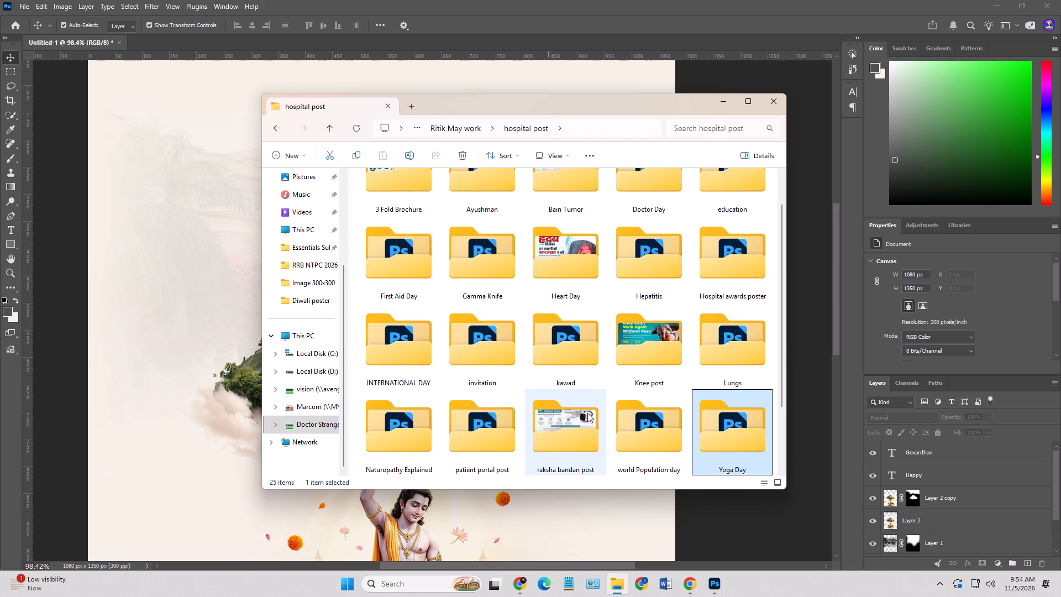
pyautogui.doubleClick(634, 421)
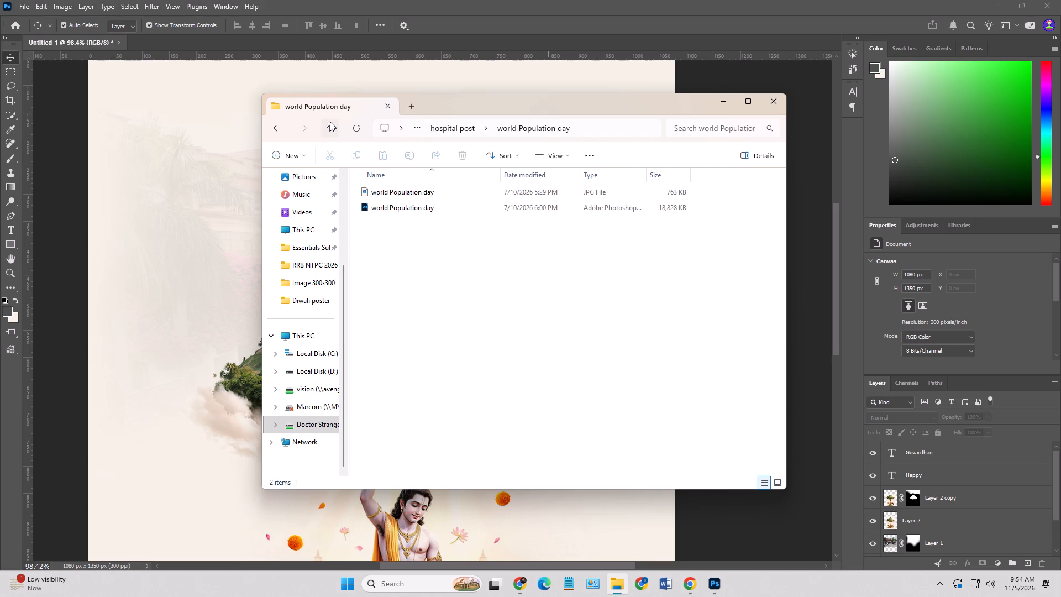
pyautogui.click(330, 122)
pyautogui.doubleClick(566, 438)
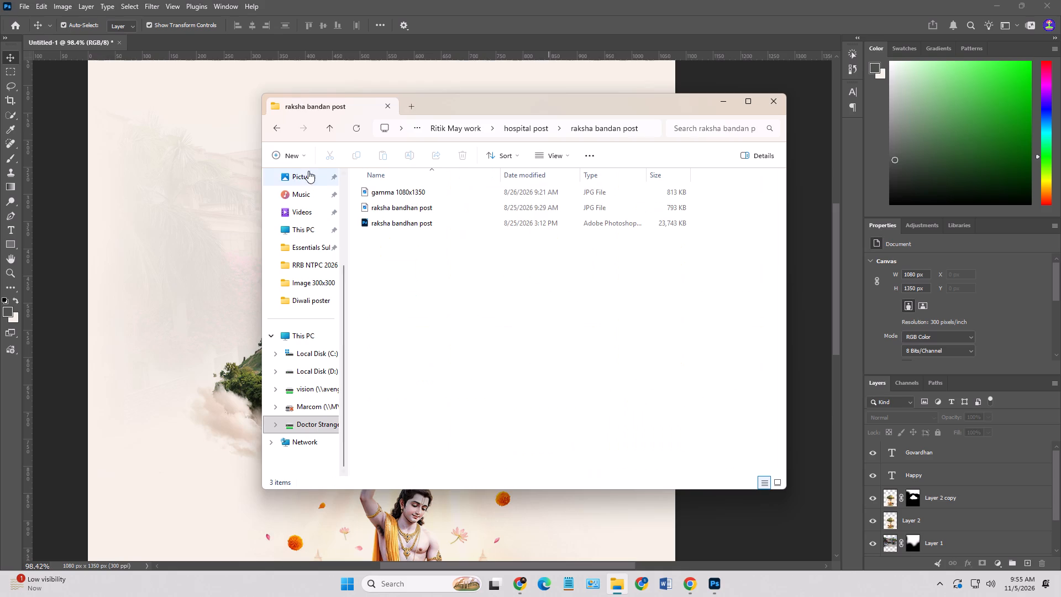
pyautogui.click(330, 129)
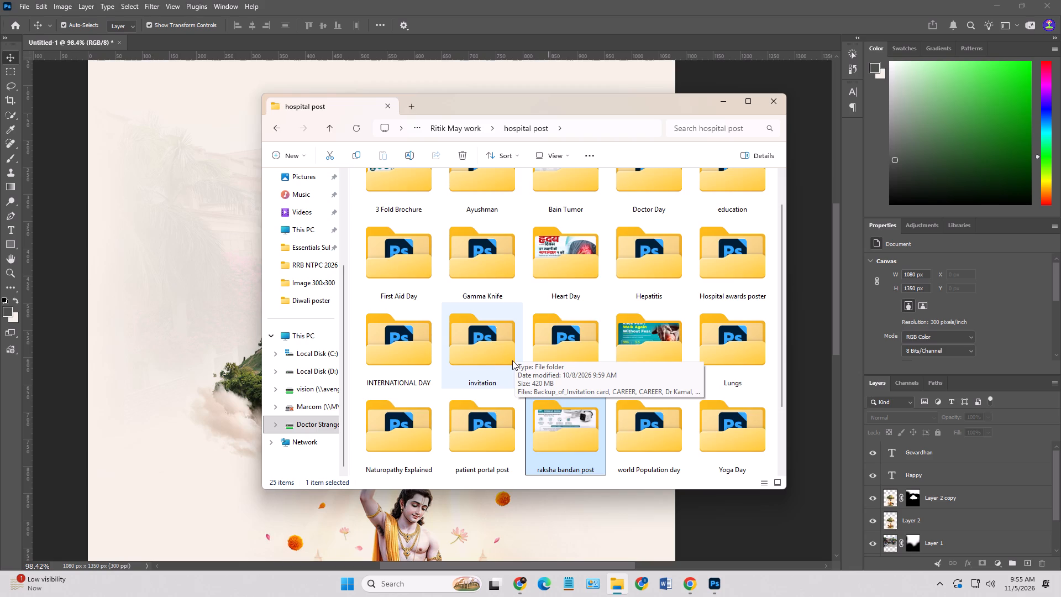
pyautogui.scroll(1, 512, 360)
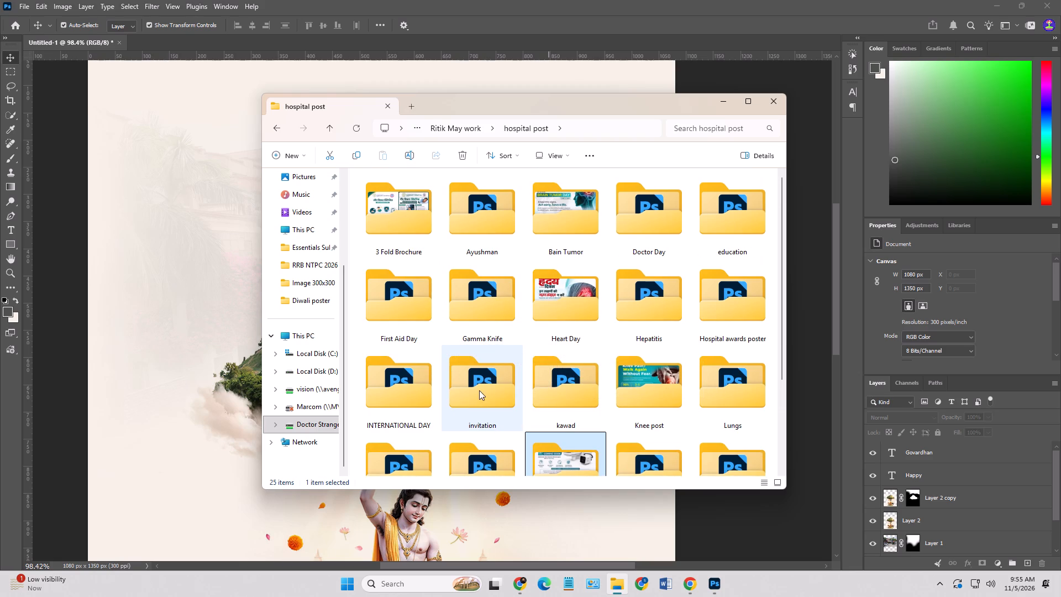
pyautogui.scroll(-1, 416, 392)
pyautogui.doubleClick(392, 254)
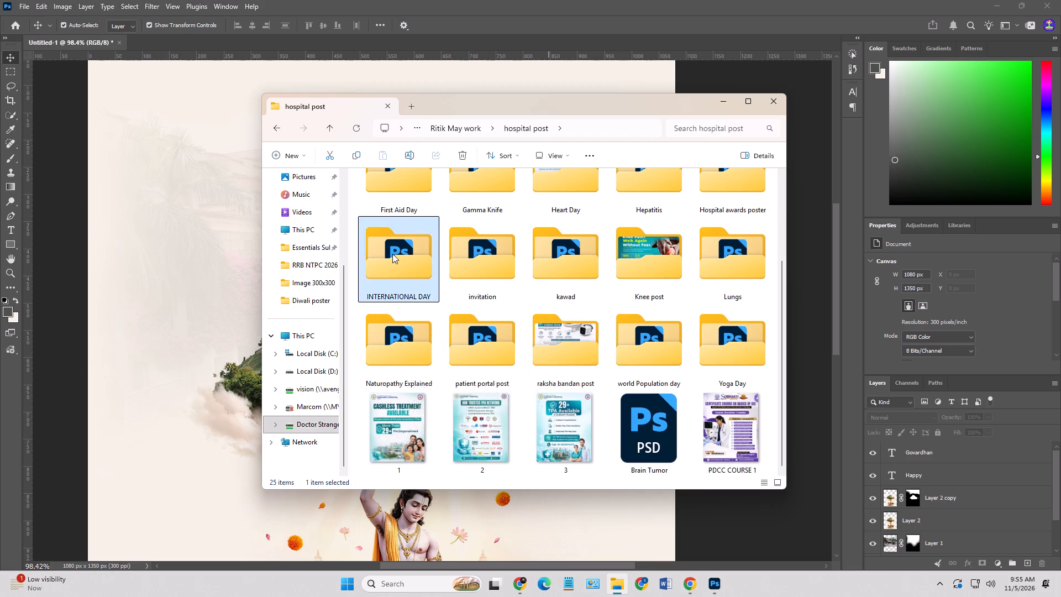
pyautogui.click(331, 124)
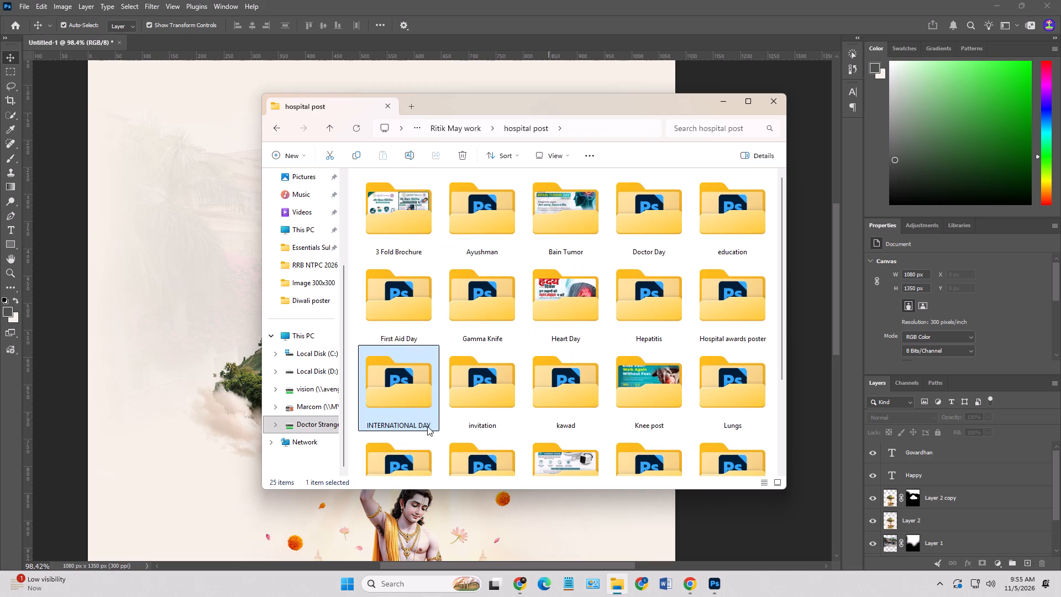
pyautogui.scroll(-1, 428, 426)
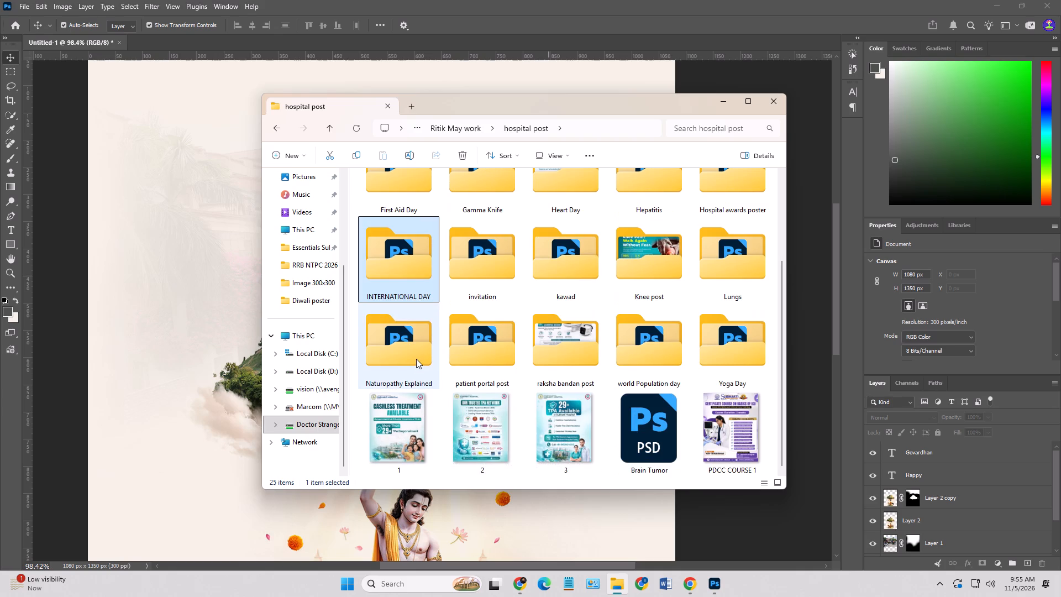
pyautogui.scroll(2, 416, 359)
pyautogui.scroll(2, 481, 350)
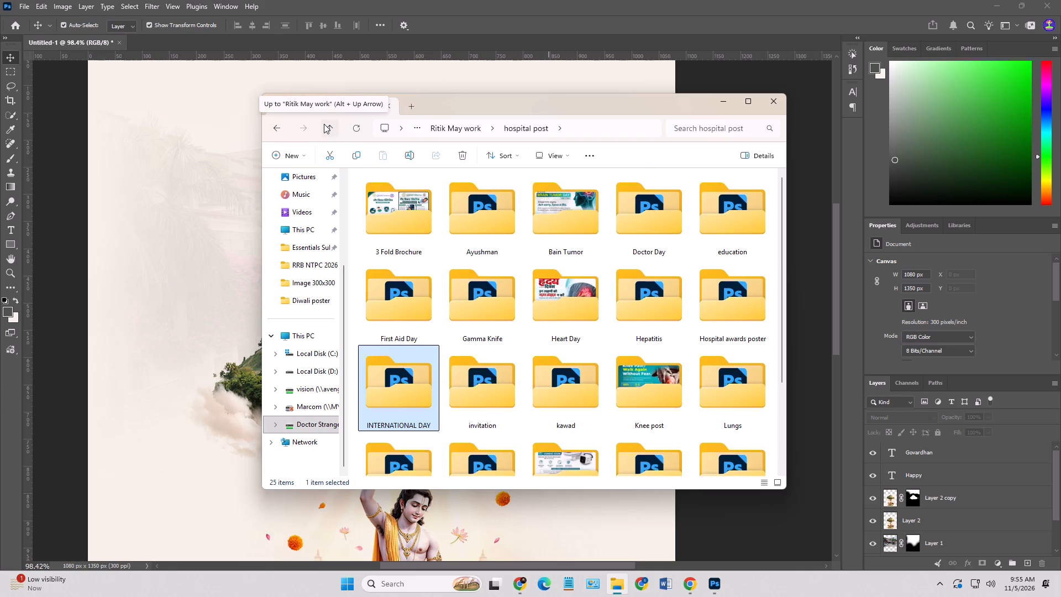
# Go back to the May work folder and check the university post folder and the folder beside hospital post.
pyautogui.click(324, 124)
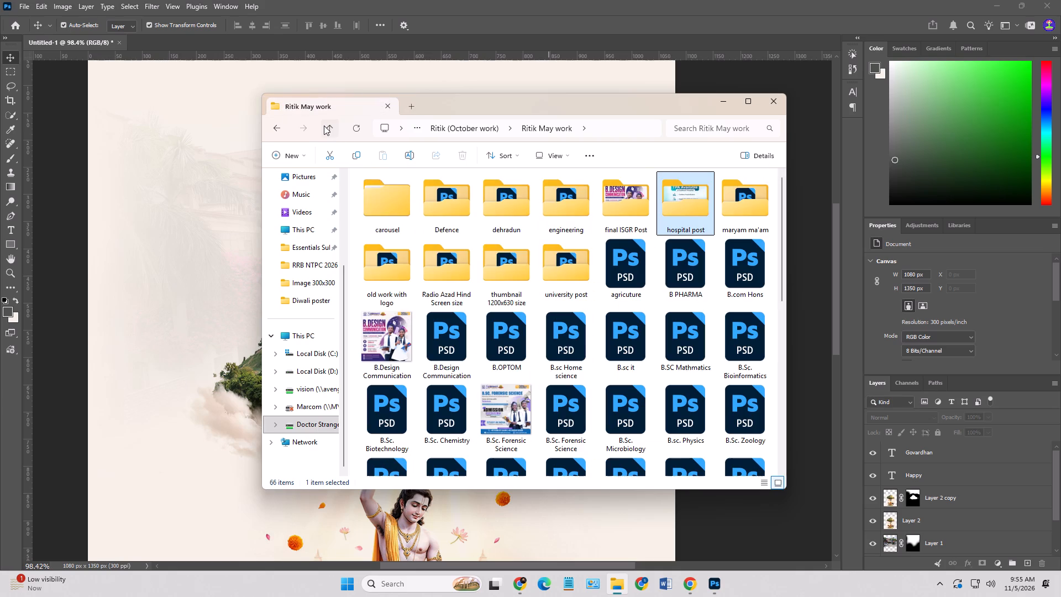
pyautogui.doubleClick(565, 269)
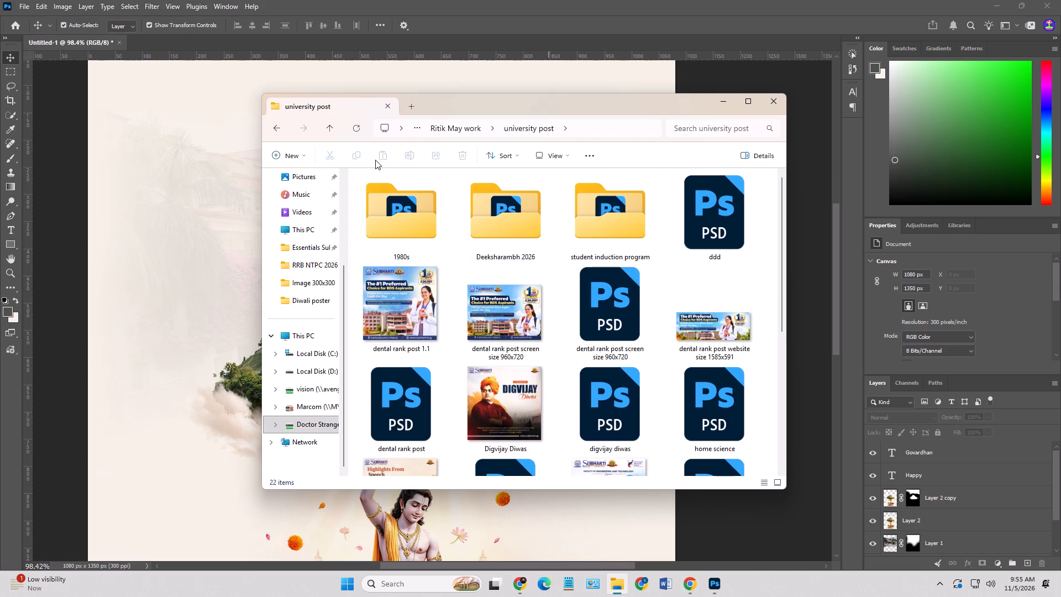
pyautogui.click(325, 133)
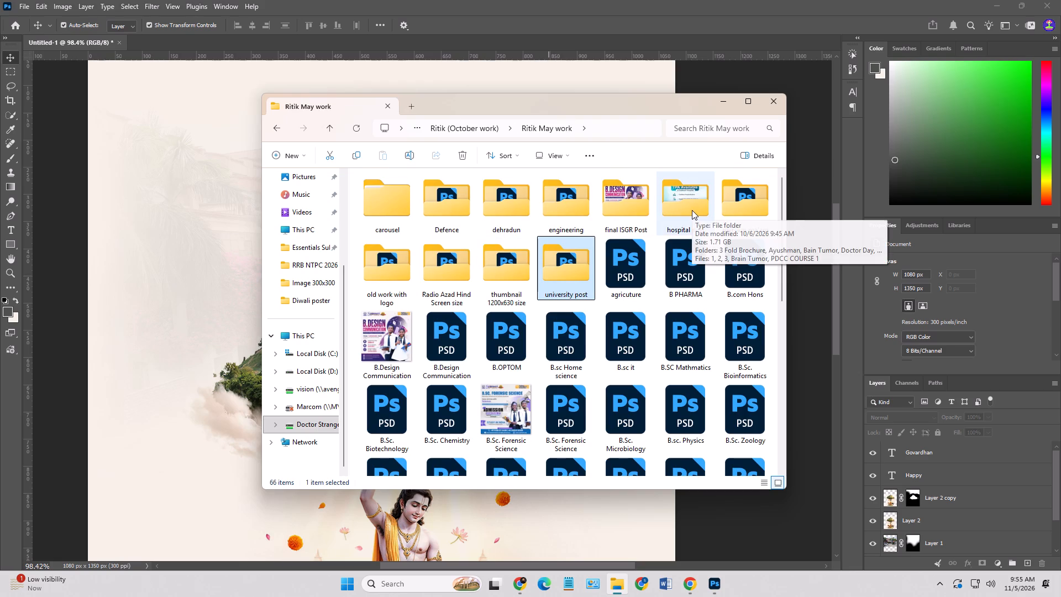
pyautogui.doubleClick(737, 201)
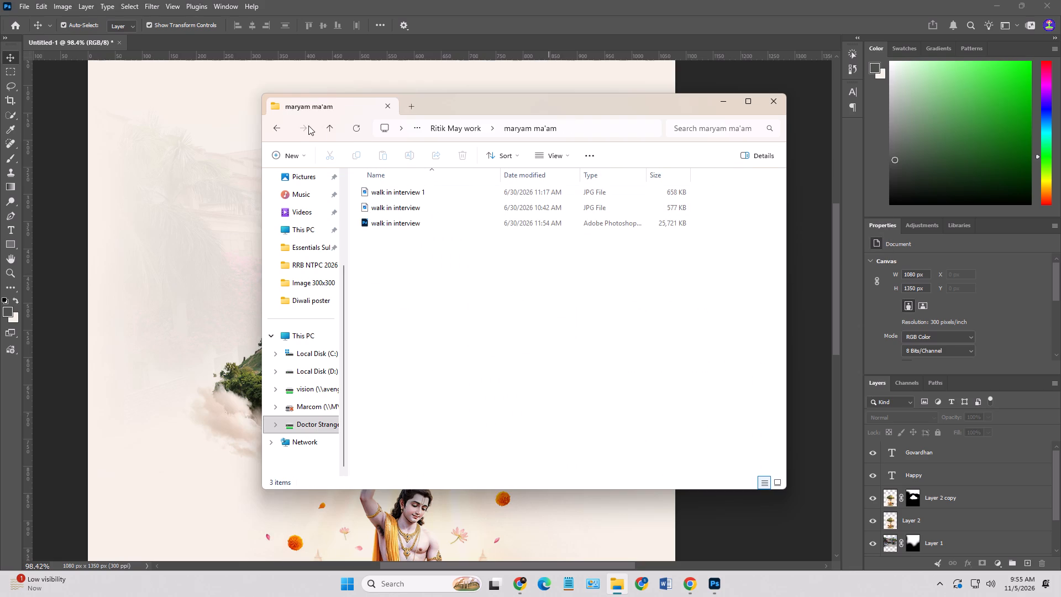
pyautogui.click(325, 128)
# Reopen the hospital post folder and look through its 3 Fold Brochure, Ayushman, Bain Tumor, Doctor Day and education subfolders.
pyautogui.doubleClick(682, 207)
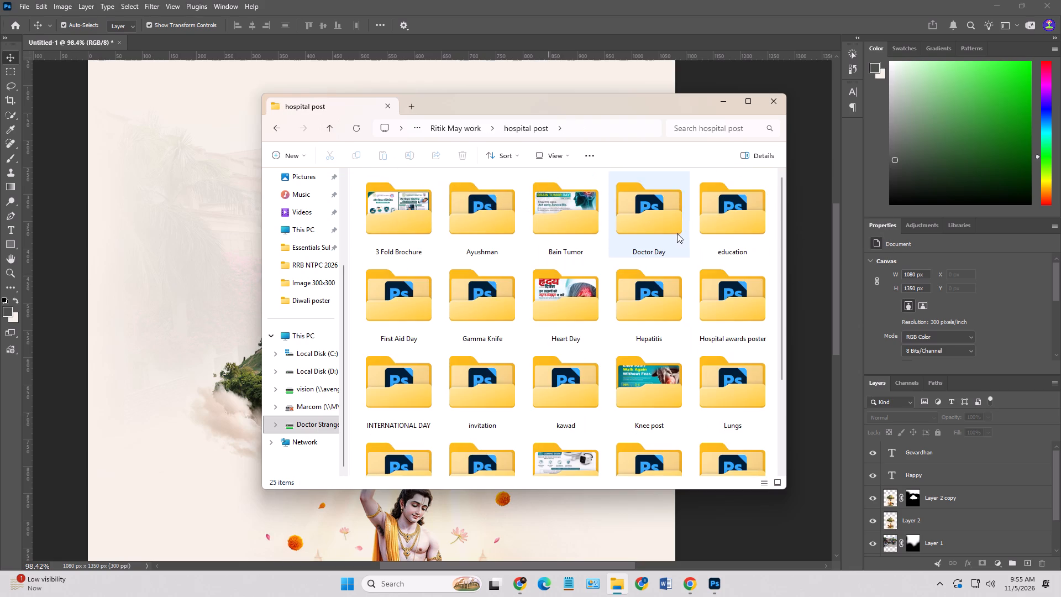
pyautogui.doubleClick(392, 214)
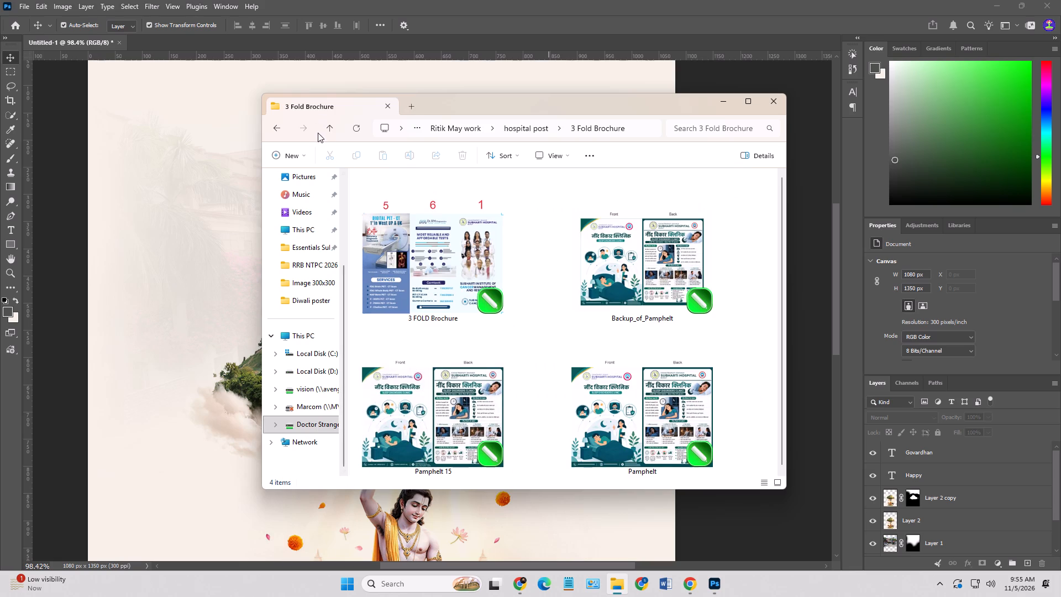
pyautogui.scroll(-7, 476, 231)
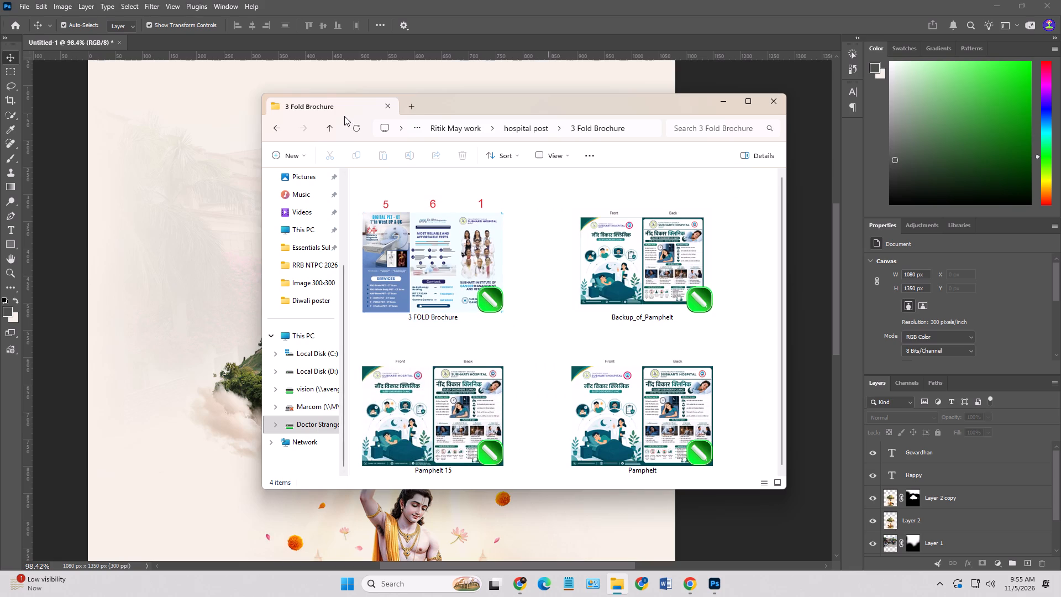
pyautogui.click(334, 125)
pyautogui.tripleClick(480, 220)
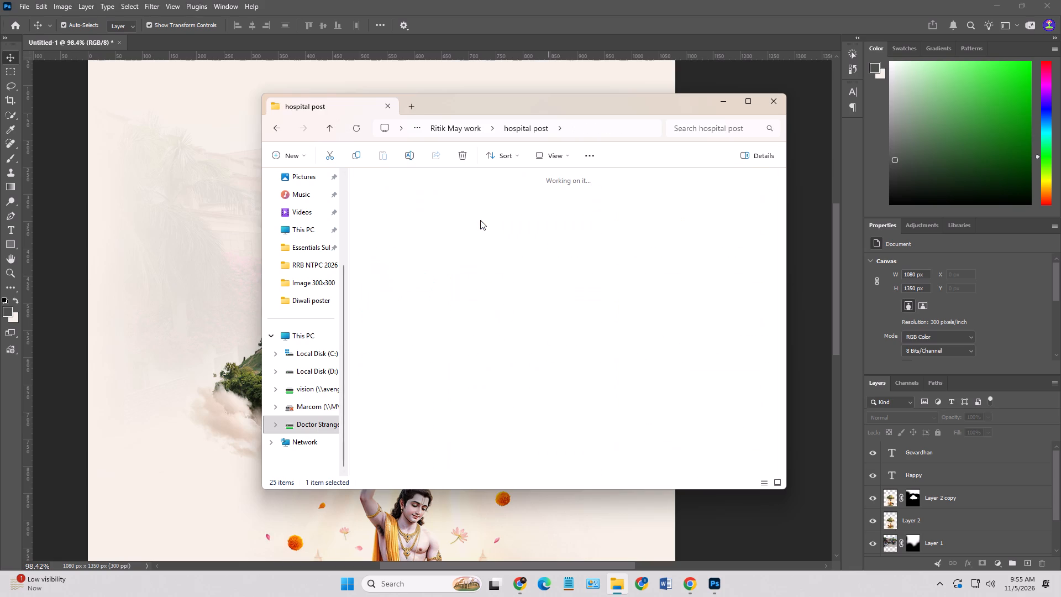
pyautogui.click(329, 123)
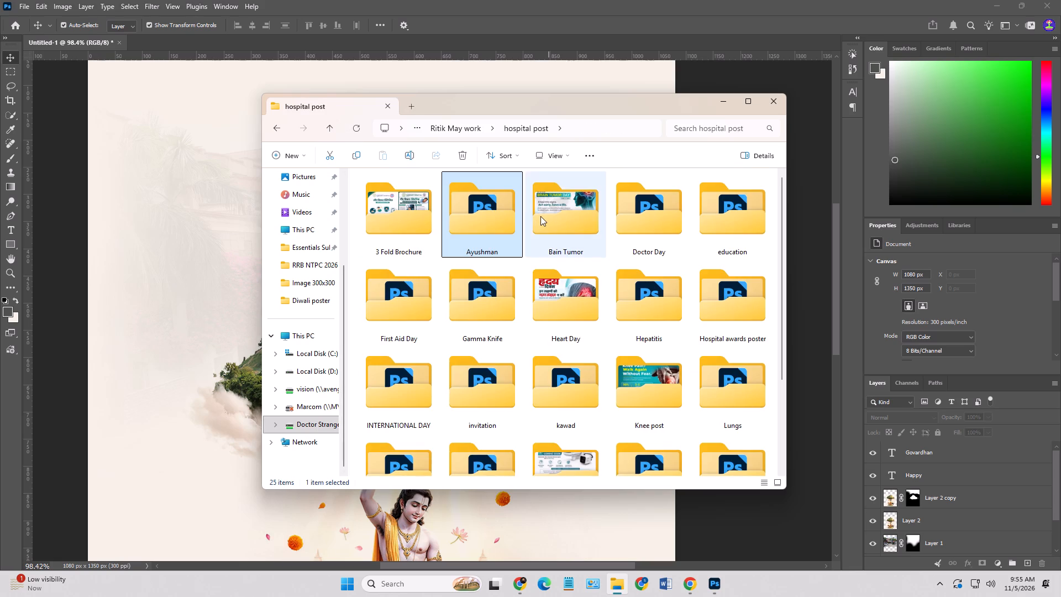
pyautogui.doubleClick(541, 216)
pyautogui.click(330, 122)
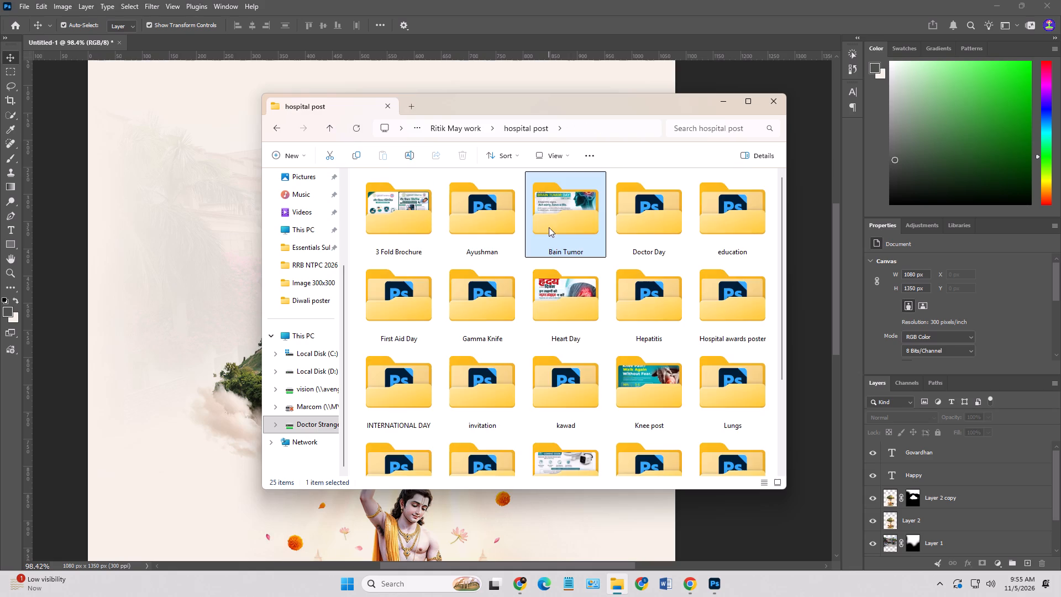
pyautogui.doubleClick(633, 212)
pyautogui.click(335, 129)
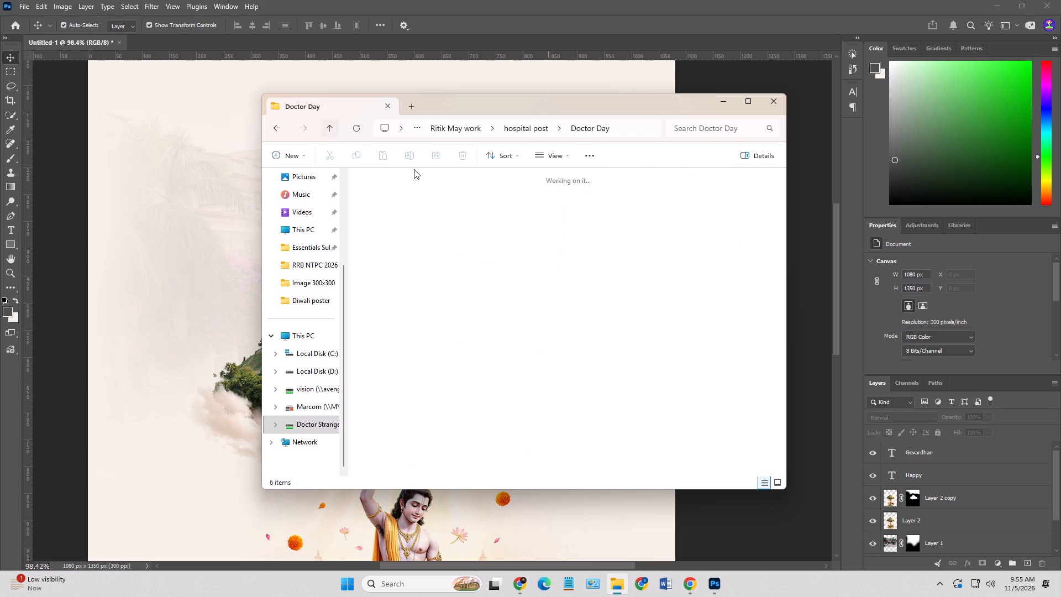
pyautogui.doubleClick(715, 217)
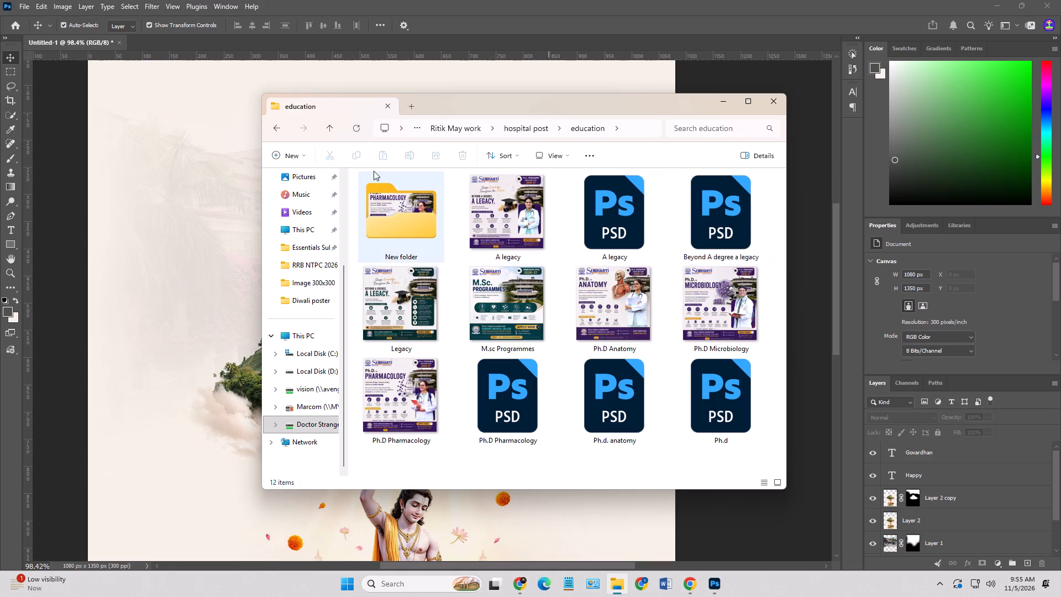
pyautogui.click(330, 124)
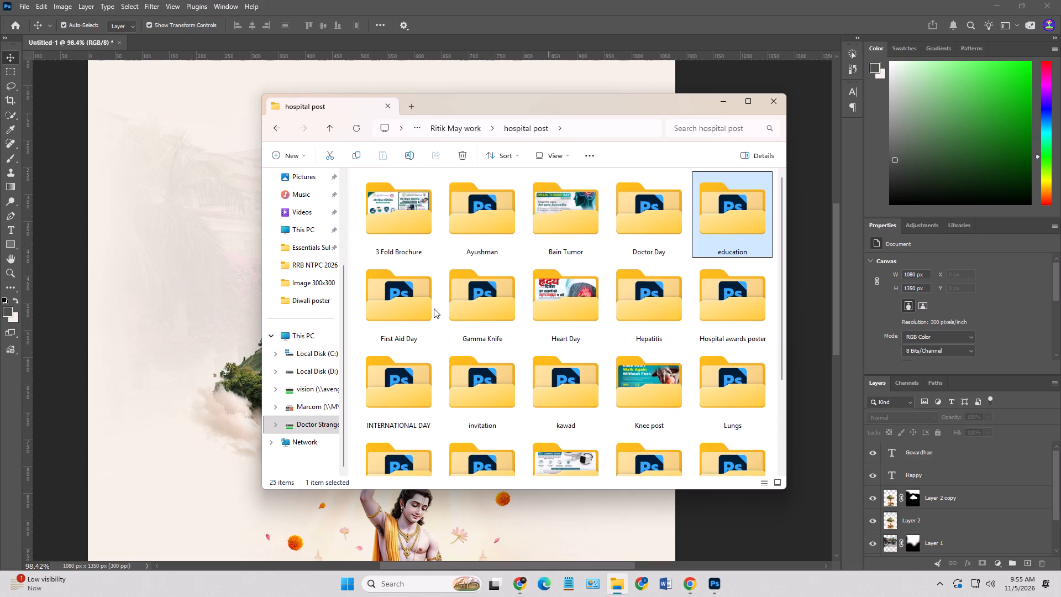
# Check the First Aid Day and Hepatitis subfolders of hospital post, showing the Hepatitis files as thumbnails.
pyautogui.doubleClick(430, 307)
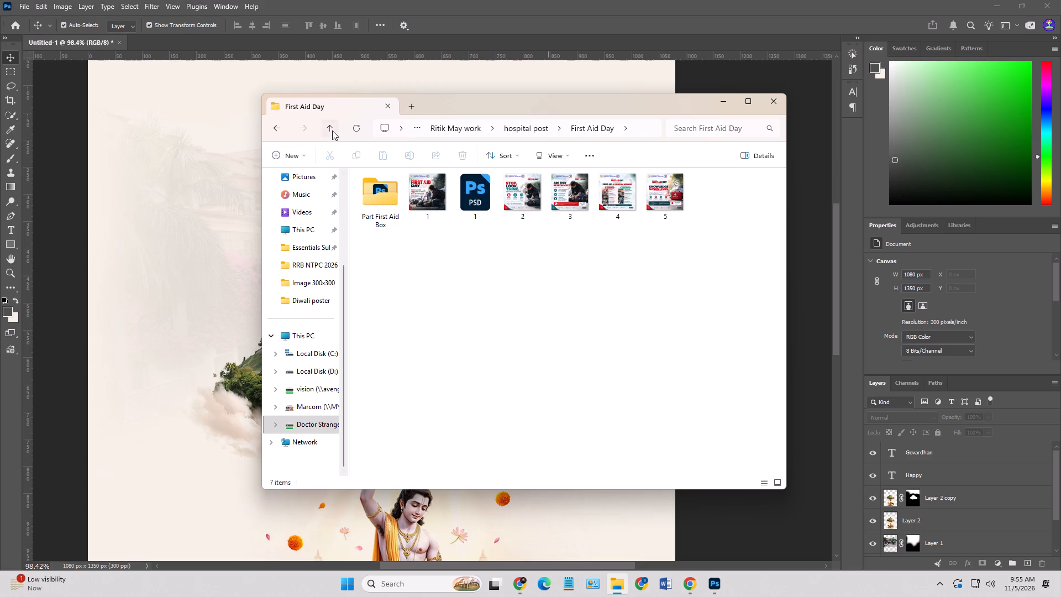
pyautogui.click(332, 130)
pyautogui.scroll(-1, 511, 313)
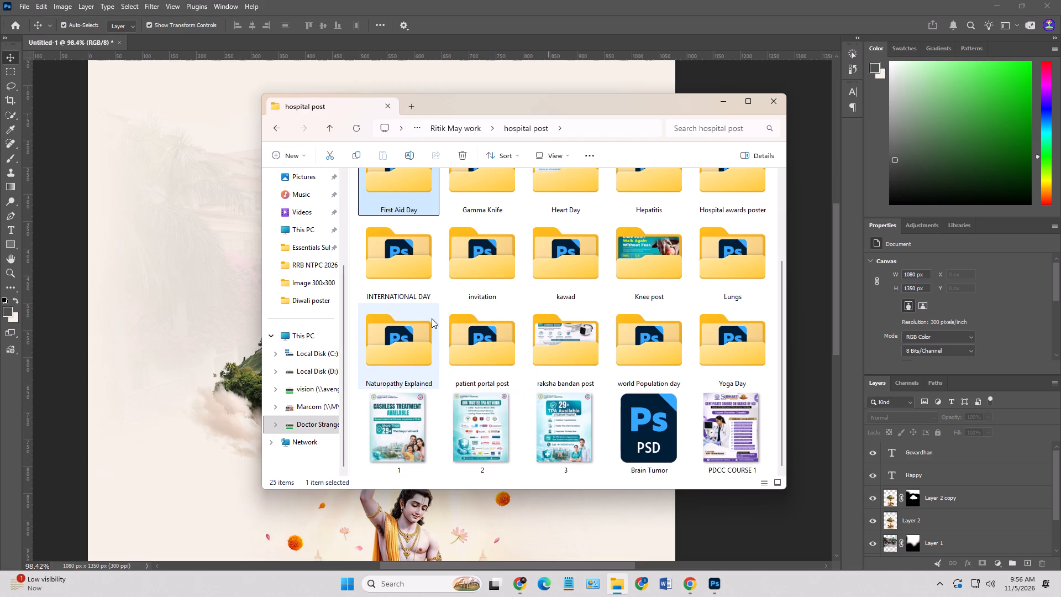
pyautogui.doubleClick(657, 197)
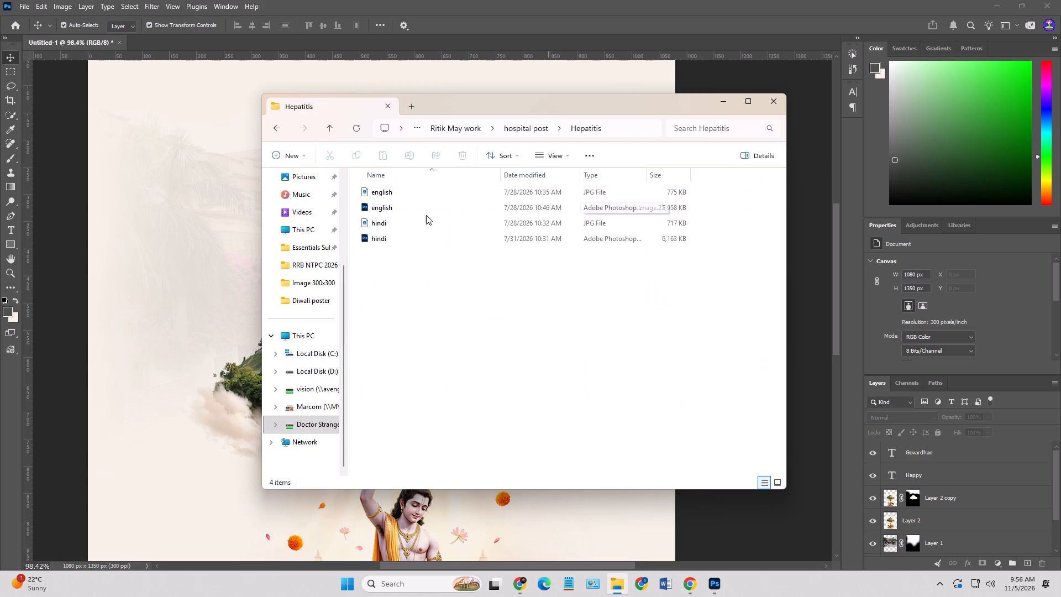
pyautogui.click(782, 479)
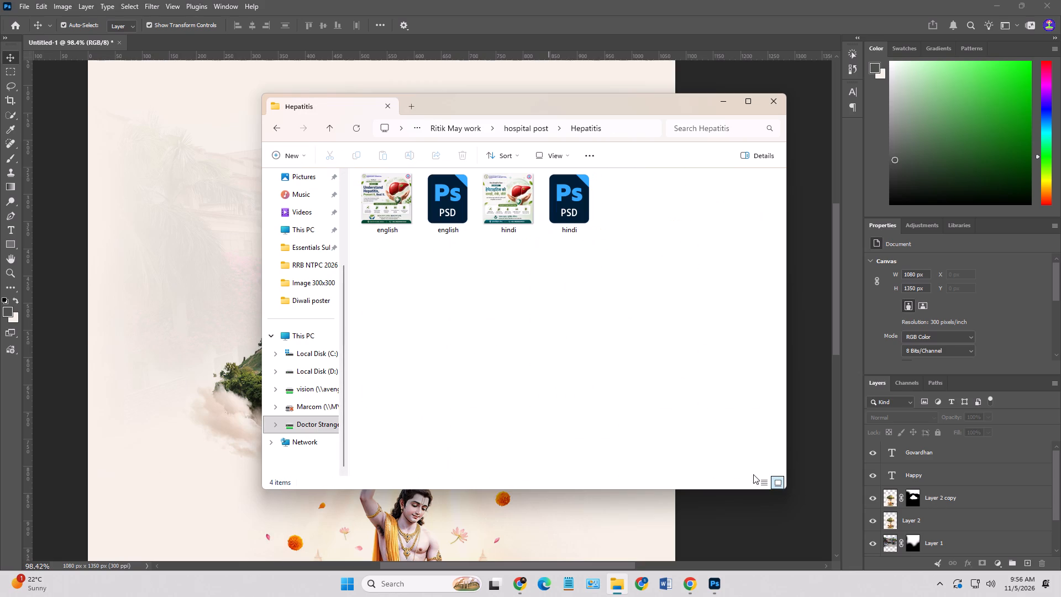
pyautogui.click(325, 130)
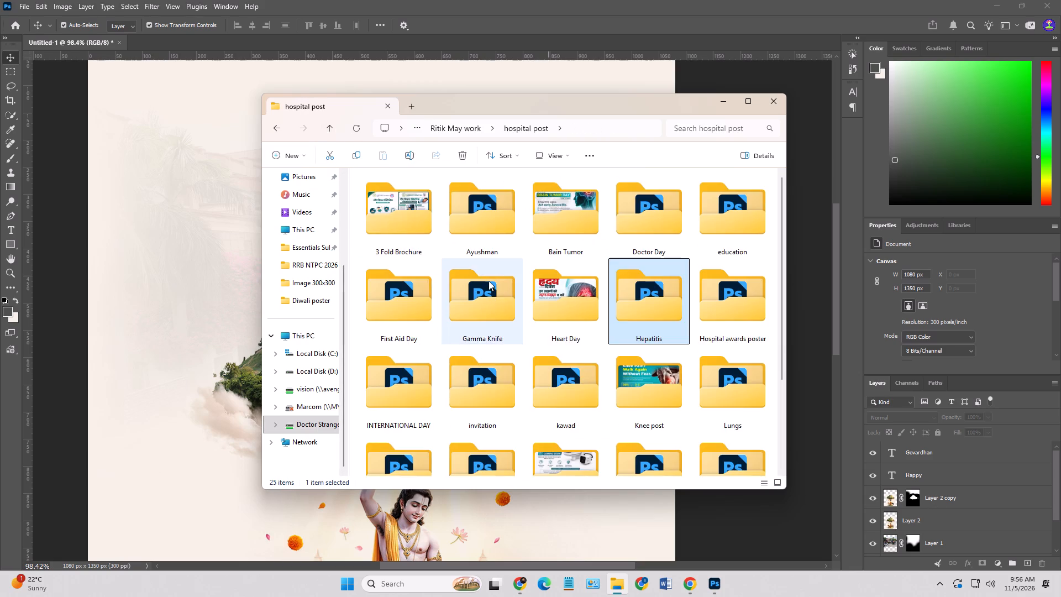
pyautogui.scroll(-1, 504, 285)
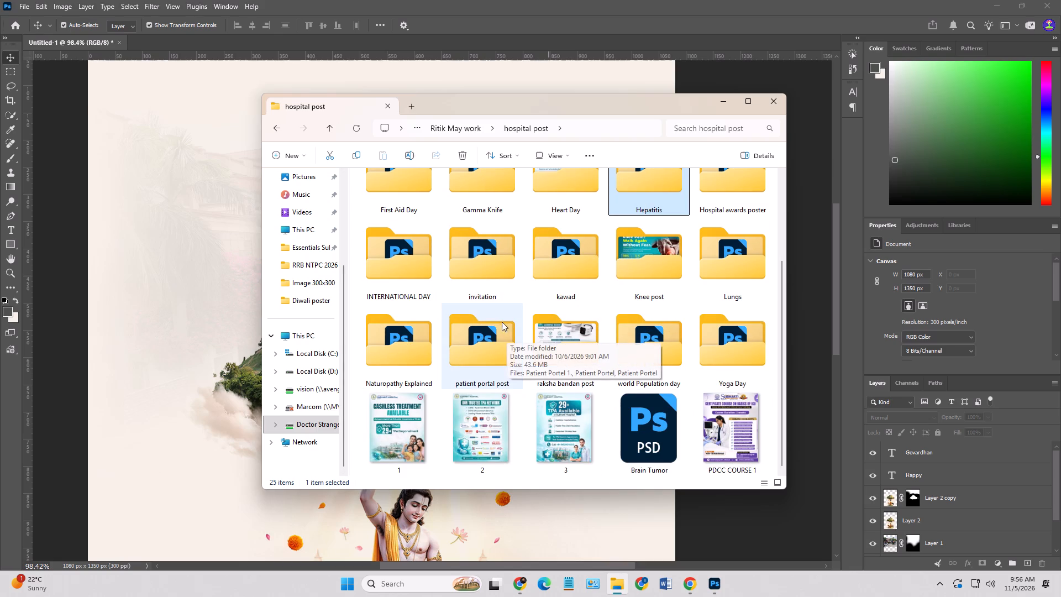
# Go up to RITIK BACKUP, open IT WORK Backup > ritik > RITIK DEC NEW WORK > SCOIAL MEDIA POST > festival post, and show thumbnails.
pyautogui.click(328, 132)
pyautogui.click(328, 132)
pyautogui.click(328, 132)
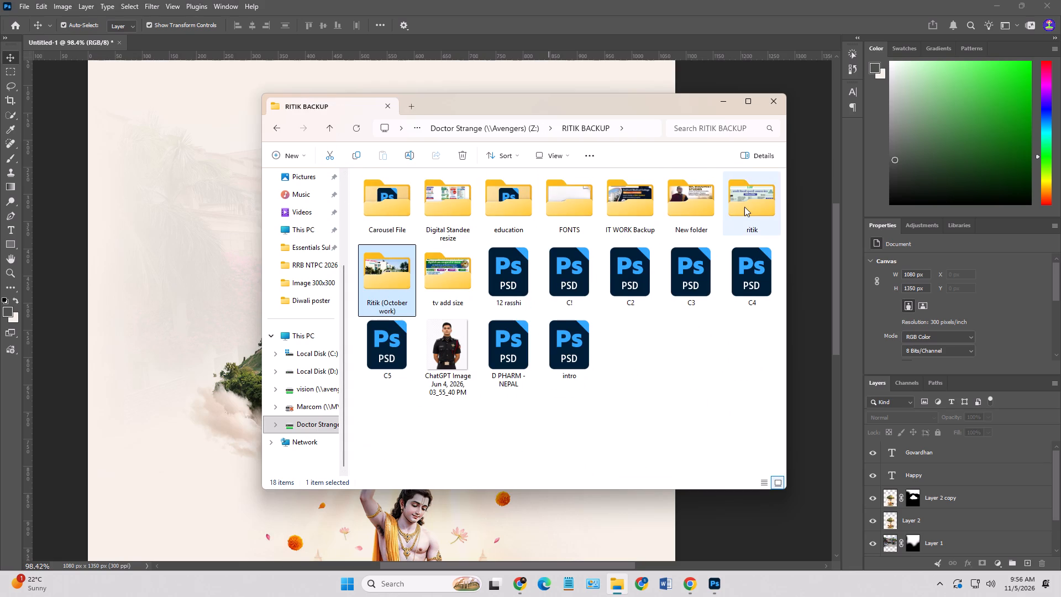
pyautogui.doubleClick(624, 201)
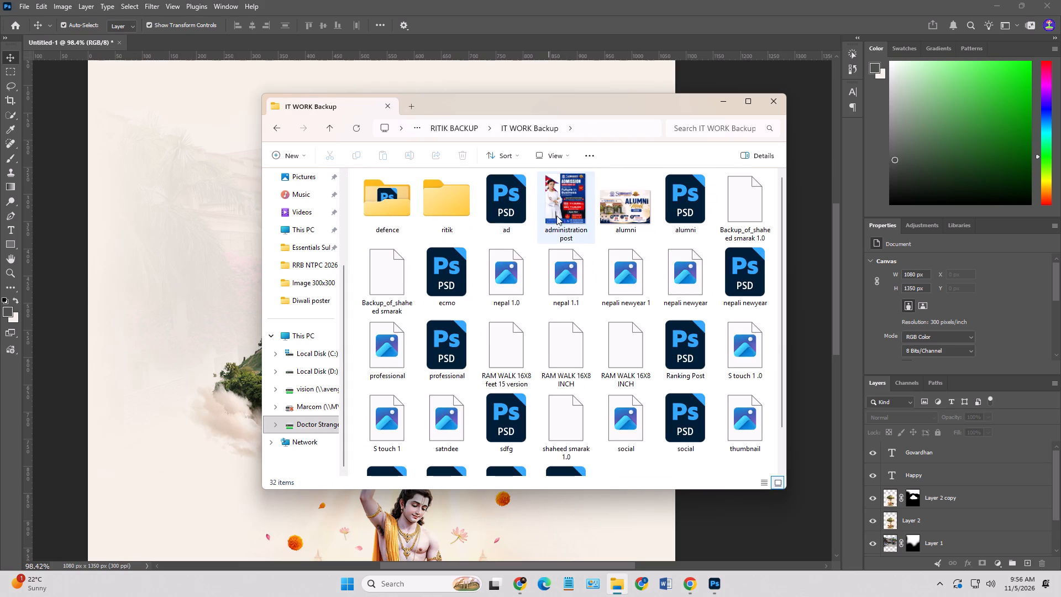
pyautogui.doubleClick(441, 212)
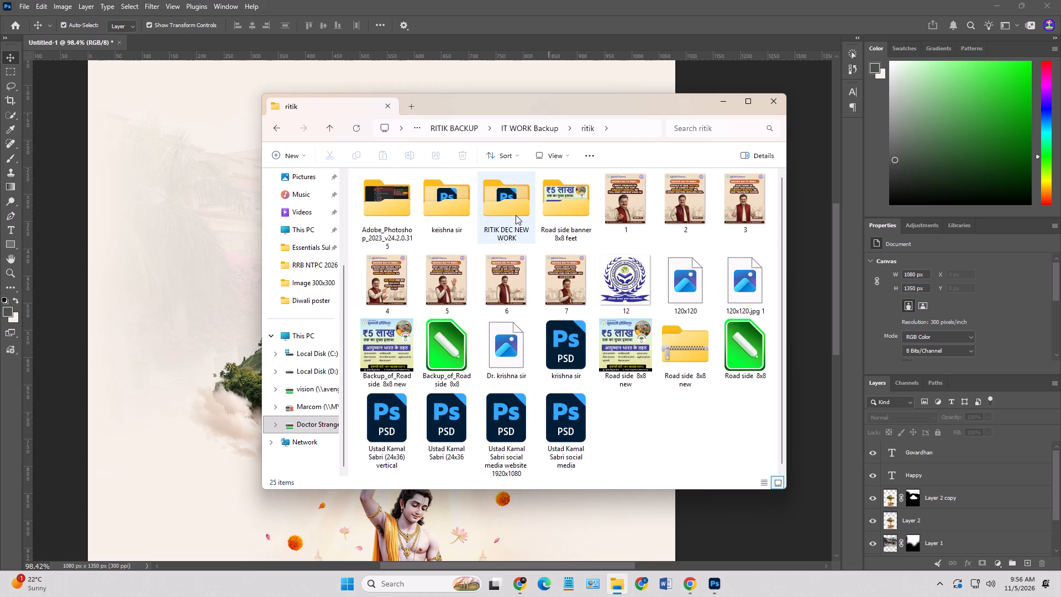
pyautogui.doubleClick(510, 207)
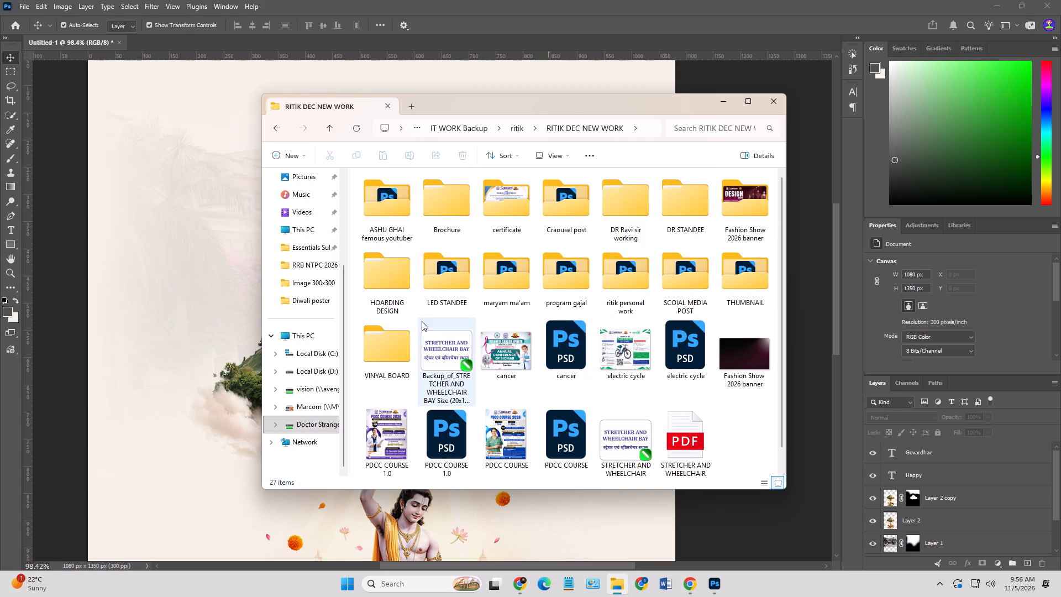
pyautogui.doubleClick(686, 274)
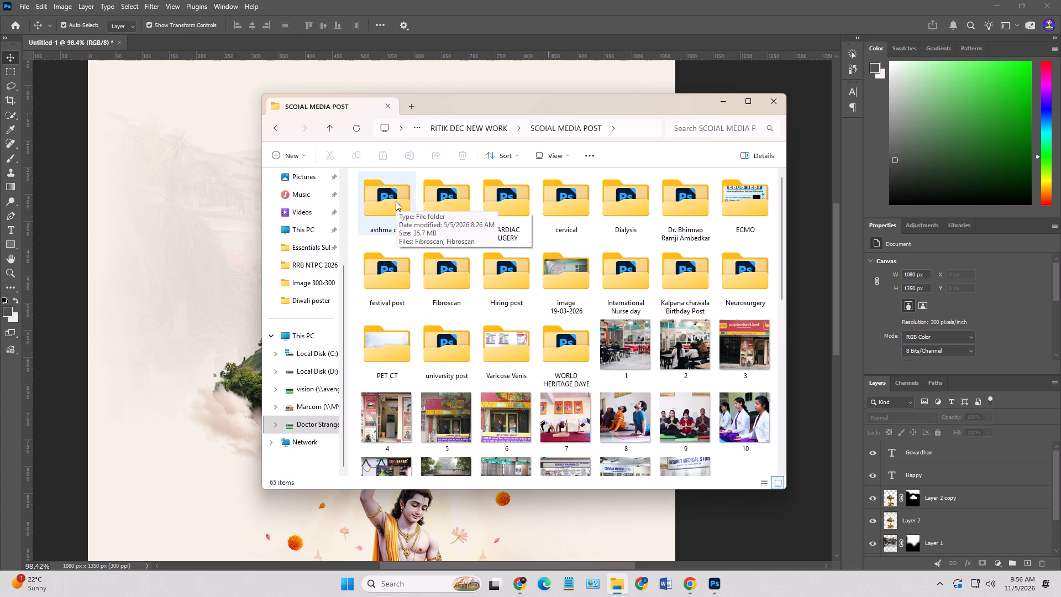
pyautogui.doubleClick(389, 255)
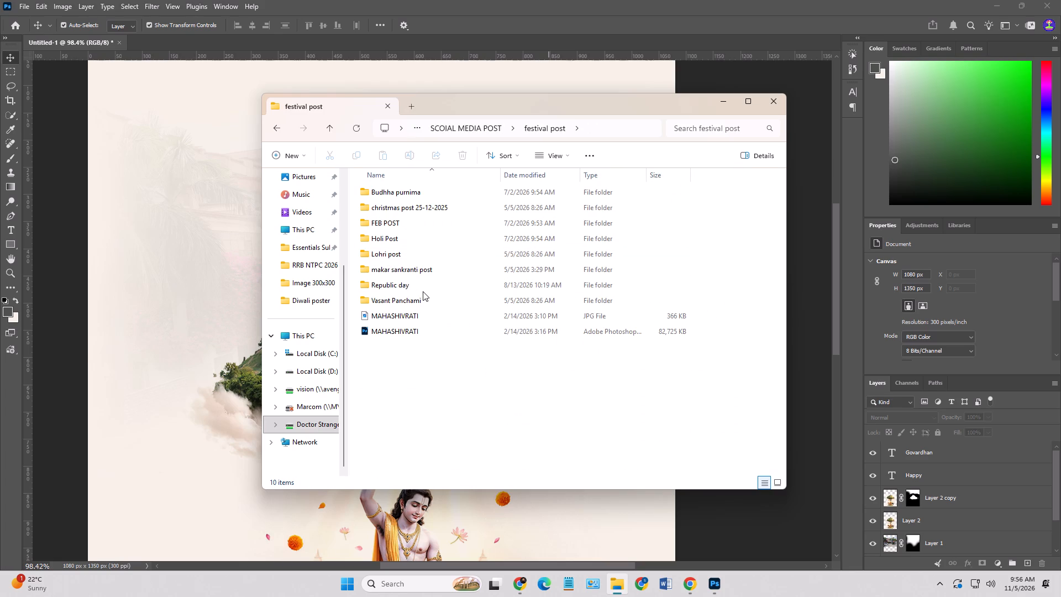
pyautogui.click(777, 479)
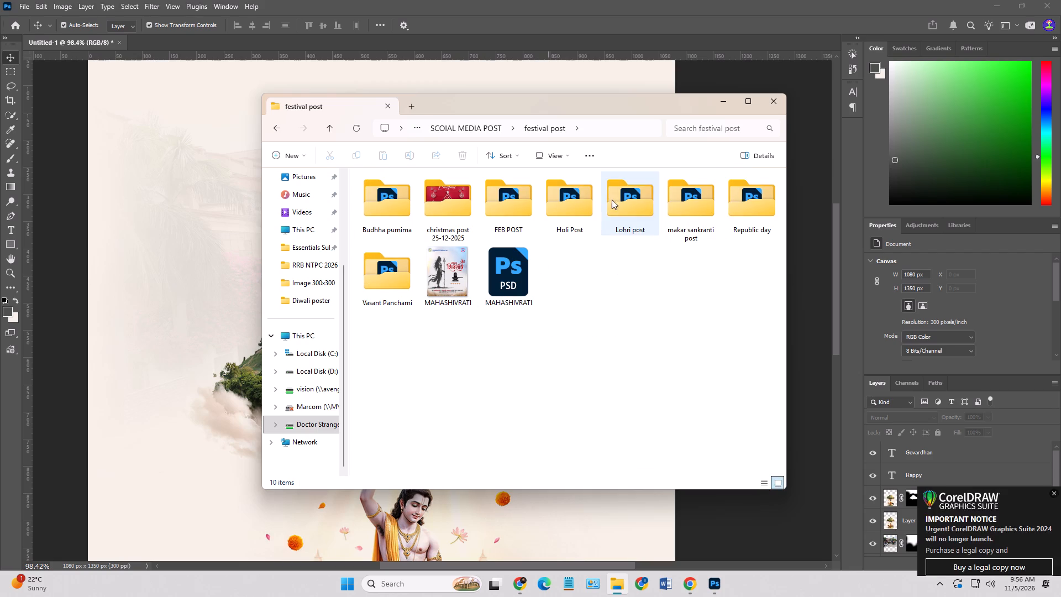
# Look through the FEB POST, Budhha purnima and Holi Post subfolders of festival post, viewing their files as thumbnails.
pyautogui.doubleClick(527, 196)
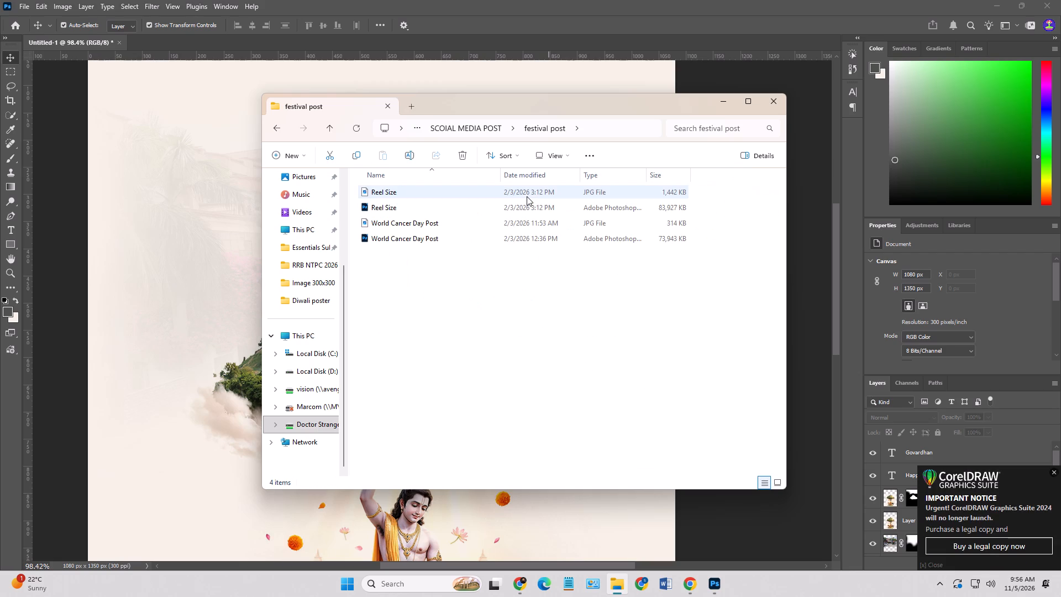
pyautogui.click(778, 479)
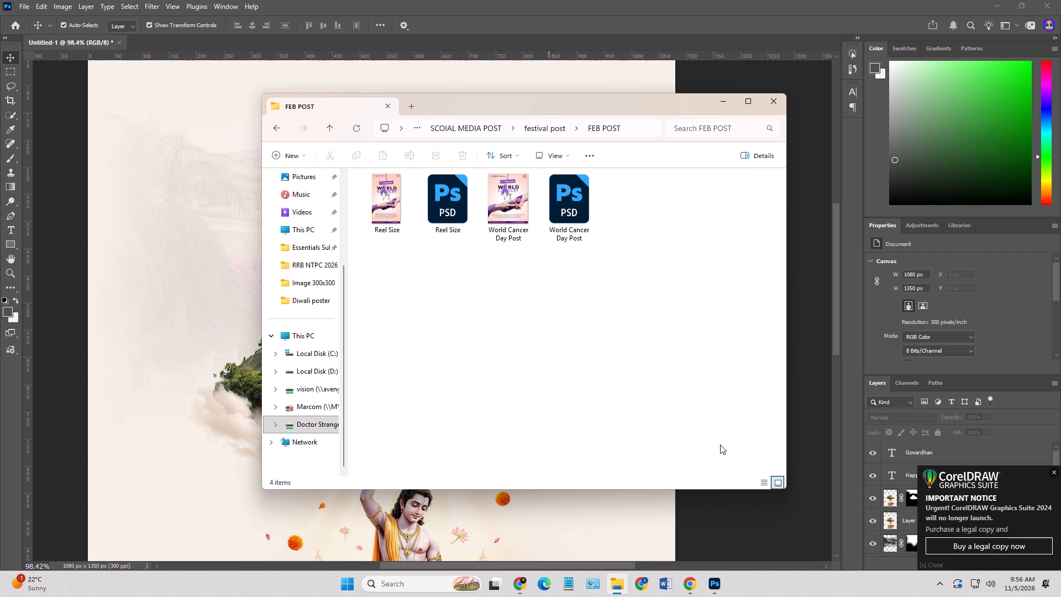
pyautogui.click(334, 130)
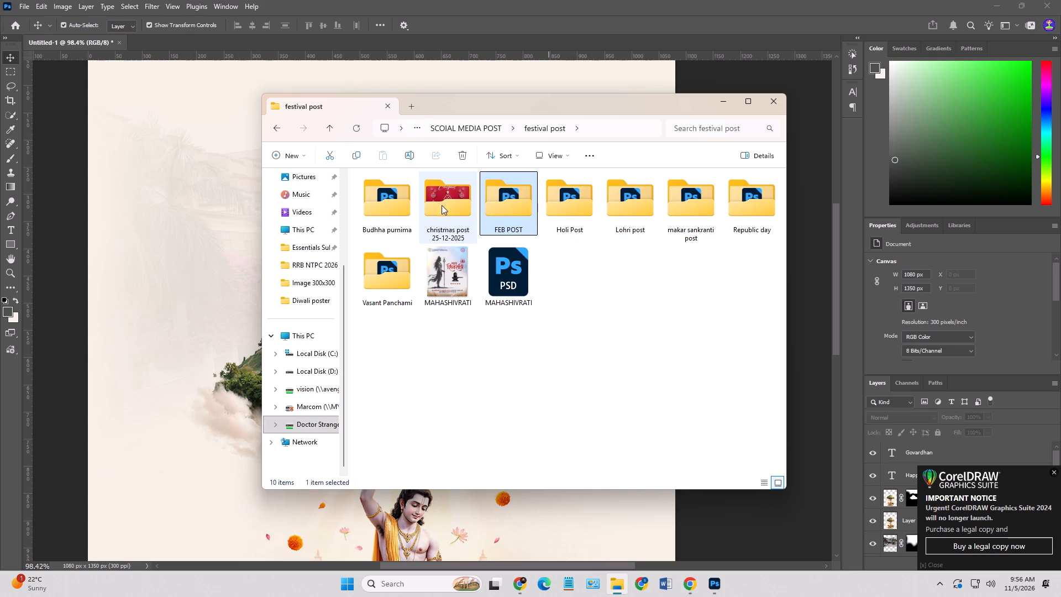
pyautogui.doubleClick(386, 197)
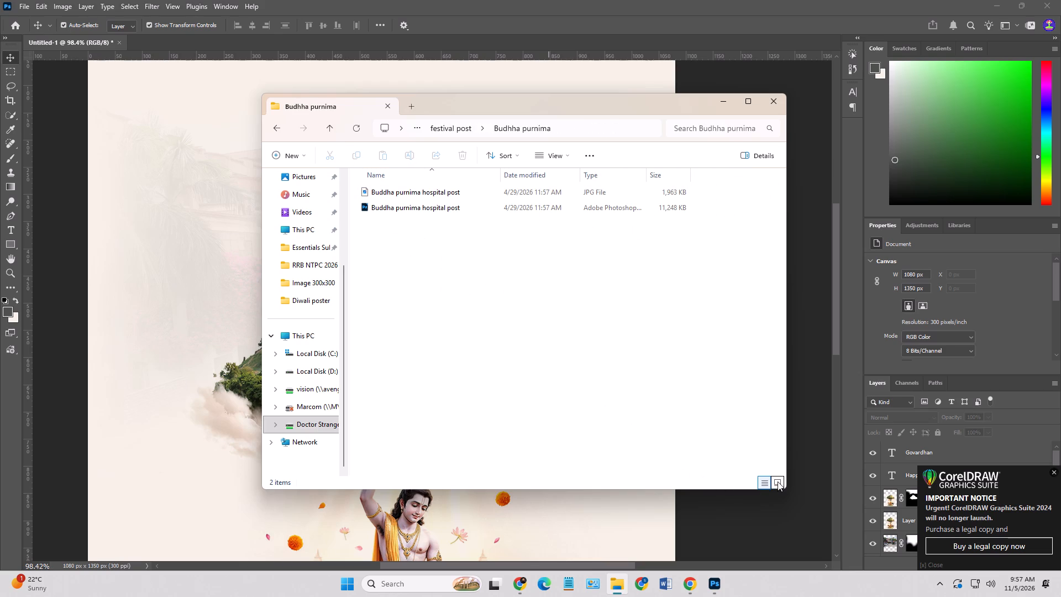
pyautogui.click(778, 481)
pyautogui.click(329, 126)
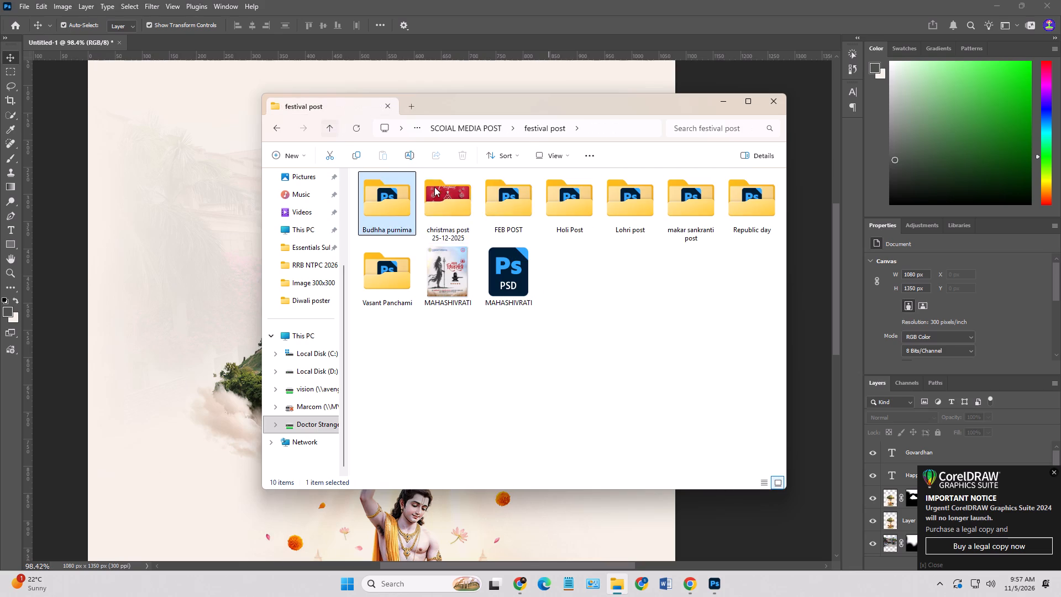
pyautogui.doubleClick(518, 200)
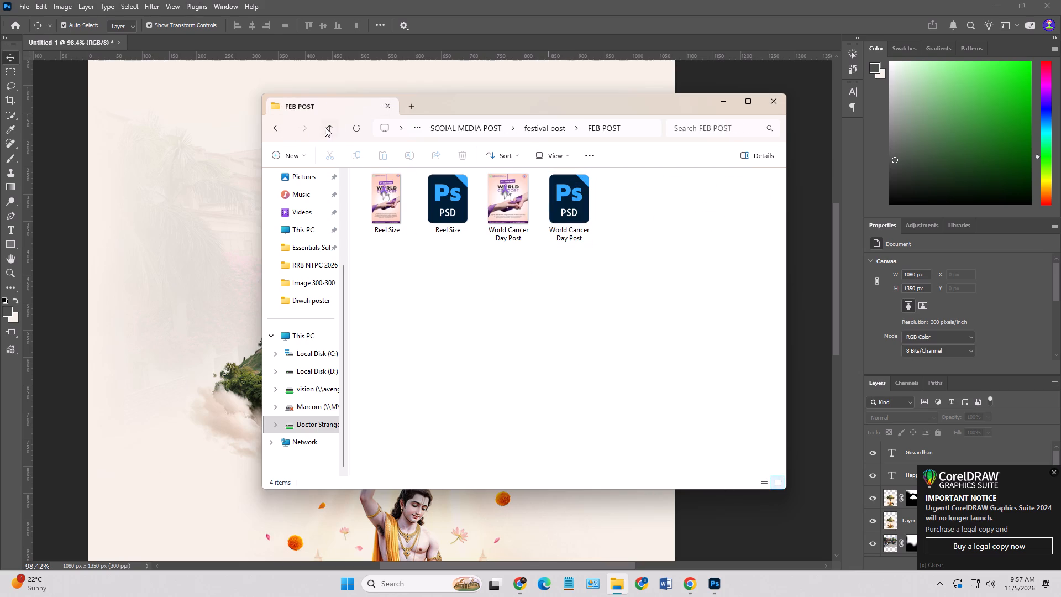
pyautogui.click(325, 127)
pyautogui.doubleClick(553, 202)
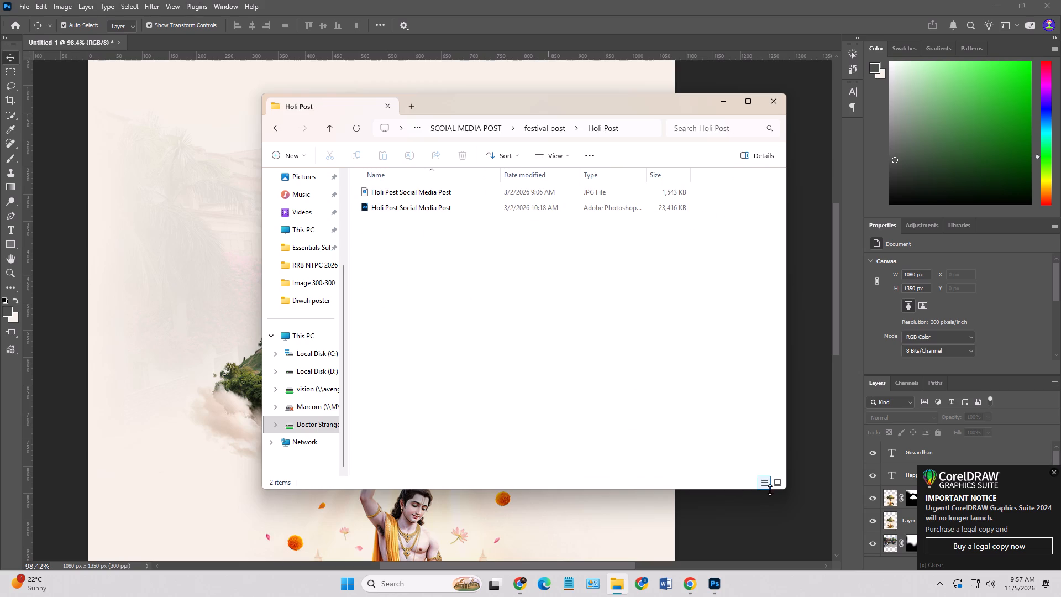
pyautogui.click(776, 485)
pyautogui.click(329, 129)
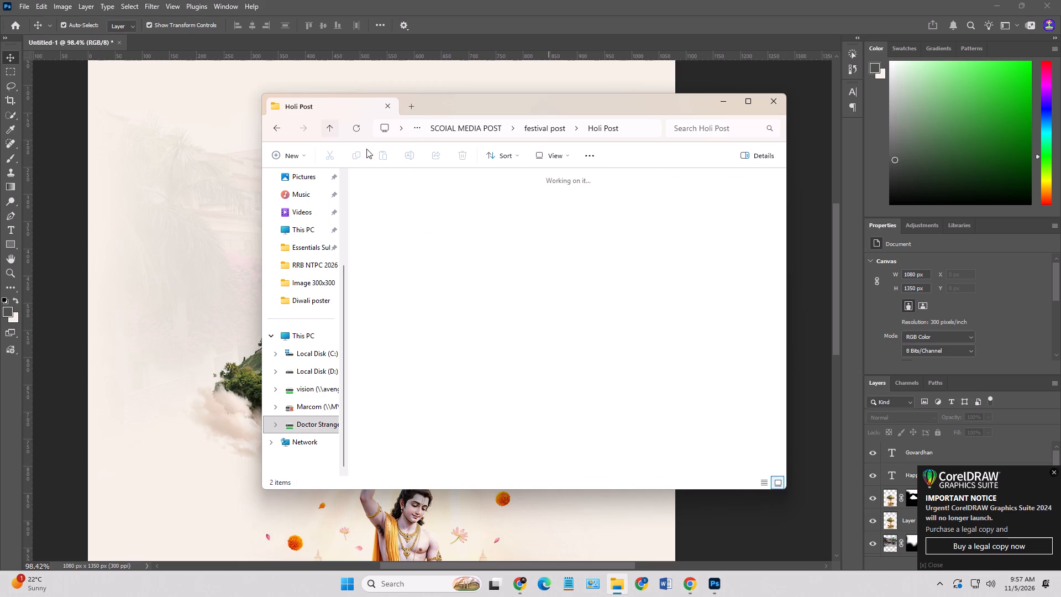
# Look through the Lohri post, makar sankranti post, Republic day and Vasant Panchami subfolders of festival post, viewing their files as thumbnails.
pyautogui.doubleClick(614, 213)
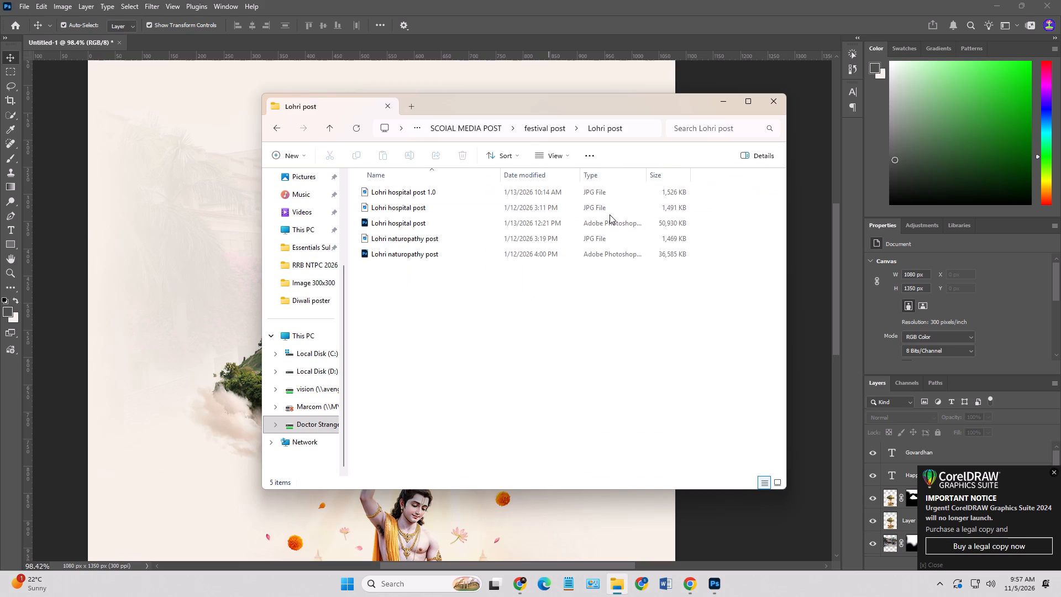
pyautogui.click(773, 484)
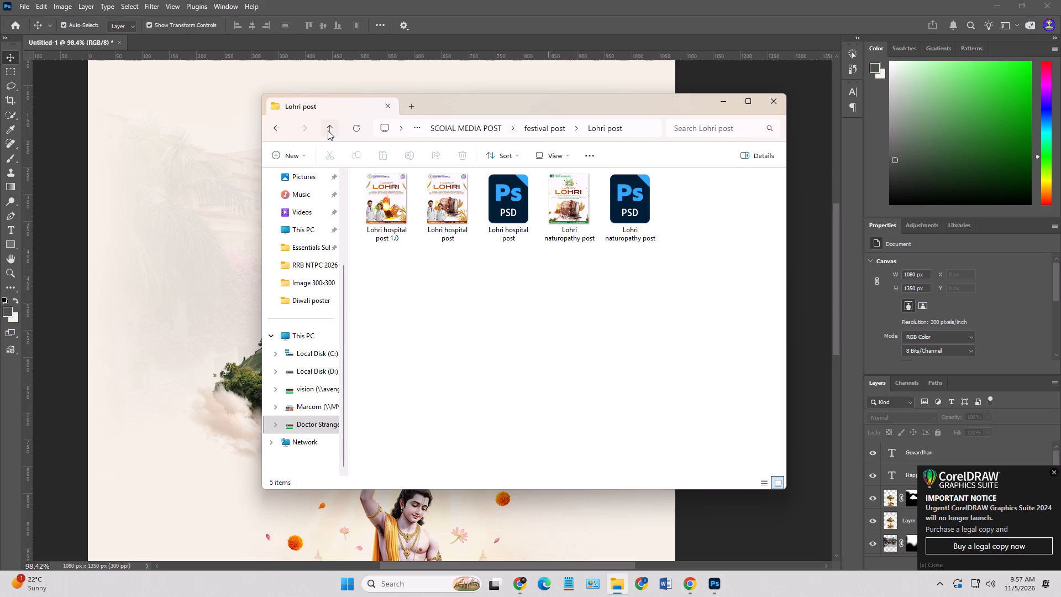
pyautogui.click(328, 130)
pyautogui.doubleClick(704, 217)
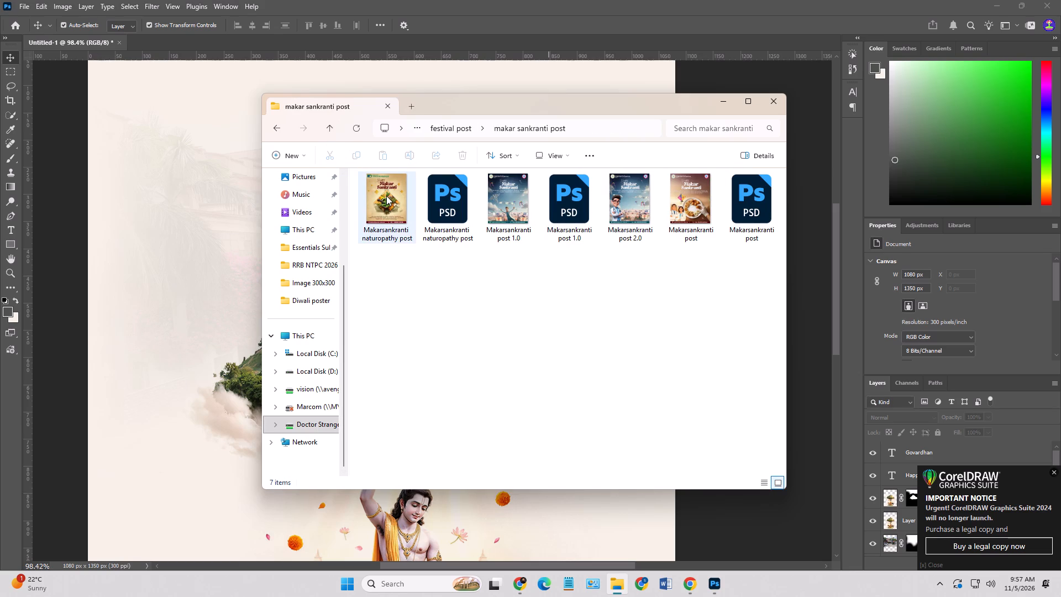
pyautogui.click(332, 130)
pyautogui.doubleClick(737, 213)
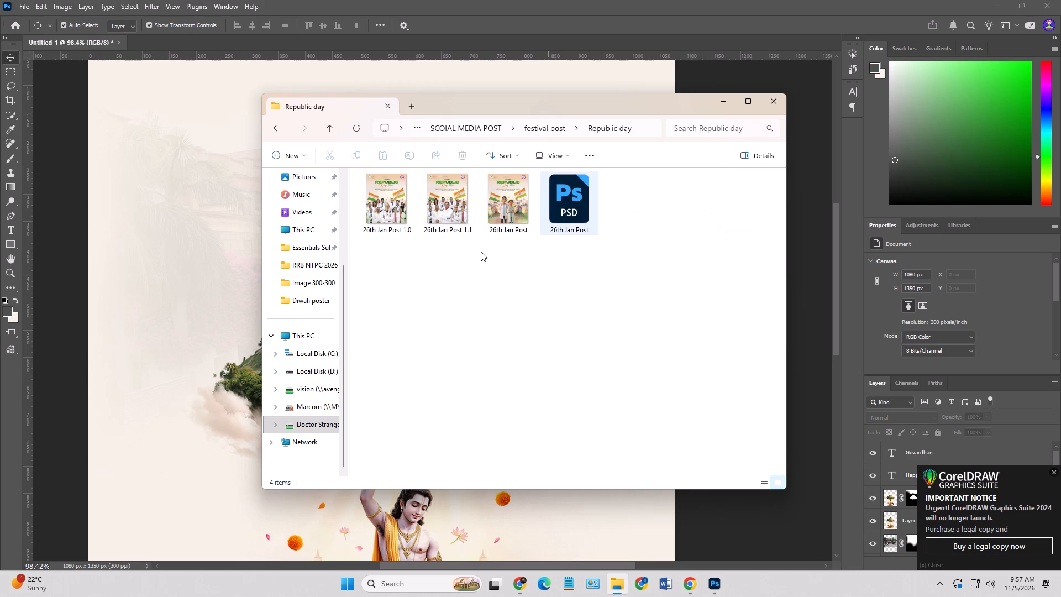
pyautogui.click(324, 128)
pyautogui.doubleClick(382, 285)
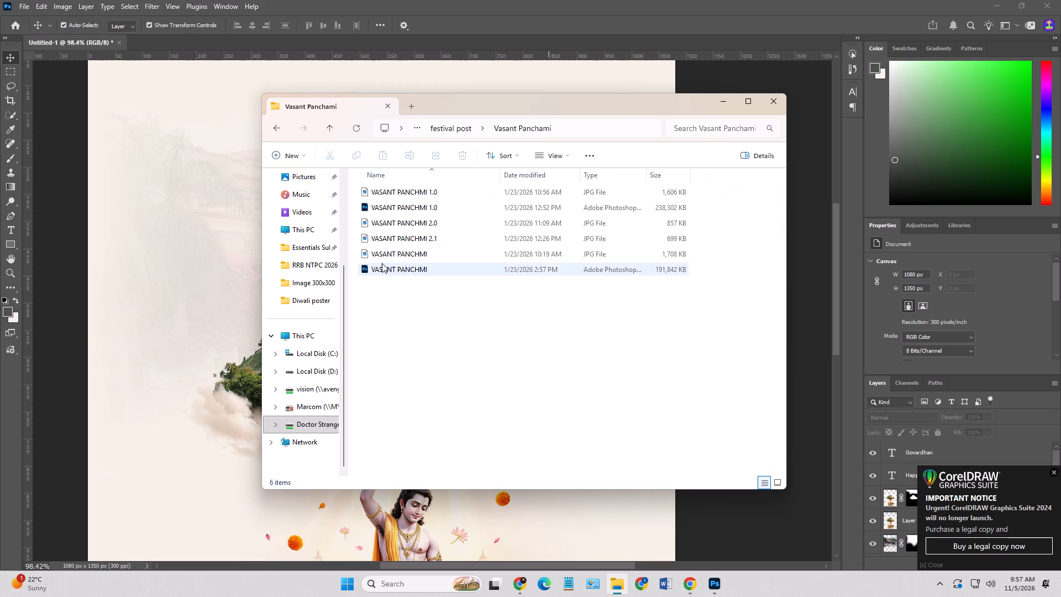
pyautogui.click(777, 479)
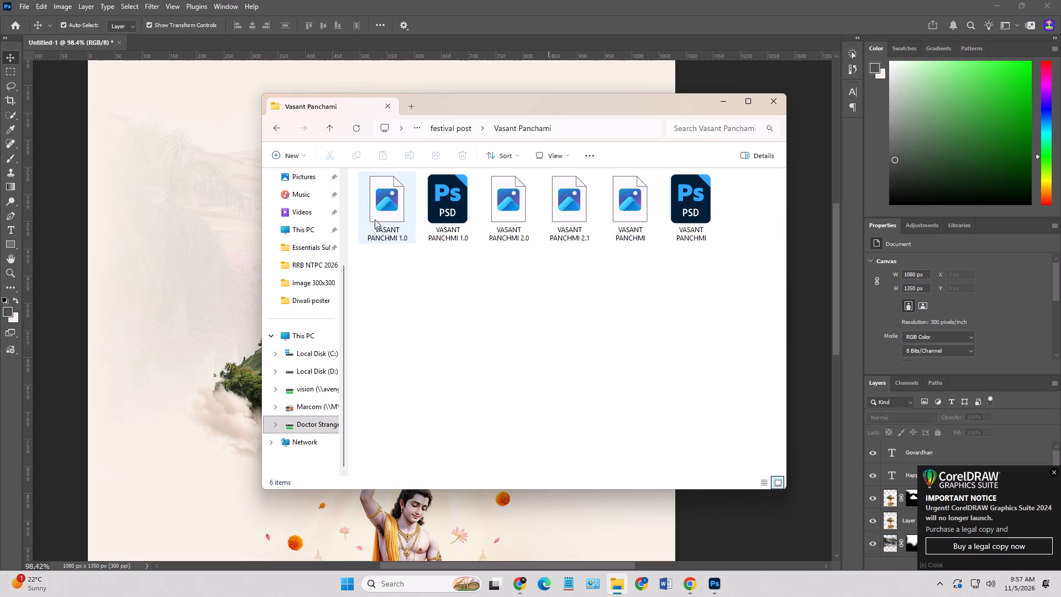
pyautogui.click(330, 127)
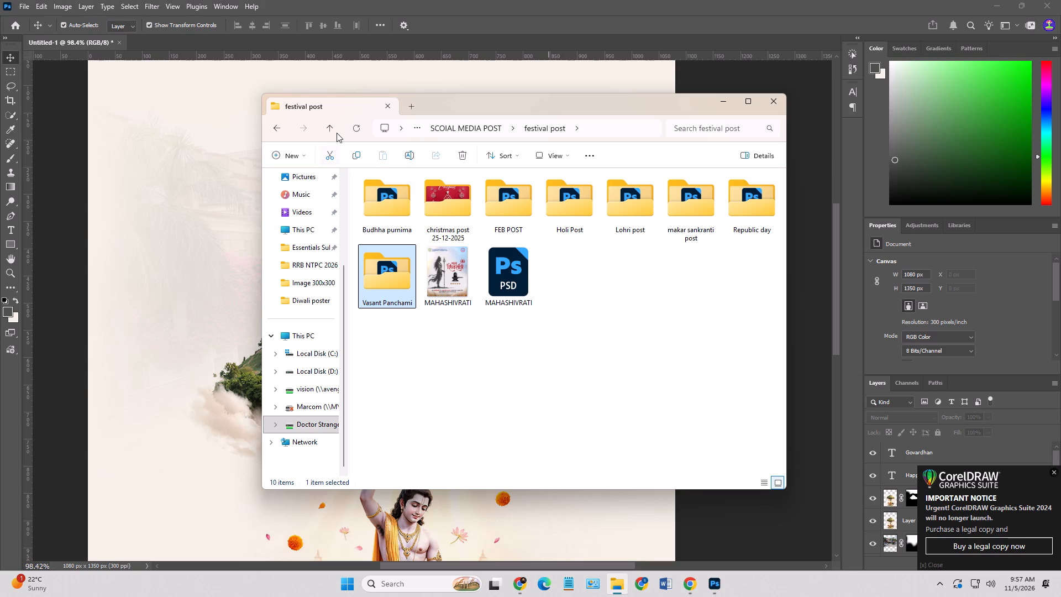
# Go up to SCOIAL MEDIA POST and look through its asthma day, back pain, CARDIAC SUGERY and cervical subfolders.
pyautogui.click(335, 129)
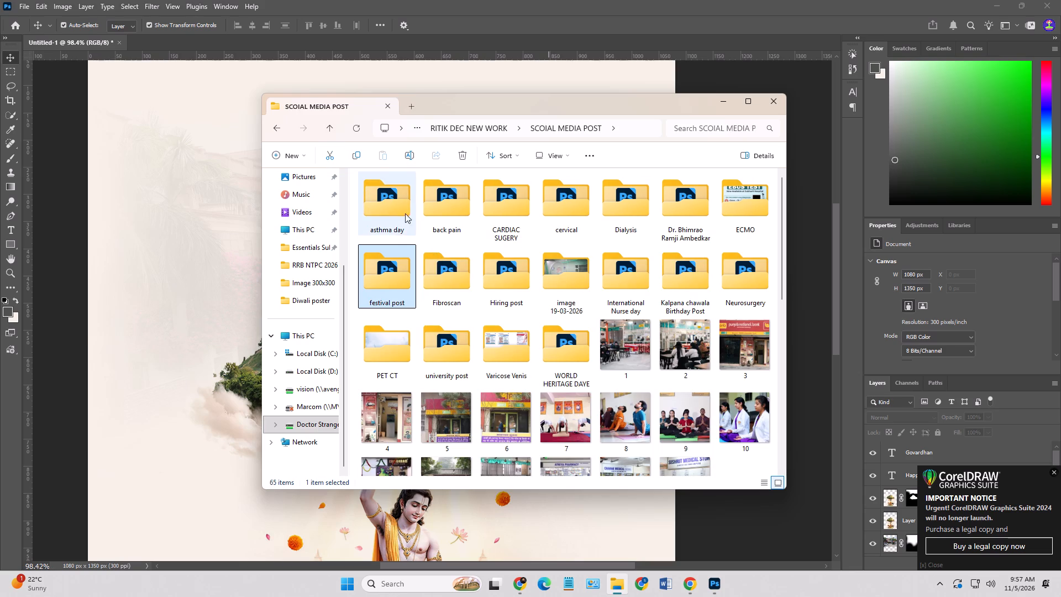
pyautogui.doubleClick(384, 197)
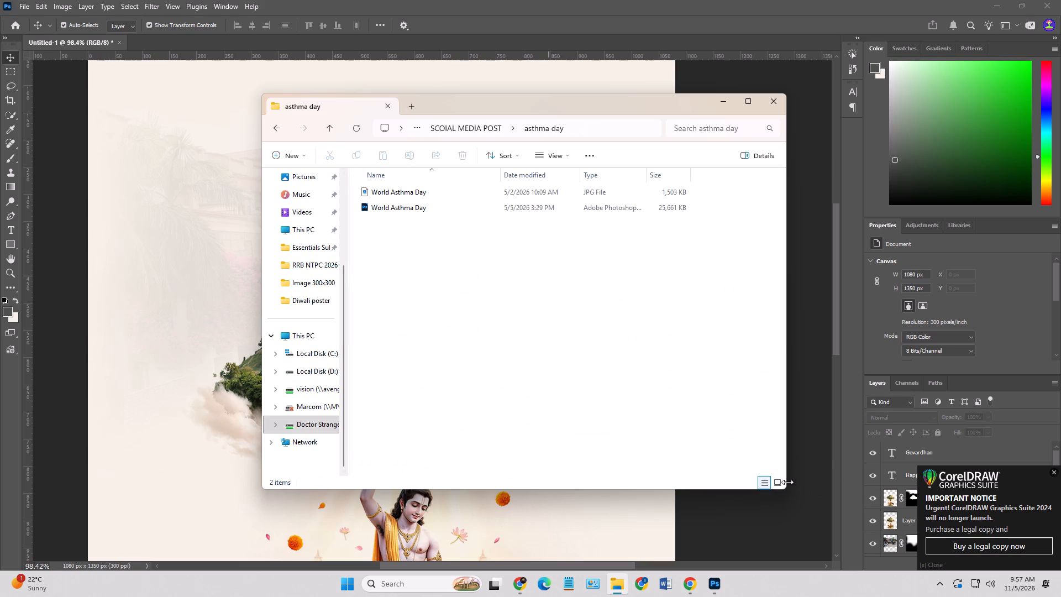
pyautogui.click(779, 479)
pyautogui.click(332, 132)
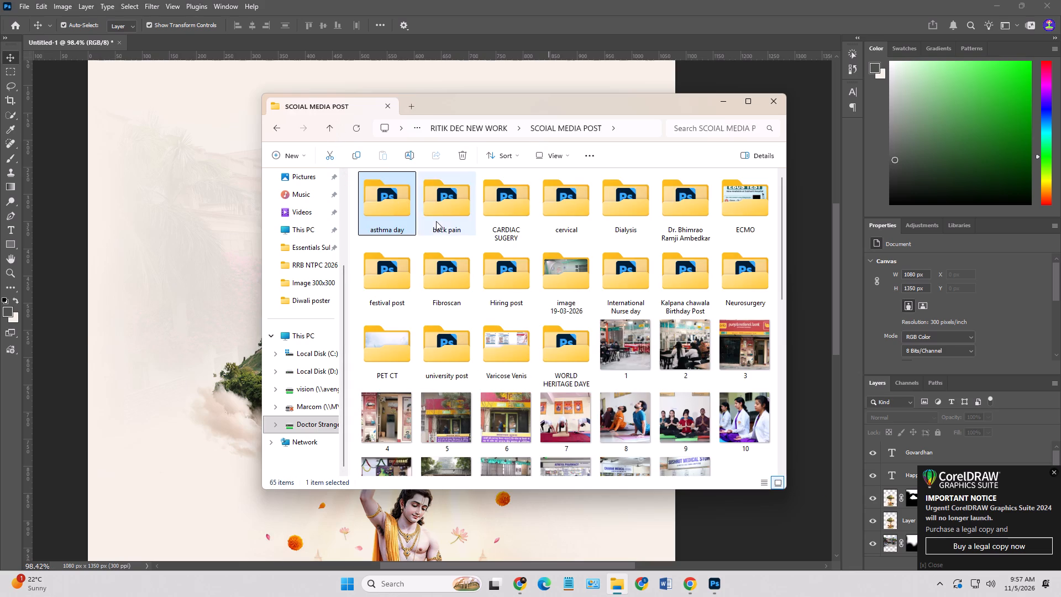
pyautogui.doubleClick(443, 216)
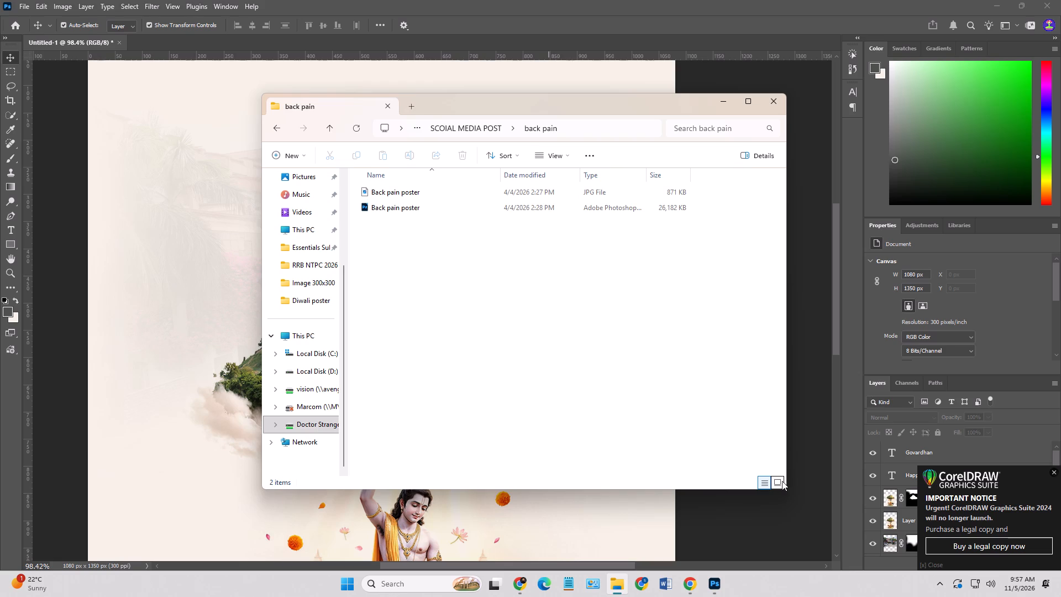
pyautogui.click(781, 481)
pyautogui.click(332, 127)
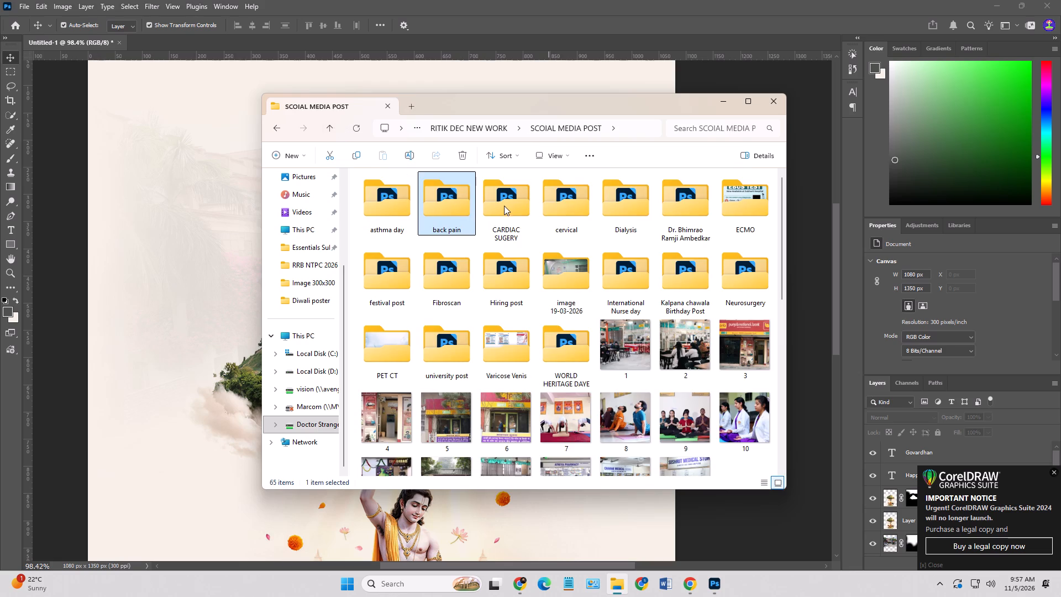
pyautogui.doubleClick(506, 205)
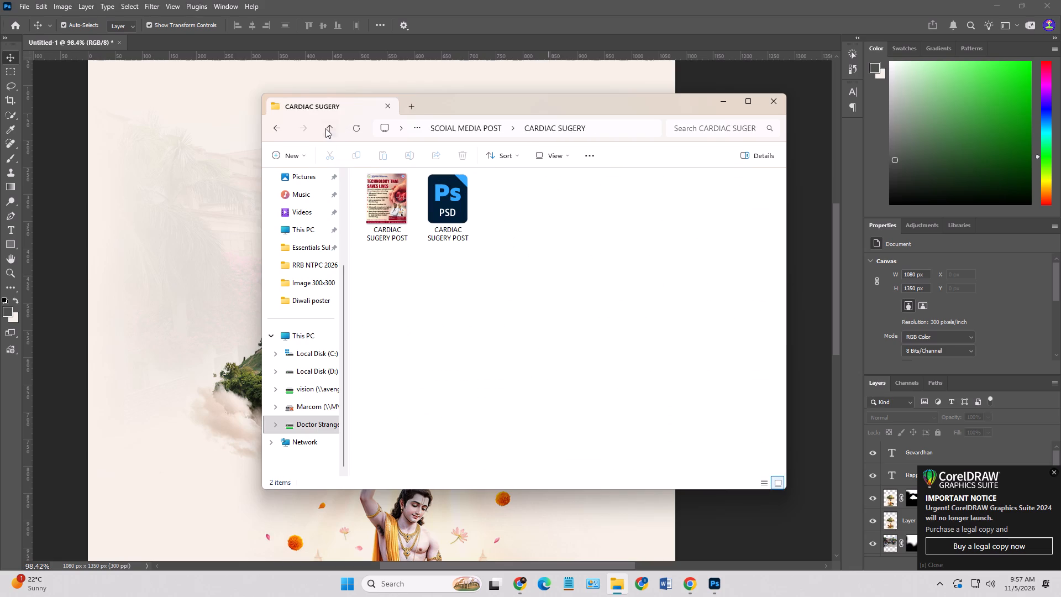
pyautogui.click(325, 128)
pyautogui.doubleClick(570, 200)
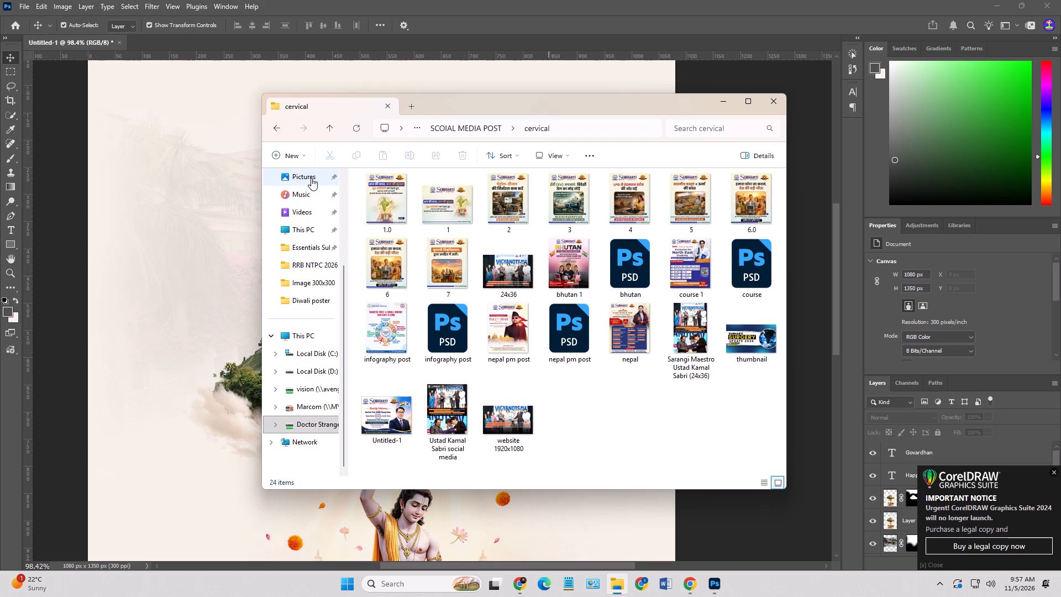
# Look through the Dialysis, Dr. Bhimrao Ramji Ambedkar and ECMO subfolders of SCOIAL MEDIA POST, viewing their files as thumbnails.
pyautogui.click(332, 132)
pyautogui.doubleClick(616, 218)
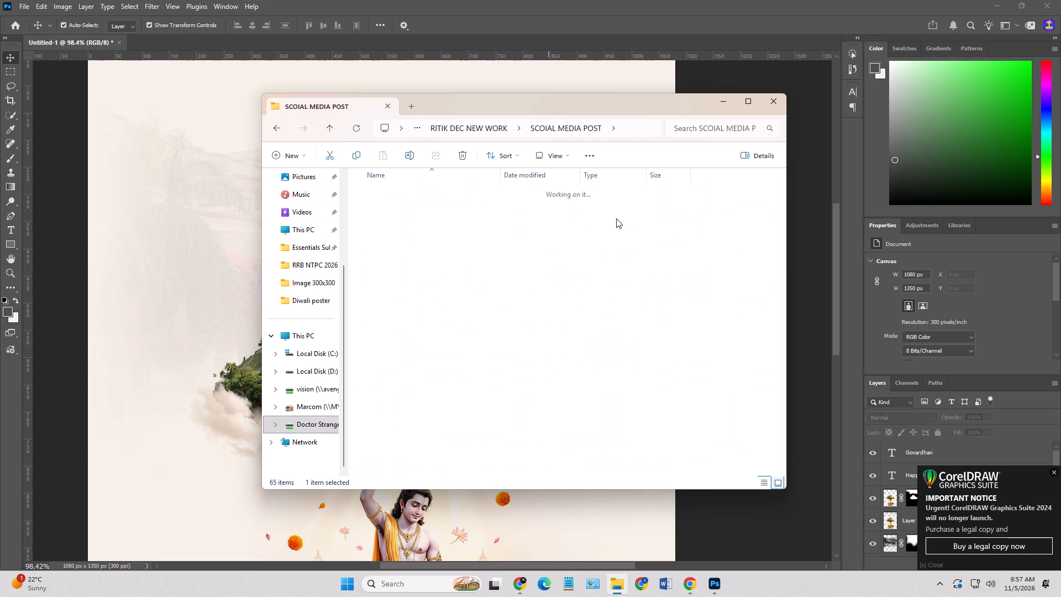
pyautogui.click(774, 483)
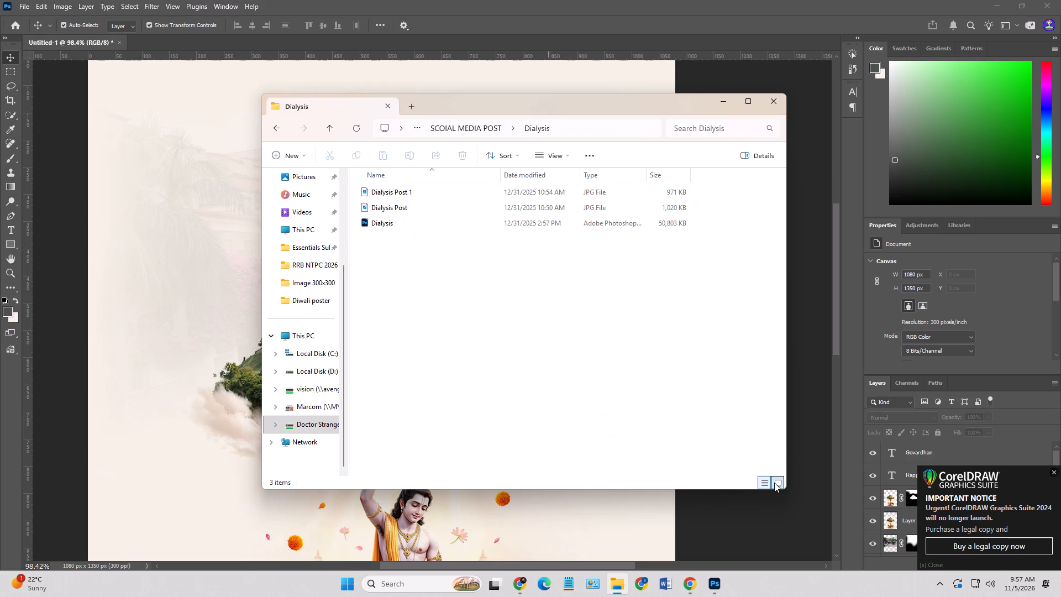
pyautogui.click(340, 129)
pyautogui.click(334, 126)
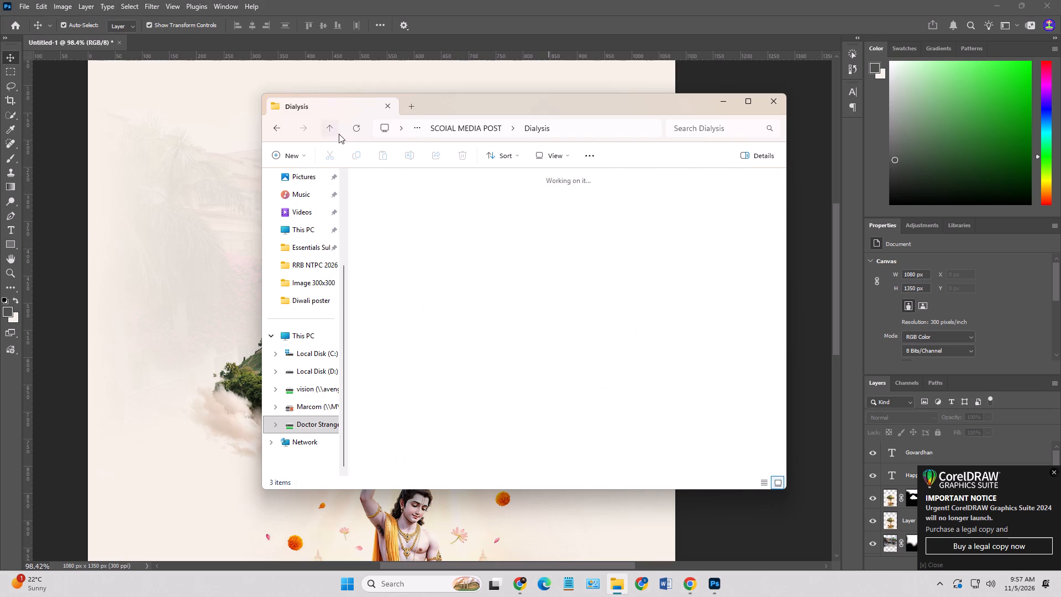
pyautogui.doubleClick(686, 224)
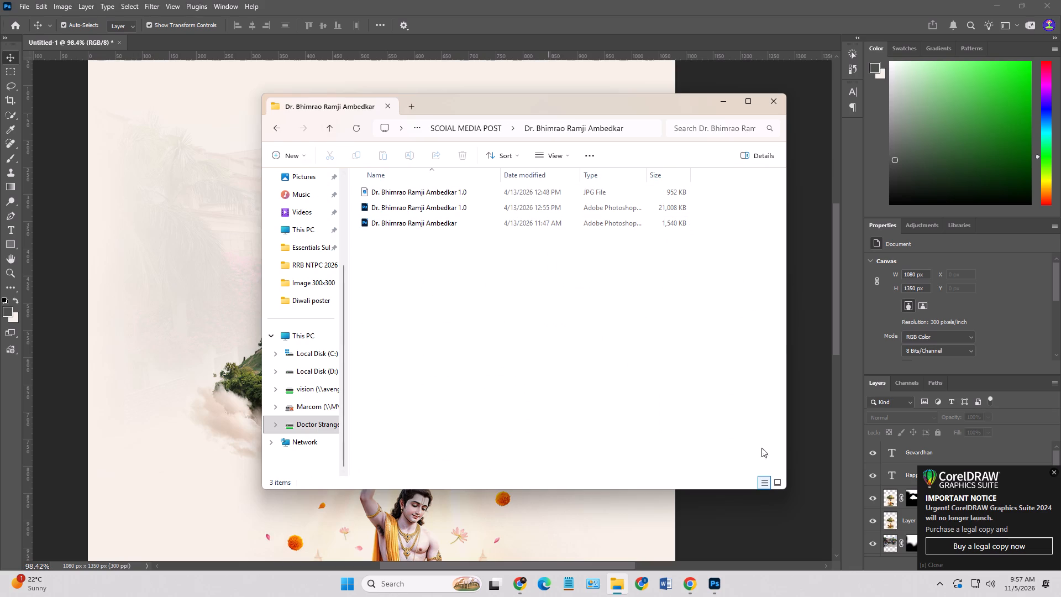
pyautogui.click(775, 486)
pyautogui.click(333, 128)
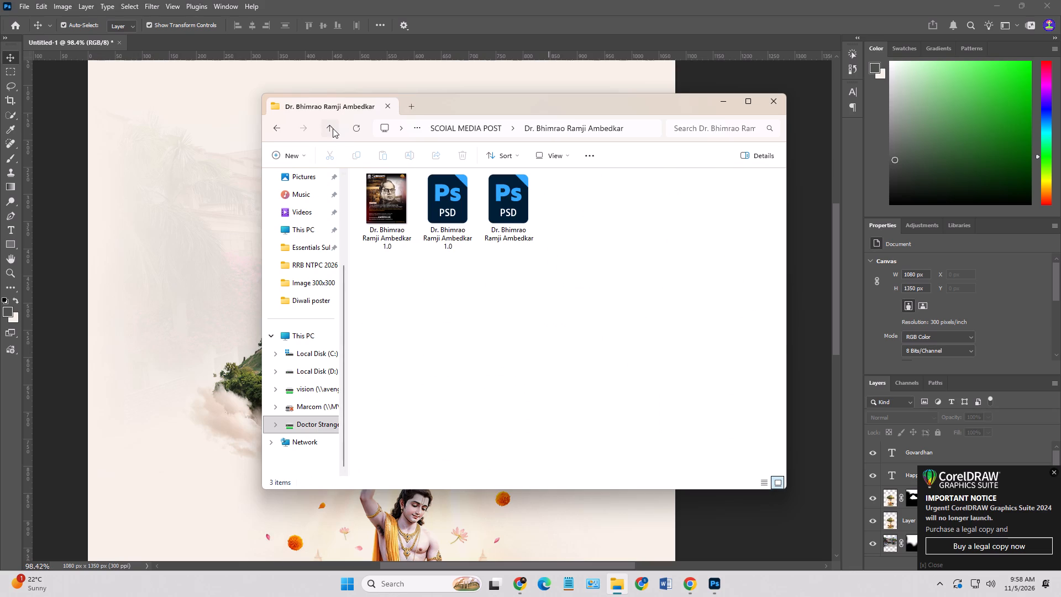
pyautogui.doubleClick(738, 211)
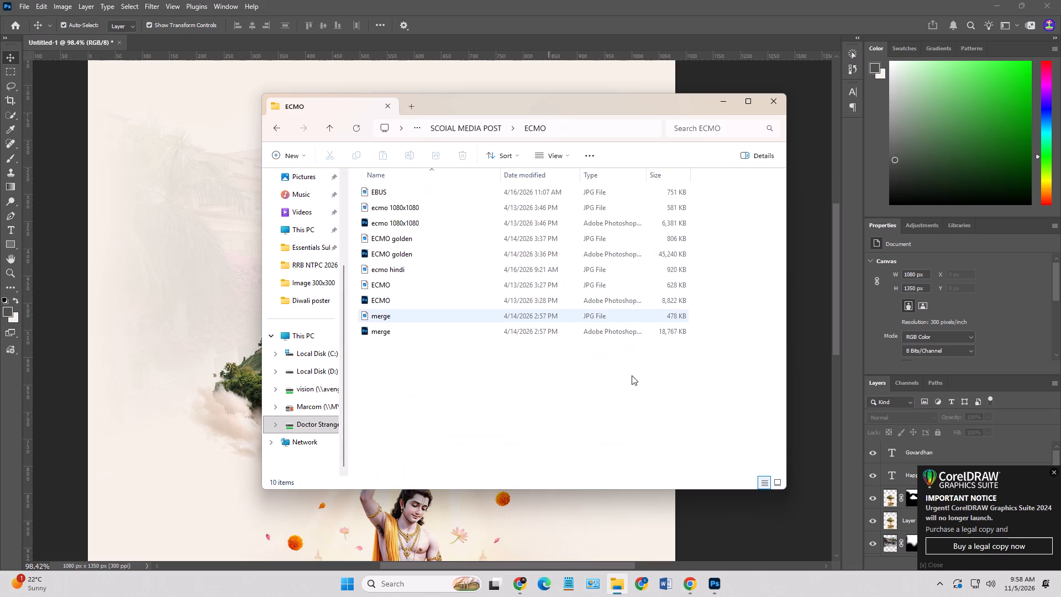
pyautogui.click(780, 476)
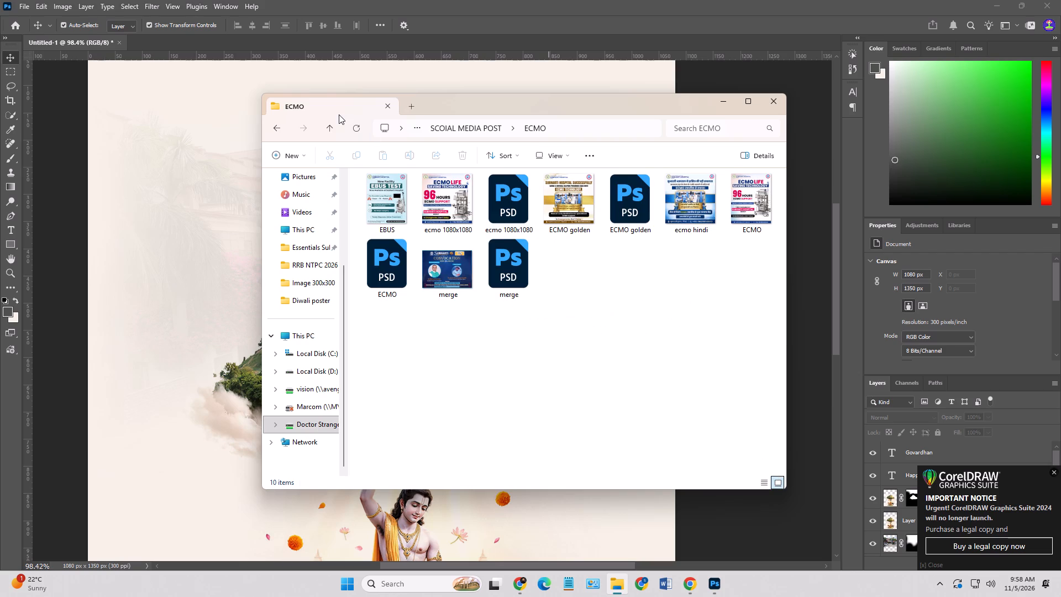
pyautogui.click(336, 125)
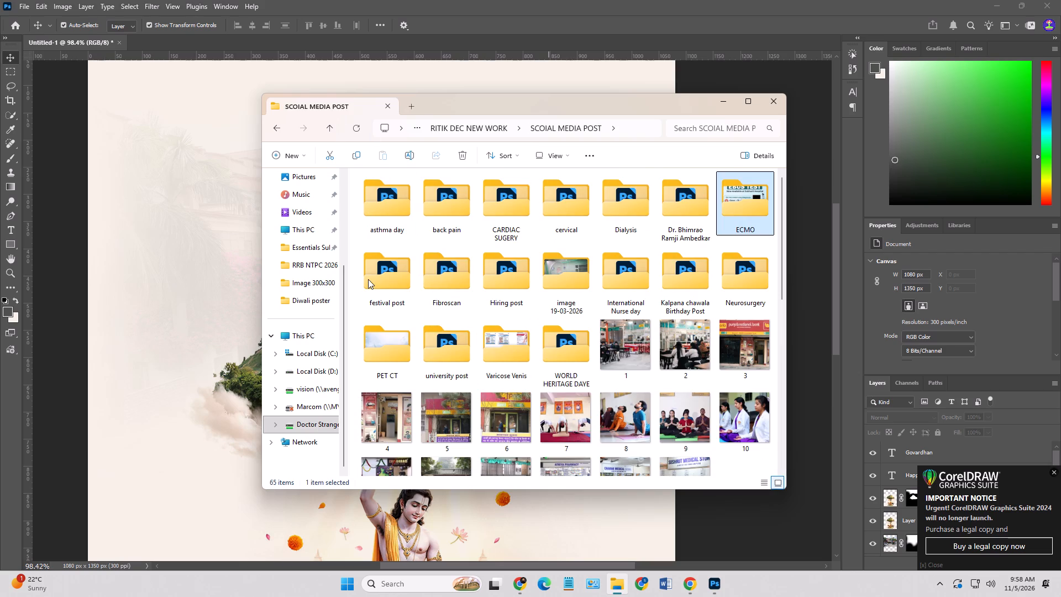
# Recheck the festival post subfolder of SCOIAL MEDIA POST and look through Fibroscan, viewing its files as thumbnails.
pyautogui.doubleClick(368, 279)
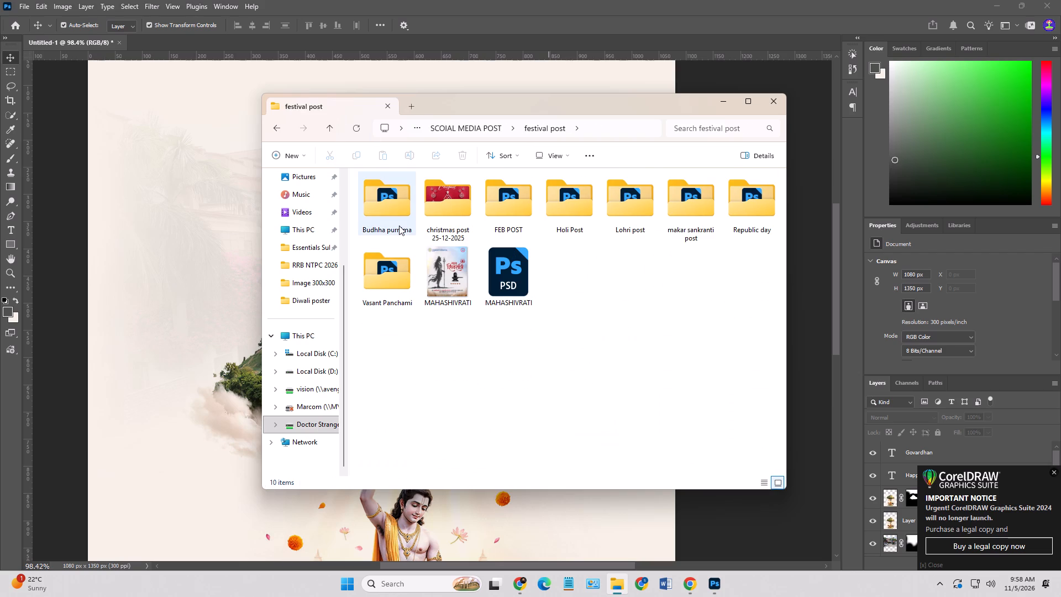
pyautogui.click(333, 122)
pyautogui.doubleClick(450, 277)
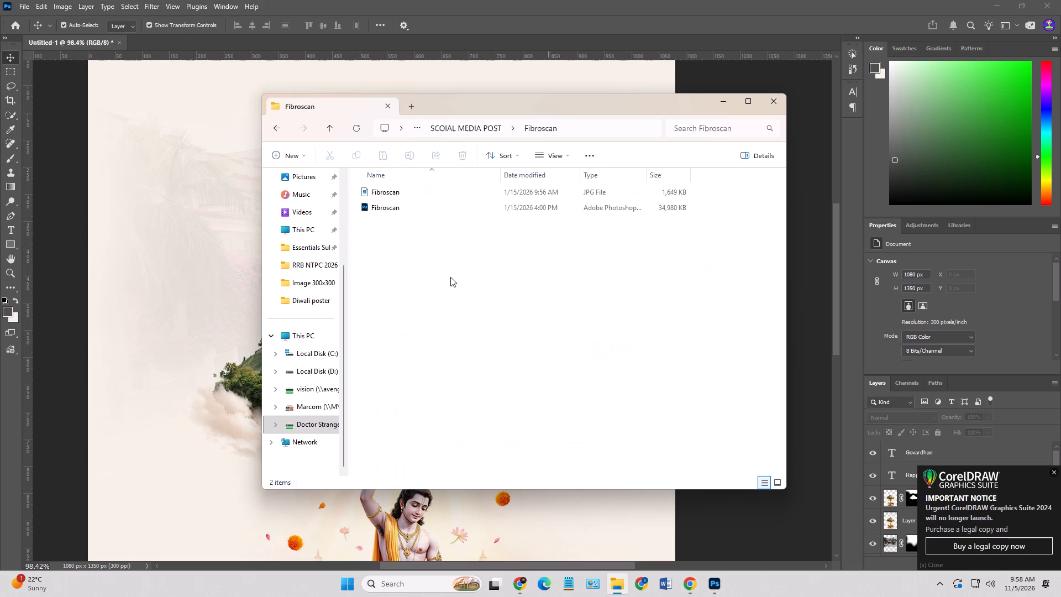
pyautogui.click(781, 481)
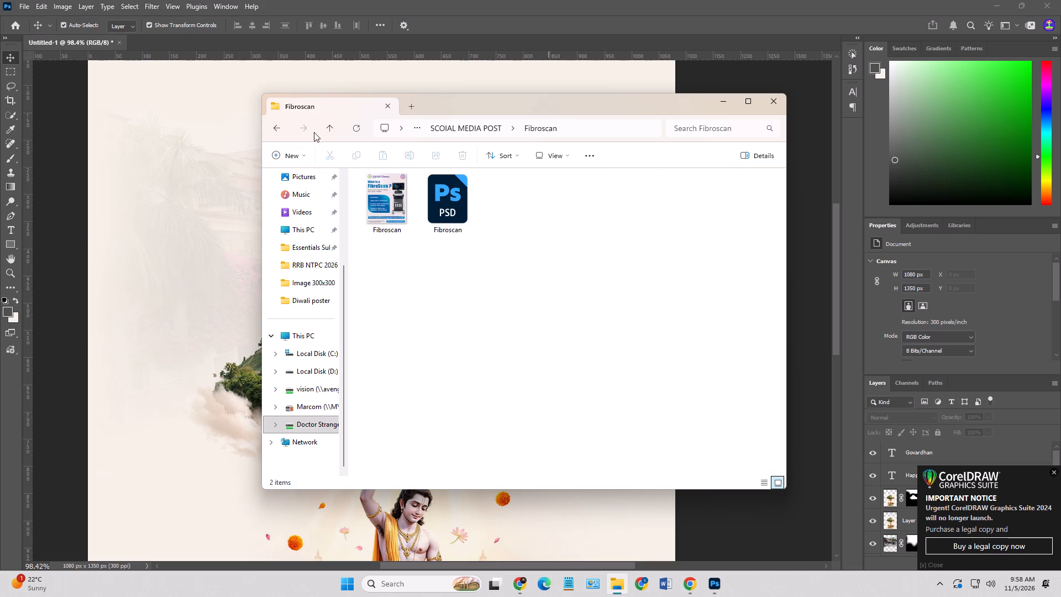
# Check the Hiring post, image 19-03-2026 and International Nurse day subfolders of SCOIAL MEDIA POST, showing the Nurse day files as thumbnails.
pyautogui.click(330, 132)
pyautogui.doubleClick(502, 272)
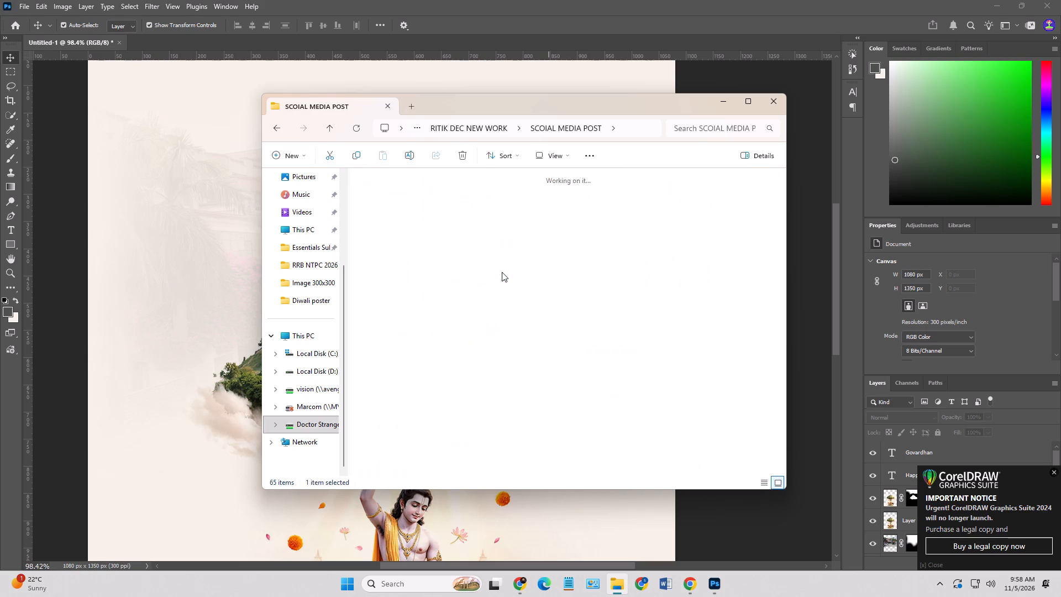
pyautogui.click(331, 127)
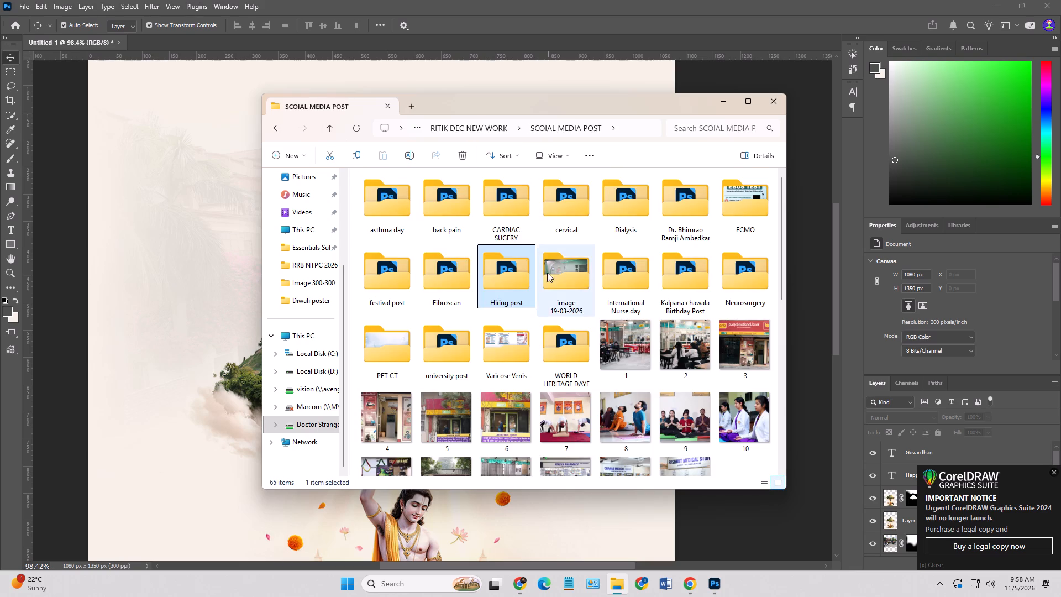
pyautogui.doubleClick(579, 268)
pyautogui.click(330, 134)
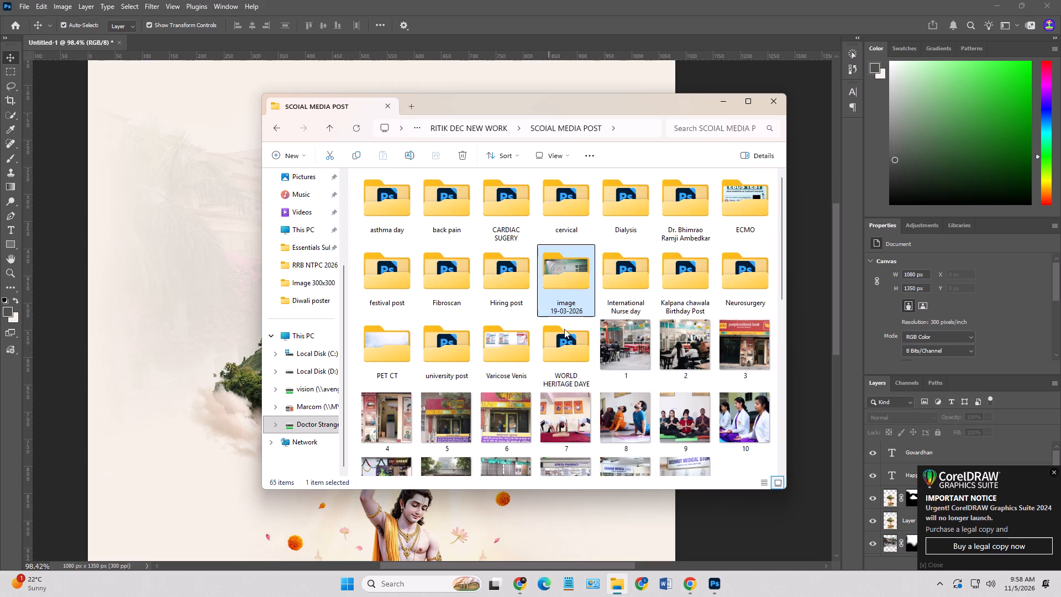
pyautogui.doubleClick(620, 293)
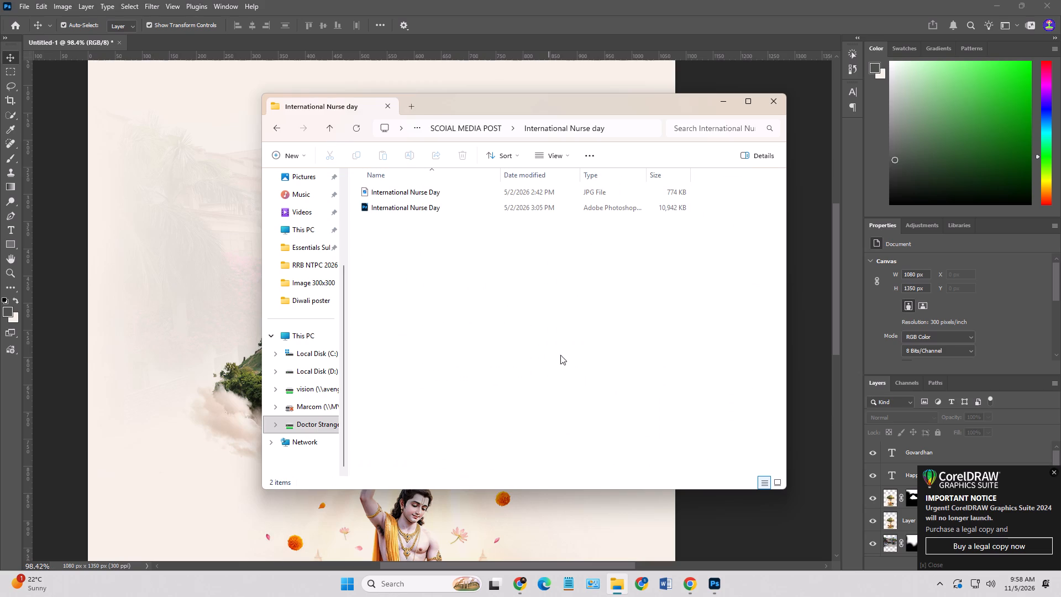
pyautogui.click(778, 483)
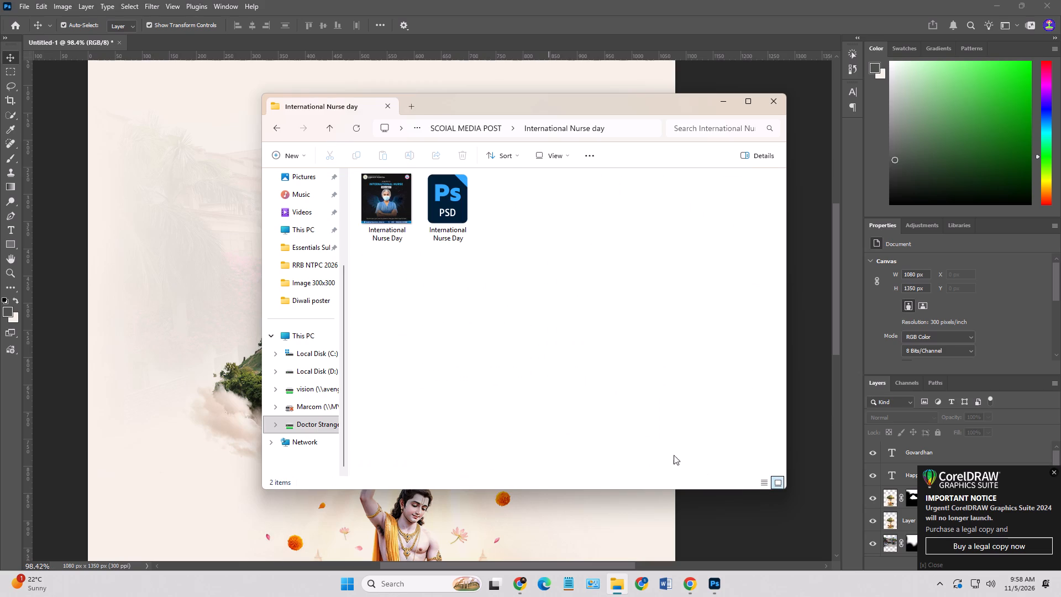
pyautogui.click(329, 129)
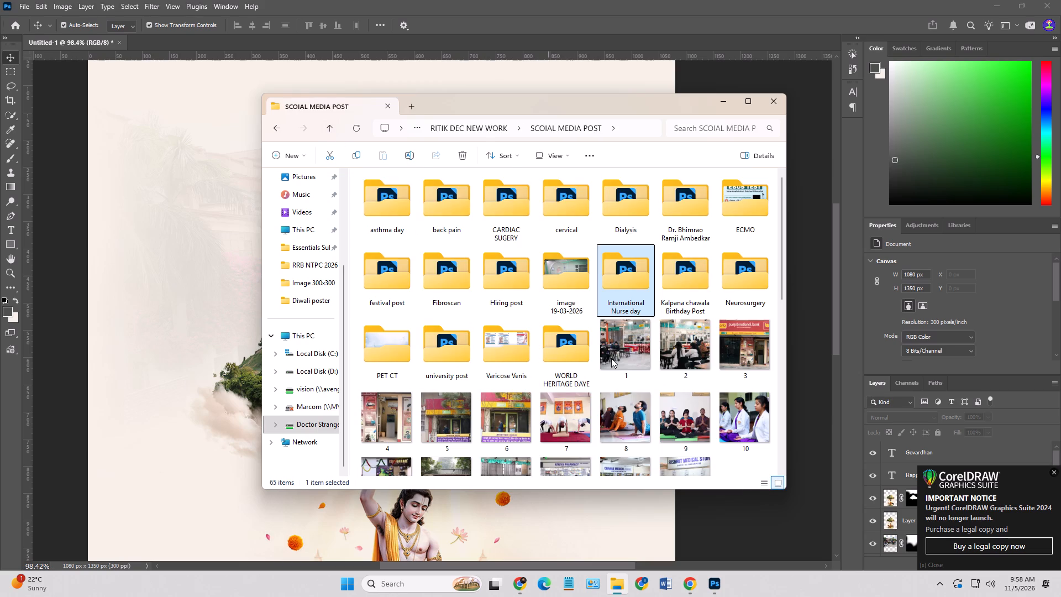
# Check the Neurosurgery and Kalpana chawala Birthday Post subfolders of SCOIAL MEDIA POST, showing the Neurosurgery files as thumbnails.
pyautogui.click(676, 298)
pyautogui.doubleClick(725, 292)
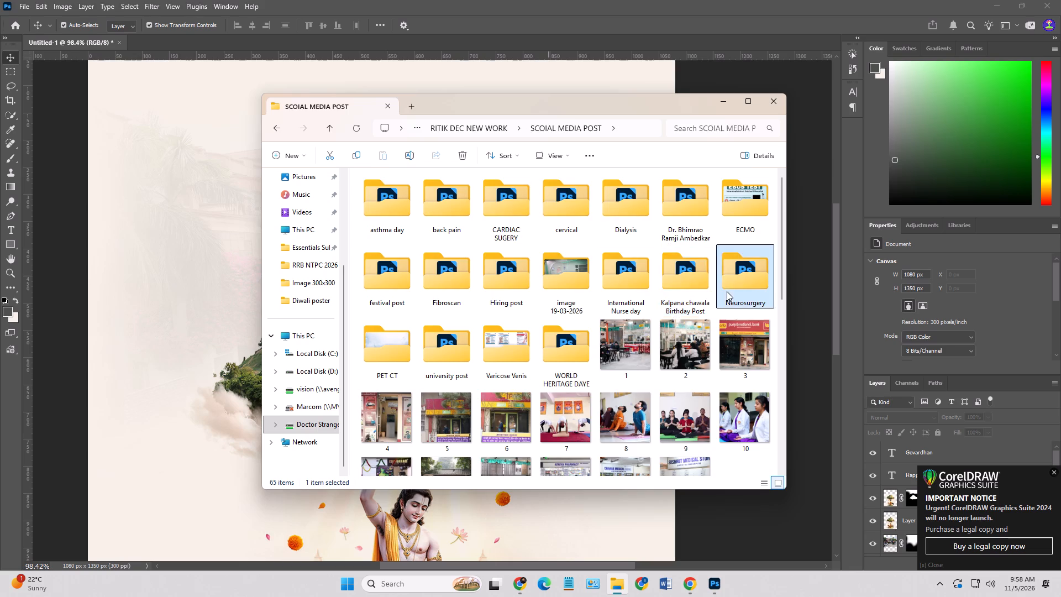
pyautogui.click(775, 484)
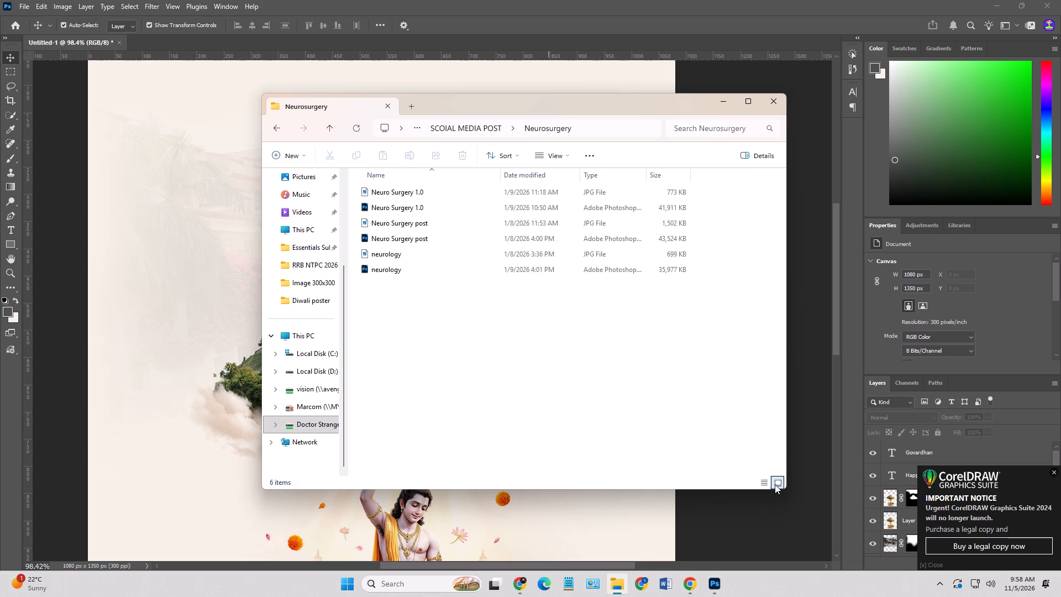
pyautogui.click(332, 123)
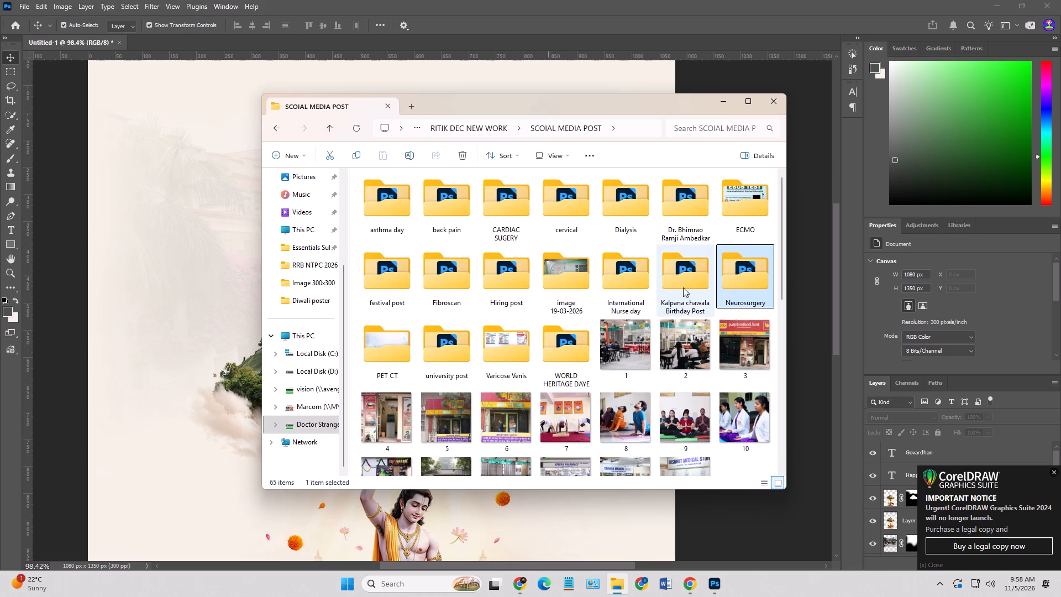
pyautogui.doubleClick(687, 285)
pyautogui.click(329, 129)
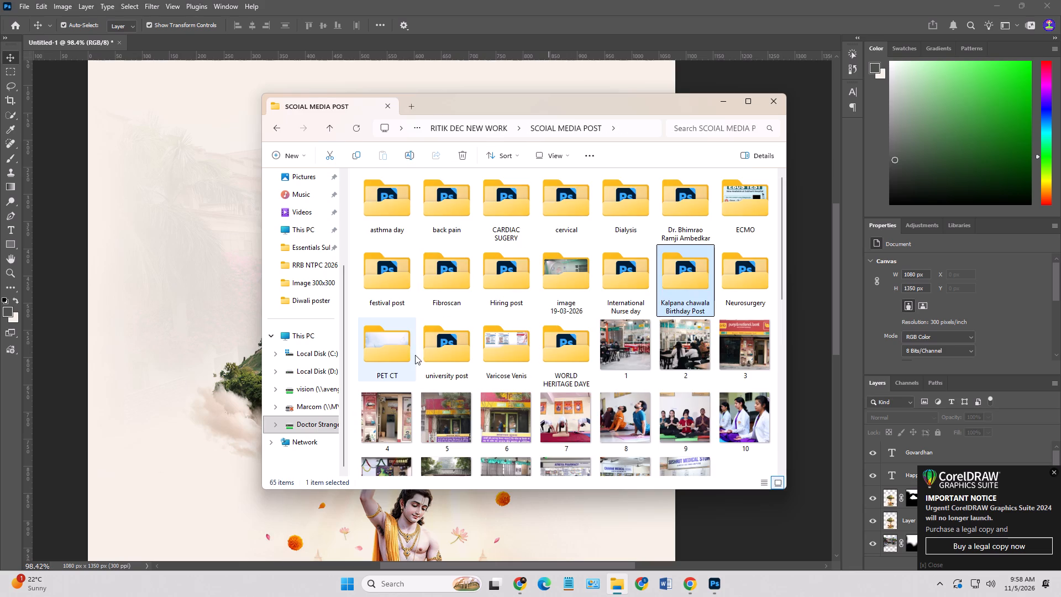
# Look through the PET CT and university post subfolders of SCOIAL MEDIA POST, including the nested university admission fee post folder.
pyautogui.doubleClick(396, 343)
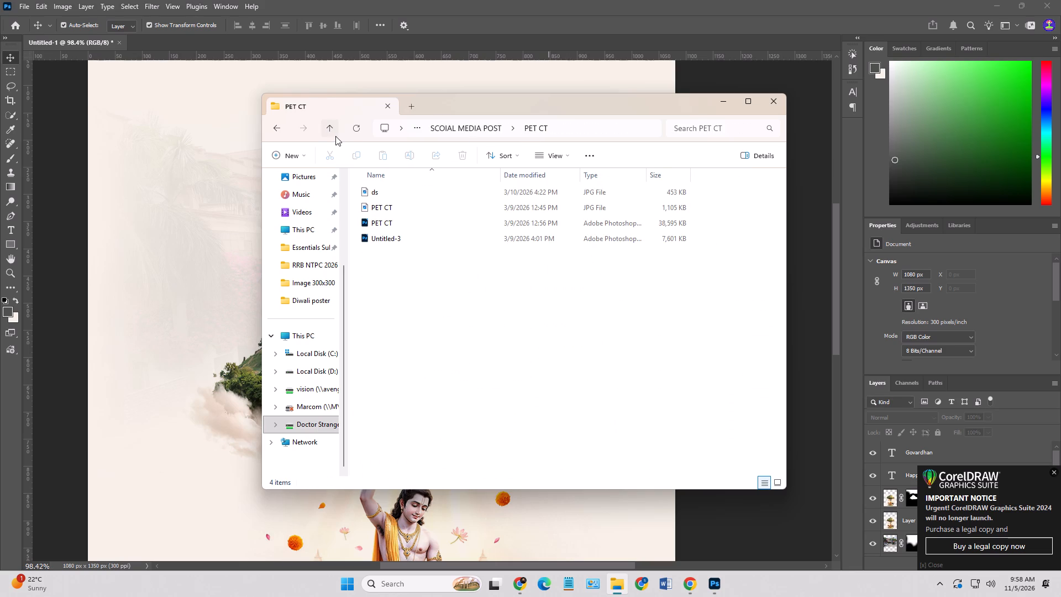
pyautogui.click(334, 136)
pyautogui.doubleClick(442, 337)
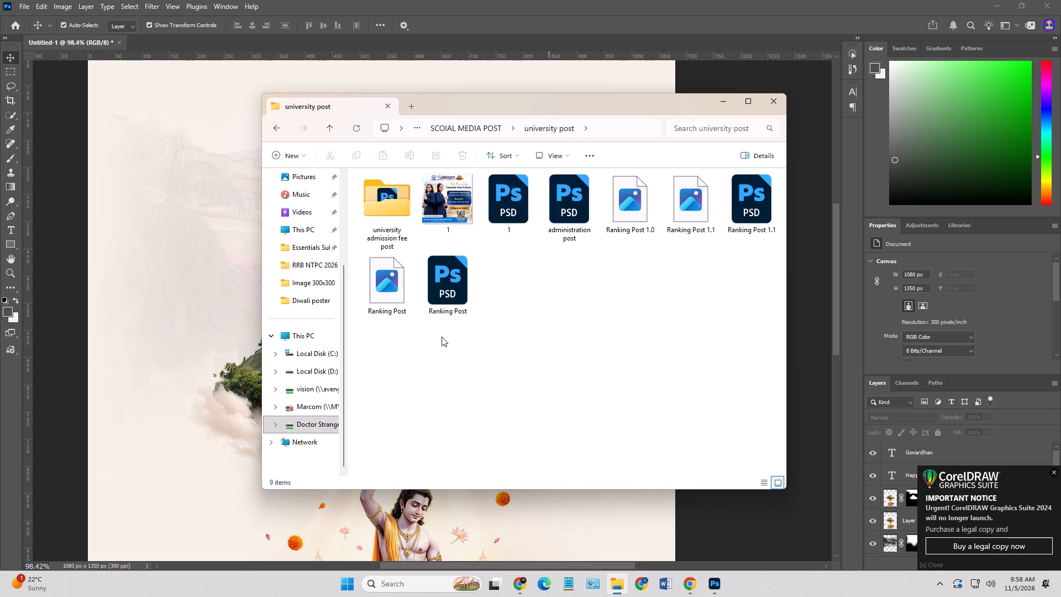
pyautogui.doubleClick(395, 215)
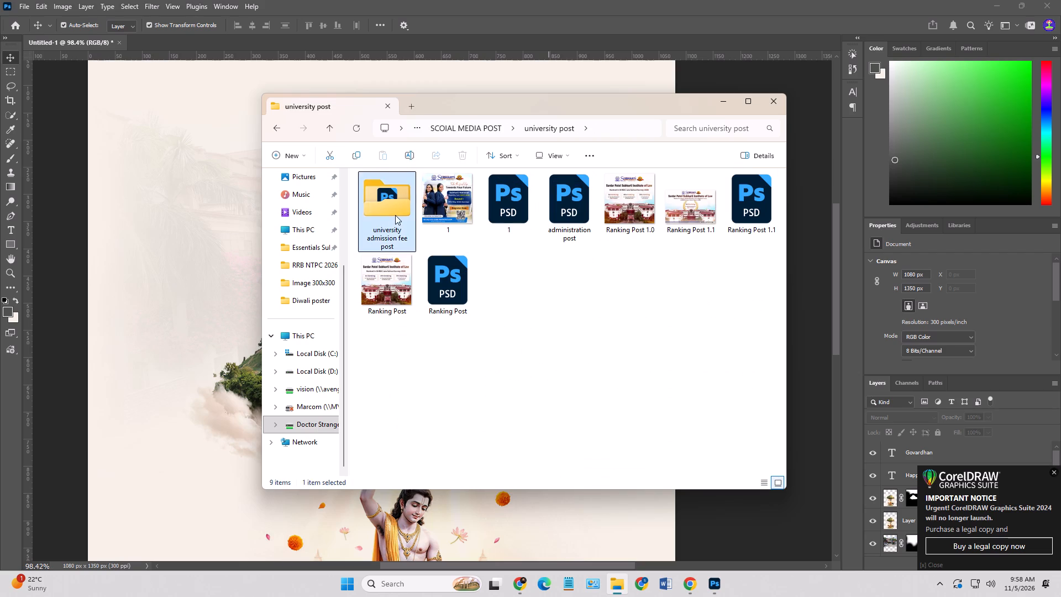
pyautogui.click(333, 127)
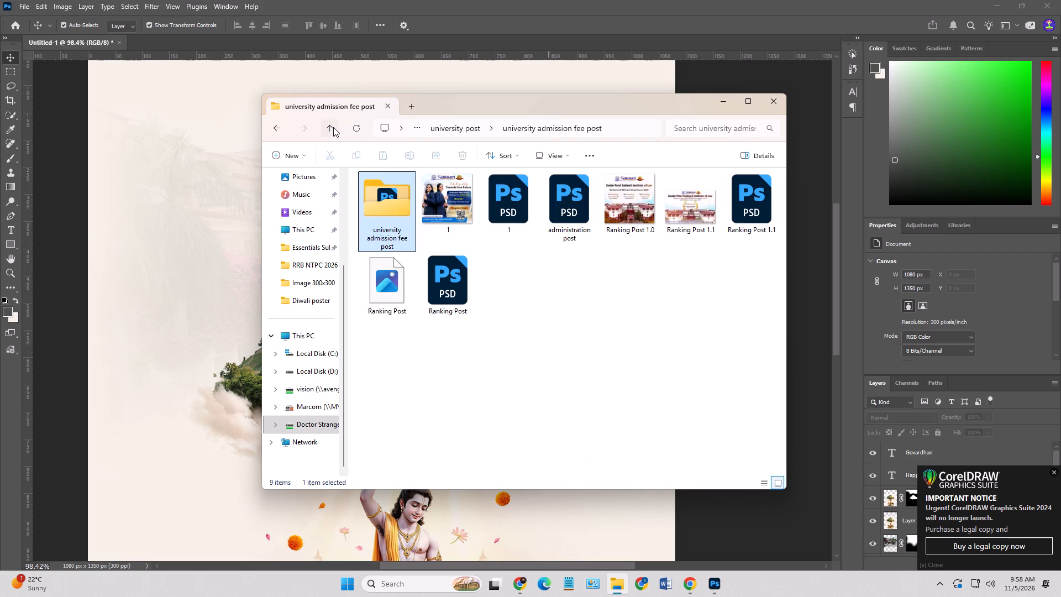
pyautogui.click(333, 127)
# Open the WORLD HERITAGE DAY PSD from the WORLD HERITAGE DAYE folder in Photoshop.
pyautogui.click(497, 348)
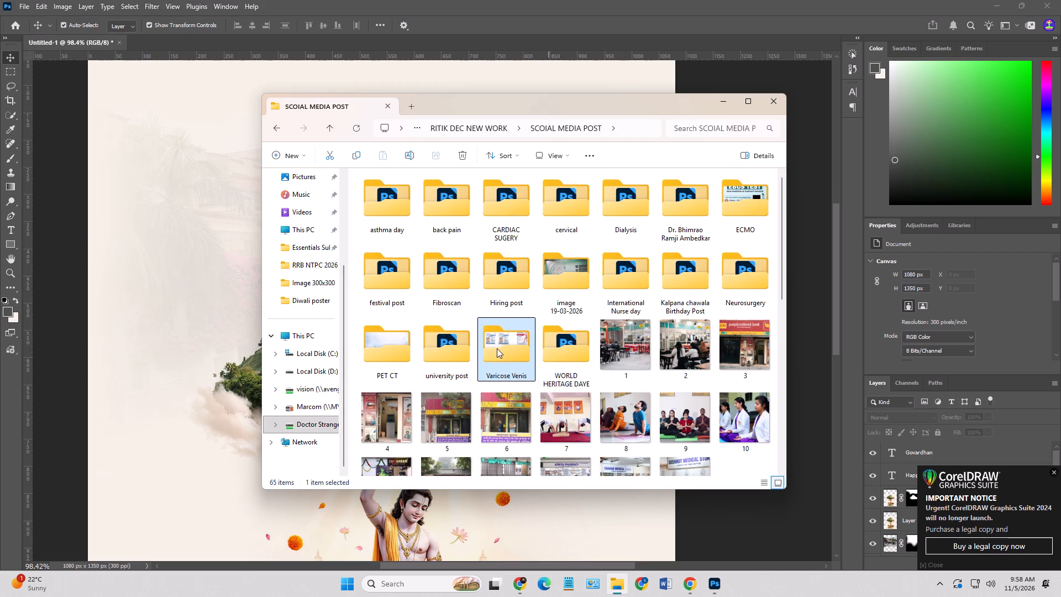
pyautogui.doubleClick(551, 349)
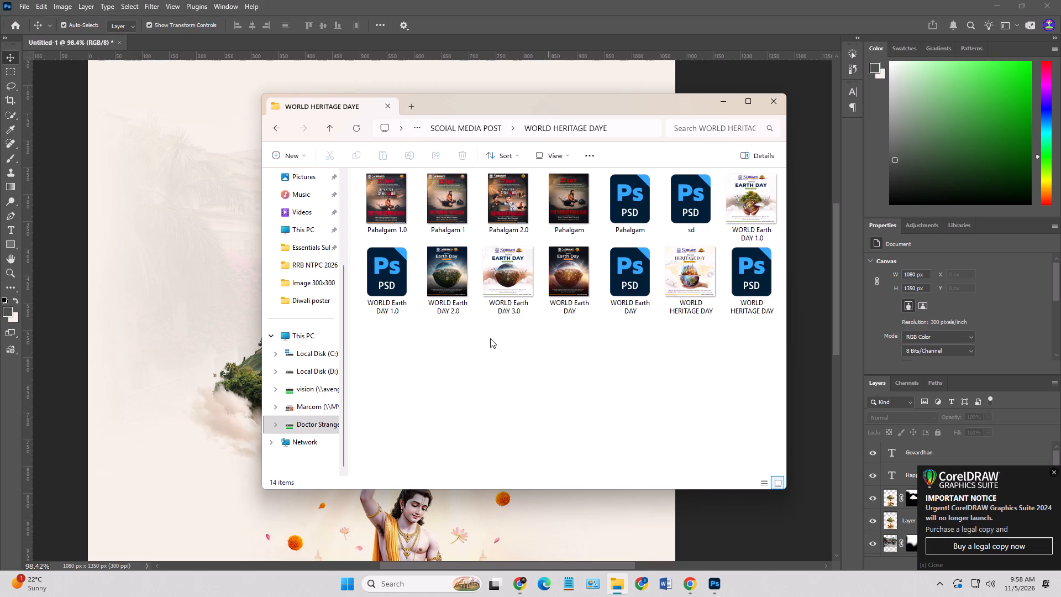
pyautogui.doubleClick(748, 279)
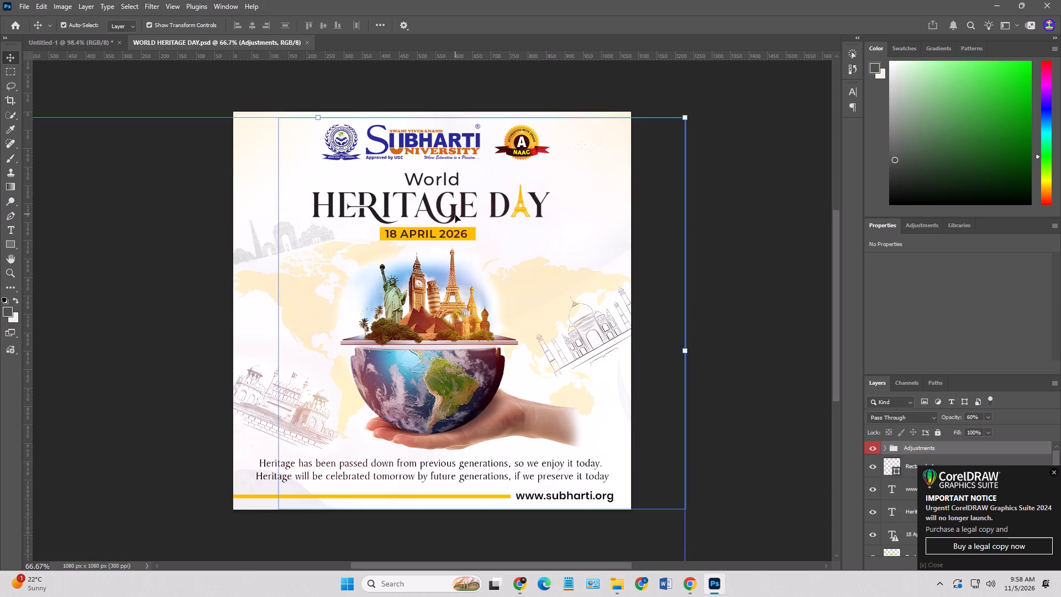
# Dismiss the CorelDRAW notice and hide the Light copy 4 layer in the Adjustments group of the World Heritage Day design.
pyautogui.click(453, 214)
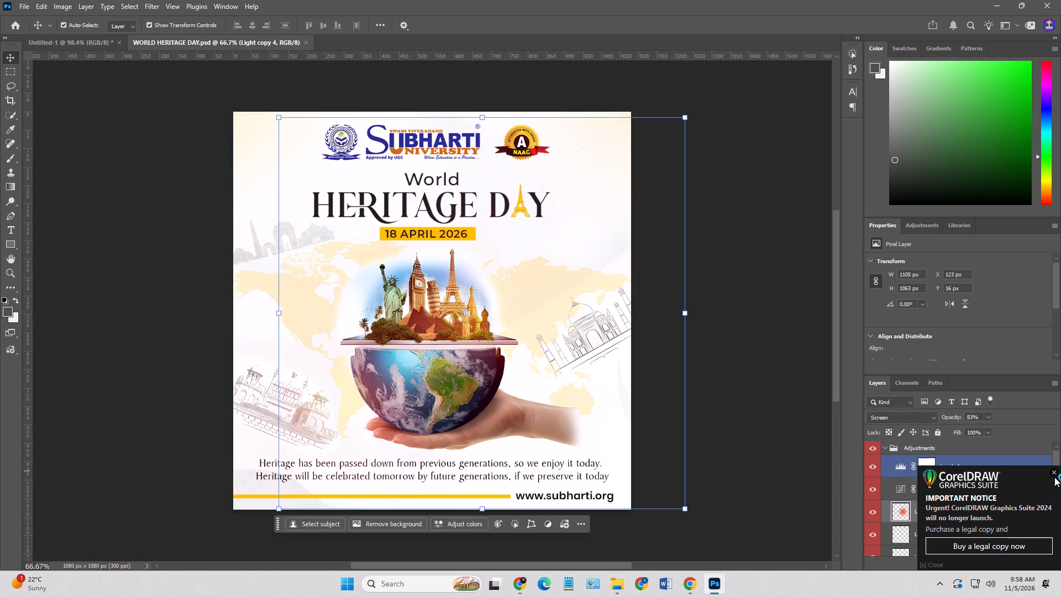
pyautogui.click(1057, 474)
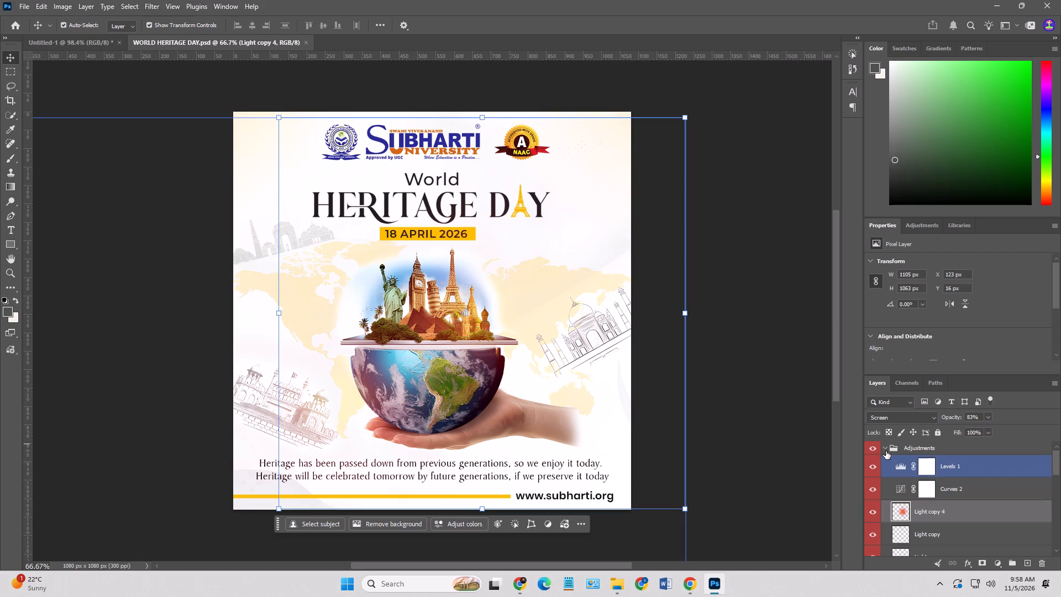
pyautogui.click(720, 362)
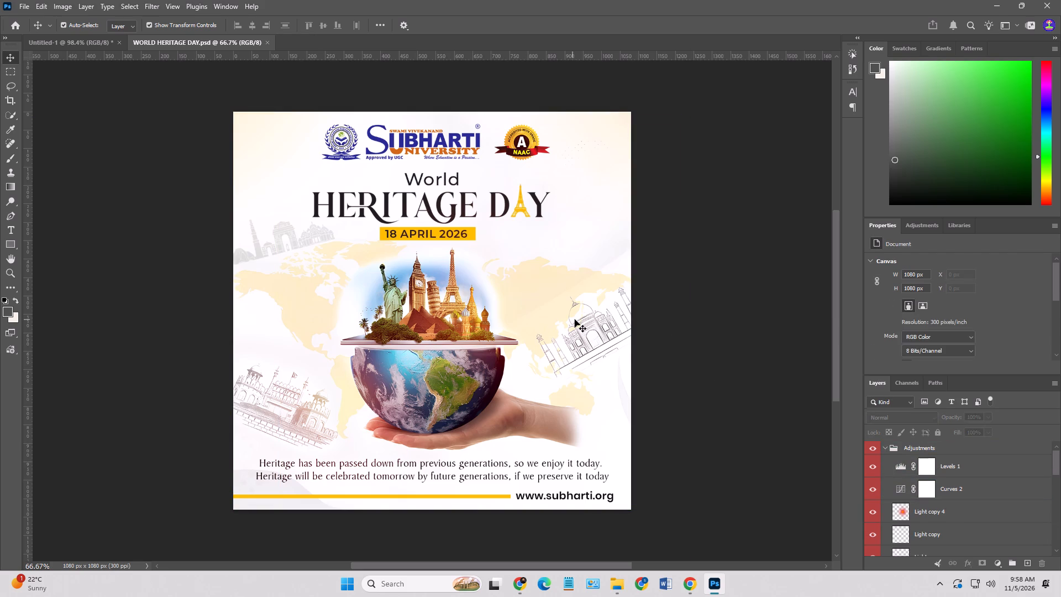
pyautogui.click(575, 320)
pyautogui.click(871, 517)
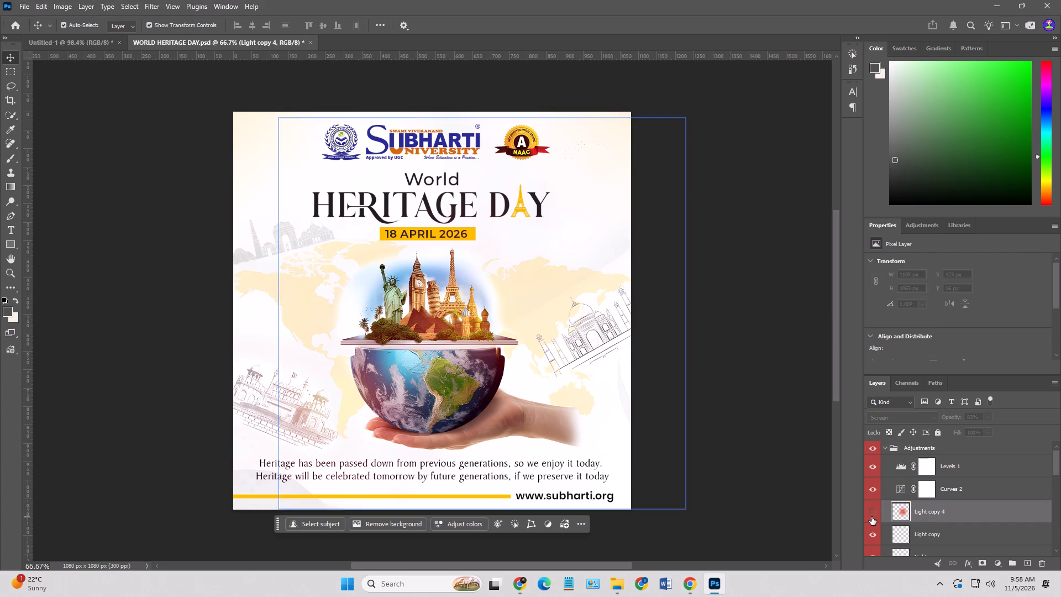
# Show the Light copy 4 layer again, and collapse and hide the whole Adjustments group in the World Heritage Day design.
pyautogui.click(871, 517)
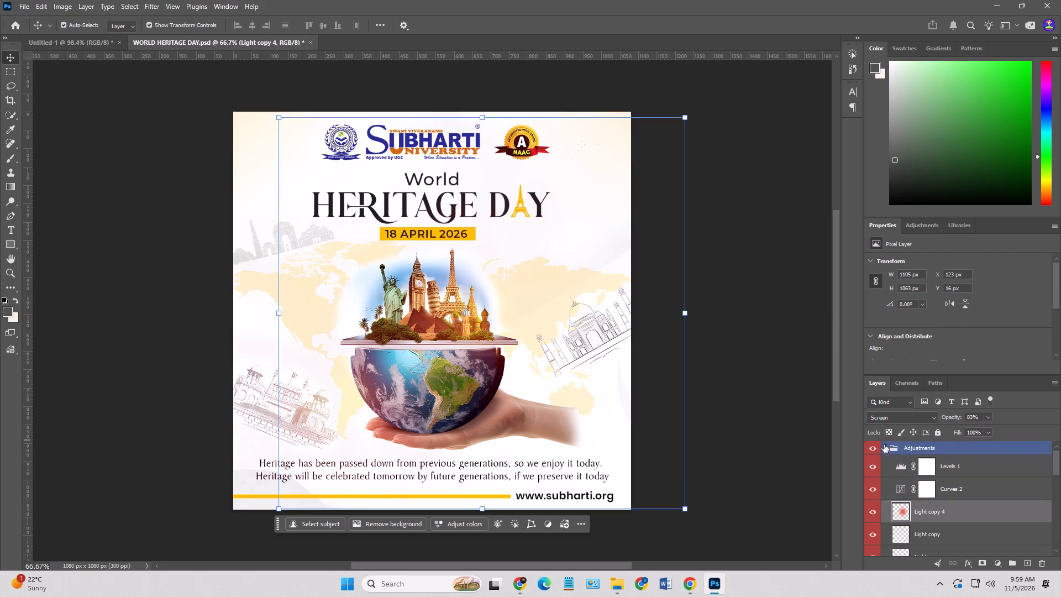
pyautogui.click(883, 447)
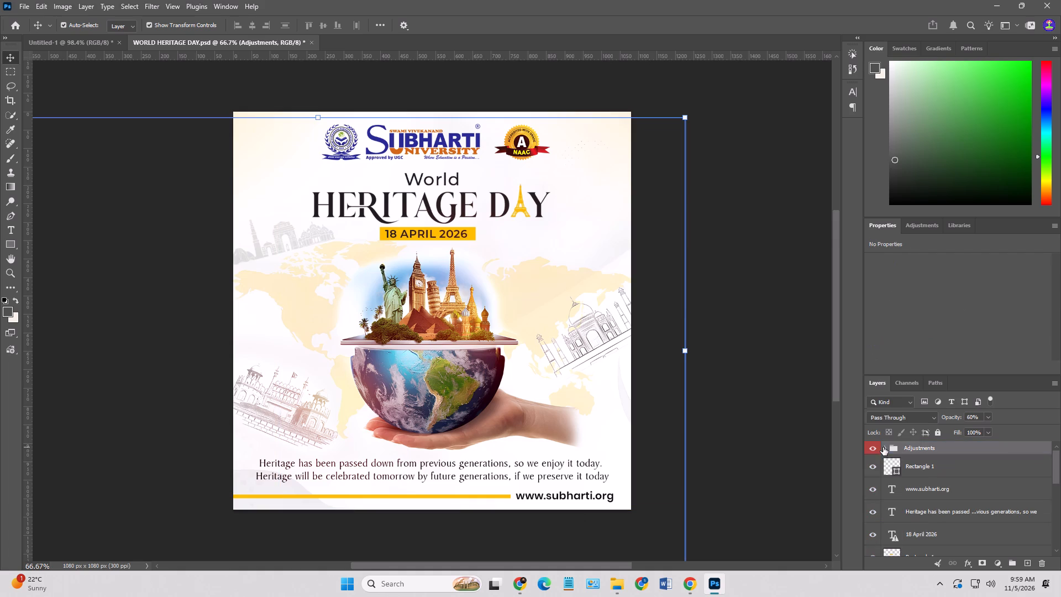
pyautogui.click(868, 448)
# Examine how the World Heritage Day design is layered, checking its quote text, date rectangle, logo, Untitled design background and Heritage heading layers.
pyautogui.click(876, 515)
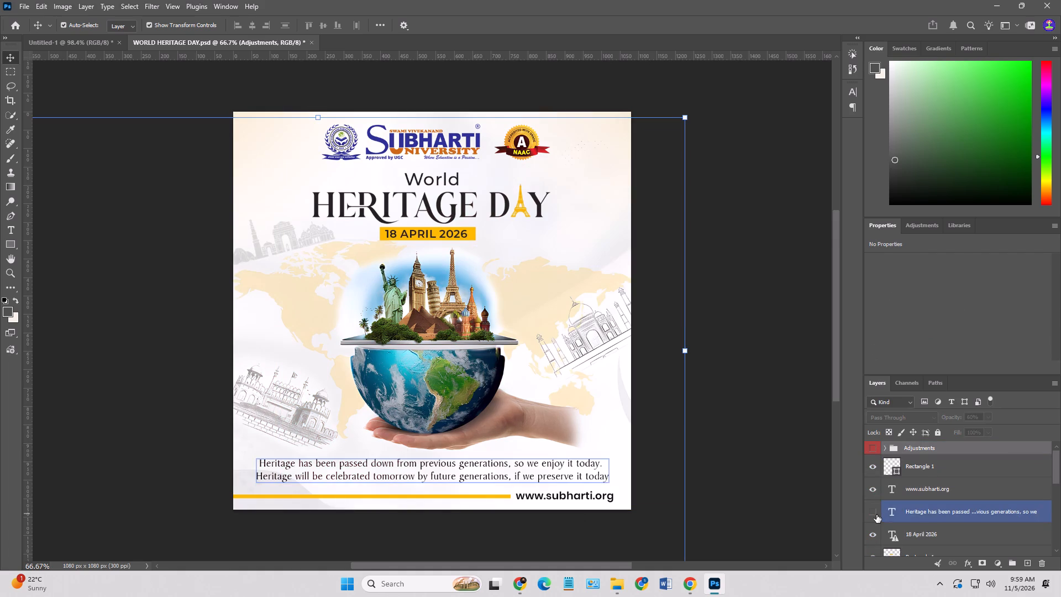
pyautogui.click(876, 515)
pyautogui.scroll(-4, 945, 515)
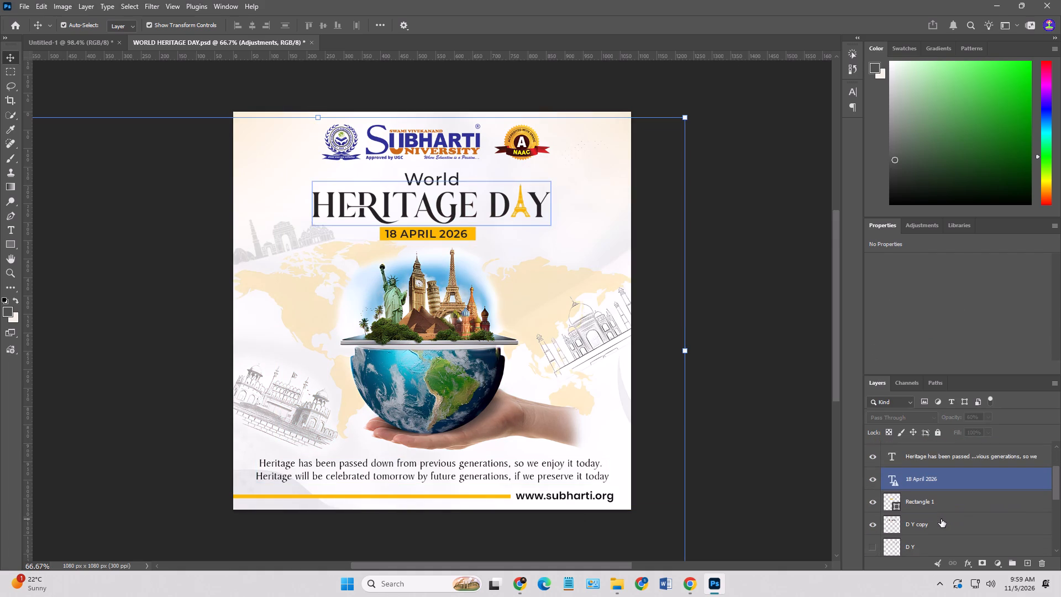
pyautogui.click(939, 507)
pyautogui.scroll(-9, 939, 507)
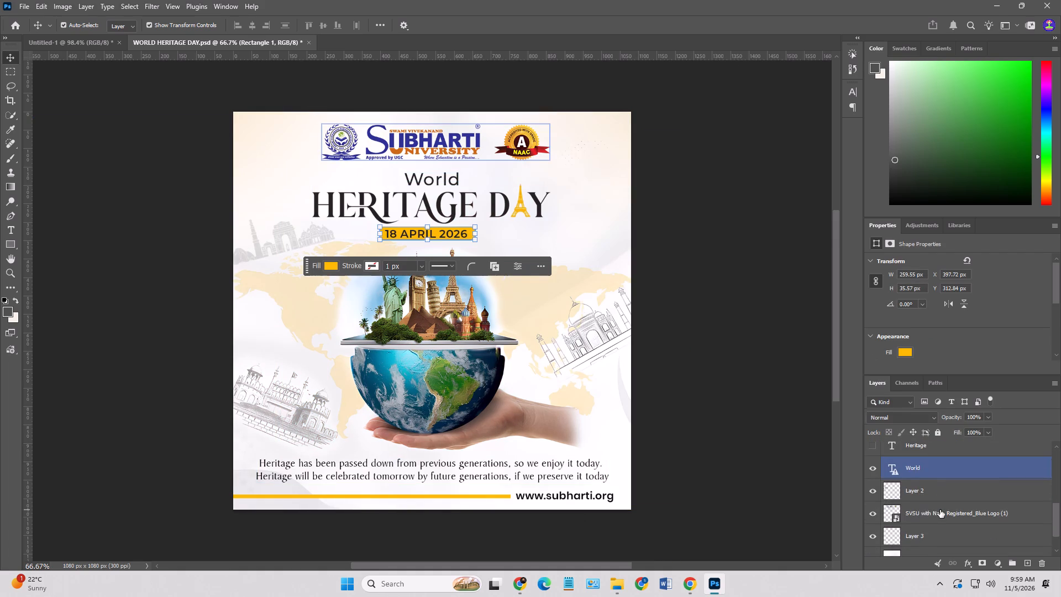
pyautogui.click(940, 510)
pyautogui.scroll(-5, 940, 510)
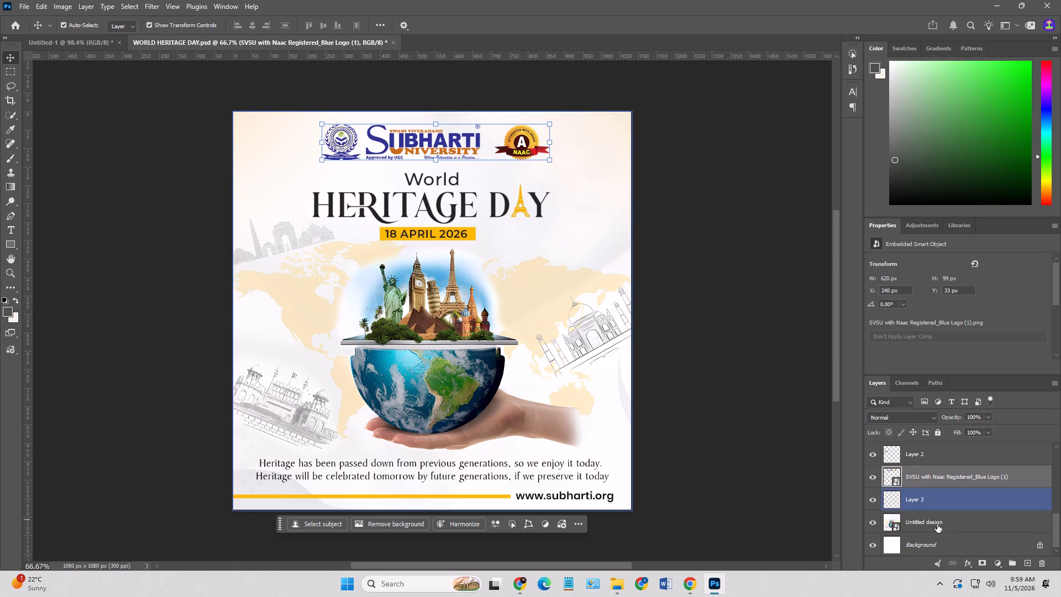
pyautogui.click(937, 524)
pyautogui.scroll(4, 937, 524)
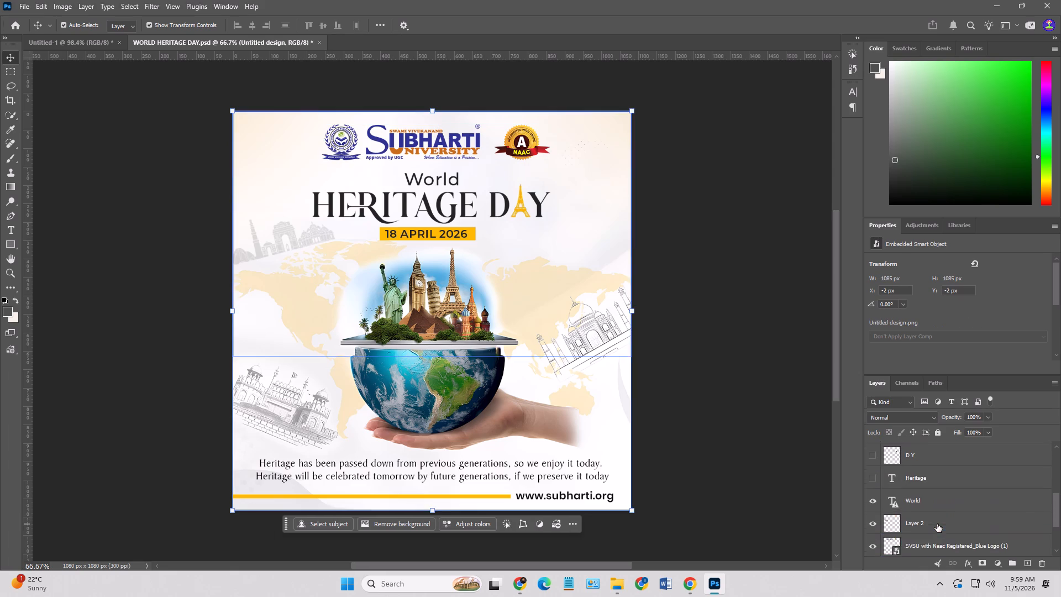
pyautogui.scroll(2, 937, 524)
pyautogui.click(927, 489)
pyautogui.scroll(2, 923, 496)
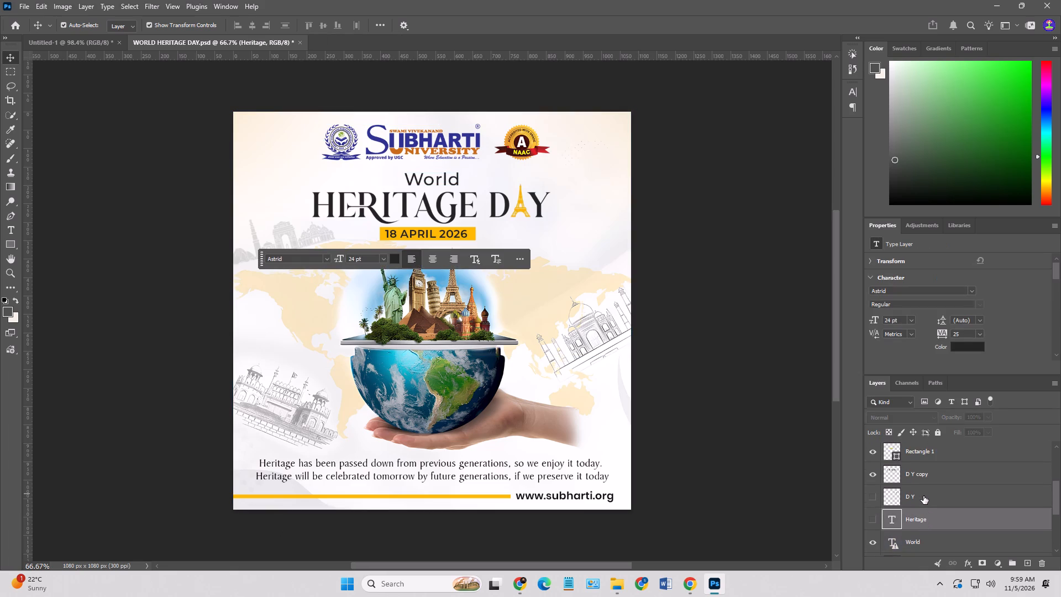
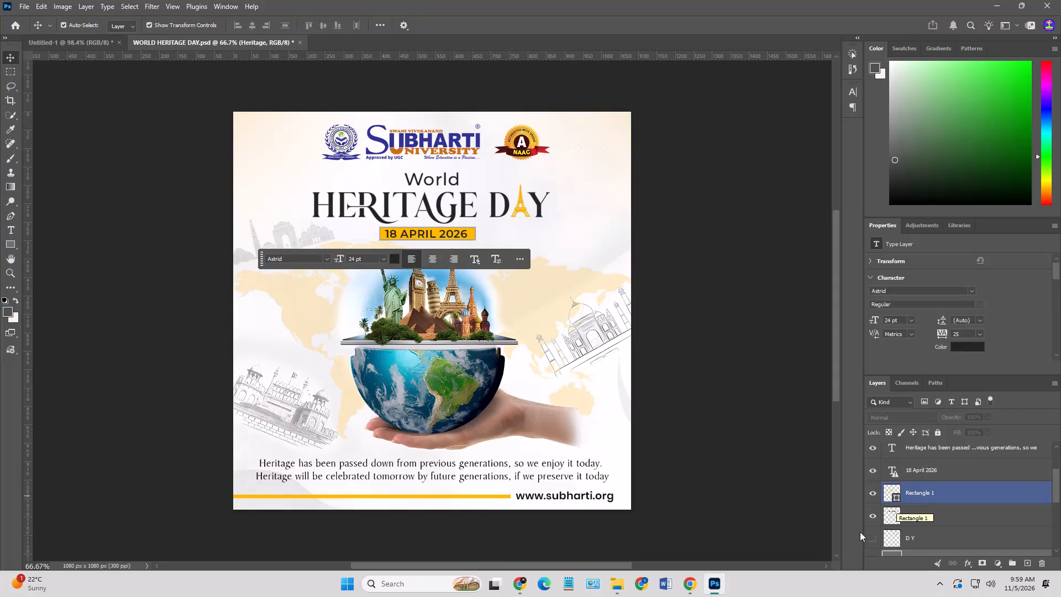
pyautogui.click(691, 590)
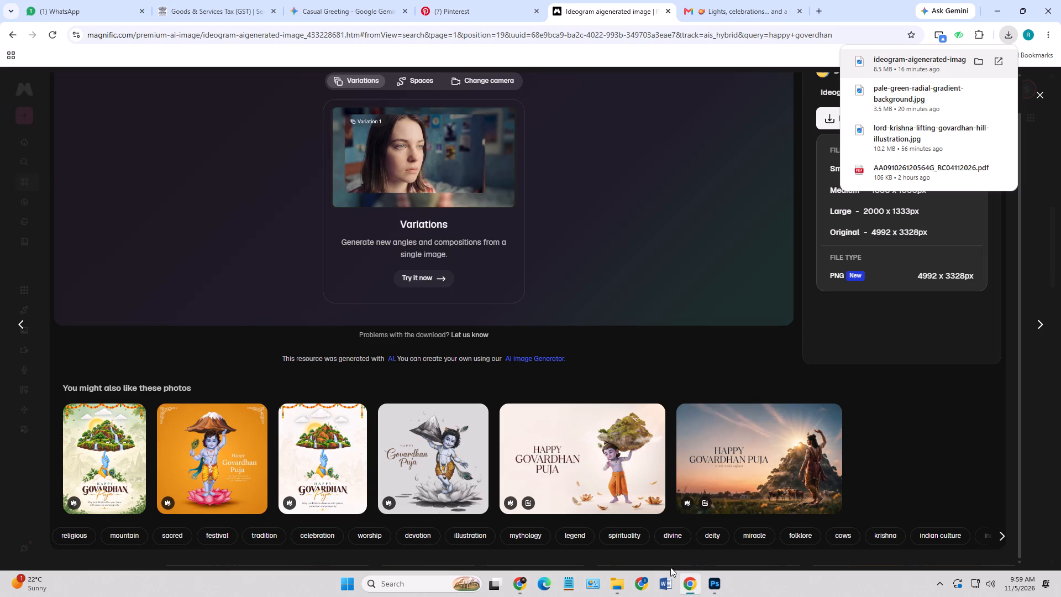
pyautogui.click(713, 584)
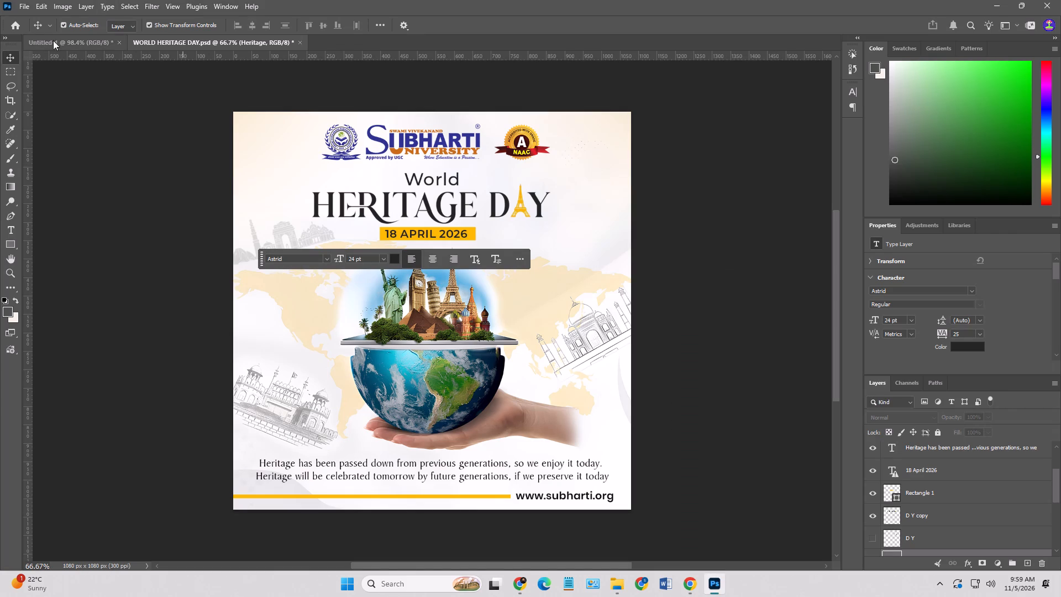
# In the Untitled-1 design, set the Govardhan heading to all caps in the Astrid font.
pyautogui.click(76, 46)
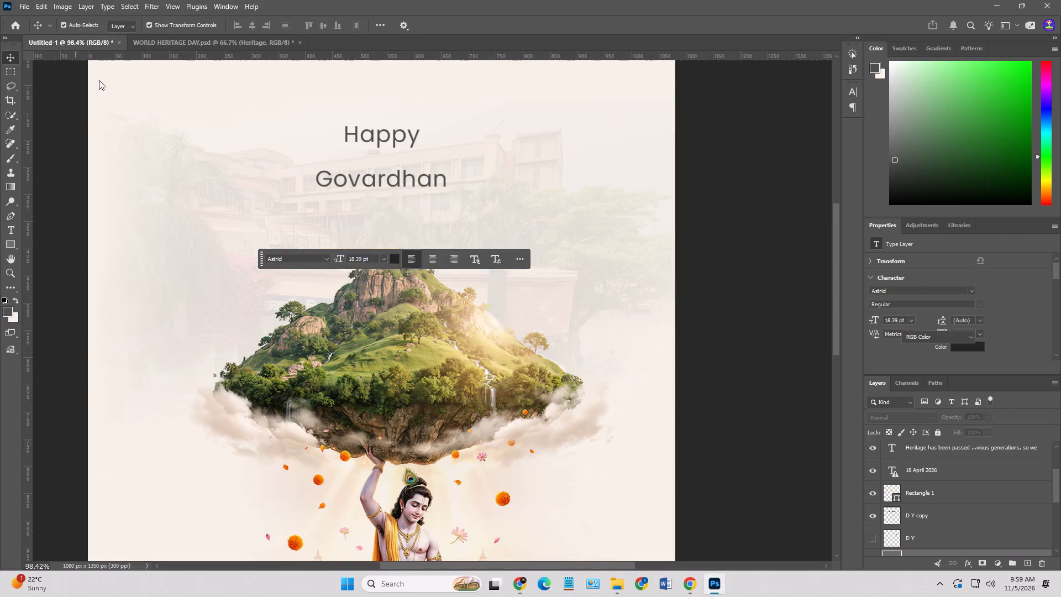
pyautogui.click(379, 179)
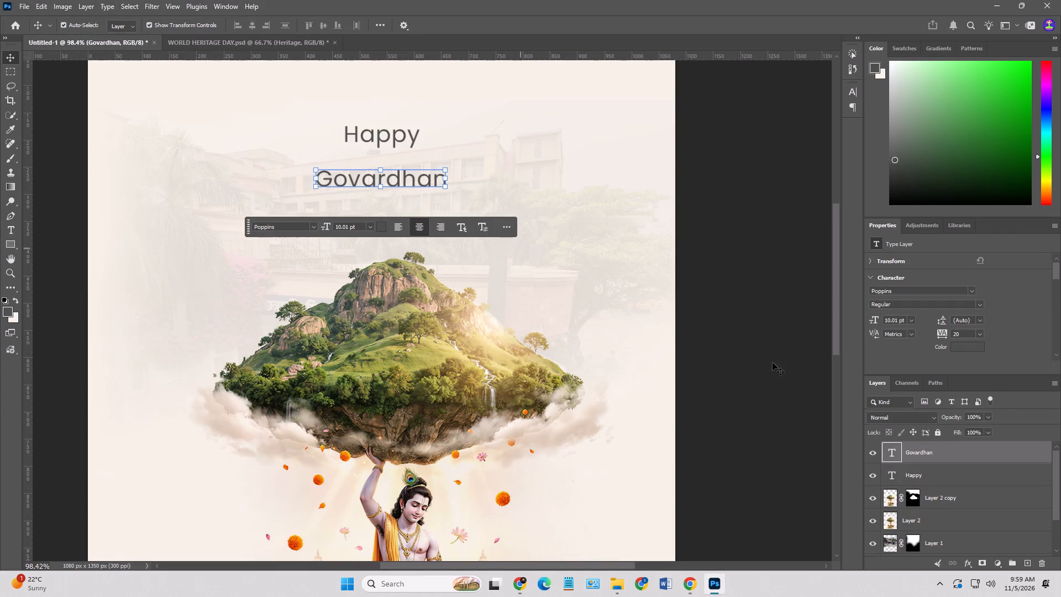
pyautogui.scroll(-4, 916, 302)
pyautogui.click(876, 358)
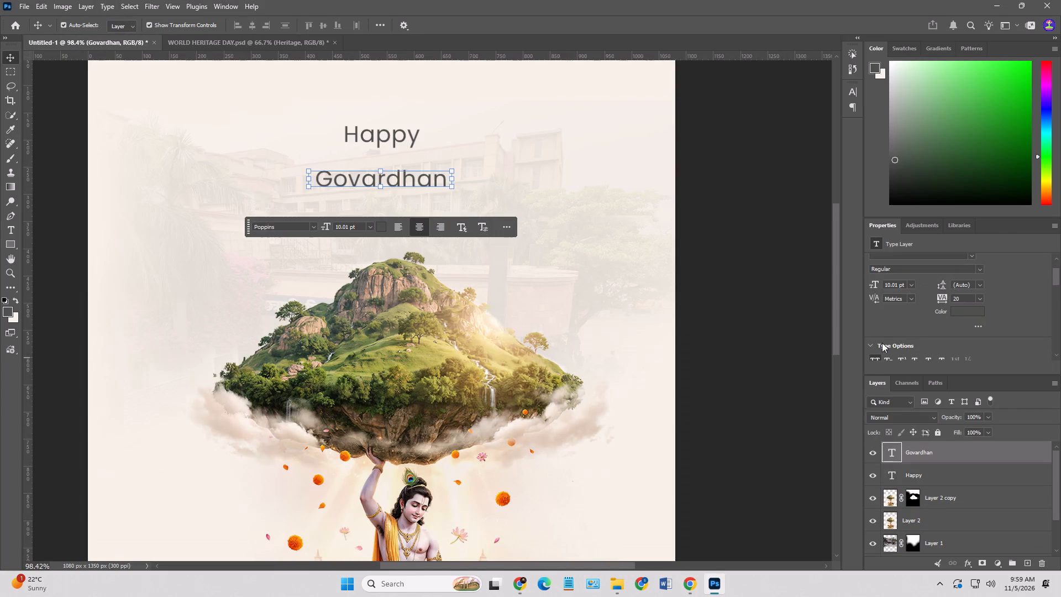
pyautogui.scroll(3, 894, 298)
pyautogui.click(895, 282)
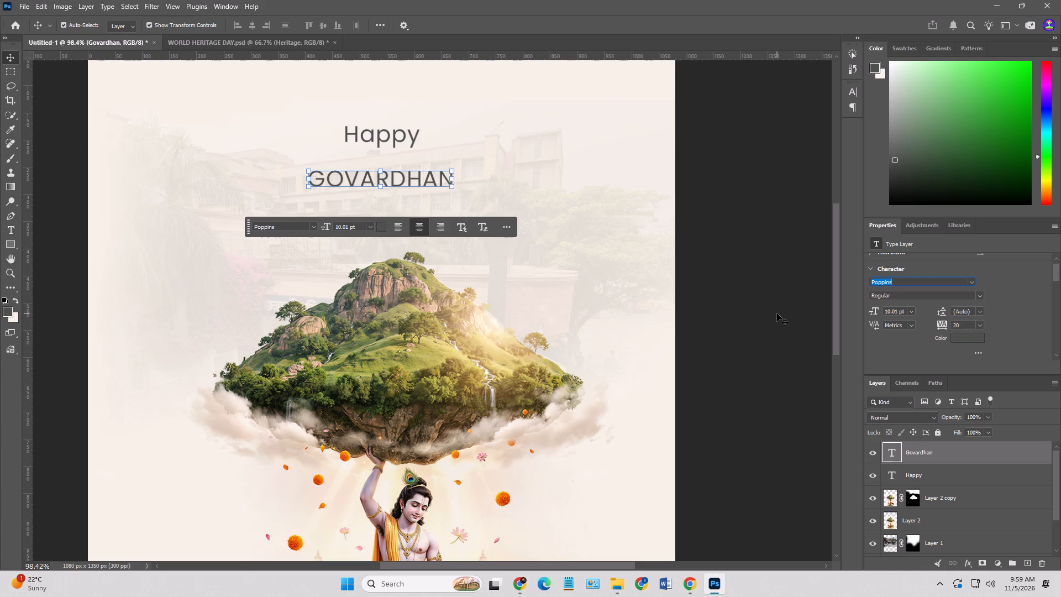
pyautogui.write('ast')
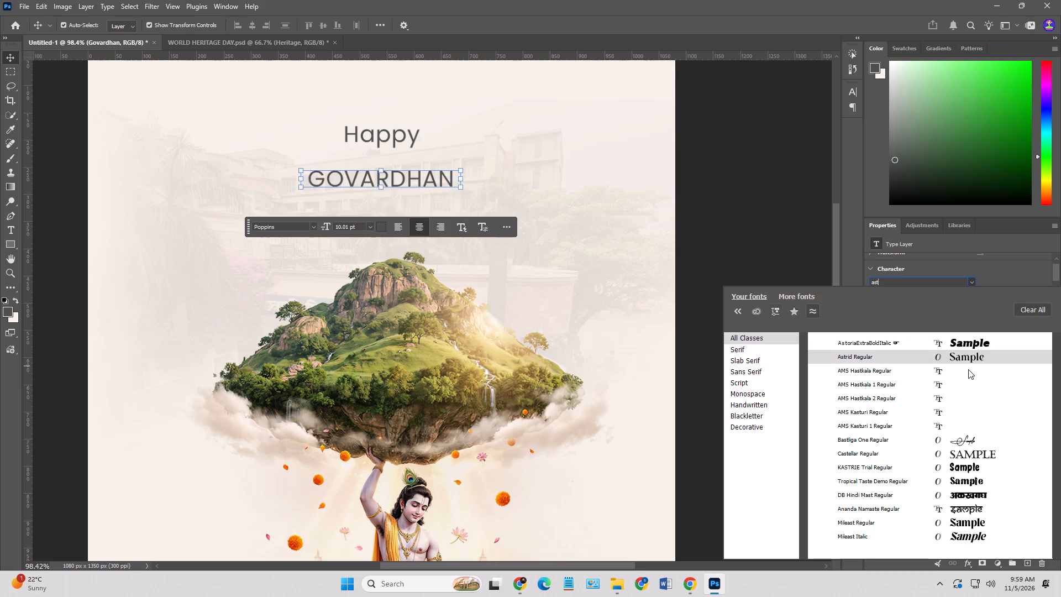
pyautogui.click(971, 357)
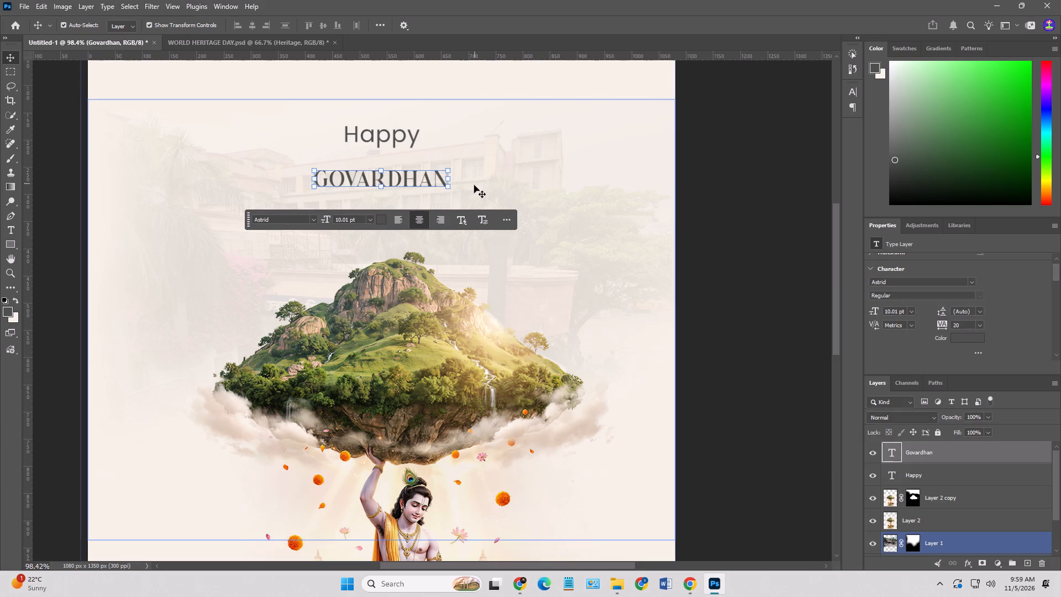
# Enlarge the Govardhan heading to about 26.4 pt and place it just below the word Happy.
pyautogui.moveTo(449, 188); pyautogui.dragTo(665, 256)
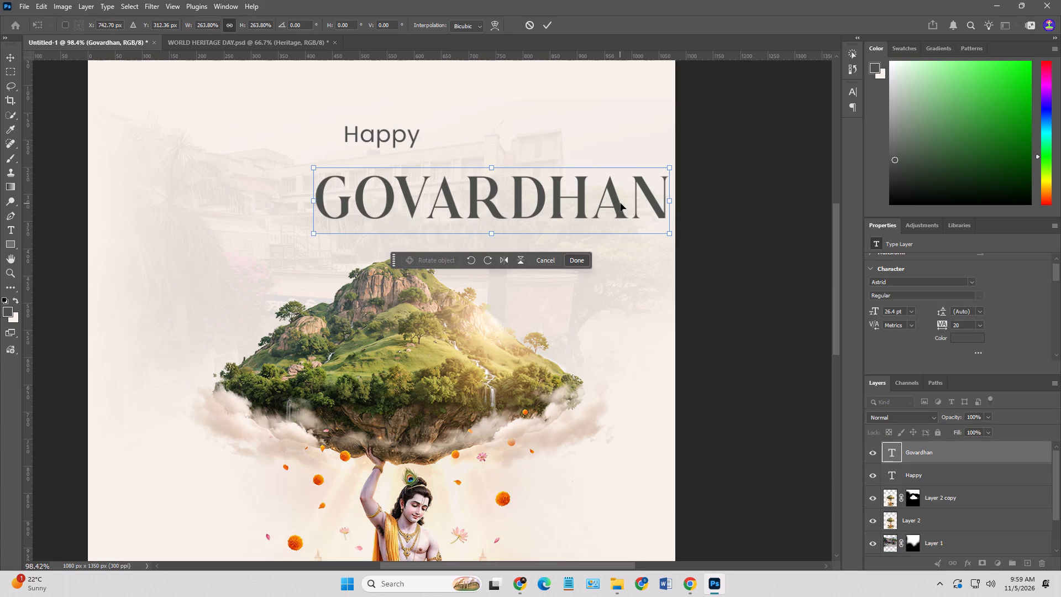
pyautogui.moveTo(617, 203); pyautogui.dragTo(519, 194)
pyautogui.press('Return')
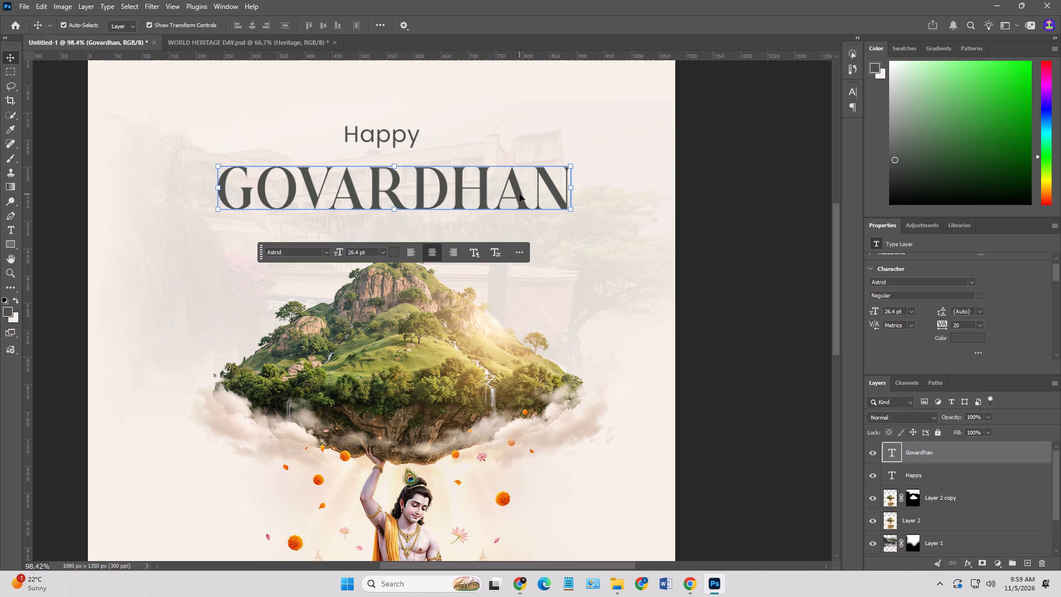
# Turn off all caps for the Govardhan heading, enlarge it to about 31.8 pt and move it up close beneath Happy.
pyautogui.scroll(-4, 928, 314)
pyautogui.scroll(-1, 871, 354)
pyautogui.click(878, 341)
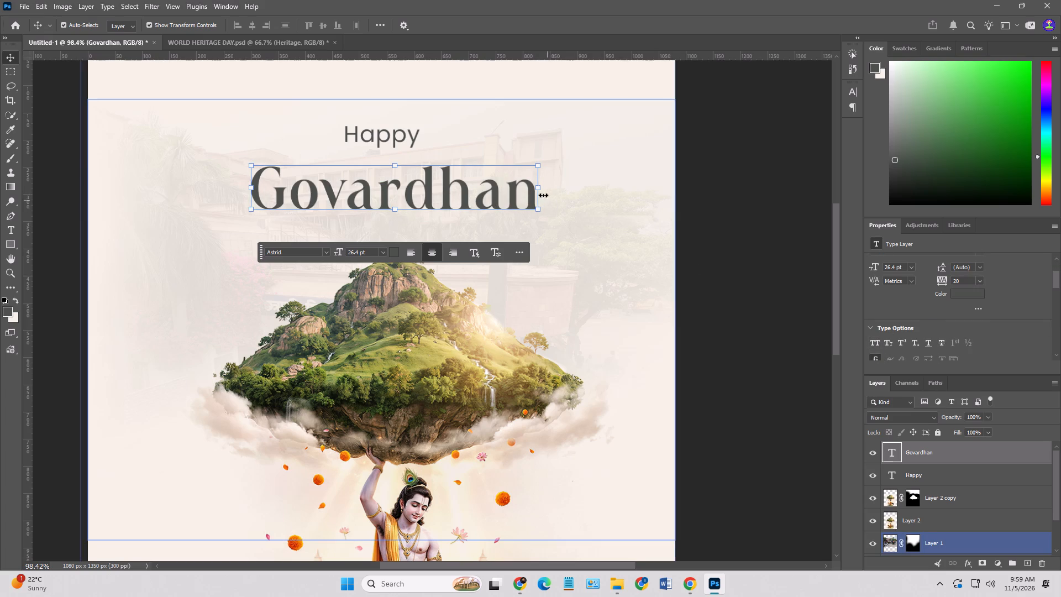
pyautogui.moveTo(539, 190); pyautogui.dragTo(598, 190)
pyautogui.moveTo(570, 198); pyautogui.dragTo(558, 189)
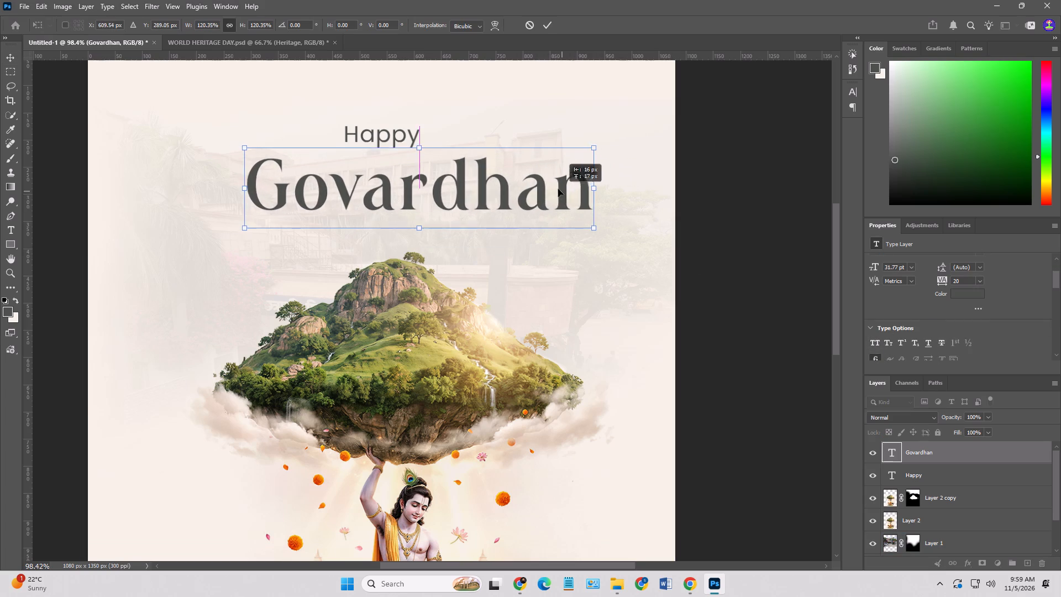
pyautogui.moveTo(558, 189); pyautogui.dragTo(540, 178)
pyautogui.press('Return')
pyautogui.click(715, 234)
# Move the Happy text above the first letters of Govardhan and enlarge it to about 10.9 pt.
pyautogui.scroll(-4, 715, 234)
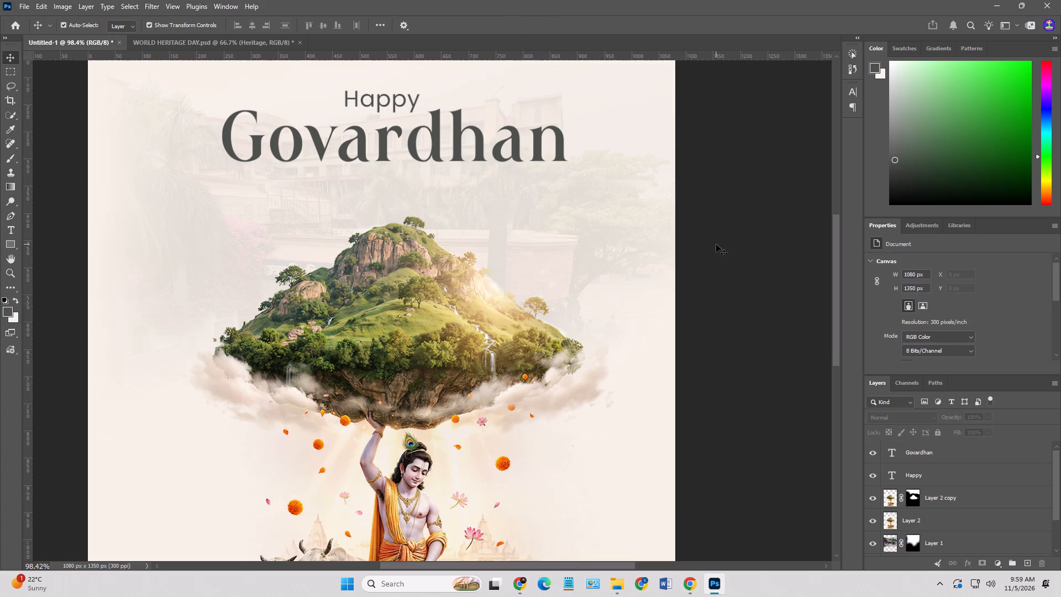
pyautogui.scroll(8, 716, 244)
pyautogui.moveTo(388, 169); pyautogui.dragTo(312, 179)
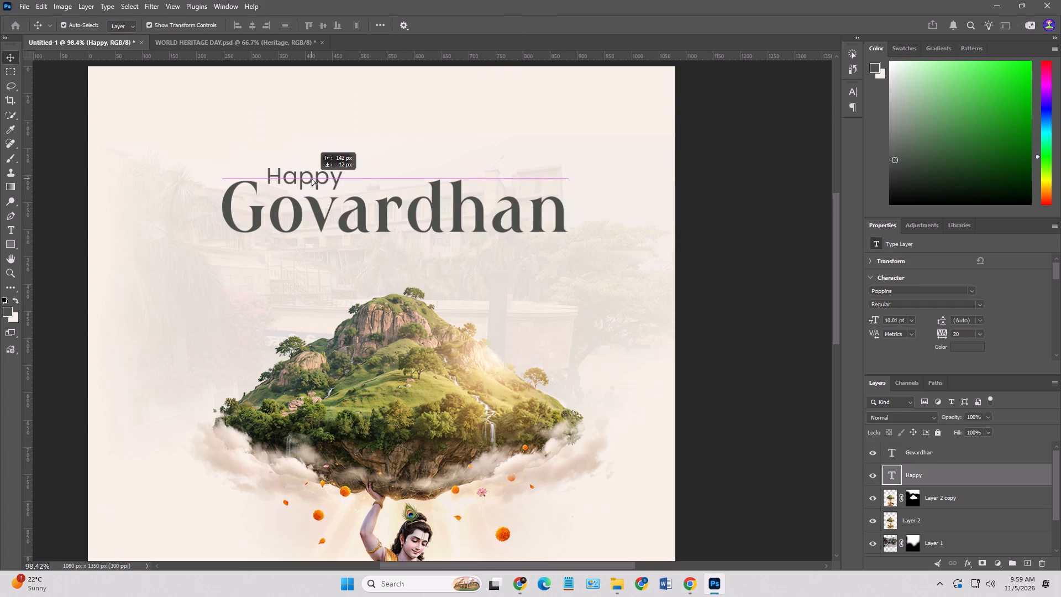
pyautogui.moveTo(312, 179); pyautogui.dragTo(316, 180)
pyautogui.moveTo(345, 162); pyautogui.dragTo(366, 155)
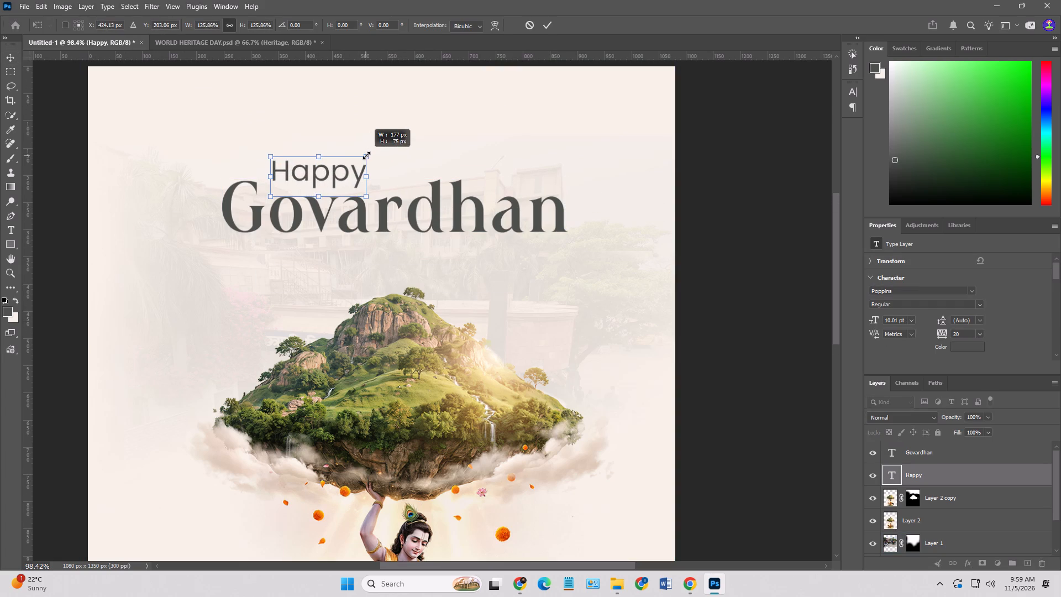
pyautogui.moveTo(366, 155); pyautogui.dragTo(354, 164)
pyautogui.press('Return')
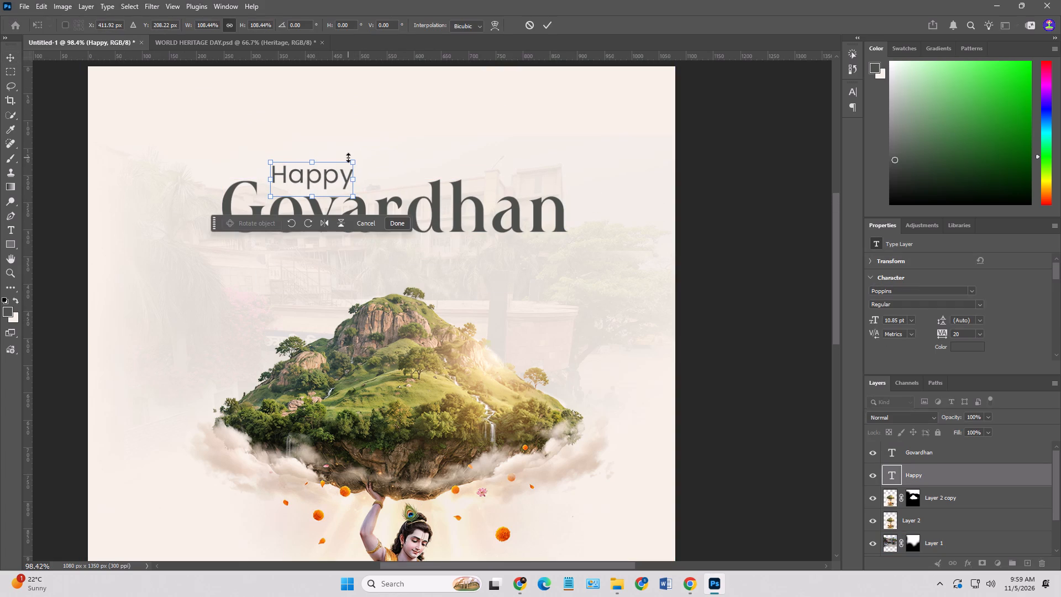
pyautogui.click(705, 248)
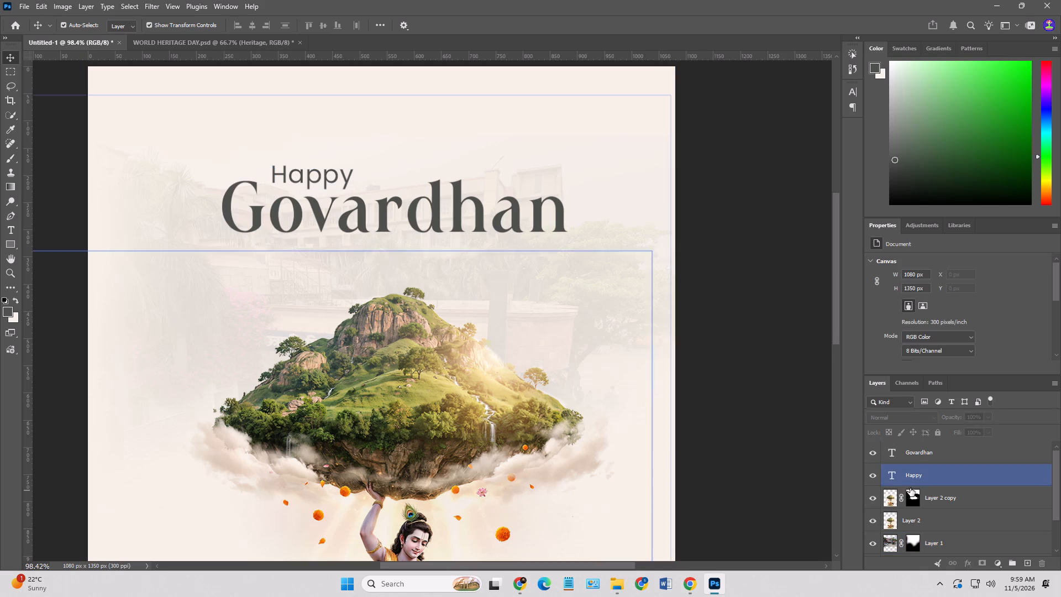
# In the World Heritage Day design, hide the D Y copy layer and show the editable Heritage text layer.
pyautogui.click(237, 43)
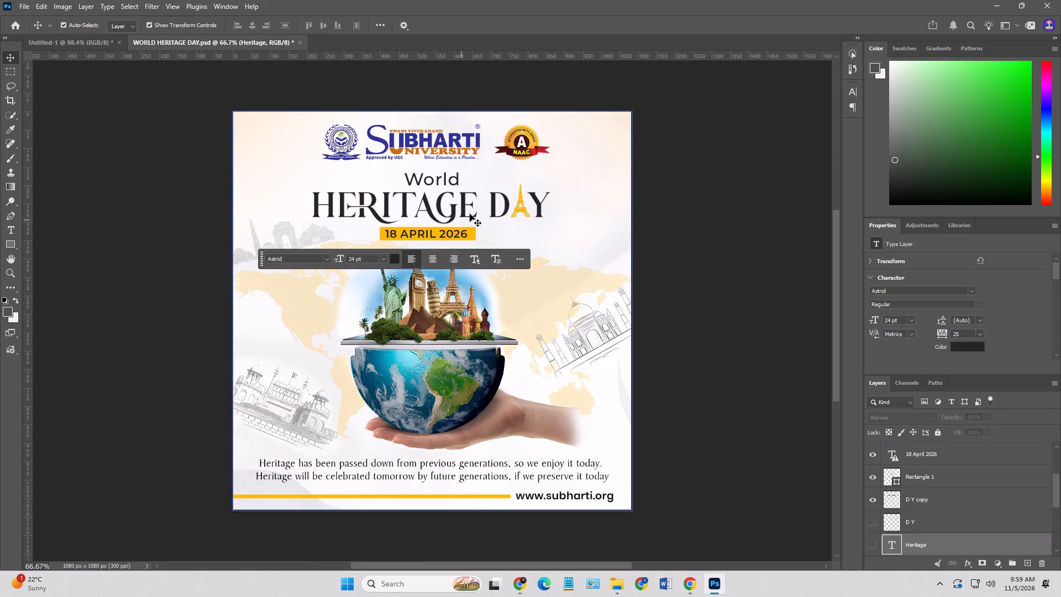
pyautogui.moveTo(507, 204); pyautogui.dragTo(553, 206)
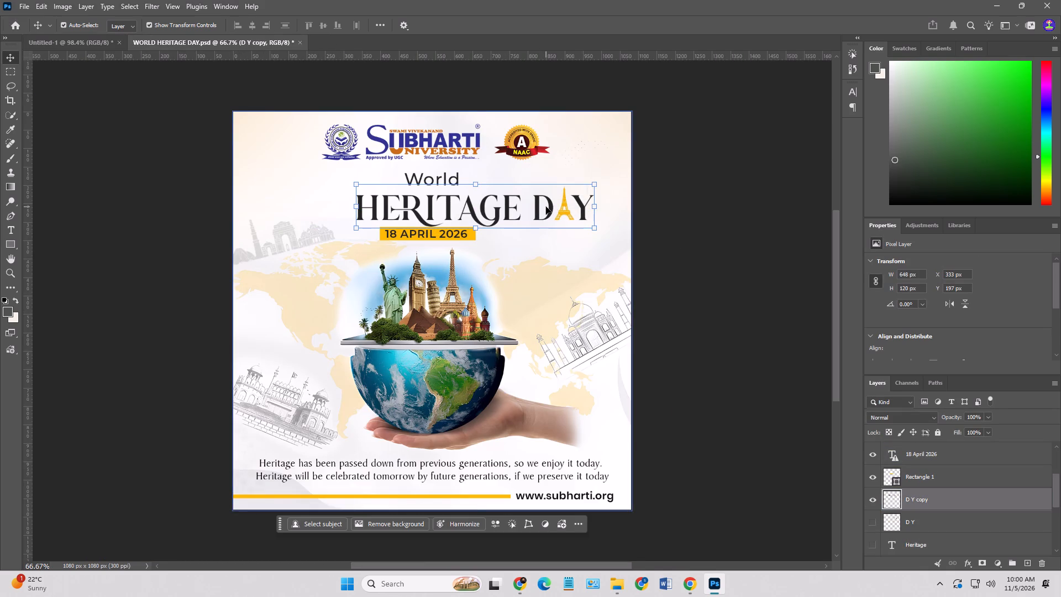
pyautogui.hotkey('ctrl', 'z')
pyautogui.click(462, 202)
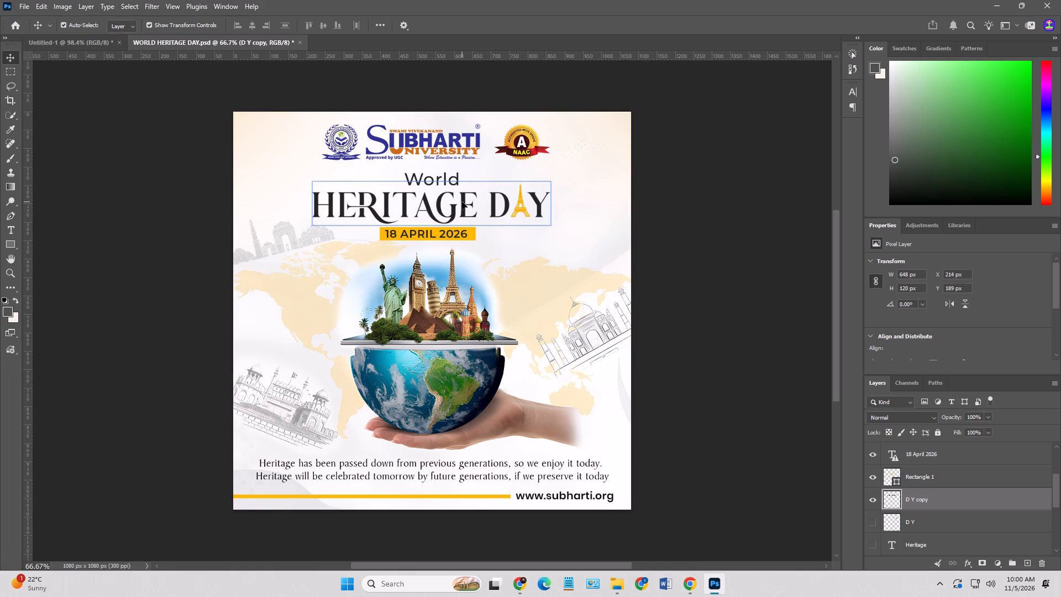
pyautogui.click(869, 498)
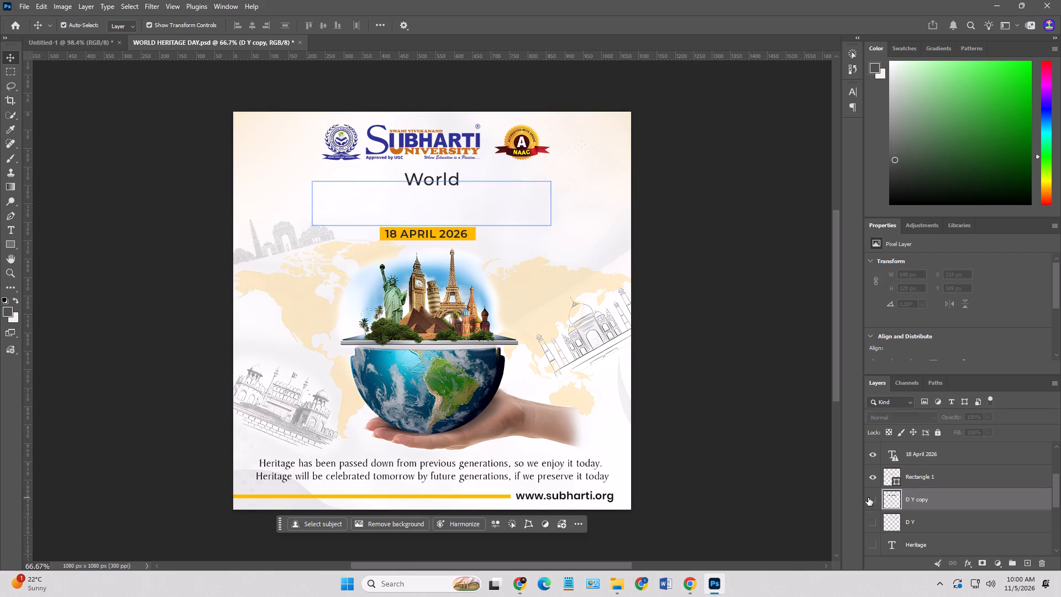
pyautogui.click(870, 542)
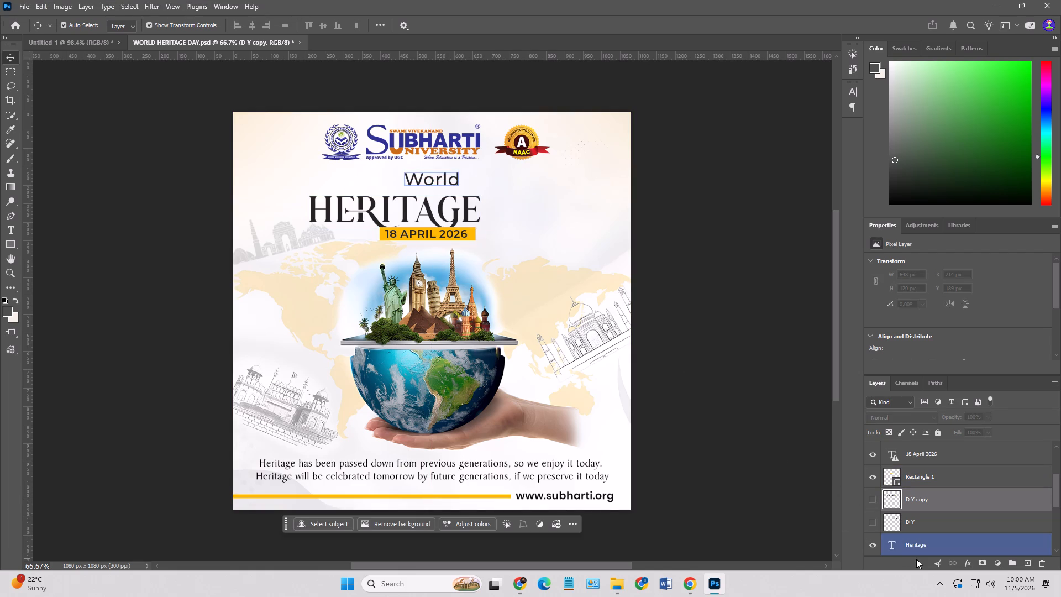
# Copy the Heritage text layer into the Untitled-1 design and place it between the Govardhan heading and the hill.
pyautogui.click(924, 548)
pyautogui.hotkey('ctrl', 'c')
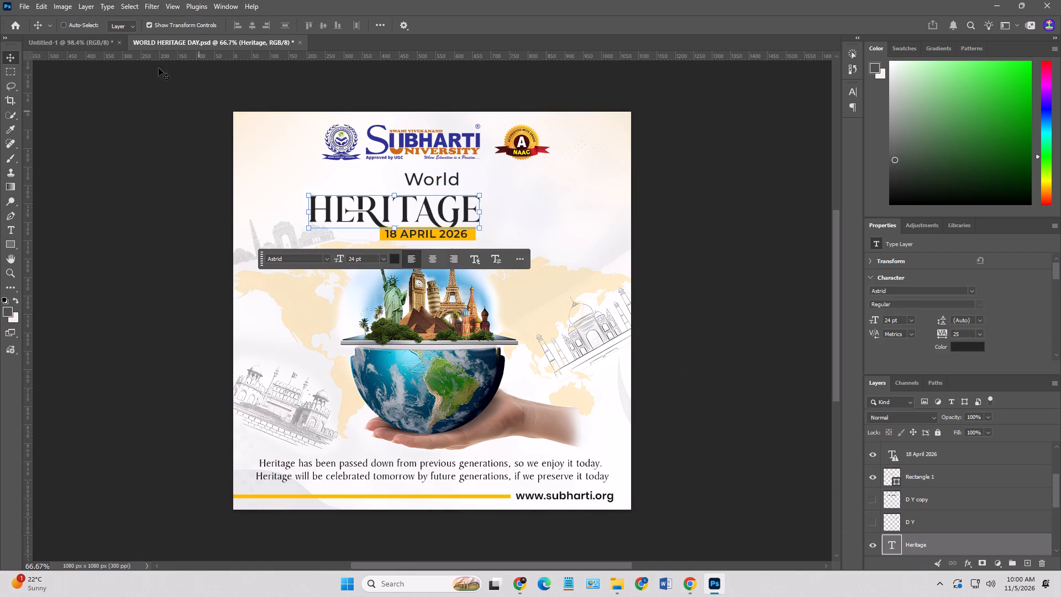
pyautogui.click(93, 44)
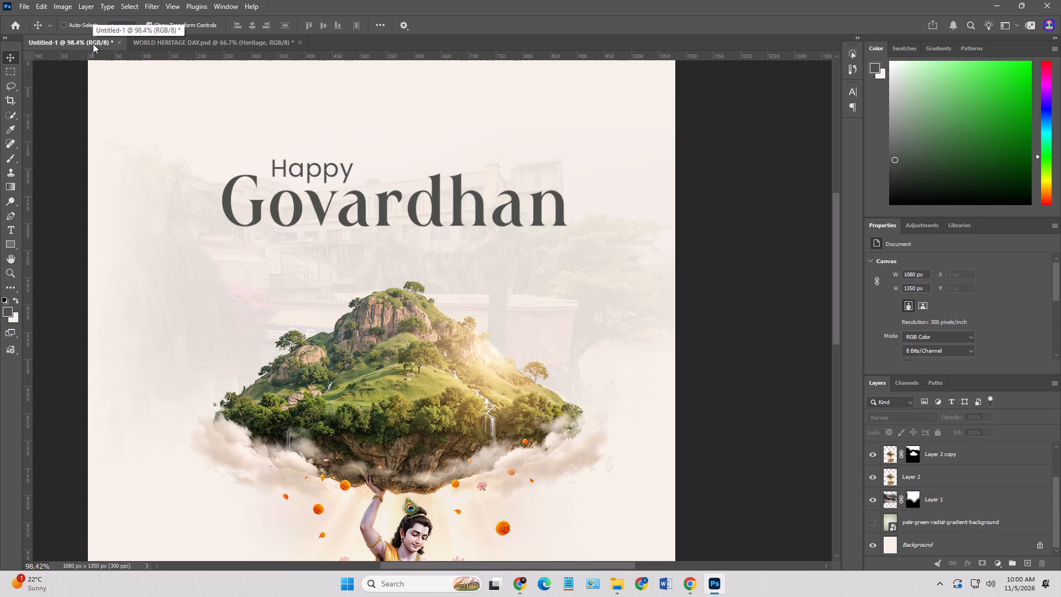
pyautogui.hotkey('ctrl', 'v')
pyautogui.moveTo(376, 313); pyautogui.dragTo(367, 276)
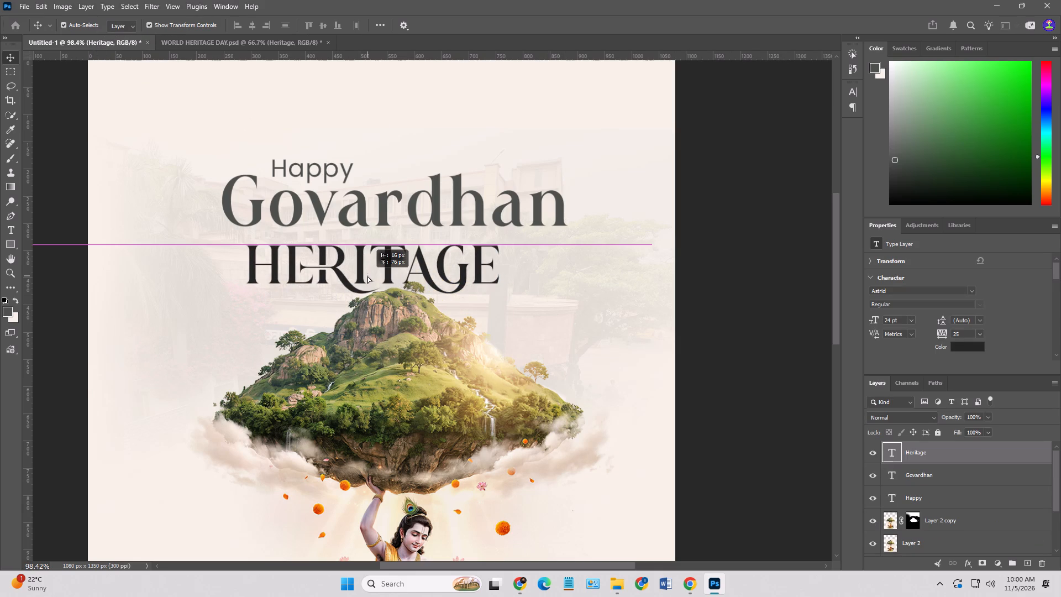
pyautogui.moveTo(367, 276); pyautogui.dragTo(397, 274)
# Duplicate the Heritage text above the Govardhan heading and change the copy's wording to GOVERDHAN.
pyautogui.keyDown('alt'); pyautogui.moveTo(414, 274); pyautogui.dragTo(445, 220); pyautogui.keyUp('alt')
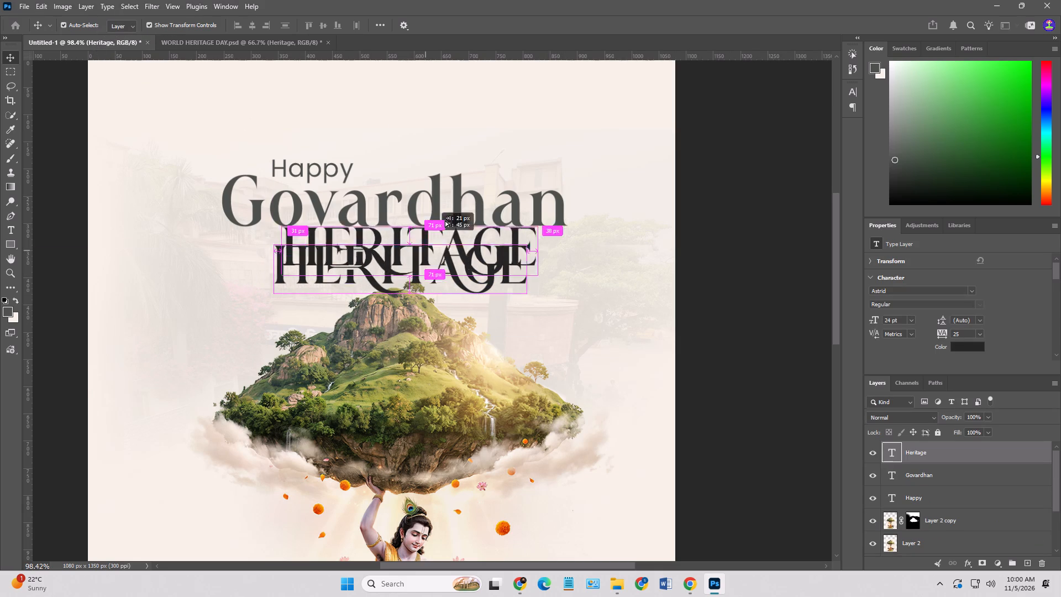
pyautogui.keyDown('alt'); pyautogui.moveTo(445, 220); pyautogui.dragTo(486, 129); pyautogui.keyUp('alt')
pyautogui.keyDown('alt'); pyautogui.rightClick(486, 129); pyautogui.keyUp('alt')
pyautogui.doubleClick(486, 129)
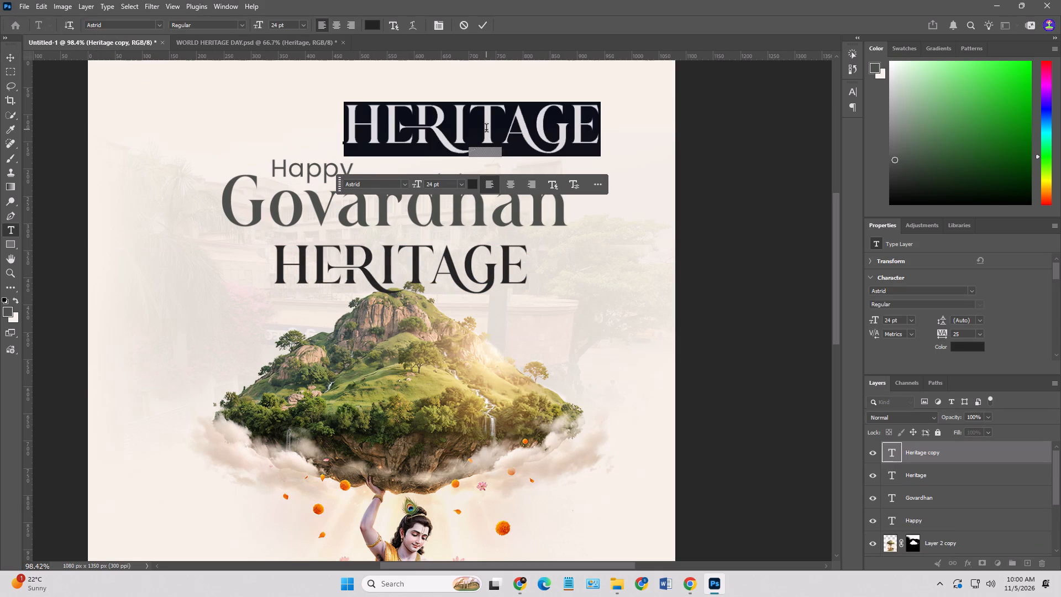
pyautogui.write('GOVER')
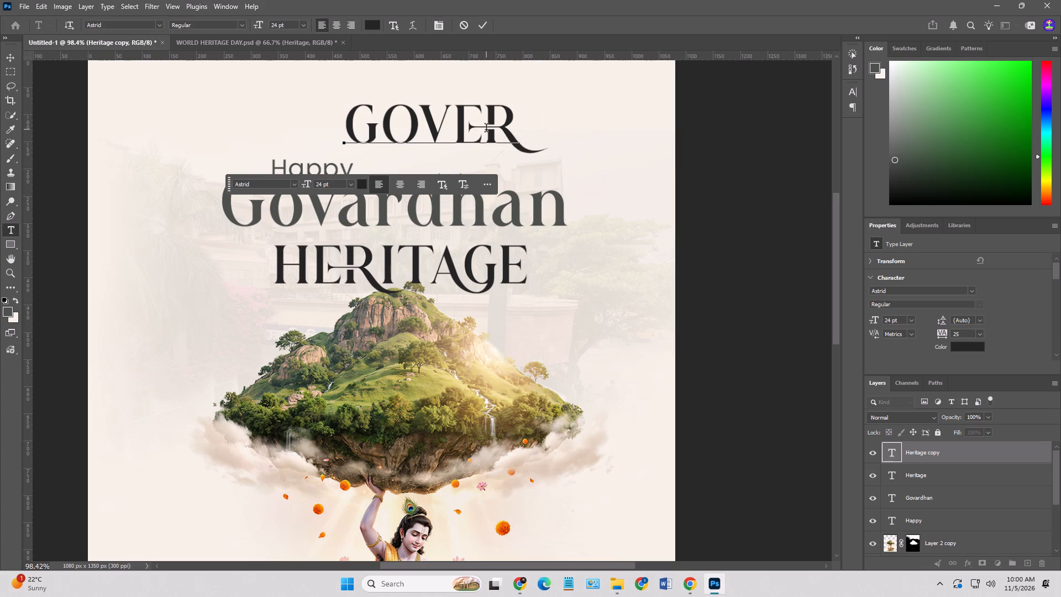
pyautogui.write('DH')
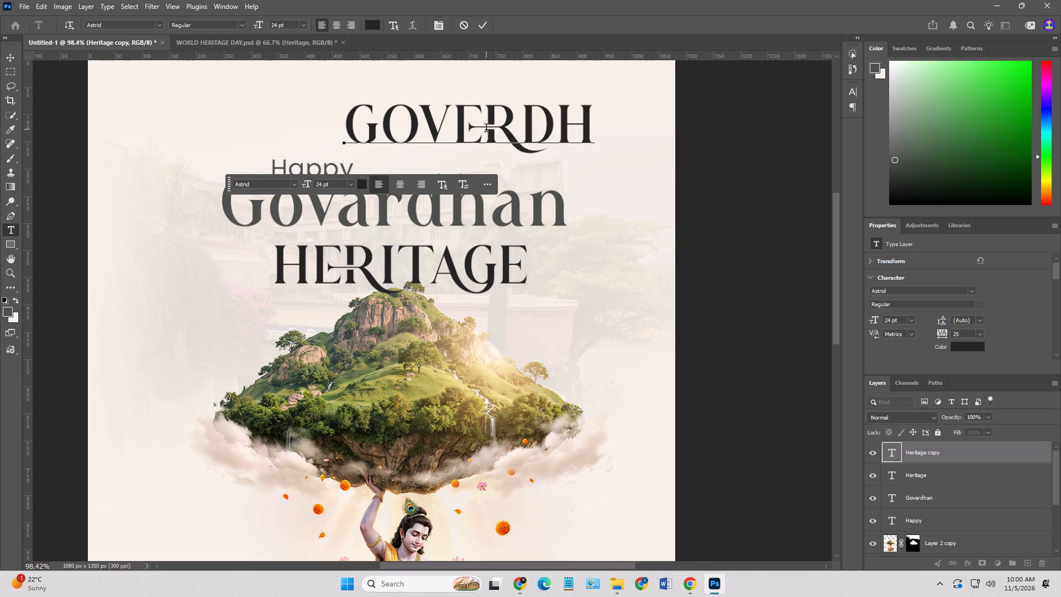
pyautogui.hotkey('shift', 'a')
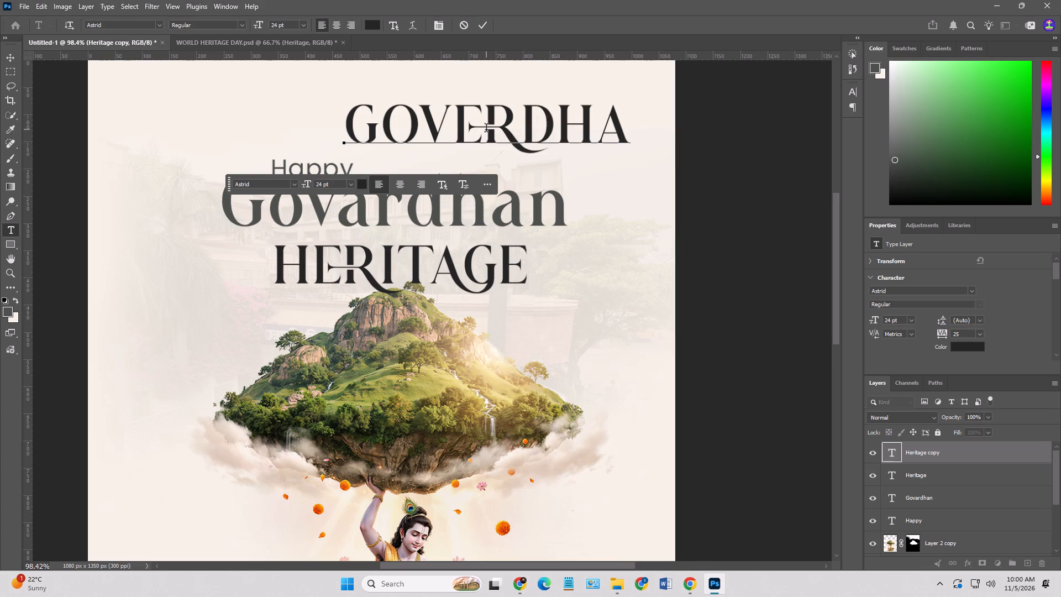
pyautogui.hotkey('shift', 'n')
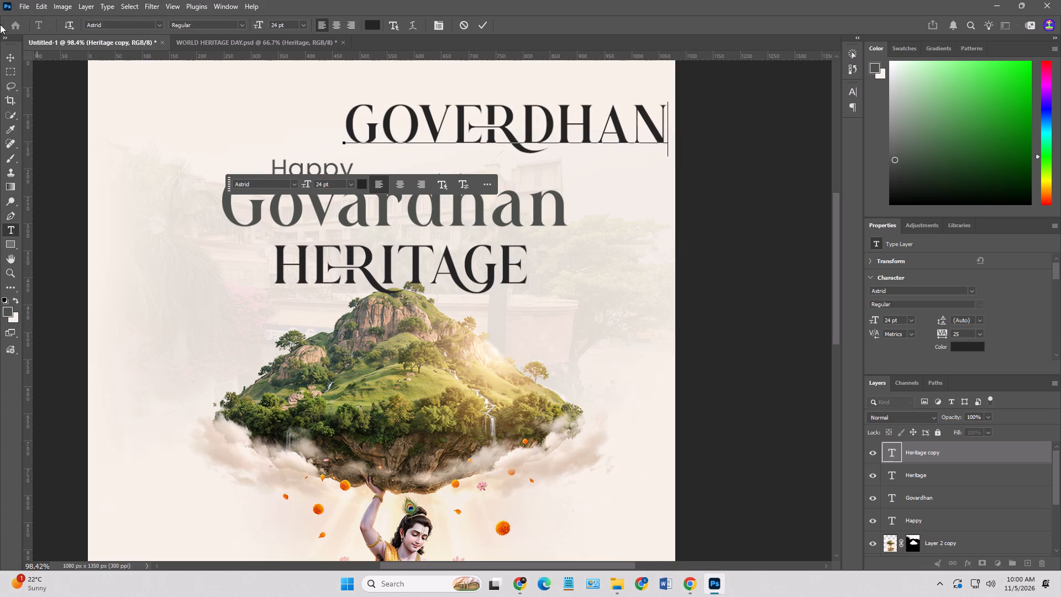
pyautogui.click(10, 54)
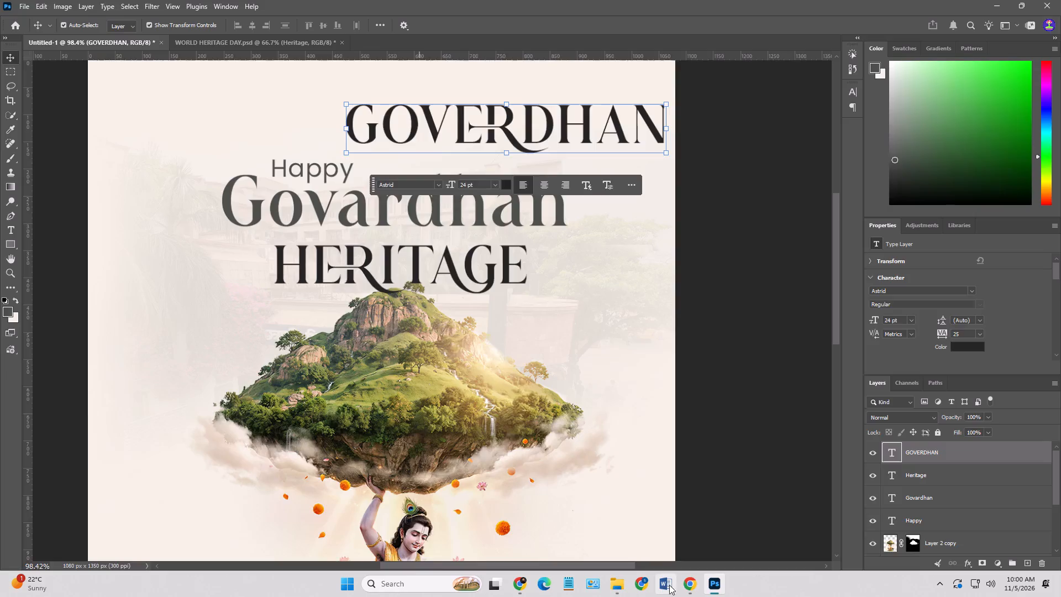
# Switch to Chrome and search Google for "govardhan 2026" in a new tab to check the festival name's spelling.
pyautogui.click(684, 584)
pyautogui.click(817, 8)
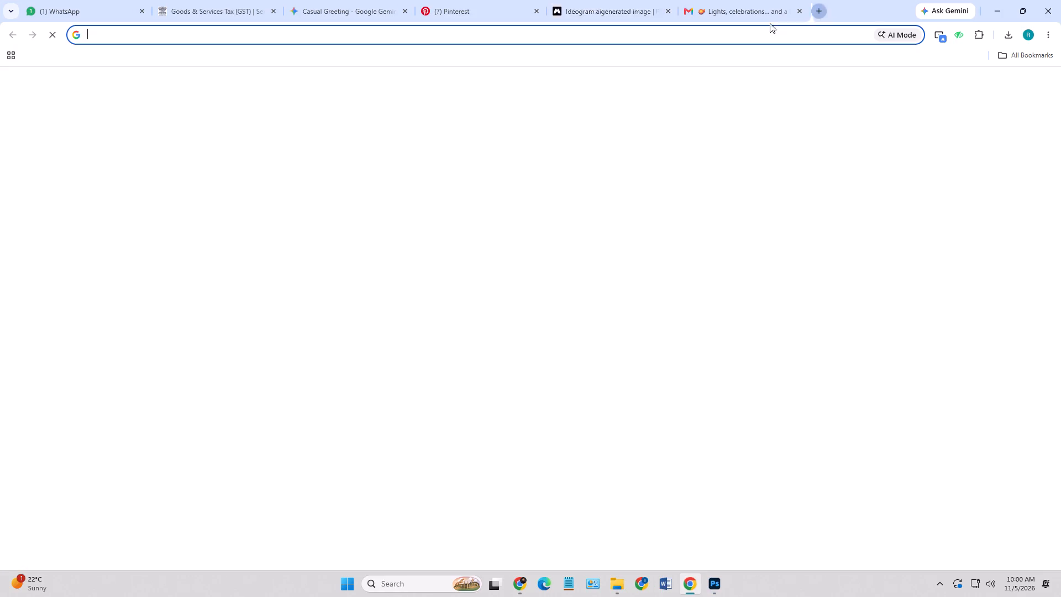
pyautogui.click(708, 38)
pyautogui.write('gov')
pyautogui.write('er')
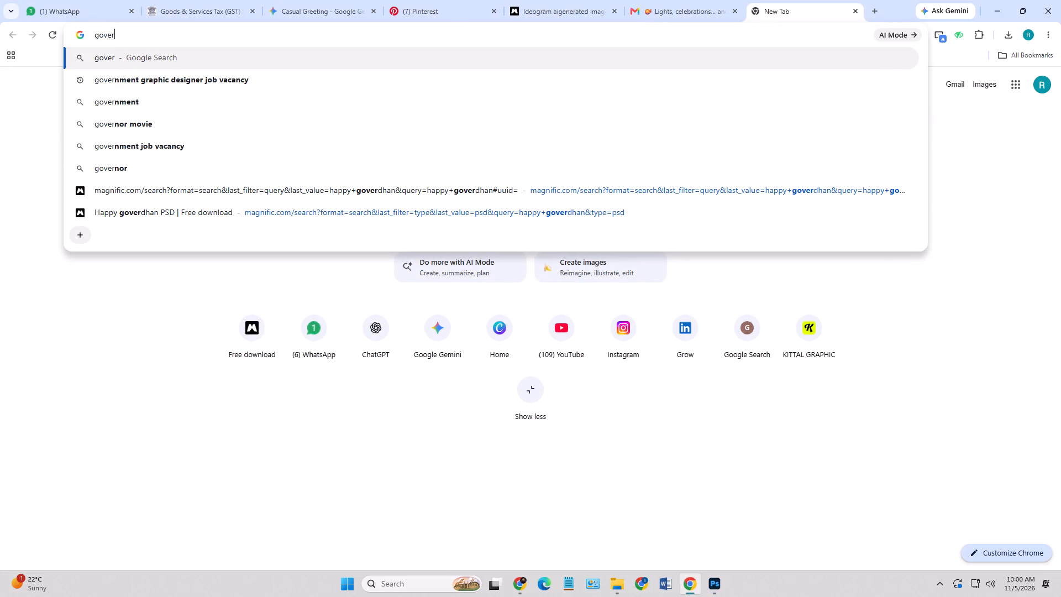
pyautogui.write('dh')
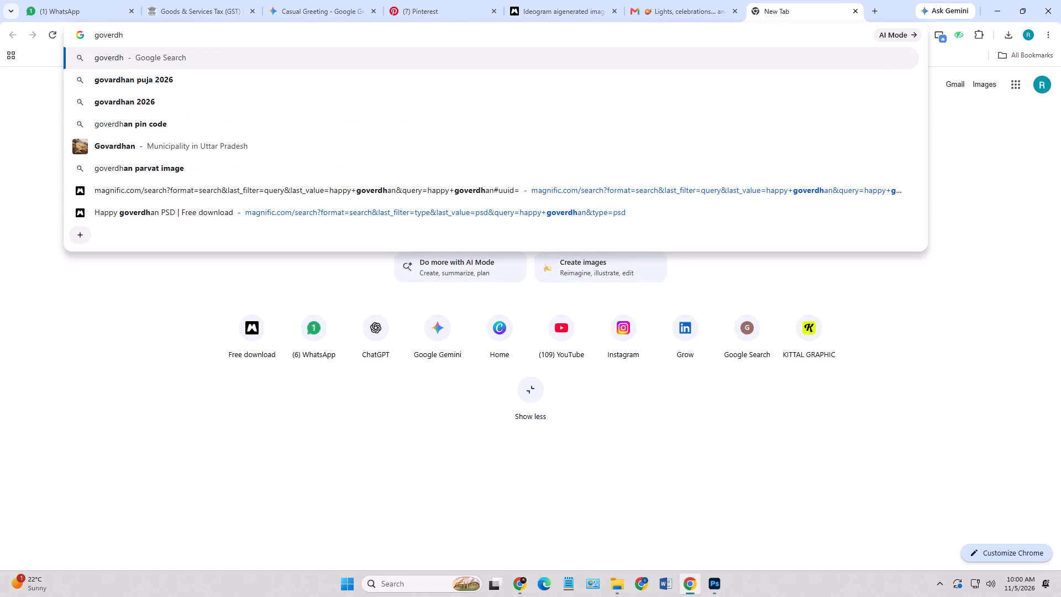
pyautogui.press('Down')
pyautogui.press('Down')
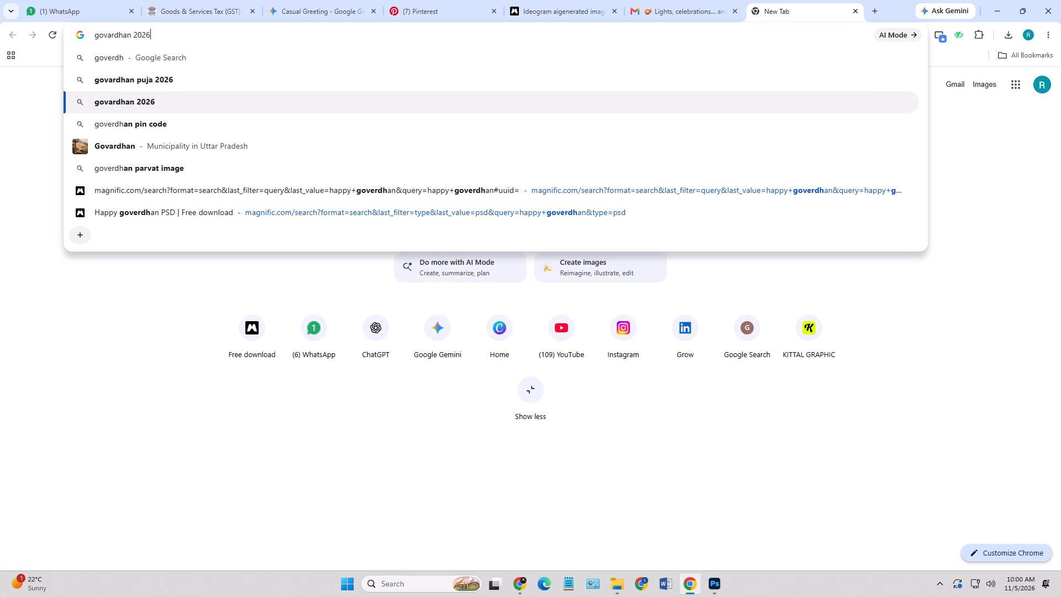
pyautogui.press('Return')
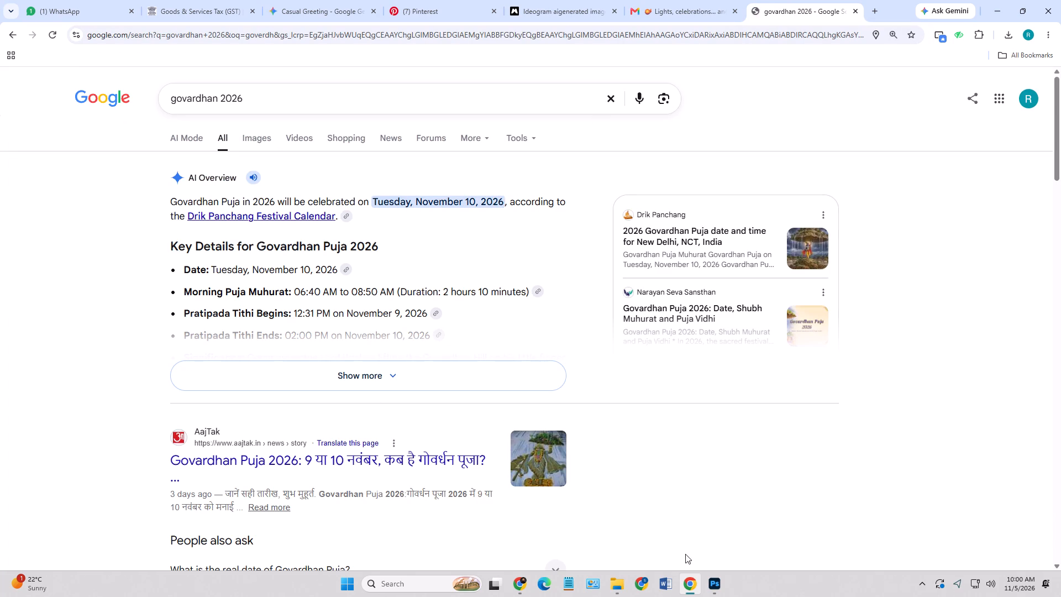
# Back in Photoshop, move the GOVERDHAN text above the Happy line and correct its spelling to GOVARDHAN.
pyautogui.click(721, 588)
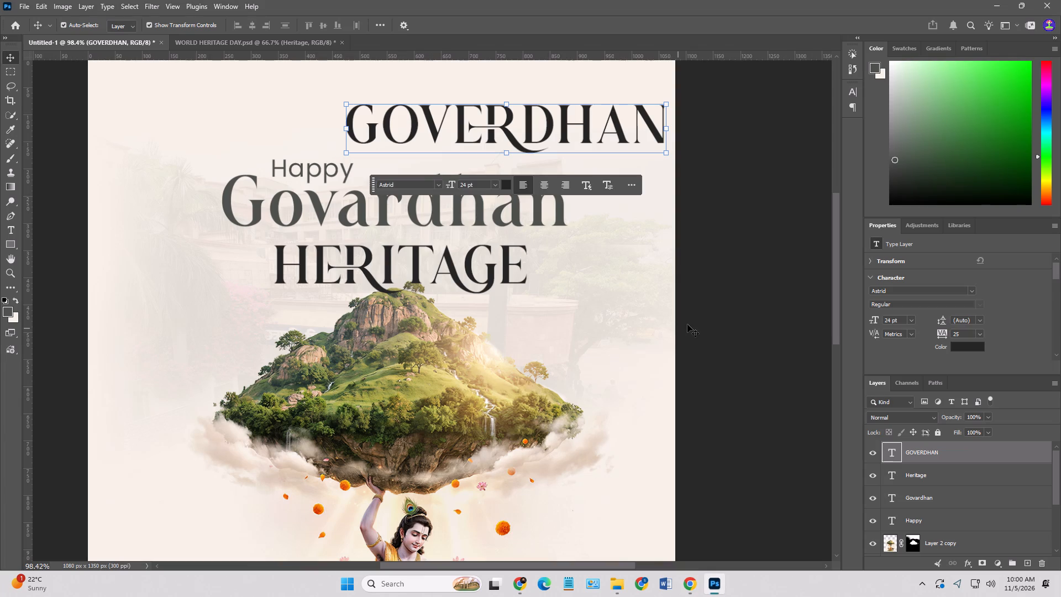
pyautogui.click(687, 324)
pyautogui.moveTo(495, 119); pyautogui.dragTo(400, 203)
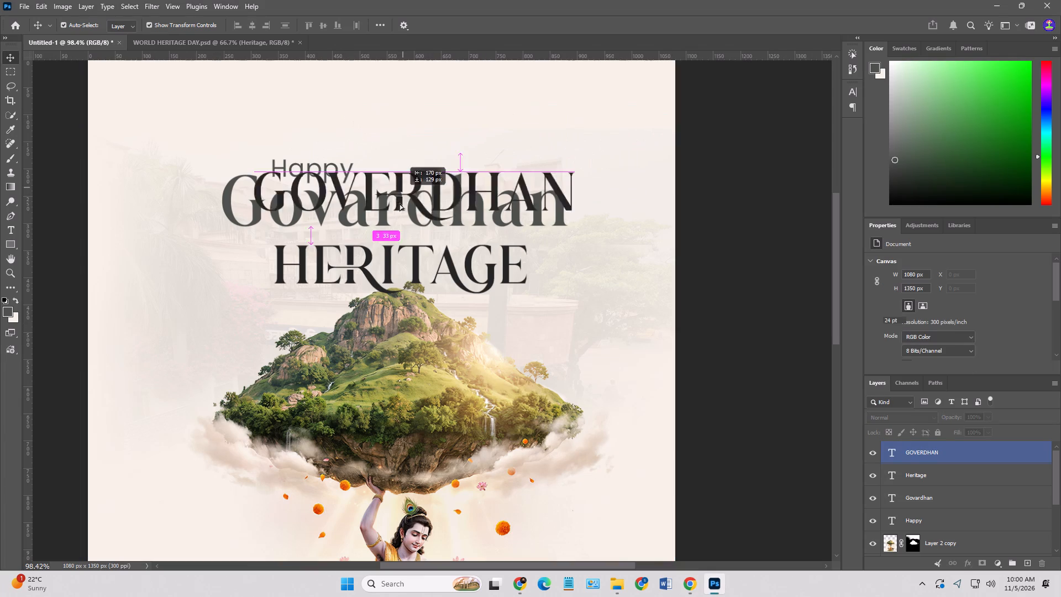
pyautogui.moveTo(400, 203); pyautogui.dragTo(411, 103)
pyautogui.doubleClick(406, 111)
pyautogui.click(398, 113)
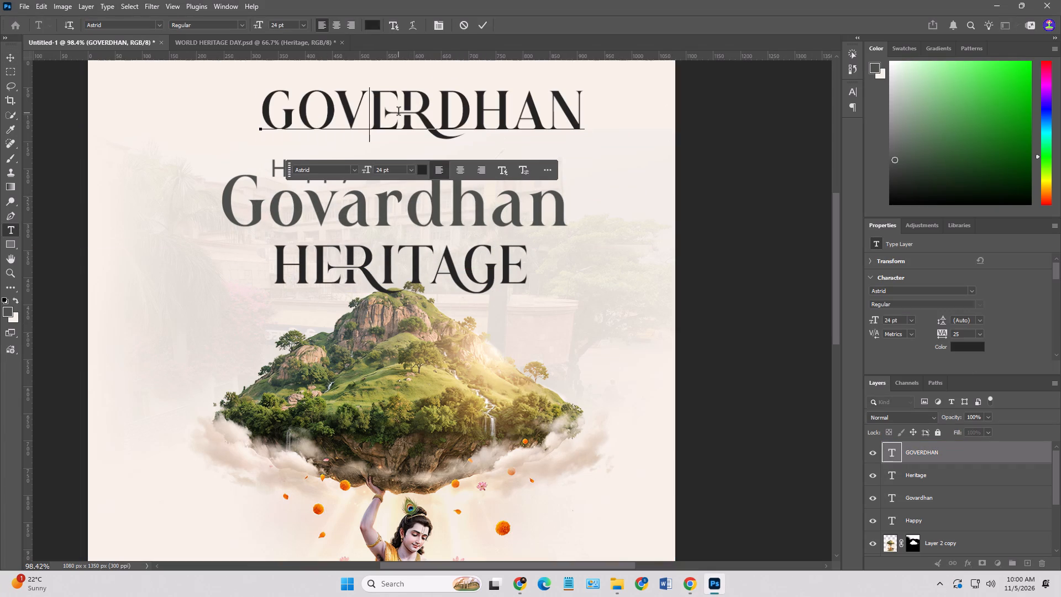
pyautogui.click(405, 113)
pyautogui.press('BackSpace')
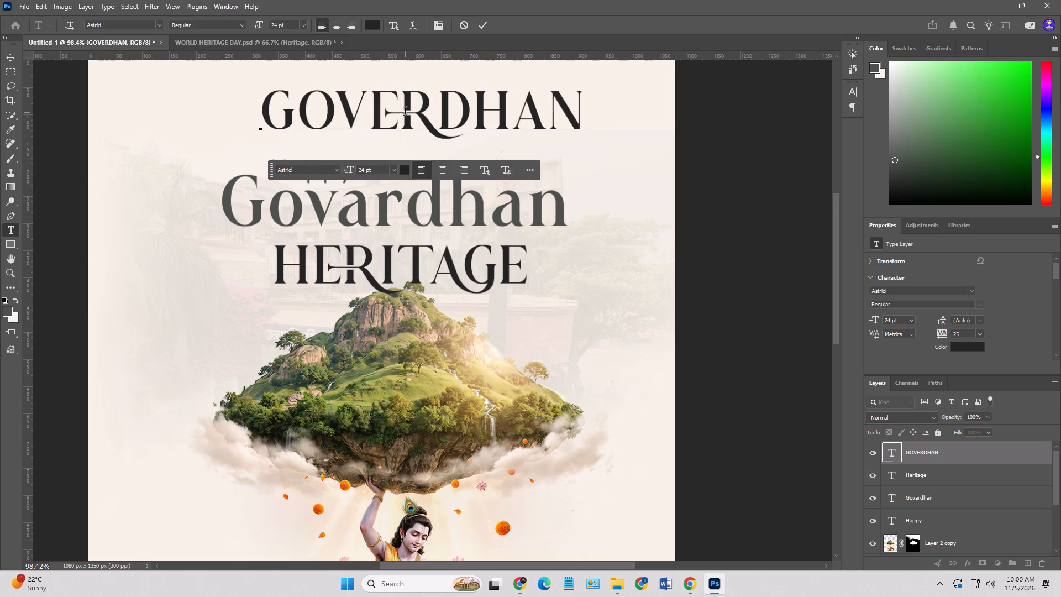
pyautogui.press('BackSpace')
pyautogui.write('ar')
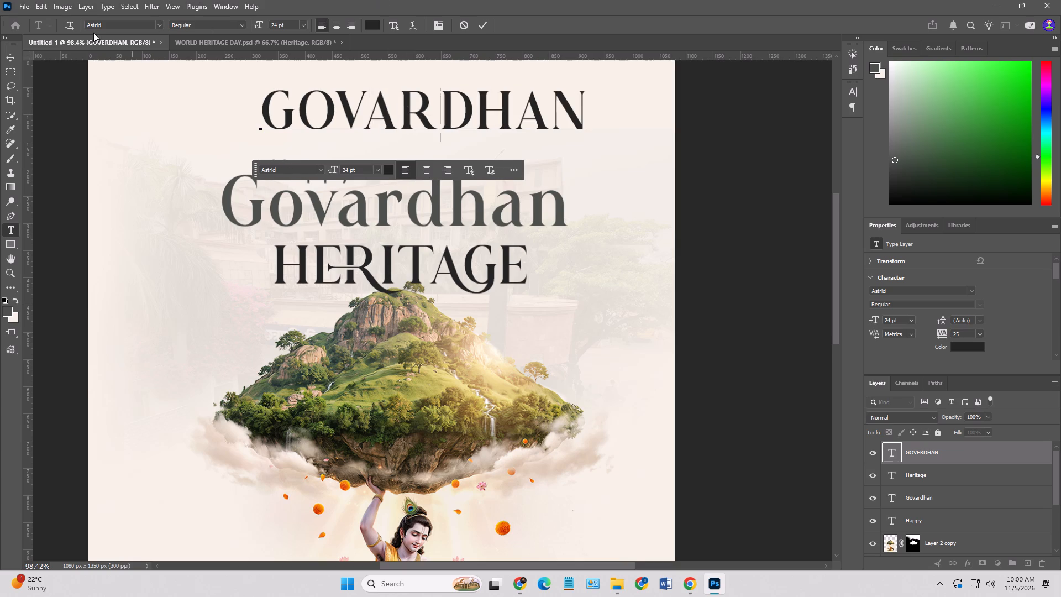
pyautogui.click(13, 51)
# Delete the uppercase GOVARDHAN copy and the Heritage text layer, keeping the Happy Govardhan heading.
pyautogui.moveTo(418, 117); pyautogui.dragTo(392, 202)
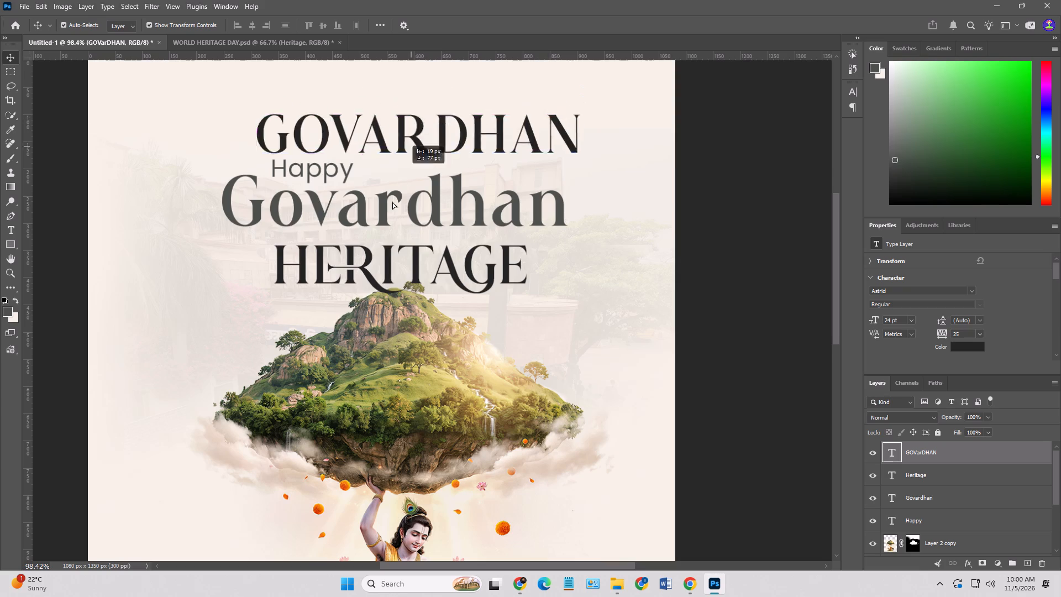
pyautogui.moveTo(392, 202); pyautogui.dragTo(474, 117)
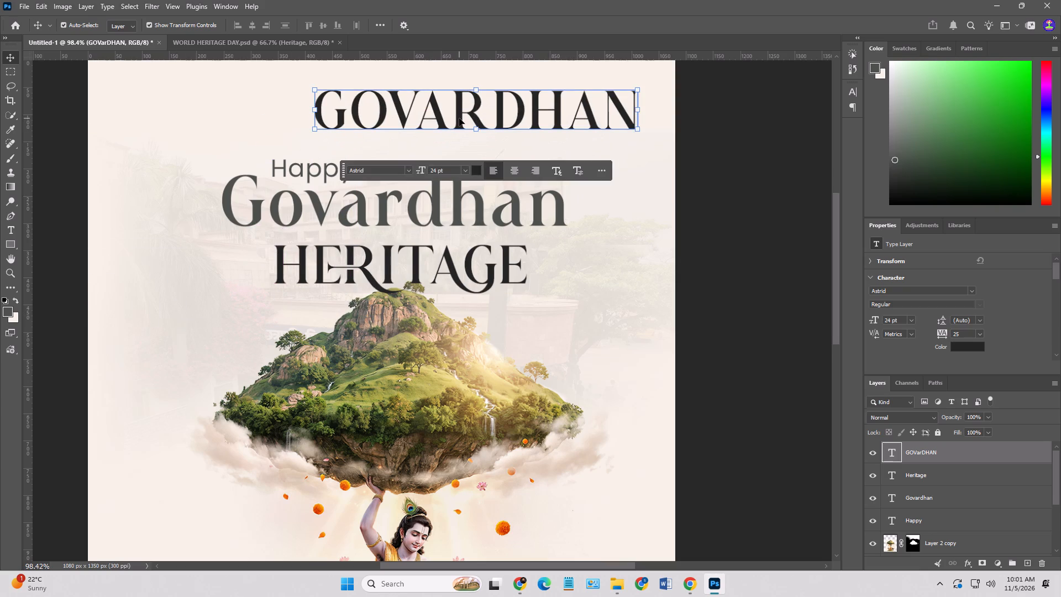
pyautogui.press('Delete')
pyautogui.press('Delete')
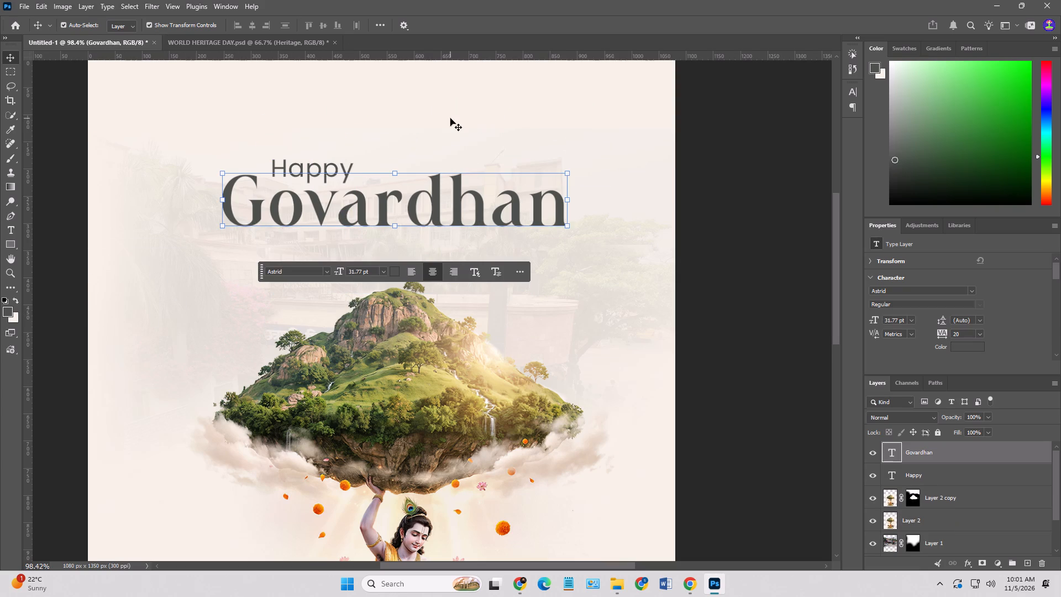
pyautogui.click(724, 370)
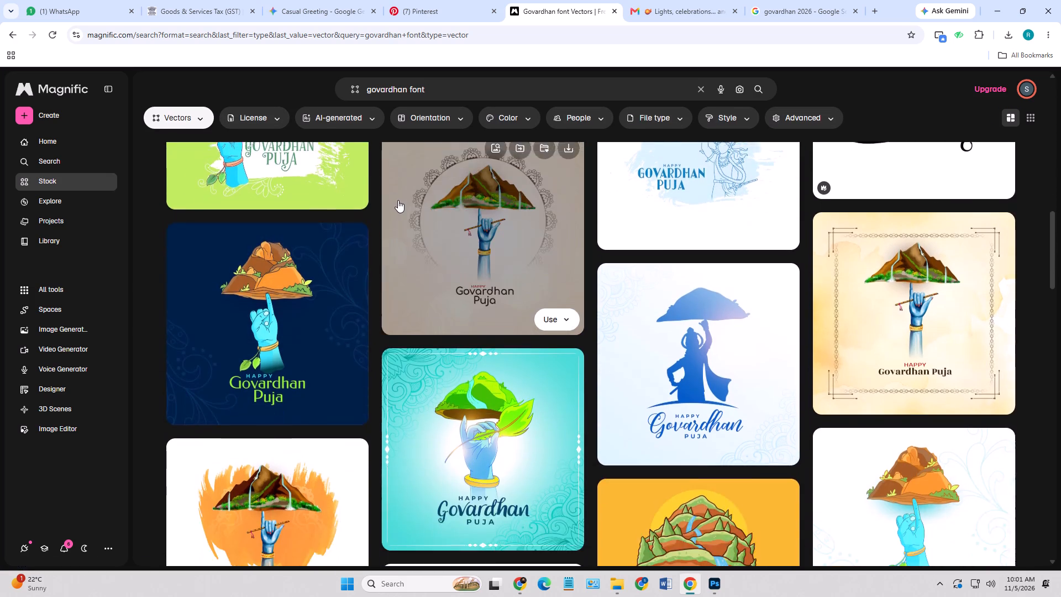
pyautogui.scroll(-9, 397, 201)
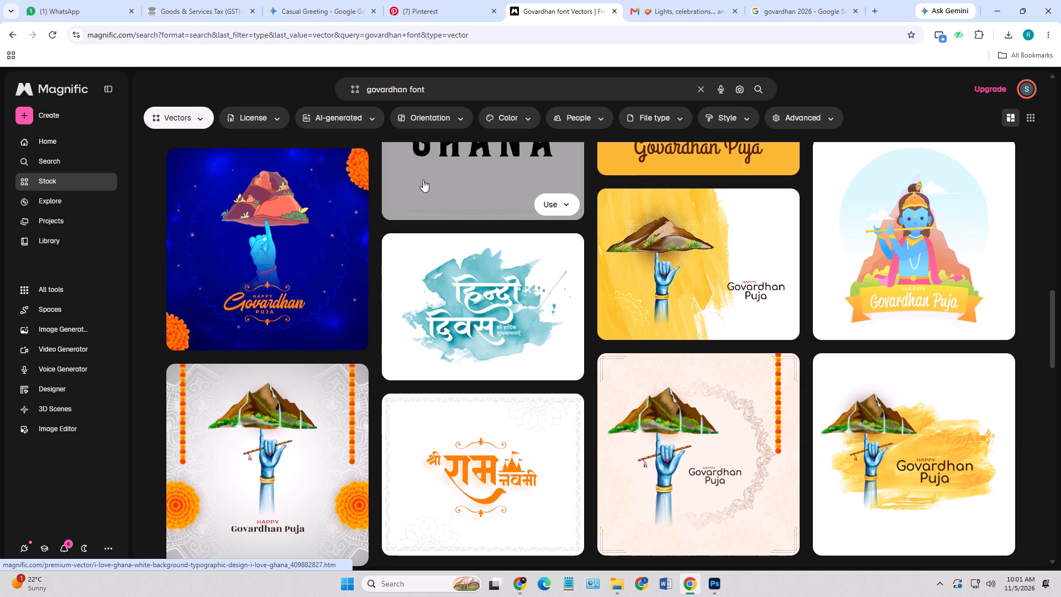
pyautogui.scroll(-2, 440, 179)
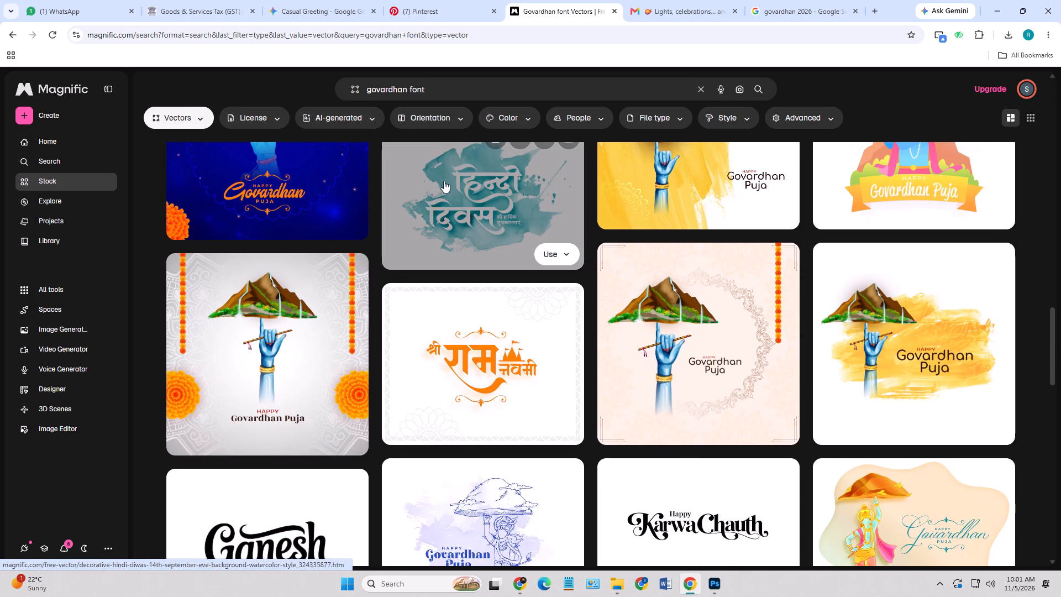
pyautogui.scroll(-9, 444, 181)
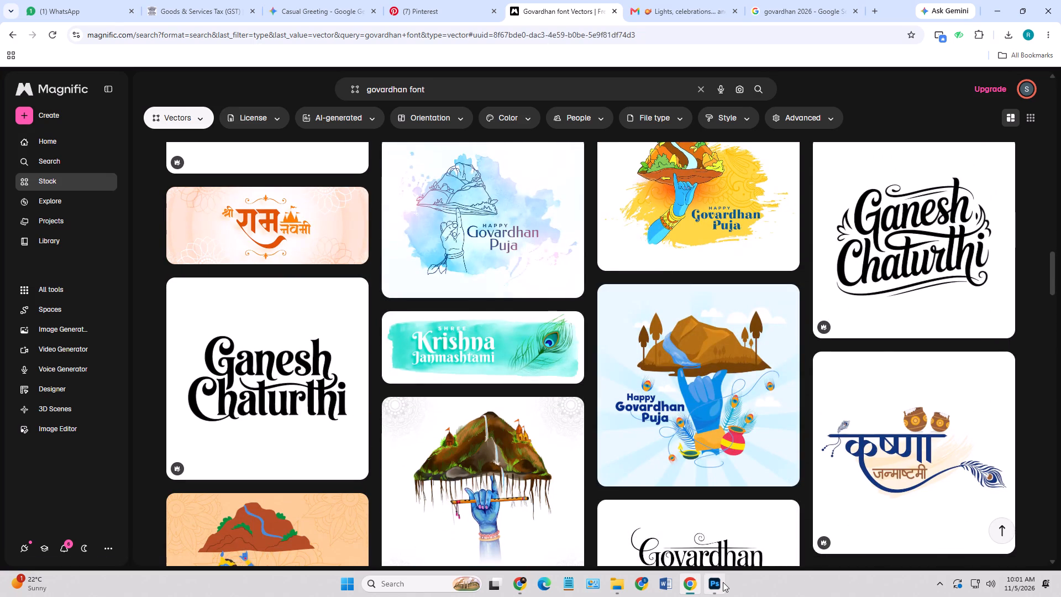
# Switch to Photoshop and recolour the Govardhan heading text to dark green #245010, starting from greens sampled from the hill.
pyautogui.click(723, 582)
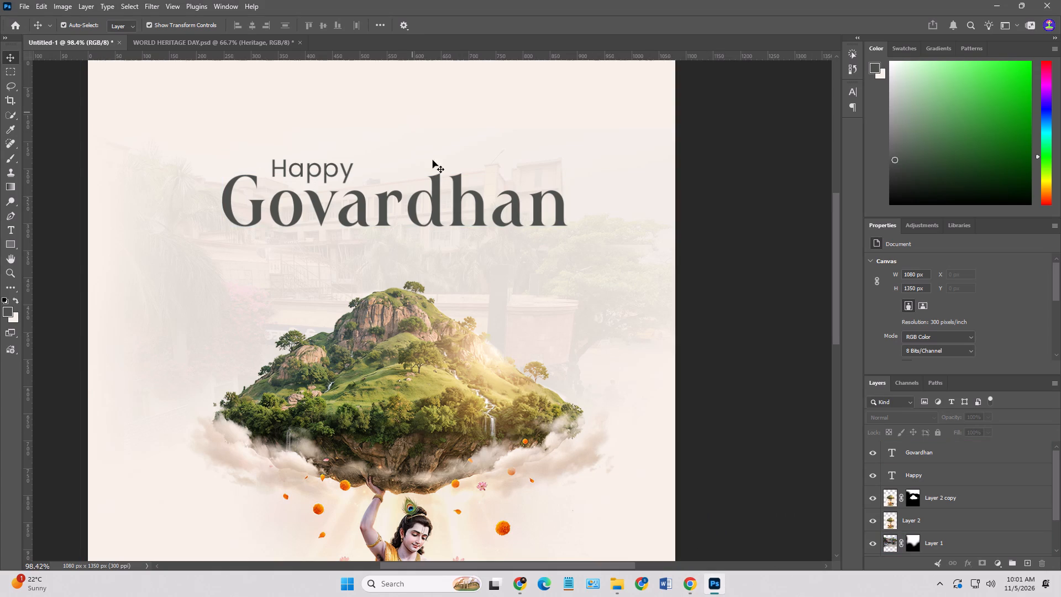
pyautogui.click(431, 205)
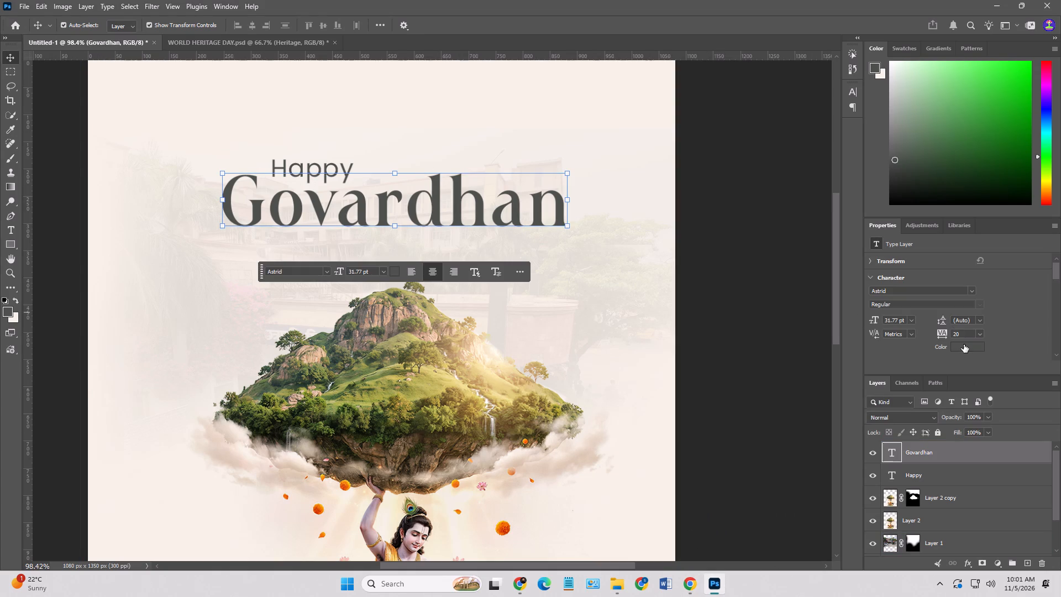
pyautogui.click(964, 344)
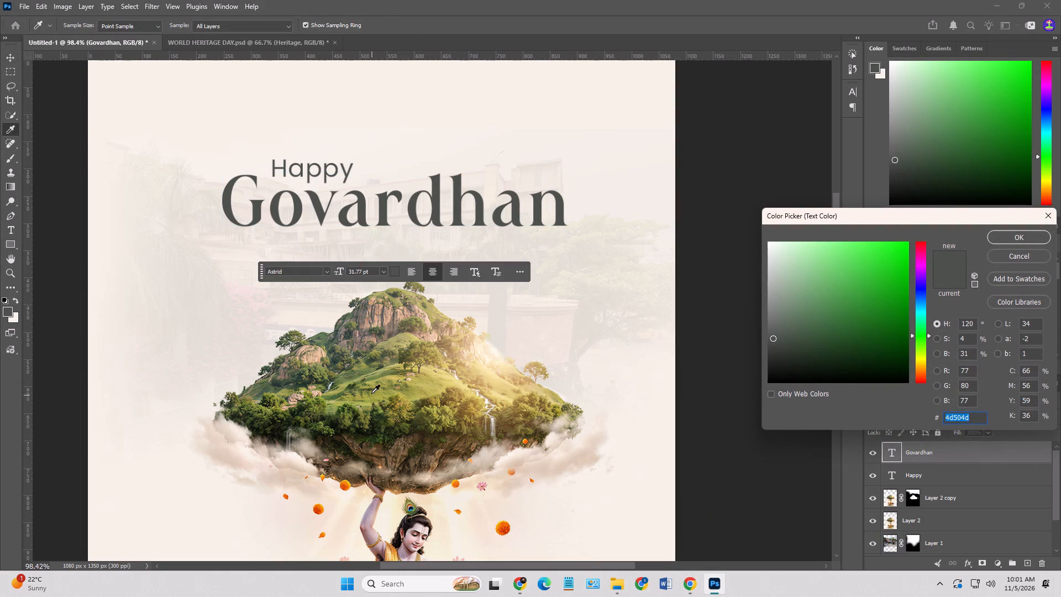
pyautogui.click(367, 390)
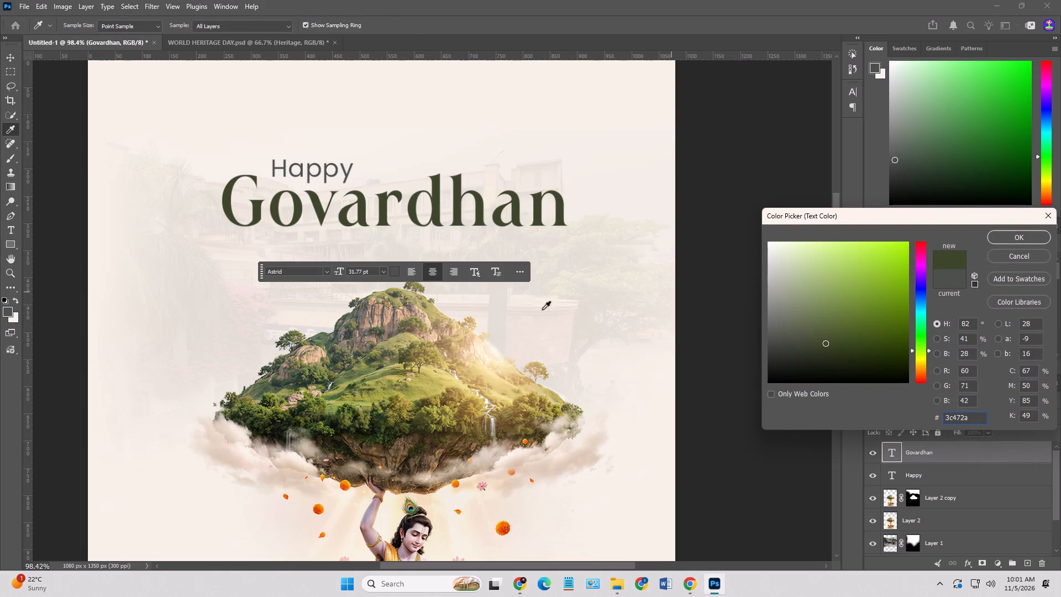
pyautogui.click(317, 371)
pyautogui.click(334, 364)
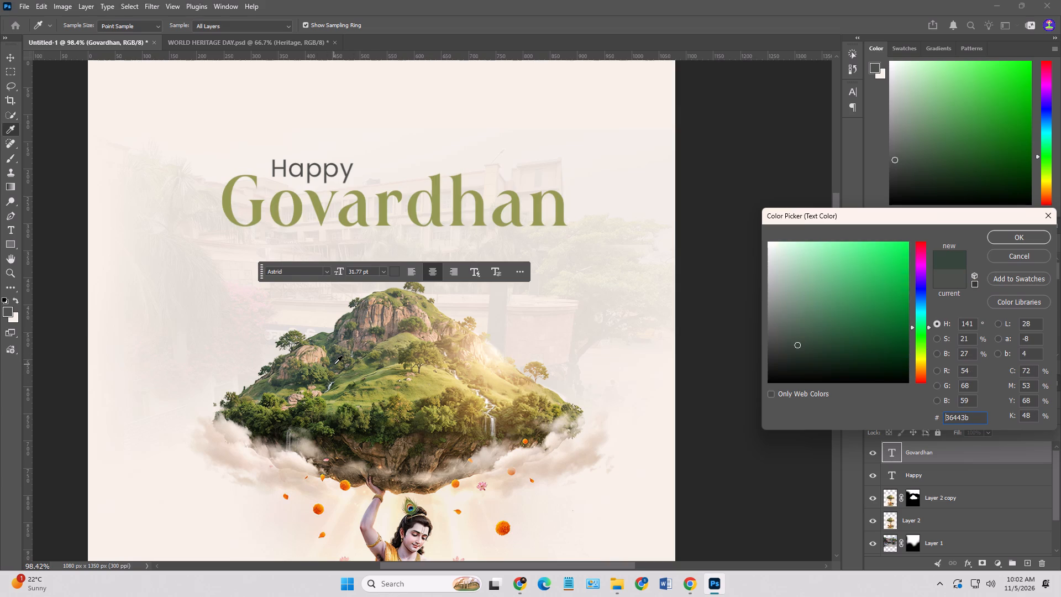
pyautogui.click(321, 371)
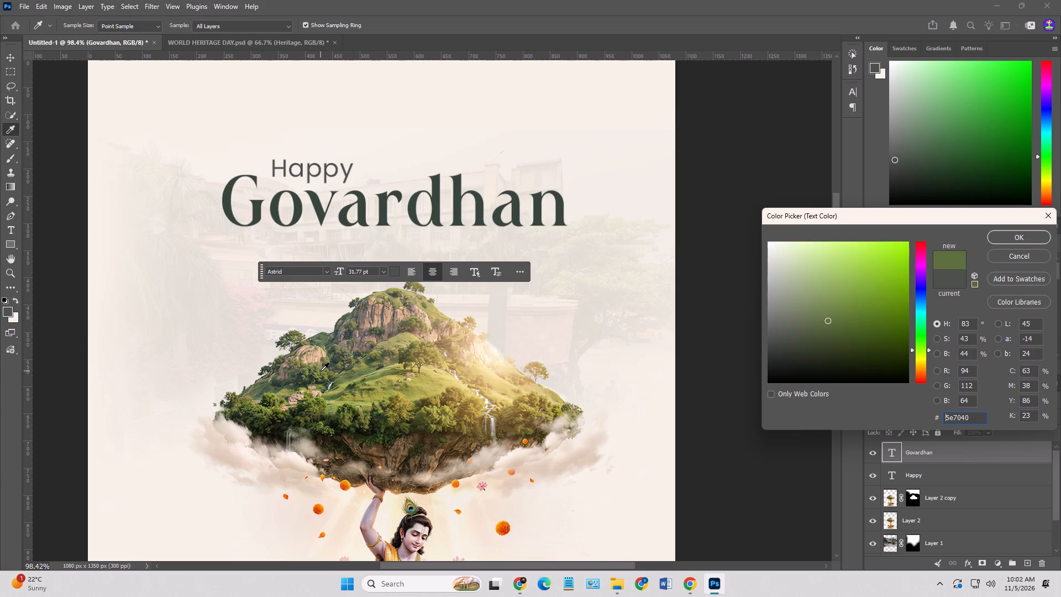
pyautogui.moveTo(828, 322); pyautogui.dragTo(844, 330)
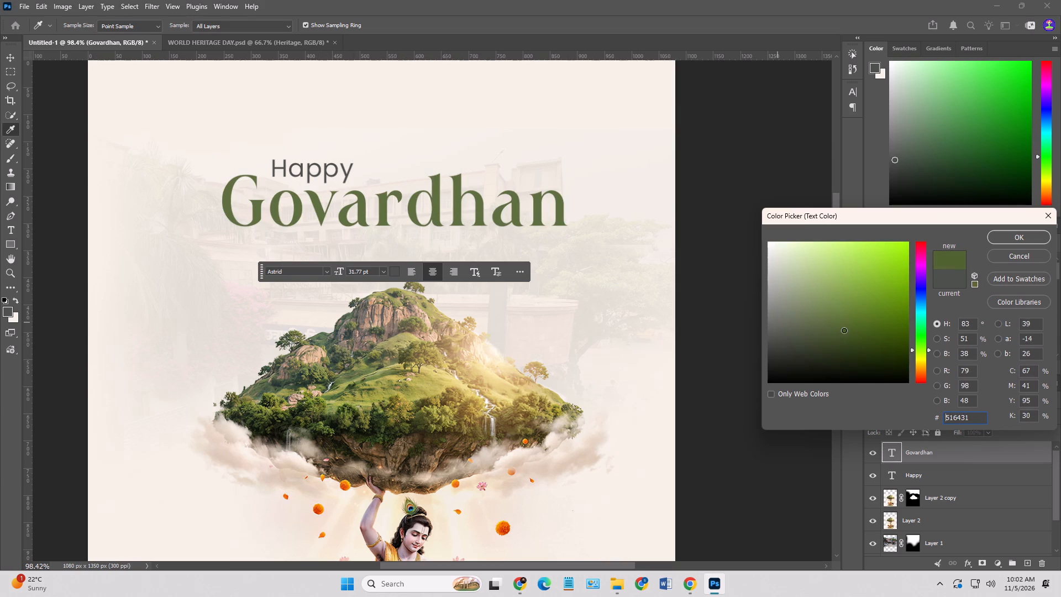
pyautogui.moveTo(844, 330); pyautogui.dragTo(856, 333)
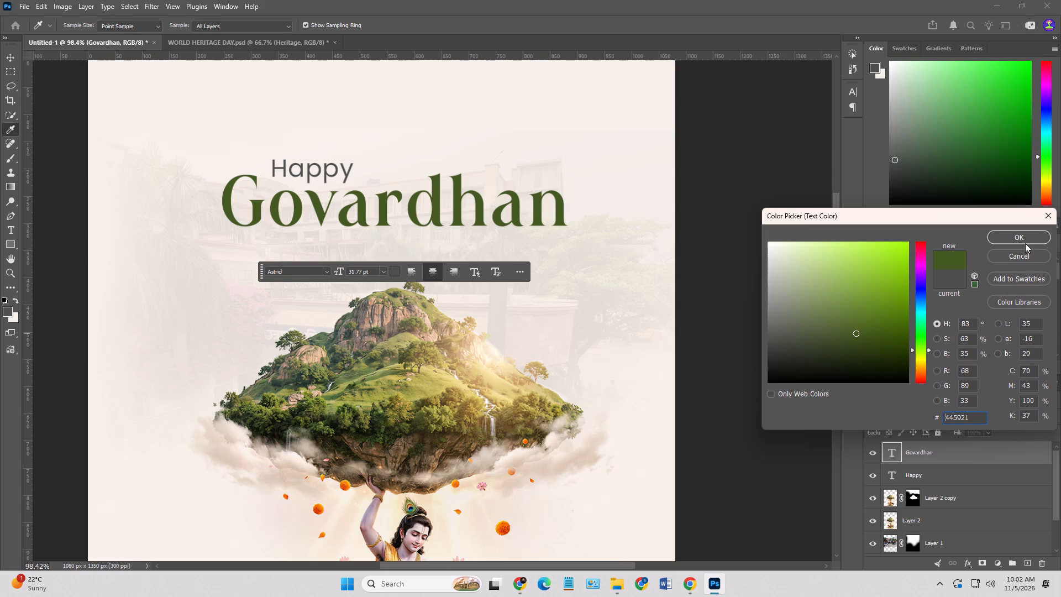
pyautogui.moveTo(923, 349); pyautogui.dragTo(923, 347)
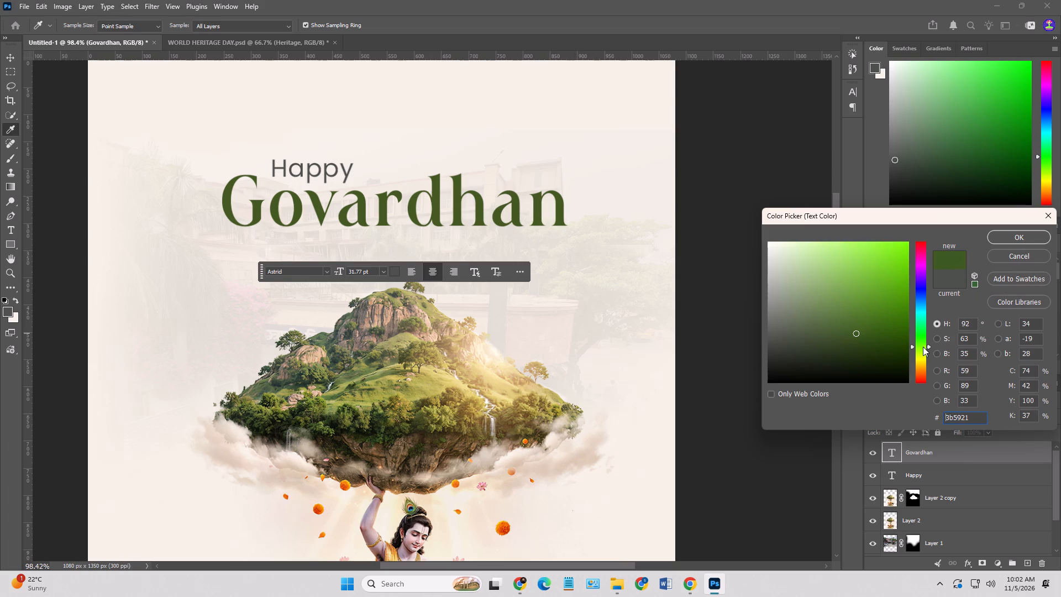
pyautogui.moveTo(923, 347); pyautogui.dragTo(923, 343)
pyautogui.moveTo(859, 334); pyautogui.dragTo(875, 342)
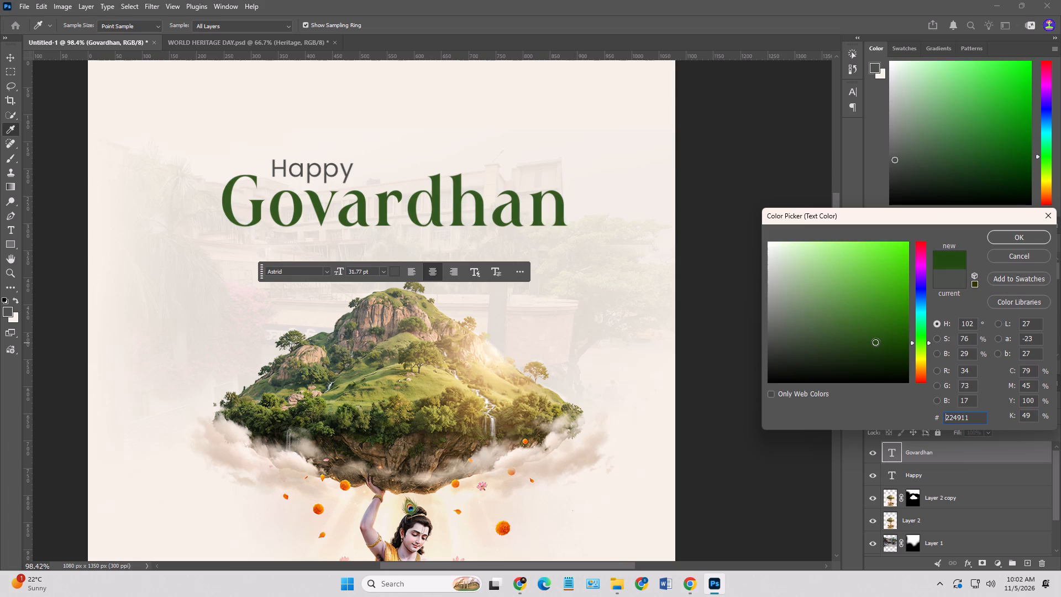
pyautogui.click(880, 343)
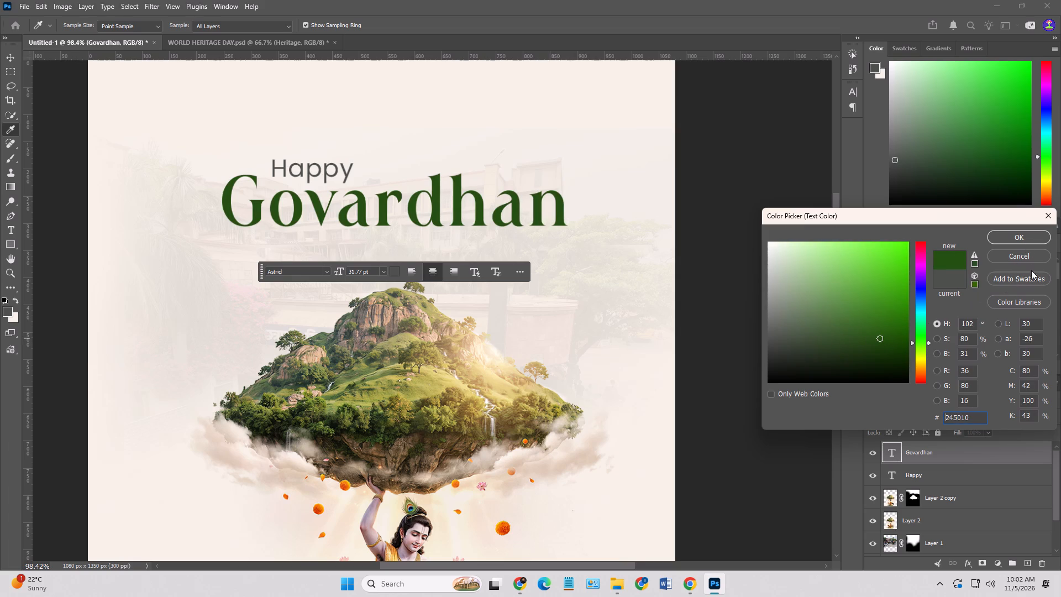
pyautogui.click(1020, 235)
# Set the Govardhan text's tracking to 0 and move it slightly down so it sits clear of the Happy line.
pyautogui.moveTo(971, 334); pyautogui.dragTo(929, 333)
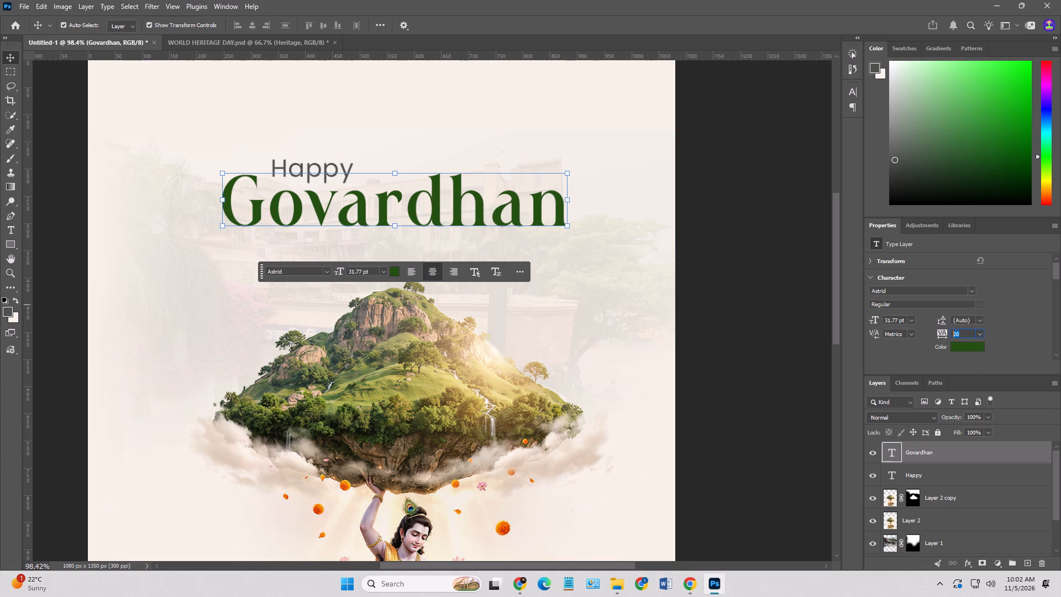
pyautogui.moveTo(929, 333); pyautogui.dragTo(921, 333)
pyautogui.write('00')
pyautogui.press('Return')
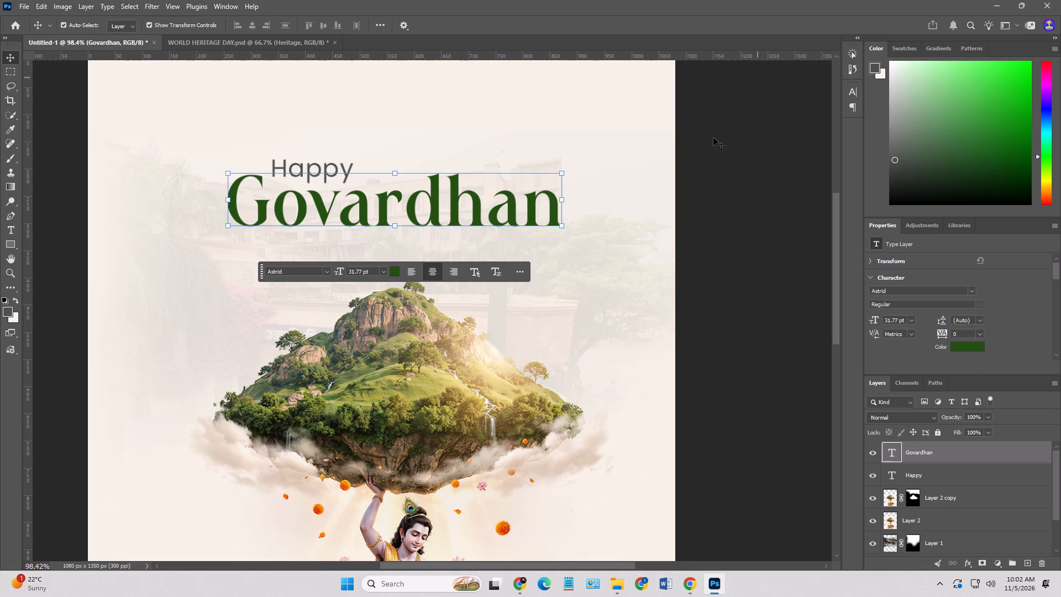
pyautogui.click(708, 235)
pyautogui.click(524, 217)
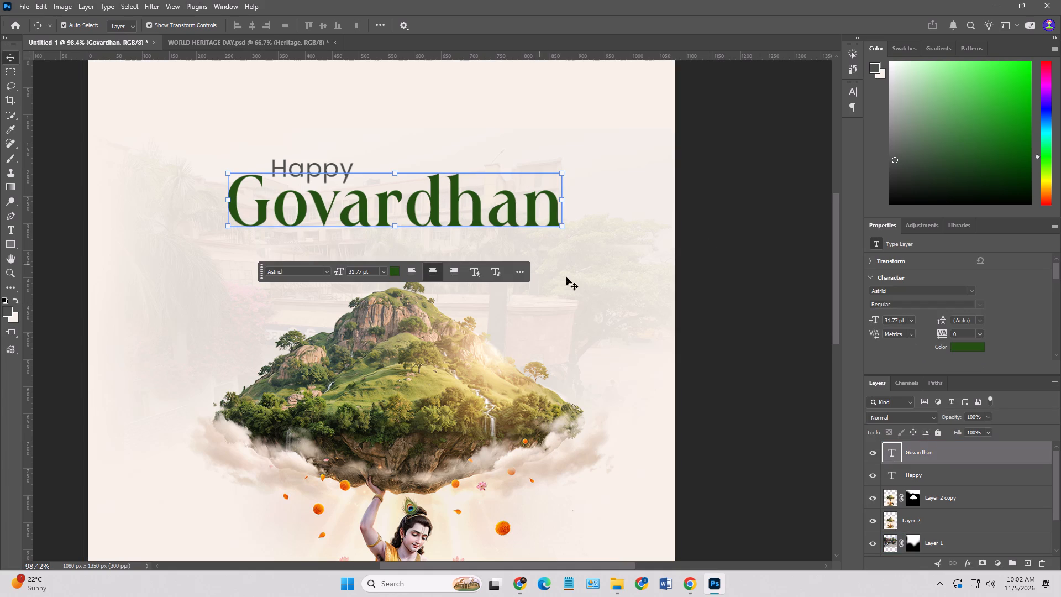
pyautogui.moveTo(522, 219); pyautogui.dragTo(524, 233)
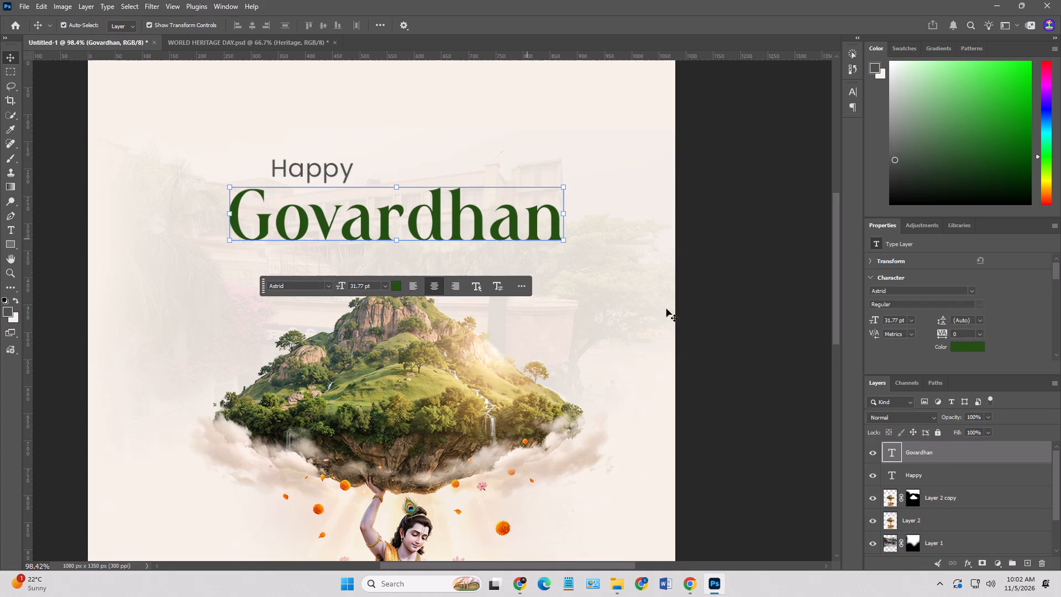
# Darken the Govardhan text colour to #183b08.
pyautogui.click(970, 348)
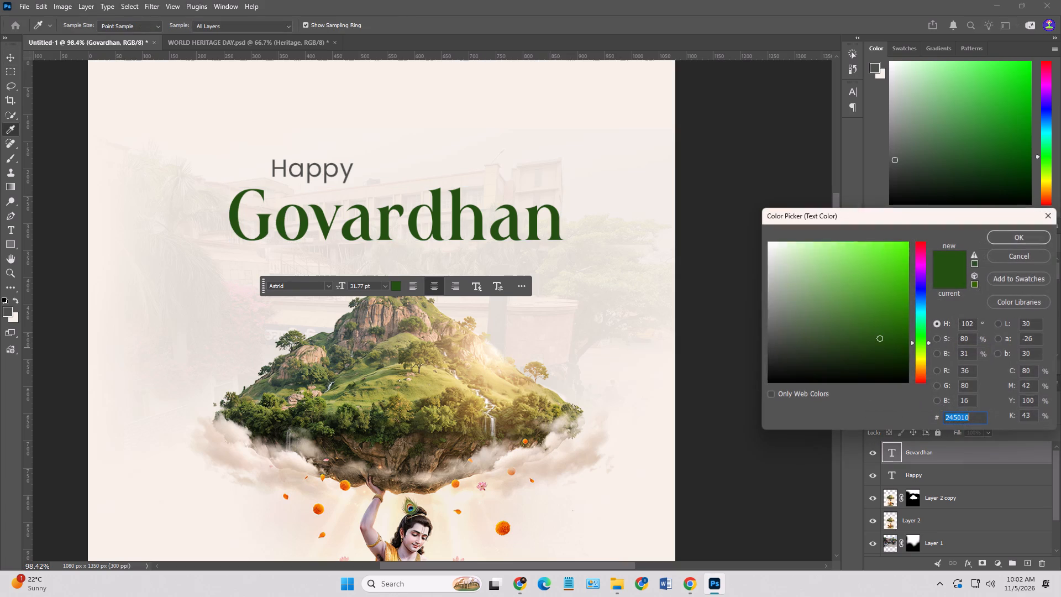
pyautogui.moveTo(881, 341); pyautogui.dragTo(889, 350)
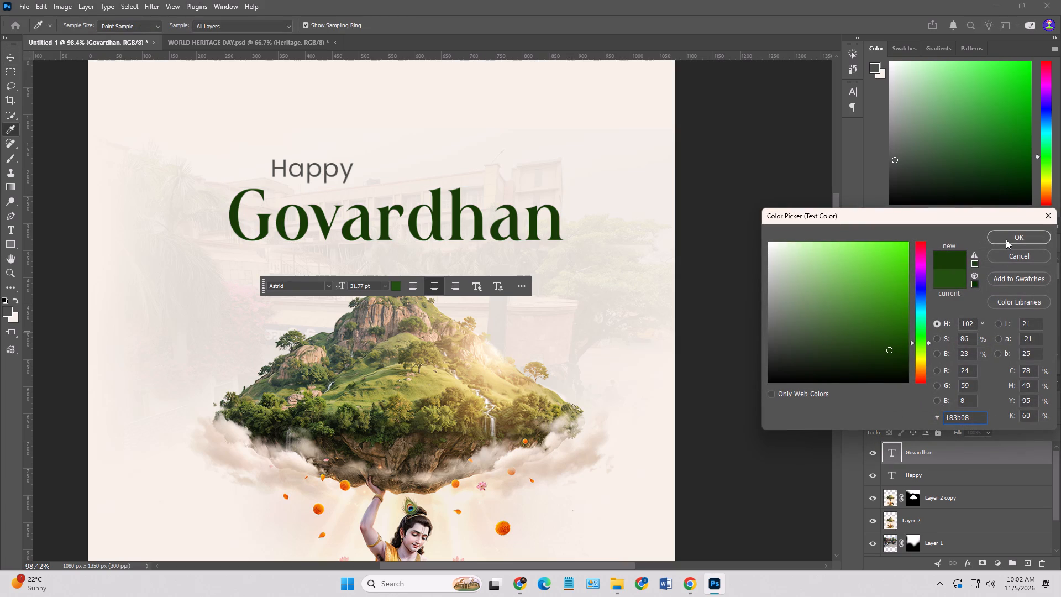
pyautogui.click(1006, 239)
# Add a new empty layer above the Govardhan text and clip it to that text.
pyautogui.click(1027, 564)
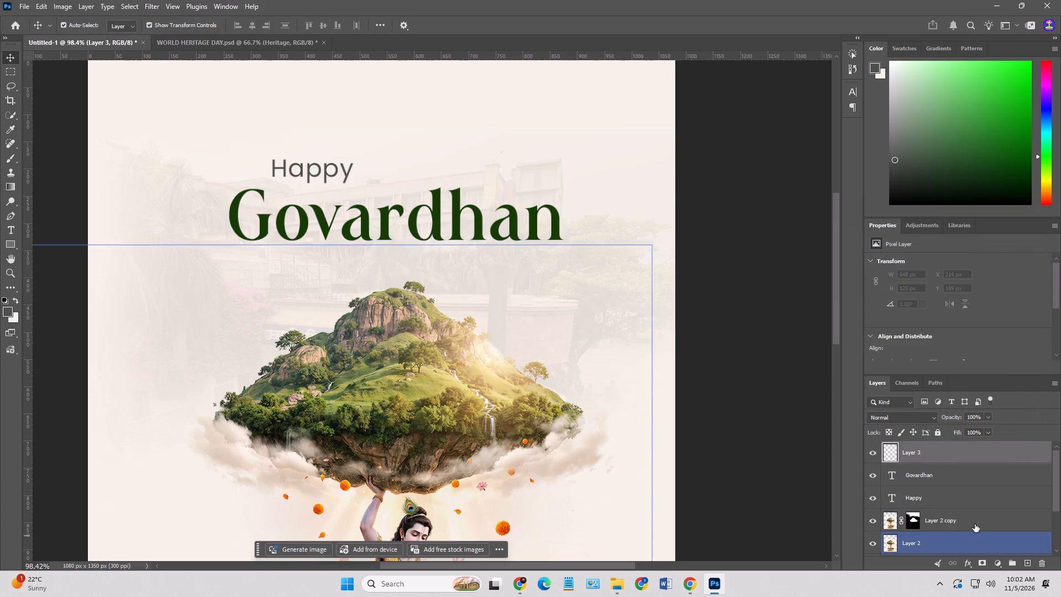
pyautogui.keyDown('alt'); pyautogui.click(890, 465); pyautogui.keyUp('alt')
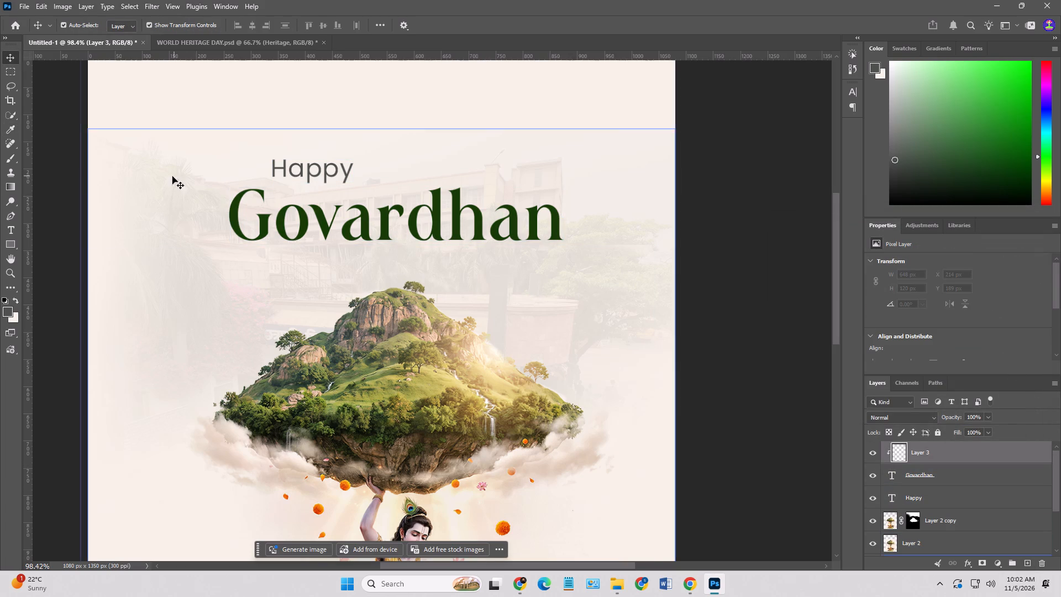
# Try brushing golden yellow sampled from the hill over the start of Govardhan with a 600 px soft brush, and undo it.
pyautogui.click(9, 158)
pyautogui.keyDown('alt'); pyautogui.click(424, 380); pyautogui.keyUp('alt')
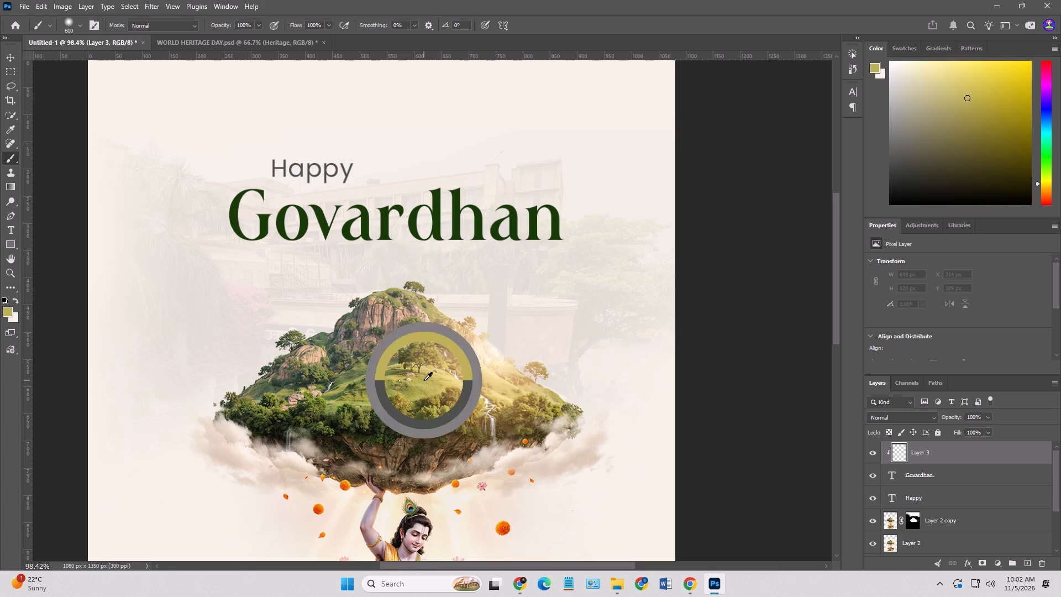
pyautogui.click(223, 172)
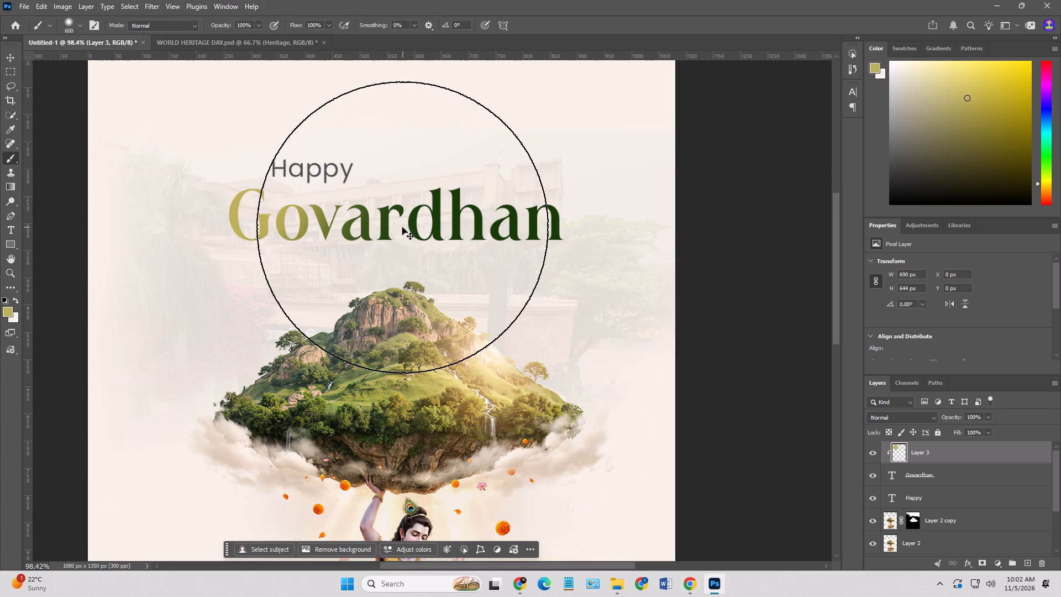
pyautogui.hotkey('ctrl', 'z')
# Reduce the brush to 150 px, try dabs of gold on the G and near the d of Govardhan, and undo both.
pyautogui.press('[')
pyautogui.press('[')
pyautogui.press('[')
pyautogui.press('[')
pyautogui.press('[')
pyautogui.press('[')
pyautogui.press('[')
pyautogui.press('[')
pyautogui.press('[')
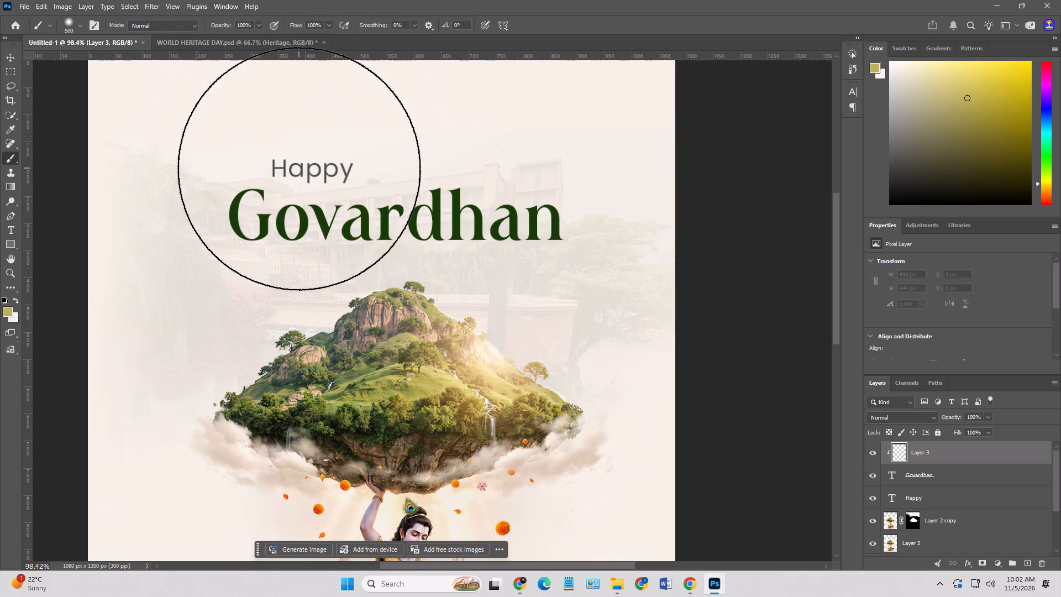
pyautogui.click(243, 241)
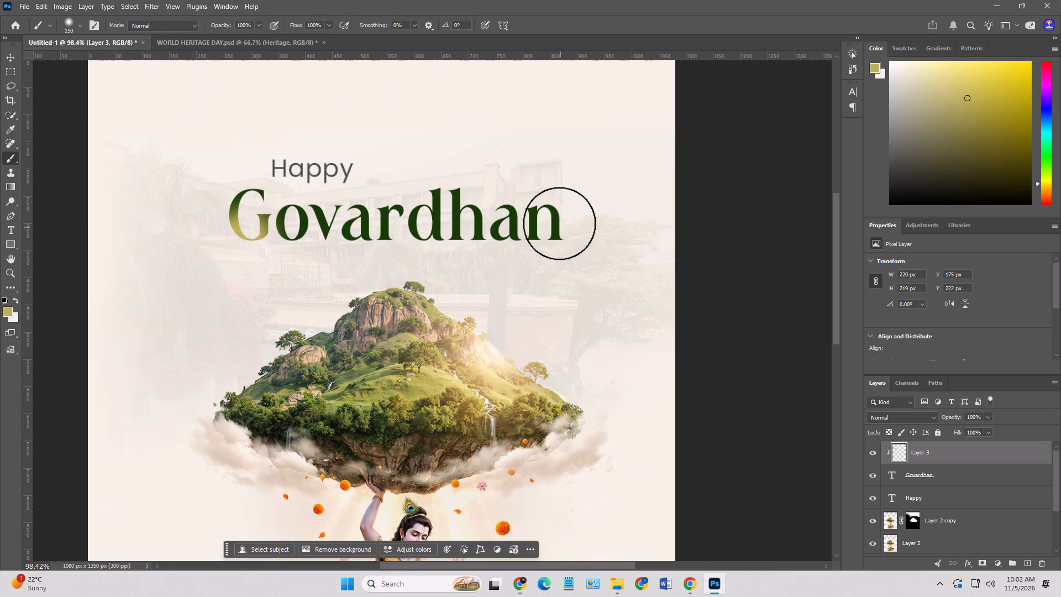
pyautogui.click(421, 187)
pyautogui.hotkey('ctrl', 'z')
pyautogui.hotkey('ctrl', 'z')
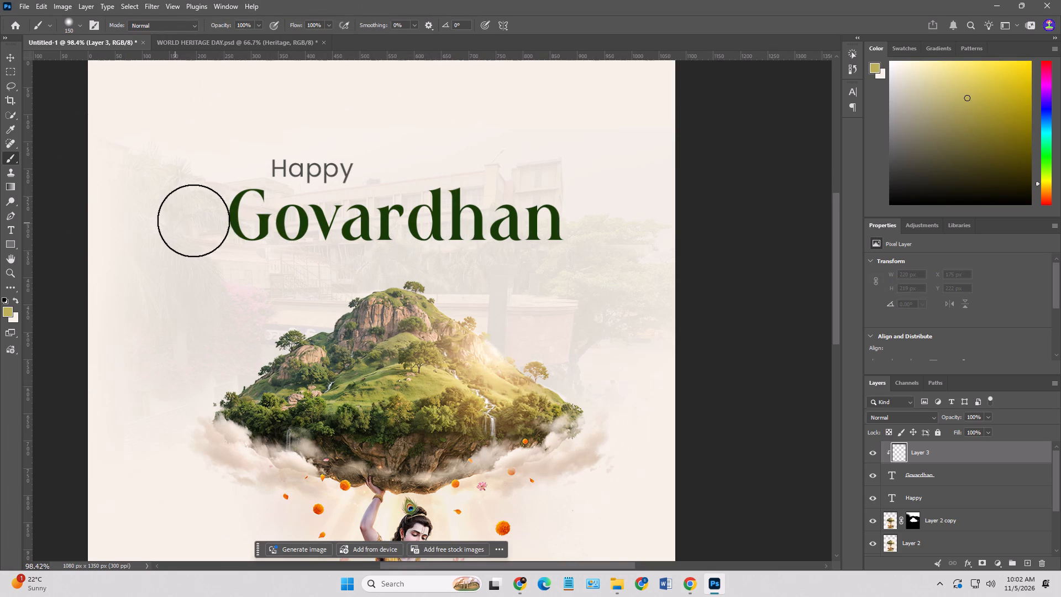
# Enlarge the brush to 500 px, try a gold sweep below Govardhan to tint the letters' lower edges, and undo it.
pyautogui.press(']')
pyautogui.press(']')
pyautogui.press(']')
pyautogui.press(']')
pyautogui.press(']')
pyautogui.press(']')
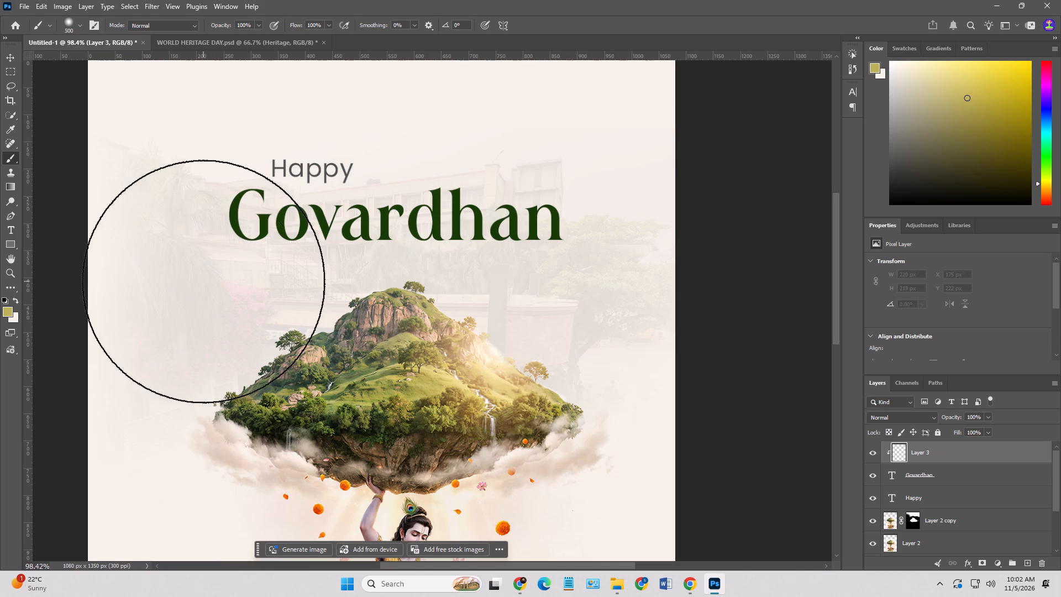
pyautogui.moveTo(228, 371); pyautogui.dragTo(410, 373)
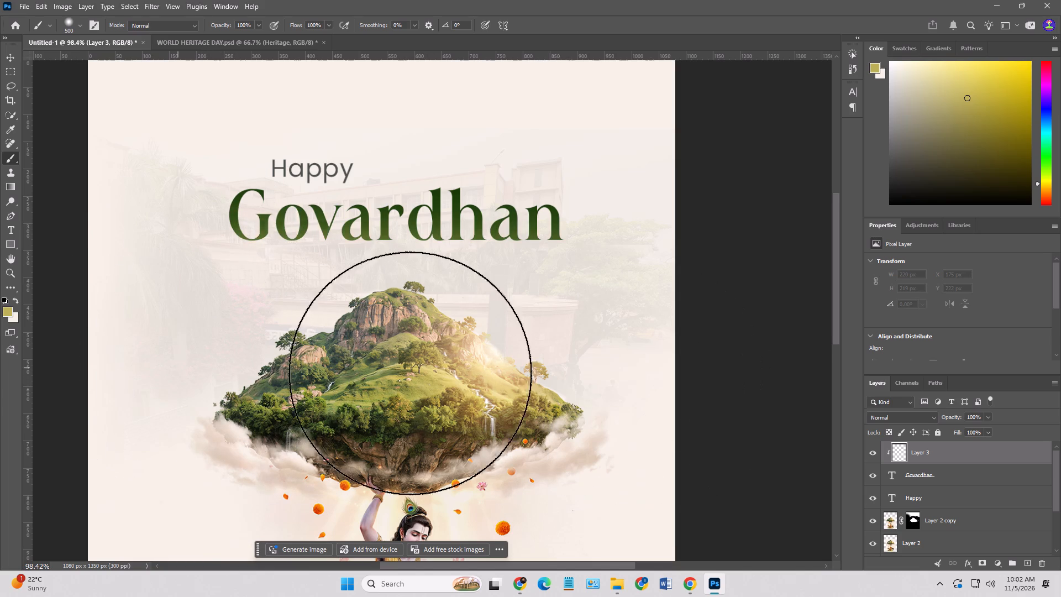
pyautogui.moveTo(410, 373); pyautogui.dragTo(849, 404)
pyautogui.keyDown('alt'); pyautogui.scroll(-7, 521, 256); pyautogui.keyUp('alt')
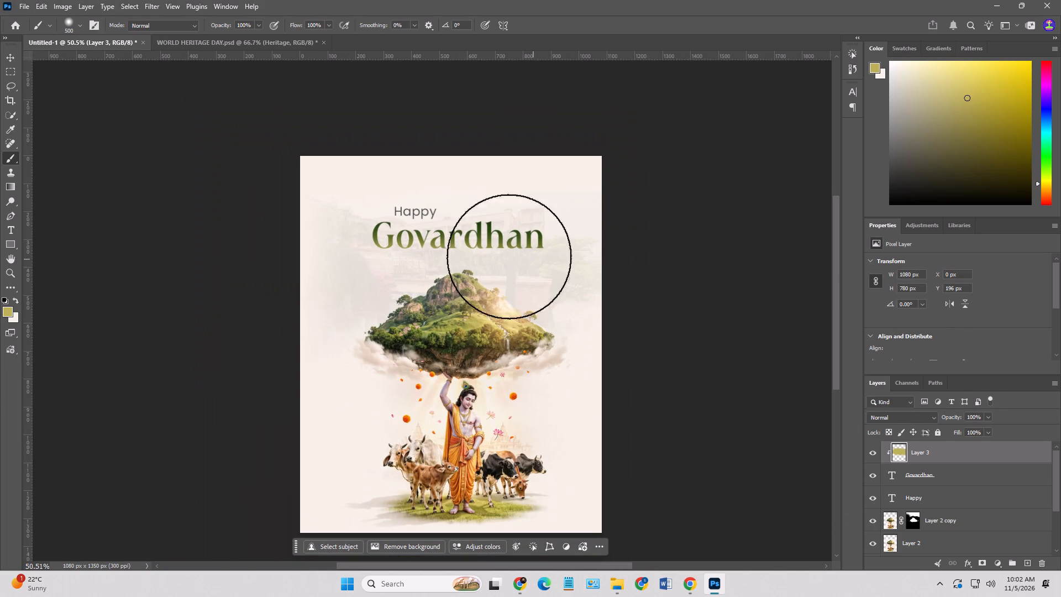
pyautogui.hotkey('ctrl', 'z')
# Select both illustration layers, Layer 2 copy and Layer 2, and nudge them 10 px left together.
pyautogui.keyDown('alt'); pyautogui.scroll(1, 427, 184); pyautogui.keyUp('alt')
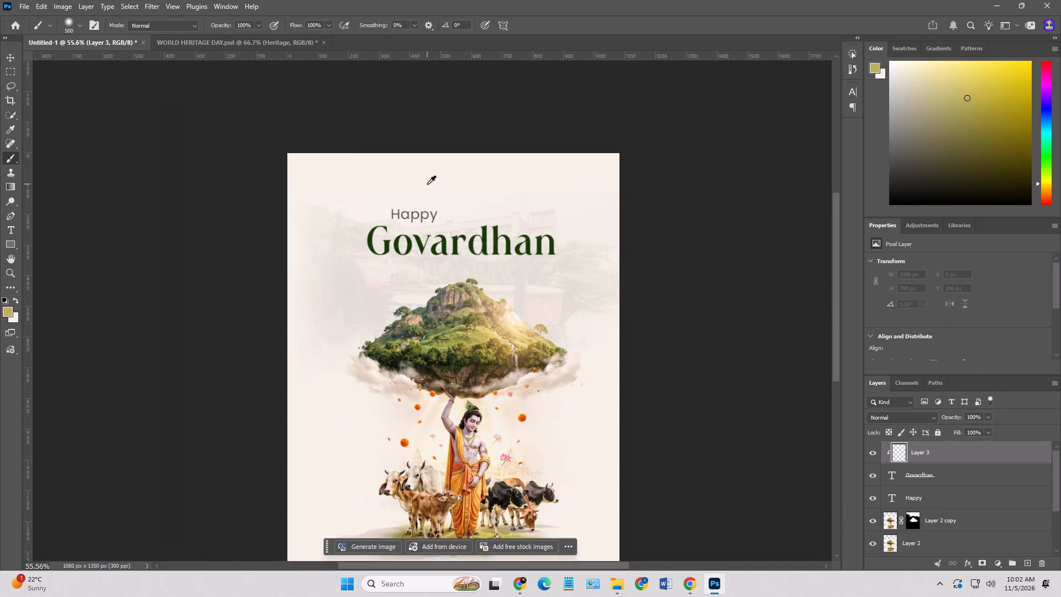
pyautogui.keyDown('alt'); pyautogui.scroll(2, 427, 184); pyautogui.keyUp('alt')
pyautogui.scroll(-5, 371, 147)
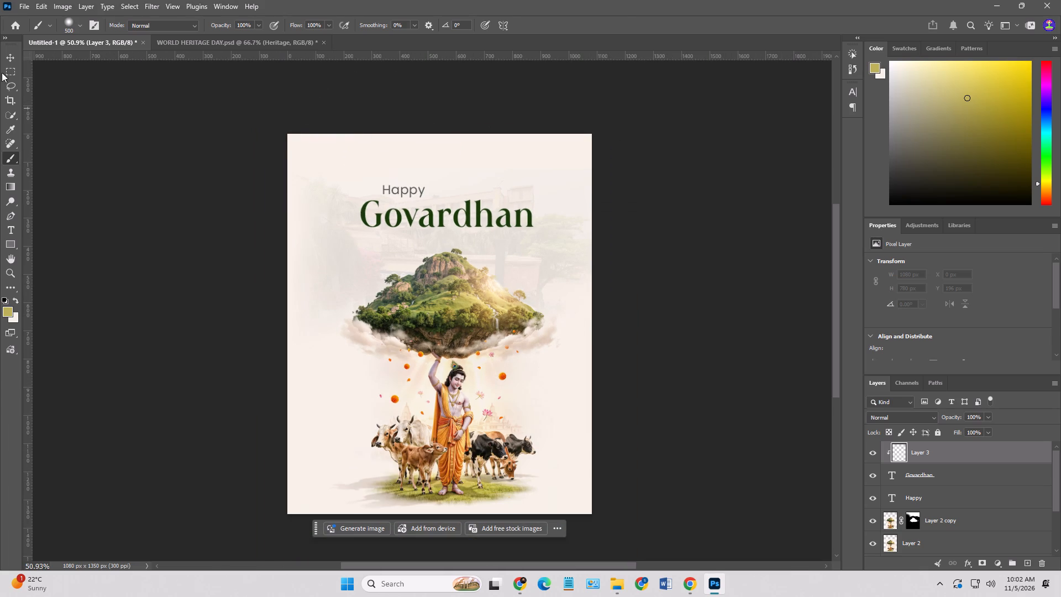
pyautogui.click(6, 54)
pyautogui.click(461, 315)
pyautogui.keyDown('shift'); pyautogui.click(929, 538); pyautogui.keyUp('shift')
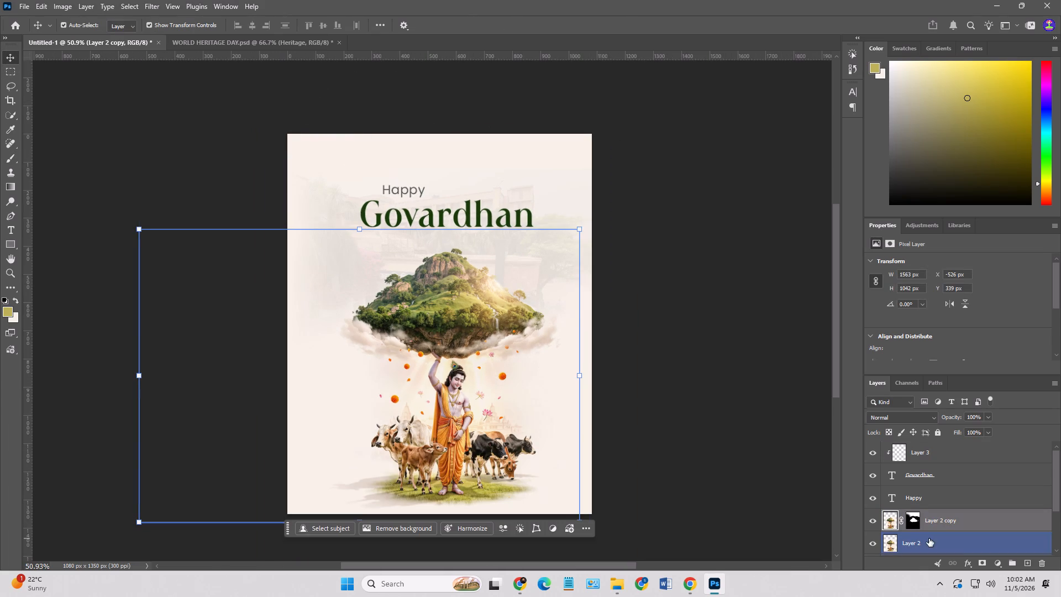
pyautogui.hotkey('shift', 'Left')
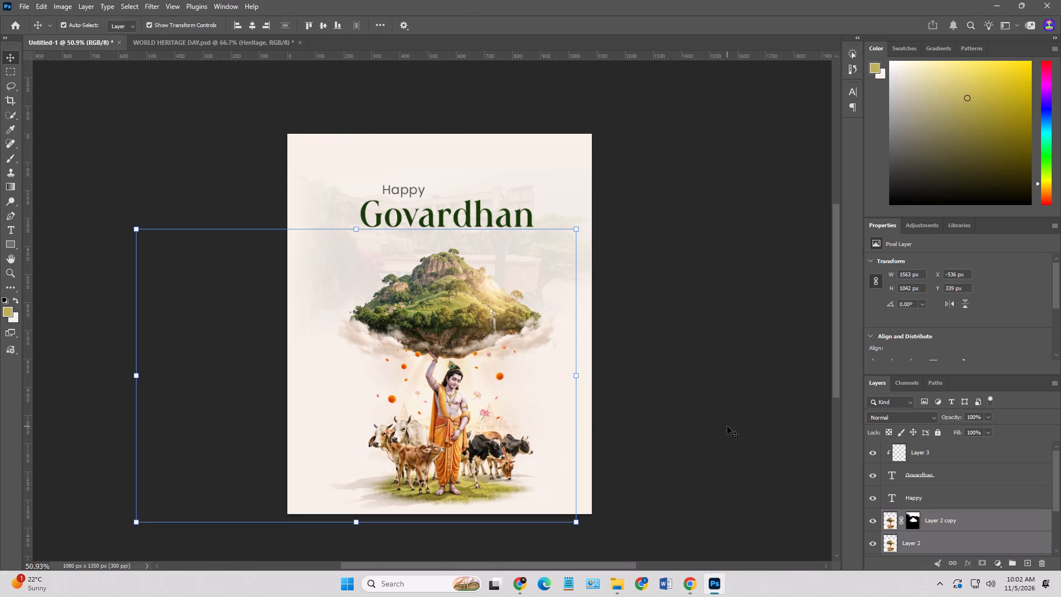
pyautogui.click(725, 426)
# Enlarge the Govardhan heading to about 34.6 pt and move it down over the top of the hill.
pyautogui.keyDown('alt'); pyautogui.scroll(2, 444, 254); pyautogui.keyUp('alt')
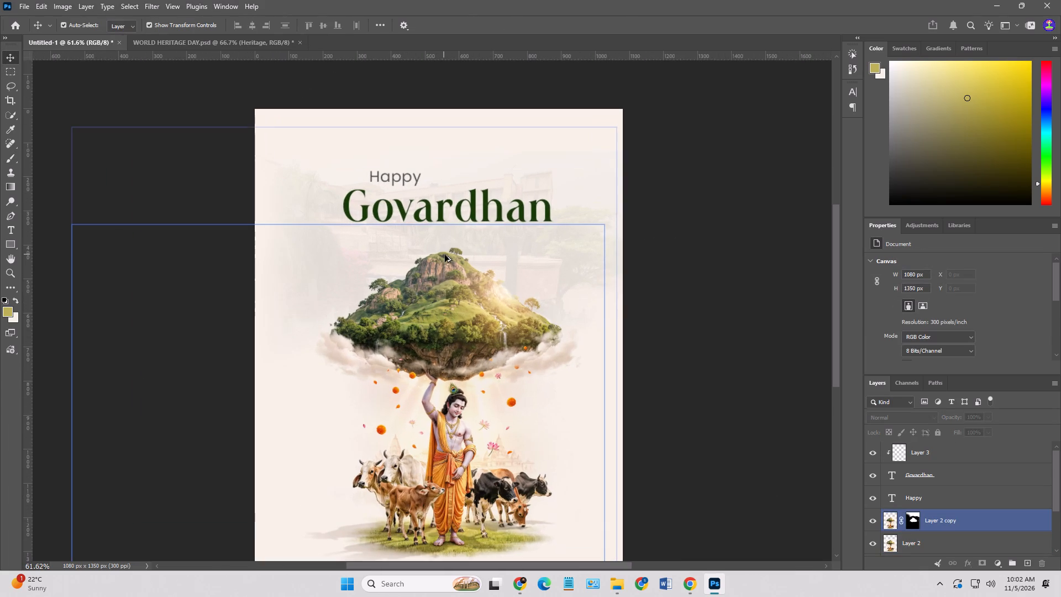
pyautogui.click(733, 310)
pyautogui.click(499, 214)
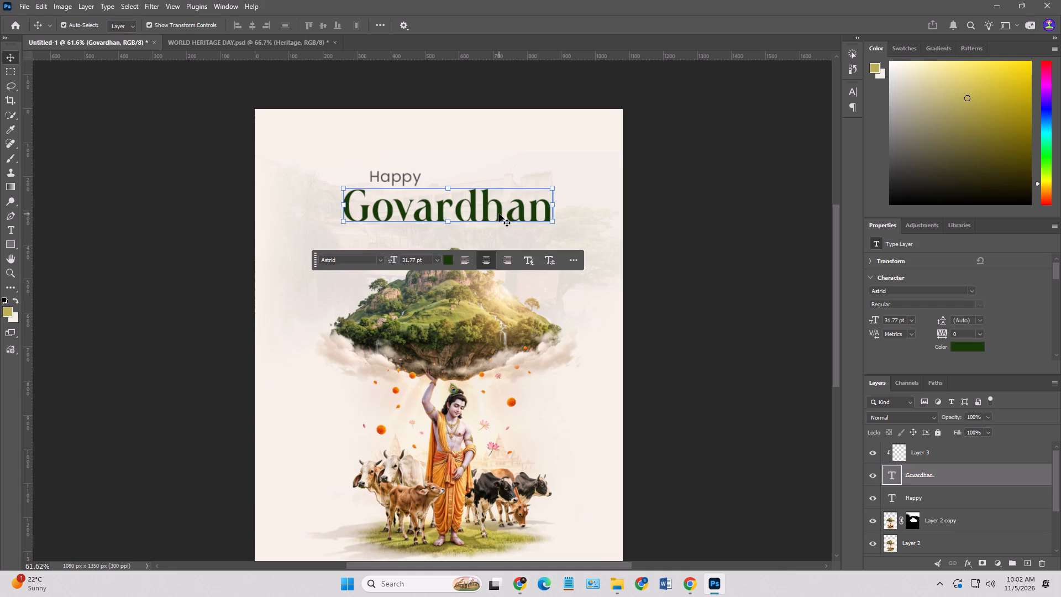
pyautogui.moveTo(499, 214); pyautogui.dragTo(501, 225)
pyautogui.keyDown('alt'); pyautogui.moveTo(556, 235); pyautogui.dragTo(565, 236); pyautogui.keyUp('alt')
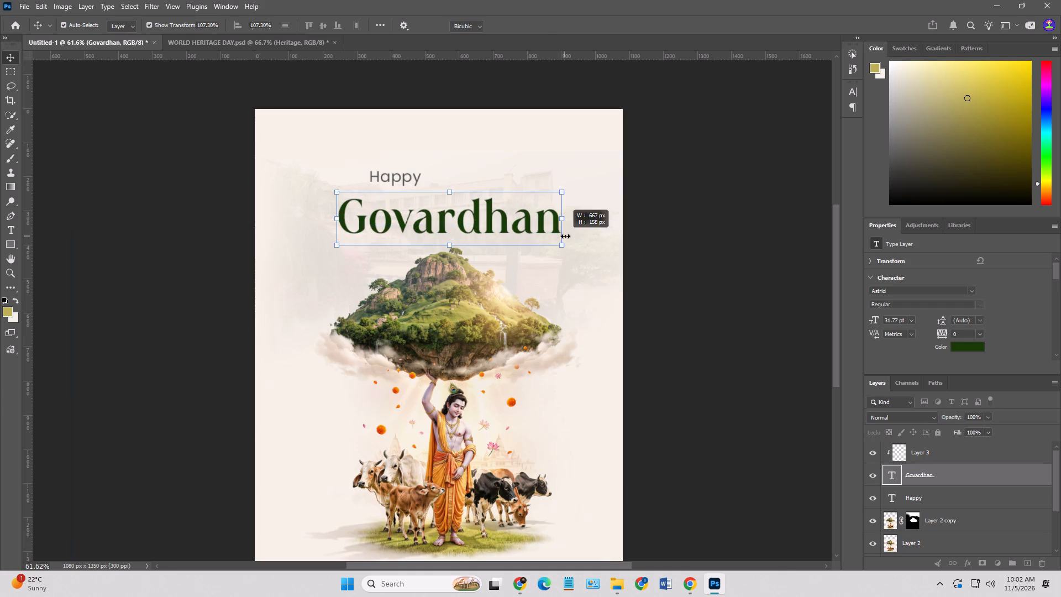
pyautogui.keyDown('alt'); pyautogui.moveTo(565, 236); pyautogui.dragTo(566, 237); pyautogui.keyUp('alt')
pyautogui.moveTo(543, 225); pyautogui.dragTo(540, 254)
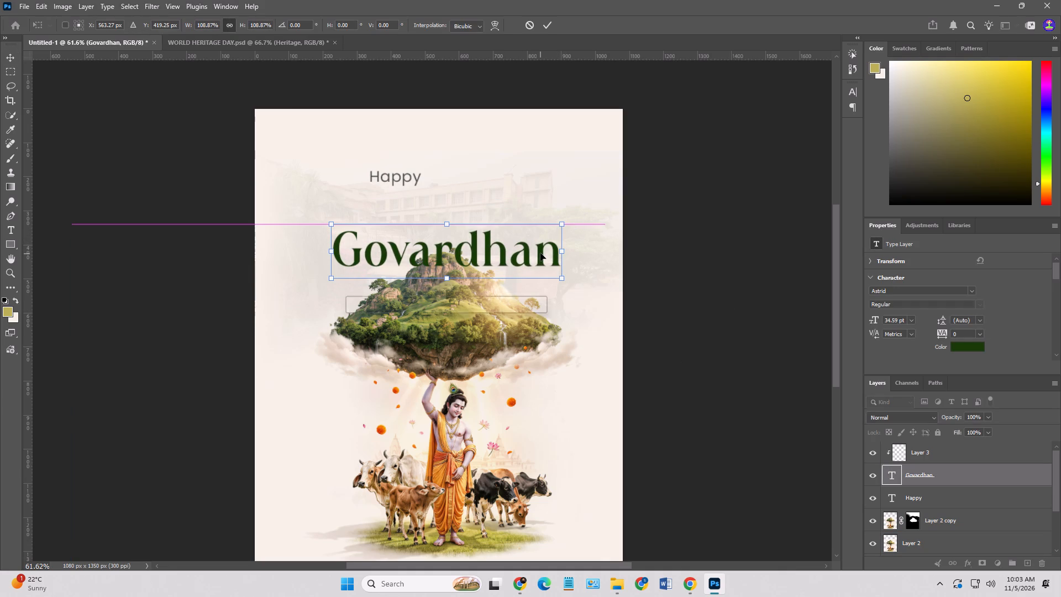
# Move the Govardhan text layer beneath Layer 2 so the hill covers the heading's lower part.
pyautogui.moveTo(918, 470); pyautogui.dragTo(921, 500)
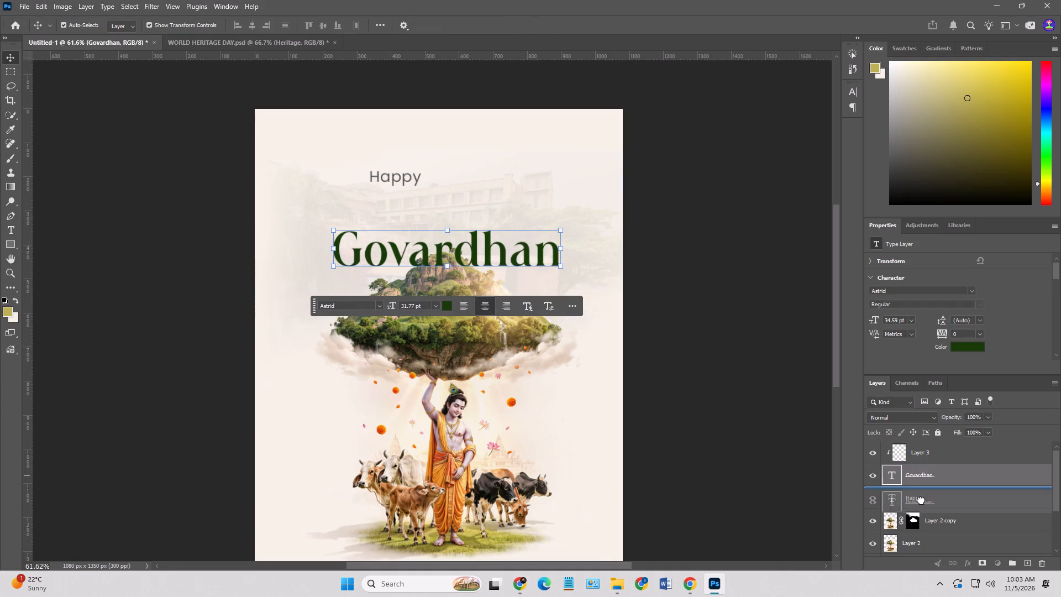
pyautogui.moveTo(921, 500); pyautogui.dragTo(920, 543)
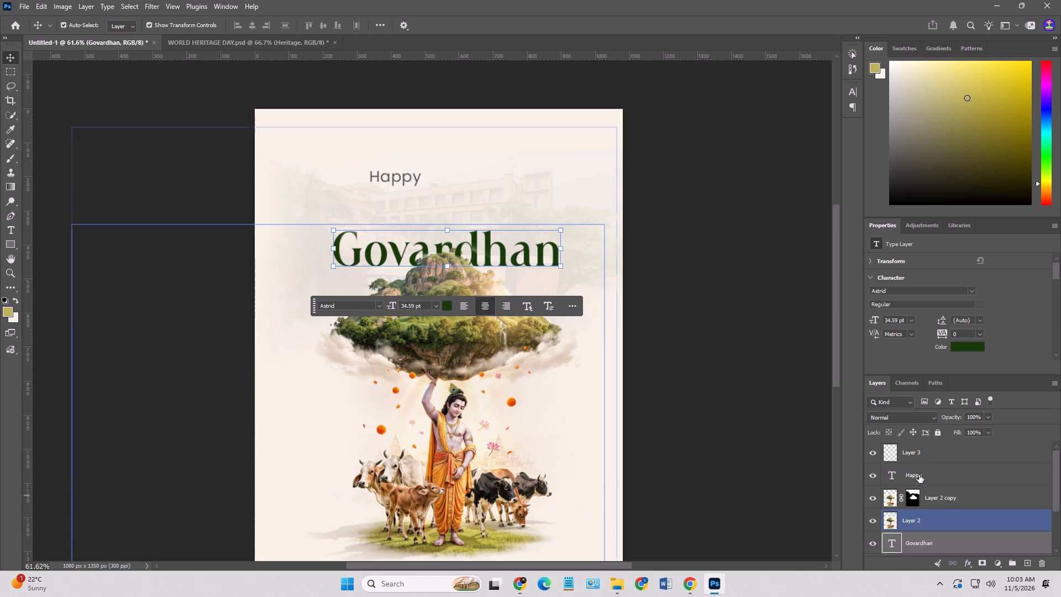
# Delete Layer 3, the leftover tint layer for the heading.
pyautogui.click(919, 455)
pyautogui.press('Delete')
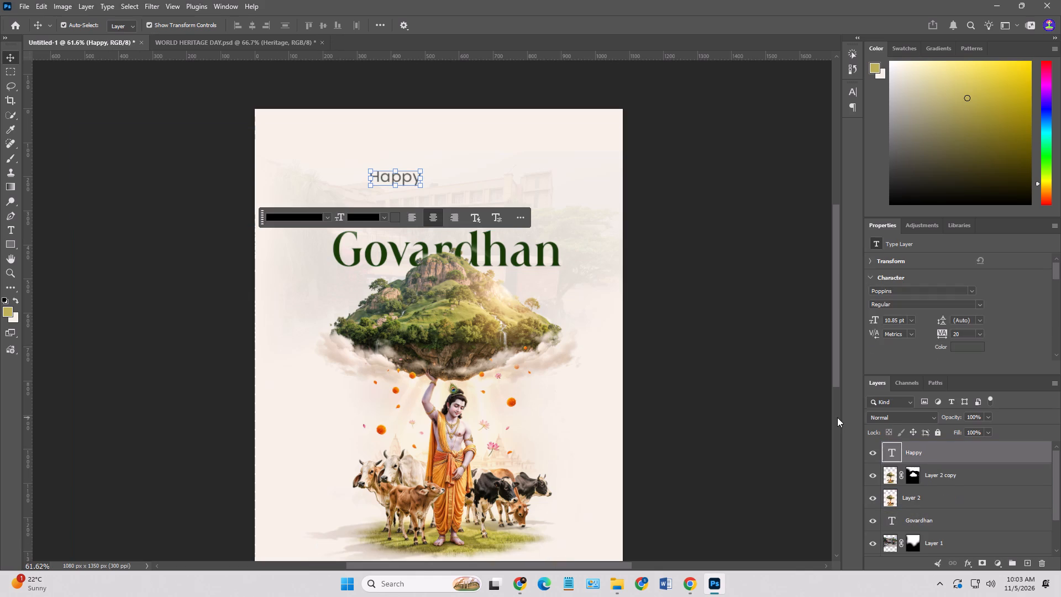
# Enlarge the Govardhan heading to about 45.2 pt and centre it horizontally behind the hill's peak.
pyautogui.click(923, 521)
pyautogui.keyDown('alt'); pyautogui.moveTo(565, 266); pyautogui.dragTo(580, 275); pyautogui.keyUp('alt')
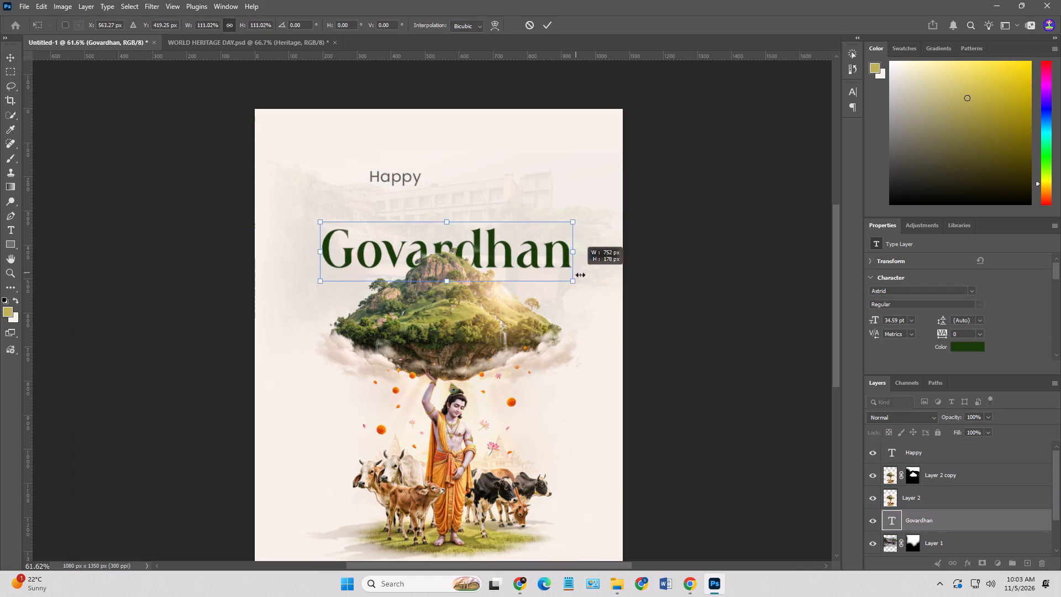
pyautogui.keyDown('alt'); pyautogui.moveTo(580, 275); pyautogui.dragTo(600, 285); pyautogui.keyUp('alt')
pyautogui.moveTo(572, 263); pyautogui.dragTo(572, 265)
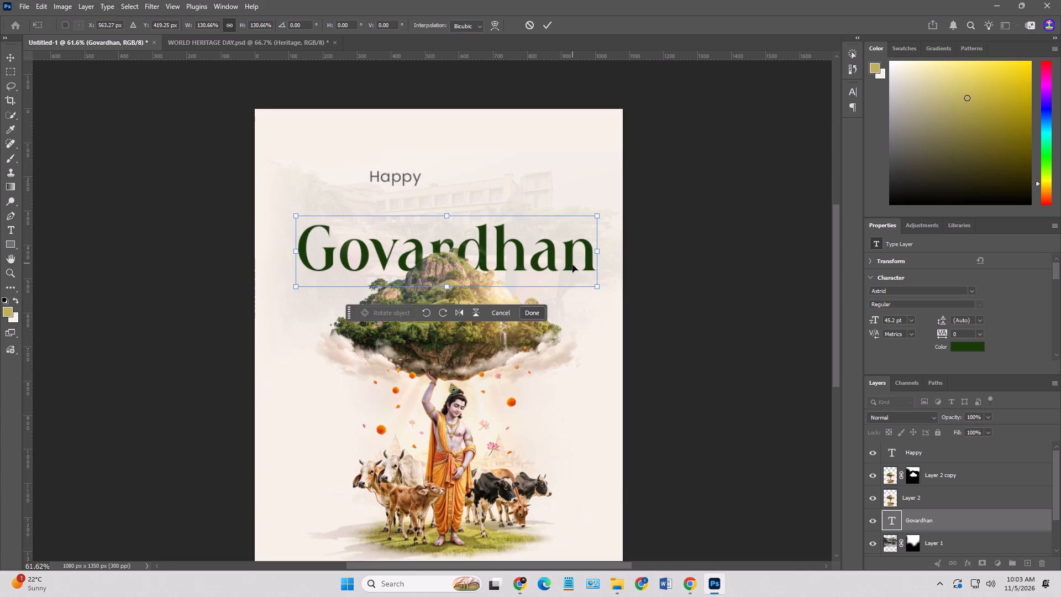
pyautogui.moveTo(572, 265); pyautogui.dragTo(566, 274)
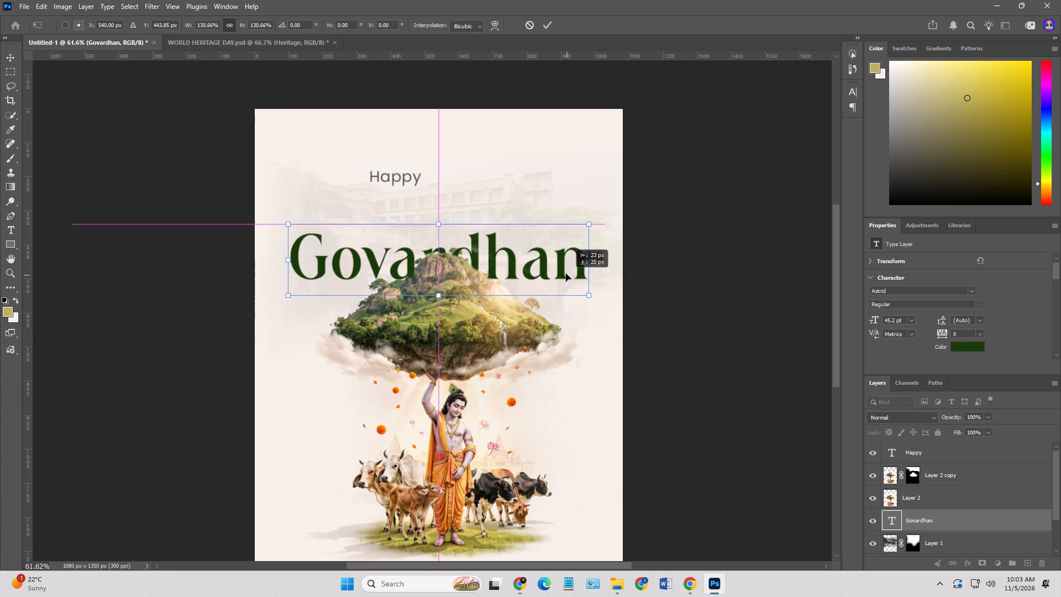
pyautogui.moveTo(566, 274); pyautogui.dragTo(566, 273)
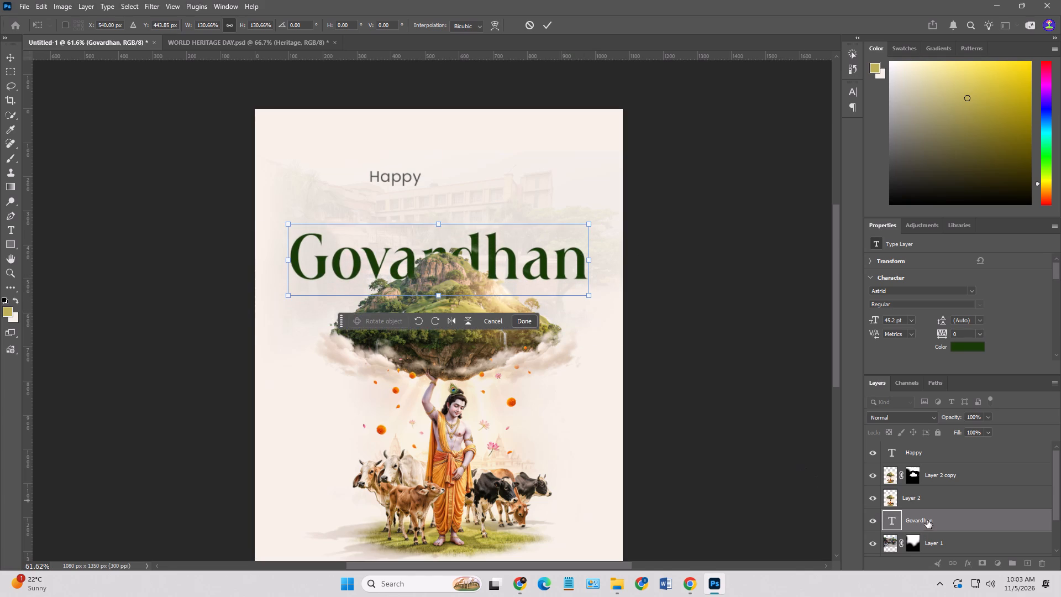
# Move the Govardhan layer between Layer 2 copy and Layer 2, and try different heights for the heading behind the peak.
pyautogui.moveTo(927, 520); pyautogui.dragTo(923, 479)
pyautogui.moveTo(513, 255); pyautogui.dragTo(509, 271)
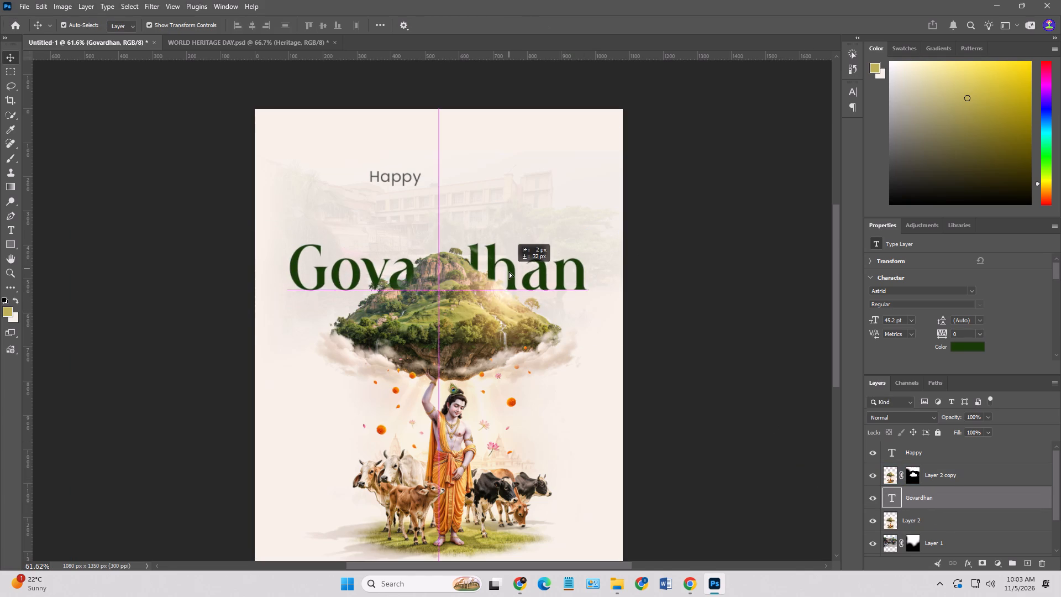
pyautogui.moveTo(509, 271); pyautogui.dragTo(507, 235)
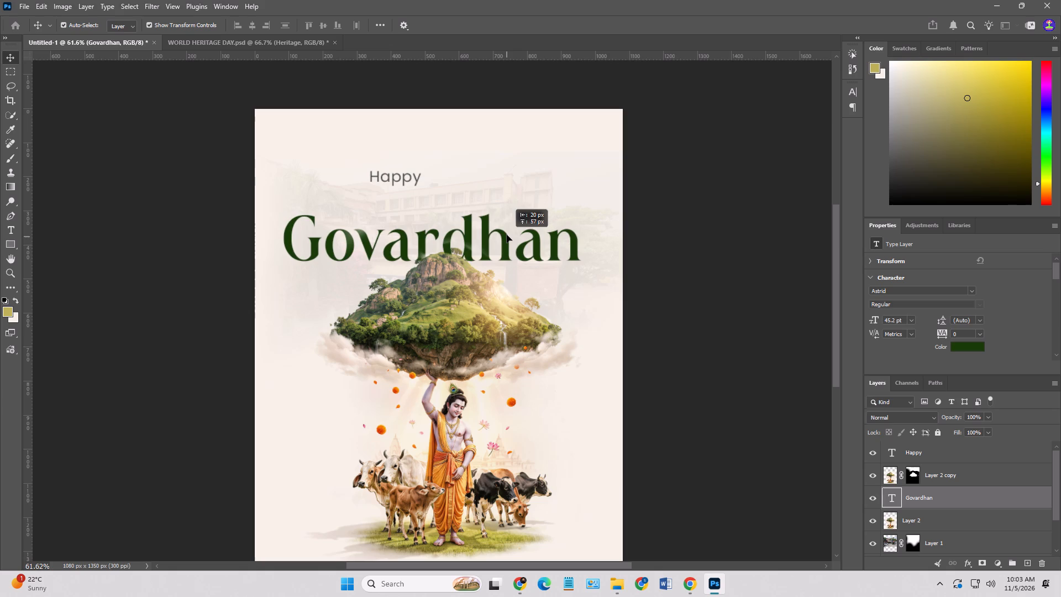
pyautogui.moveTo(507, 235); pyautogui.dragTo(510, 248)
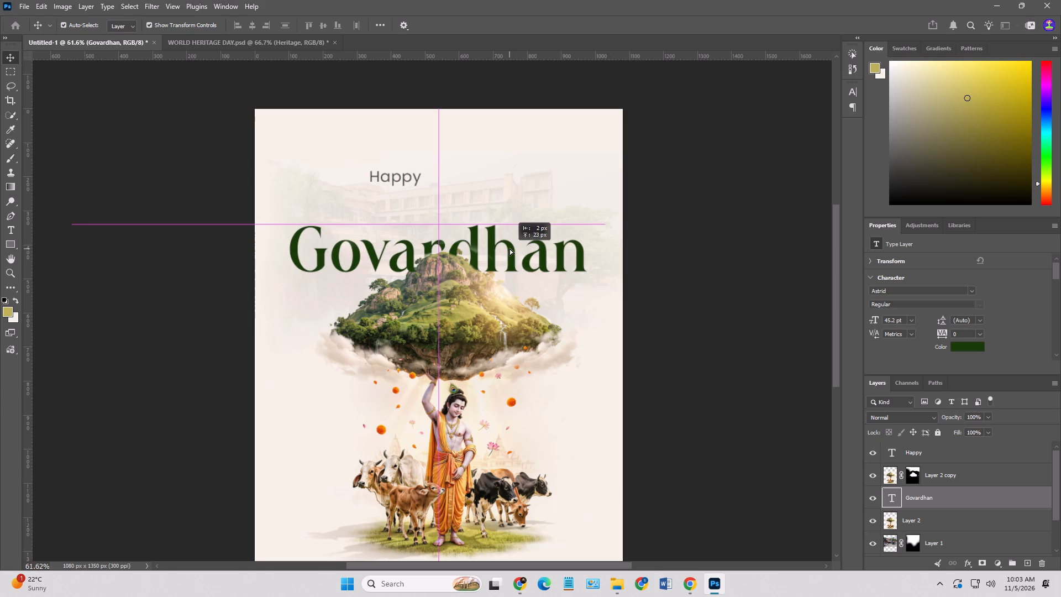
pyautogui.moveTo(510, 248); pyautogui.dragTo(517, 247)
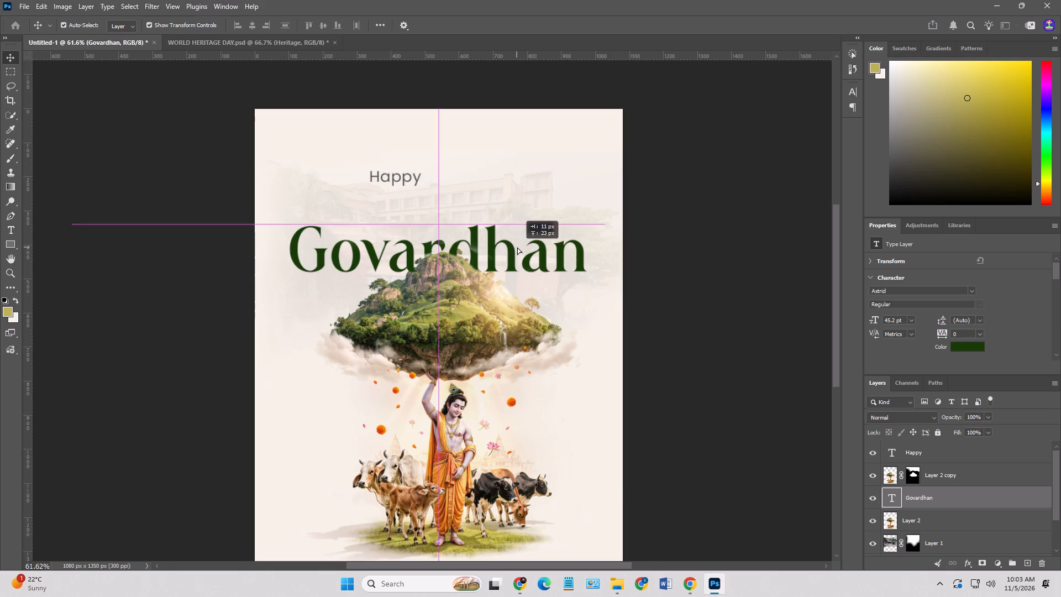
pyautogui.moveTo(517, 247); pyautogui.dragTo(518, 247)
# Place the Govardhan layer above Layer 2 copy, raise the heading over the hill and reduce it to about 37 pt.
pyautogui.moveTo(934, 497); pyautogui.dragTo(930, 467)
pyautogui.moveTo(482, 260); pyautogui.dragTo(482, 240)
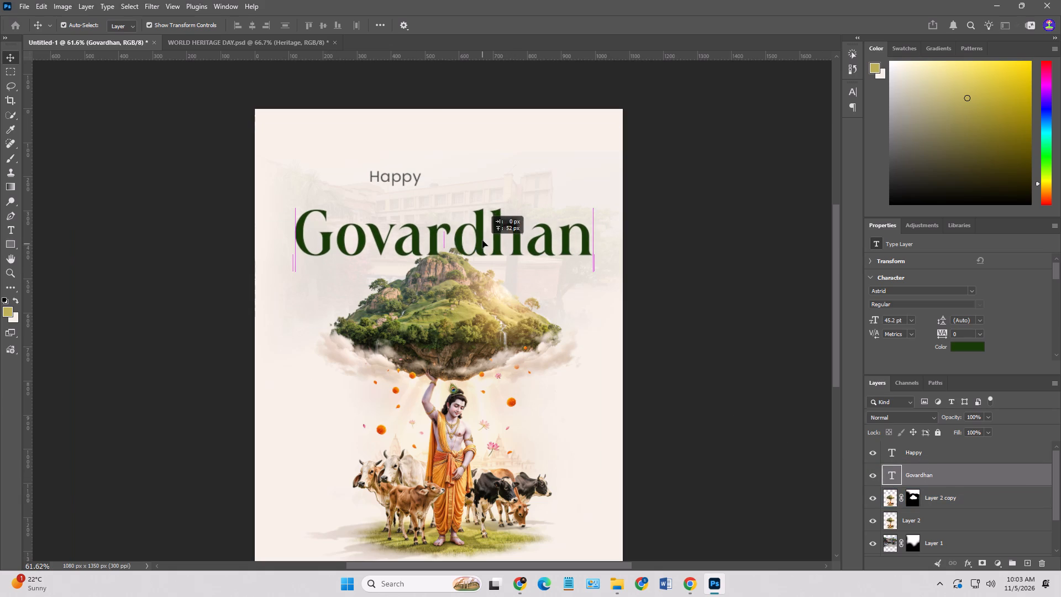
pyautogui.moveTo(482, 240); pyautogui.dragTo(485, 235)
pyautogui.keyDown('alt'); pyautogui.moveTo(596, 244); pyautogui.dragTo(570, 244); pyautogui.keyUp('alt')
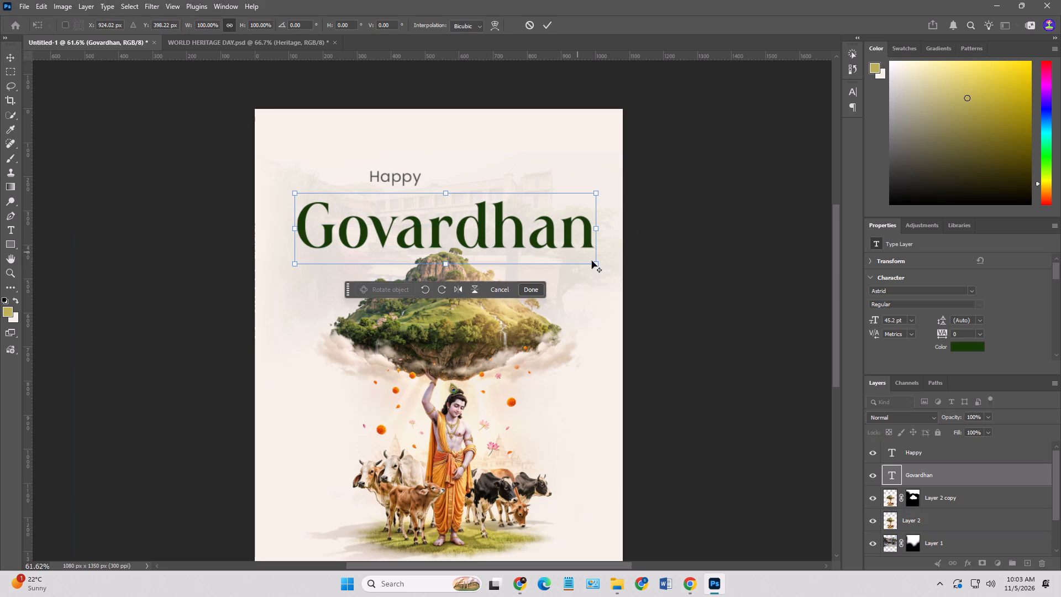
pyautogui.moveTo(600, 266); pyautogui.dragTo(545, 258)
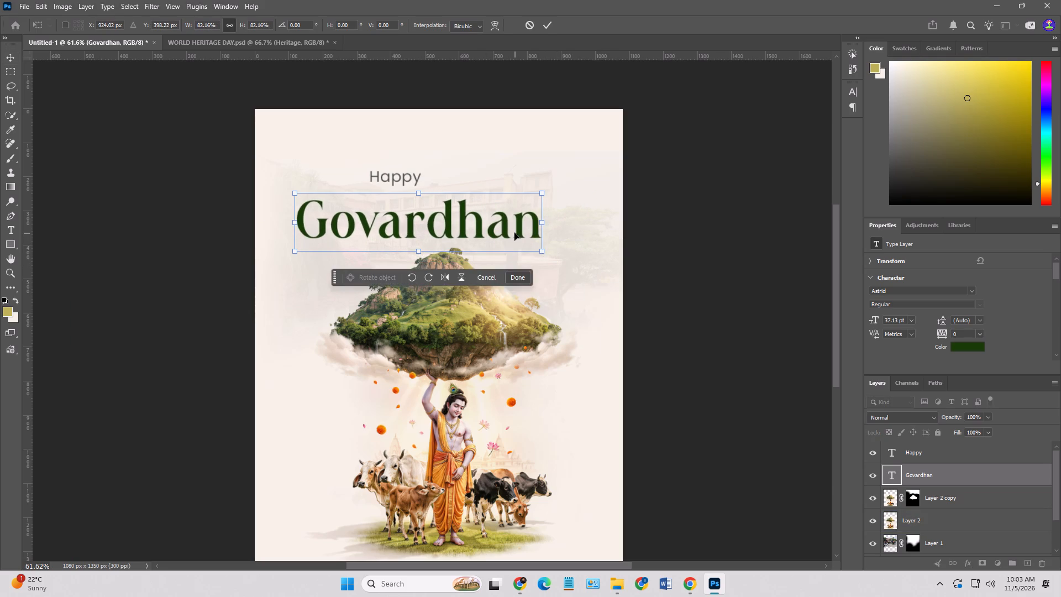
pyautogui.moveTo(514, 232); pyautogui.dragTo(535, 231)
pyautogui.keyDown('alt'); pyautogui.scroll(-2, 538, 238); pyautogui.keyUp('alt')
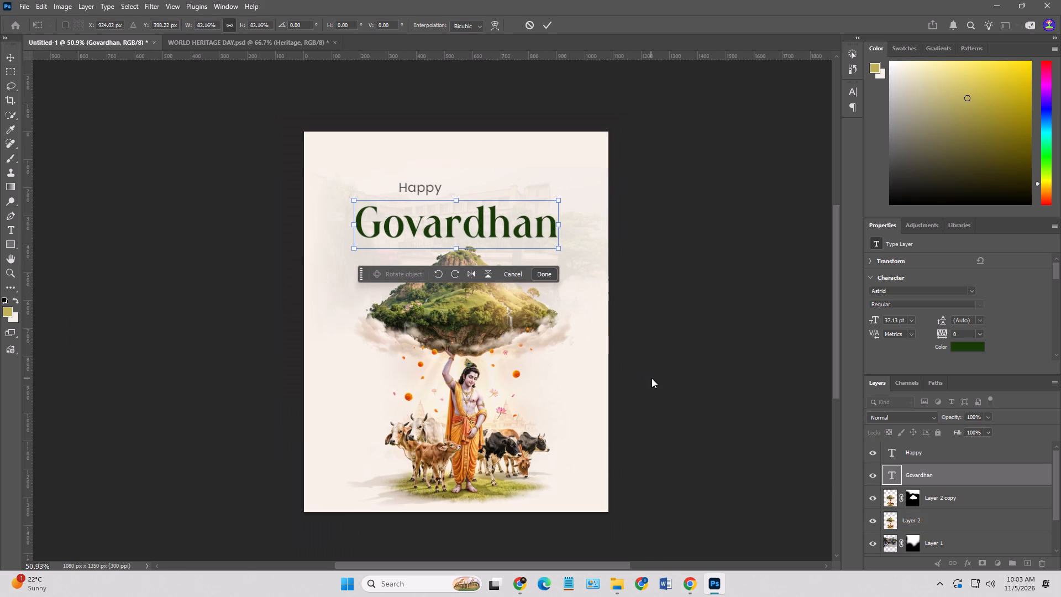
pyautogui.click(652, 378)
# Scale Layer 2 copy and Layer 2 together to about 1597 x 1064 px and shift the illustration up beneath the heading.
pyautogui.click(462, 336)
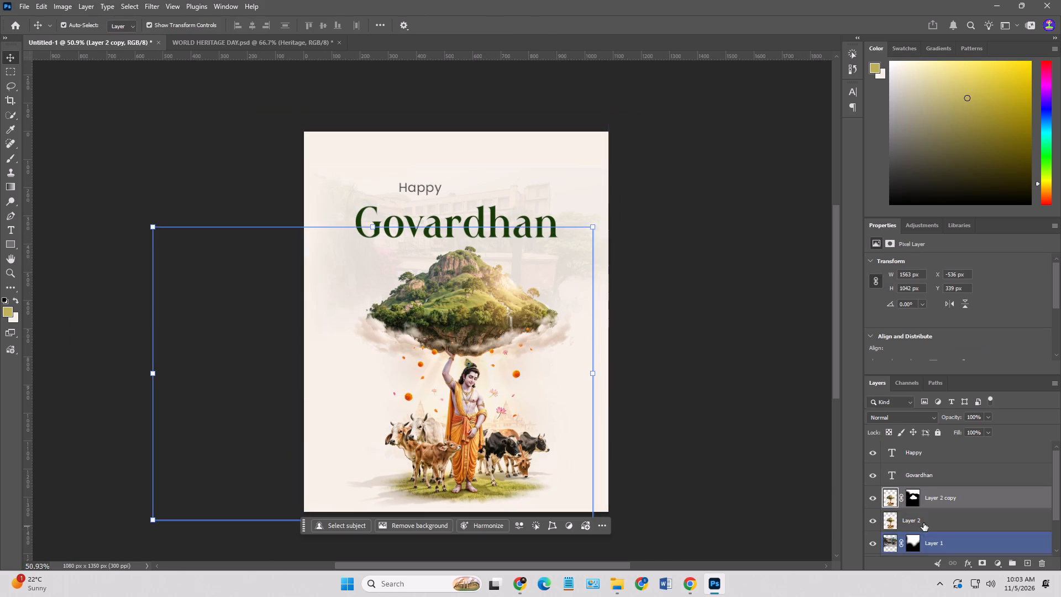
pyautogui.keyDown('shift'); pyautogui.click(923, 523); pyautogui.keyUp('shift')
pyautogui.keyDown('alt'); pyautogui.moveTo(597, 520); pyautogui.dragTo(577, 502); pyautogui.keyUp('alt')
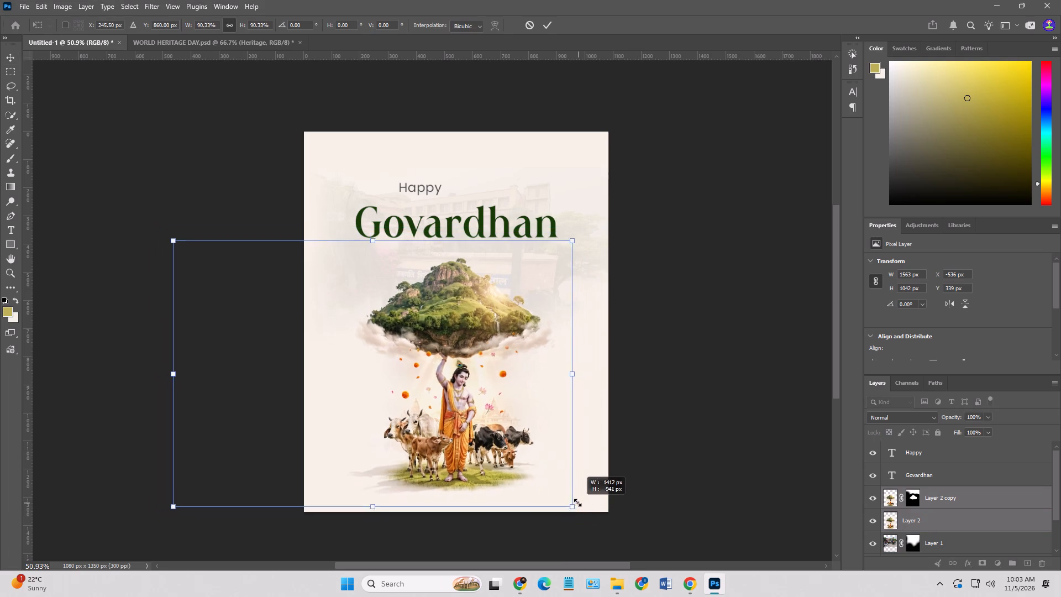
pyautogui.keyDown('alt'); pyautogui.moveTo(577, 502); pyautogui.dragTo(576, 501); pyautogui.keyUp('alt')
pyautogui.moveTo(540, 443); pyautogui.dragTo(554, 411)
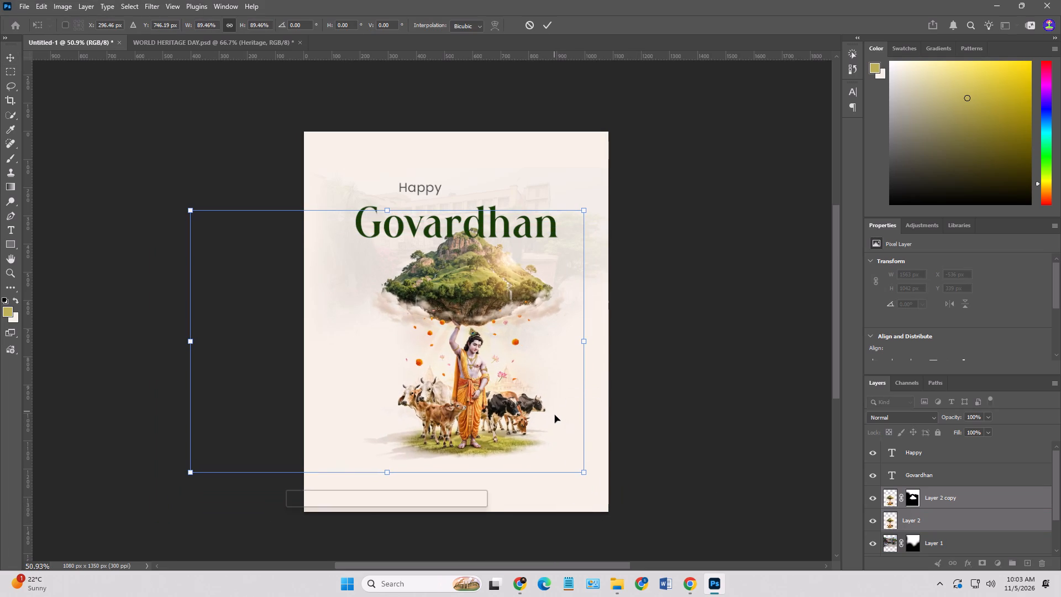
pyautogui.keyDown('alt'); pyautogui.moveTo(587, 474); pyautogui.dragTo(608, 485); pyautogui.keyUp('alt')
pyautogui.moveTo(574, 457); pyautogui.dragTo(563, 452)
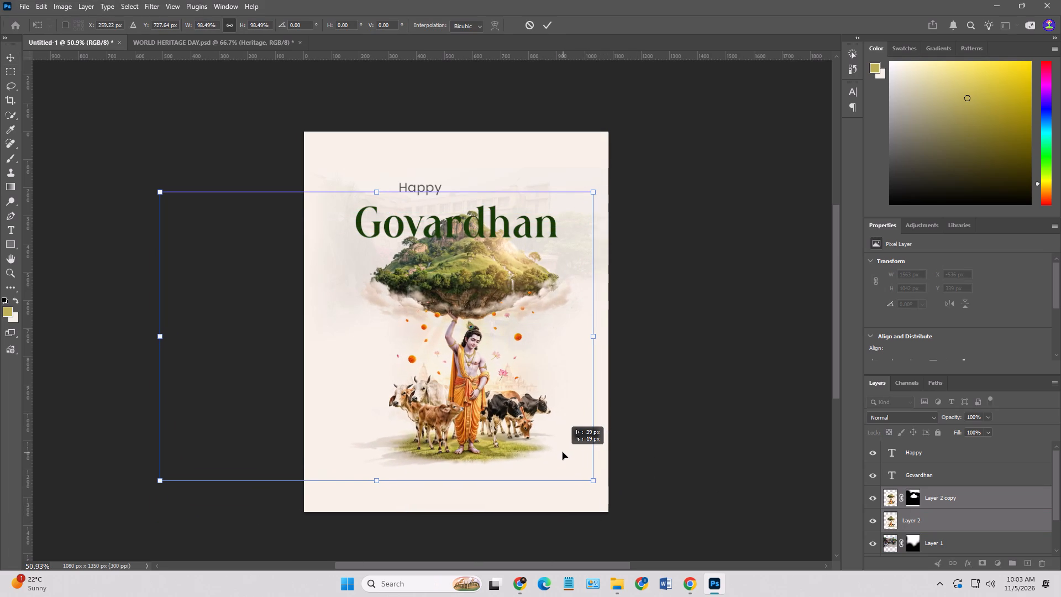
pyautogui.moveTo(563, 452); pyautogui.dragTo(564, 453)
pyautogui.keyDown('alt'); pyautogui.moveTo(593, 486); pyautogui.dragTo(601, 489); pyautogui.keyUp('alt')
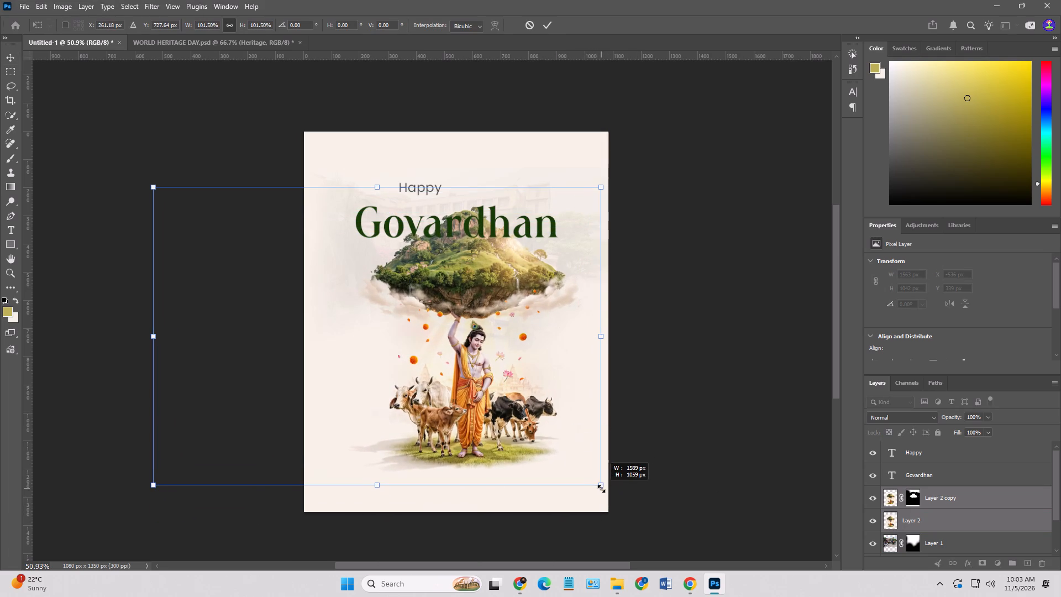
pyautogui.keyDown('alt'); pyautogui.moveTo(601, 489); pyautogui.dragTo(602, 489); pyautogui.keyUp('alt')
pyautogui.moveTo(578, 458); pyautogui.dragTo(574, 469)
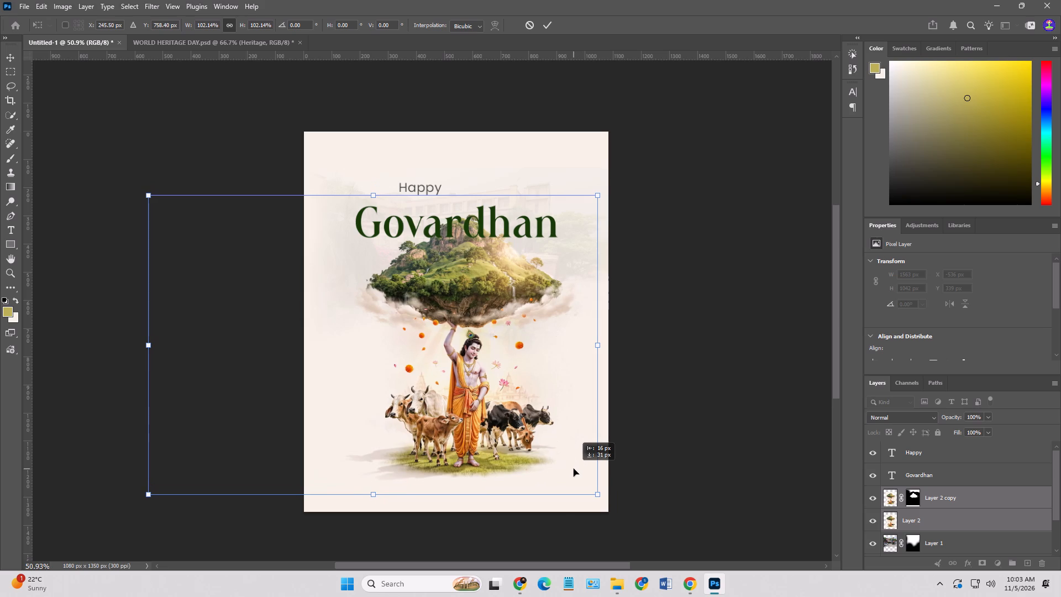
pyautogui.moveTo(574, 469); pyautogui.dragTo(572, 469)
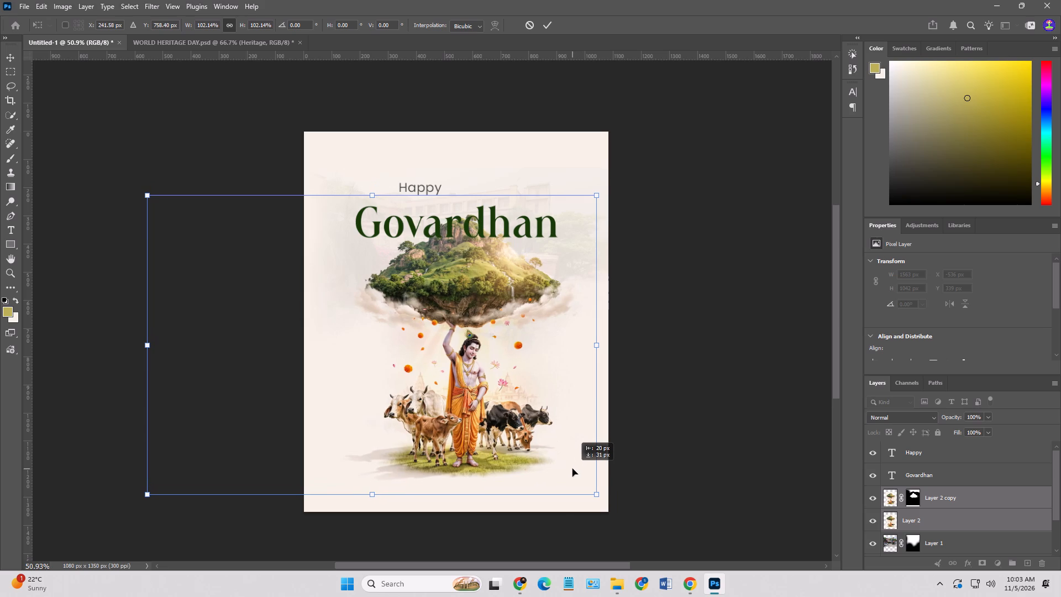
pyautogui.moveTo(572, 469); pyautogui.dragTo(575, 474)
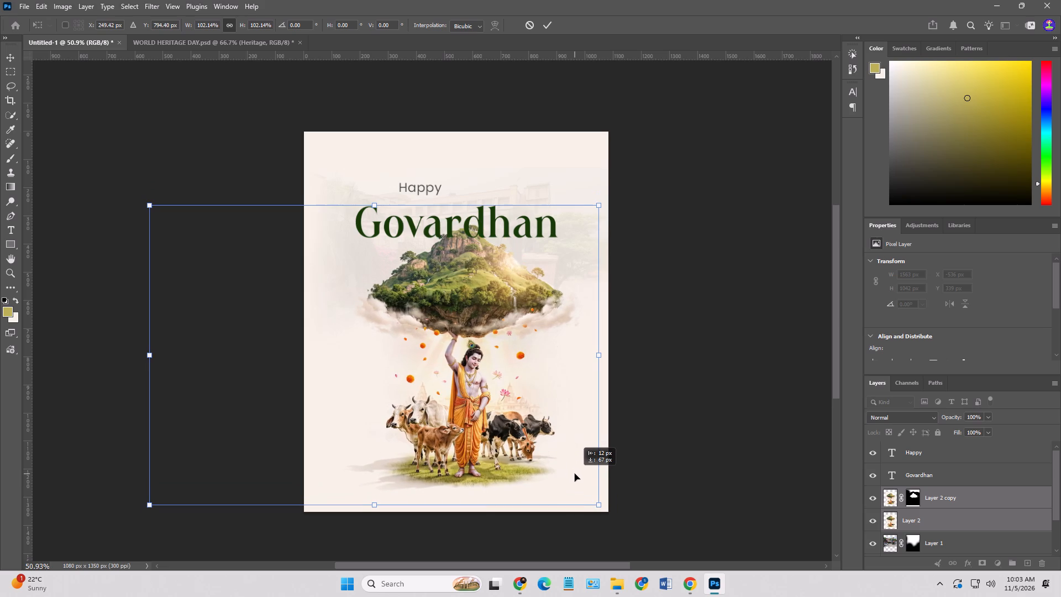
pyautogui.moveTo(575, 474); pyautogui.dragTo(575, 472)
pyautogui.press('Return')
pyautogui.click(653, 459)
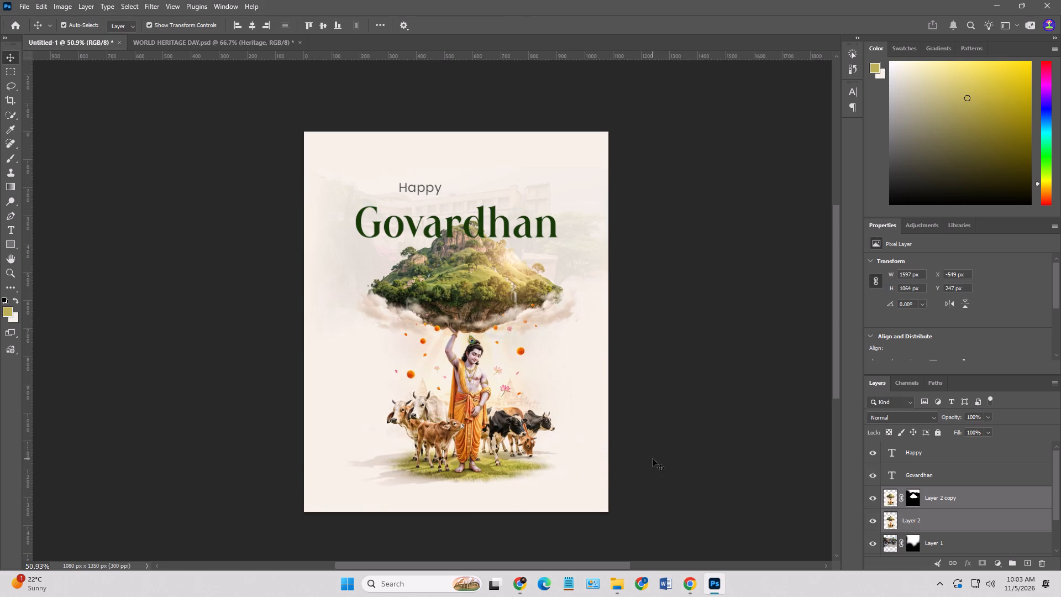
# Move the Govardhan heading up clear of the hill's peak and reduce it to about 33.75 pt.
pyautogui.keyDown('alt'); pyautogui.scroll(7, 491, 227); pyautogui.keyUp('alt')
pyautogui.moveTo(491, 227); pyautogui.dragTo(489, 196)
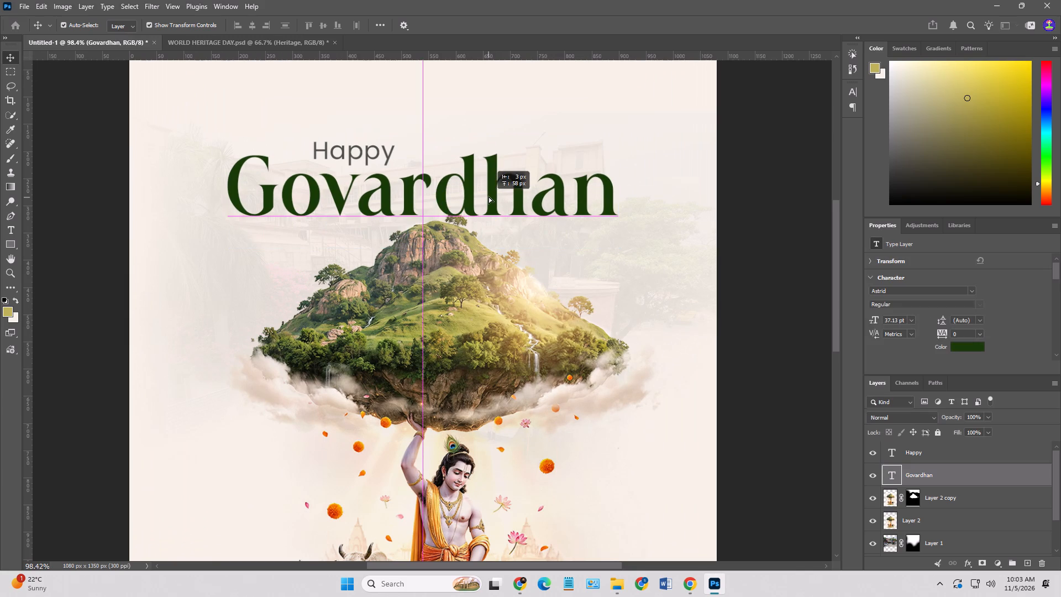
pyautogui.moveTo(489, 196); pyautogui.dragTo(496, 198)
pyautogui.keyDown('alt'); pyautogui.moveTo(628, 225); pyautogui.dragTo(617, 224); pyautogui.keyUp('alt')
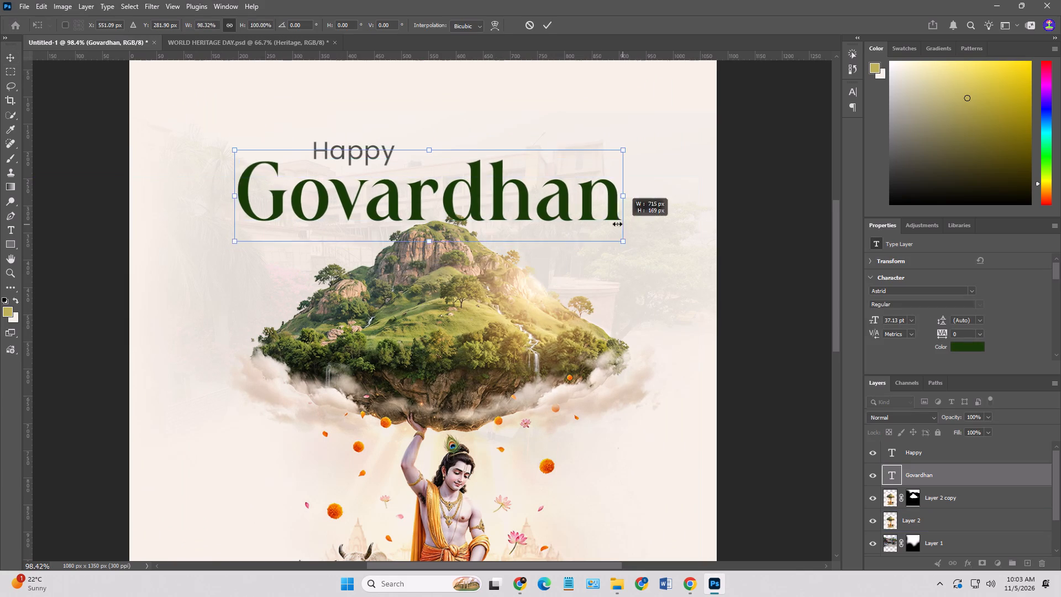
pyautogui.keyDown('alt'); pyautogui.moveTo(617, 224); pyautogui.dragTo(589, 221); pyautogui.keyUp('alt')
pyautogui.moveTo(555, 207); pyautogui.dragTo(558, 185)
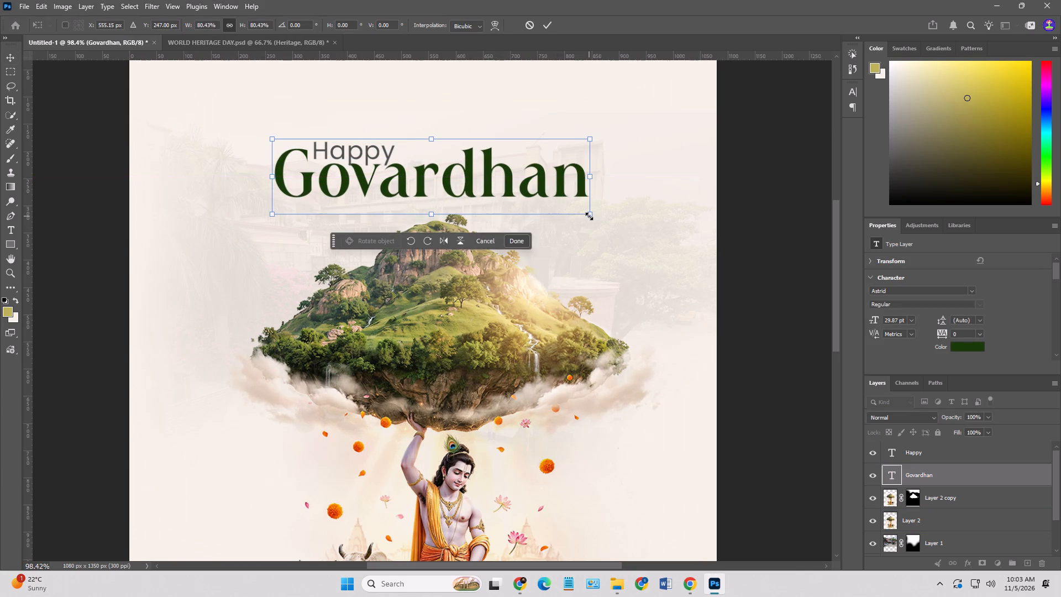
pyautogui.keyDown('alt'); pyautogui.moveTo(590, 216); pyautogui.dragTo(609, 227); pyautogui.keyUp('alt')
pyautogui.moveTo(554, 200); pyautogui.dragTo(559, 207)
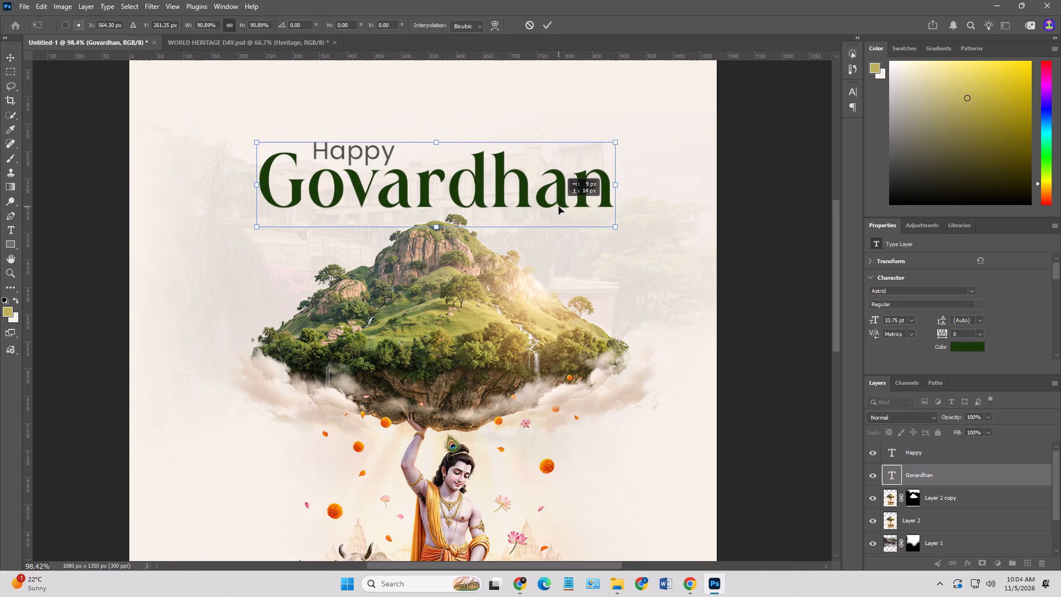
pyautogui.moveTo(559, 207); pyautogui.dragTo(559, 206)
pyautogui.press('Return')
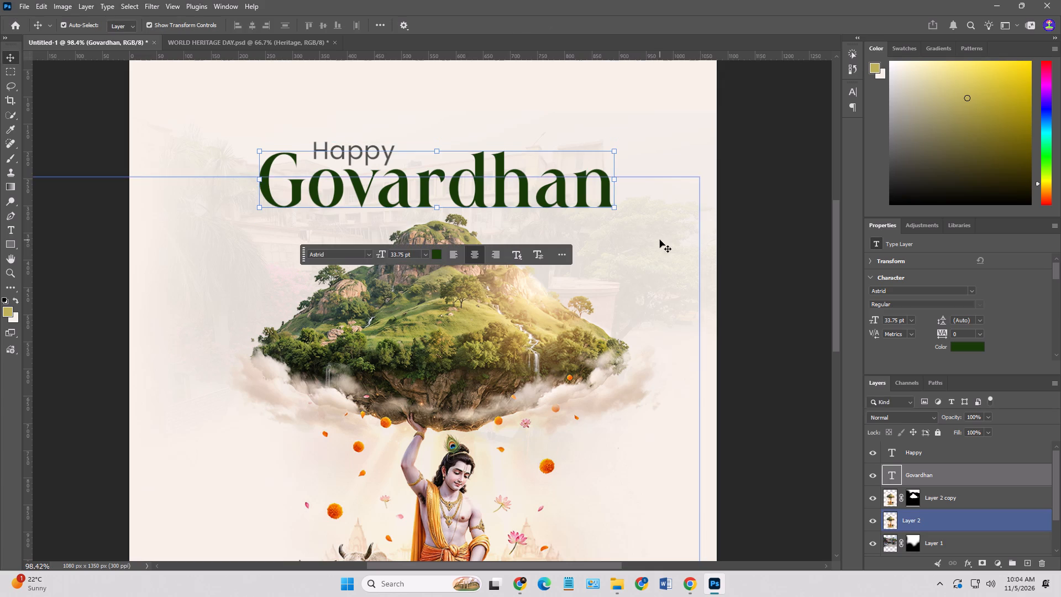
pyautogui.click(716, 279)
# Shift the Govardhan heading slightly further up to widen the gap above the hill.
pyautogui.keyDown('alt'); pyautogui.scroll(-7, 667, 287); pyautogui.keyUp('alt')
pyautogui.click(729, 337)
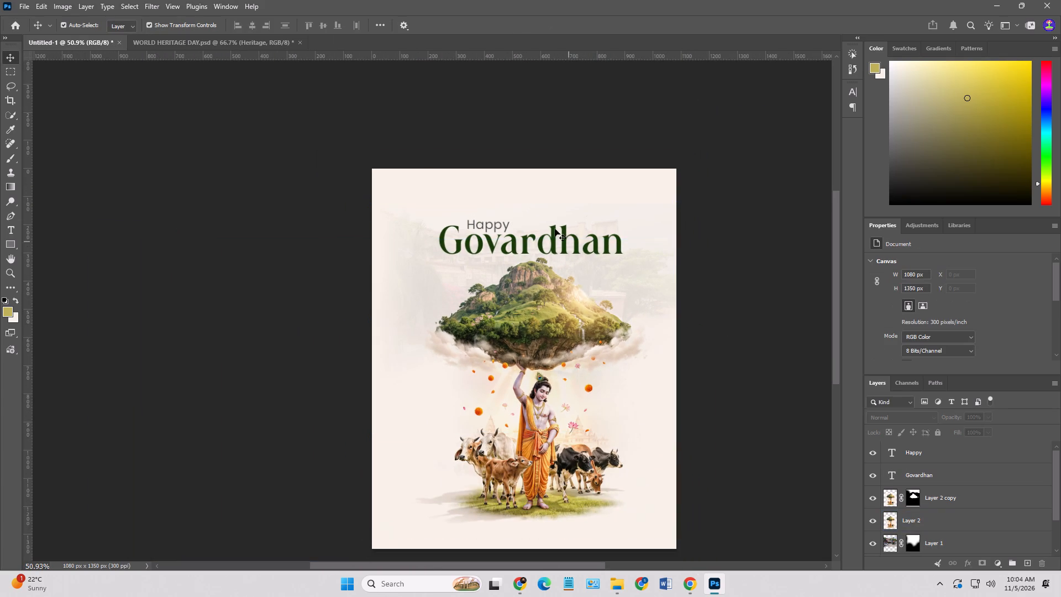
pyautogui.moveTo(554, 235); pyautogui.dragTo(554, 227)
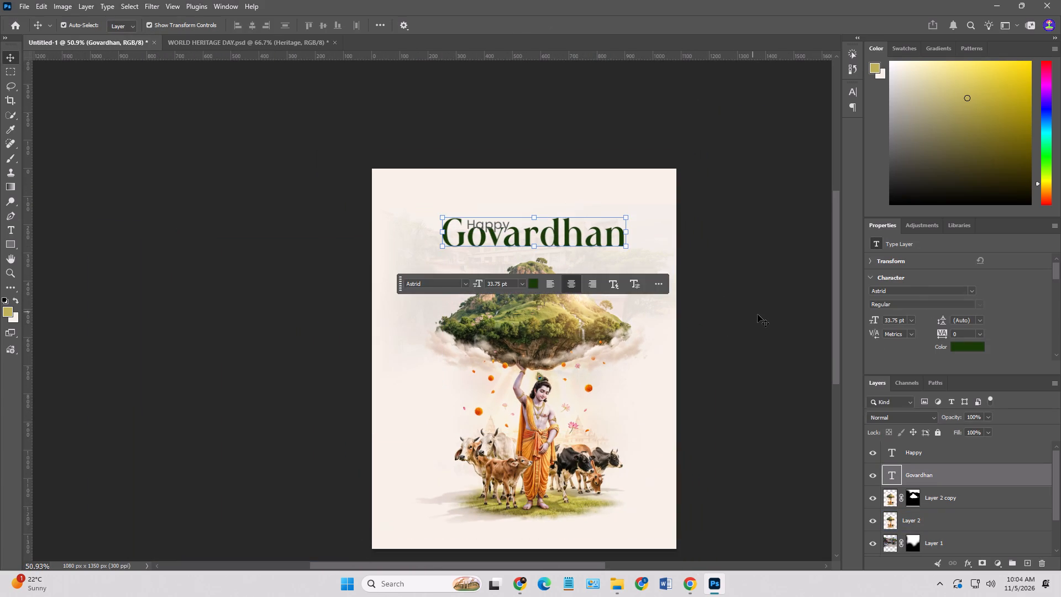
# Raise the Happy text above the Govardhan heading and enlarge it to about 12.57 pt.
pyautogui.click(758, 315)
pyautogui.moveTo(495, 224); pyautogui.dragTo(495, 212)
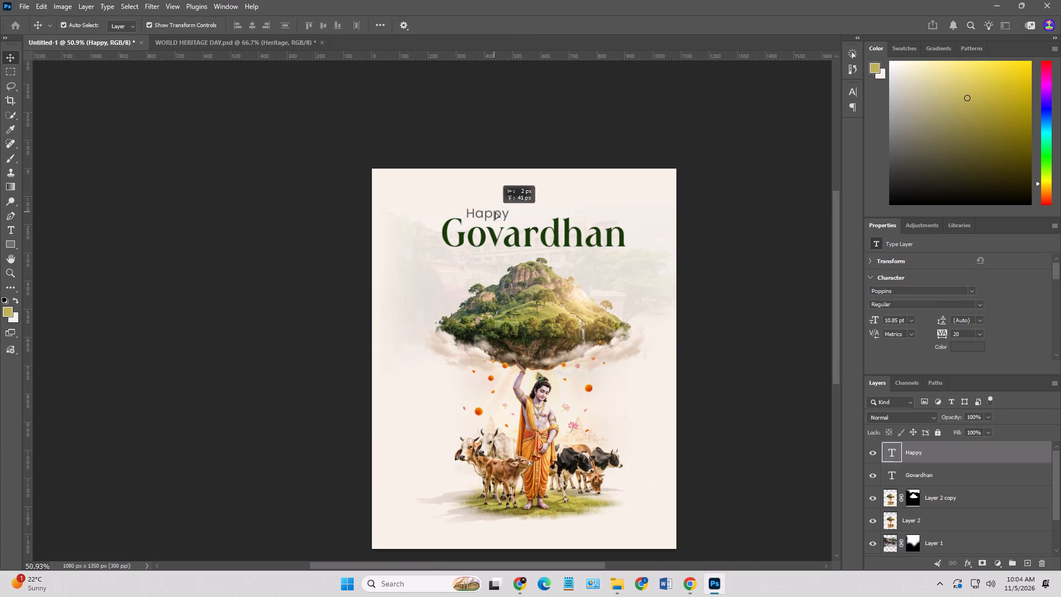
pyautogui.moveTo(495, 212); pyautogui.dragTo(498, 212)
pyautogui.moveTo(510, 207); pyautogui.dragTo(526, 201)
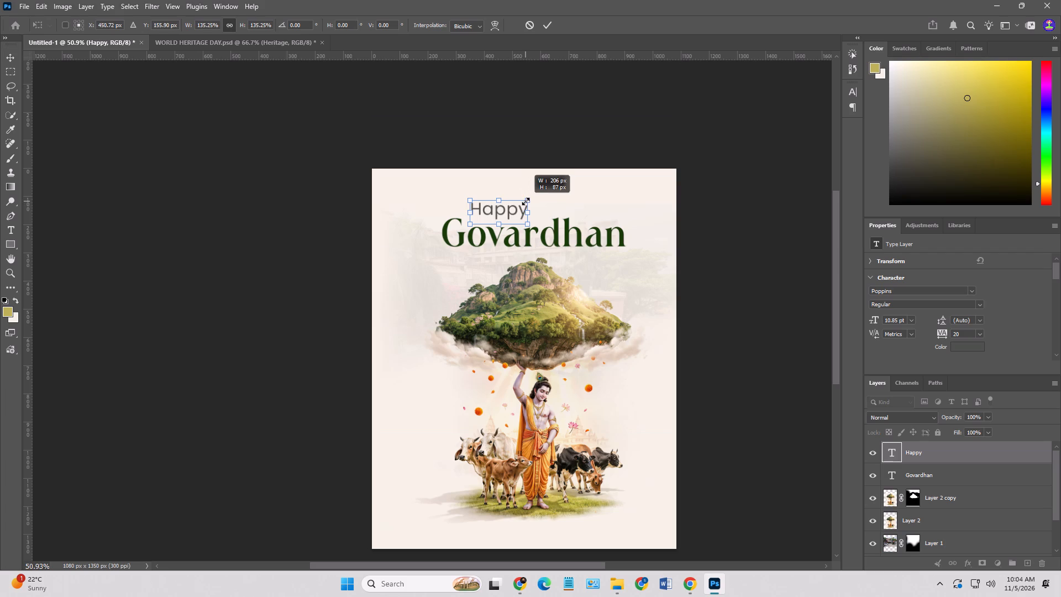
pyautogui.moveTo(526, 201); pyautogui.dragTo(518, 206)
pyautogui.click(507, 211)
pyautogui.press('Return')
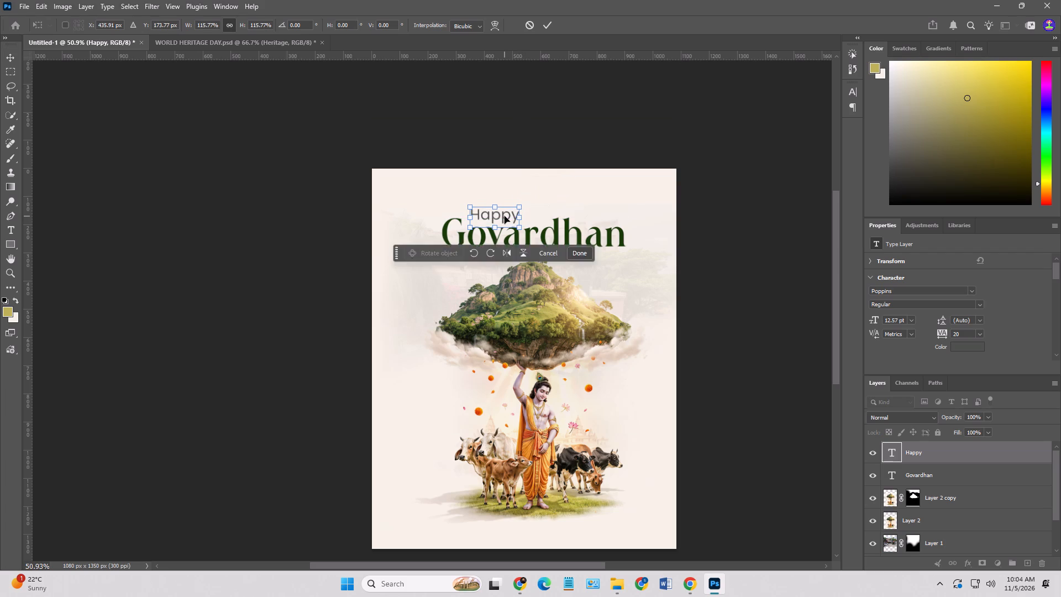
pyautogui.click(727, 284)
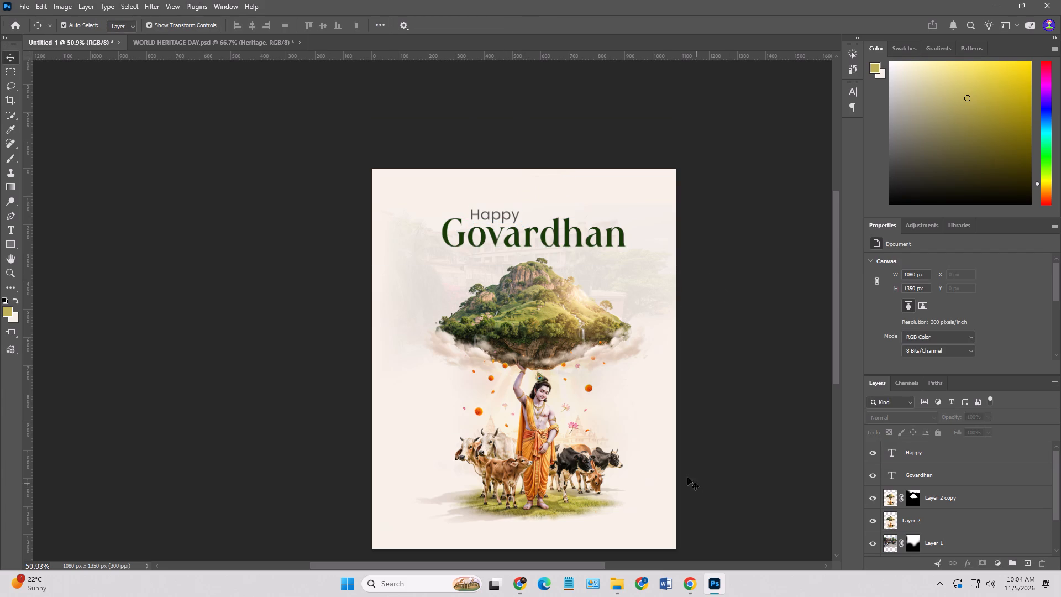
# Shift the Govardhan heading slightly left and down beneath the Happy text.
pyautogui.click(555, 240)
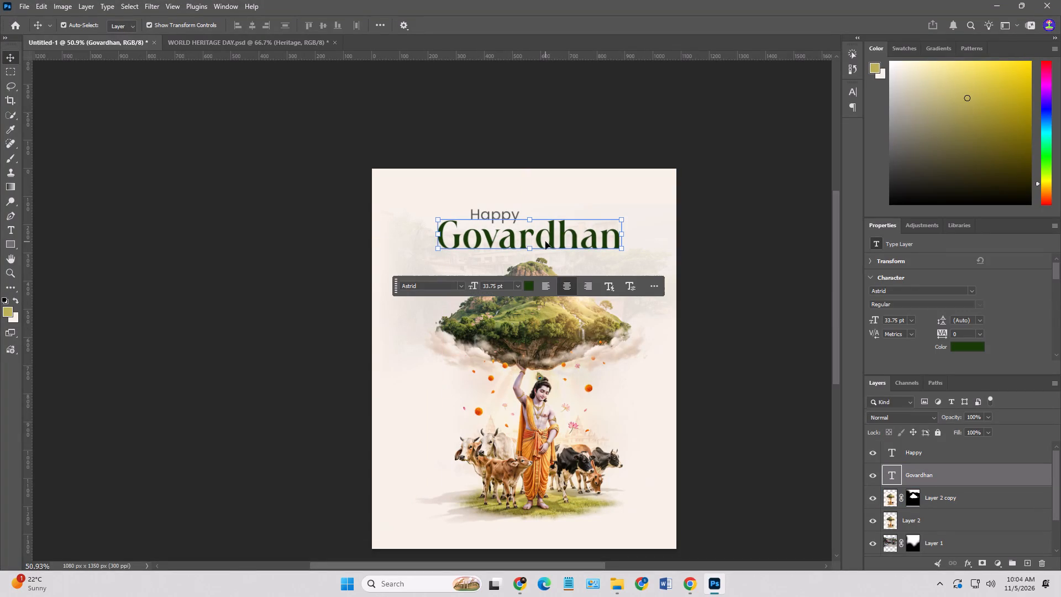
pyautogui.press('Up')
pyautogui.press('Left')
# Scale Layer 2 copy and Layer 2 together to about 1563 x 1041 px and shift them right to about X -525 px.
pyautogui.click(576, 331)
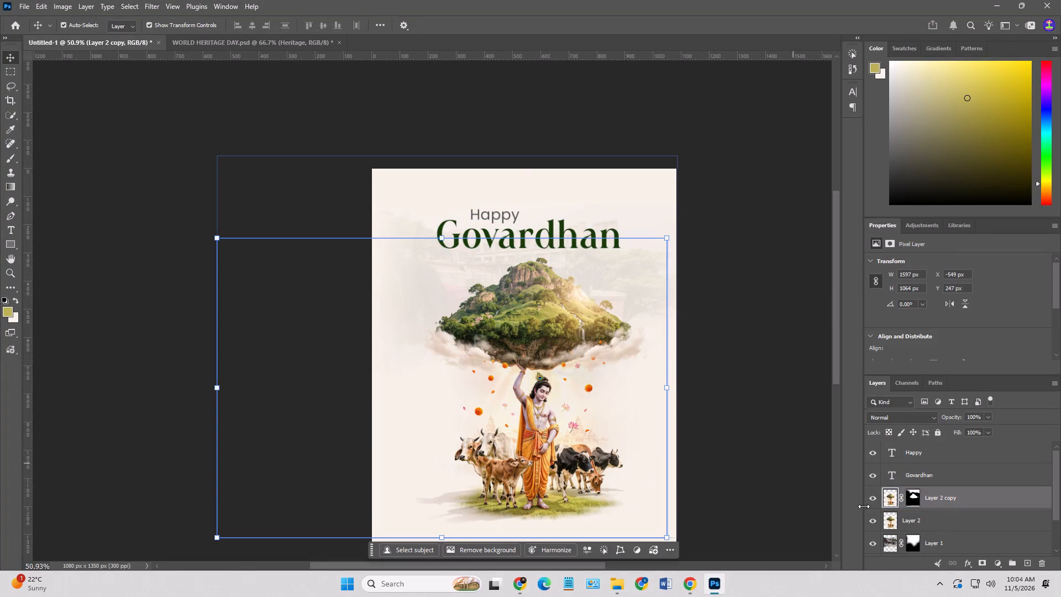
pyautogui.keyDown('shift'); pyautogui.click(905, 526); pyautogui.keyUp('shift')
pyautogui.moveTo(666, 235); pyautogui.dragTo(666, 239)
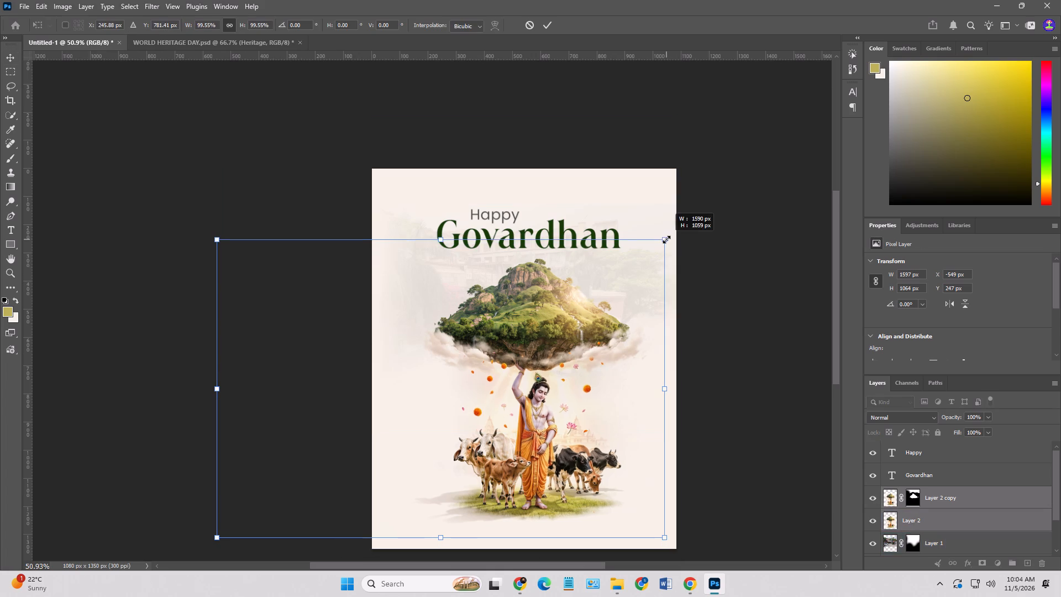
pyautogui.moveTo(666, 239); pyautogui.dragTo(665, 253)
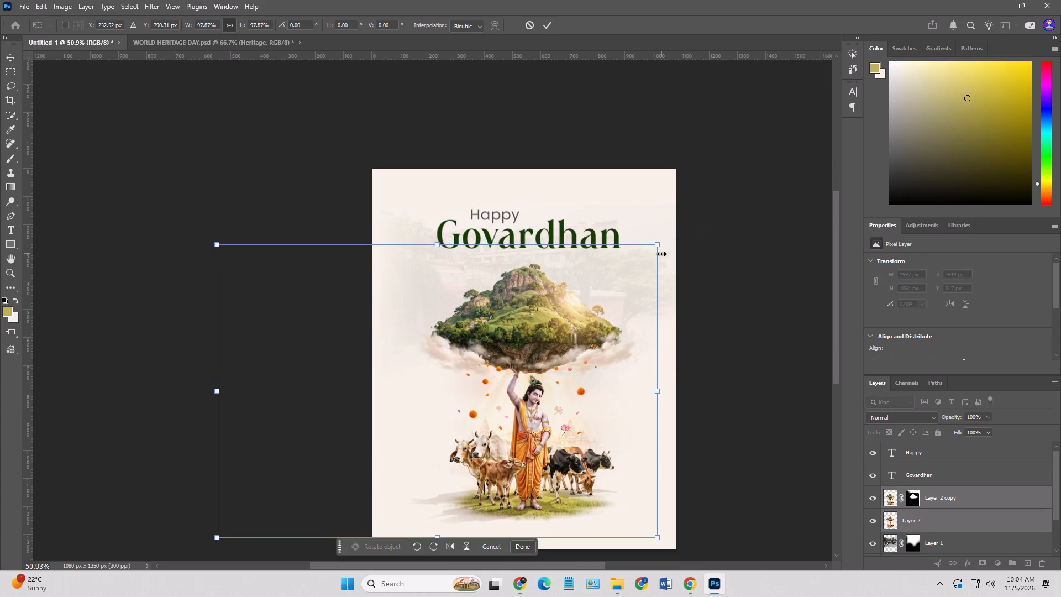
pyautogui.press('Right')
pyautogui.press('Right')
pyautogui.press('Right')
pyautogui.press('Right')
pyautogui.press('Right')
pyautogui.press('Right')
pyautogui.press('Right')
pyautogui.press('Right')
pyautogui.press('Right')
pyautogui.press('Right')
pyautogui.press('Right')
pyautogui.press('Right')
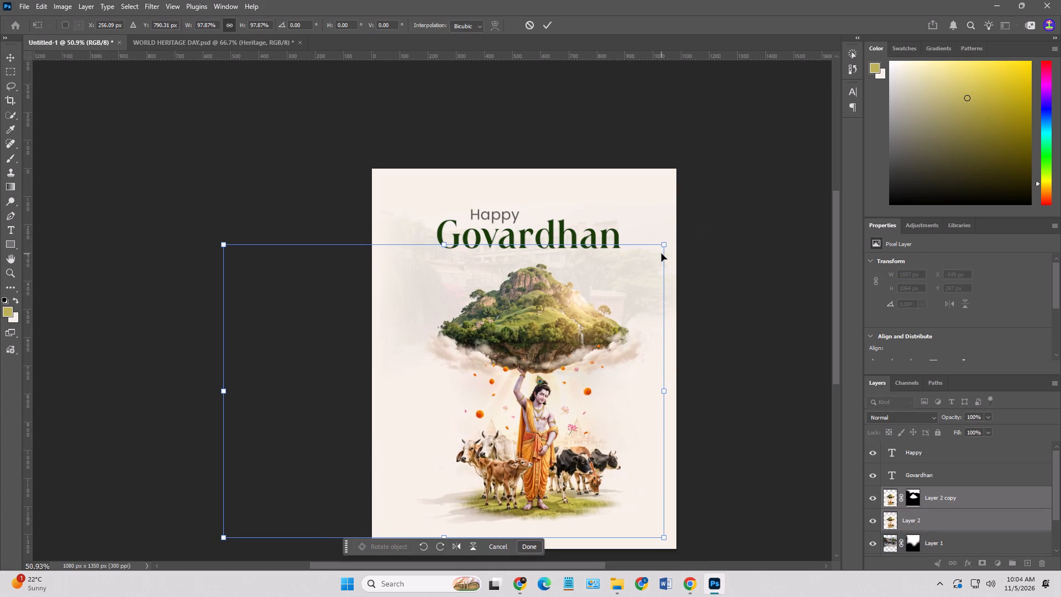
pyautogui.doubleClick(740, 355)
pyautogui.press('Return')
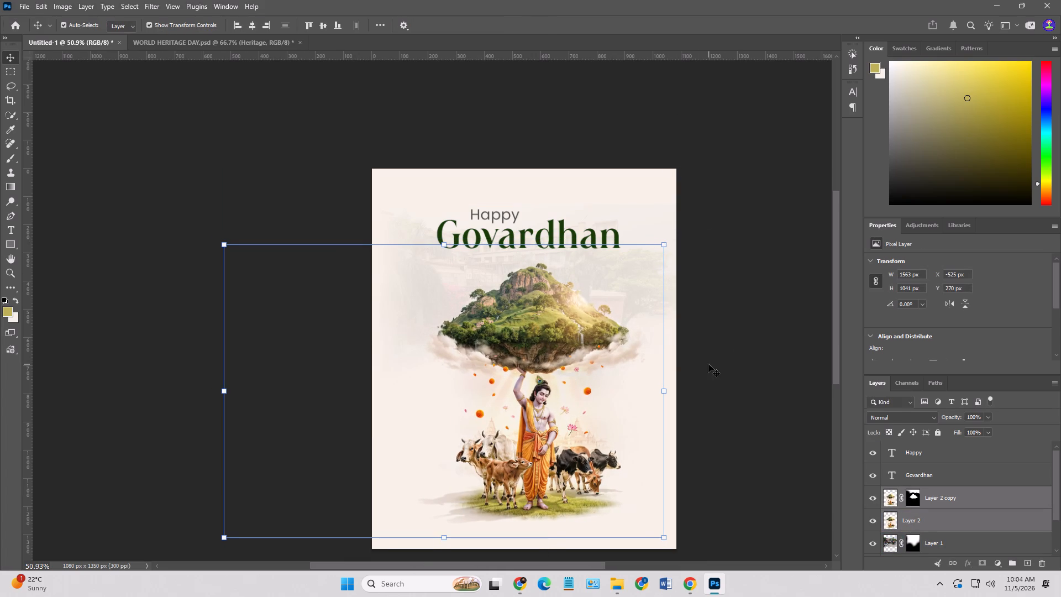
pyautogui.click(115, 126)
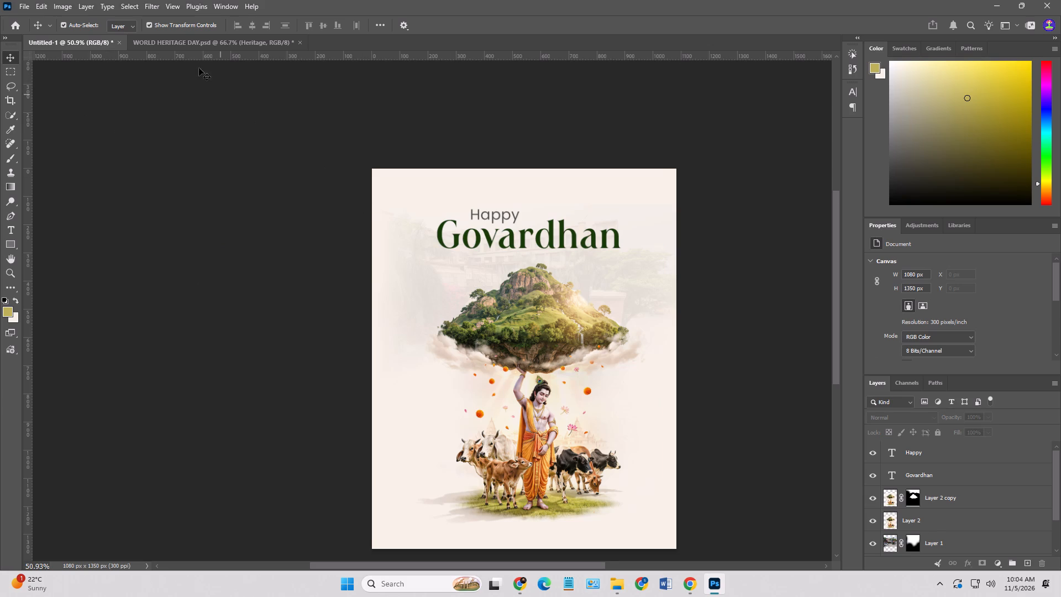
# Switch to the WORLD HERITAGE DAY.psd document and hide its Untitled design layer.
pyautogui.click(210, 45)
pyautogui.click(776, 363)
pyautogui.click(518, 270)
pyautogui.click(533, 288)
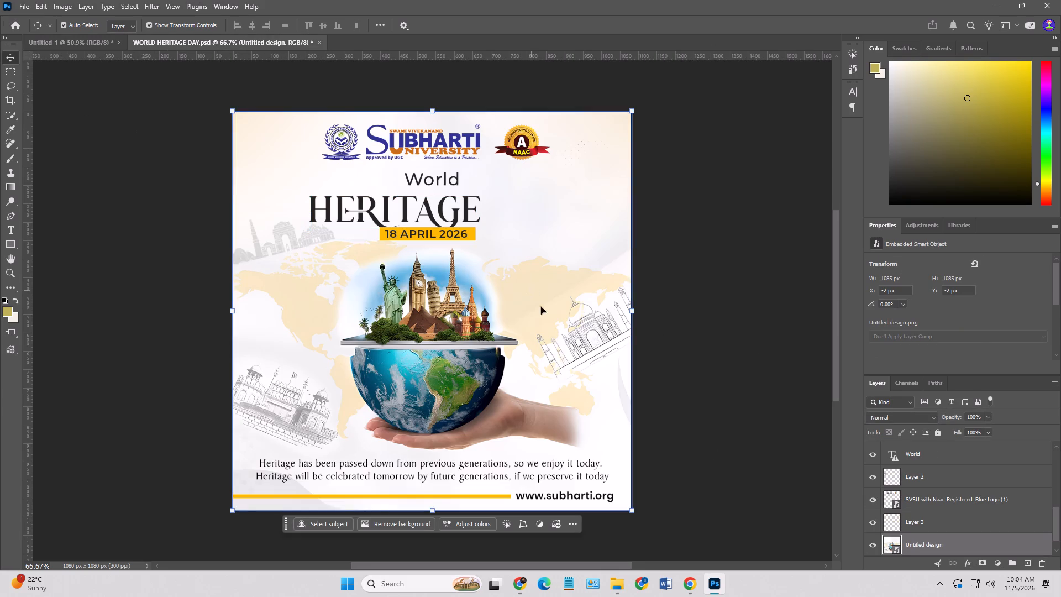
pyautogui.click(874, 546)
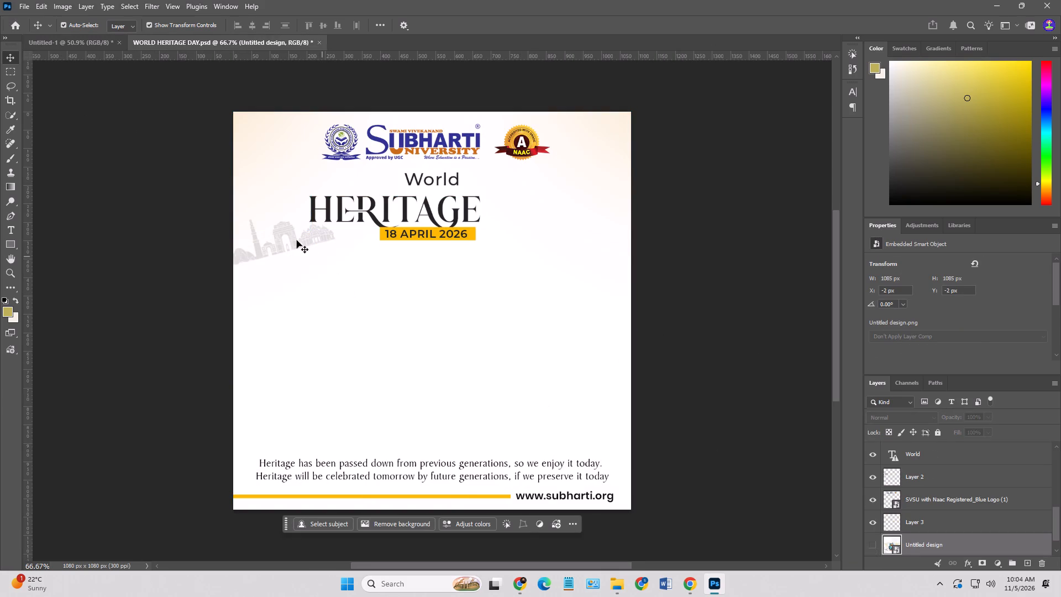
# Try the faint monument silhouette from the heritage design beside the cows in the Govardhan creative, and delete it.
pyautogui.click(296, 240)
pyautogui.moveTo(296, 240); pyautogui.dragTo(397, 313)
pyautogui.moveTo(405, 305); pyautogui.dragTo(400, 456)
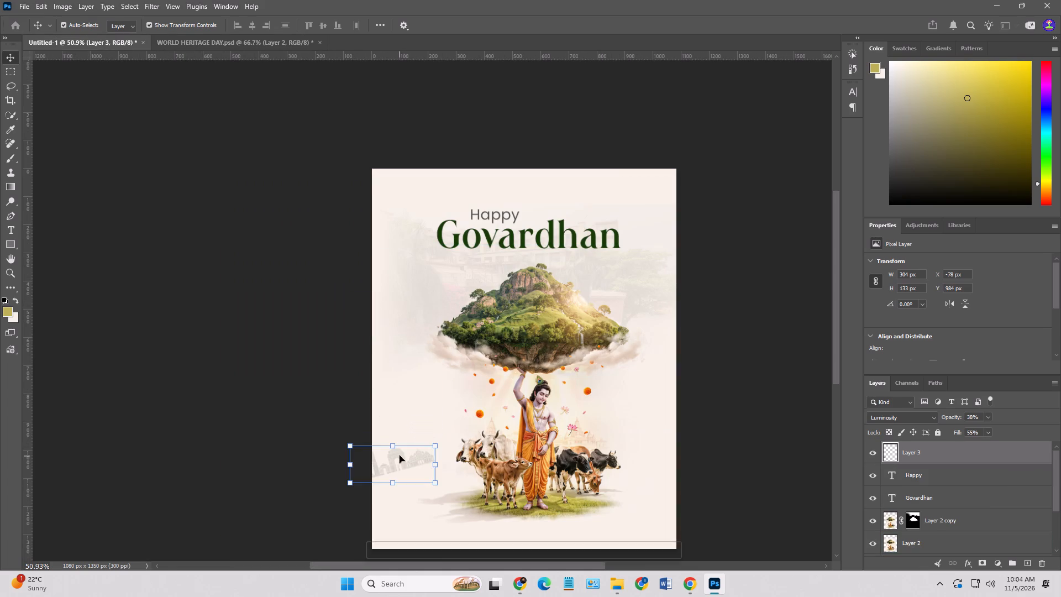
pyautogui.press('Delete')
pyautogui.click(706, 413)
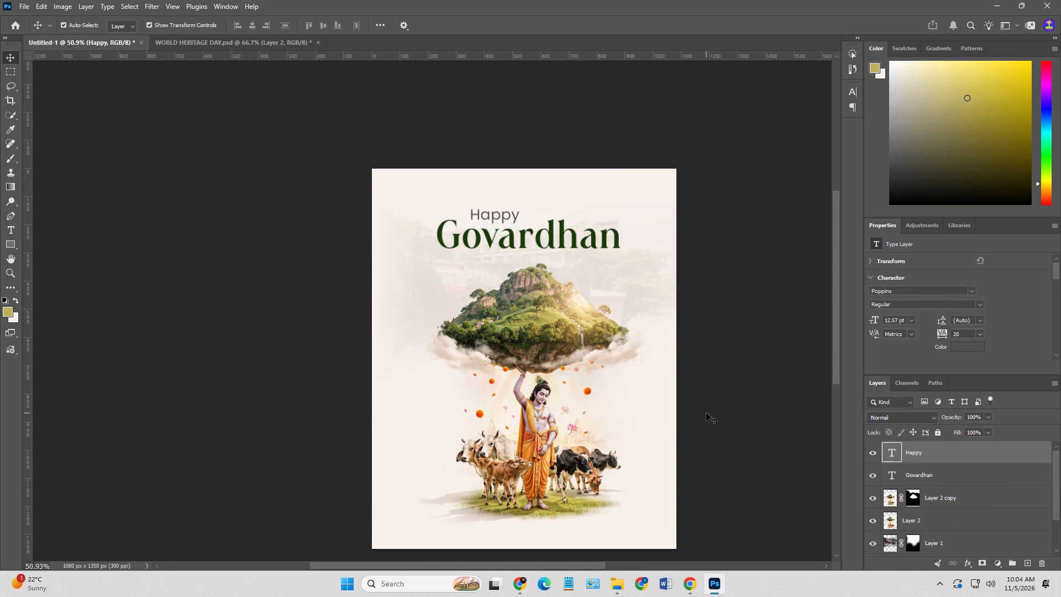
# Nudge Layer 2 copy and Layer 2 together horizontally to X -532 px under the heading.
pyautogui.click(564, 332)
pyautogui.keyDown('shift'); pyautogui.click(914, 528); pyautogui.keyUp('shift')
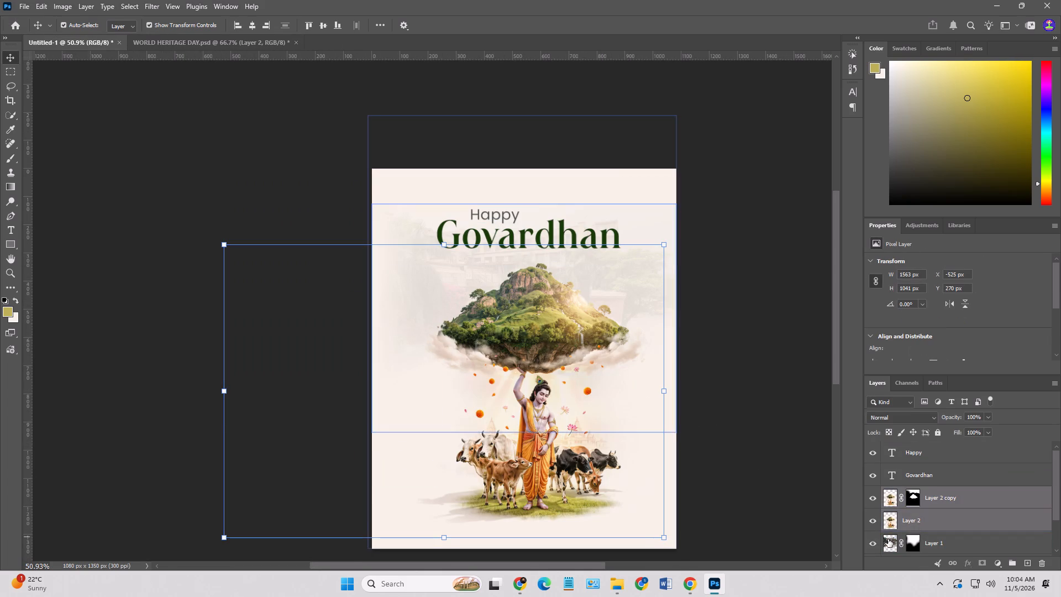
pyautogui.hotkey('shift', 'Left')
pyautogui.hotkey('shift', 'Left')
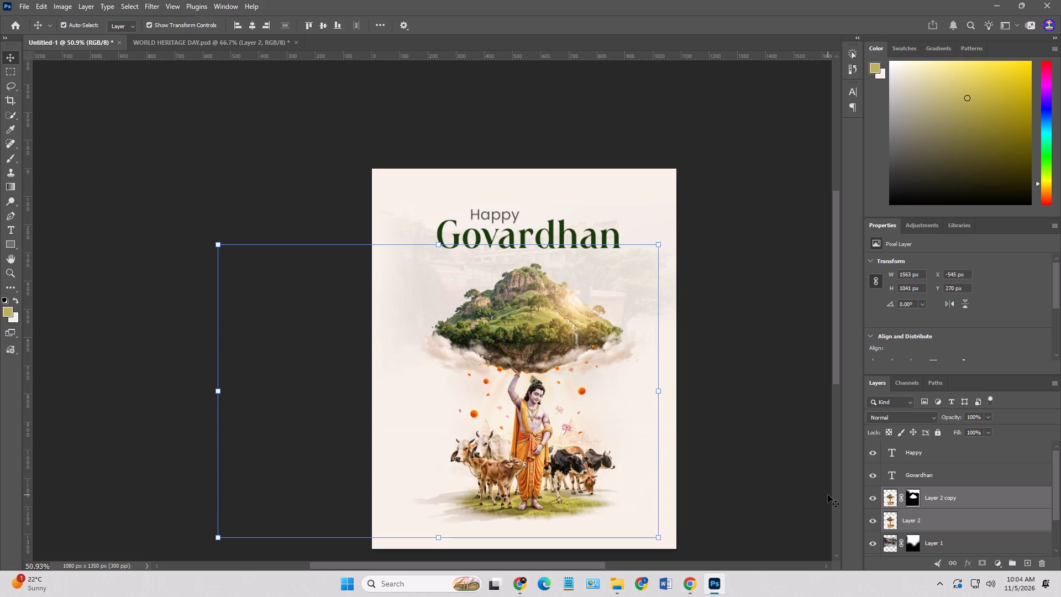
pyautogui.press('Right')
pyautogui.press('Right')
pyautogui.press('Right')
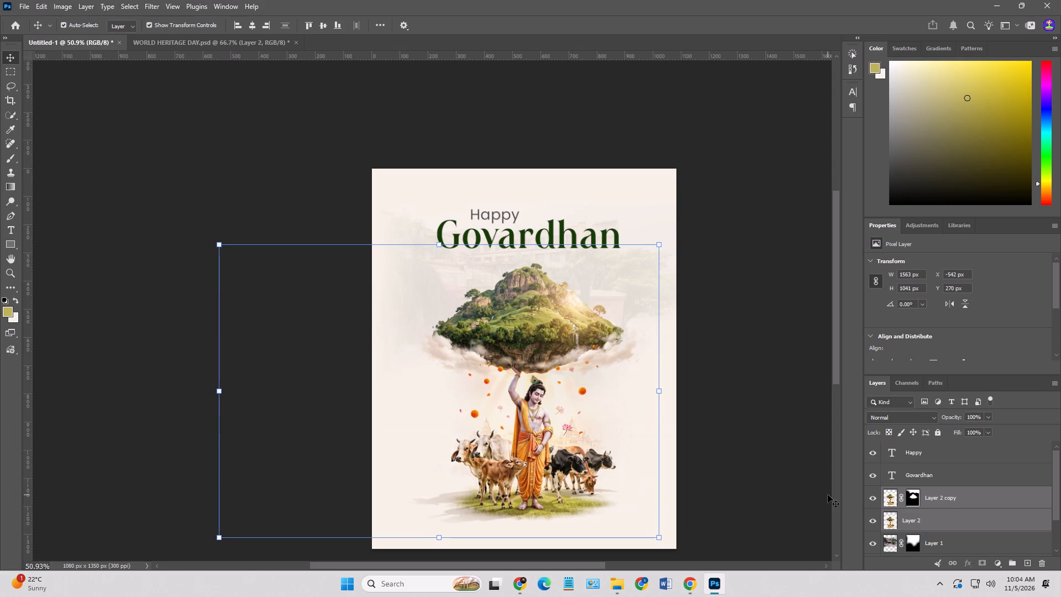
pyautogui.press('Right')
pyautogui.press('Right')
pyautogui.press('Right')
pyautogui.press('Right')
pyautogui.press('Right')
pyautogui.press('Right')
pyautogui.press('Right')
pyautogui.press('Right')
pyautogui.press('Right')
pyautogui.press('Right')
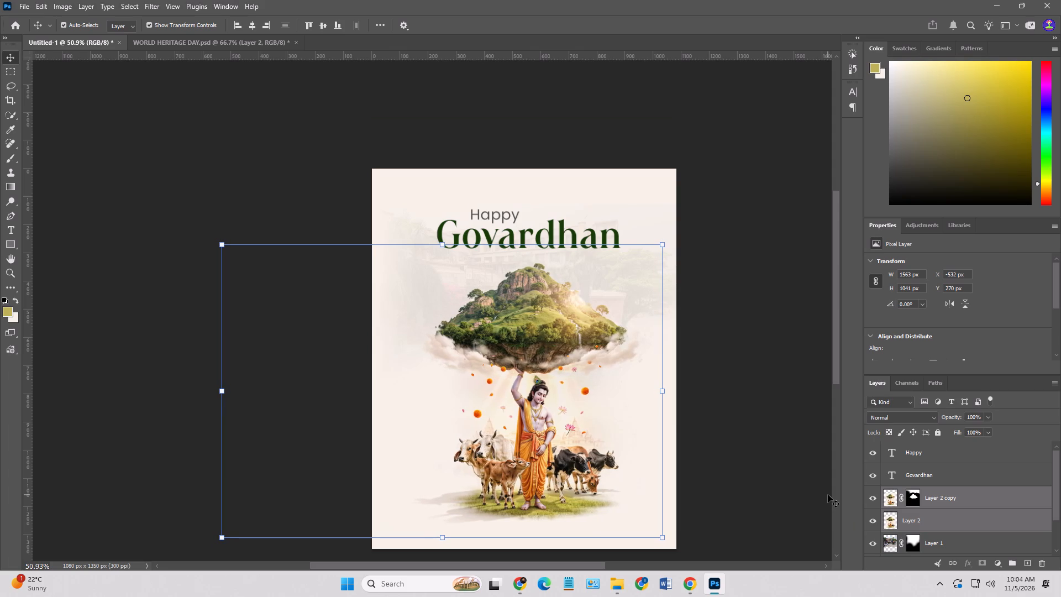
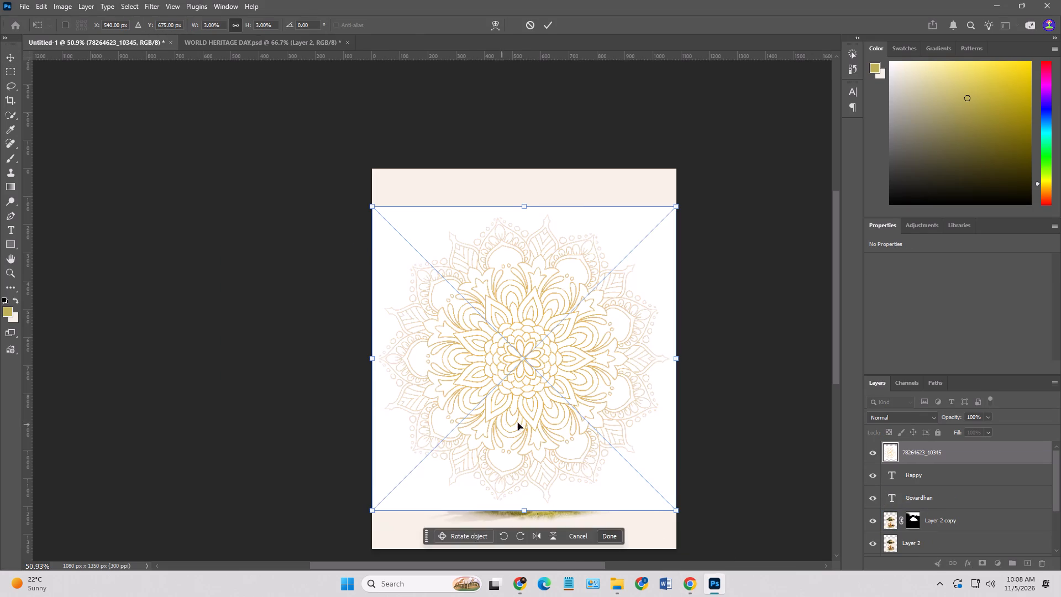
pyautogui.moveTo(520, 422); pyautogui.dragTo(398, 438)
pyautogui.moveTo(549, 223); pyautogui.dragTo(539, 227)
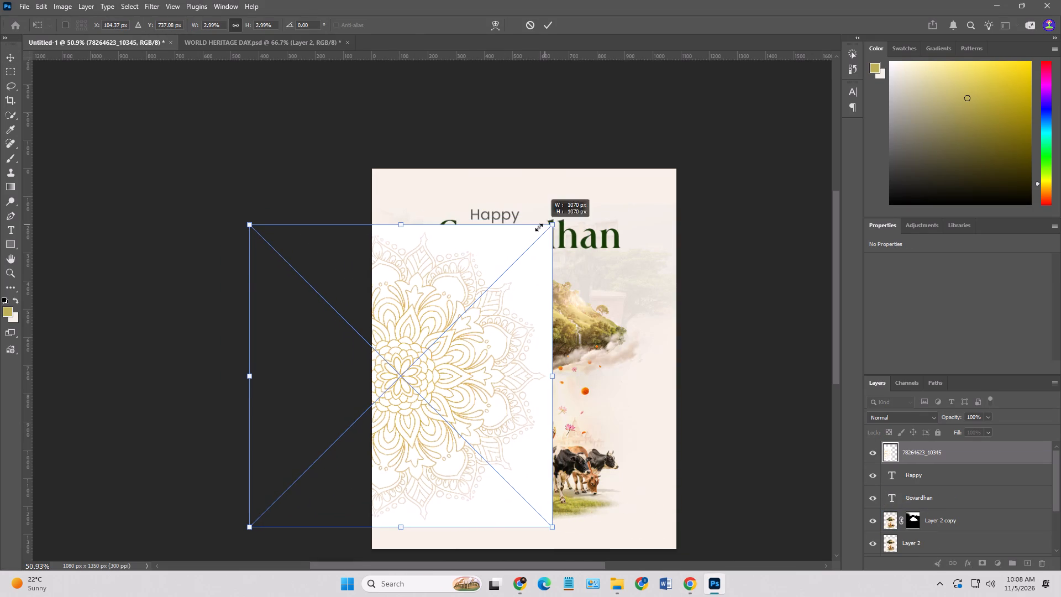
pyautogui.moveTo(539, 227); pyautogui.dragTo(481, 273)
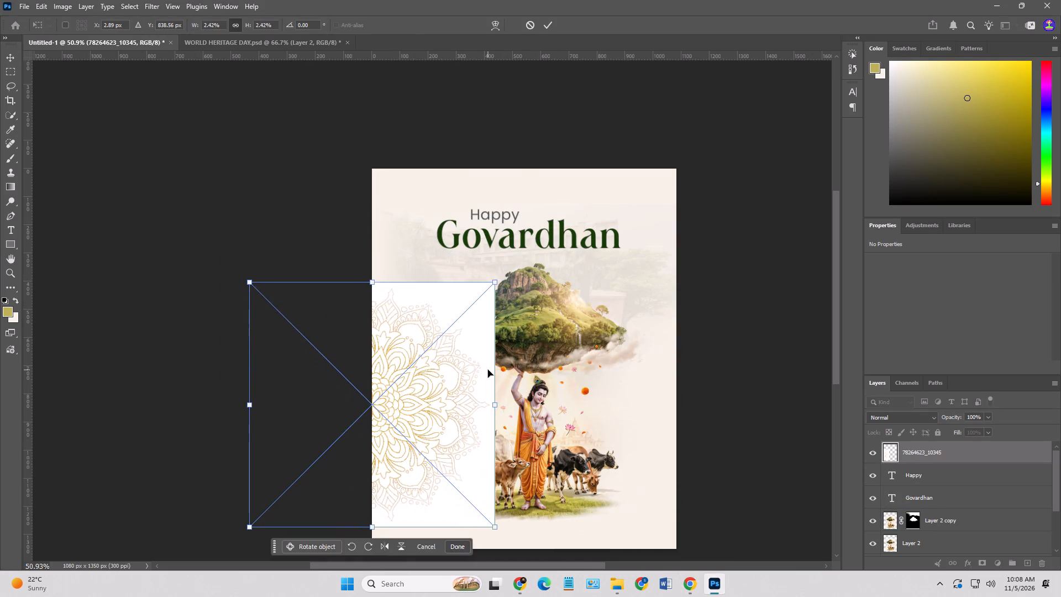
pyautogui.moveTo(490, 365); pyautogui.dragTo(488, 332)
pyautogui.press('Return')
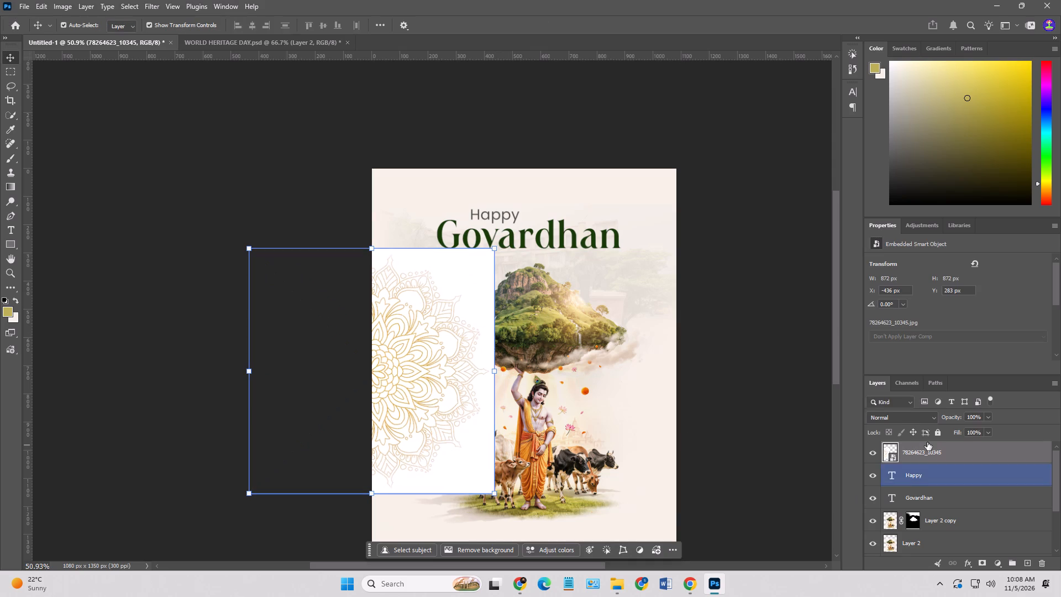
# Set the golden mandala layer's blend mode to Multiply and its opacity to 27%.
pyautogui.click(899, 417)
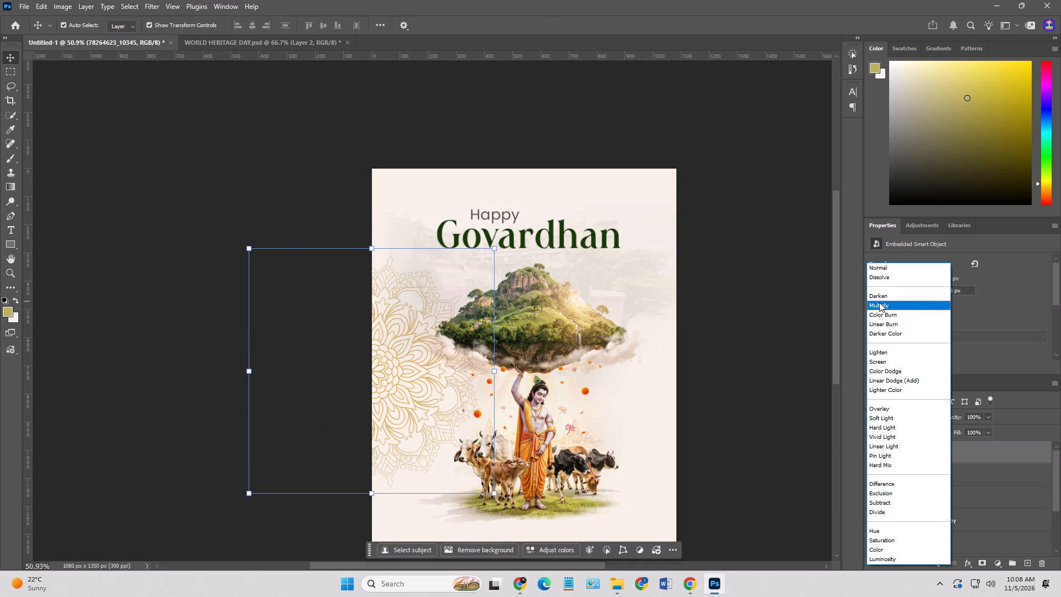
pyautogui.click(879, 302)
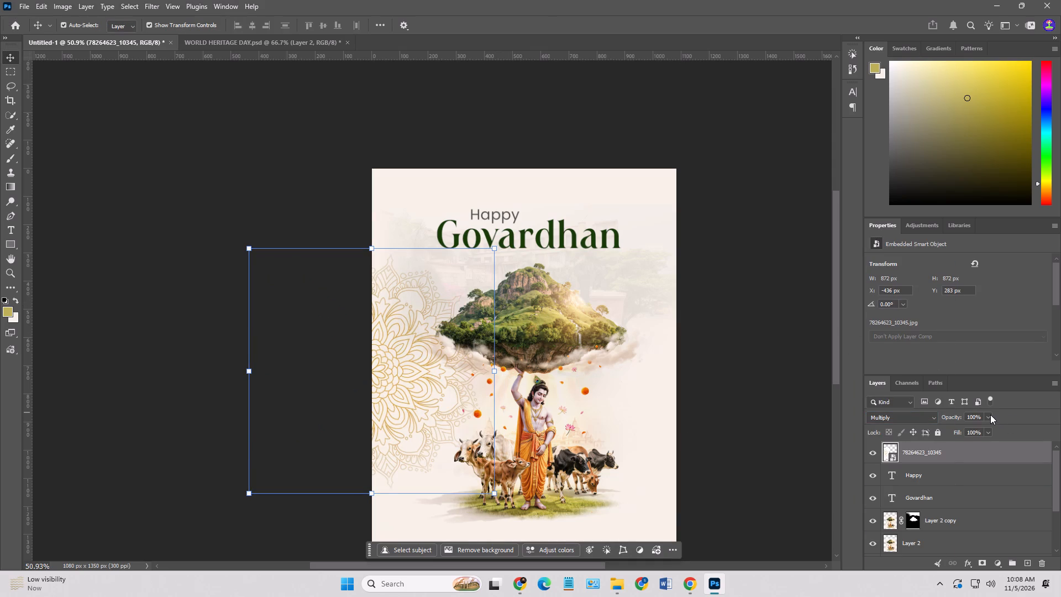
pyautogui.click(990, 415)
pyautogui.click(969, 432)
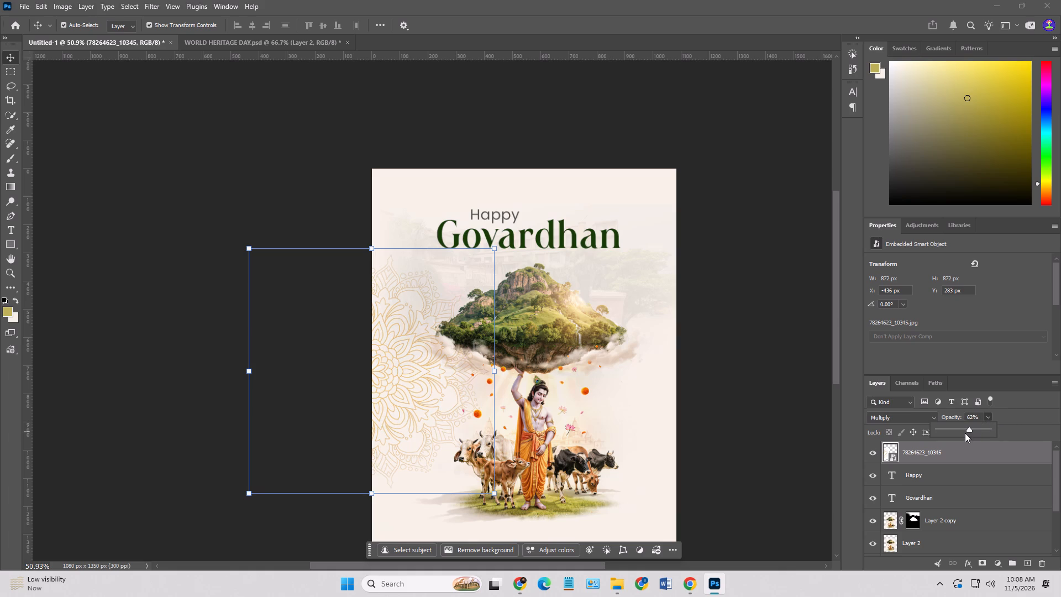
pyautogui.click(965, 433)
pyautogui.click(955, 426)
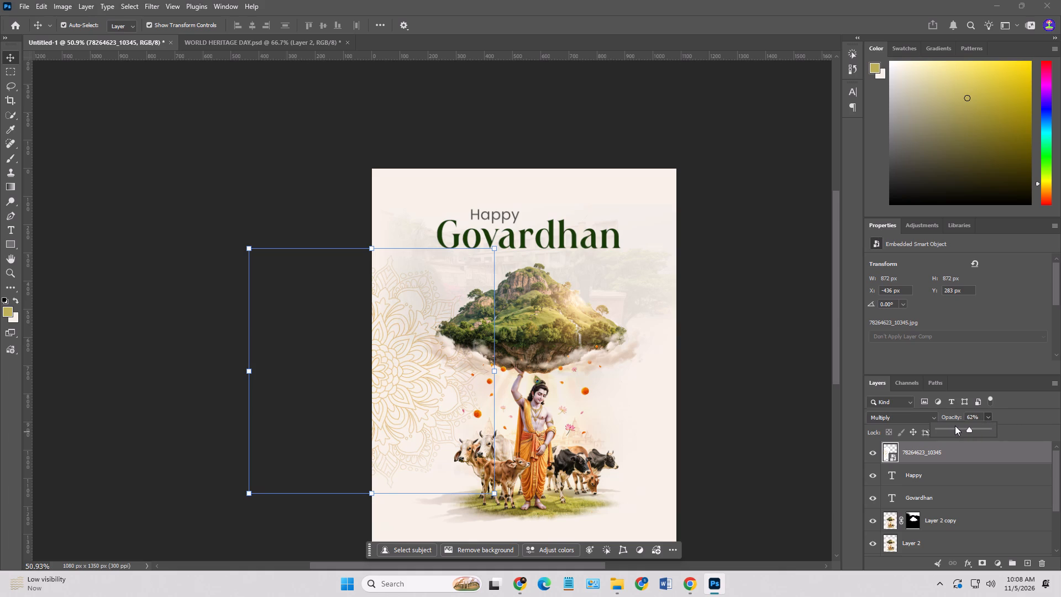
pyautogui.click(952, 428)
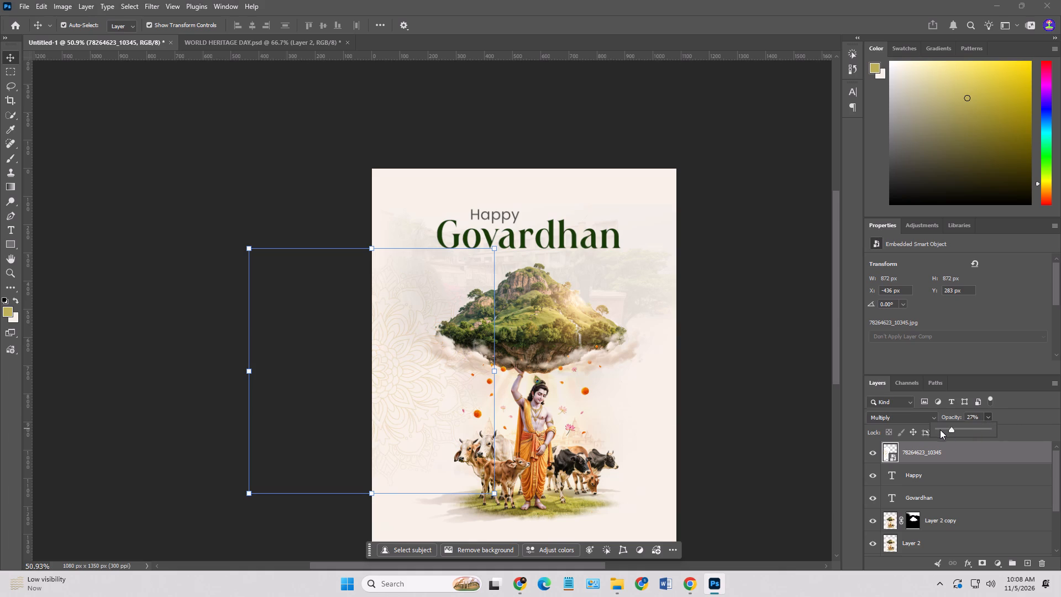
# Move the golden mandala down and further left to X -520 px, Y 478 px, aligning its bottom with the canvas's bottom edge.
pyautogui.moveTo(415, 378); pyautogui.dragTo(403, 422)
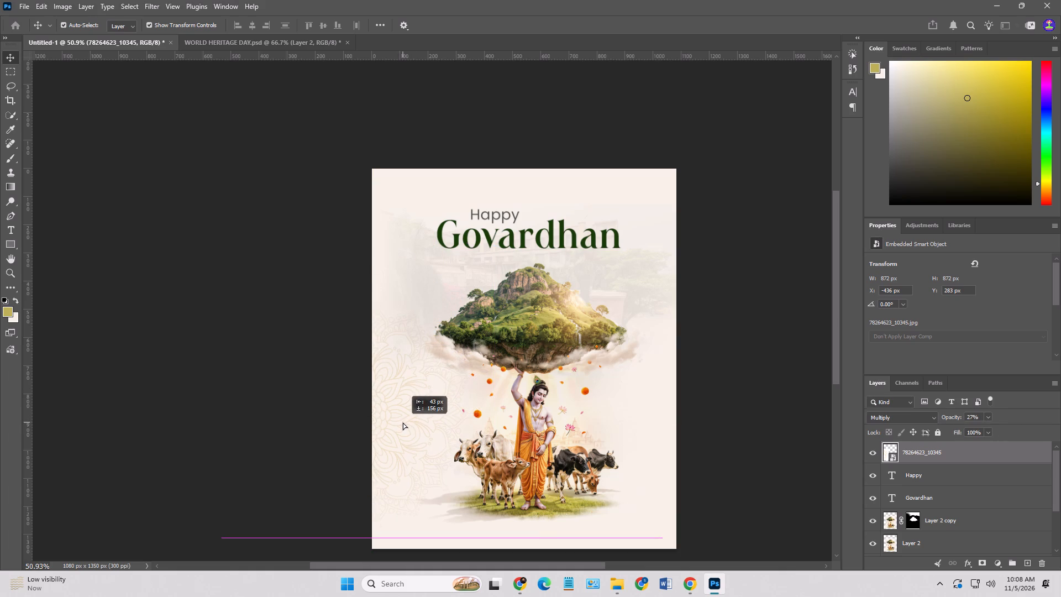
pyautogui.moveTo(403, 422); pyautogui.dragTo(398, 417)
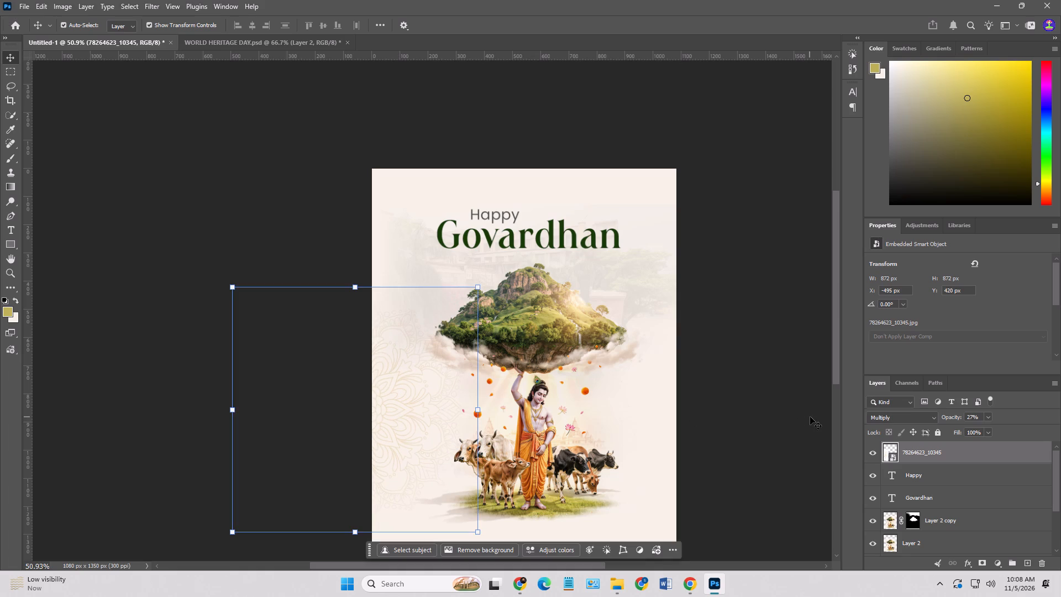
pyautogui.click(810, 417)
pyautogui.moveTo(405, 407); pyautogui.dragTo(393, 283)
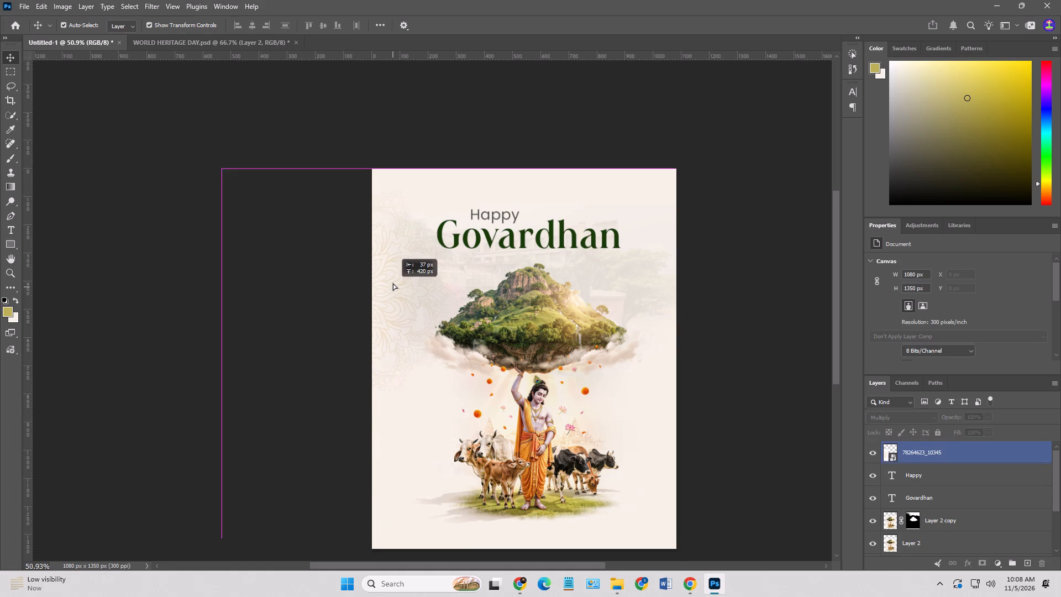
pyautogui.moveTo(393, 283); pyautogui.dragTo(401, 422)
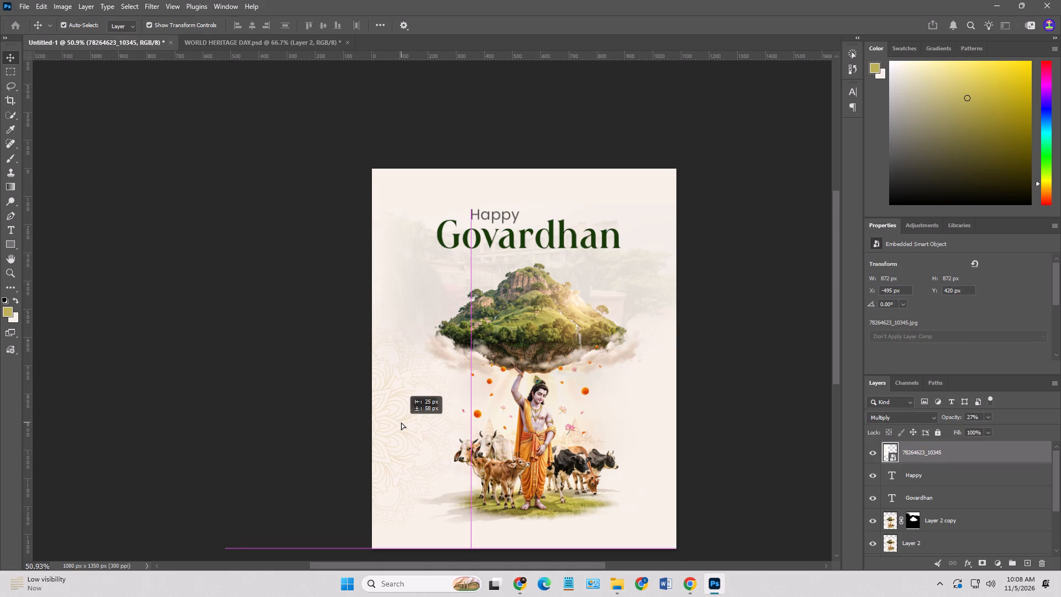
pyautogui.moveTo(401, 422); pyautogui.dragTo(400, 422)
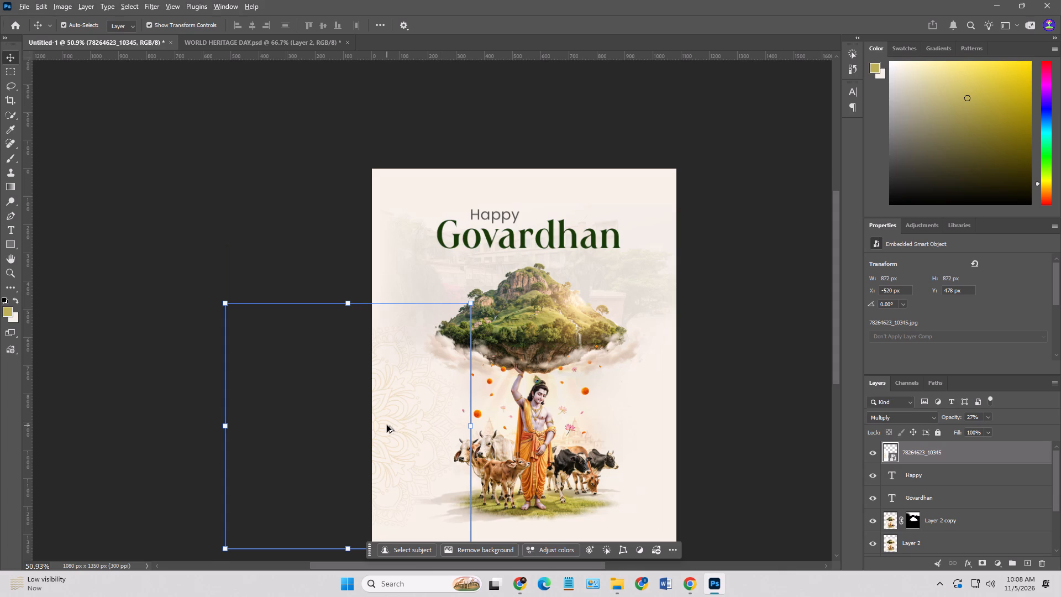
# Duplicate the mandala onto the canvas's right edge at X 732 px, Y 478 px, level with the original.
pyautogui.keyDown('alt'); pyautogui.moveTo(387, 425); pyautogui.dragTo(725, 410); pyautogui.keyUp('alt')
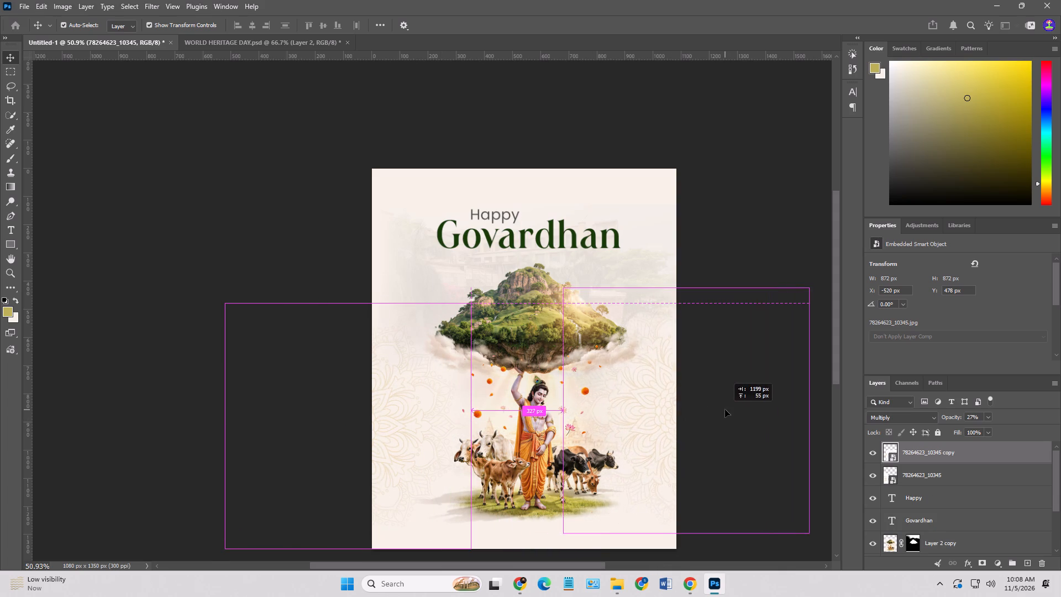
pyautogui.keyDown('alt'); pyautogui.moveTo(725, 410); pyautogui.dragTo(747, 416); pyautogui.keyUp('alt')
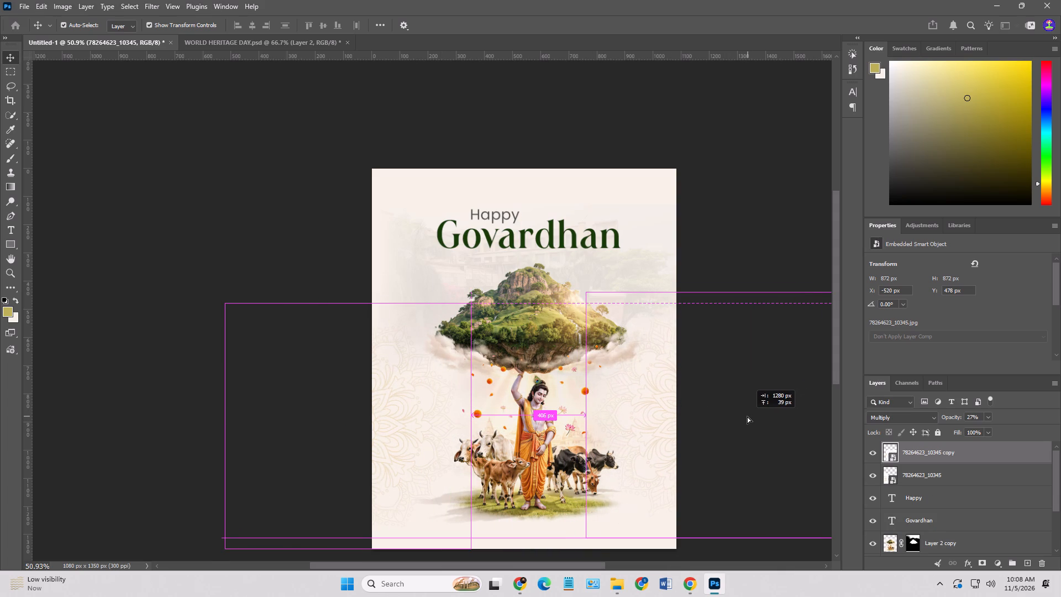
pyautogui.keyDown('alt'); pyautogui.moveTo(747, 416); pyautogui.dragTo(745, 417); pyautogui.keyUp('alt')
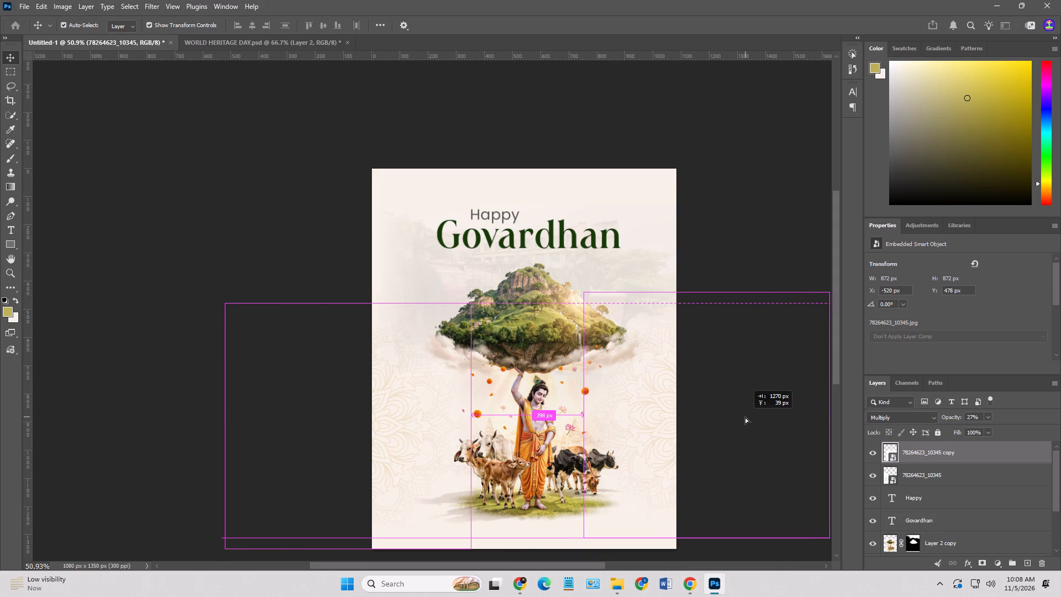
pyautogui.keyDown('alt'); pyautogui.moveTo(745, 417); pyautogui.dragTo(740, 418); pyautogui.keyUp('alt')
pyautogui.keyDown('alt'); pyautogui.keyDown('shift'); pyautogui.rightClick(740, 418); pyautogui.keyUp('shift'); pyautogui.keyUp('alt')
pyautogui.click(276, 386)
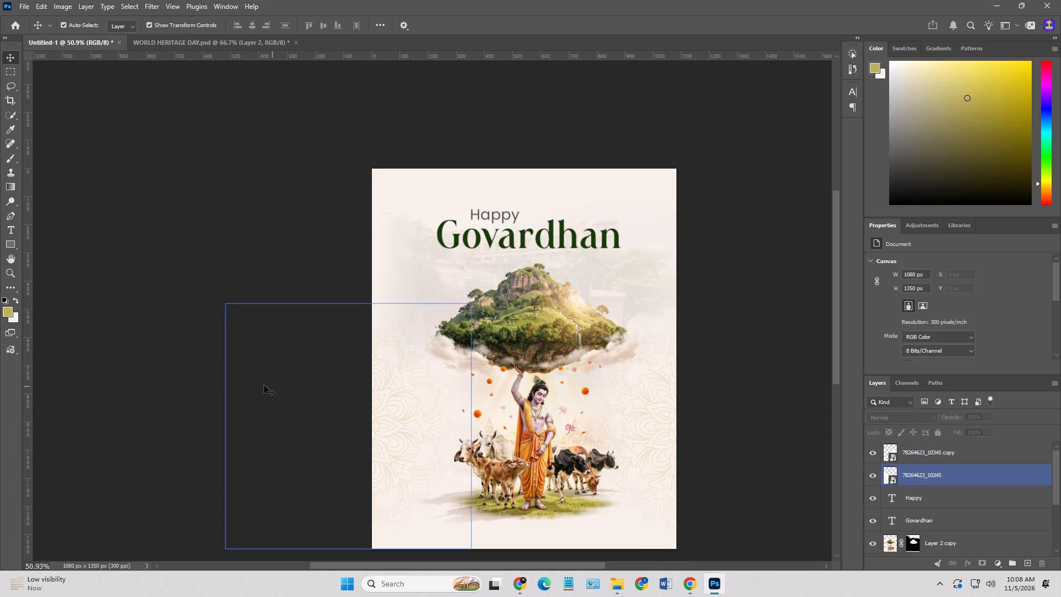
pyautogui.click(663, 444)
pyautogui.click(662, 438)
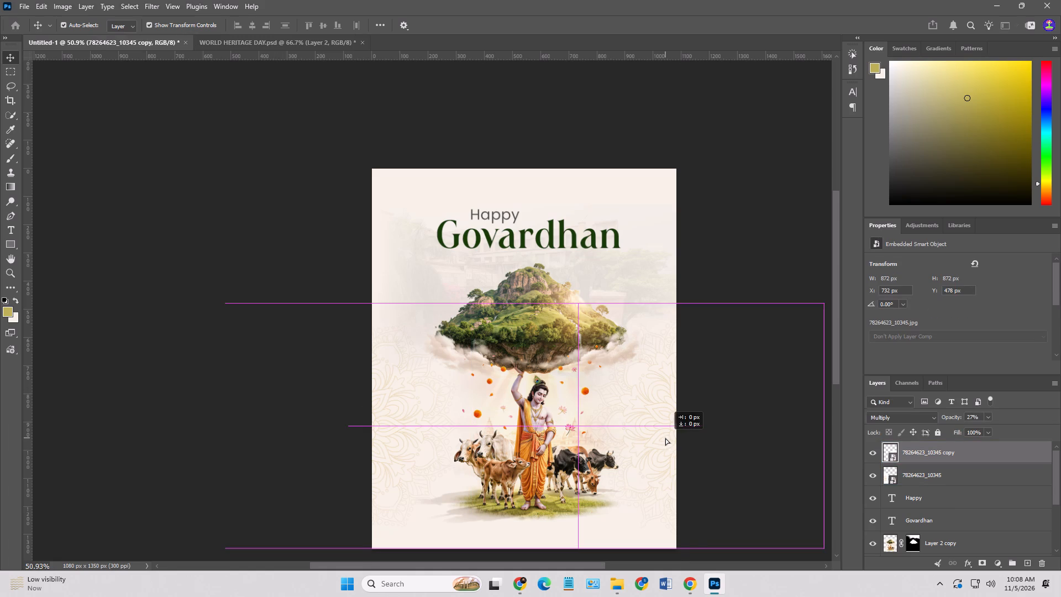
# Add a layer mask to the right-hand mandala copy.
pyautogui.click(976, 559)
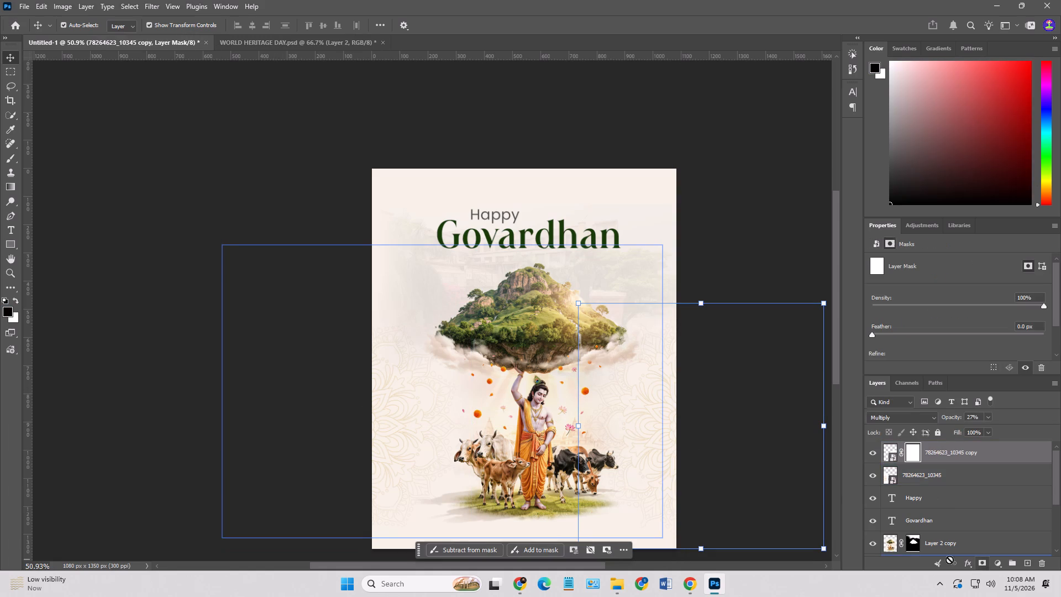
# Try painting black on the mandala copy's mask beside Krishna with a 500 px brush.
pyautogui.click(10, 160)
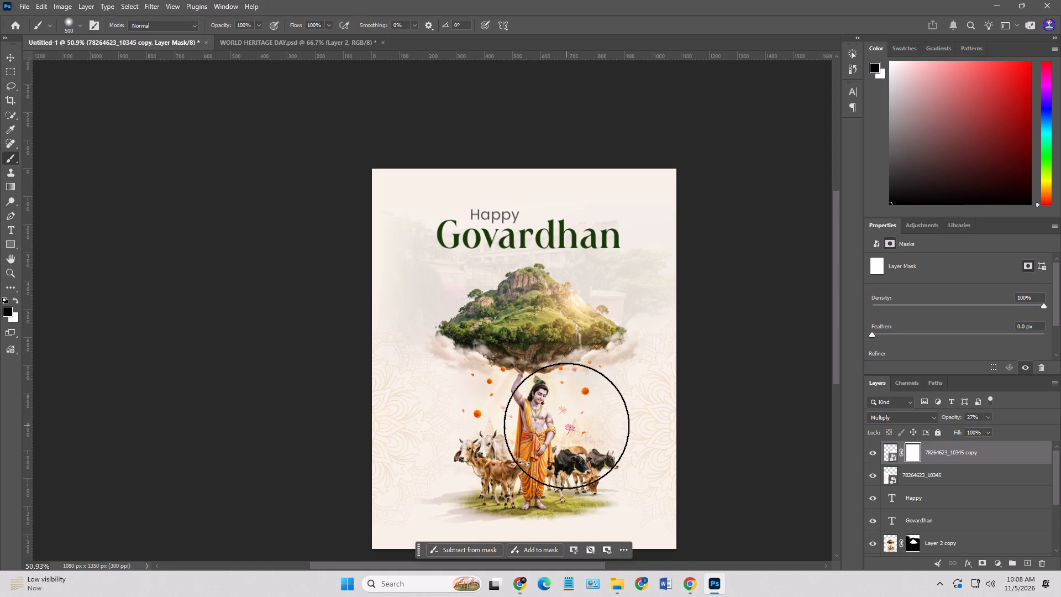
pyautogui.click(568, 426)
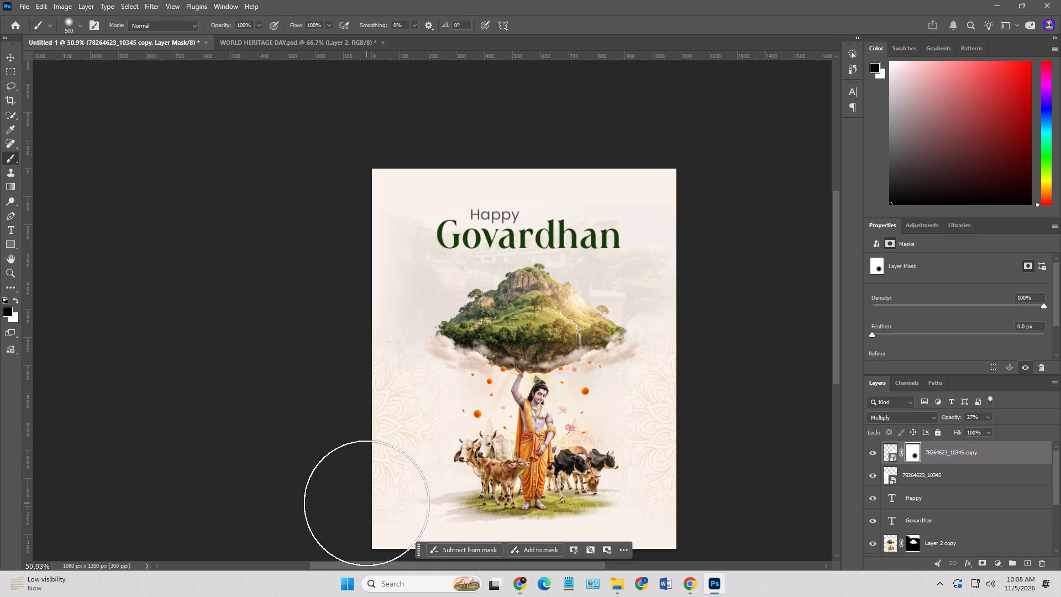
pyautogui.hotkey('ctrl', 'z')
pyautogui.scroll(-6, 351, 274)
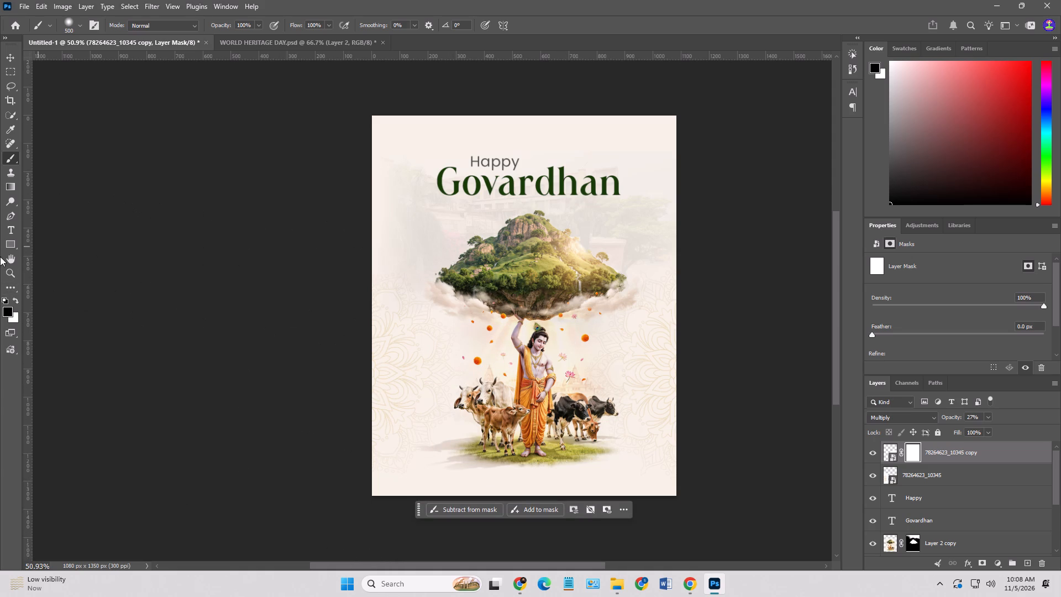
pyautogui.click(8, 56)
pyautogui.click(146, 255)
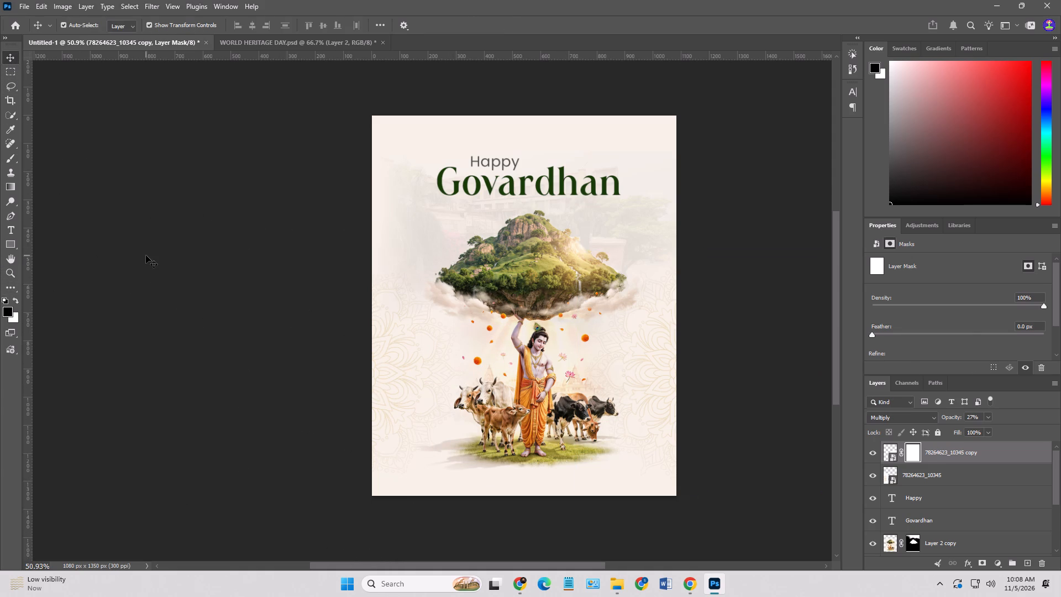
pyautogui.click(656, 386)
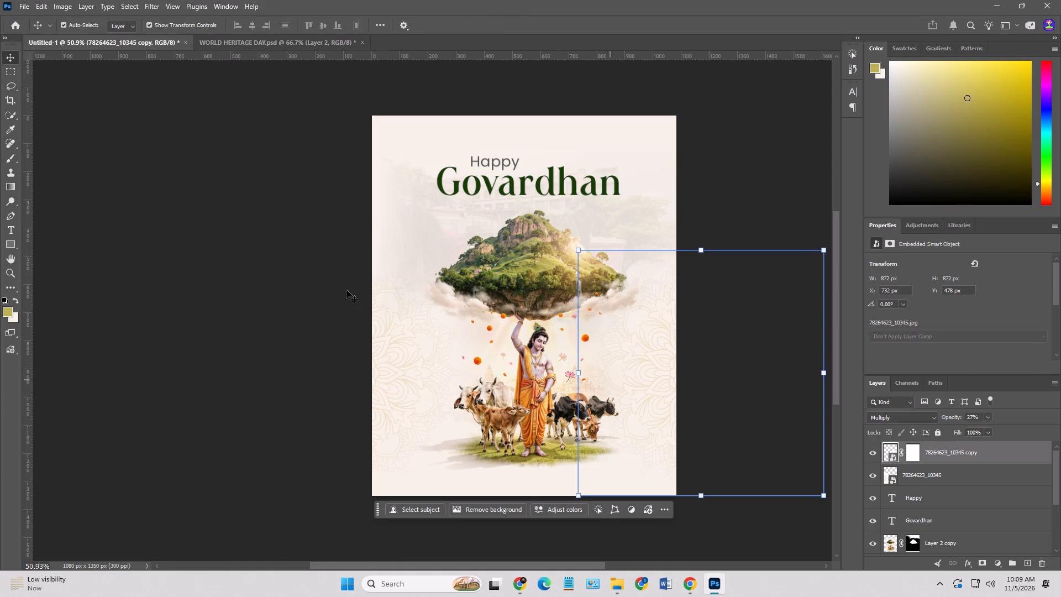
# Paint black on the mandala copy's layer mask with a soft 1100 px brush over the heading, mountain and Krishna area.
pyautogui.click(11, 158)
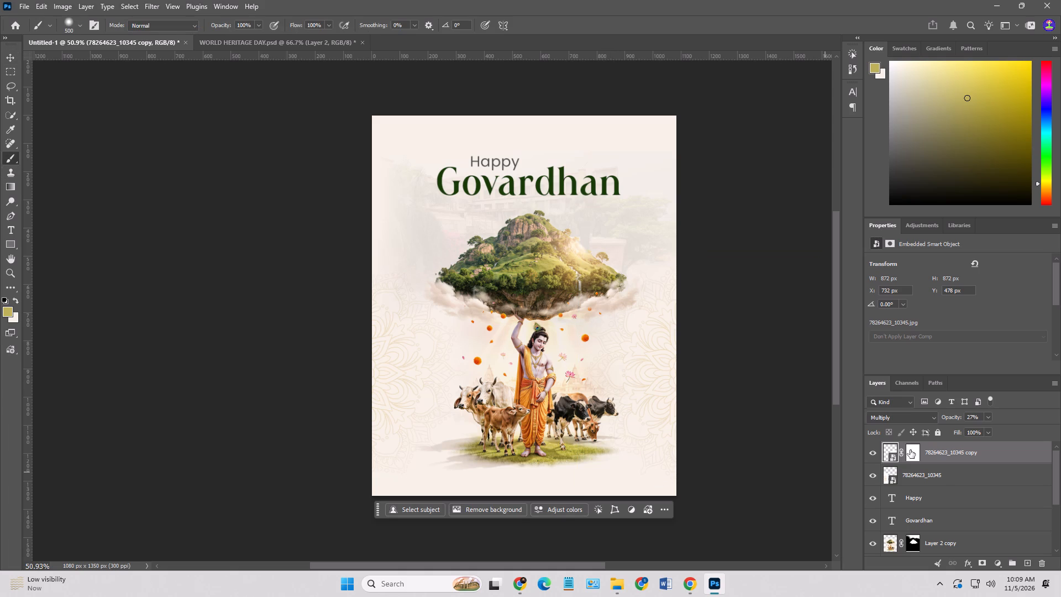
pyautogui.click(910, 450)
pyautogui.press(']')
pyautogui.press(']')
pyautogui.press(']')
pyautogui.press(']')
pyautogui.press(']')
pyautogui.press(']')
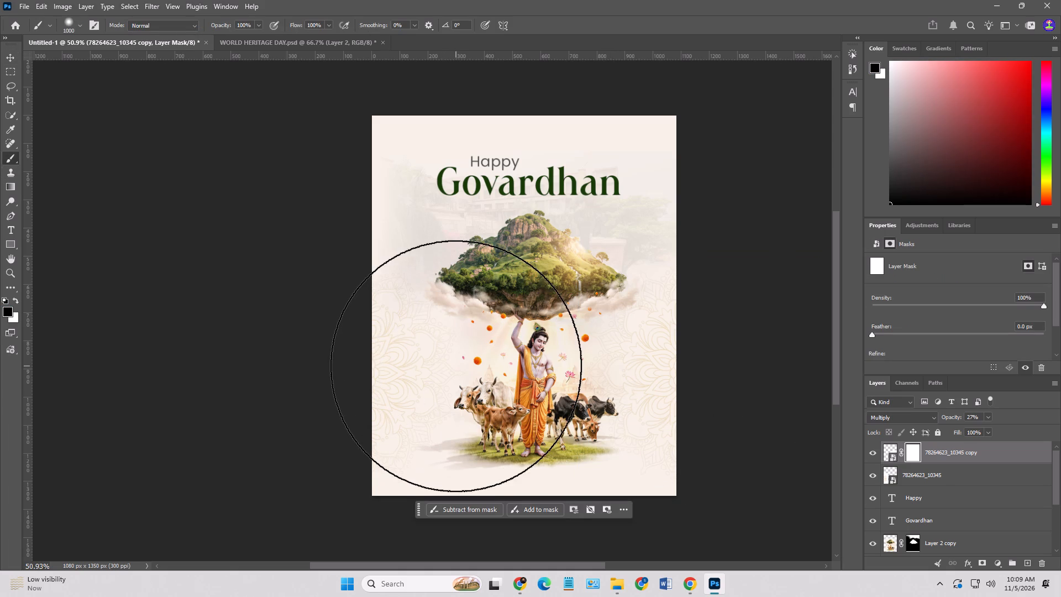
pyautogui.press(']')
pyautogui.click(460, 366)
pyautogui.click(469, 362)
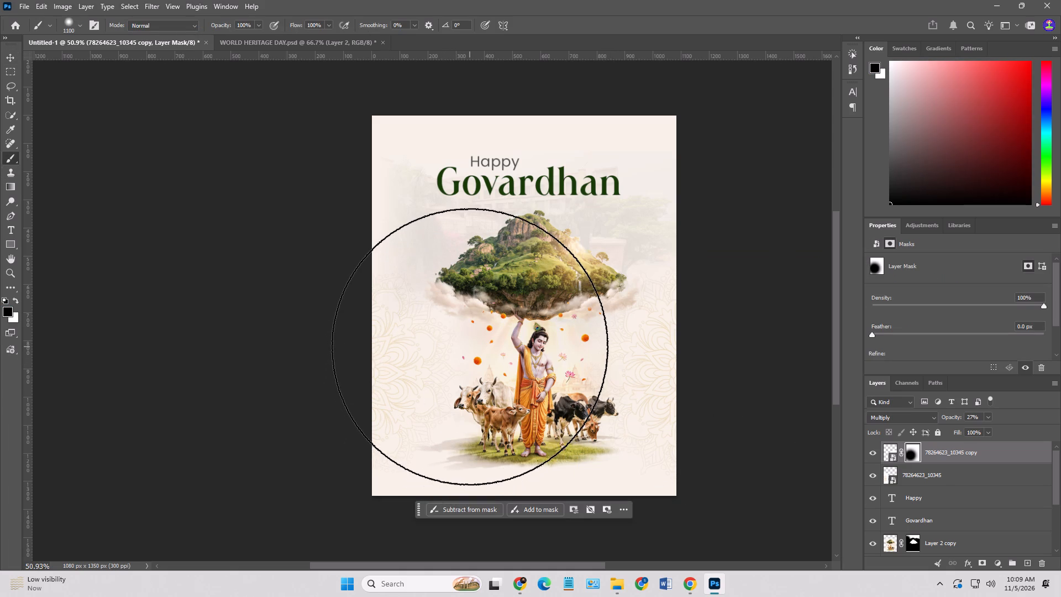
pyautogui.click(470, 347)
pyautogui.click(473, 345)
pyautogui.click(474, 405)
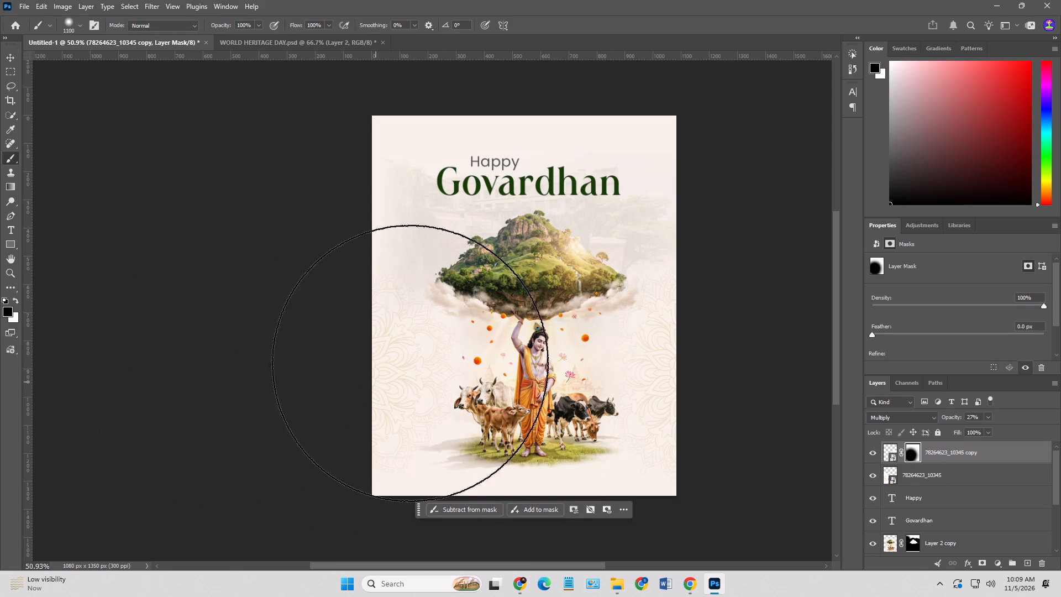
pyautogui.click(548, 194)
pyautogui.click(542, 206)
pyautogui.click(542, 208)
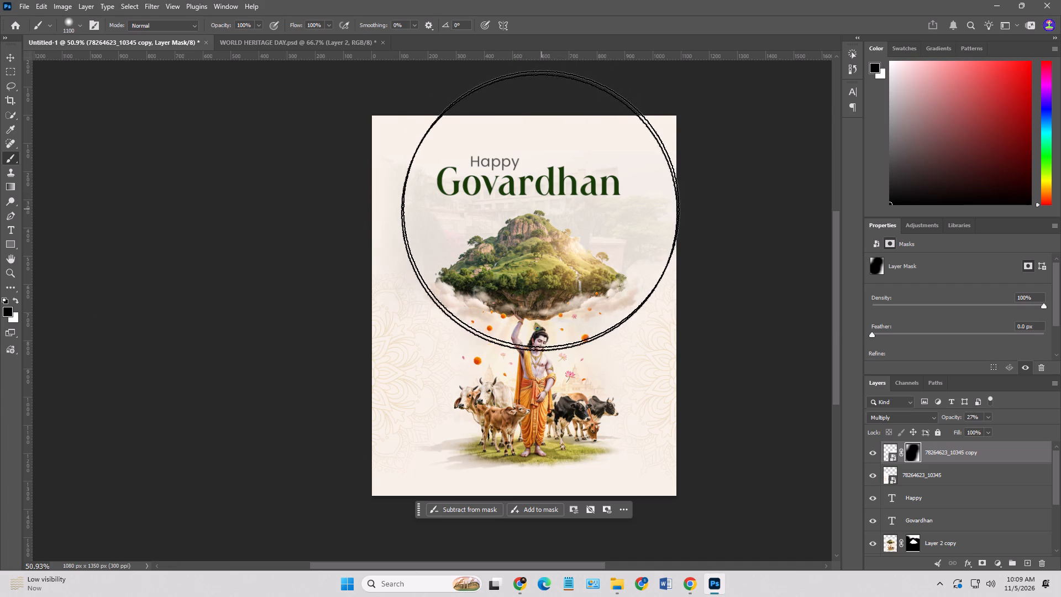
# Add a layer mask to the left-hand mandala and paint out its inner part in black with the 1100 px brush.
pyautogui.click(916, 476)
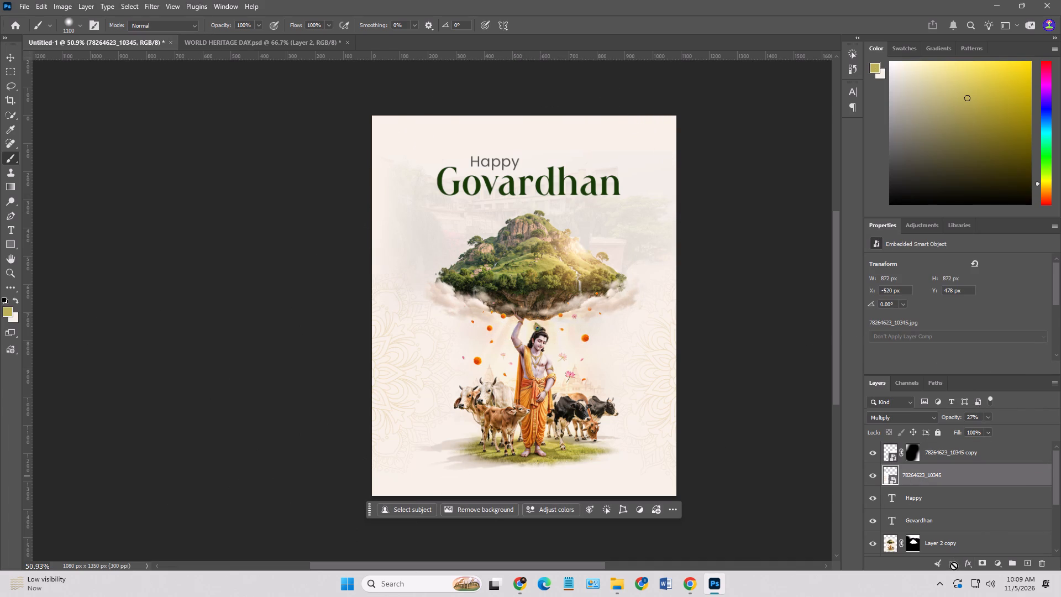
pyautogui.click(980, 564)
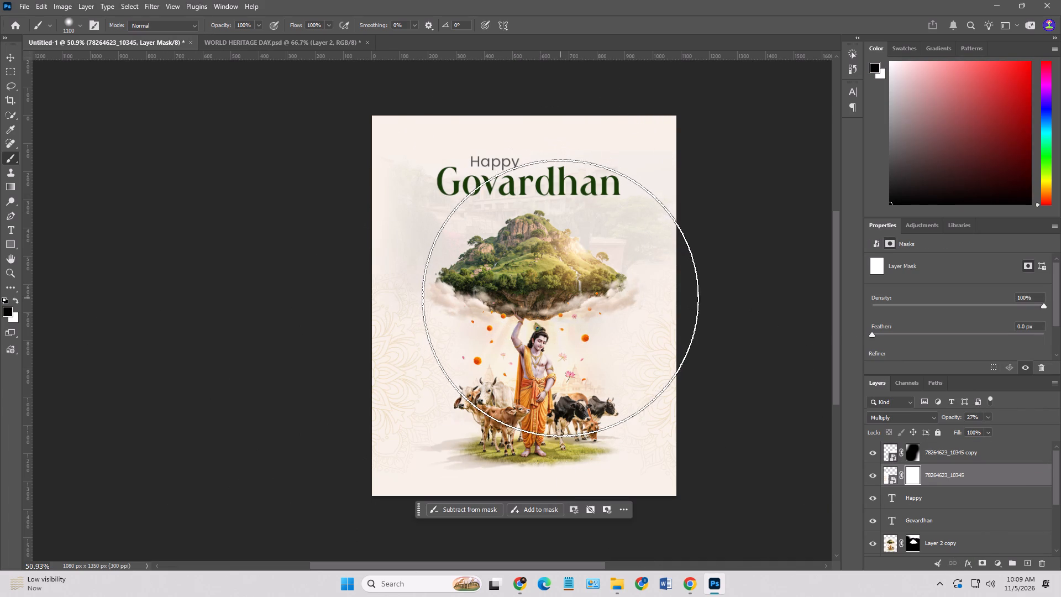
pyautogui.click(586, 301)
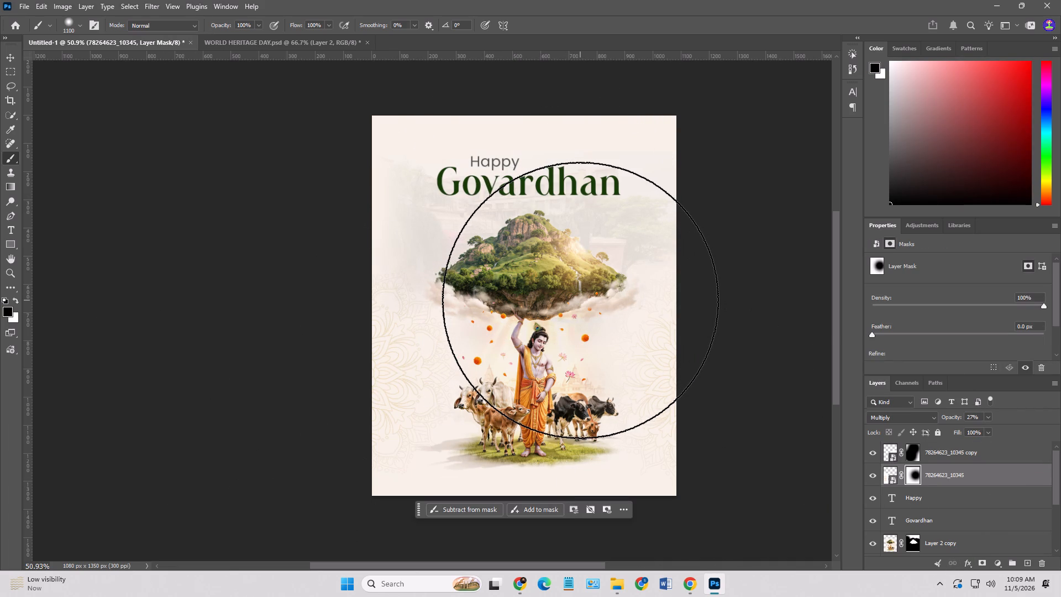
pyautogui.click(580, 300)
pyautogui.click(572, 379)
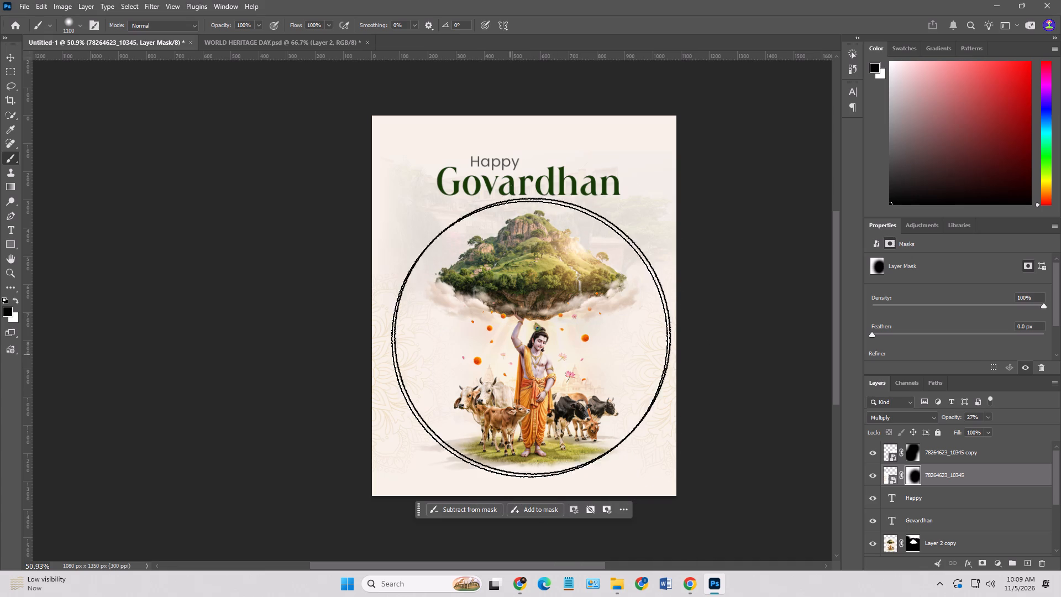
pyautogui.click(492, 191)
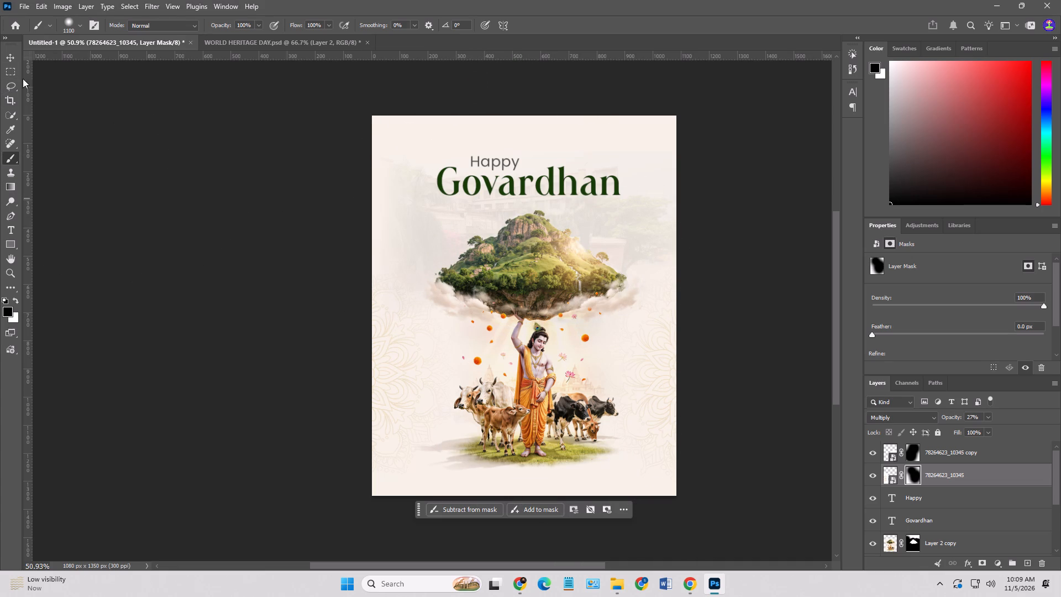
# Nudge the Krishna illustration layers, Layer 2 and Layer 2 copy, together about 9 px left to X -541 px.
pyautogui.click(9, 56)
pyautogui.click(525, 387)
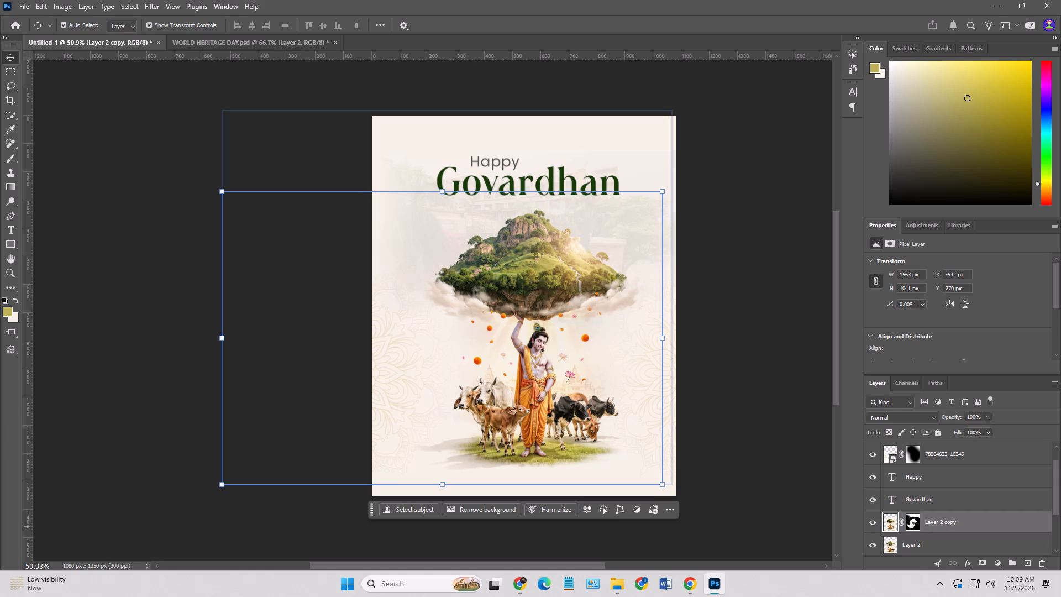
pyautogui.press('Left')
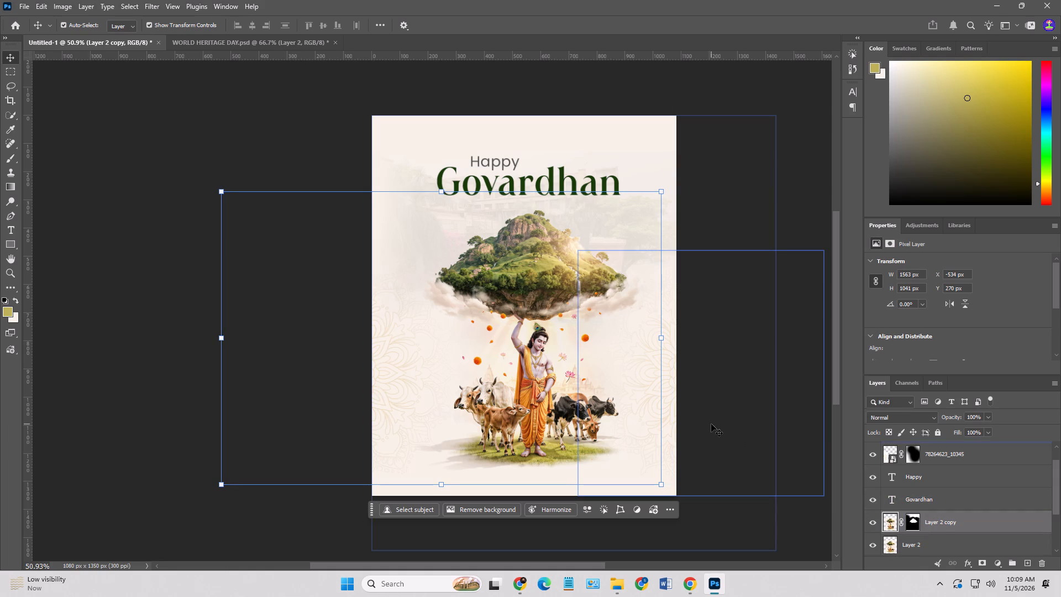
pyautogui.hotkey('ctrl', 'z')
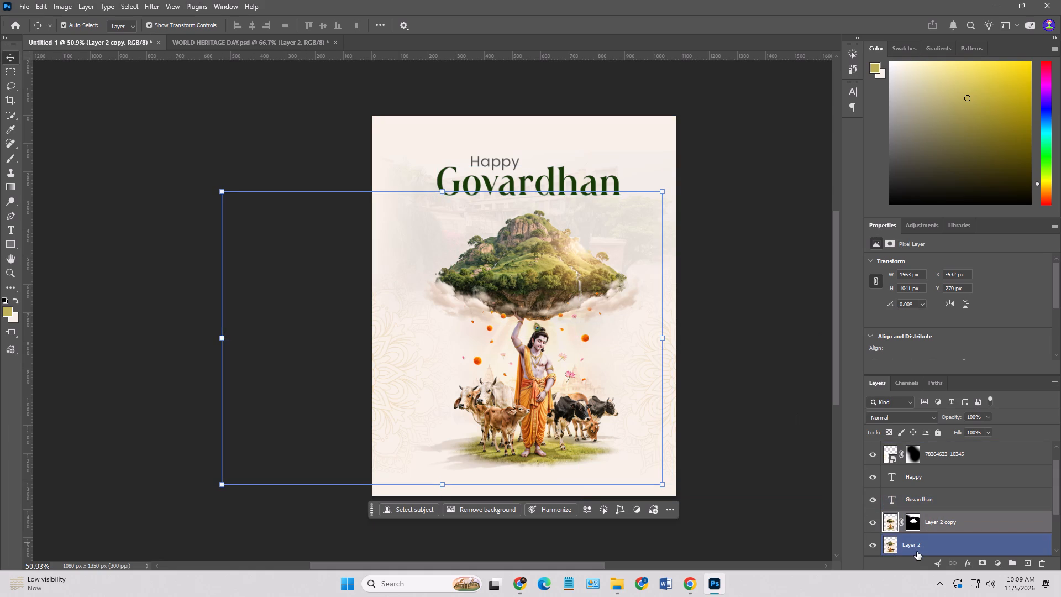
pyautogui.keyDown('shift'); pyautogui.click(917, 549); pyautogui.keyUp('shift')
pyautogui.hotkey('shift', 'Left')
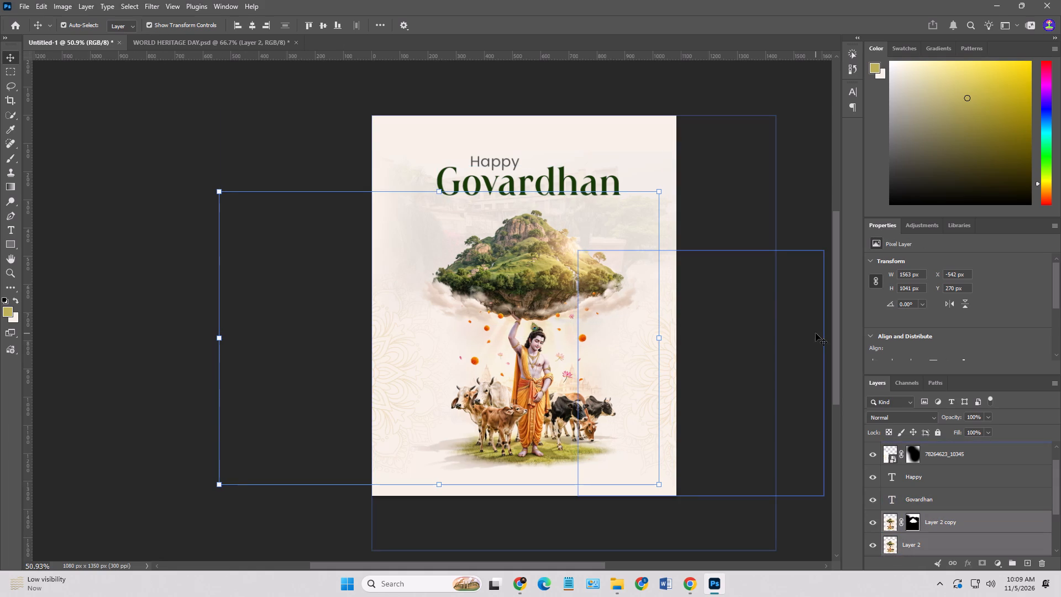
pyautogui.press('Right')
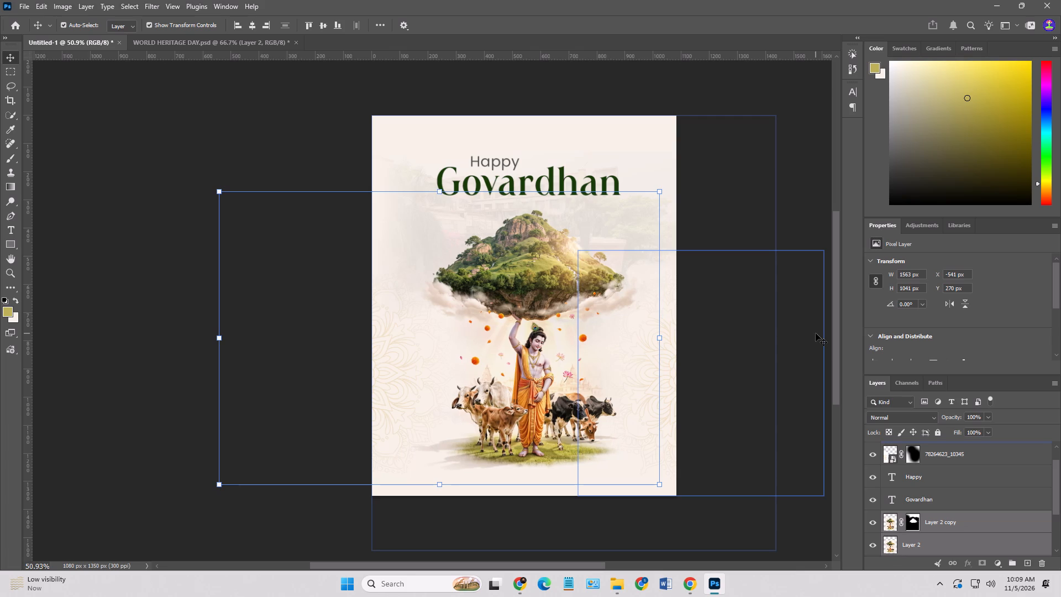
pyautogui.click(748, 204)
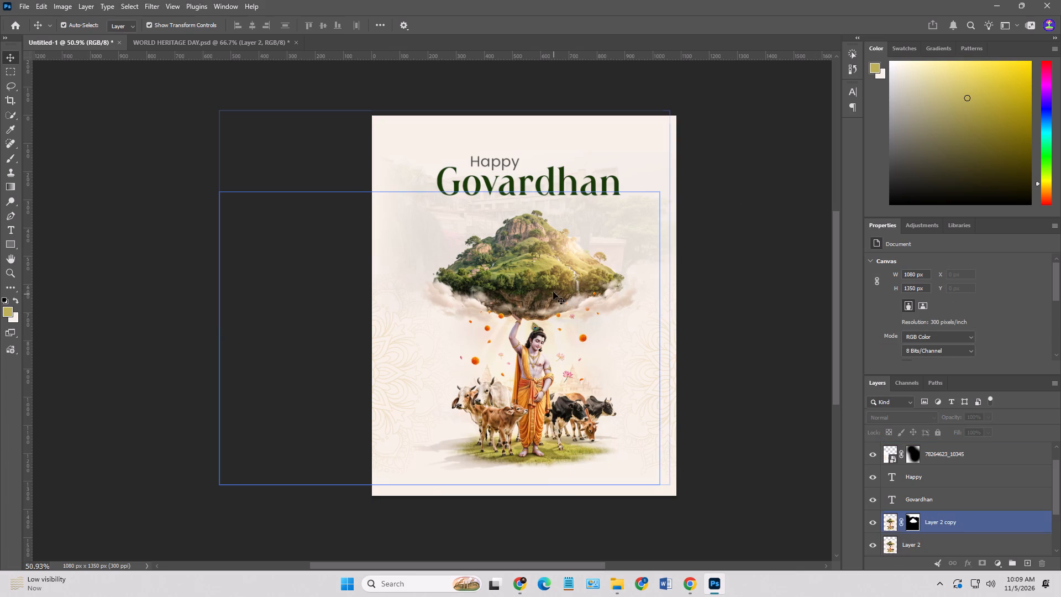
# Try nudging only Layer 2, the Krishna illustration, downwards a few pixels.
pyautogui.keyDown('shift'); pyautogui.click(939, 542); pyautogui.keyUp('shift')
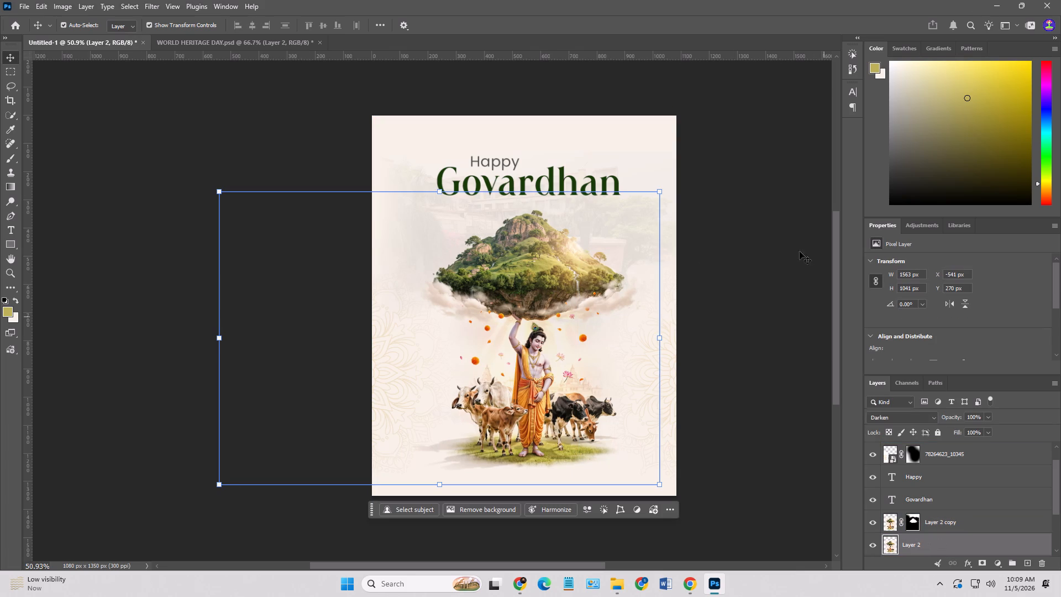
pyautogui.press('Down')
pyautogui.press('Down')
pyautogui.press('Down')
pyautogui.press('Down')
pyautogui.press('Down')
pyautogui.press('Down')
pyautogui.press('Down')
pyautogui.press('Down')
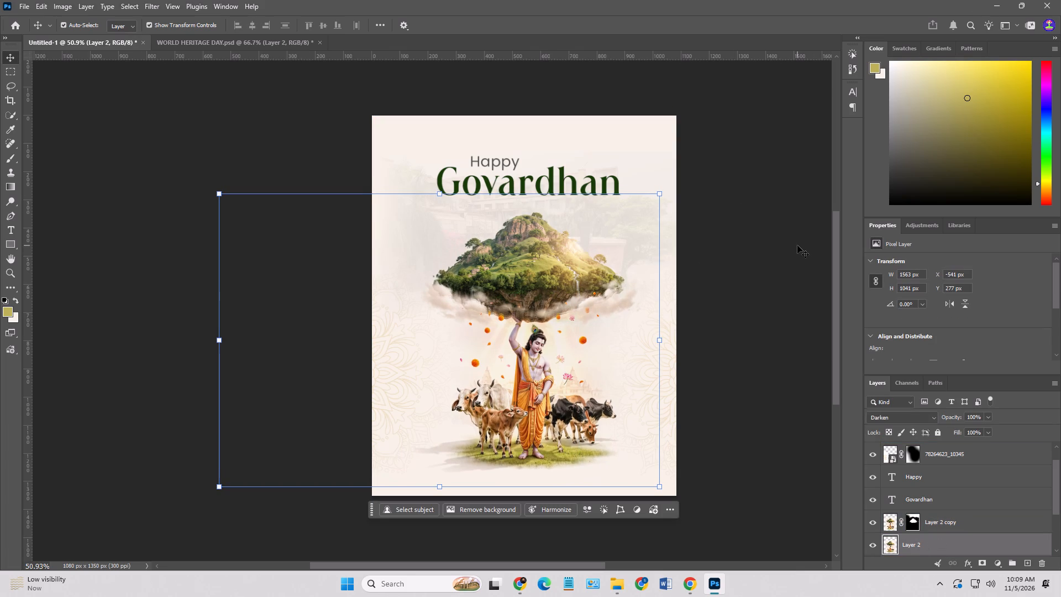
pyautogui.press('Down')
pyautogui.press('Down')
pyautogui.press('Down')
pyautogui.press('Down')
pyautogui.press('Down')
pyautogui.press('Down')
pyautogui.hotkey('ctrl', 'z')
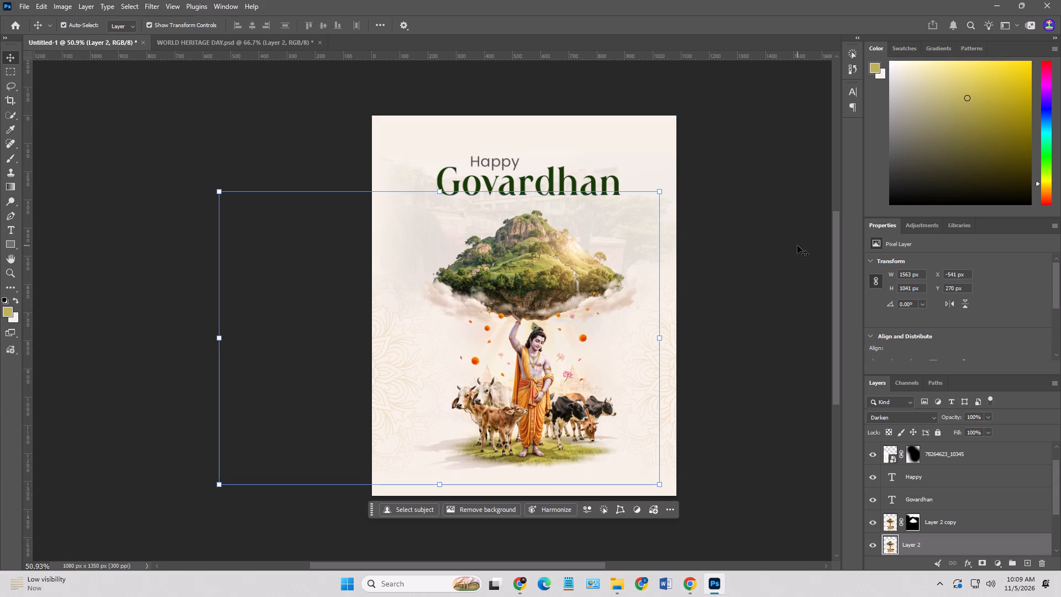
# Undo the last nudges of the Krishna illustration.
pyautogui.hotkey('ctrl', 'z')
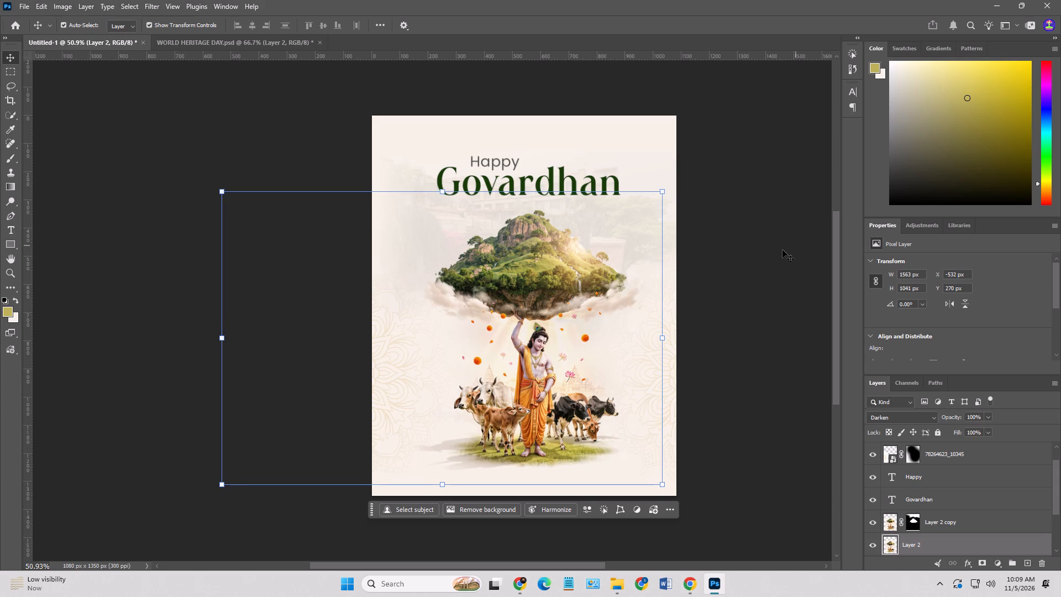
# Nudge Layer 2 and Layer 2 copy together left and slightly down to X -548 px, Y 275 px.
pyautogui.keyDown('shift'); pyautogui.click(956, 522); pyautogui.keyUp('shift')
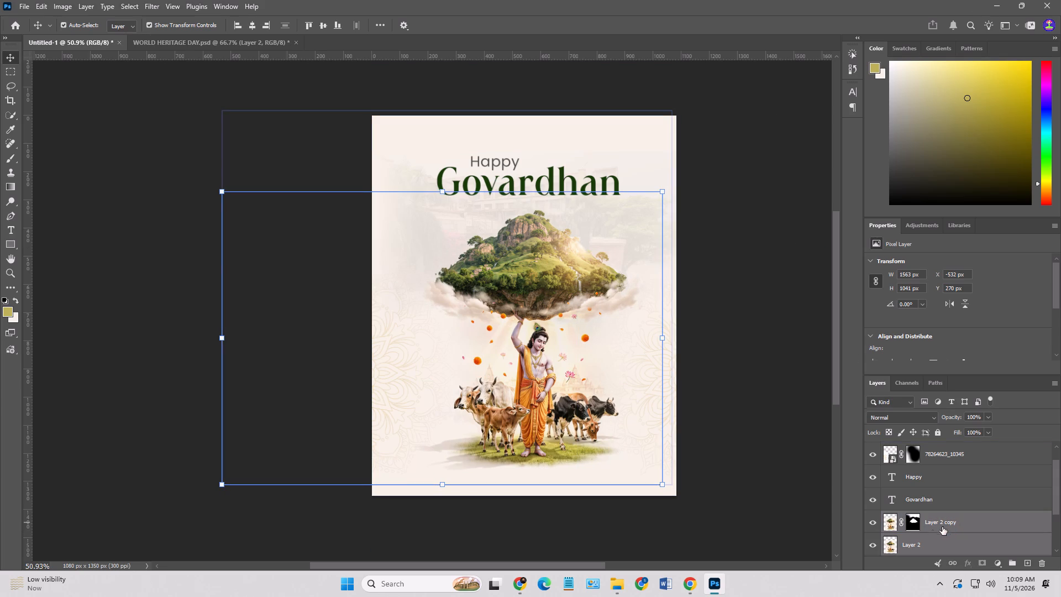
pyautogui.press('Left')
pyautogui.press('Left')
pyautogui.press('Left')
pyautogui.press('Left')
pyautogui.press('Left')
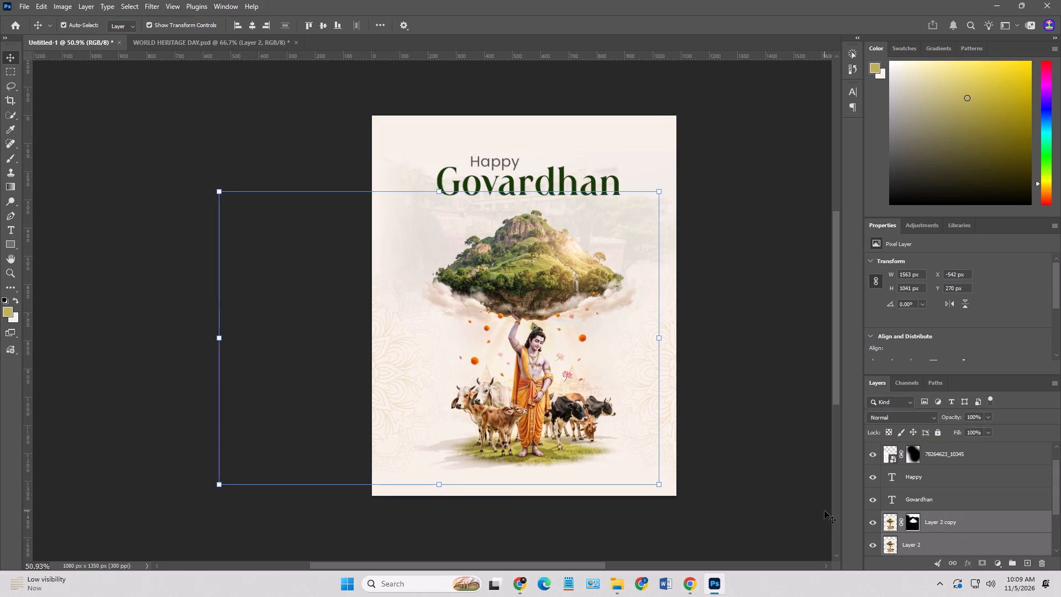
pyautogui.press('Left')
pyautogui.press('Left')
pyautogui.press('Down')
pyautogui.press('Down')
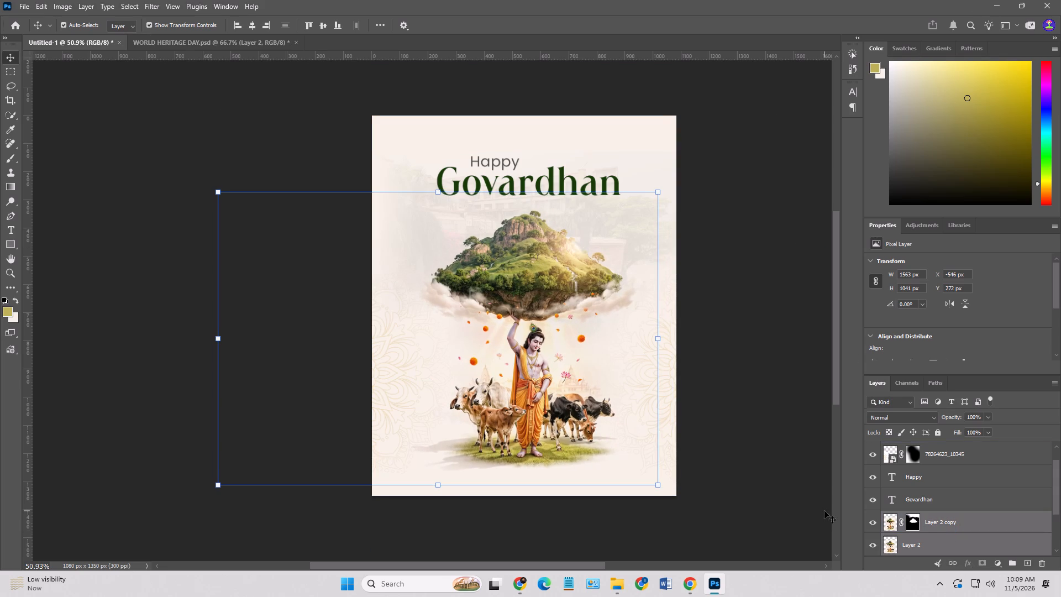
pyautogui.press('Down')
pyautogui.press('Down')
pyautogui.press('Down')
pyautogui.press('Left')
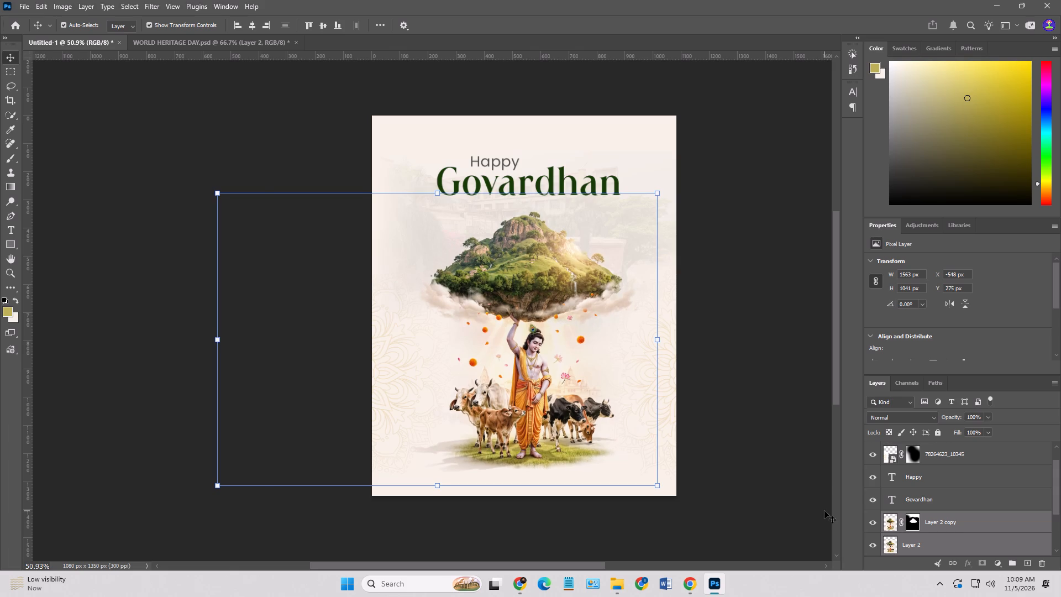
# Target the layer mask of the right-hand mandala copy with the Brush and make white the painting colour.
pyautogui.click(732, 406)
pyautogui.click(655, 371)
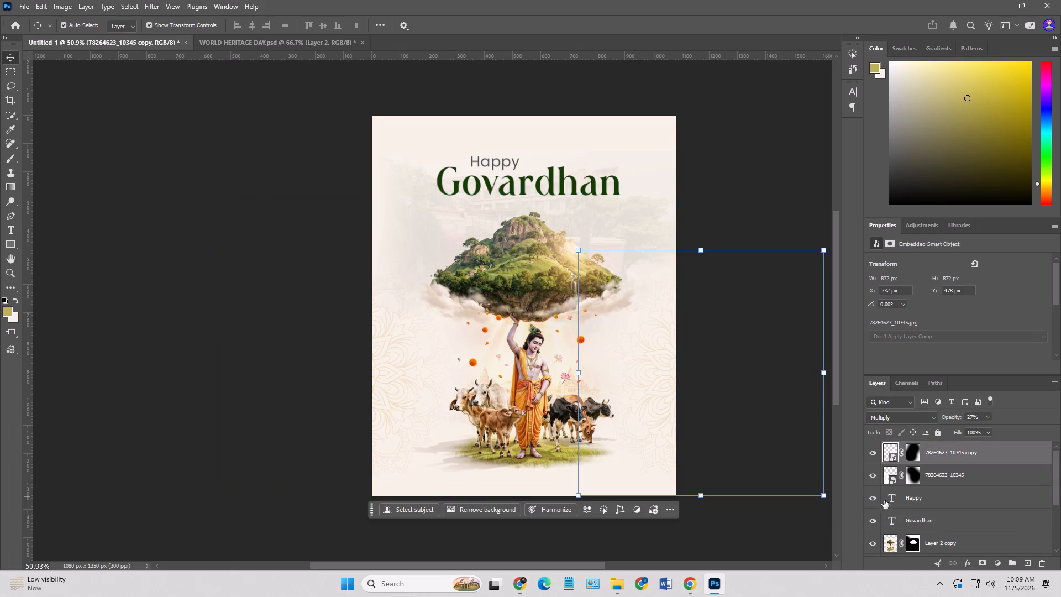
pyautogui.click(916, 459)
pyautogui.click(8, 158)
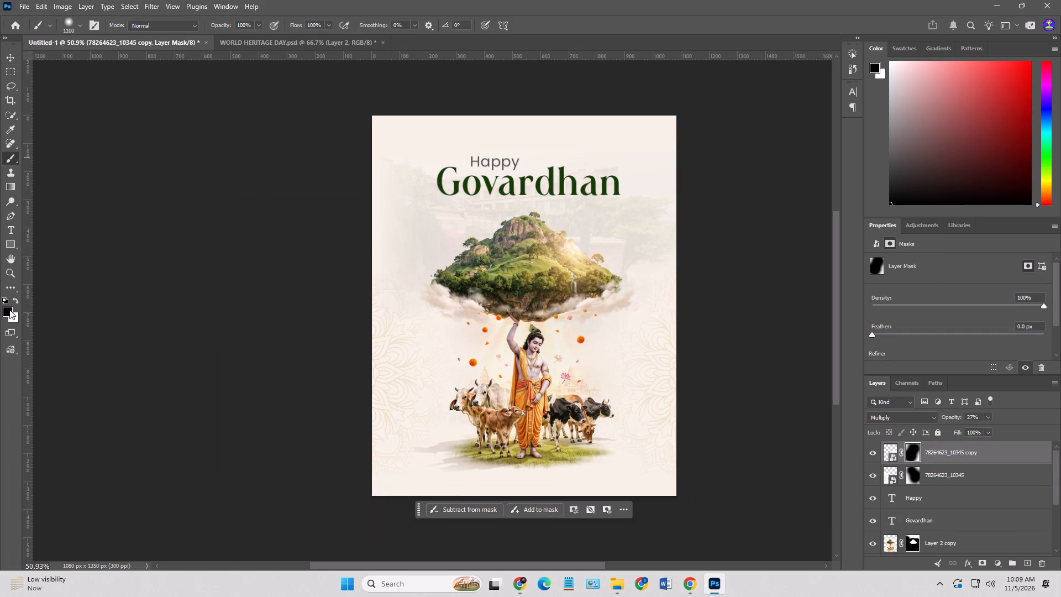
pyautogui.click(22, 301)
pyautogui.click(18, 300)
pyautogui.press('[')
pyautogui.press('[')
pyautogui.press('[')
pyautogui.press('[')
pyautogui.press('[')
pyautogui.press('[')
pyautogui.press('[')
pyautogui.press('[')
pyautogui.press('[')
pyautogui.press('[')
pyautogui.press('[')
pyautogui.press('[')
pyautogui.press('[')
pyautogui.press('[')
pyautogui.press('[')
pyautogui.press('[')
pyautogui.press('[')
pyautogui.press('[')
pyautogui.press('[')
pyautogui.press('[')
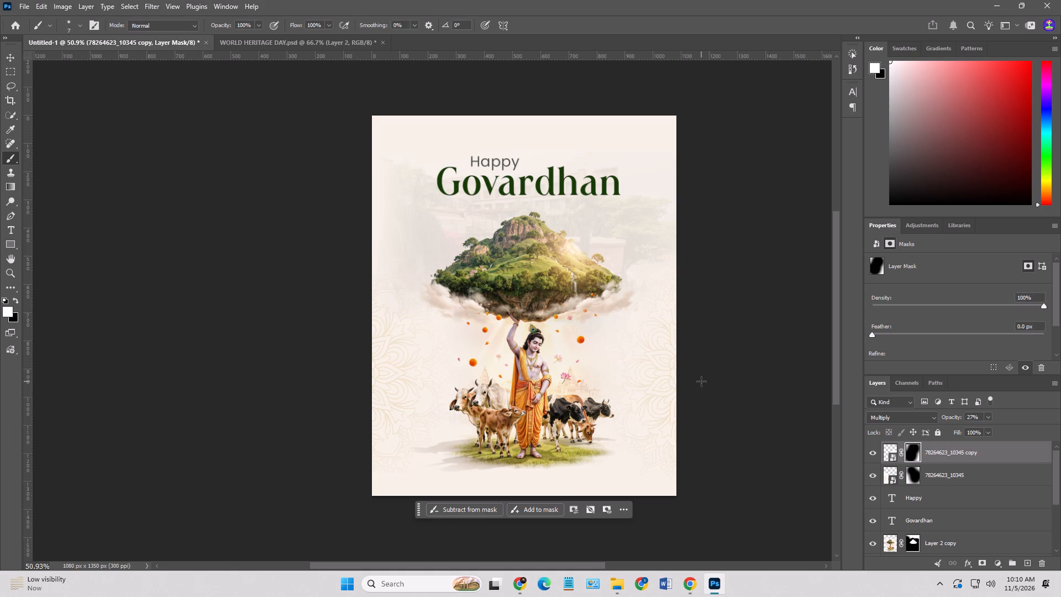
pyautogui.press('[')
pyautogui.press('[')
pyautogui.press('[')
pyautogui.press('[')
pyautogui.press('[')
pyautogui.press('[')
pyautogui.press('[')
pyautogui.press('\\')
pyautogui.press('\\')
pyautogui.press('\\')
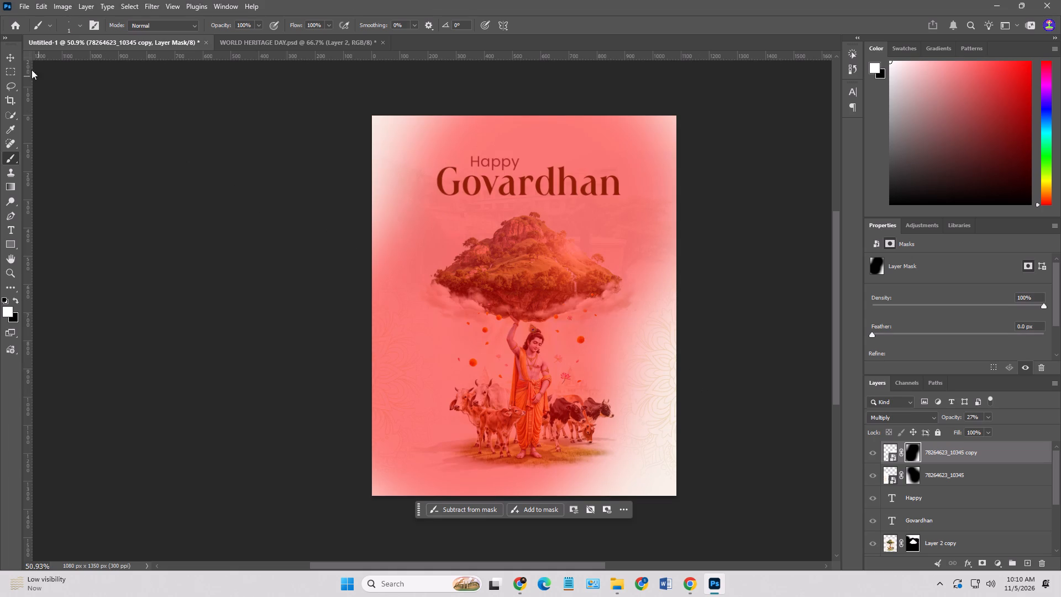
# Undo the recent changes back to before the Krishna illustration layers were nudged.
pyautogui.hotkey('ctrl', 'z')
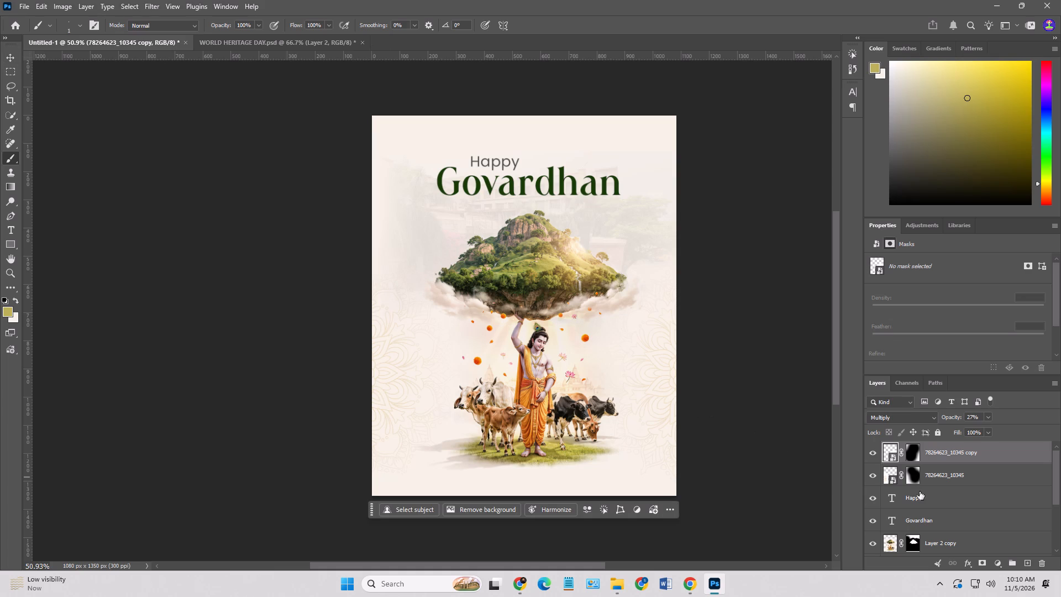
# Paint white on the right-hand mandala copy's layer mask along the canvas edge with a soft 600 px brush.
pyautogui.click(913, 457)
pyautogui.press(']')
pyautogui.press(']')
pyautogui.press(']')
pyautogui.press(']')
pyautogui.press(']')
pyautogui.press(']')
pyautogui.press(']')
pyautogui.press(']')
pyautogui.press(']')
pyautogui.press(']')
pyautogui.press(']')
pyautogui.press(']')
pyautogui.press(']')
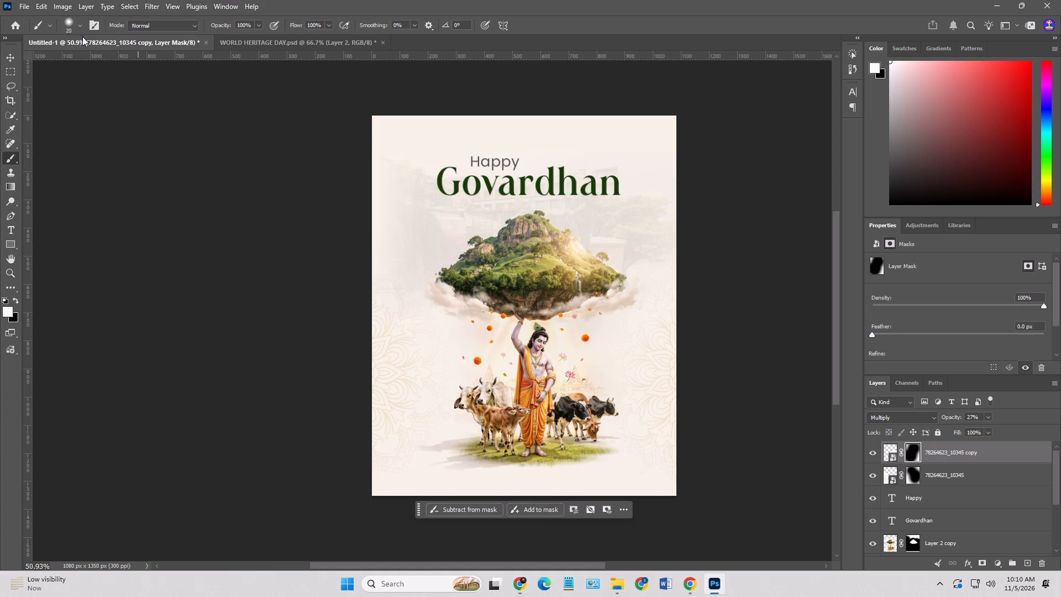
pyautogui.press(']')
pyautogui.press(']')
pyautogui.press(']')
pyautogui.press(']')
pyautogui.press(']')
pyautogui.press(']')
pyautogui.press(']')
pyautogui.press(']')
pyautogui.press(']')
pyautogui.press(']')
pyautogui.press(']')
pyautogui.press(']')
pyautogui.press(']')
pyautogui.press(']')
pyautogui.press(']')
pyautogui.press(']')
pyautogui.press(']')
pyautogui.press(']')
pyautogui.press(']')
pyautogui.press(']')
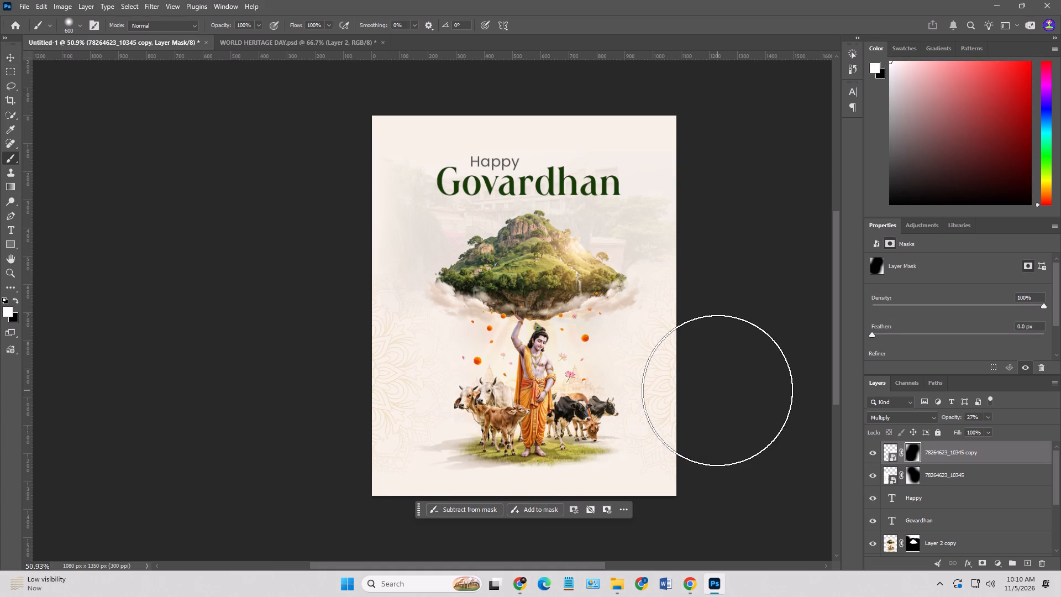
pyautogui.click(717, 390)
pyautogui.click(710, 384)
pyautogui.click(703, 383)
pyautogui.click(695, 382)
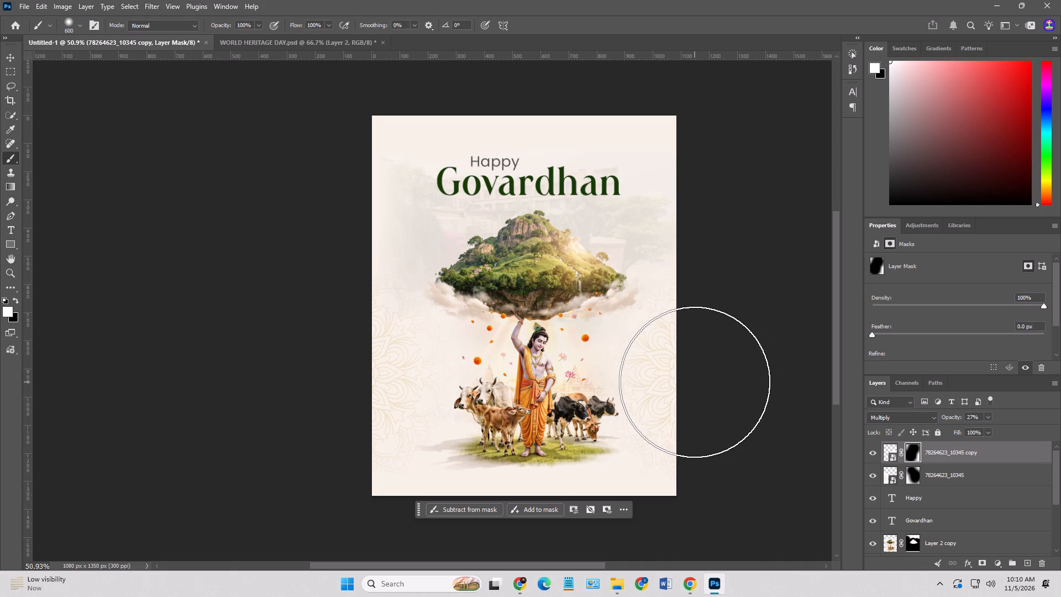
pyautogui.click(687, 379)
pyautogui.doubleClick(681, 373)
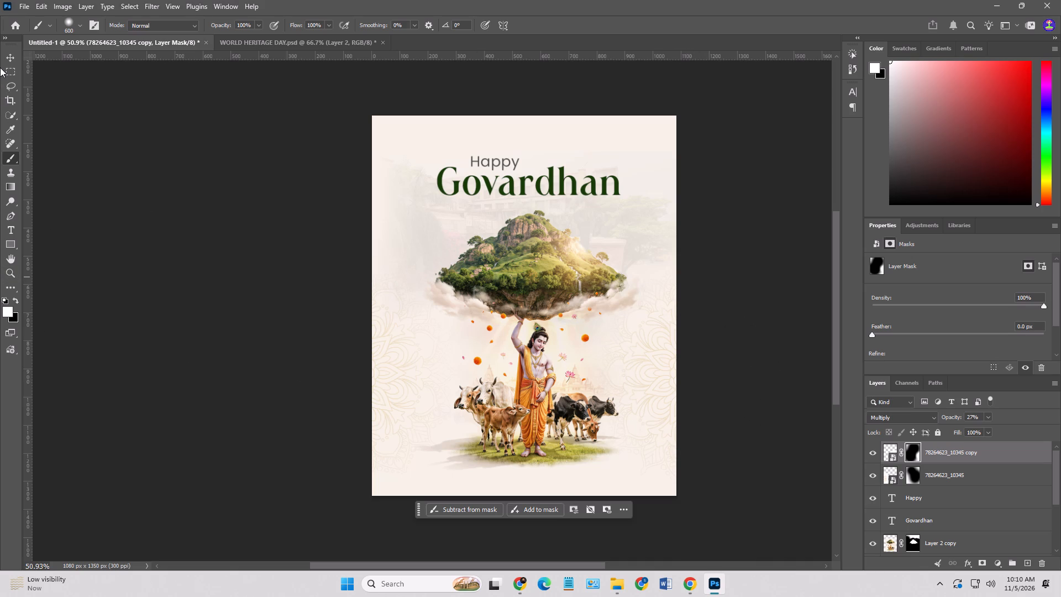
# Nudge both mandala layers, 78264623_10345 and its copy, together about 10 px downwards.
pyautogui.click(11, 57)
pyautogui.keyDown('shift'); pyautogui.click(391, 354); pyautogui.keyUp('shift')
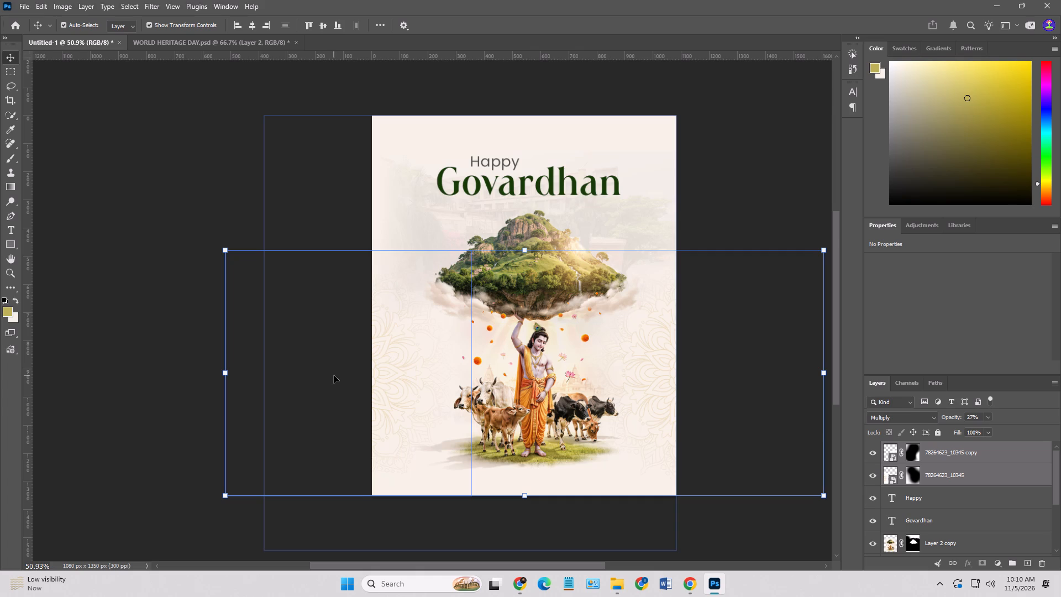
pyautogui.press('Down')
pyautogui.press('Down')
pyautogui.press('Down')
pyautogui.press('Down')
pyautogui.press('Down')
pyautogui.press('Down')
pyautogui.press('Down')
pyautogui.press('Down')
pyautogui.press('Down')
pyautogui.press('Down')
pyautogui.press('Down')
pyautogui.press('Down')
pyautogui.press('Down')
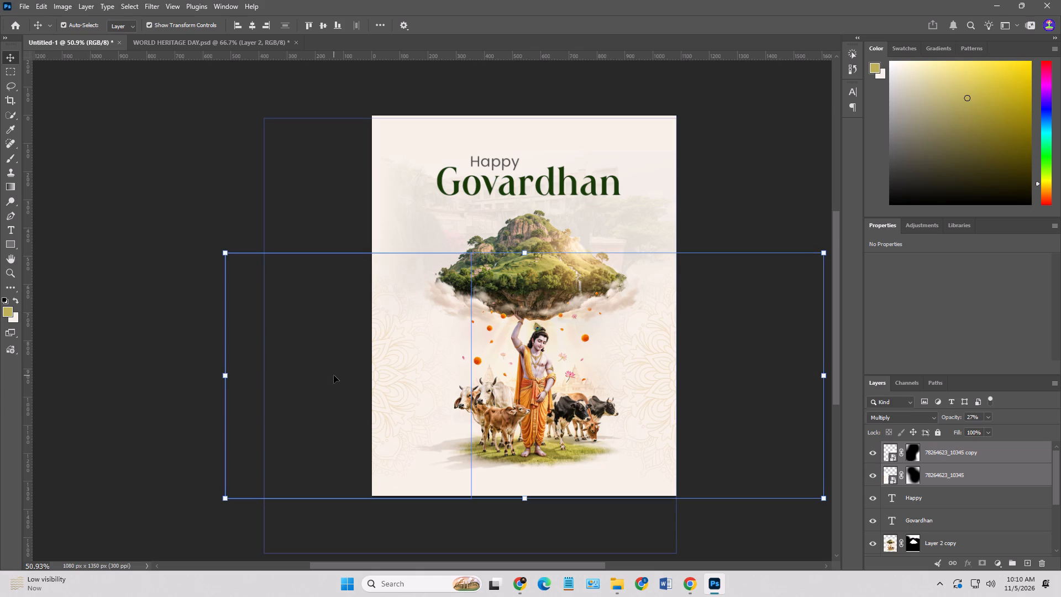
pyautogui.click(220, 385)
pyautogui.click(547, 436)
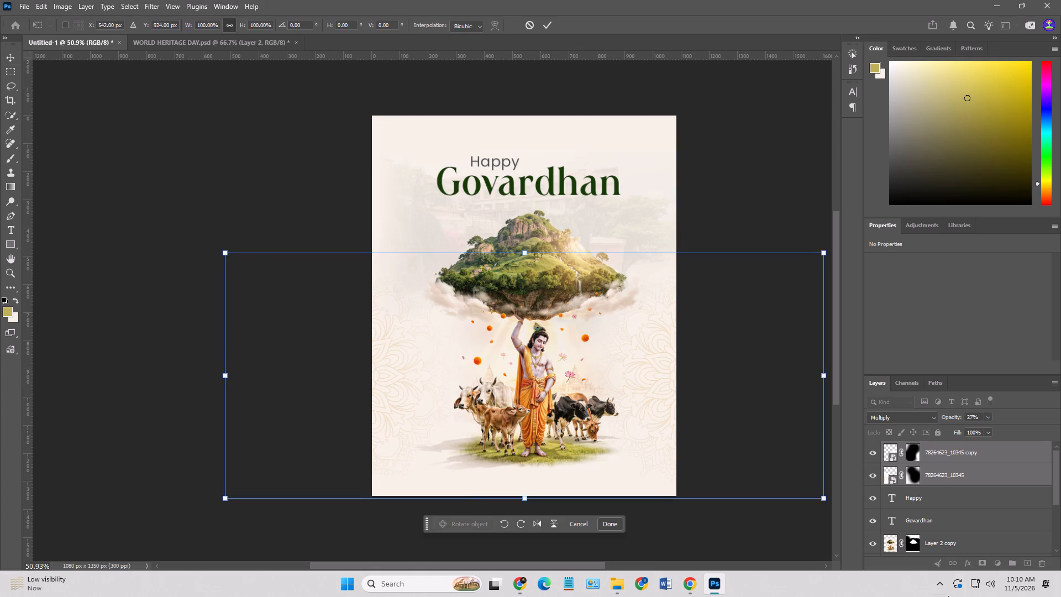
# Nudge Layer 2 and Layer 2 copy together to X -556 px, Y 272 px to centre the Krishna illustration below the heading.
pyautogui.click(938, 548)
pyautogui.scroll(-3, 938, 548)
pyautogui.keyDown('shift'); pyautogui.click(929, 513); pyautogui.keyUp('shift')
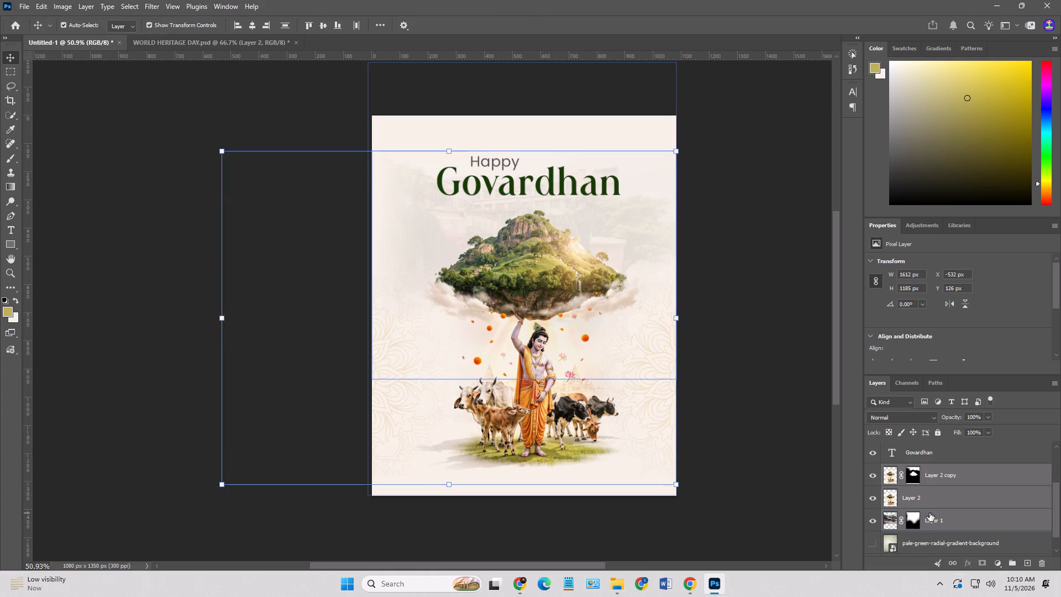
pyautogui.click(933, 501)
pyautogui.keyDown('shift'); pyautogui.click(939, 476); pyautogui.keyUp('shift')
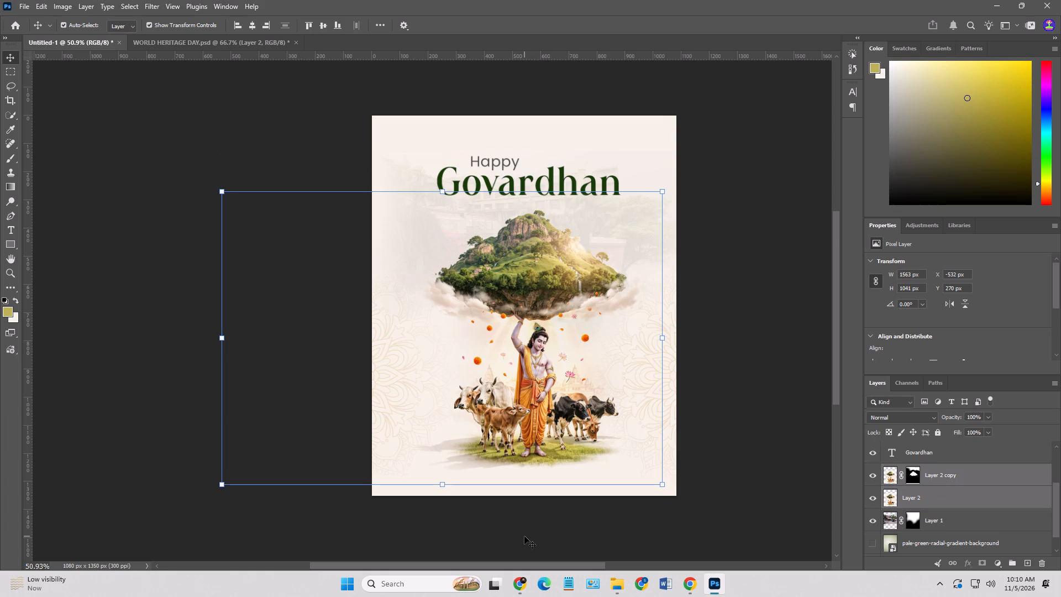
pyautogui.press('Left')
pyautogui.press('Left')
pyautogui.press('Left')
pyautogui.press('Left')
pyautogui.press('Left')
pyautogui.press('Left')
pyautogui.press('Left')
pyautogui.press('Left')
pyautogui.press('Left')
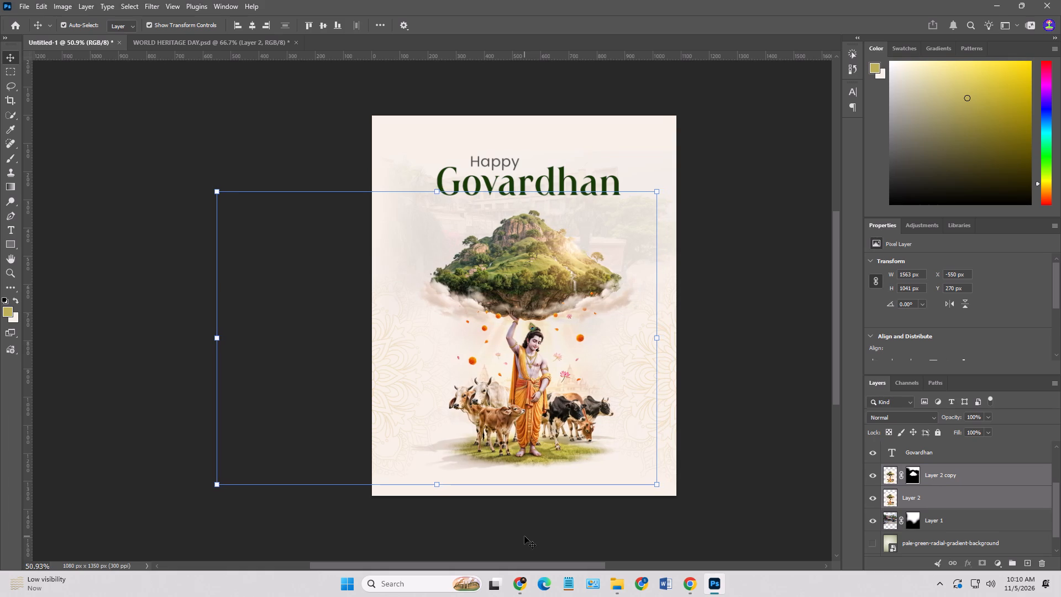
pyautogui.press('Left')
pyautogui.press('Left')
pyautogui.press('Left')
pyautogui.press('Left')
pyautogui.press('Left')
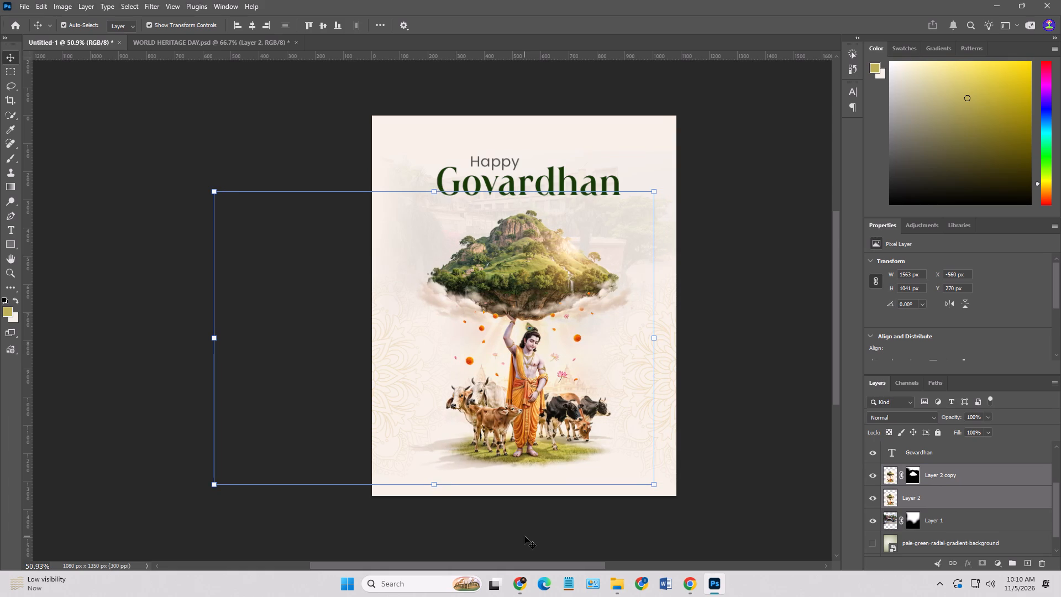
pyautogui.press('Left')
pyautogui.press('Left')
pyautogui.press('Left')
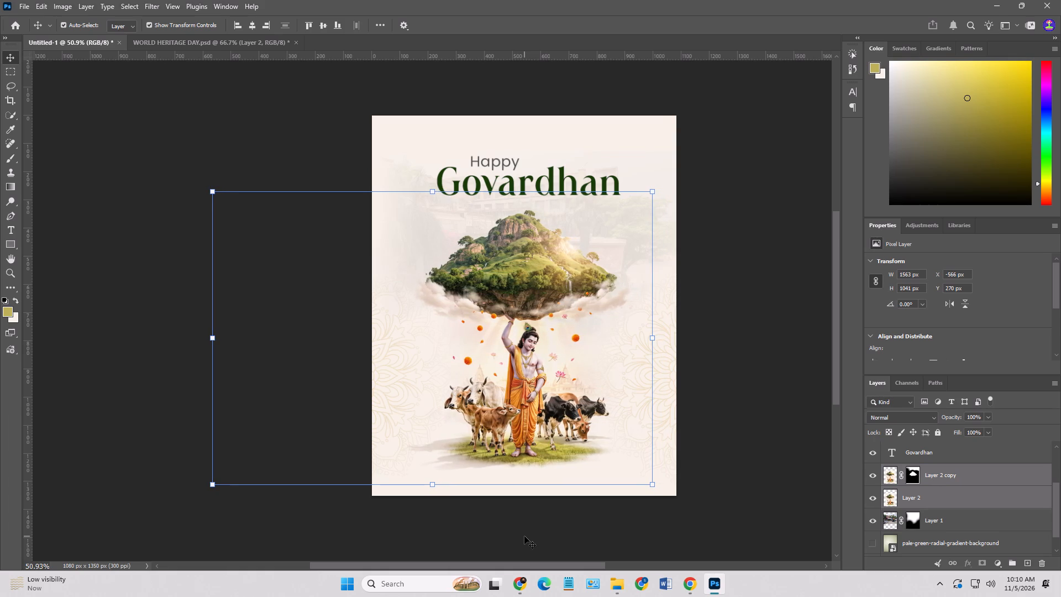
pyautogui.press('Left')
pyautogui.press('Right')
pyautogui.press('Right')
pyautogui.press('Right')
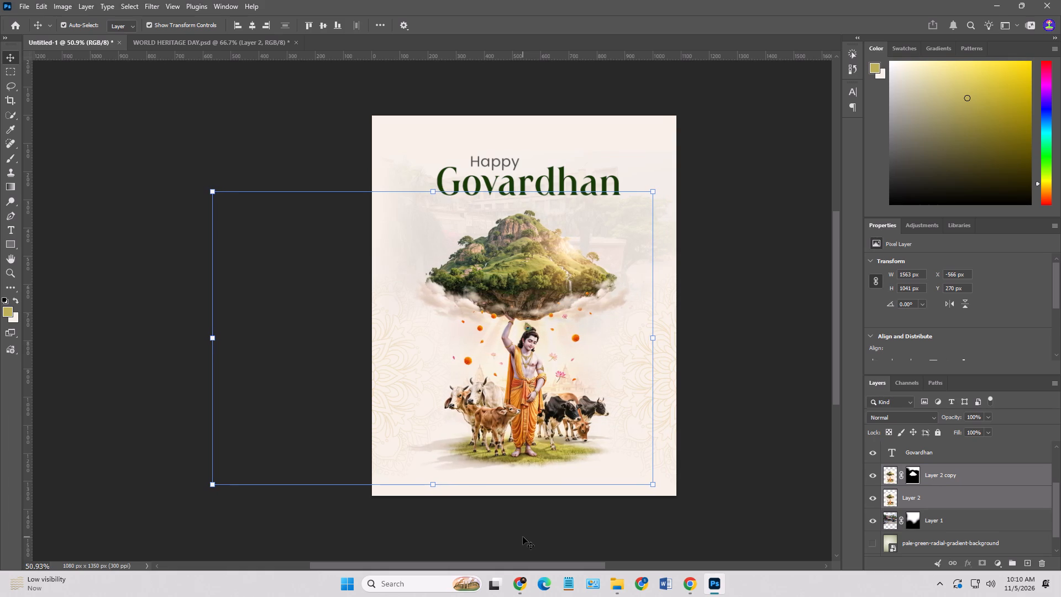
pyautogui.press('Right')
pyautogui.press('Left')
pyautogui.press('Right')
pyautogui.press('Right')
pyautogui.press('Right')
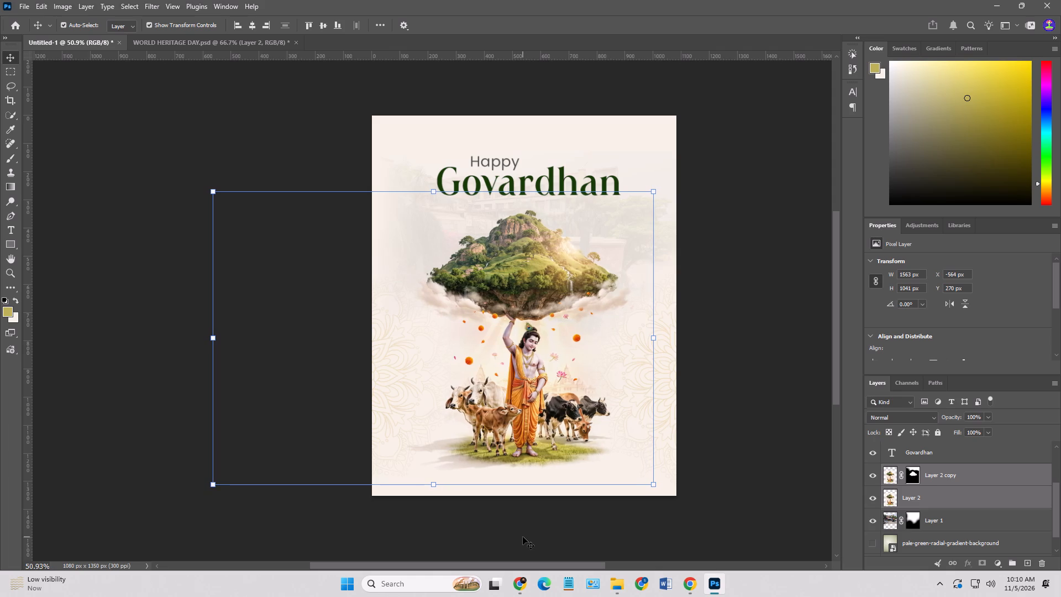
pyautogui.press('Right')
pyautogui.press('Right')
pyautogui.press('Right')
pyautogui.press('Right')
pyautogui.press('Left')
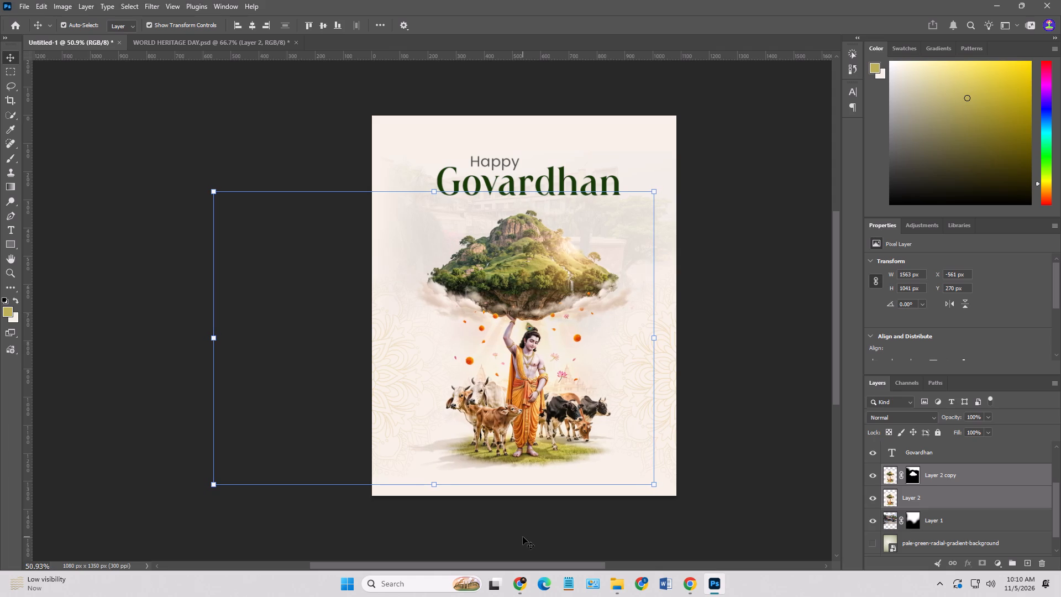
pyautogui.press('Right')
pyautogui.press('Right')
pyautogui.press('Right')
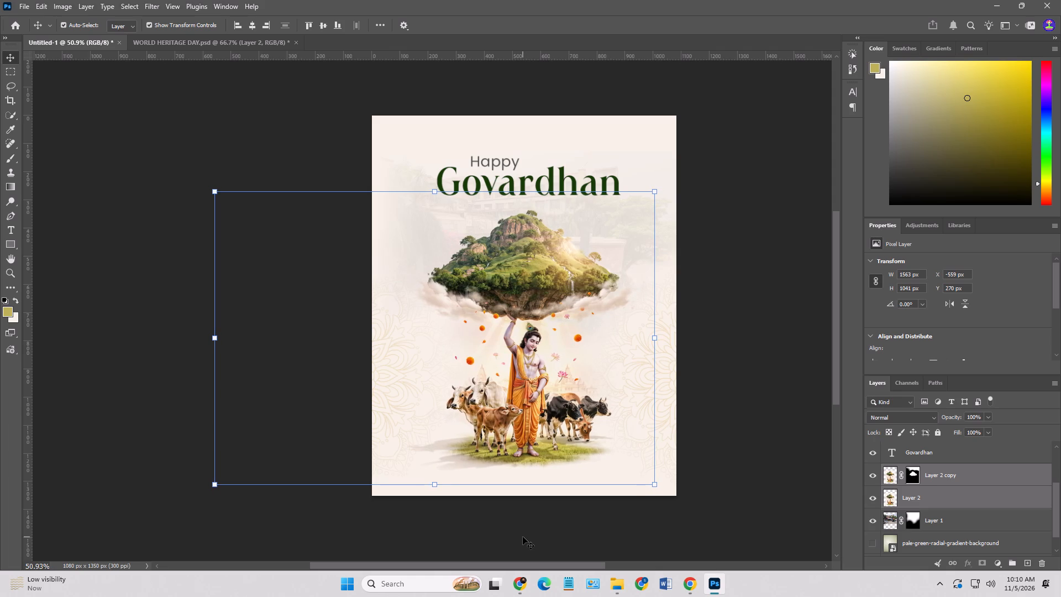
pyautogui.press('Right')
pyautogui.press('Down')
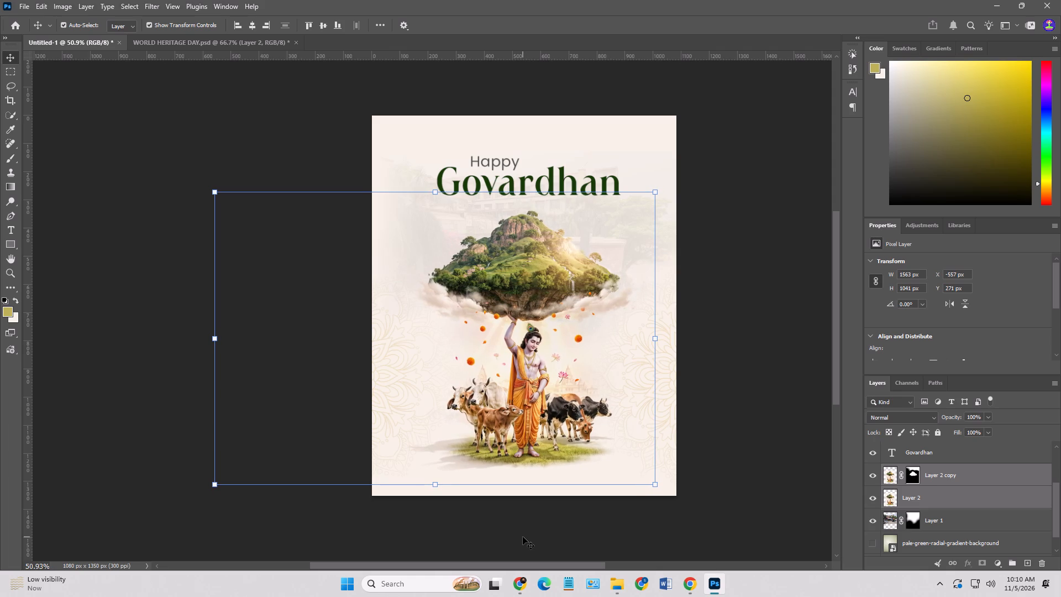
pyautogui.press('Right')
pyautogui.press('Down')
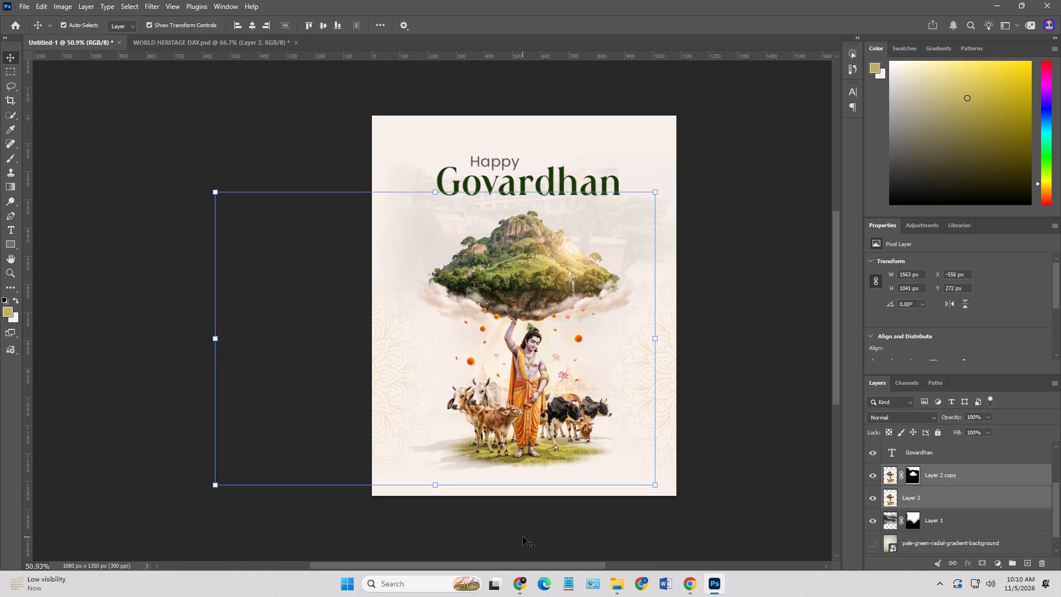
pyautogui.click(91, 425)
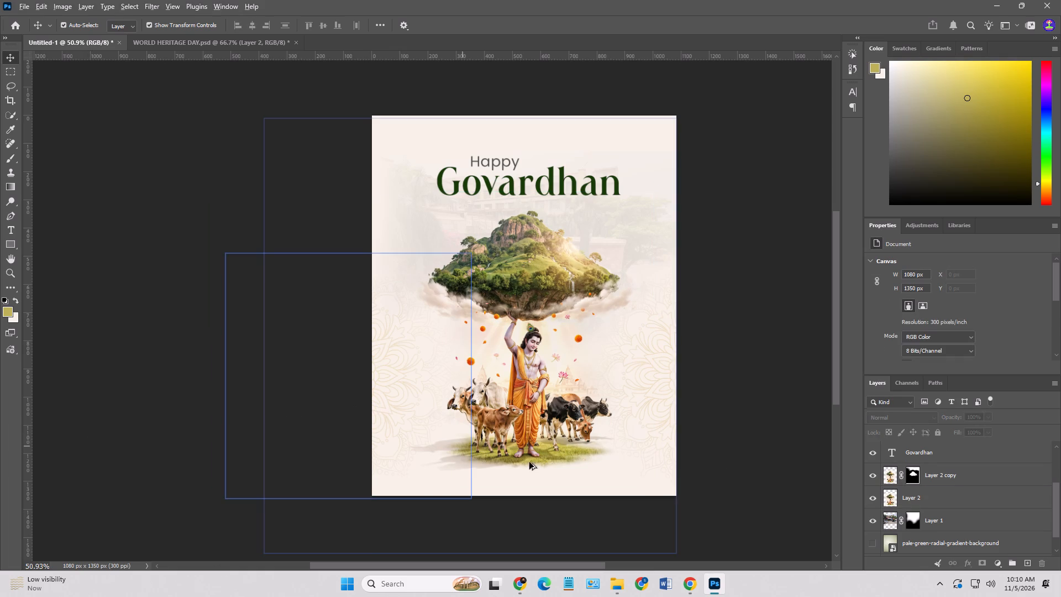
# Nudge only the right-hand mandala copy 1 px right and 2 px down to X 733 px, Y 490 px.
pyautogui.click(726, 467)
pyautogui.click(652, 405)
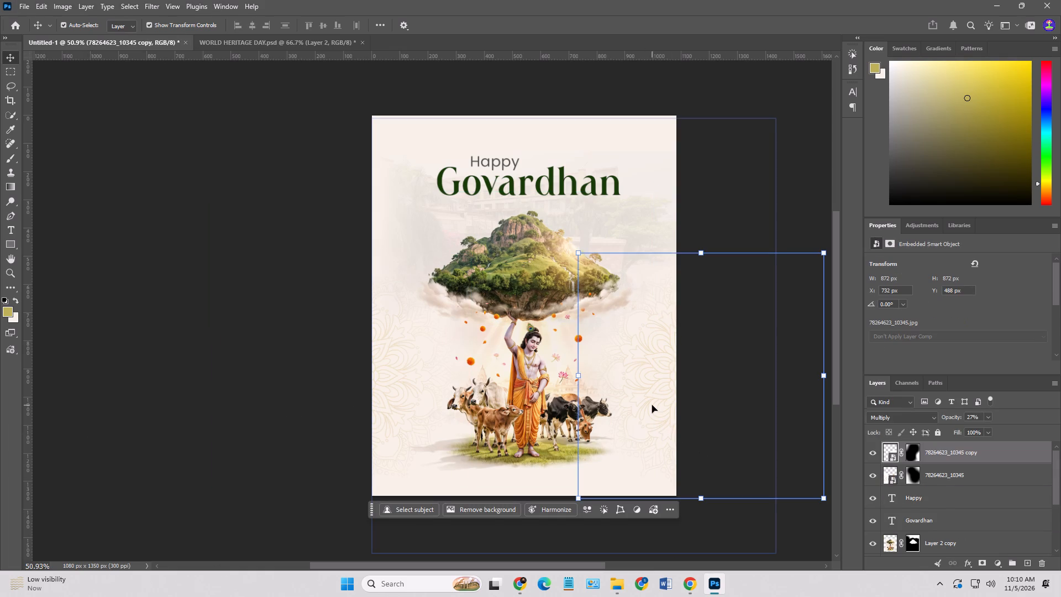
pyautogui.press('Right')
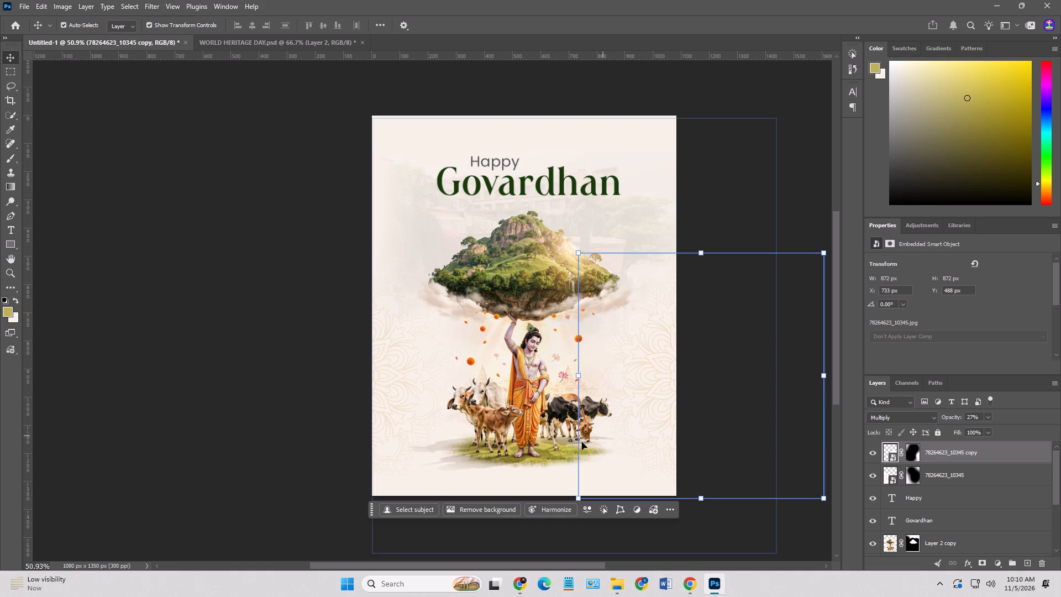
pyautogui.press('Down')
pyautogui.press('Down')
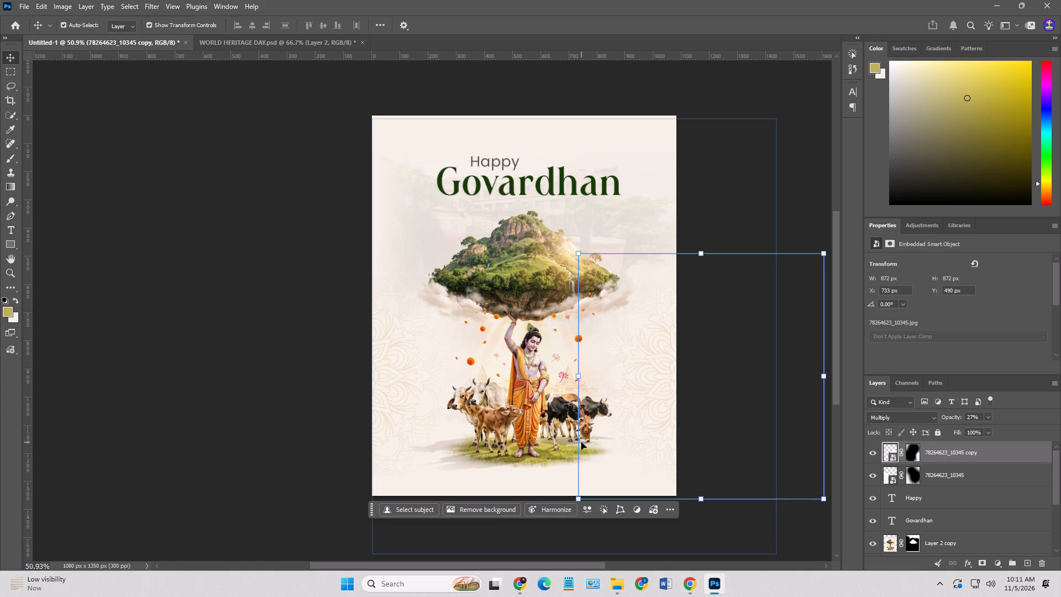
# Nudge the right-hand mandala copy a few pixels left and 1 px up to X 729 px, Y 489 px.
pyautogui.press('Down')
pyautogui.press('Up')
pyautogui.press('Right')
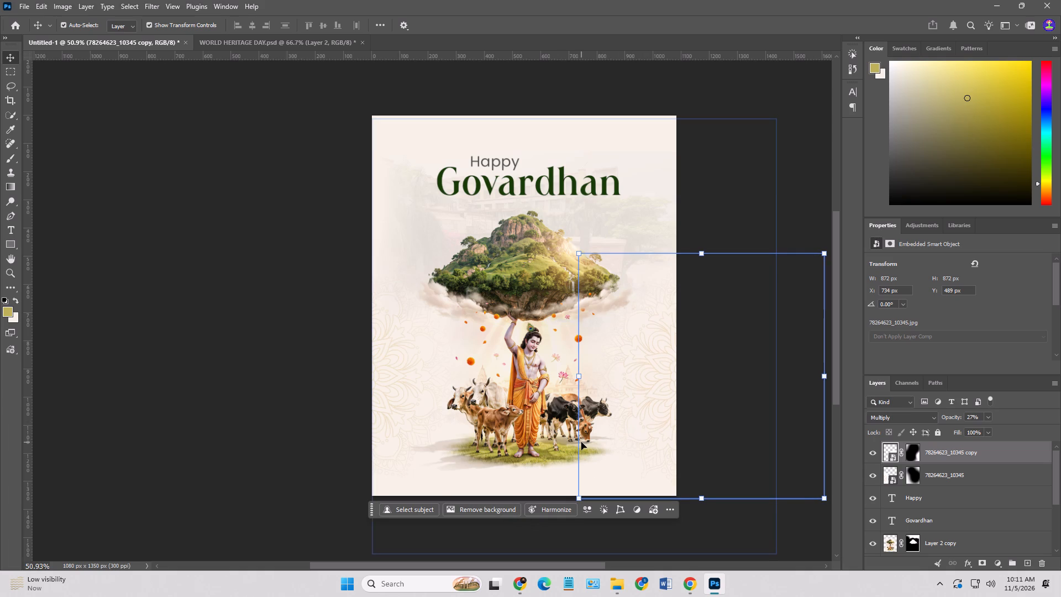
pyautogui.press('Right')
pyautogui.press('Right')
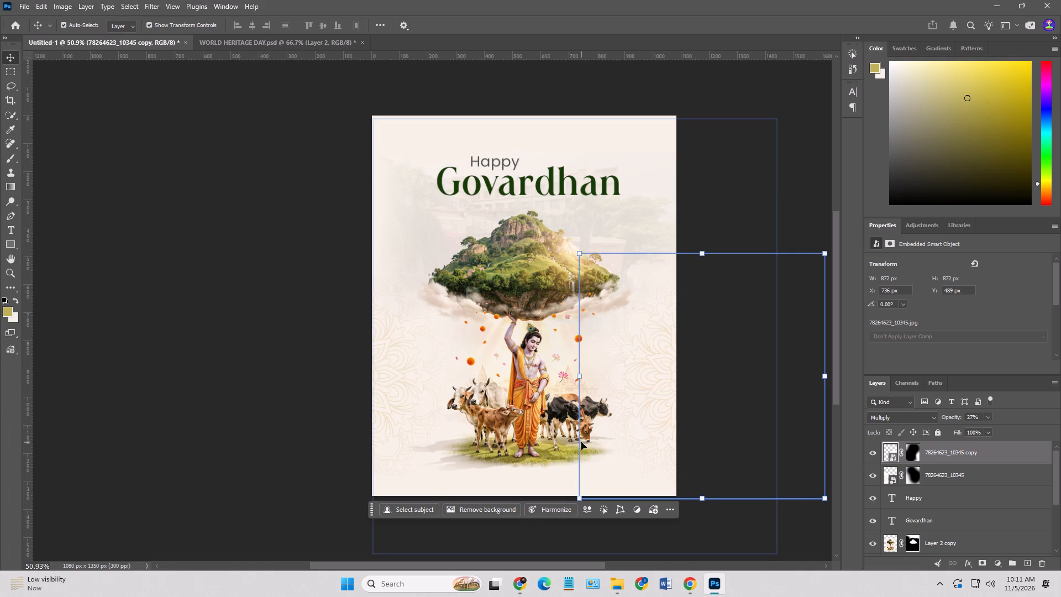
pyautogui.press('Left')
pyautogui.press('Left')
pyautogui.press('Left')
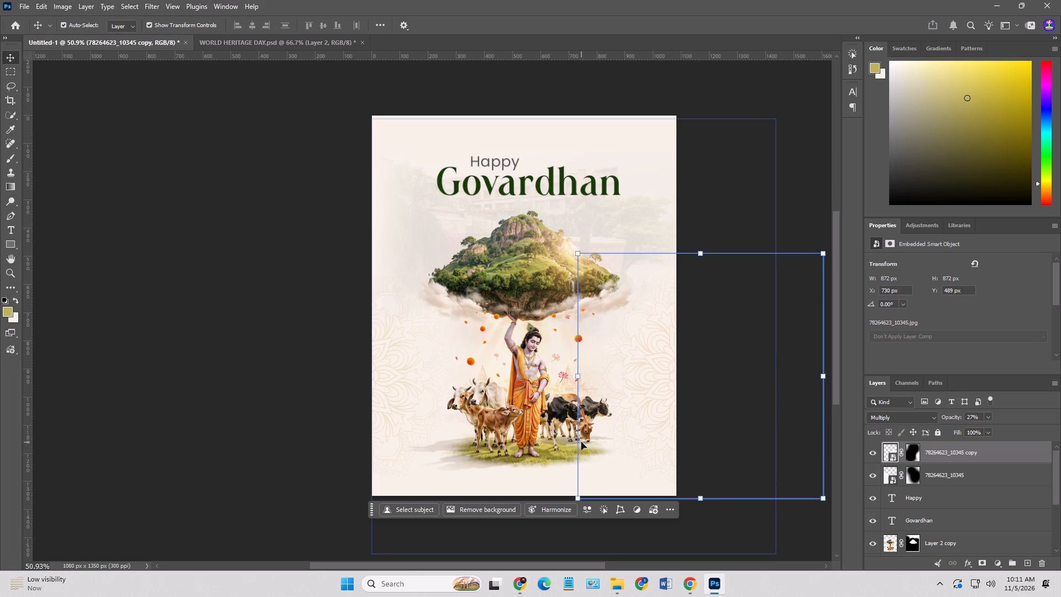
pyautogui.press('Left')
pyautogui.press('Right')
pyautogui.press('Right')
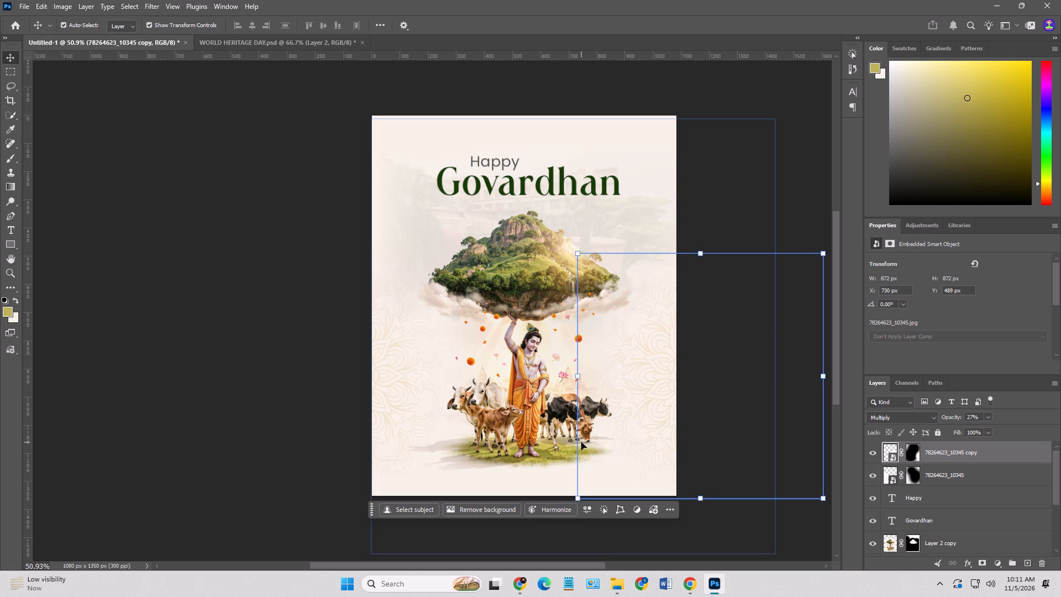
pyautogui.press('Right')
pyautogui.press('Right')
pyautogui.press('Right')
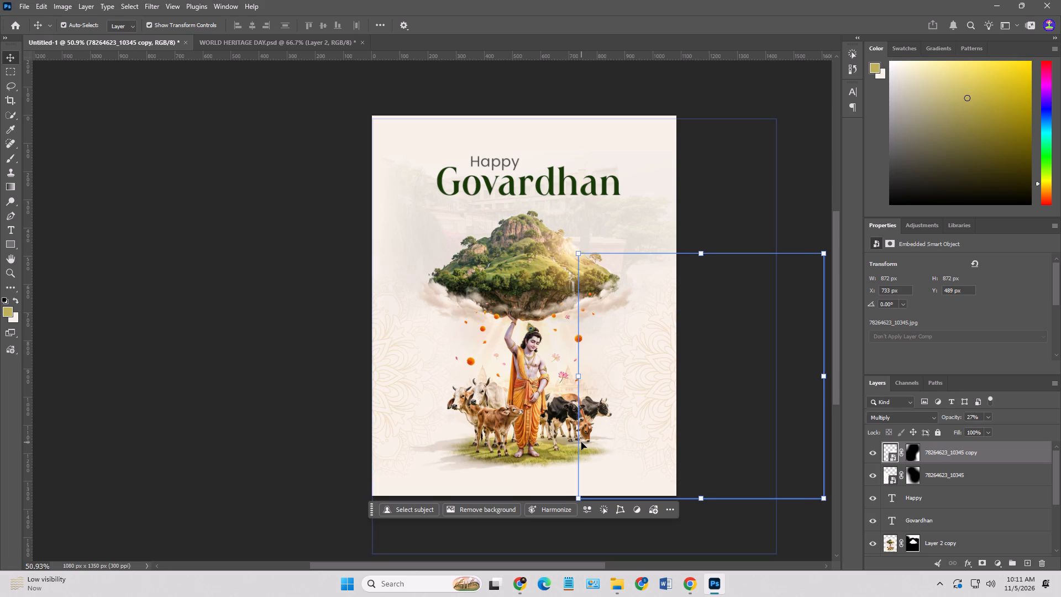
pyautogui.press('Left')
pyautogui.press('Left')
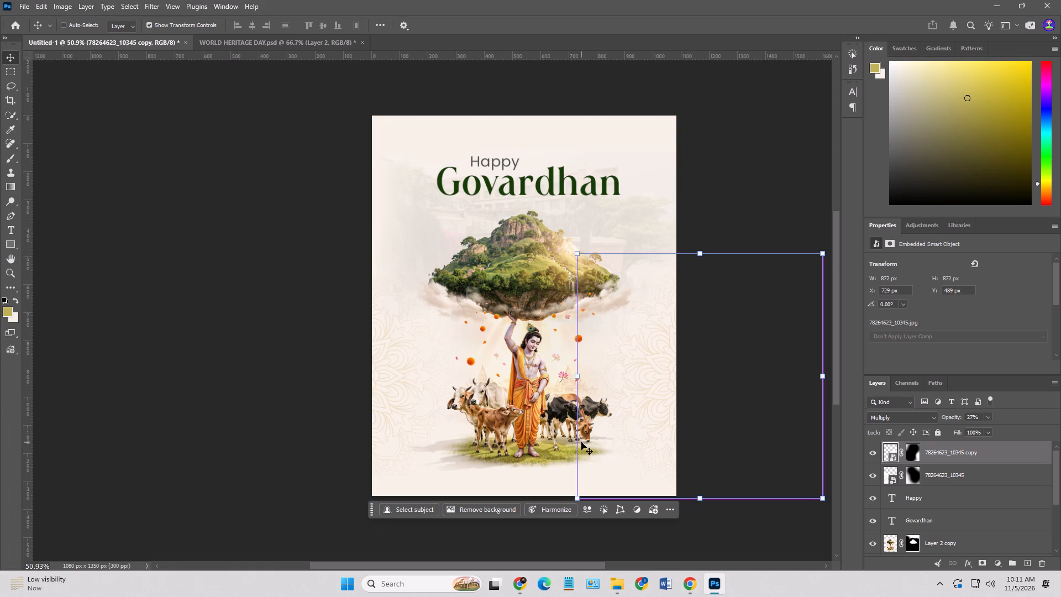
# Flip the right-hand mandala copy, 78264623_10345 copy, horizontally in place.
pyautogui.hotkey('ctrl', 't')
pyautogui.click(714, 524)
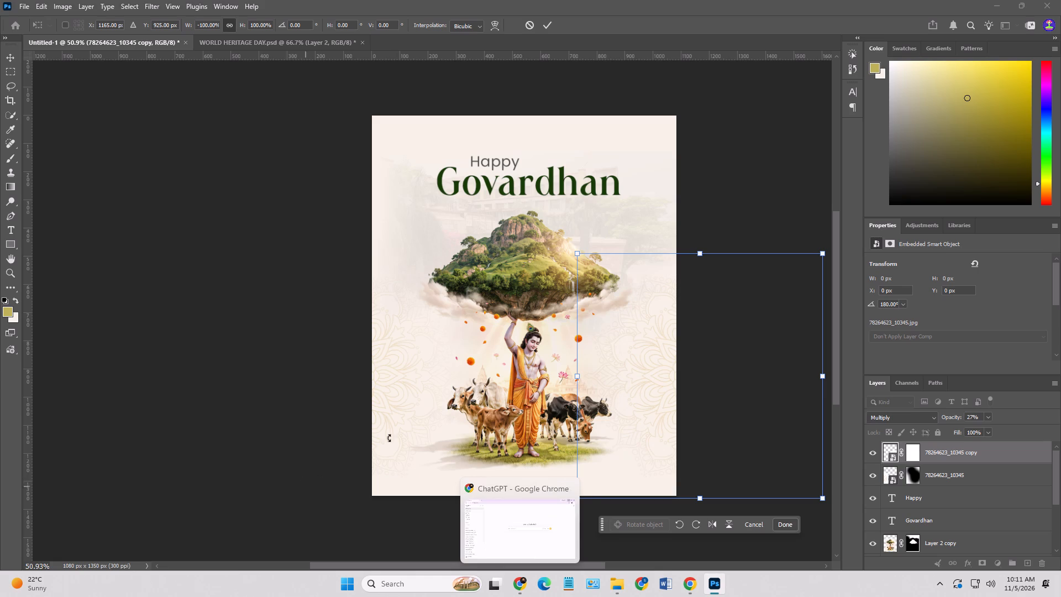
pyautogui.keyDown('shift'); pyautogui.click(397, 406); pyautogui.keyUp('shift')
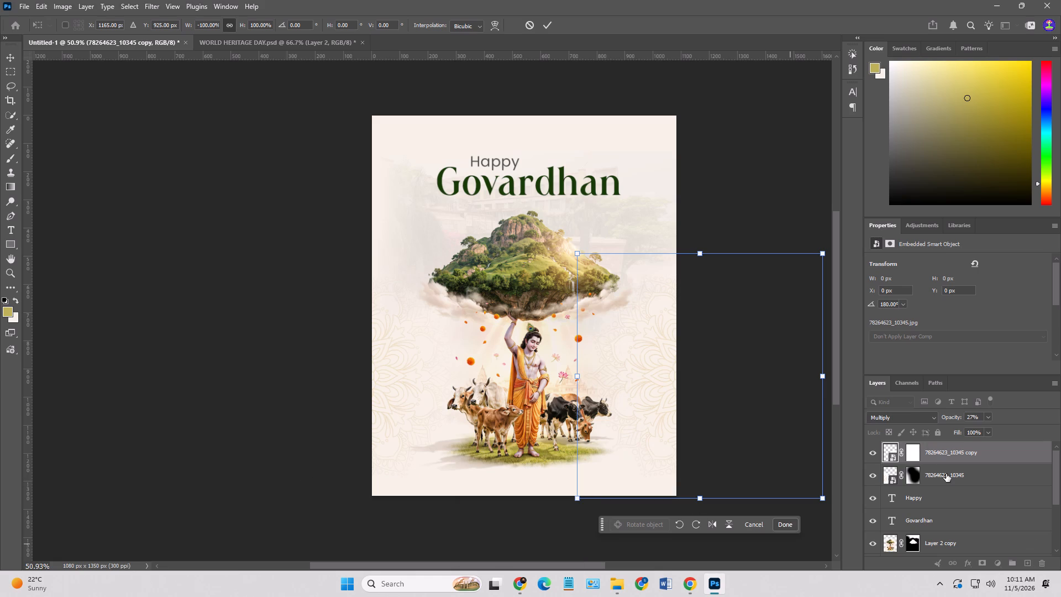
pyautogui.keyDown('shift'); pyautogui.click(946, 474); pyautogui.keyUp('shift')
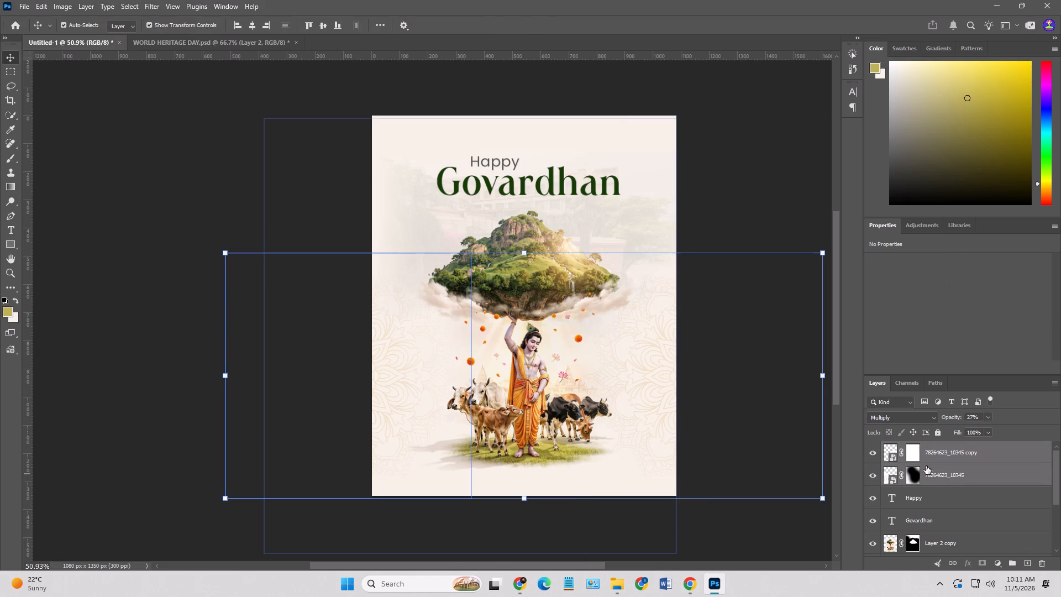
# Paint black with the soft 600 px brush on the right-hand mandala copy's layer mask over the Krishna figure and cows.
pyautogui.click(915, 454)
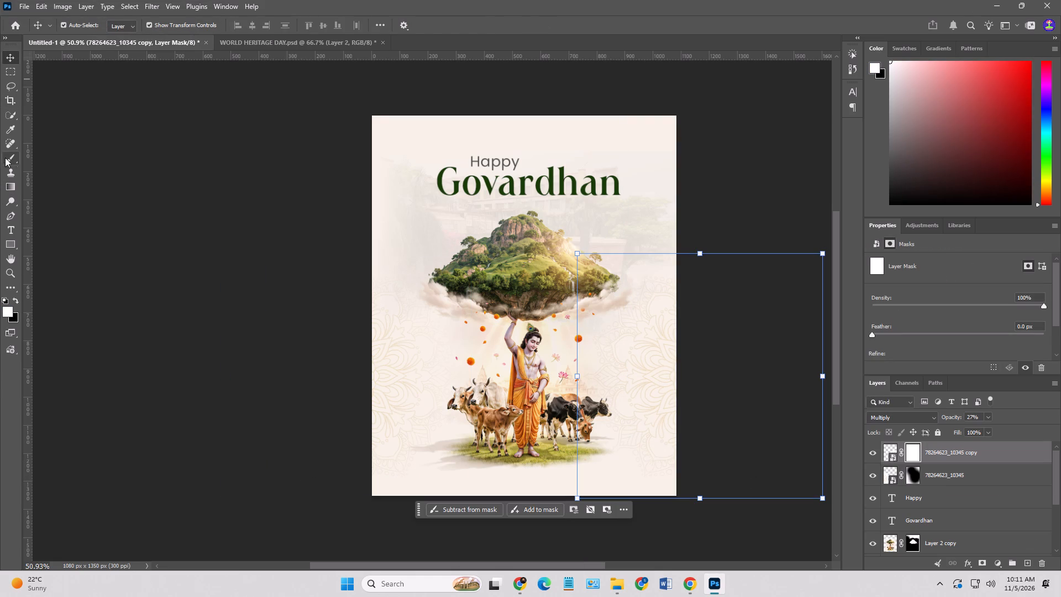
pyautogui.moveTo(6, 158); pyautogui.dragTo(4, 166)
pyautogui.click(19, 298)
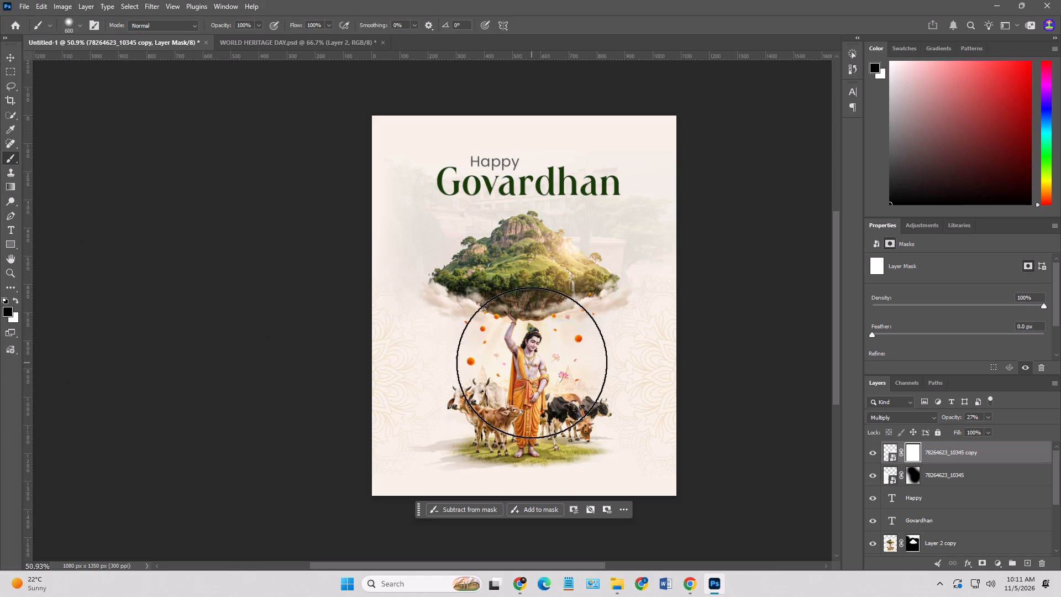
pyautogui.click(537, 405)
pyautogui.click(542, 391)
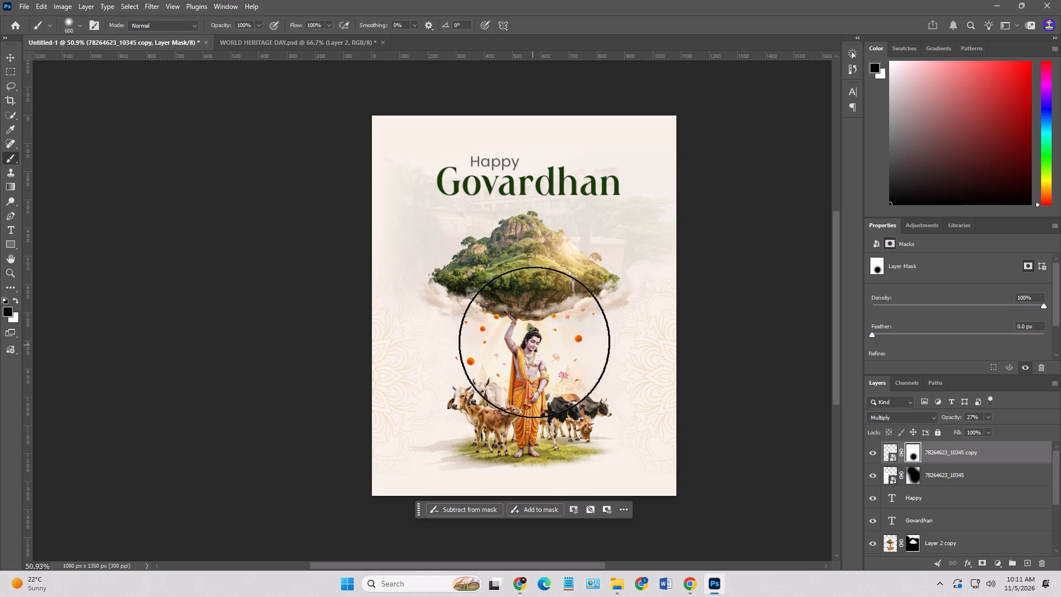
pyautogui.click(536, 338)
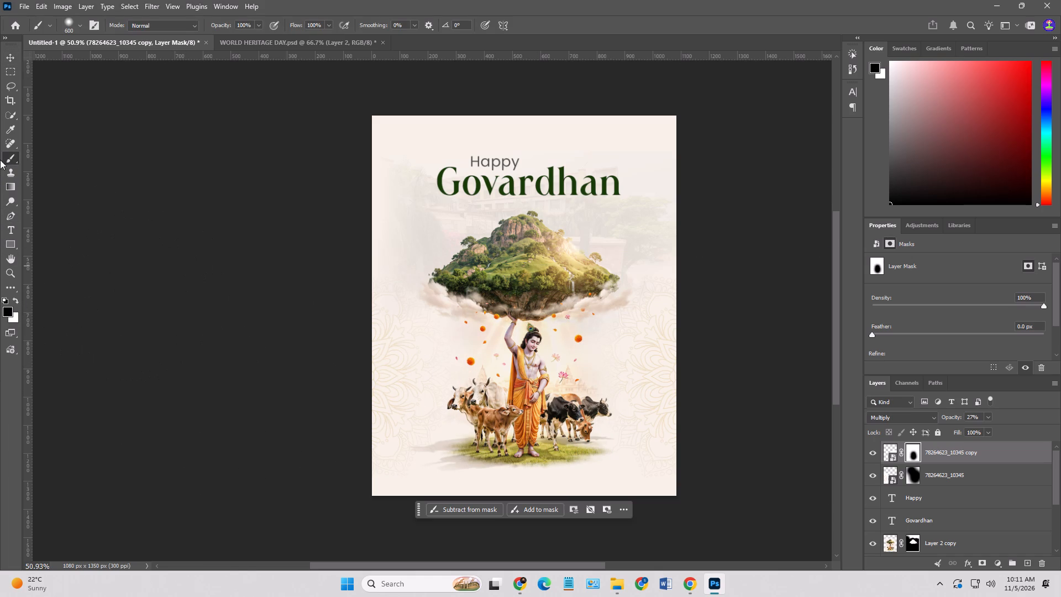
pyautogui.click(15, 57)
pyautogui.click(77, 125)
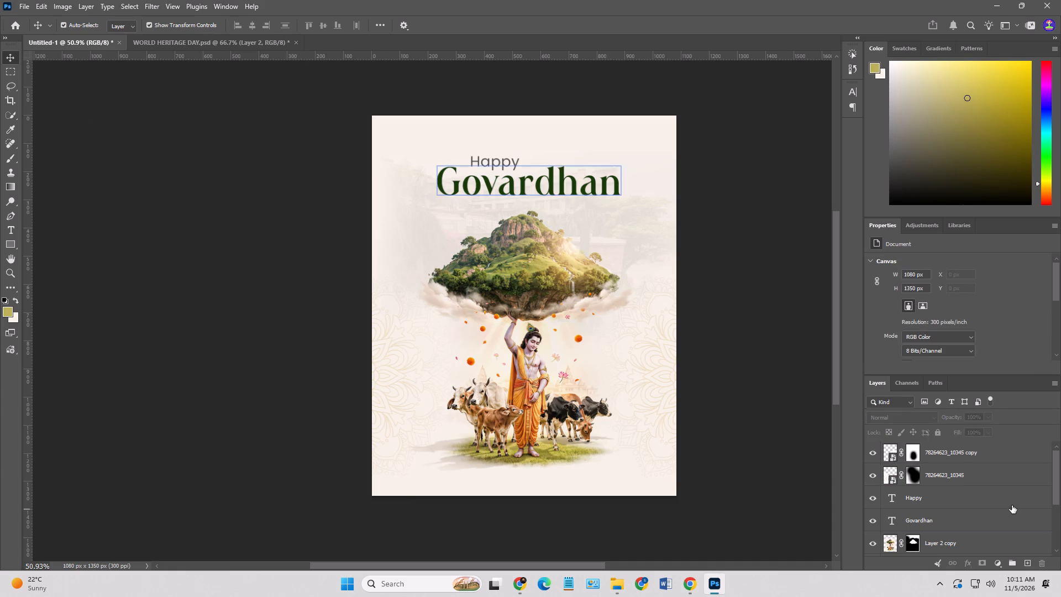
# Duplicate the right-hand mandala copy and move the duplicate up to the canvas's top edge, roughly centred above the heading.
pyautogui.click(962, 460)
pyautogui.hotkey('ctrl', 'j')
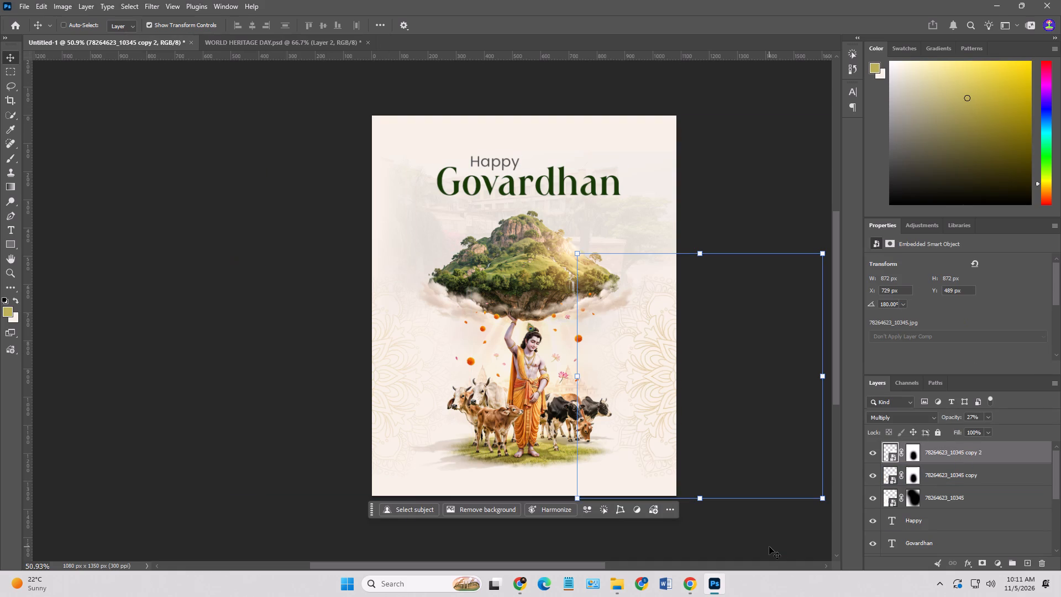
pyautogui.hotkey('ctrl', 't')
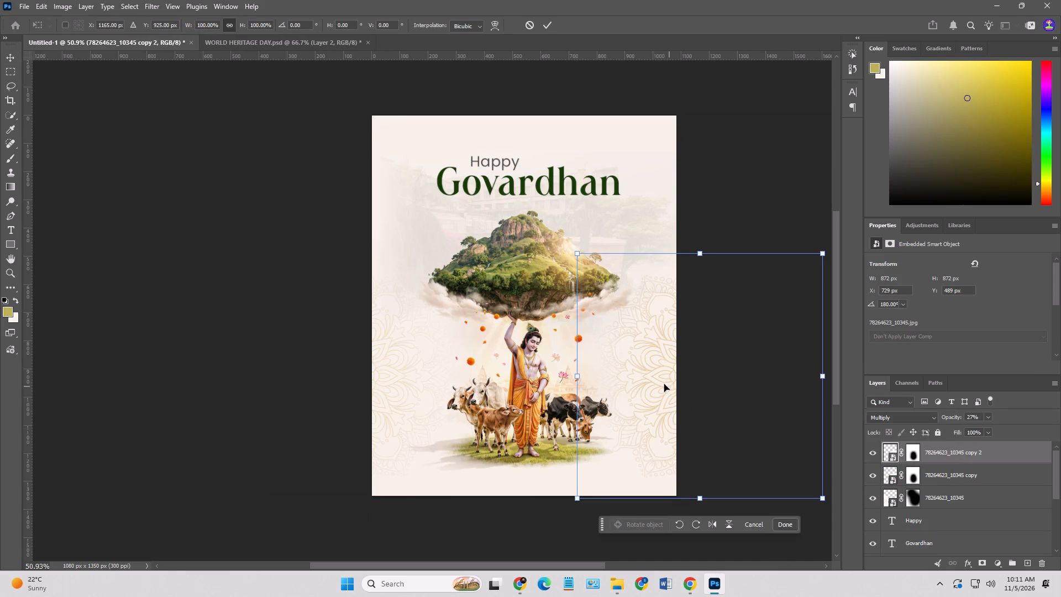
pyautogui.moveTo(663, 384); pyautogui.dragTo(487, 125)
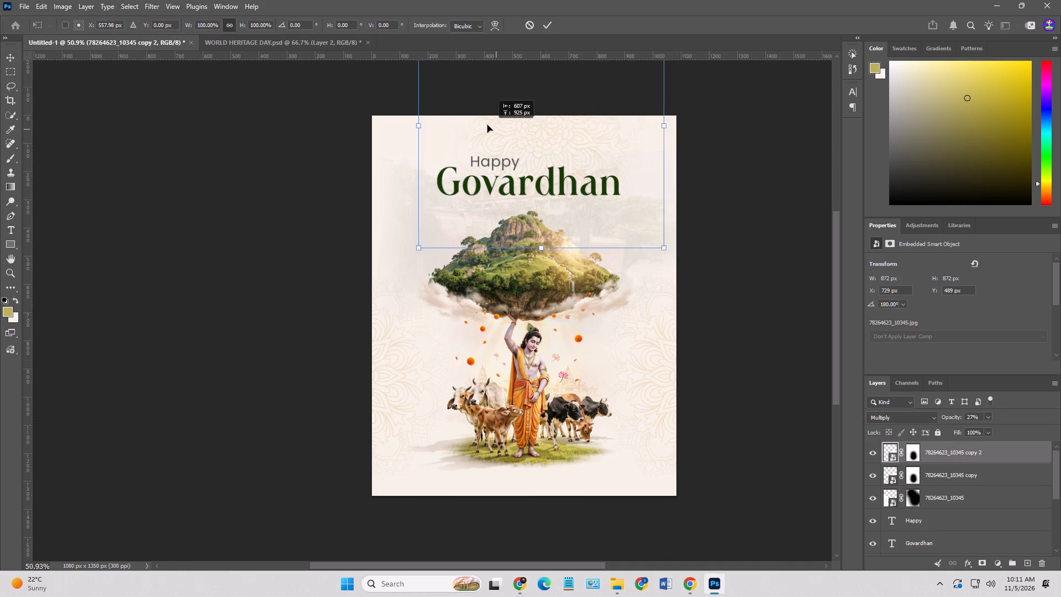
pyautogui.moveTo(487, 125); pyautogui.dragTo(486, 124)
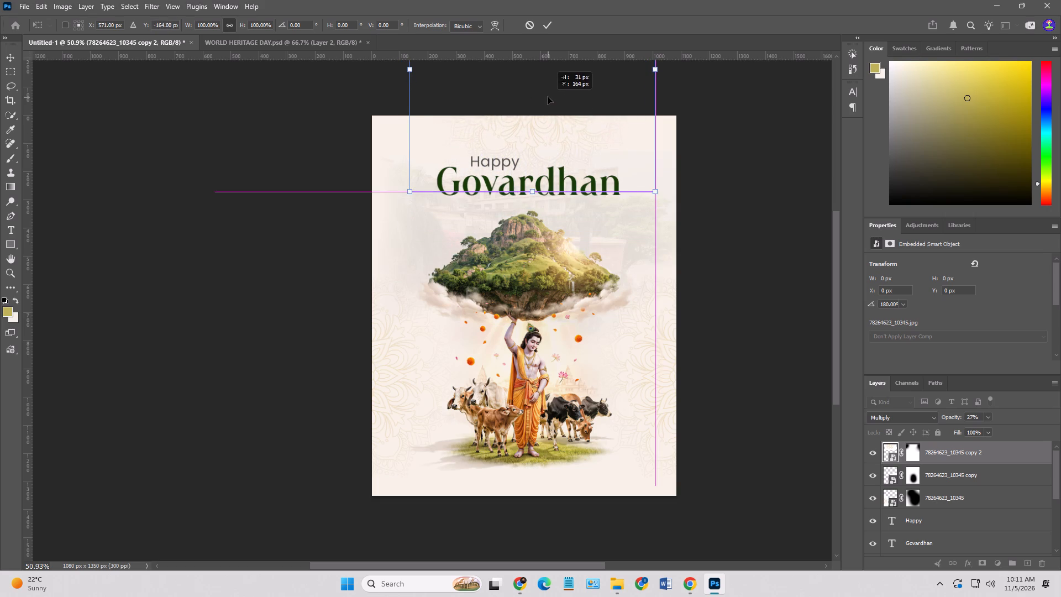
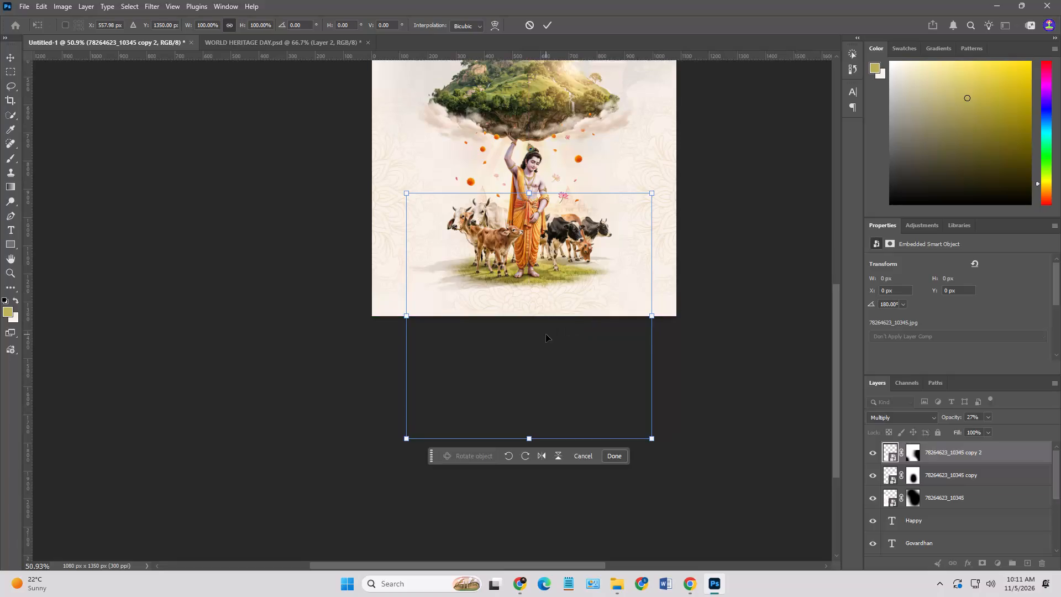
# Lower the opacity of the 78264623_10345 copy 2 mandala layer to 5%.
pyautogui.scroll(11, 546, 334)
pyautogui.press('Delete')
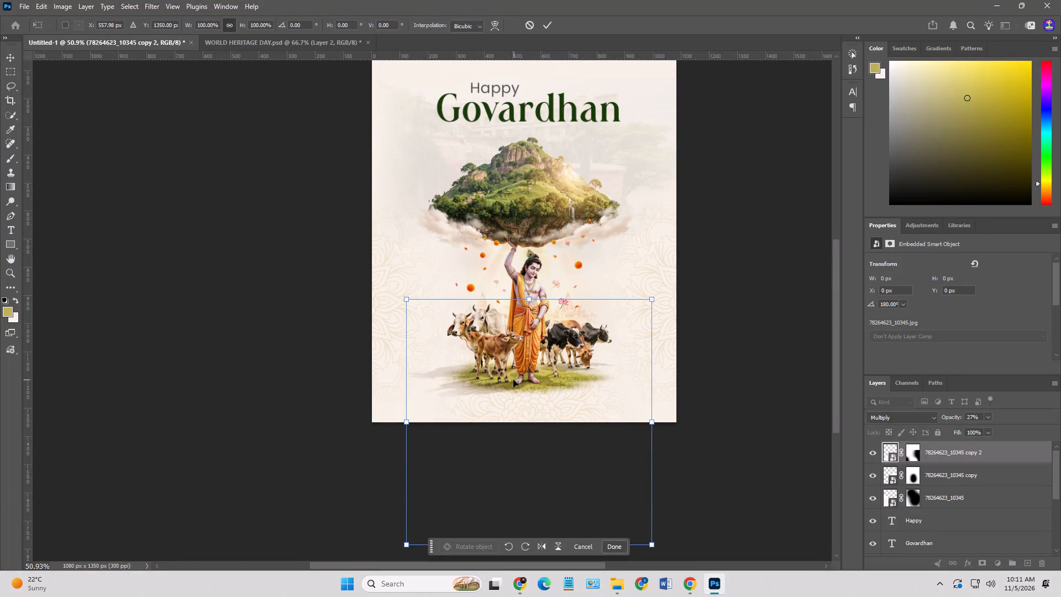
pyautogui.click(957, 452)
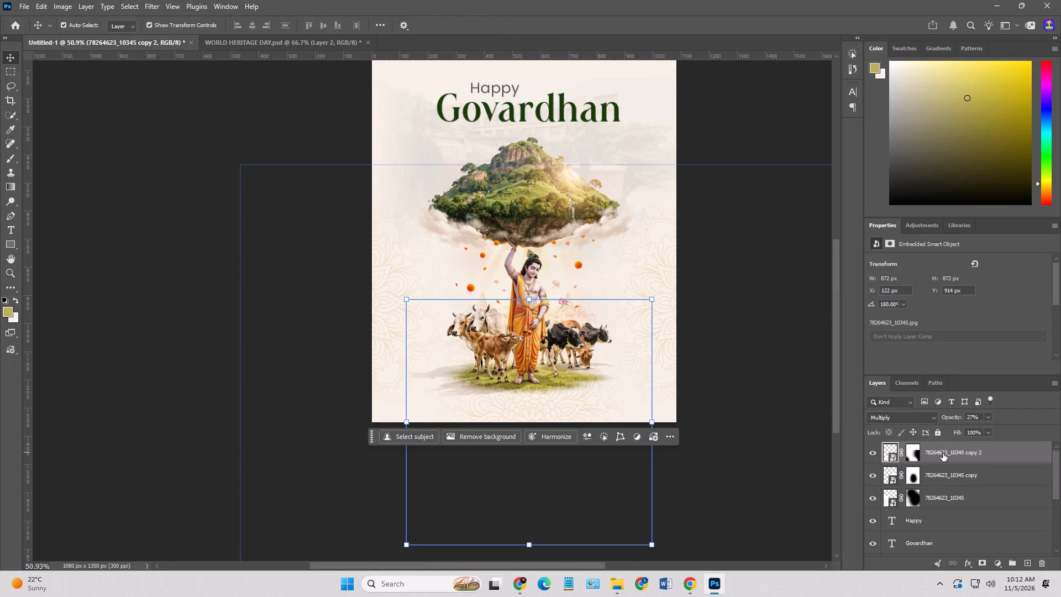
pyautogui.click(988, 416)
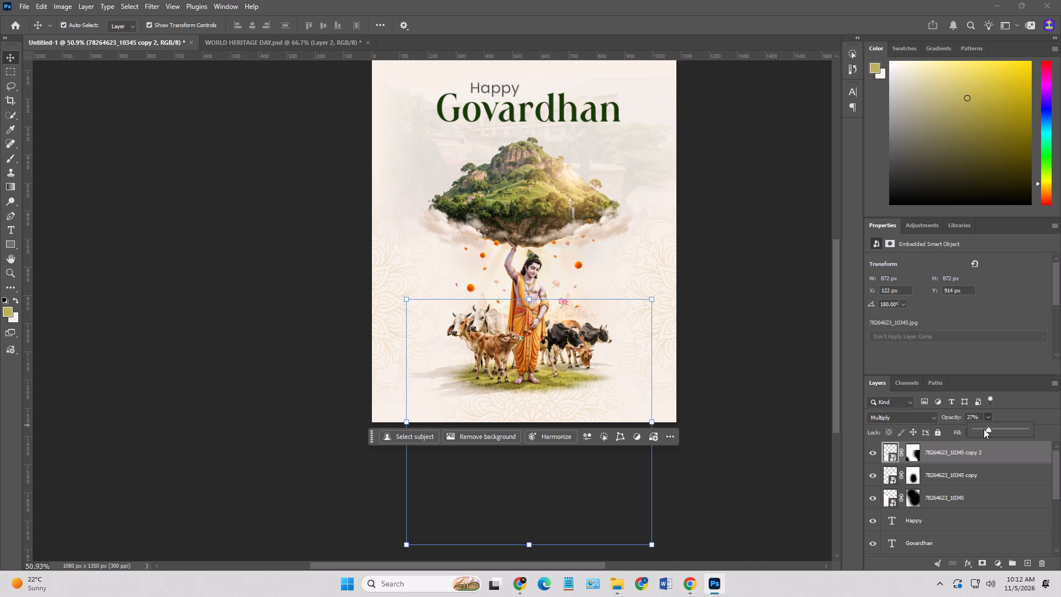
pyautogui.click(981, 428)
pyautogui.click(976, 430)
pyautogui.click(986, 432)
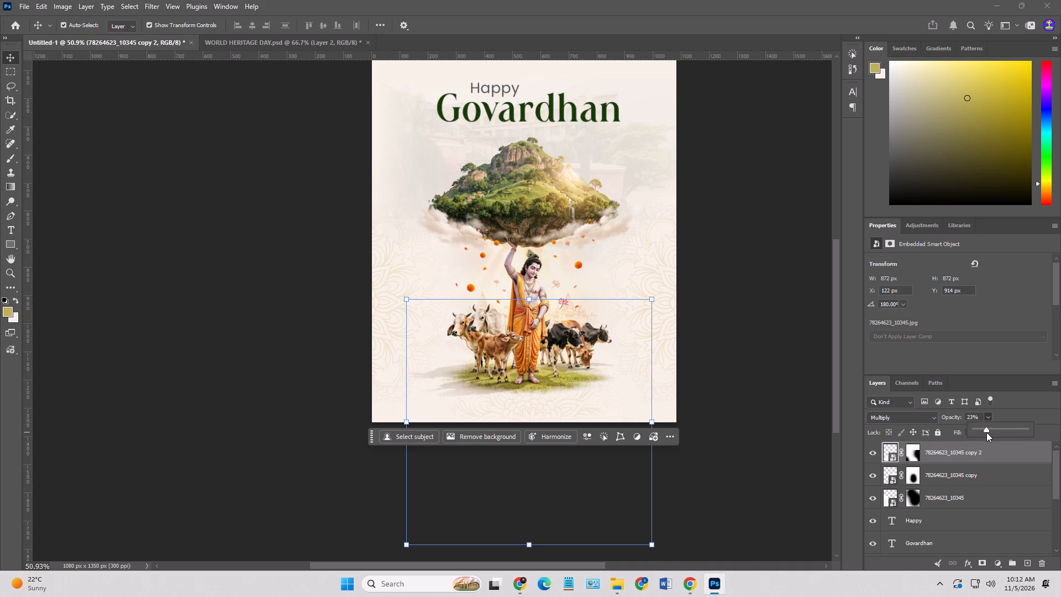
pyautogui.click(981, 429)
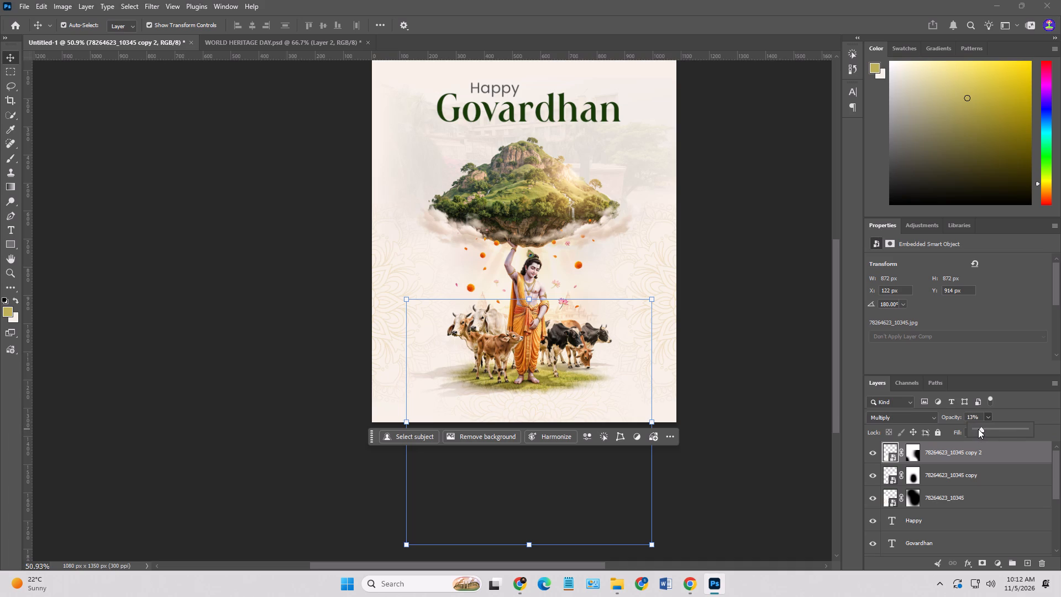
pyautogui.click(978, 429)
# Delete the 78264623_10345 copy 2 mandala layer.
pyautogui.click(991, 458)
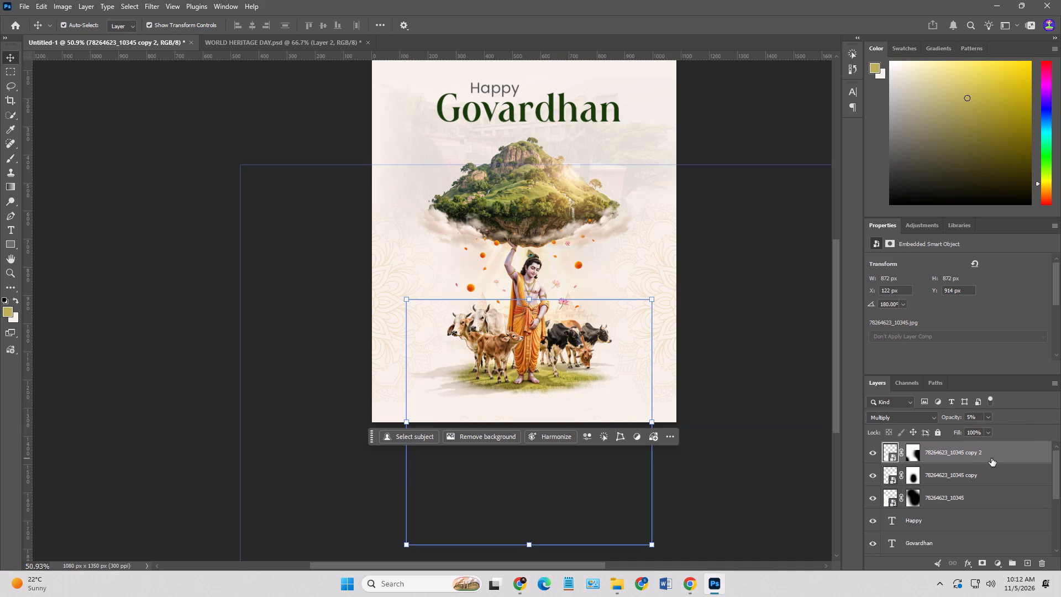
pyautogui.press('Delete')
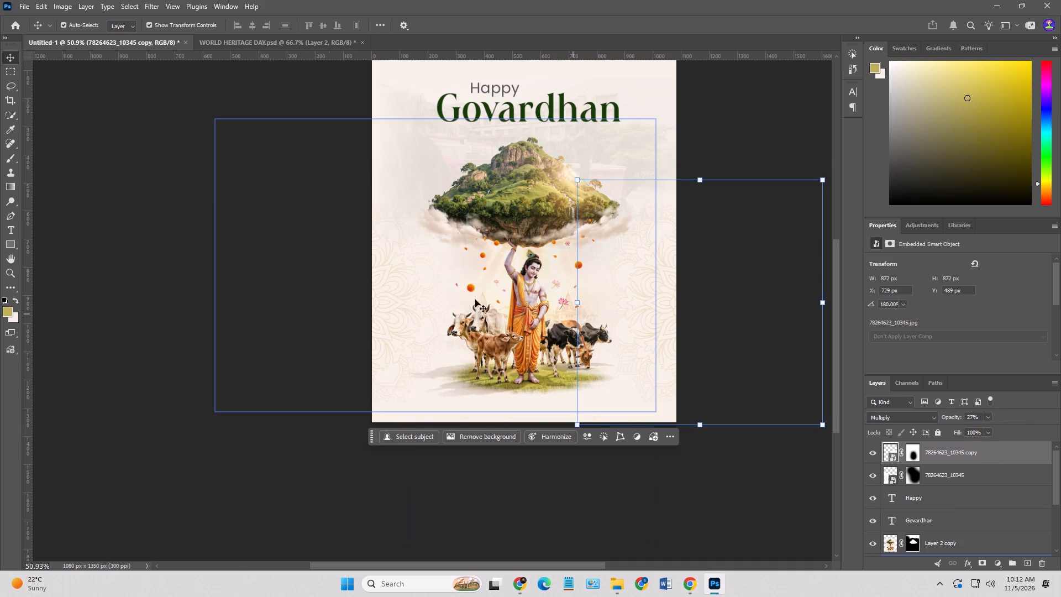
# Move the Govardhan title down by about 16 px, away from the word Happy.
pyautogui.click(237, 255)
pyautogui.scroll(13, 234, 256)
pyautogui.click(146, 212)
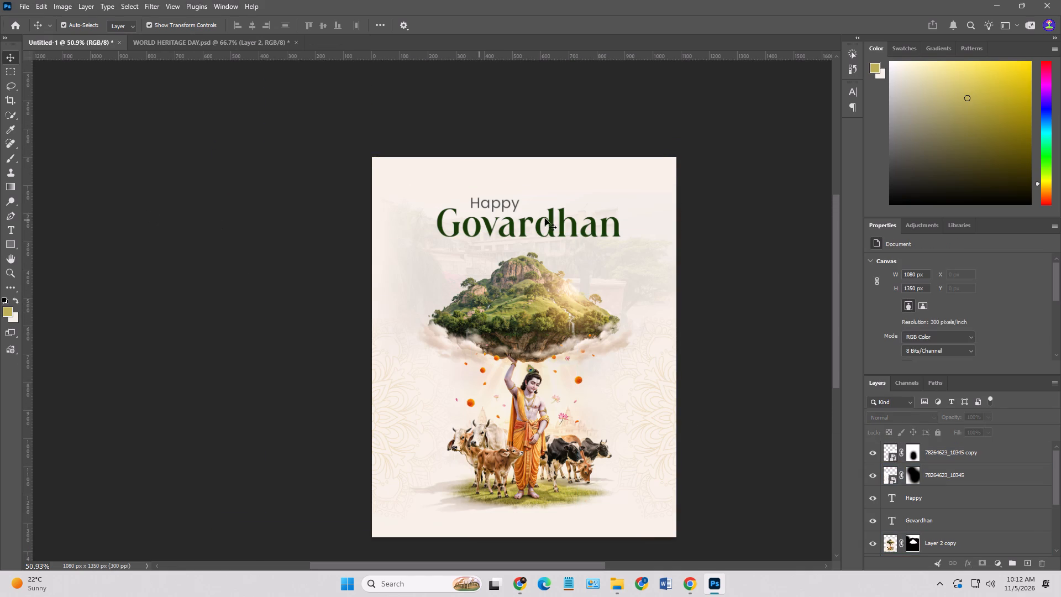
pyautogui.click(572, 224)
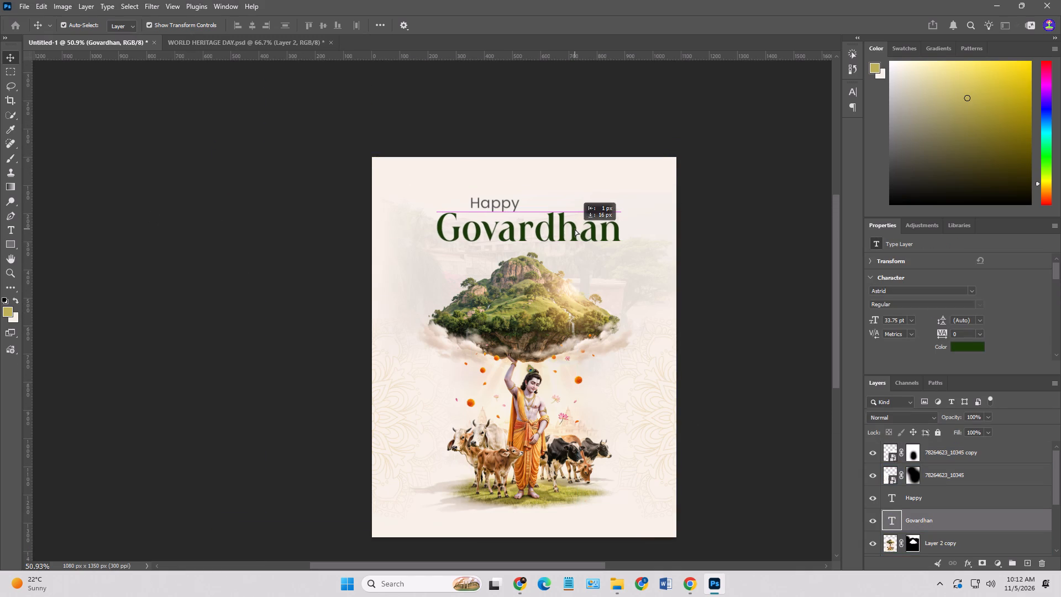
pyautogui.click(283, 231)
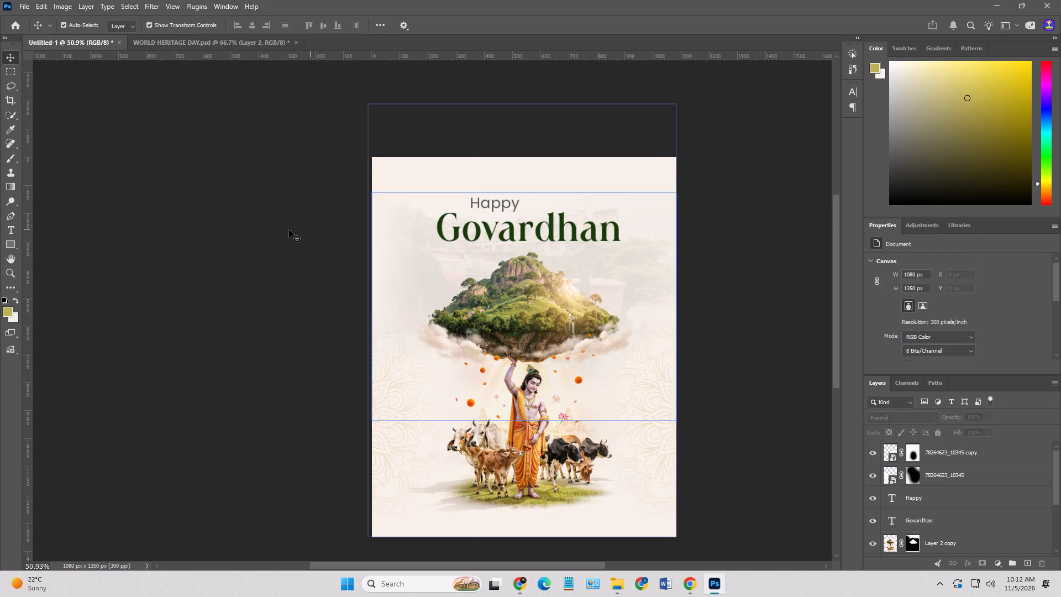
pyautogui.click(289, 230)
pyautogui.click(548, 238)
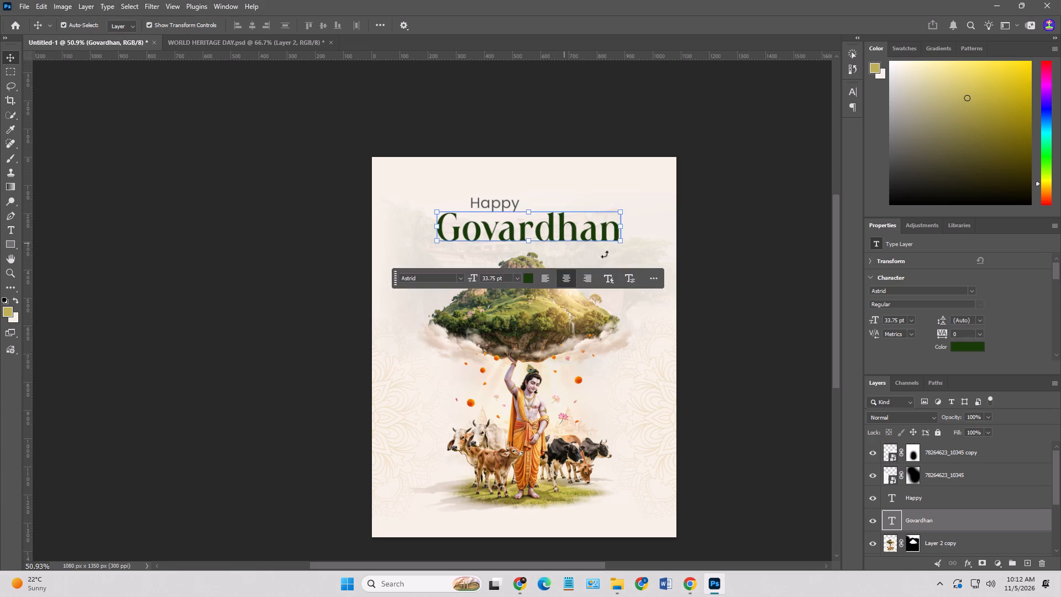
pyautogui.click(776, 288)
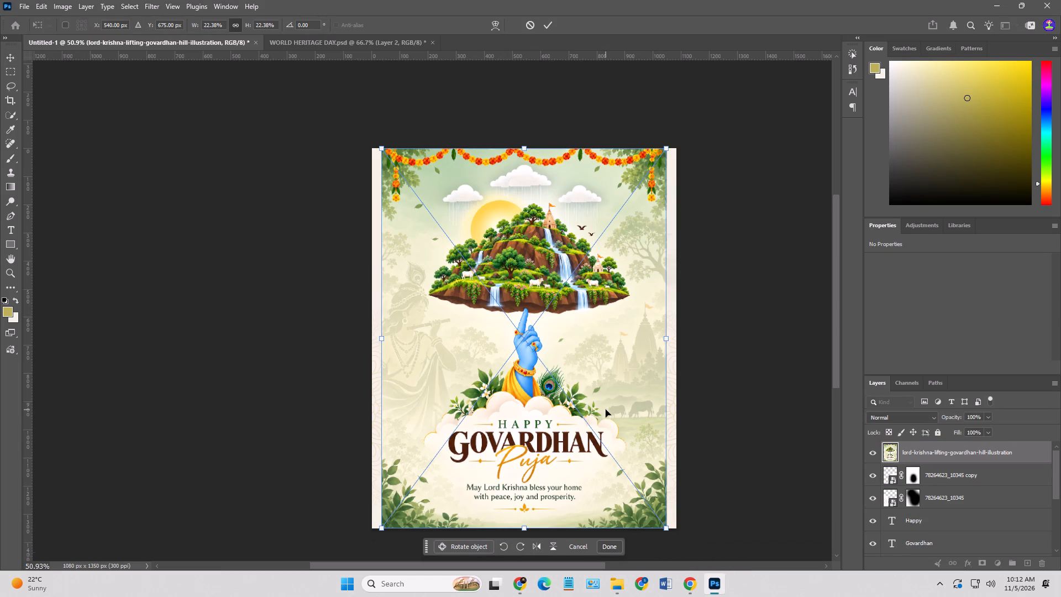
pyautogui.scroll(-5, 606, 410)
pyautogui.click(300, 276)
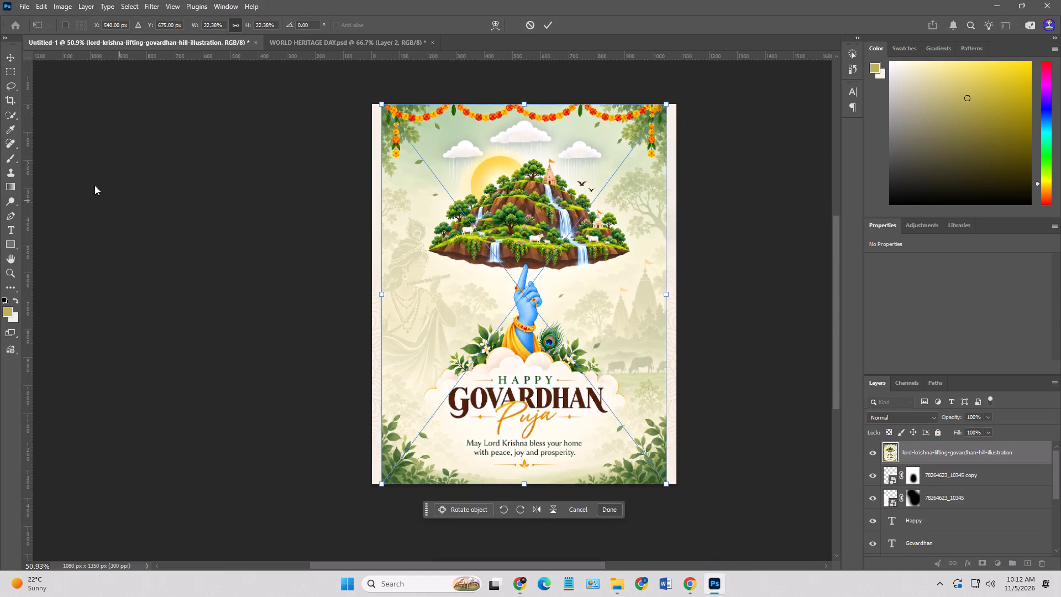
pyautogui.press('Return')
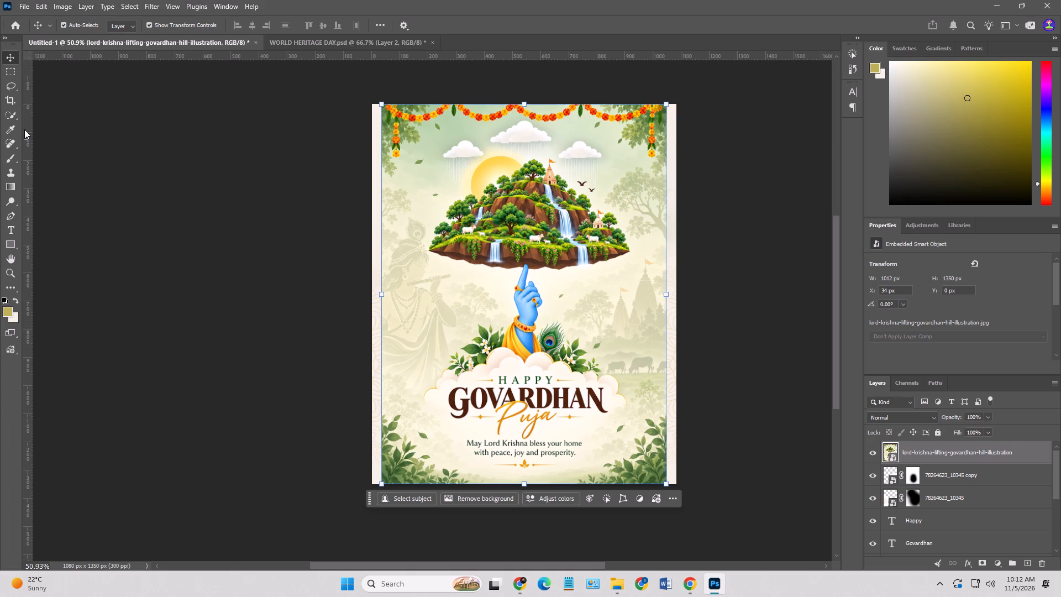
# Copy an area of about 762 by 423 px around the HAPPY GOVARDHAN Puja lettering to a new layer and hide the illustration layer.
pyautogui.click(6, 67)
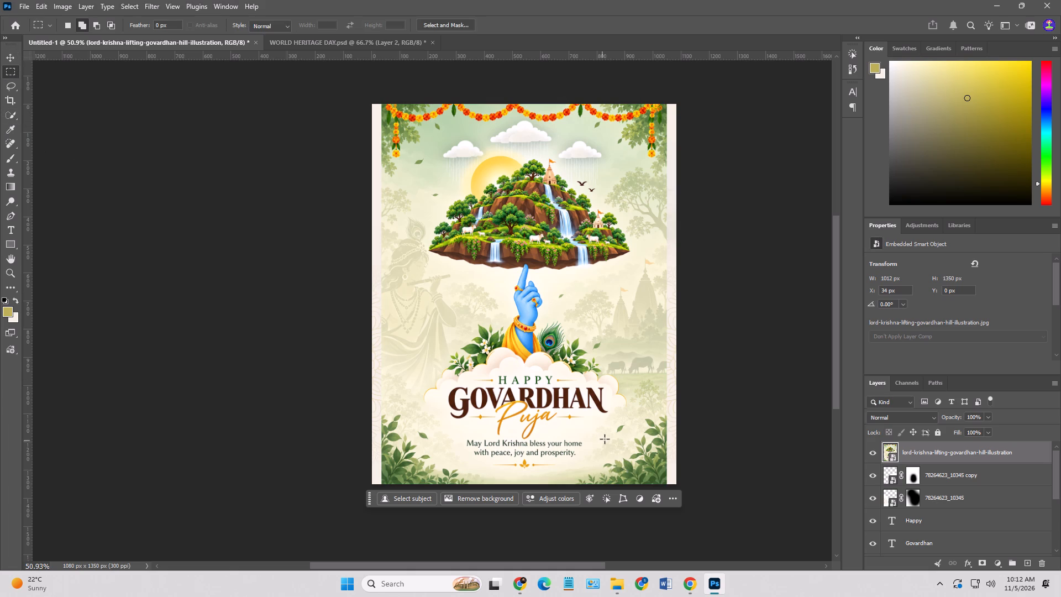
pyautogui.moveTo(614, 433); pyautogui.dragTo(417, 315)
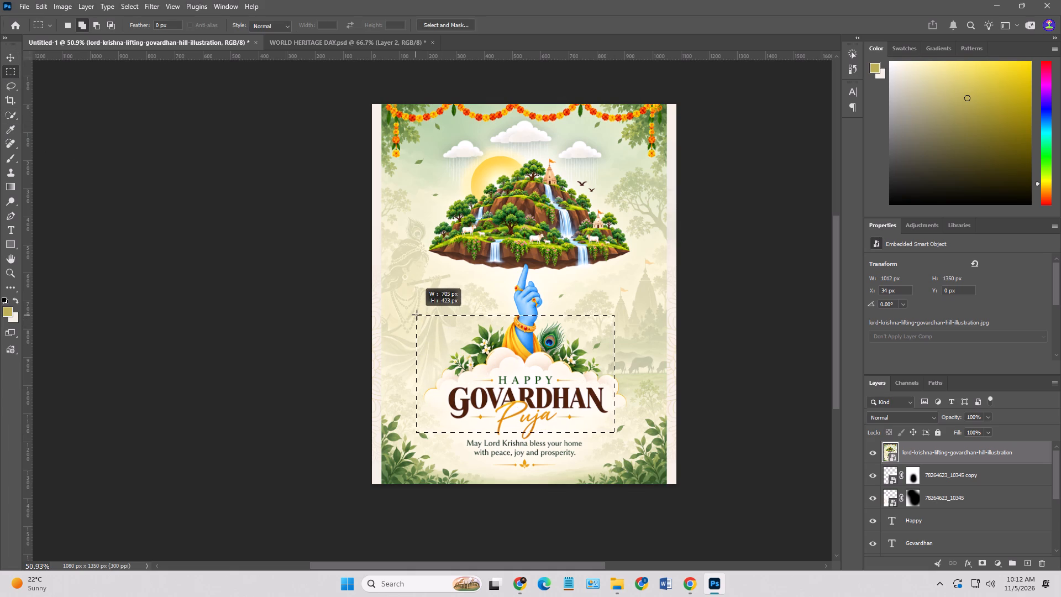
pyautogui.moveTo(417, 315); pyautogui.dragTo(417, 315)
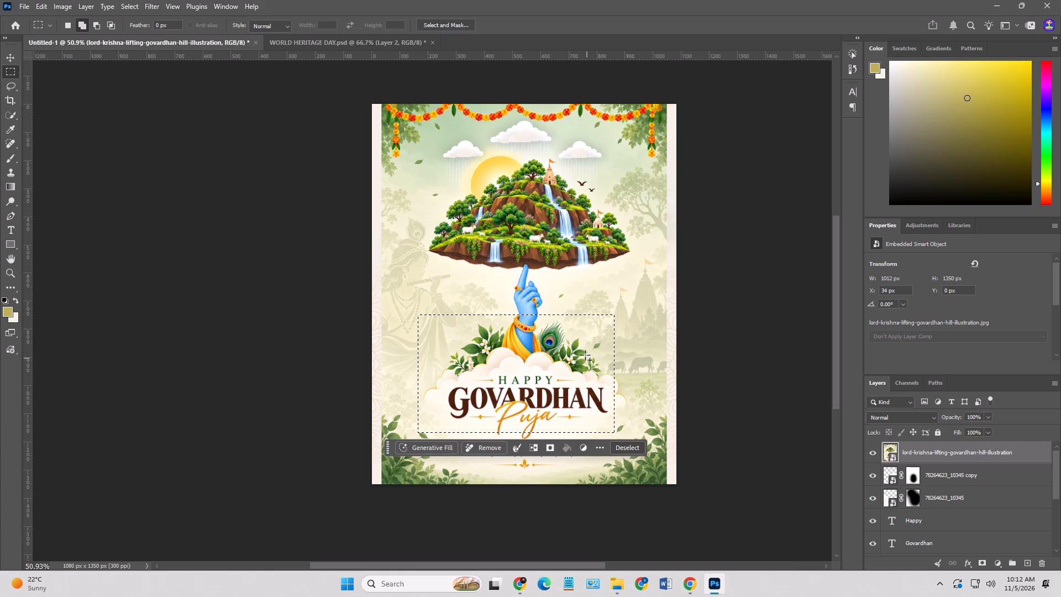
pyautogui.moveTo(572, 329); pyautogui.dragTo(631, 423)
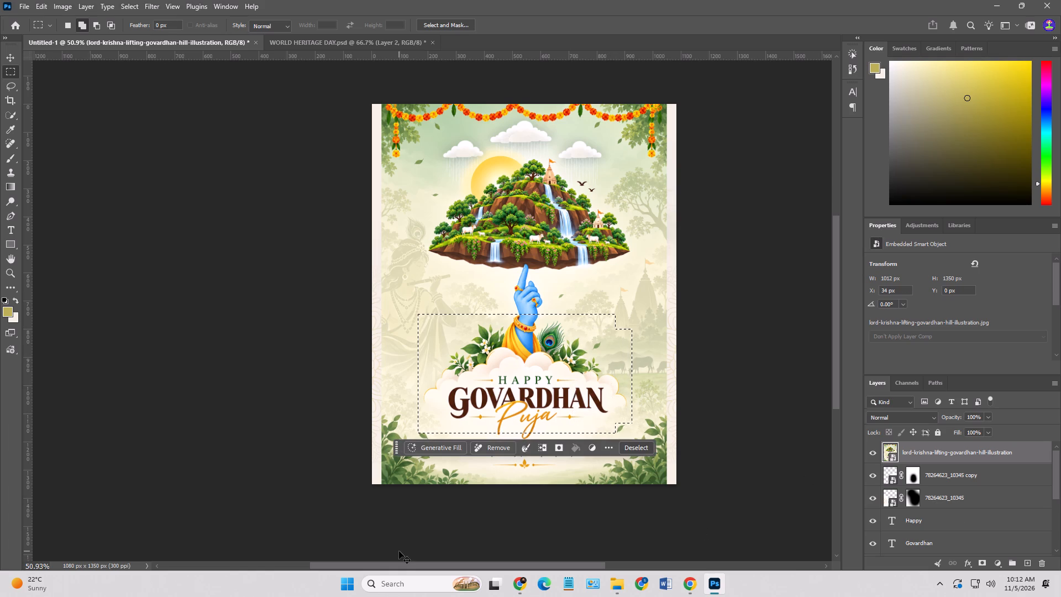
pyautogui.hotkey('ctrl', 'j')
pyautogui.click(877, 480)
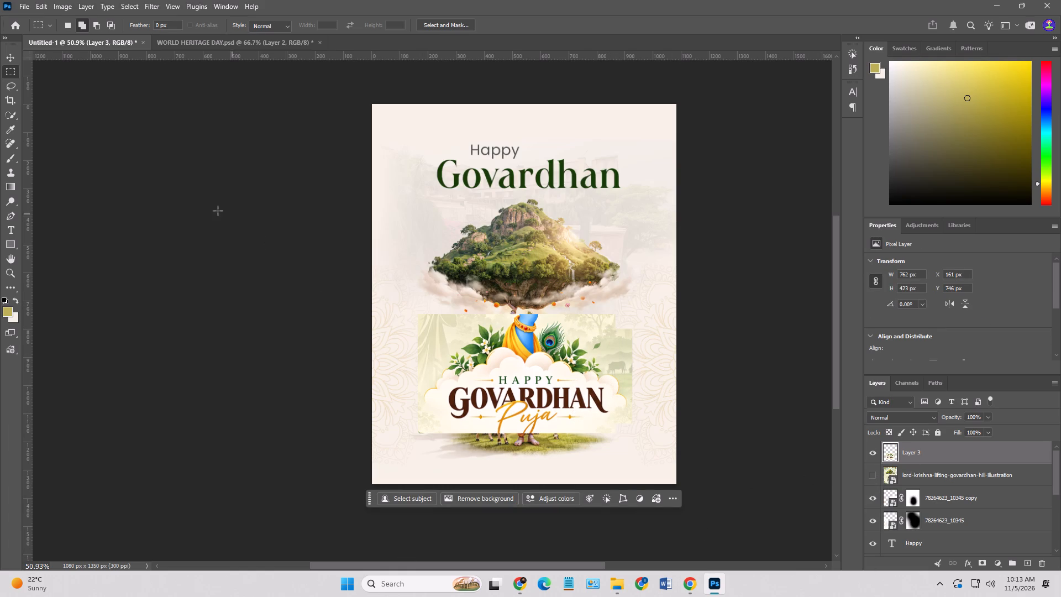
# Move the copied lettering to the top of the poster, at about X 159 px, Y 35 px.
pyautogui.click(13, 56)
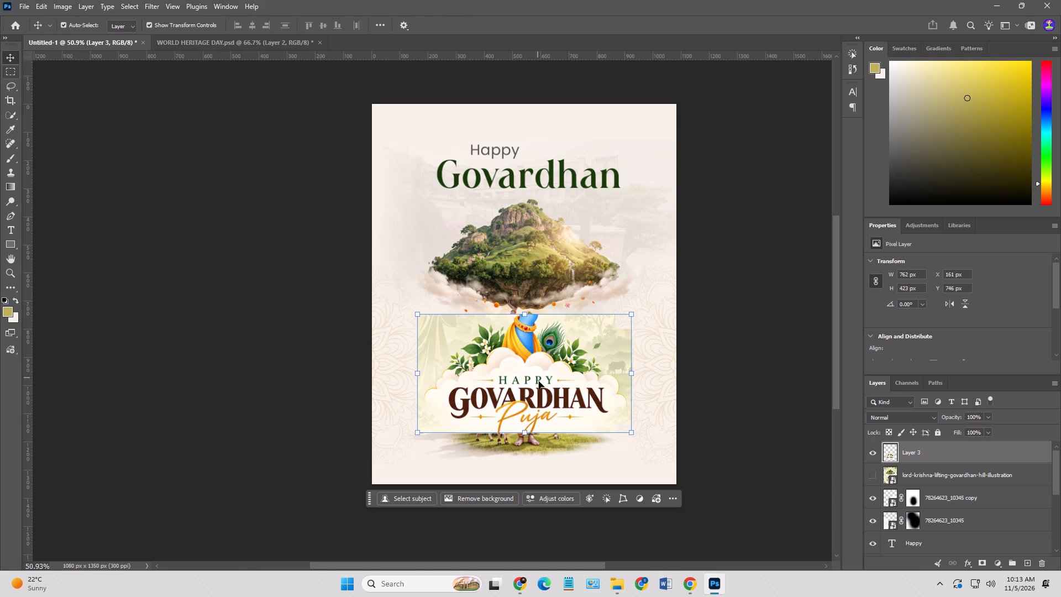
pyautogui.moveTo(538, 381); pyautogui.dragTo(538, 259)
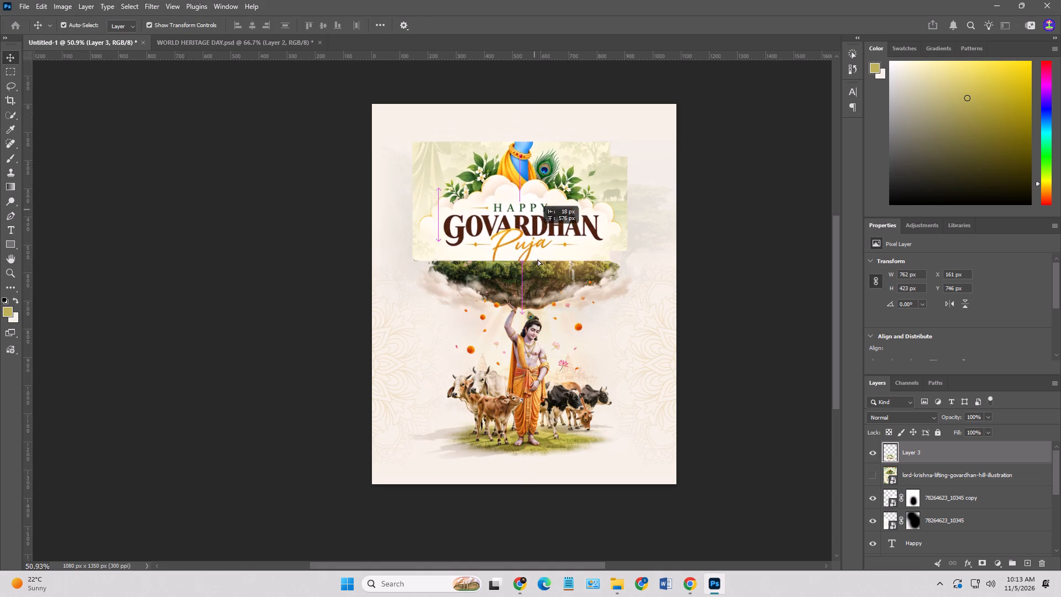
pyautogui.moveTo(538, 259); pyautogui.dragTo(537, 182)
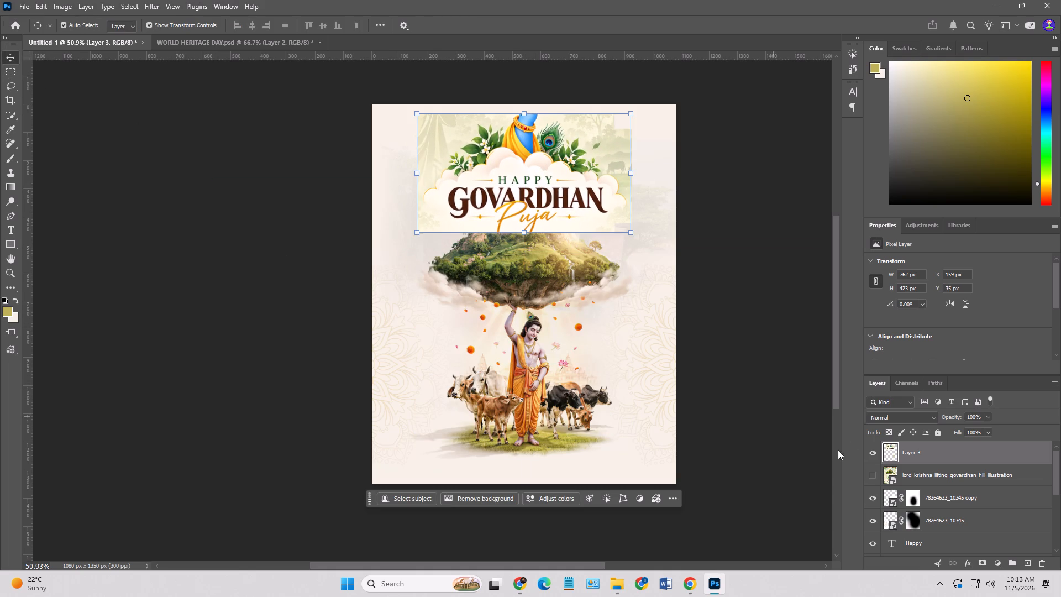
# Set the copied lettering layer's blend mode to Darken.
pyautogui.click(891, 418)
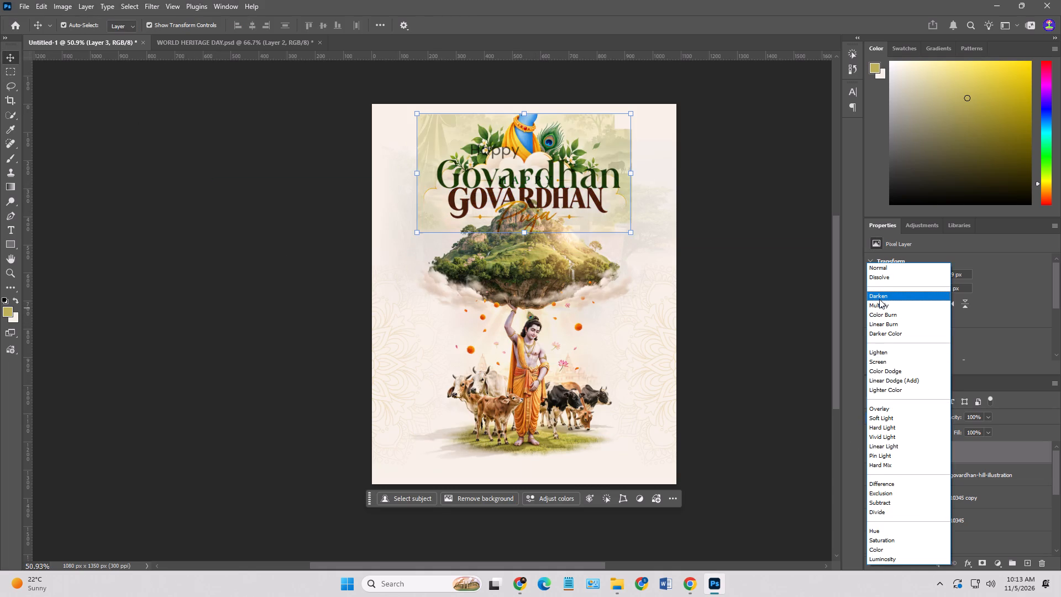
pyautogui.click(879, 297)
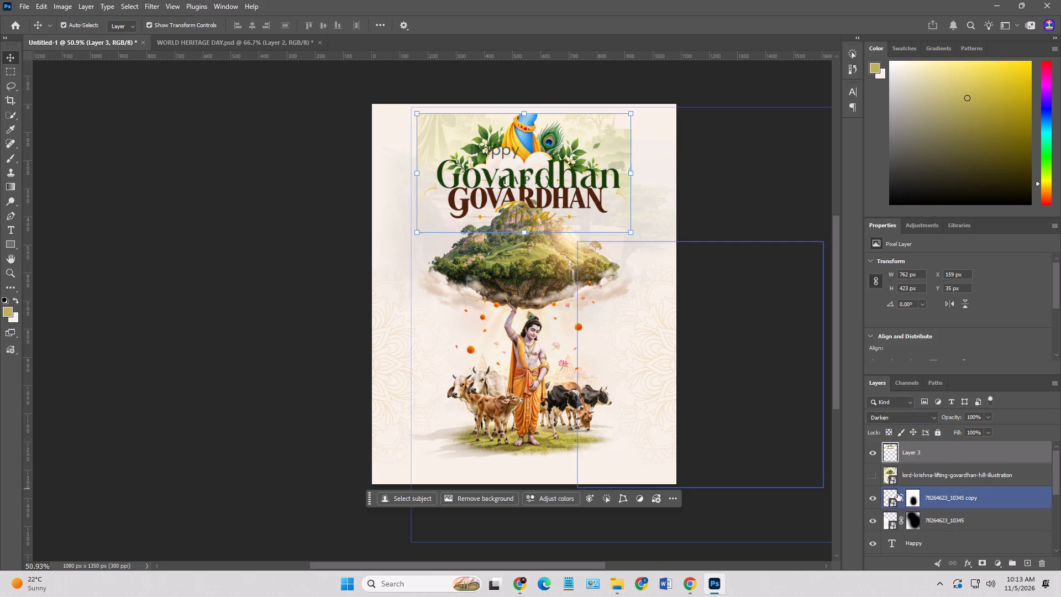
# Hide the Happy and Govardhan text layers and reselect the copied lettering.
pyautogui.scroll(-1, 888, 531)
pyautogui.click(864, 520)
pyautogui.click(874, 525)
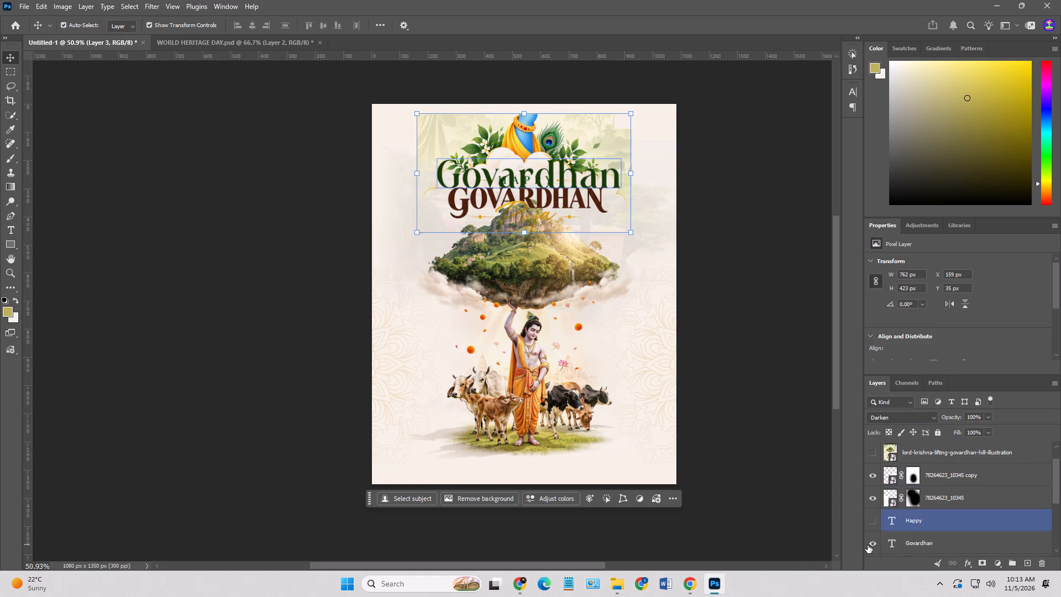
pyautogui.click(868, 546)
pyautogui.click(781, 481)
pyautogui.click(590, 201)
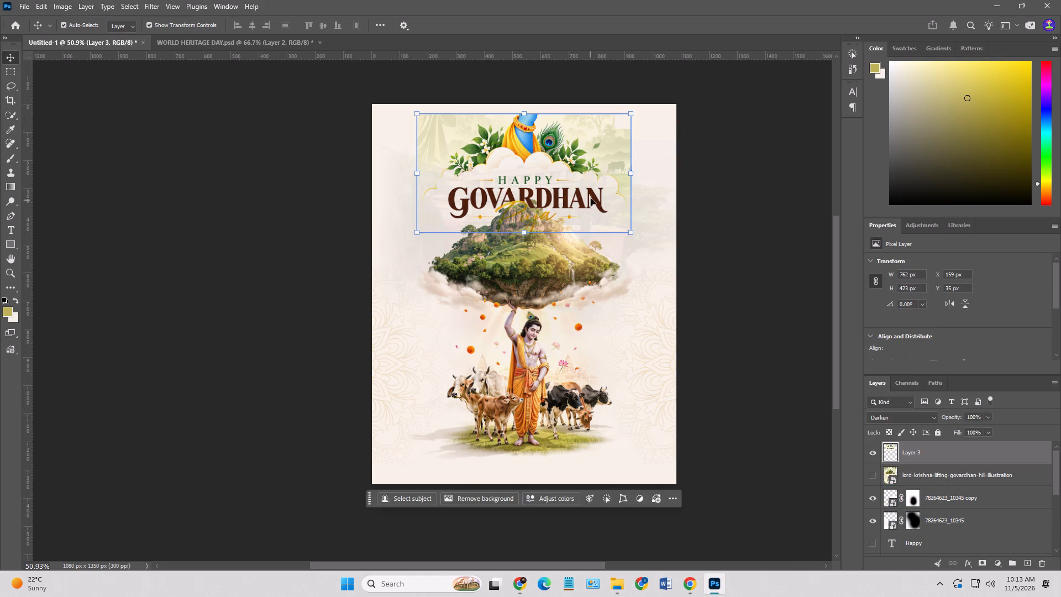
pyautogui.click(591, 196)
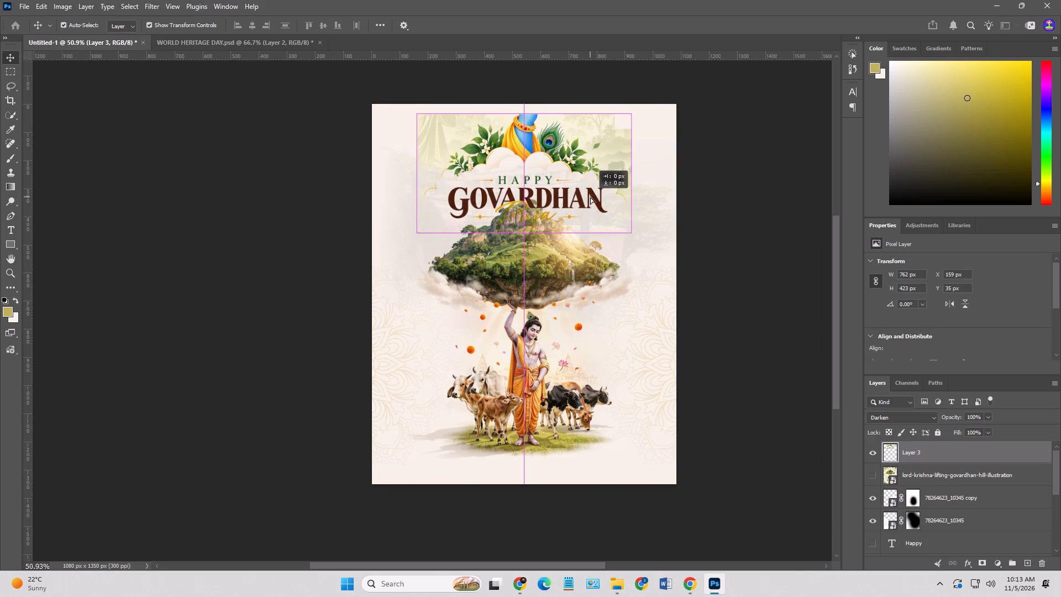
# Hide the copied lettering layer, and briefly show the full reference illustration before hiding it again.
pyautogui.click(873, 455)
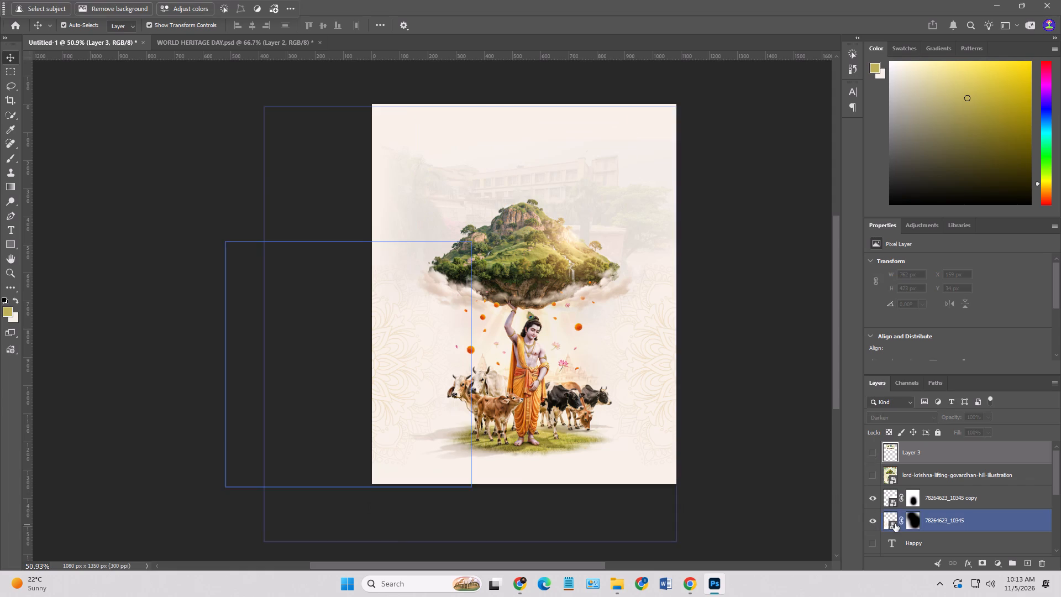
pyautogui.click(868, 475)
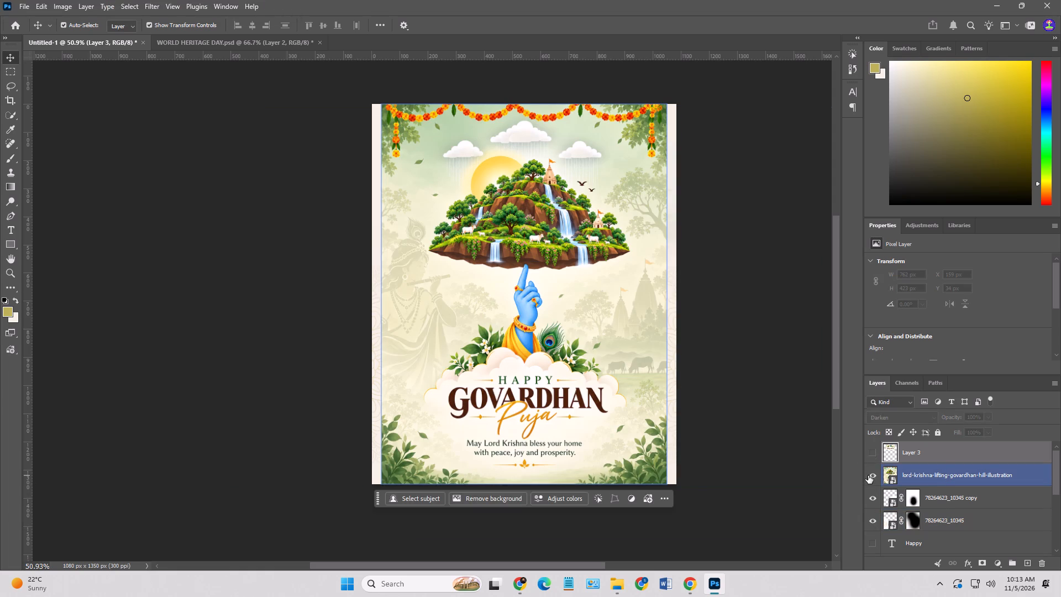
pyautogui.click(868, 475)
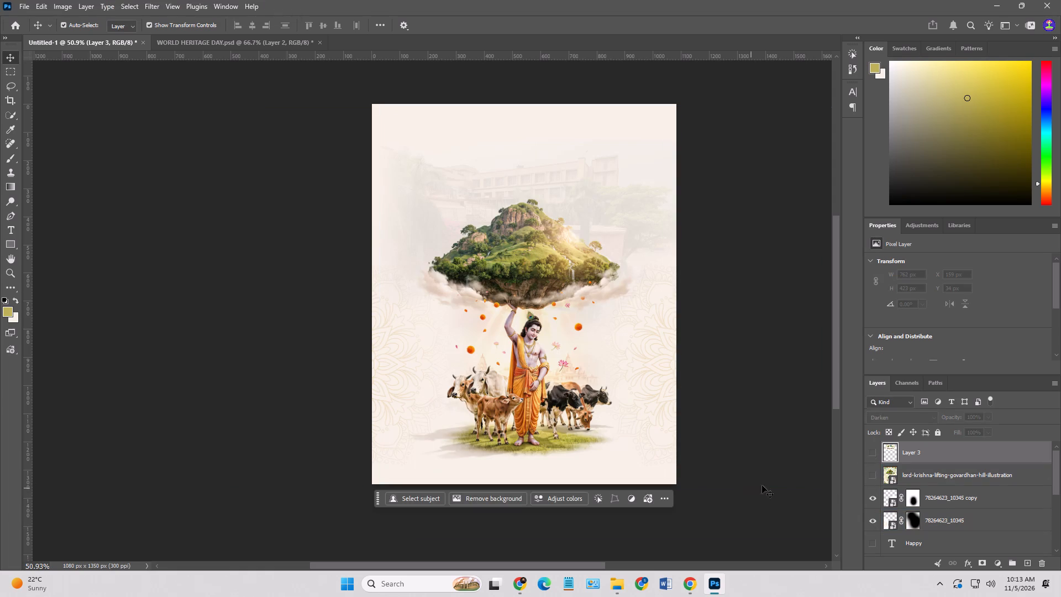
# With the Brush tool active, add a new empty layer between the faded building photo and the Krishna artwork.
pyautogui.click(782, 481)
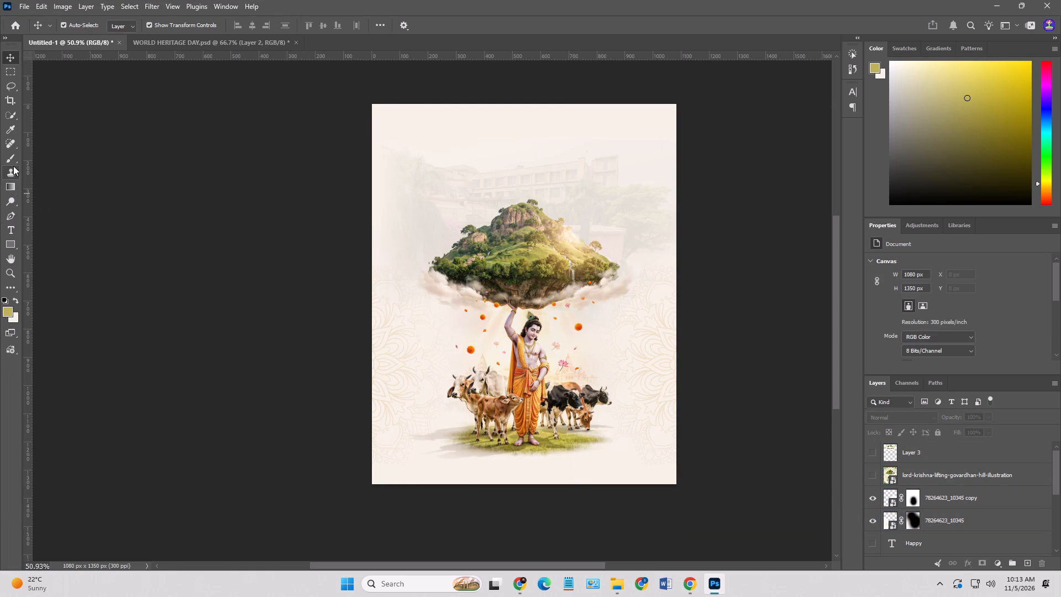
pyautogui.click(9, 156)
pyautogui.click(932, 499)
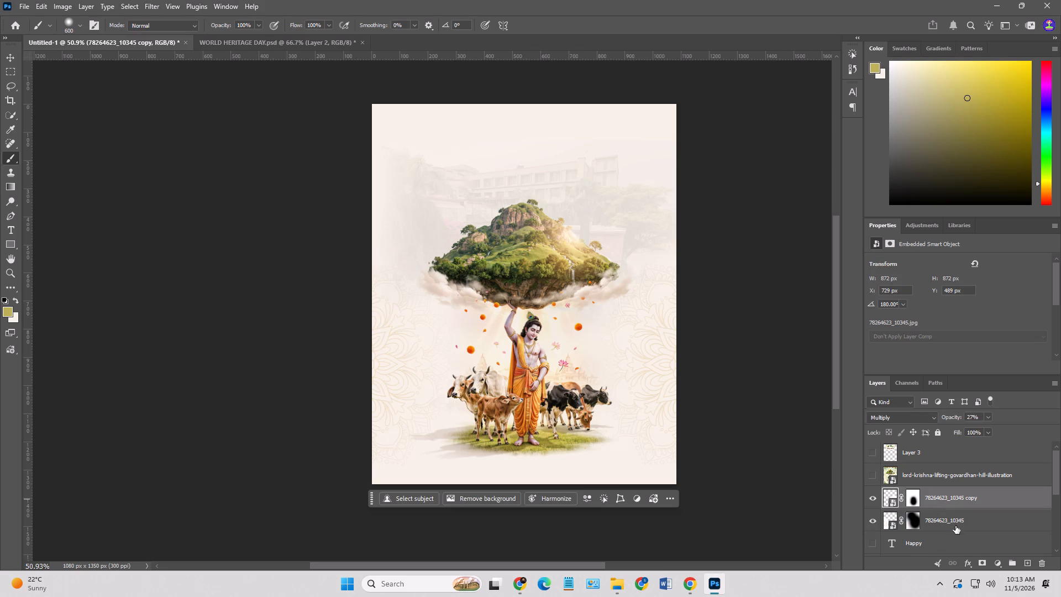
pyautogui.scroll(-4, 967, 545)
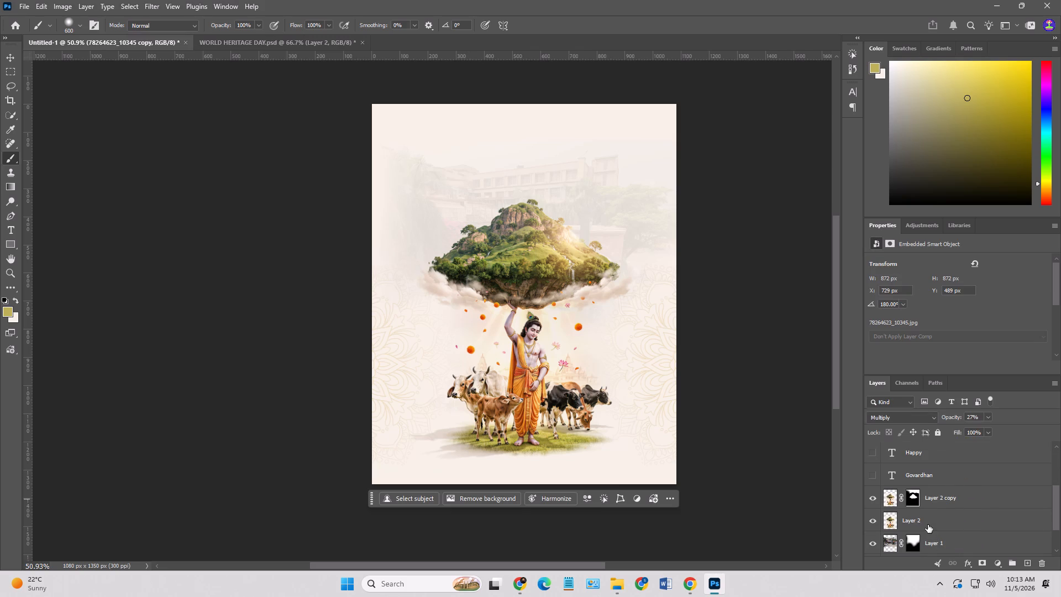
pyautogui.click(922, 538)
pyautogui.click(1023, 563)
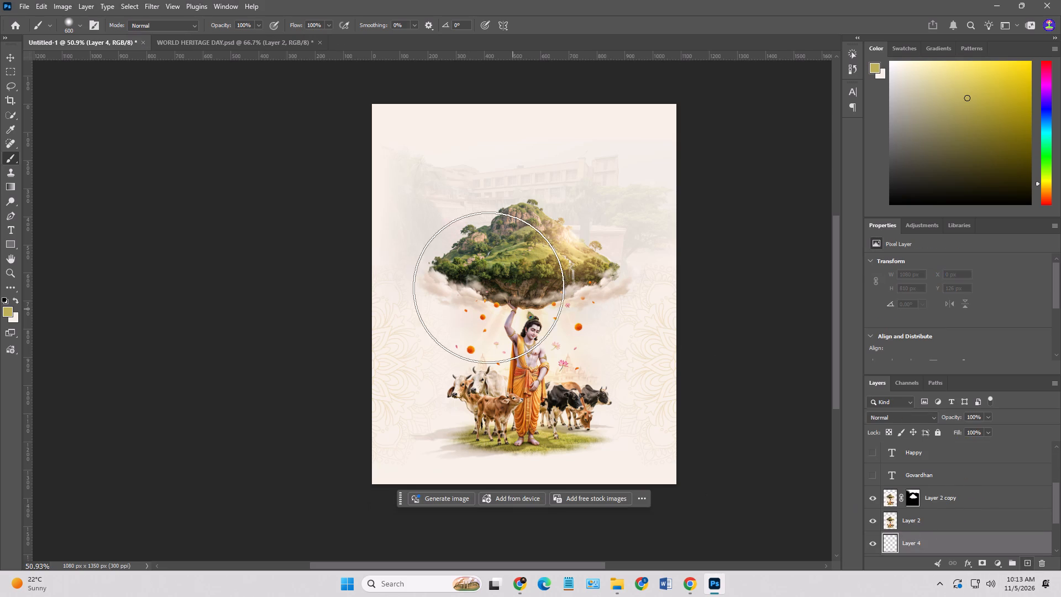
# Switch the brush to a hard round tip and size it to 400 px.
pyautogui.press('[')
pyautogui.press('[')
pyautogui.press('[')
pyautogui.press('[')
pyautogui.press('[')
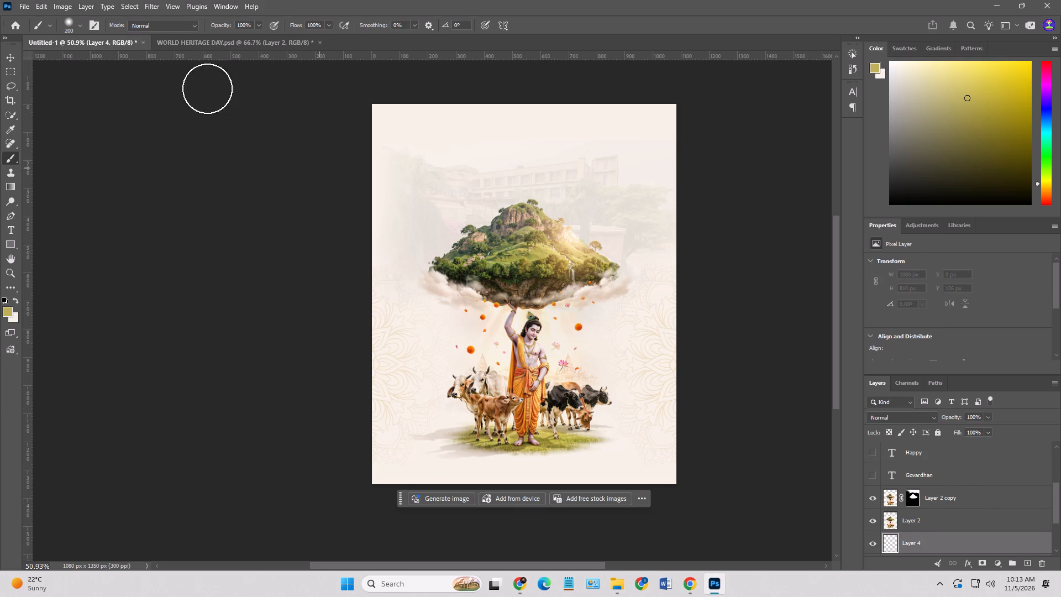
pyautogui.click(62, 20)
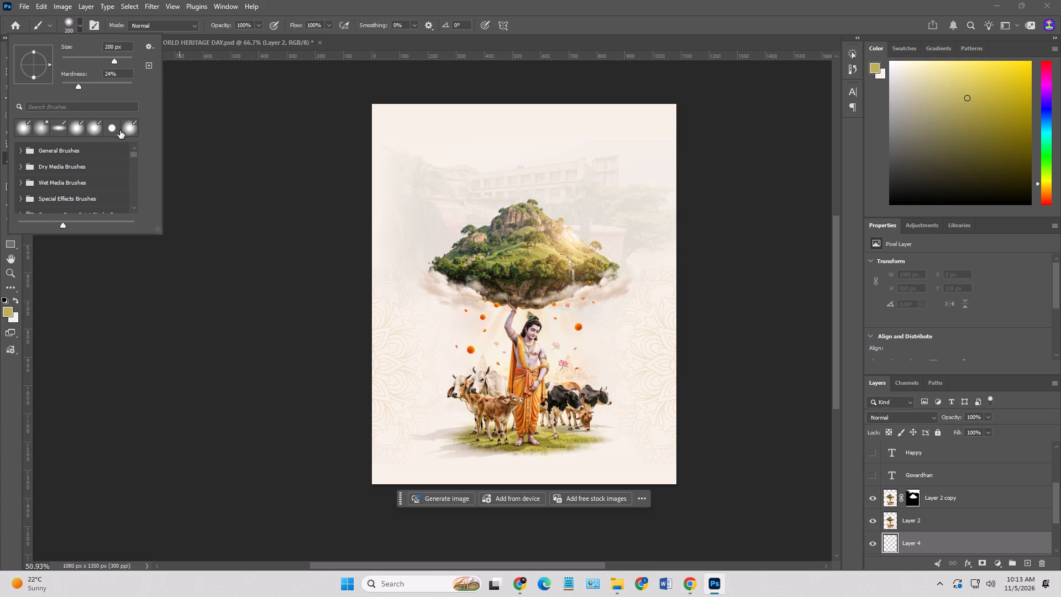
pyautogui.click(108, 128)
pyautogui.doubleClick(21, 128)
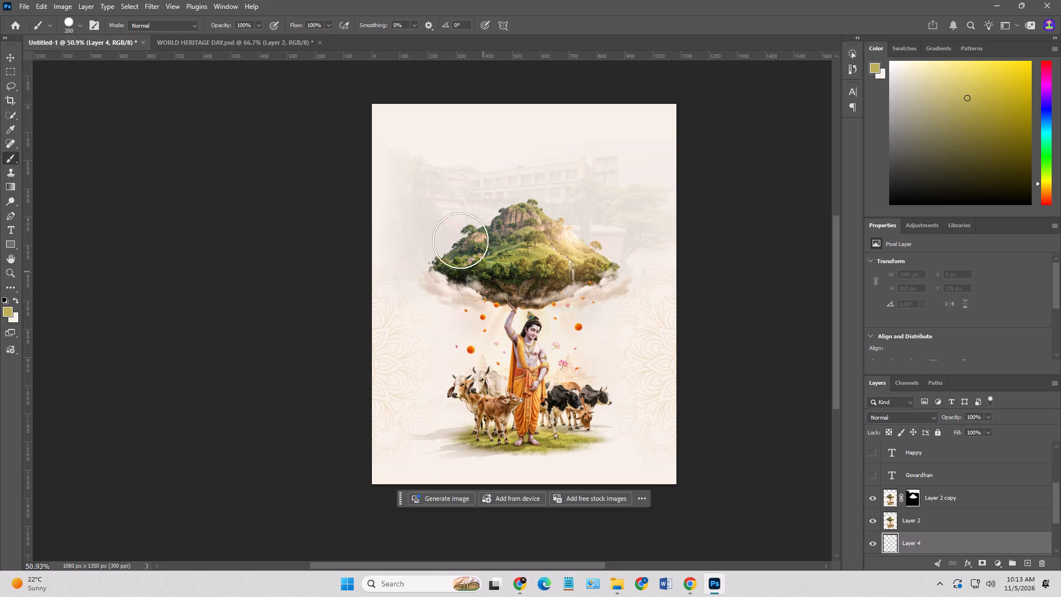
pyautogui.press('[')
pyautogui.press(']')
pyautogui.press(']')
pyautogui.press(']')
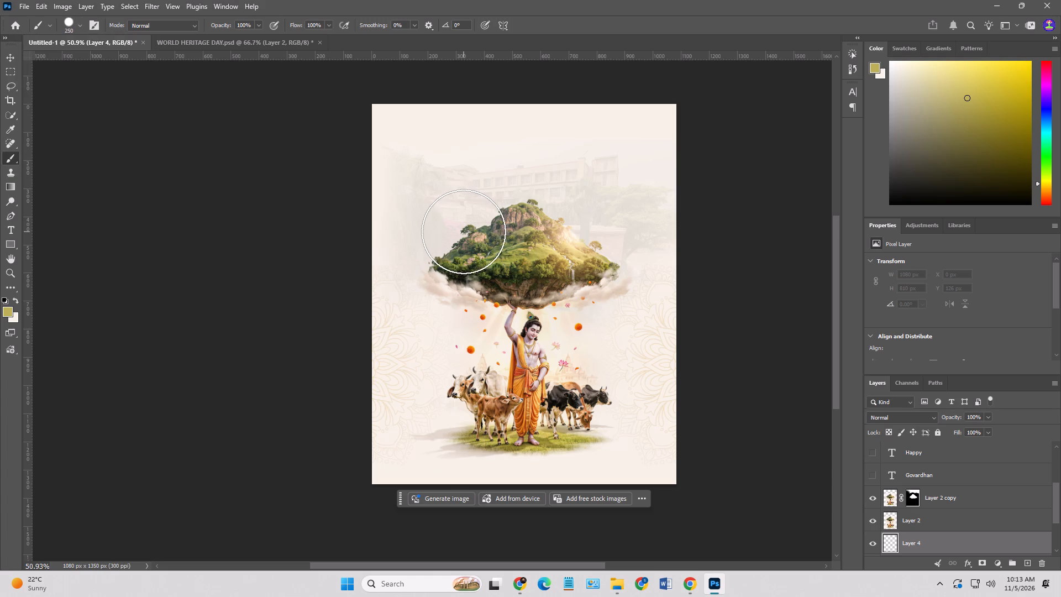
pyautogui.press(']')
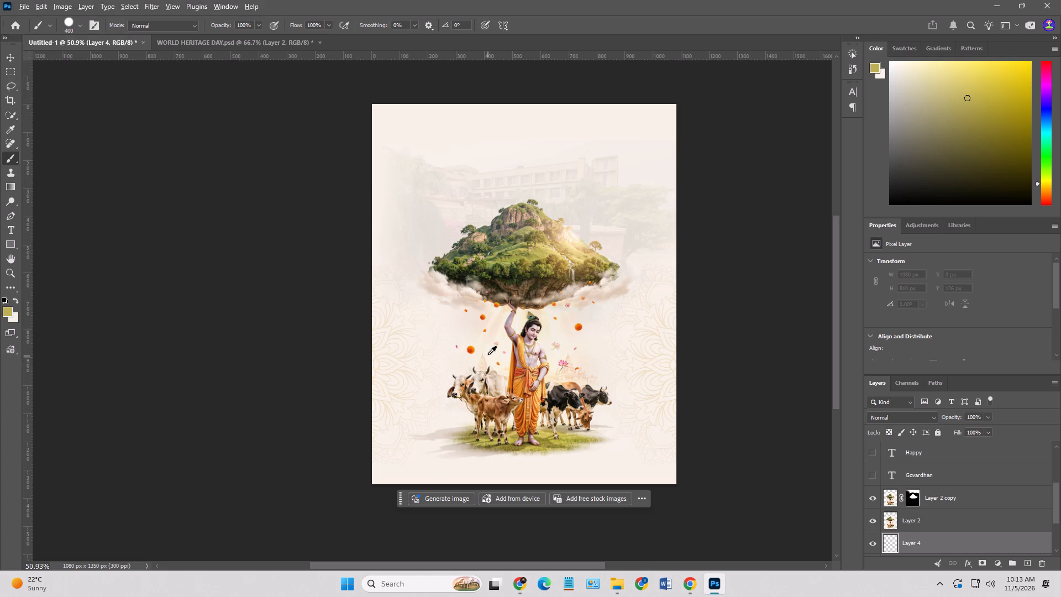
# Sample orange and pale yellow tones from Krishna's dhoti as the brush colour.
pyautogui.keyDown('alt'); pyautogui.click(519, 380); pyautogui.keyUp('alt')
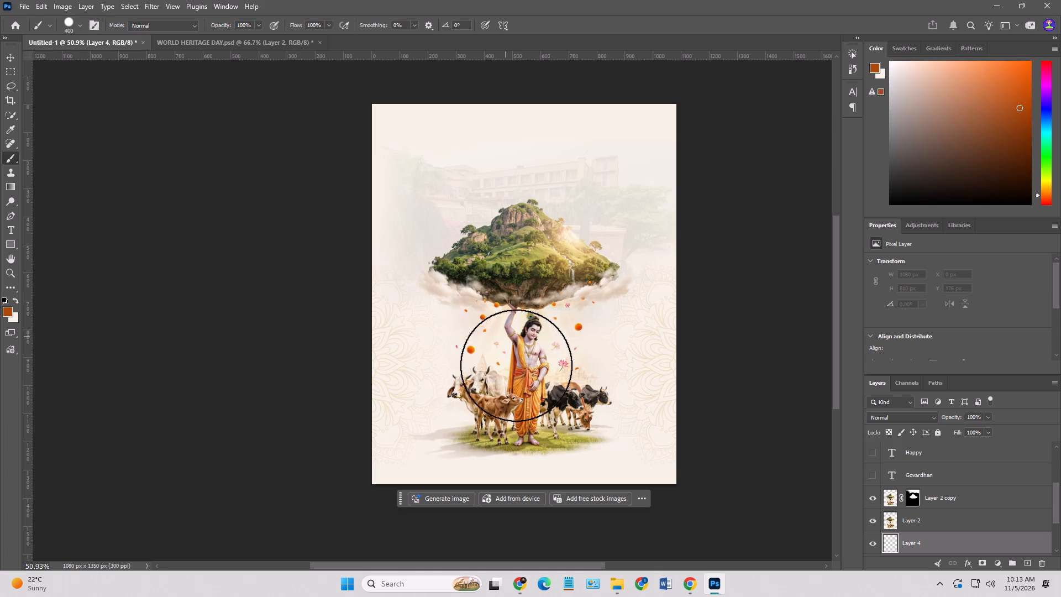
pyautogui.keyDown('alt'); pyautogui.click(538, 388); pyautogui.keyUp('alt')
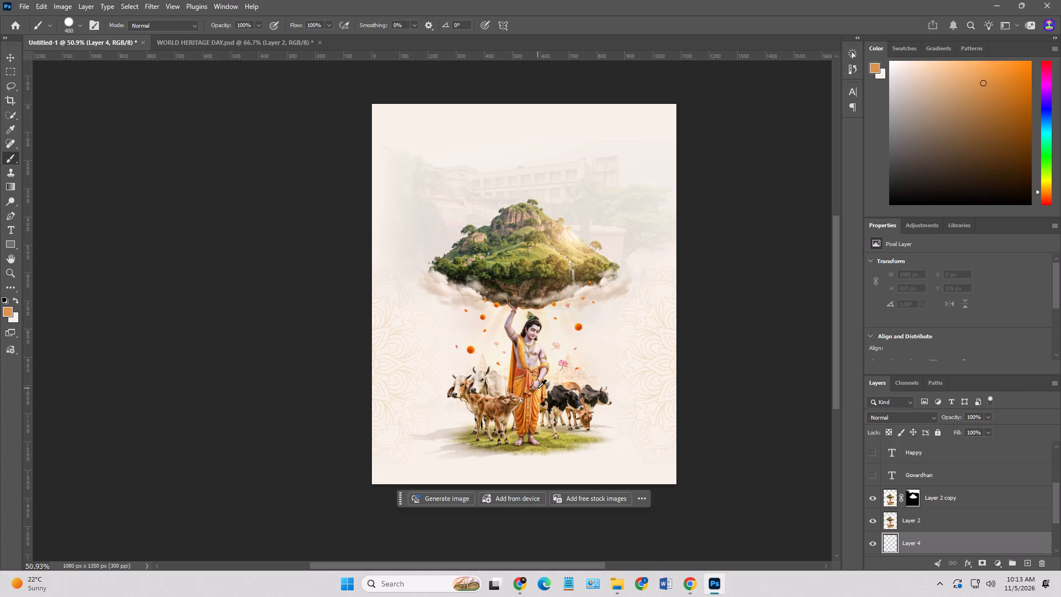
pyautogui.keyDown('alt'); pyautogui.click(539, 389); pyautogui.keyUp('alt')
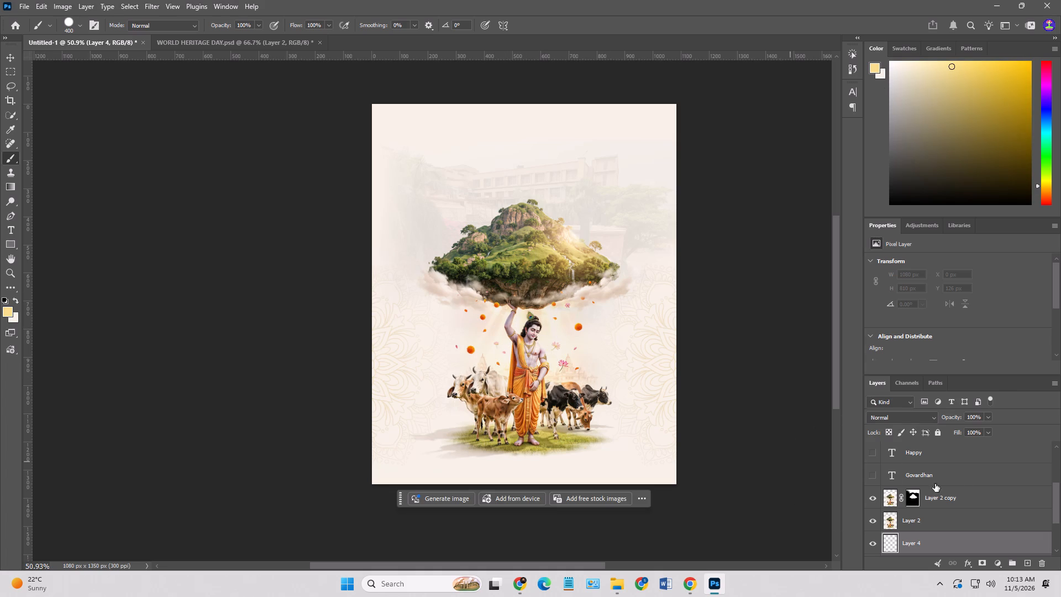
# Set the foreground colour to the golden orange #ffb400.
pyautogui.click(9, 310)
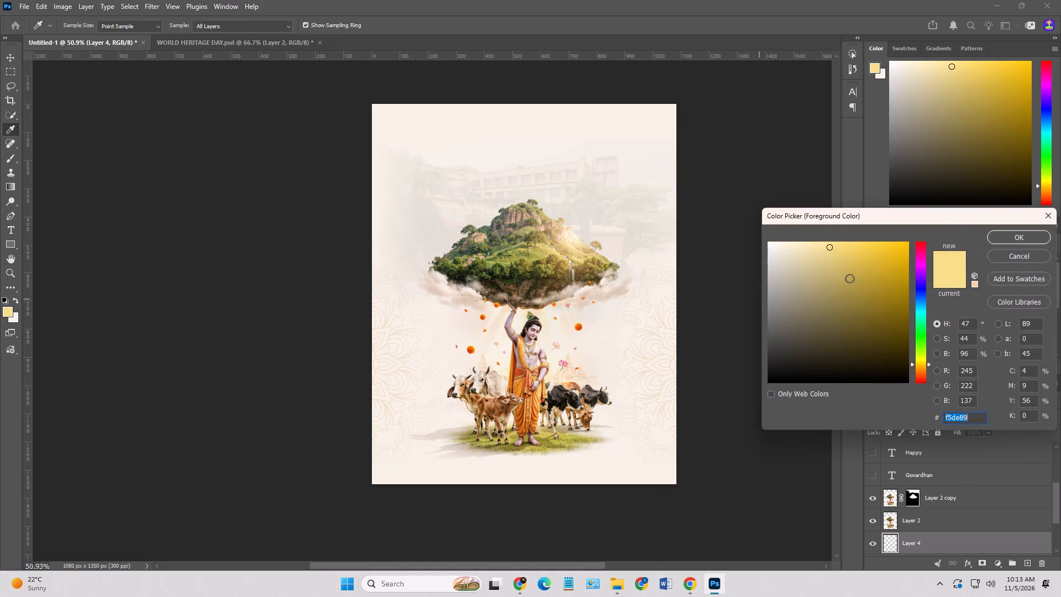
pyautogui.click(920, 362)
pyautogui.moveTo(884, 250); pyautogui.dragTo(927, 238)
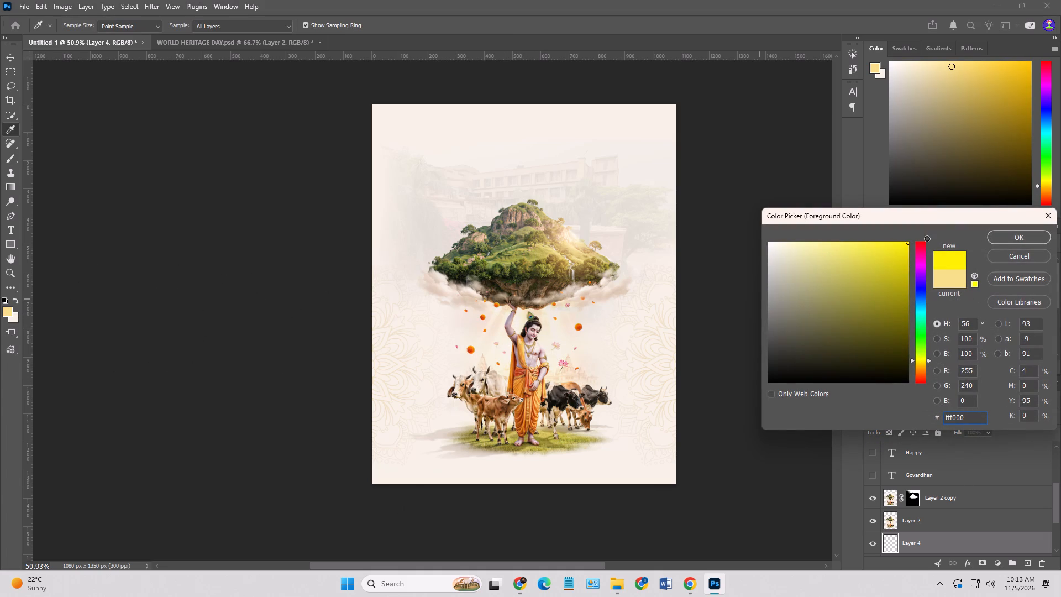
pyautogui.moveTo(927, 238); pyautogui.dragTo(927, 238)
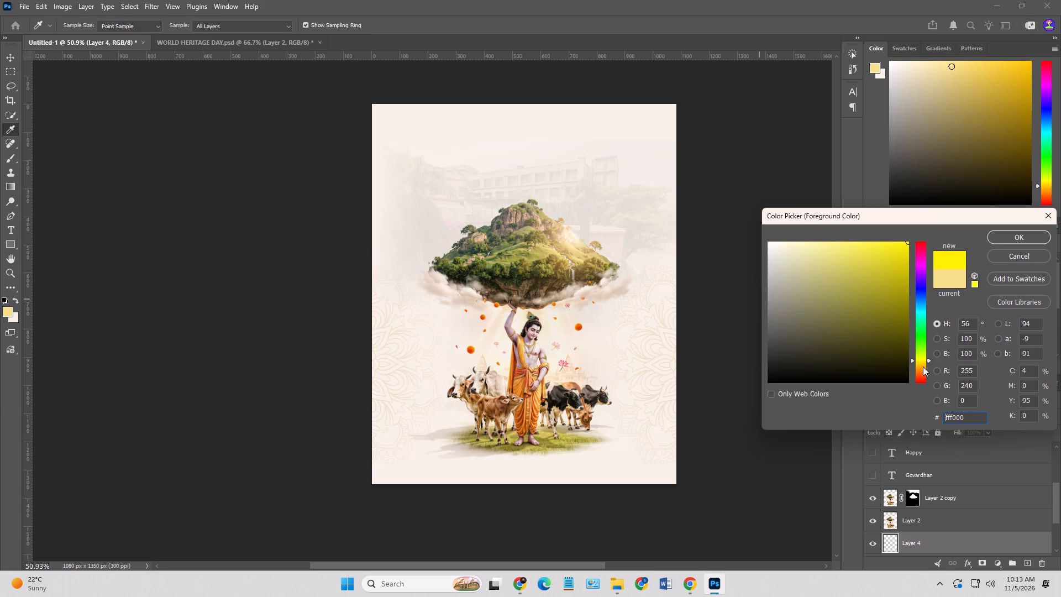
pyautogui.click(923, 366)
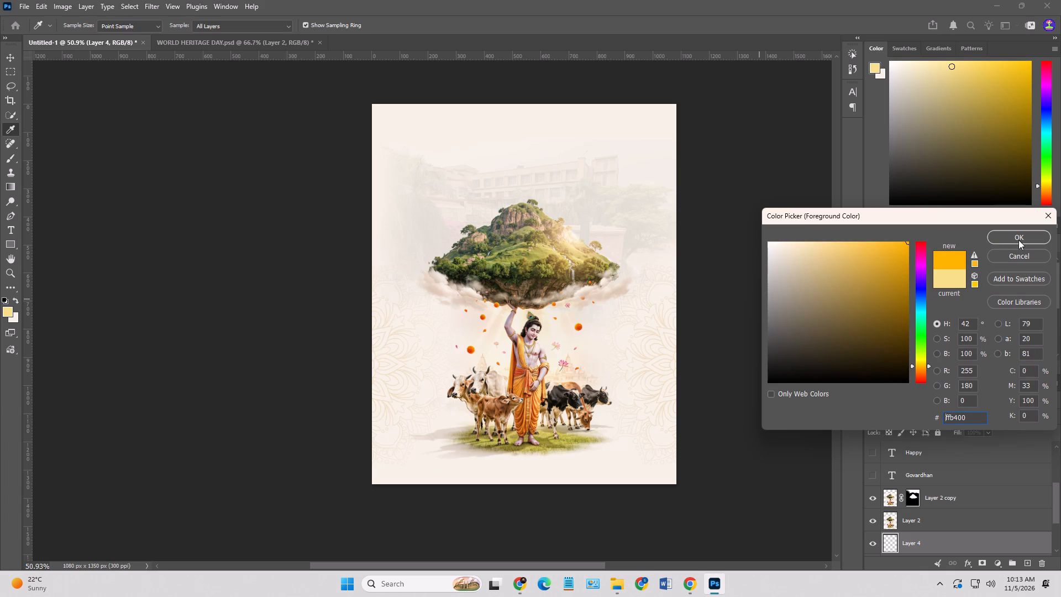
pyautogui.moveTo(1018, 240); pyautogui.dragTo(1014, 248)
pyautogui.click(1021, 240)
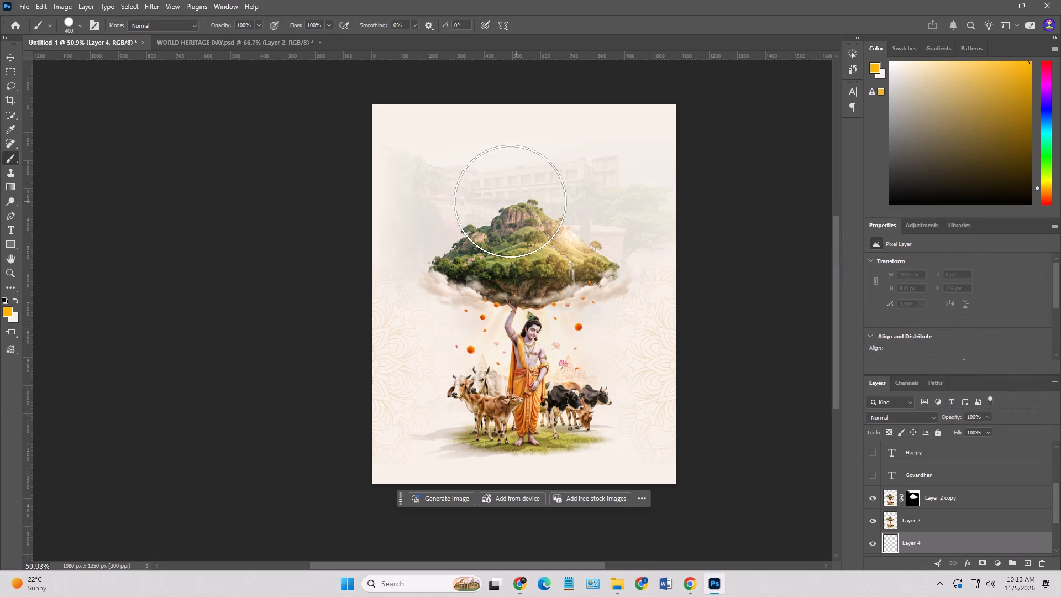
# Paint a solid 250 px sun disc behind the hill's left slope, at about X 230 px, Y 299 px.
pyautogui.press('[')
pyautogui.press('[')
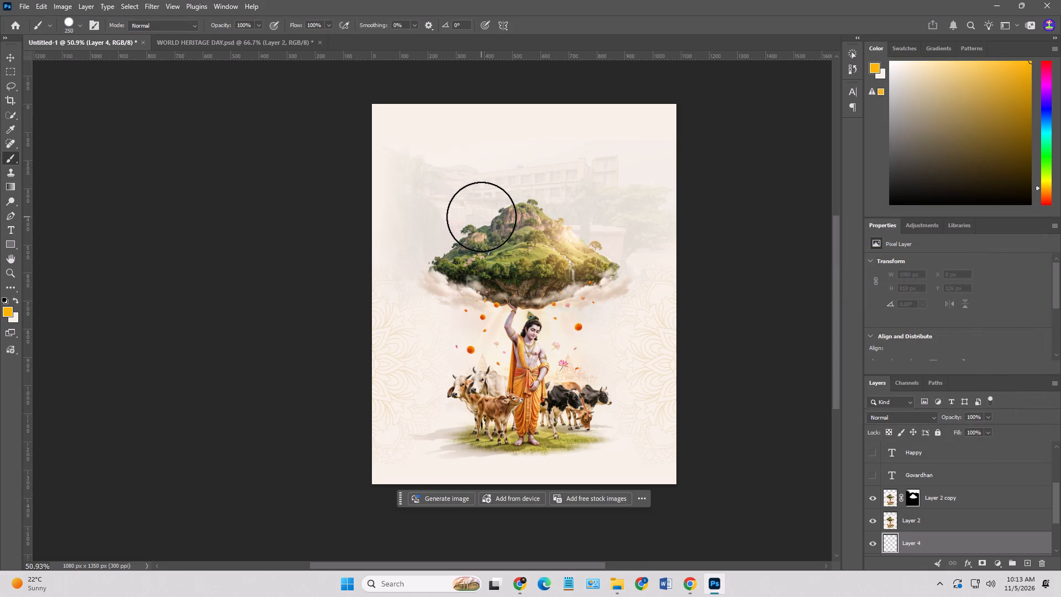
pyautogui.click(480, 217)
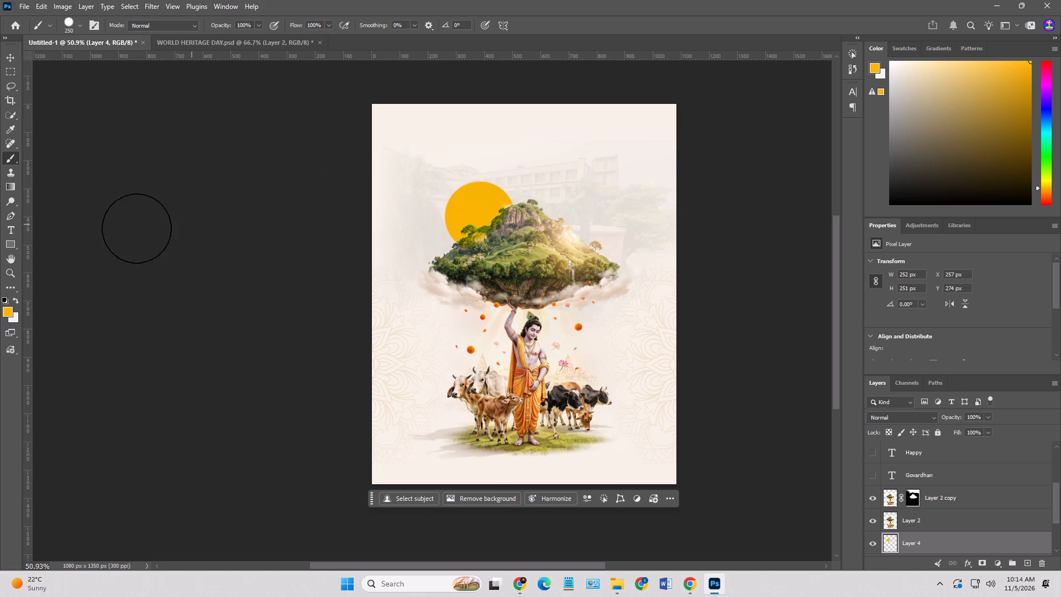
pyautogui.hotkey('ctrl', 'z')
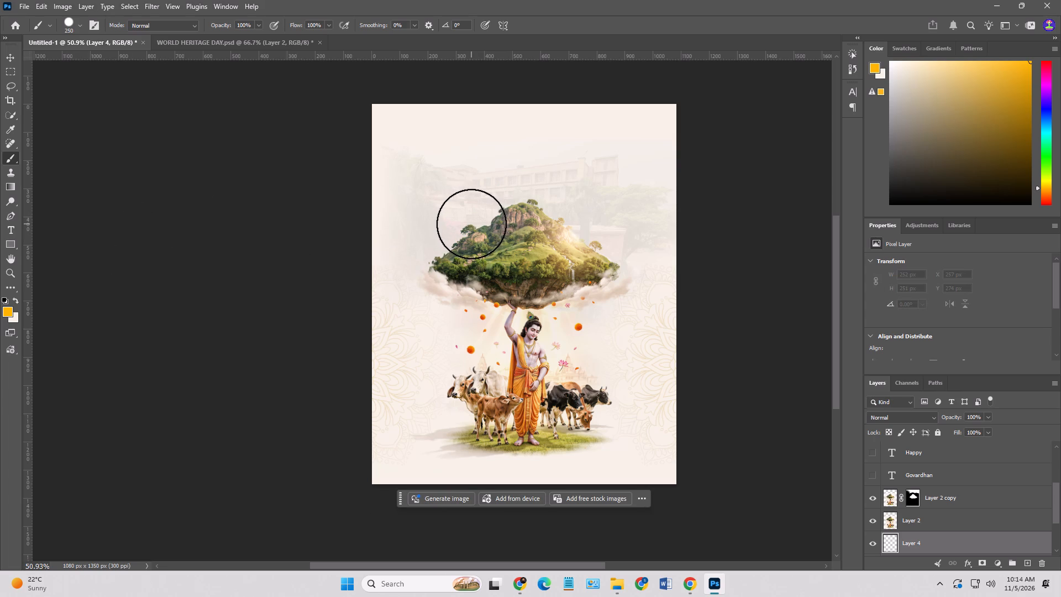
pyautogui.click(472, 224)
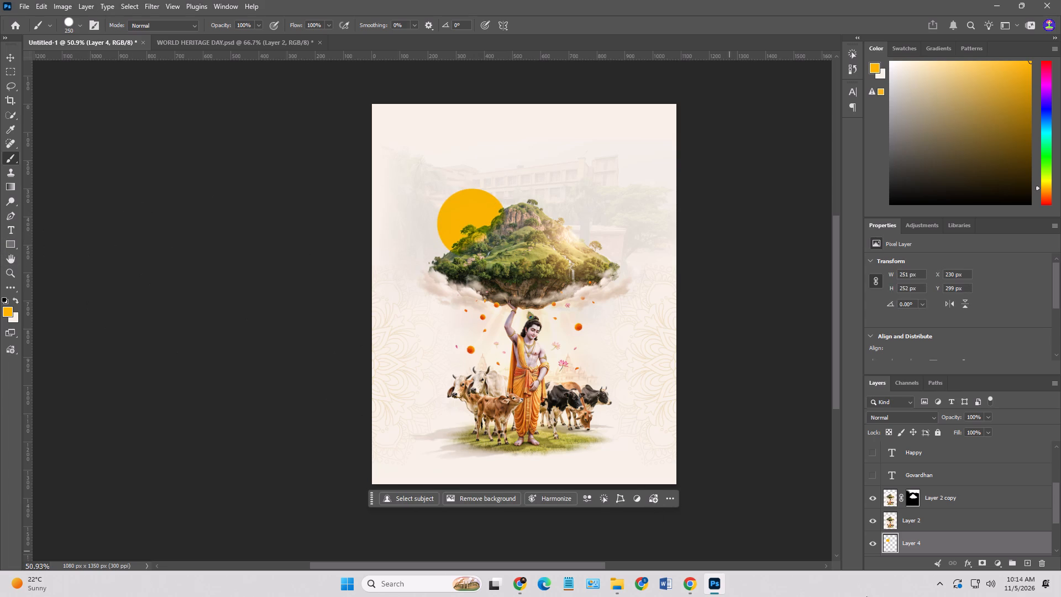
# Add a new layer above the sun disc layer and clip it to the sun.
pyautogui.click(1023, 562)
pyautogui.scroll(-2, 918, 527)
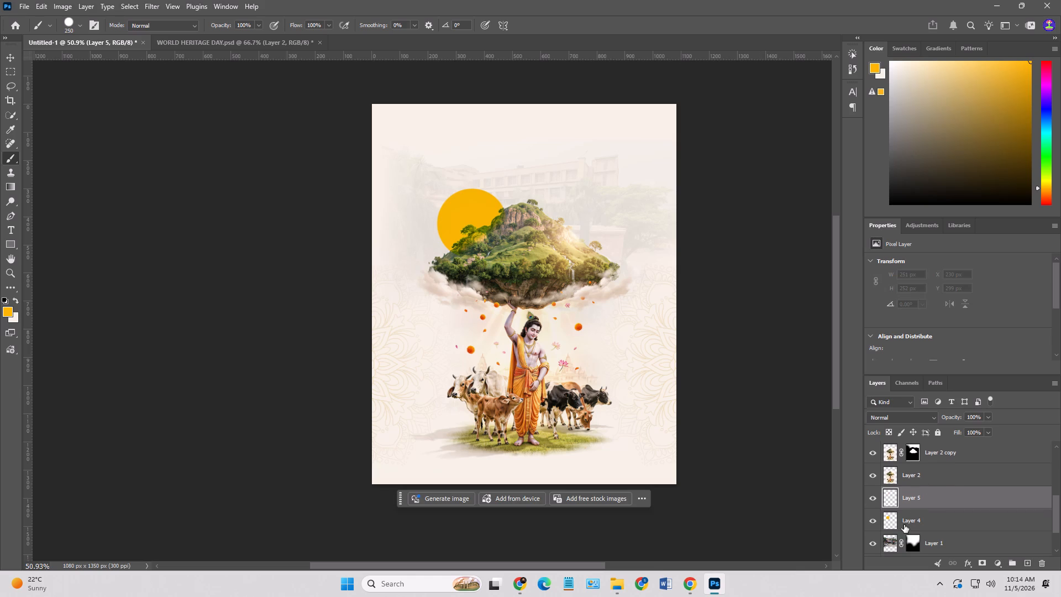
pyautogui.keyDown('alt'); pyautogui.click(893, 511); pyautogui.keyUp('alt')
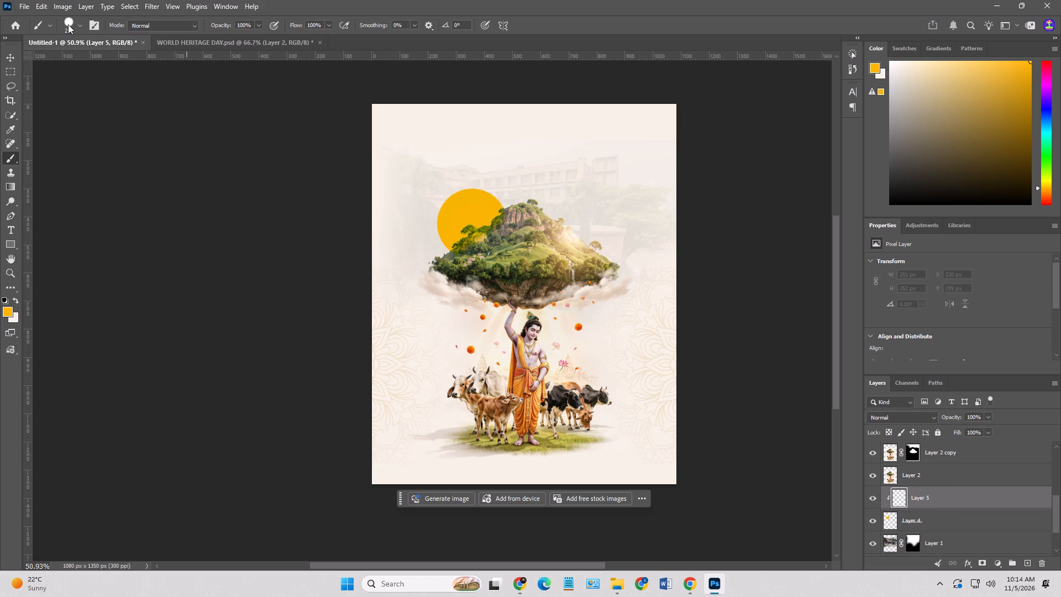
# Switch to a soft round brush with 24% hardness and set the foreground colour to yellow #ffea00.
pyautogui.click(68, 24)
pyautogui.click(45, 129)
pyautogui.doubleClick(25, 127)
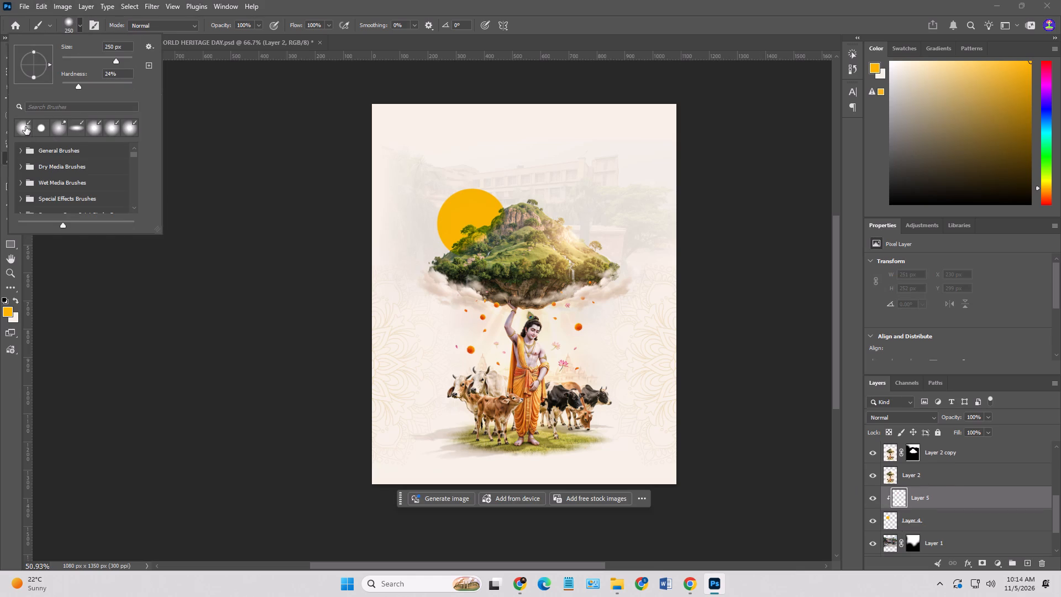
pyautogui.click(7, 314)
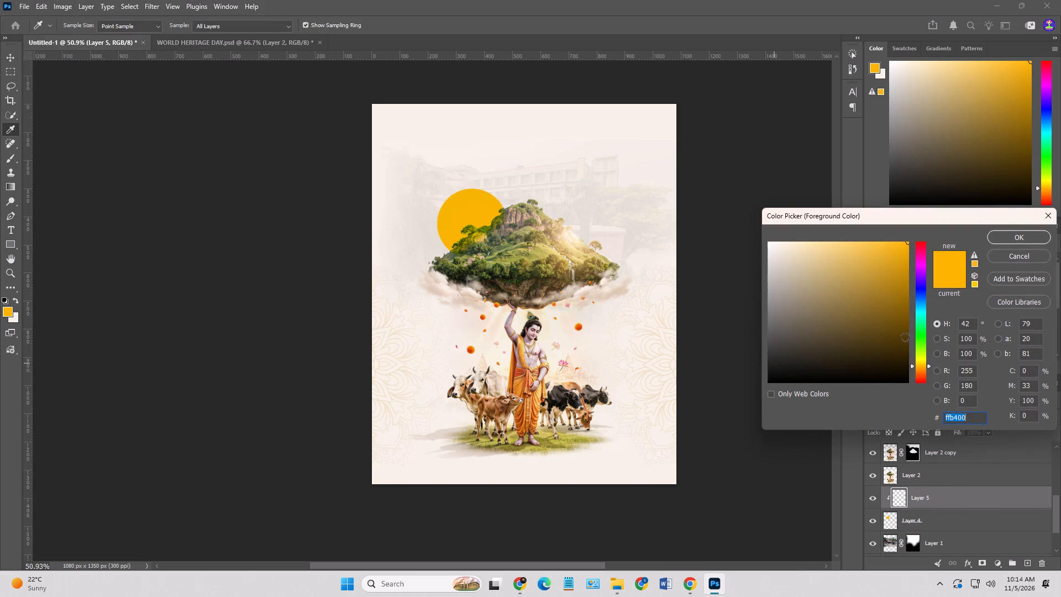
pyautogui.click(918, 364)
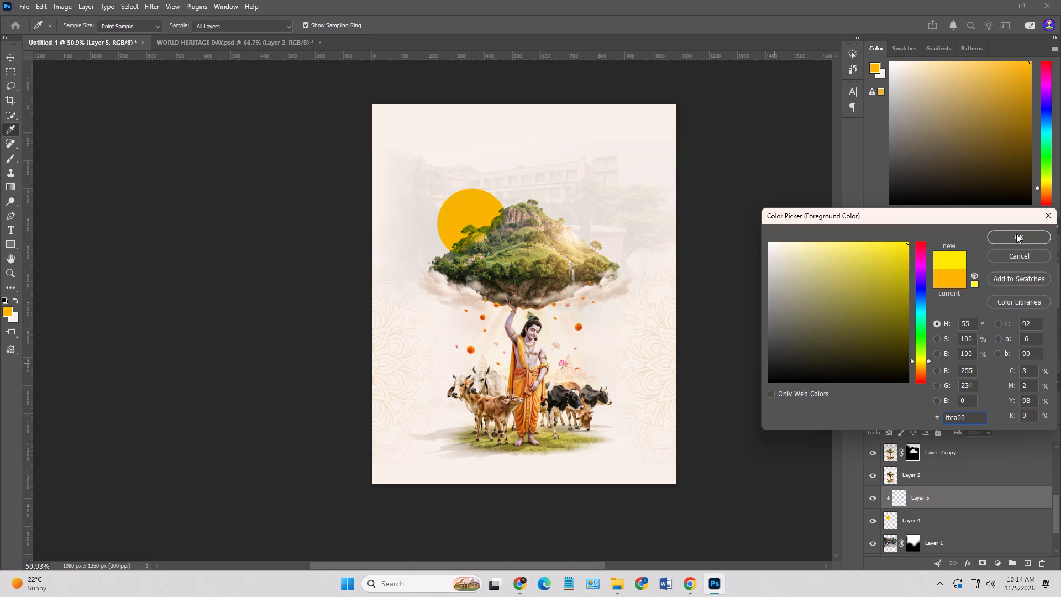
pyautogui.click(1016, 234)
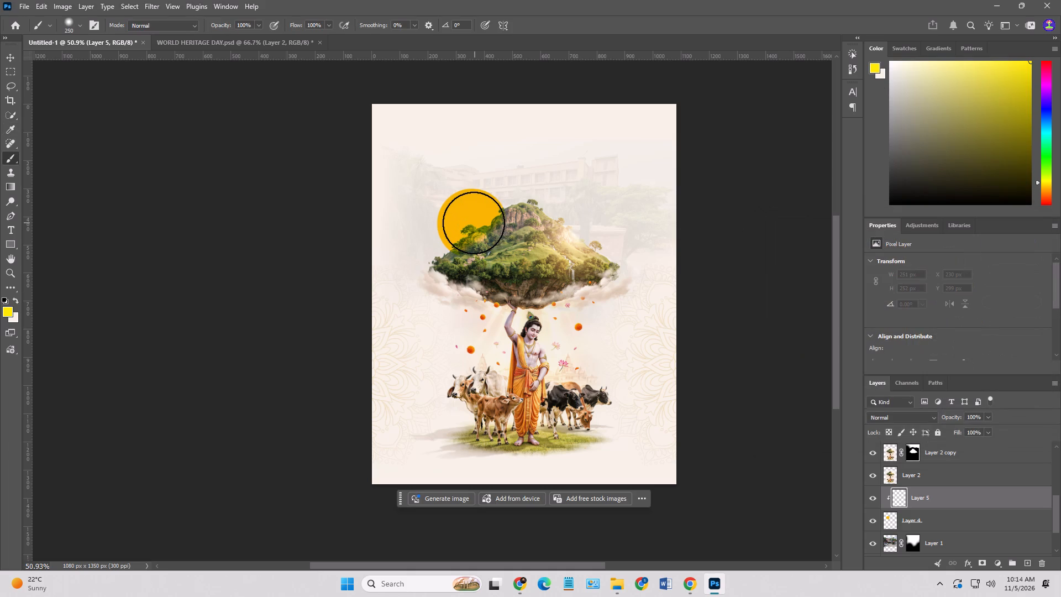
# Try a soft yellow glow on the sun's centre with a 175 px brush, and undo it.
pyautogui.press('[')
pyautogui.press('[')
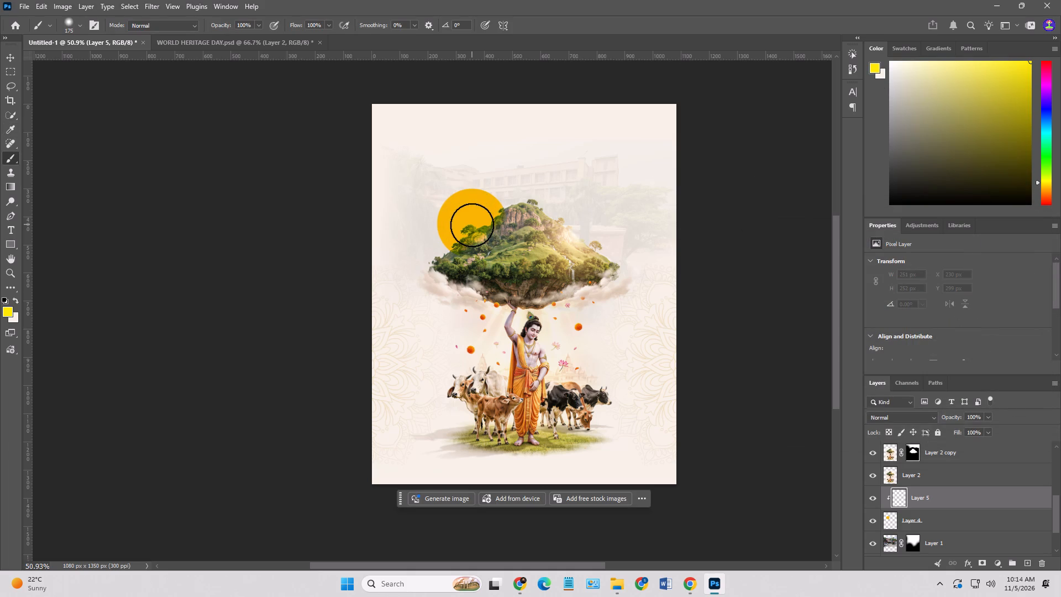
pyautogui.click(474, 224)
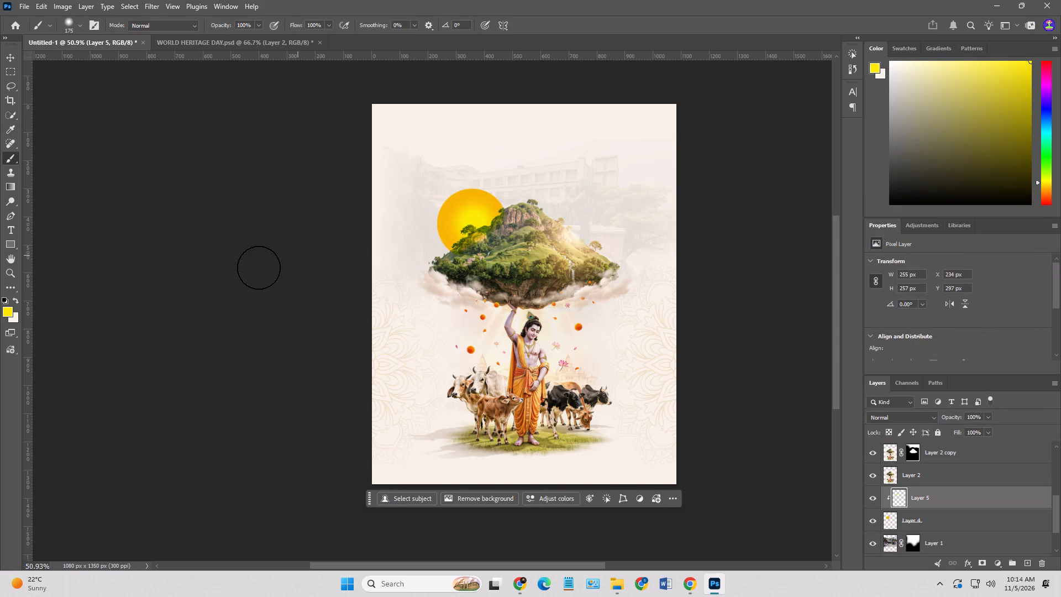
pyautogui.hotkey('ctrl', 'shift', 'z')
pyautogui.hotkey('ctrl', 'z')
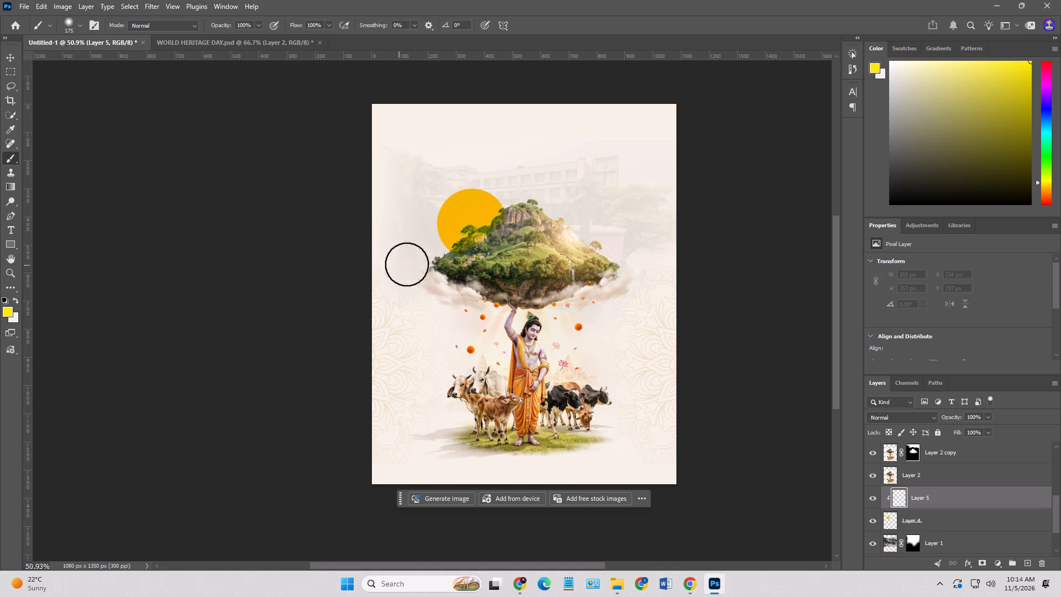
# Paint a soft yellow glow over the centre of the sun disc with a 250 px brush.
pyautogui.press(']')
pyautogui.press(']')
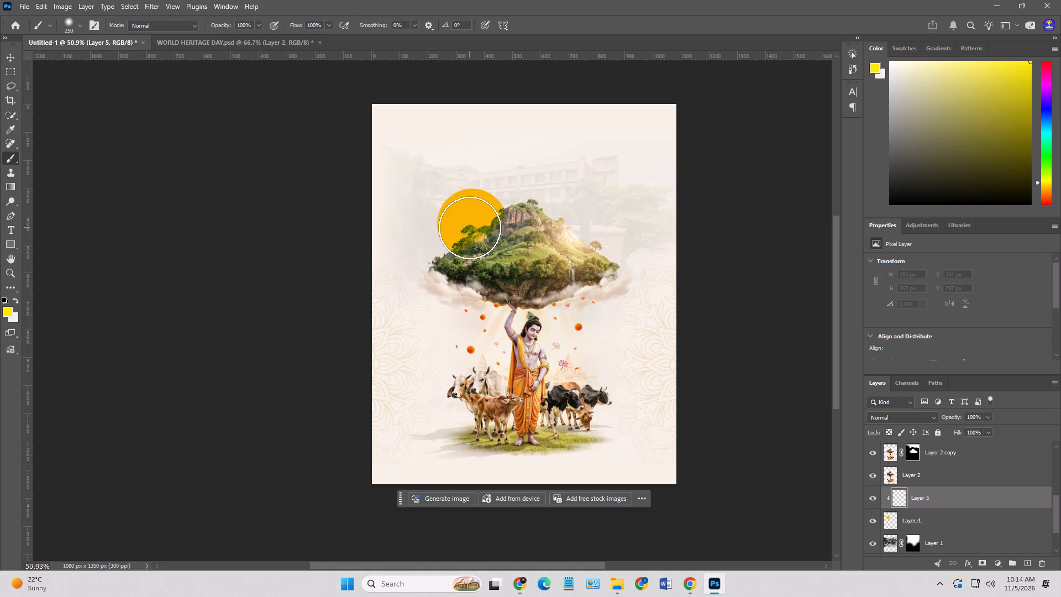
pyautogui.click(471, 225)
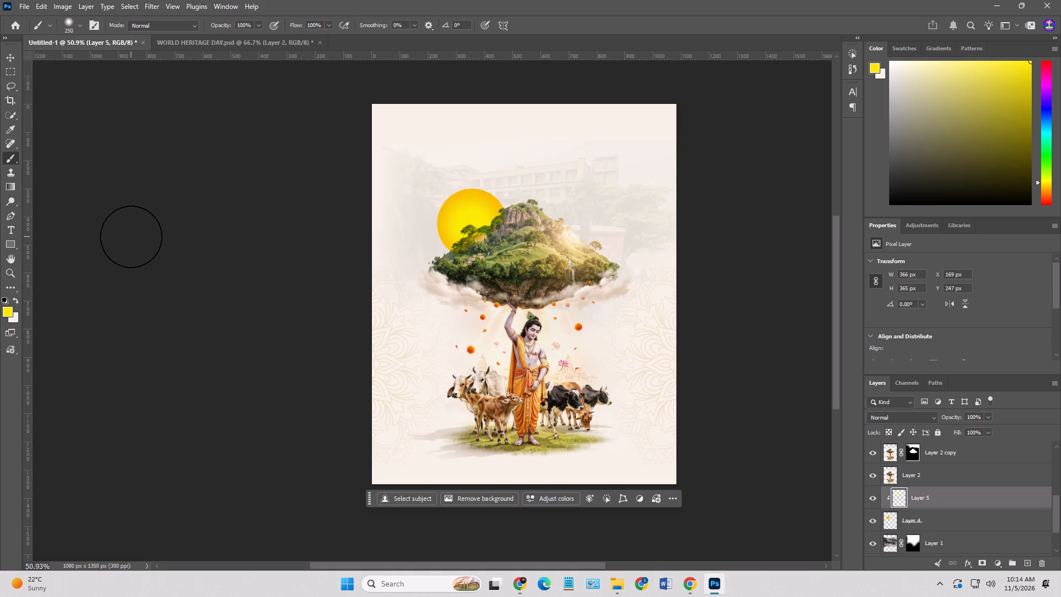
pyautogui.hotkey('ctrl', 'z')
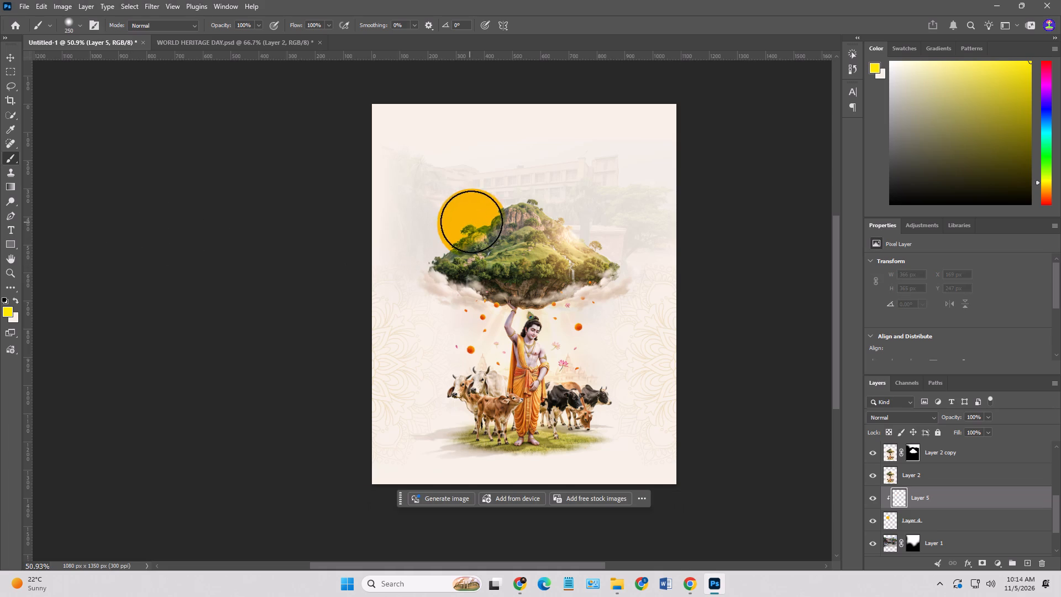
pyautogui.click(471, 222)
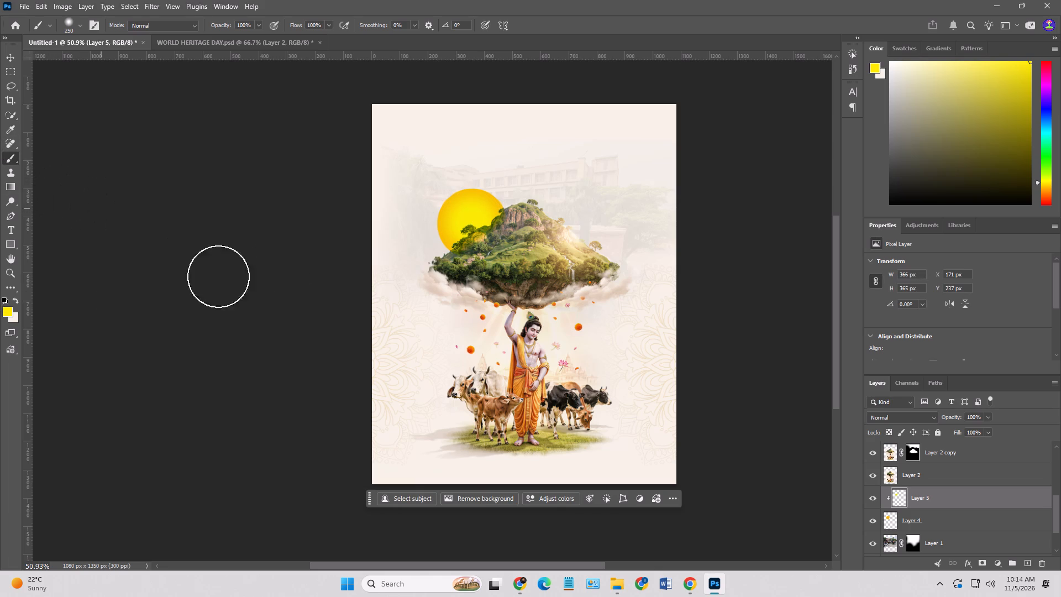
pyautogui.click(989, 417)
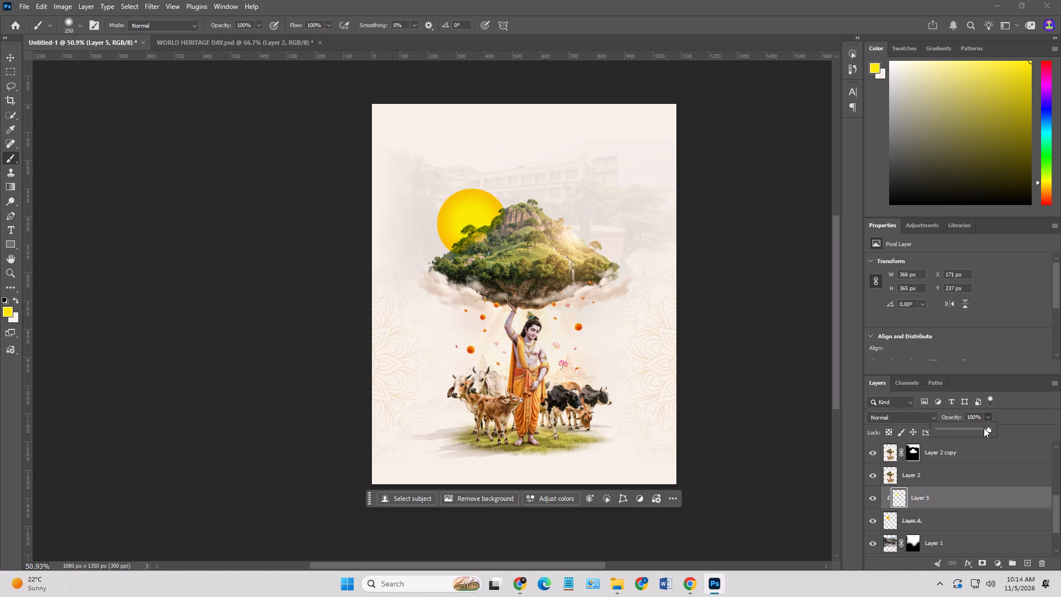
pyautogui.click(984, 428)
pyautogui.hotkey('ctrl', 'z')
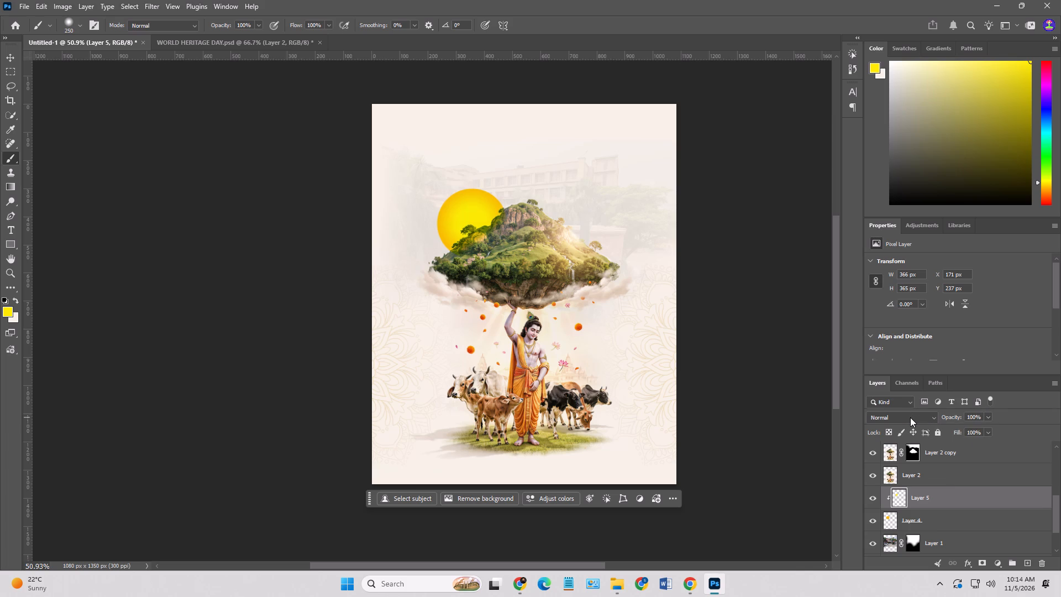
# Set the blend mode of the clipped yellow glow layer to Lighter Color.
pyautogui.click(917, 418)
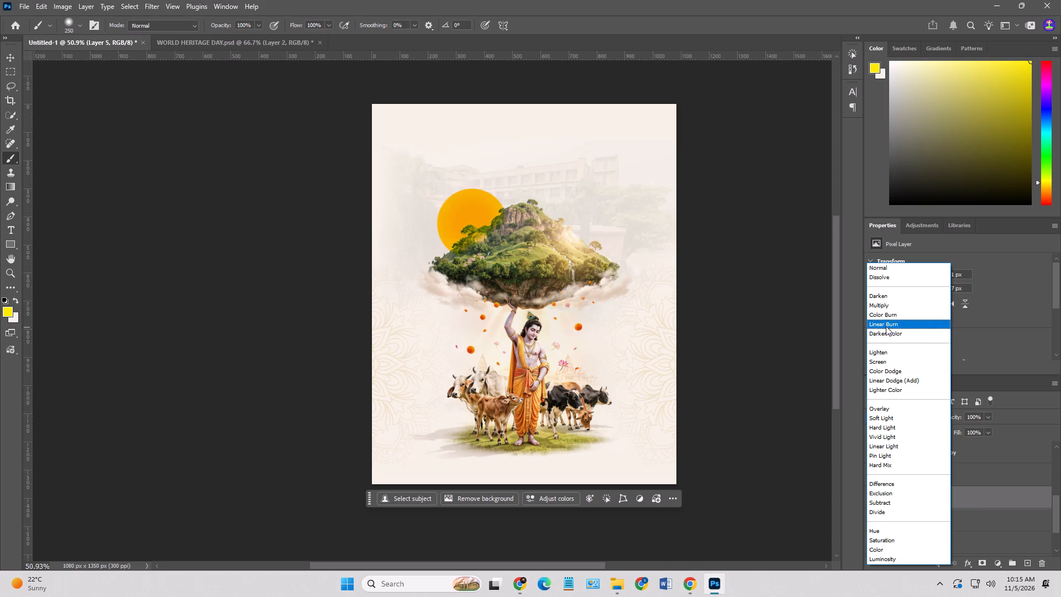
pyautogui.click(896, 389)
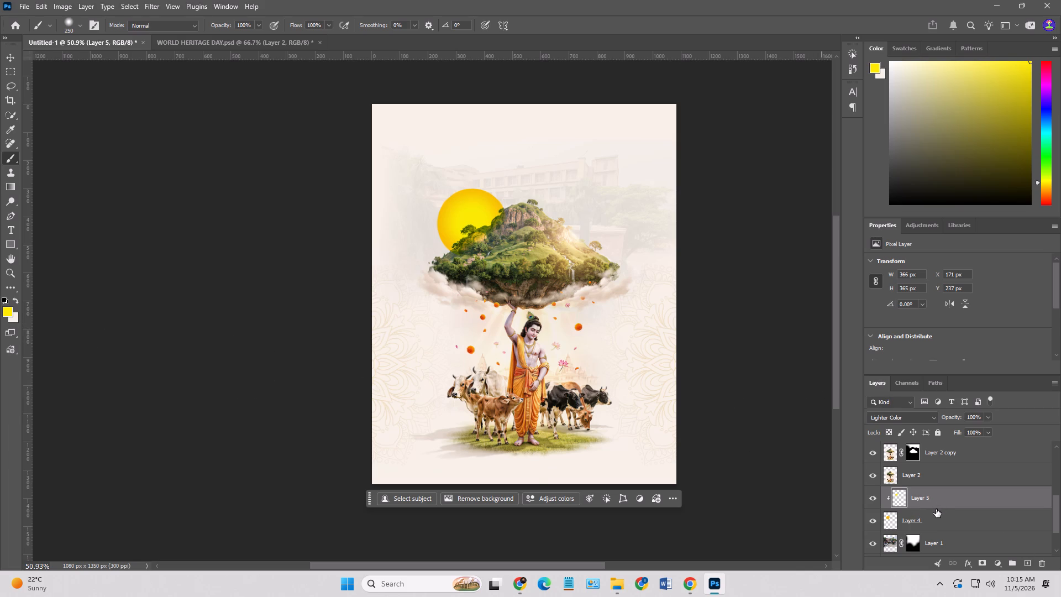
# Make the sun disc layer active, swap foreground and background colours, and set the foreground colour to orange #ff6000.
pyautogui.click(885, 516)
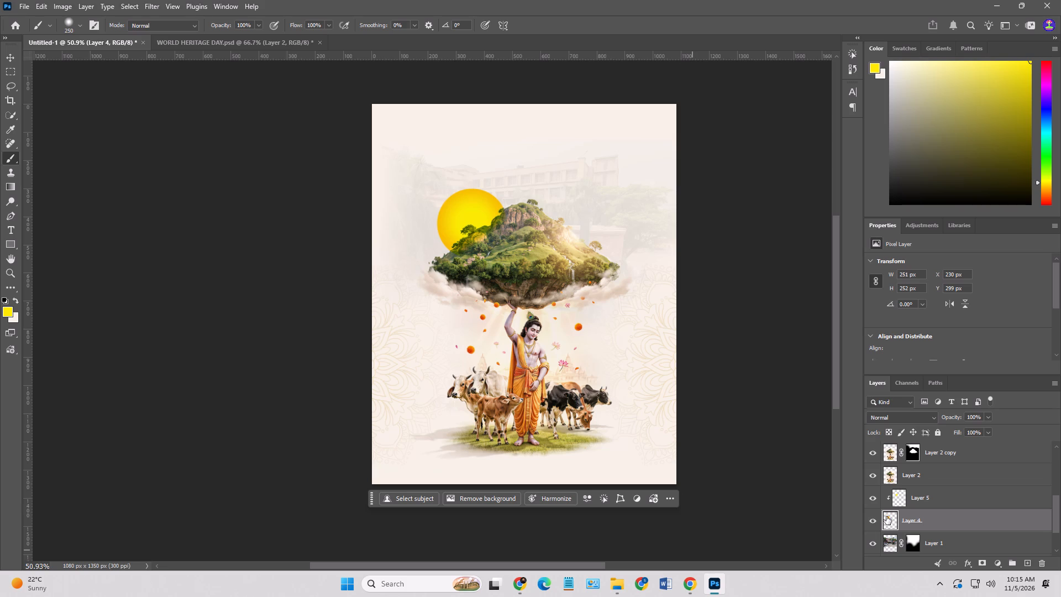
pyautogui.click(18, 296)
pyautogui.click(18, 303)
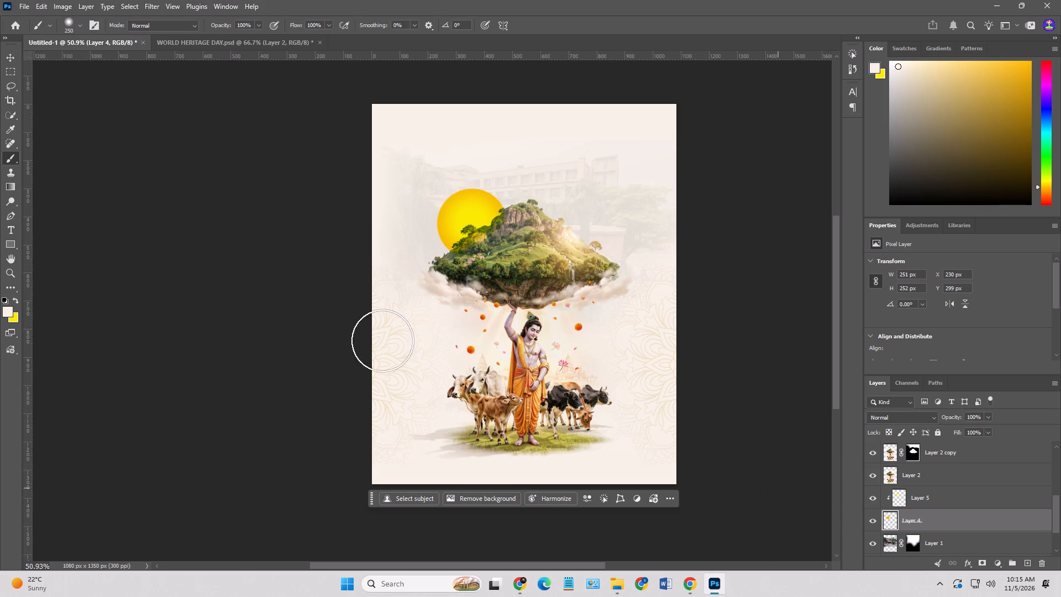
pyautogui.click(7, 311)
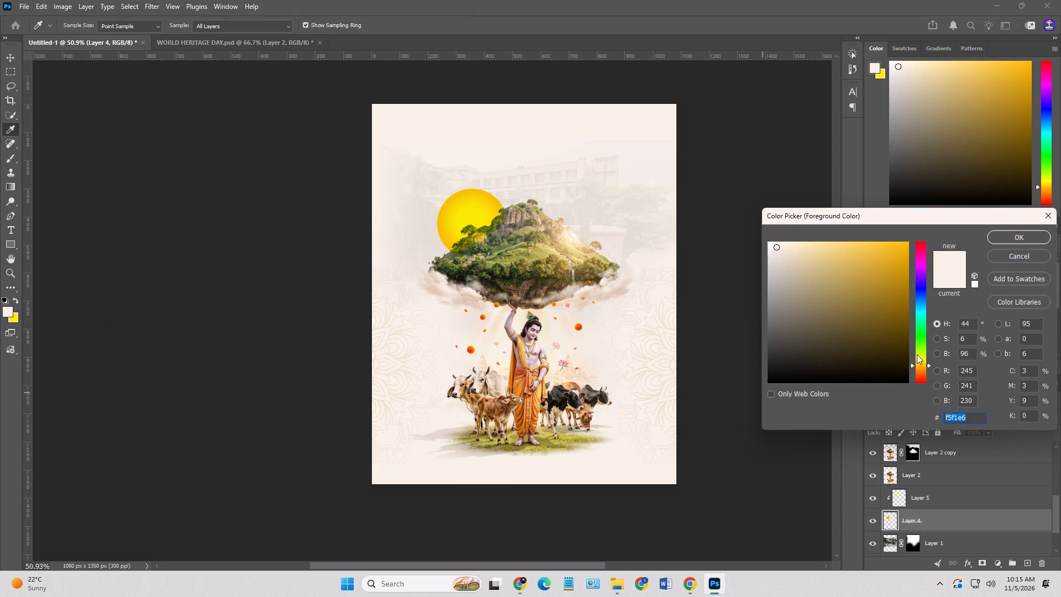
pyautogui.moveTo(926, 365); pyautogui.dragTo(925, 369)
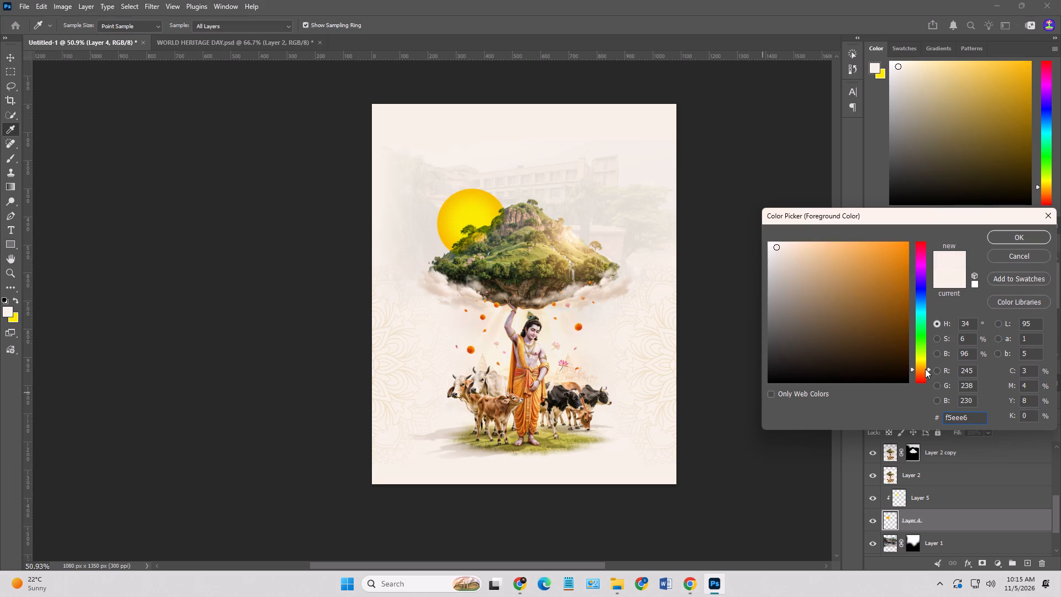
pyautogui.moveTo(925, 369); pyautogui.dragTo(927, 374)
pyautogui.moveTo(897, 255); pyautogui.dragTo(952, 223)
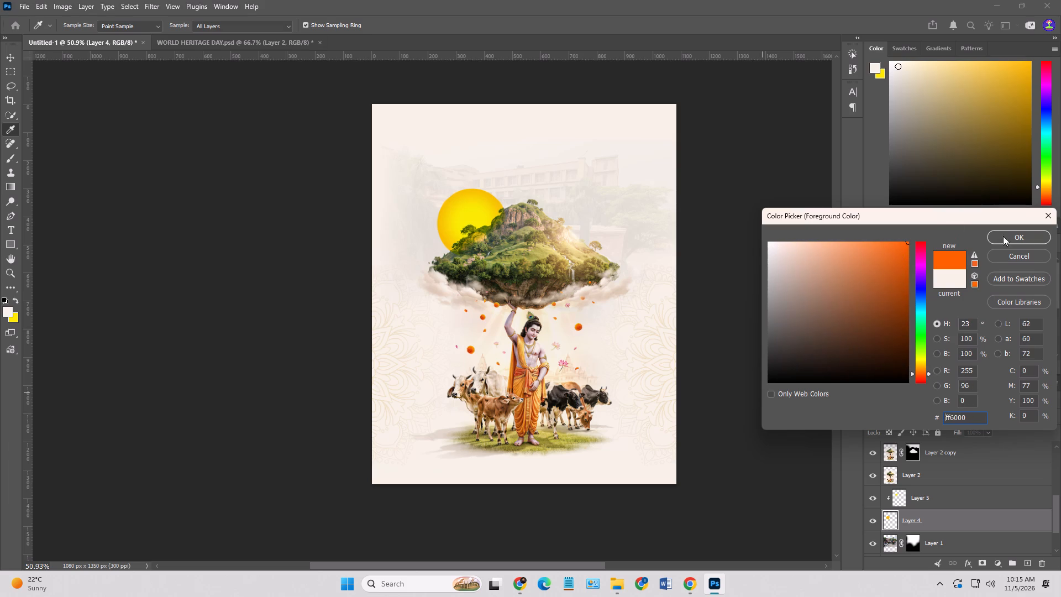
pyautogui.click(1025, 236)
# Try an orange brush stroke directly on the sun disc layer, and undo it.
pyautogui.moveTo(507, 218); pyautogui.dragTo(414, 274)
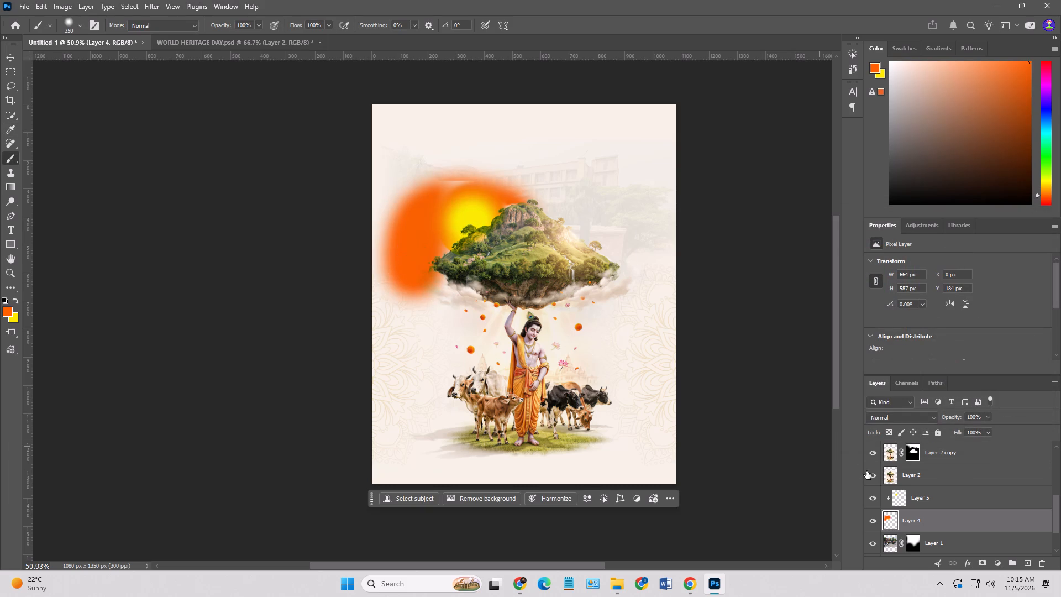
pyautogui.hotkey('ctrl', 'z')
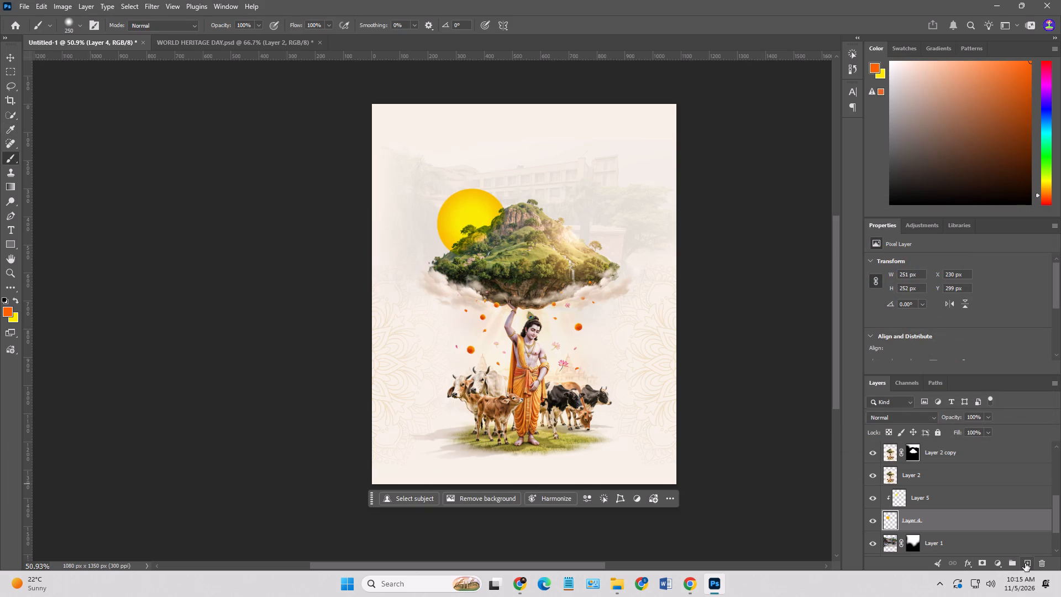
# Add a new layer directly above the sun disc layer, clipped to the sun beneath the yellow glow.
pyautogui.click(1026, 563)
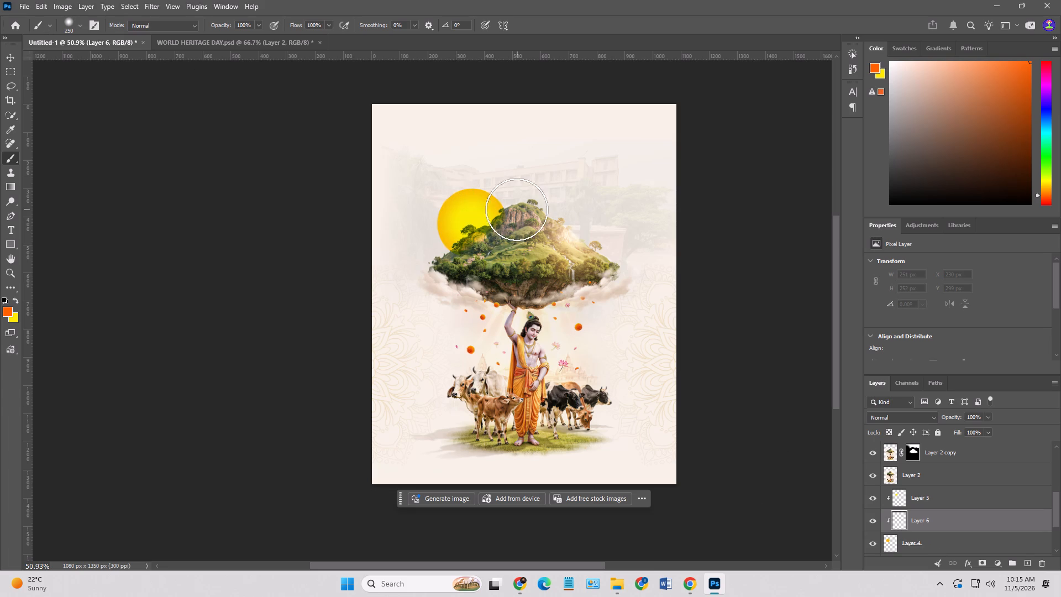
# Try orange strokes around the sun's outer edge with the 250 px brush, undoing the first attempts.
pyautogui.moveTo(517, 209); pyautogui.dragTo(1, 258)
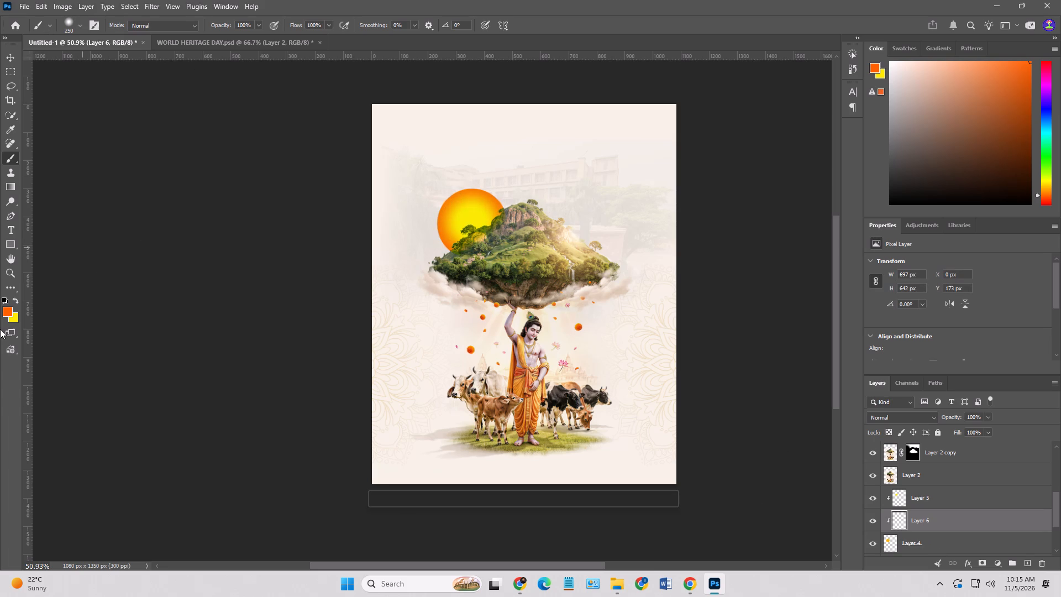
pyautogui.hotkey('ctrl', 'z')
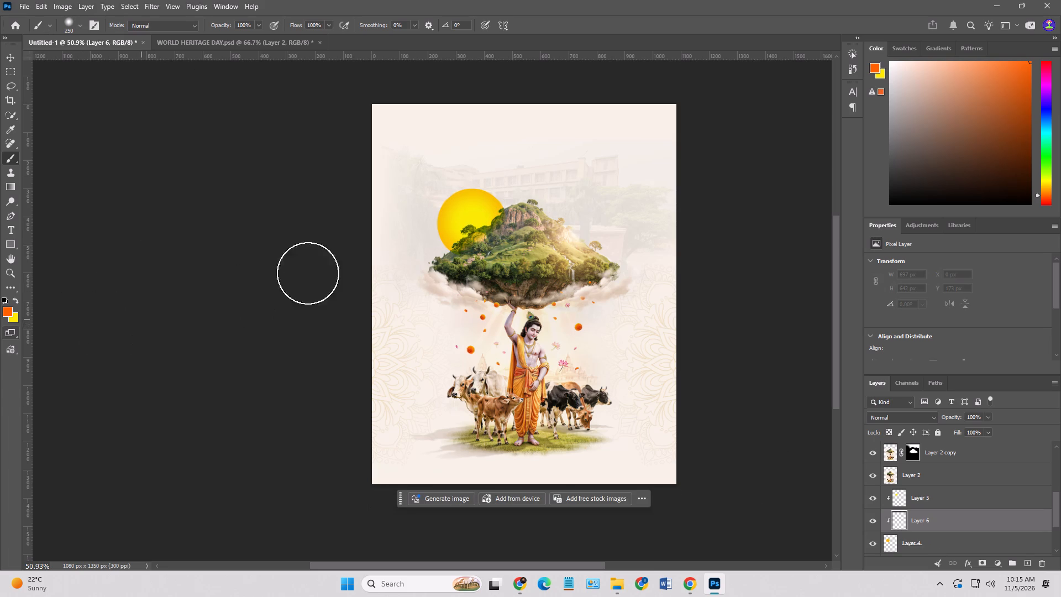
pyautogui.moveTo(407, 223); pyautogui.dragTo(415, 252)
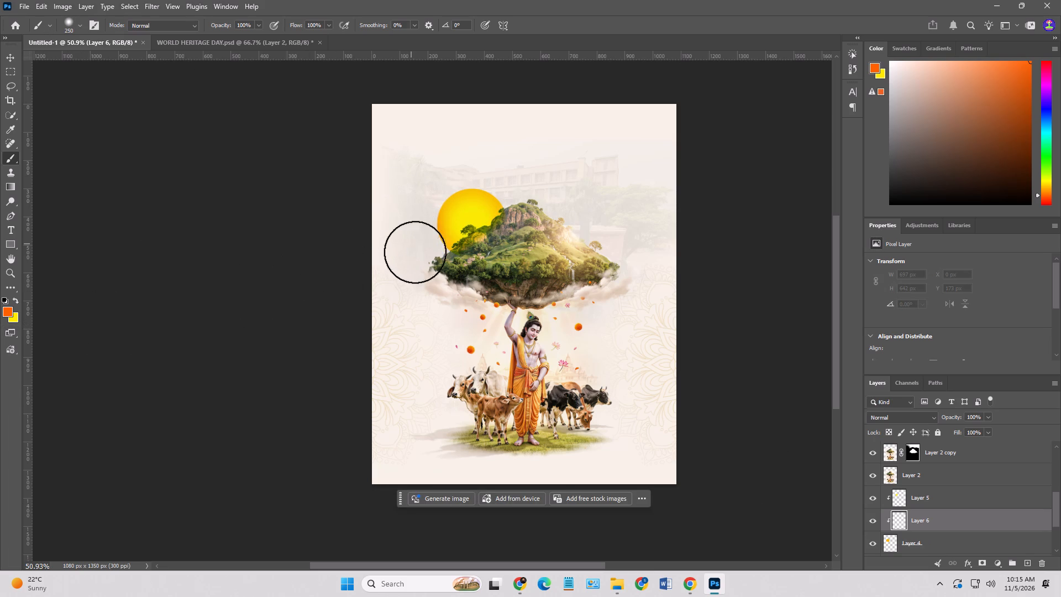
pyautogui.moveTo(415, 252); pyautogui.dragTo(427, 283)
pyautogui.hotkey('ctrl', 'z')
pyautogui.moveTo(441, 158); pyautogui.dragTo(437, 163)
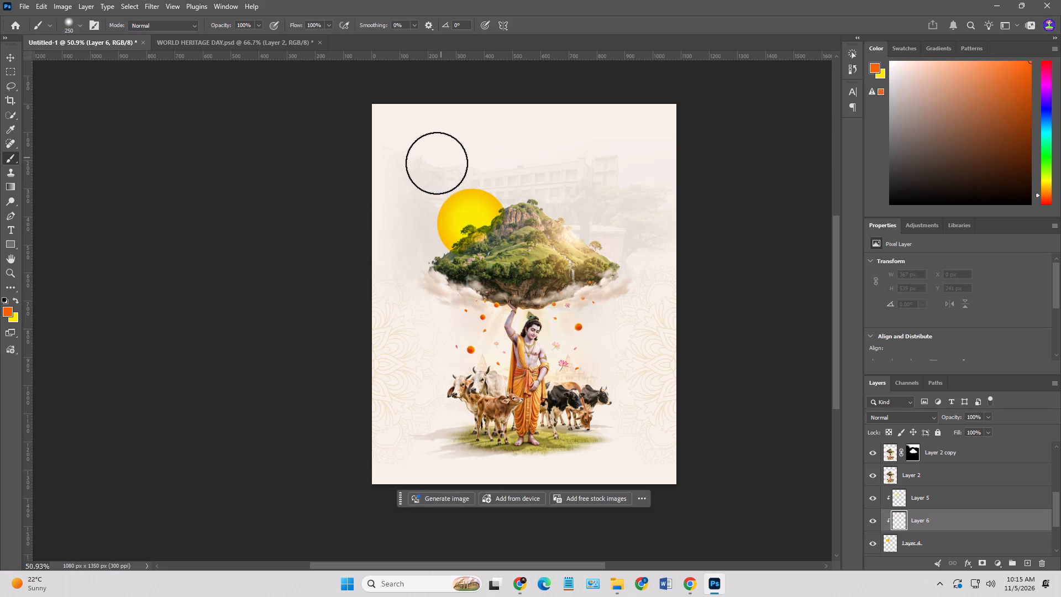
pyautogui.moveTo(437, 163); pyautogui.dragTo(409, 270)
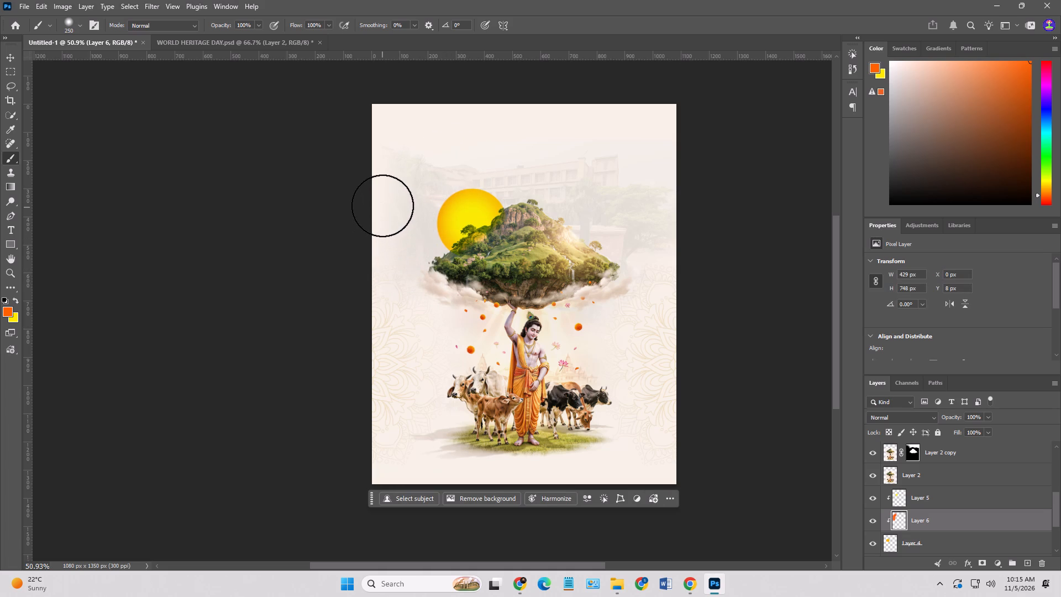
# Reduce the brush size to 150 px and undo the last orange stroke beside the sun.
pyautogui.press('[')
pyautogui.press('[')
pyautogui.press('[')
pyautogui.keyDown('alt'); pyautogui.scroll(3, 440, 190); pyautogui.keyUp('alt')
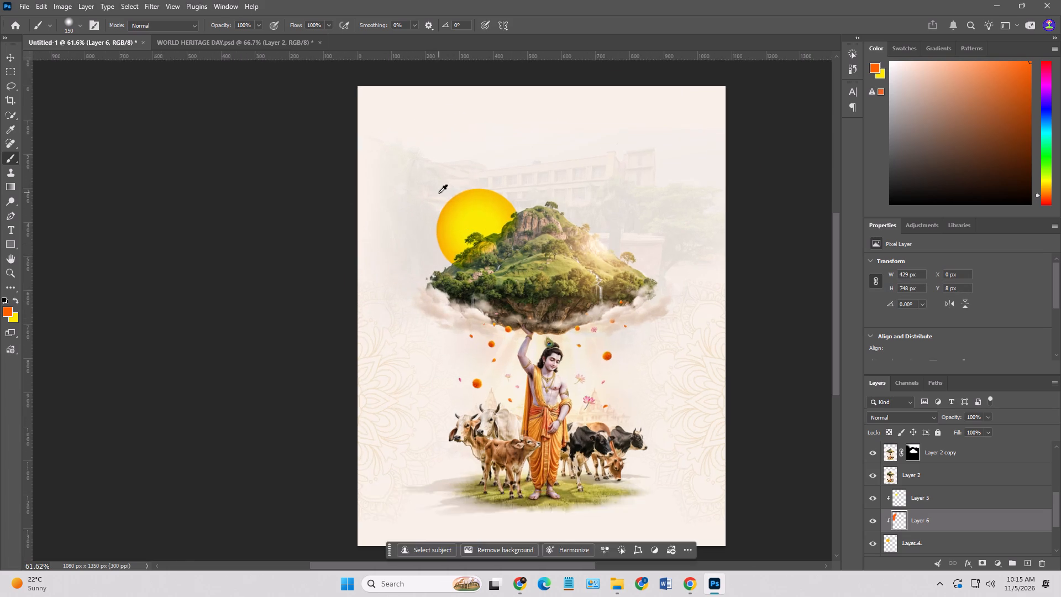
pyautogui.keyDown('alt'); pyautogui.scroll(5, 439, 193); pyautogui.keyUp('alt')
pyautogui.hotkey('ctrl', 'z')
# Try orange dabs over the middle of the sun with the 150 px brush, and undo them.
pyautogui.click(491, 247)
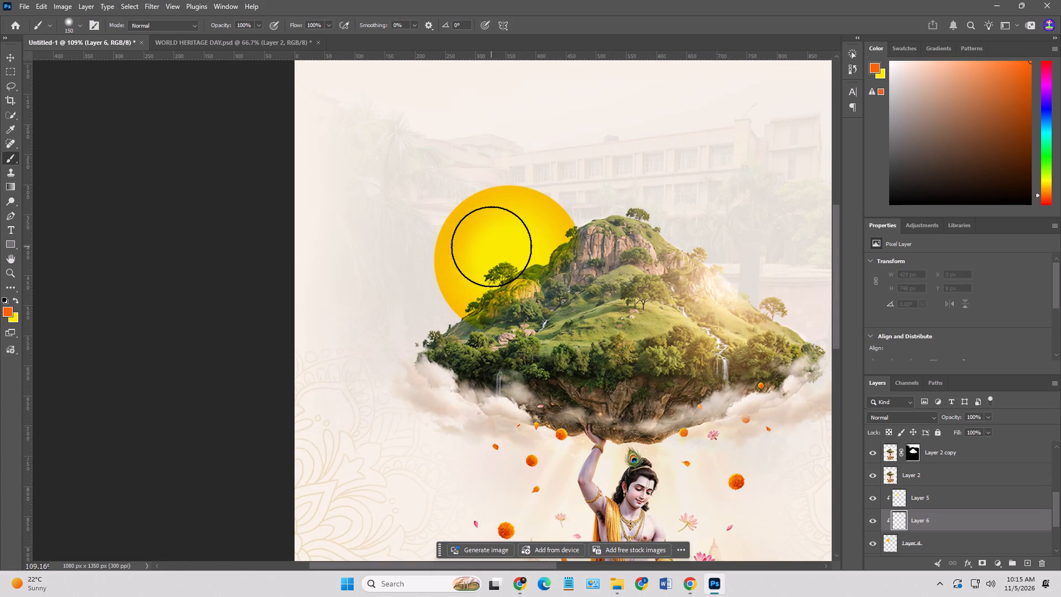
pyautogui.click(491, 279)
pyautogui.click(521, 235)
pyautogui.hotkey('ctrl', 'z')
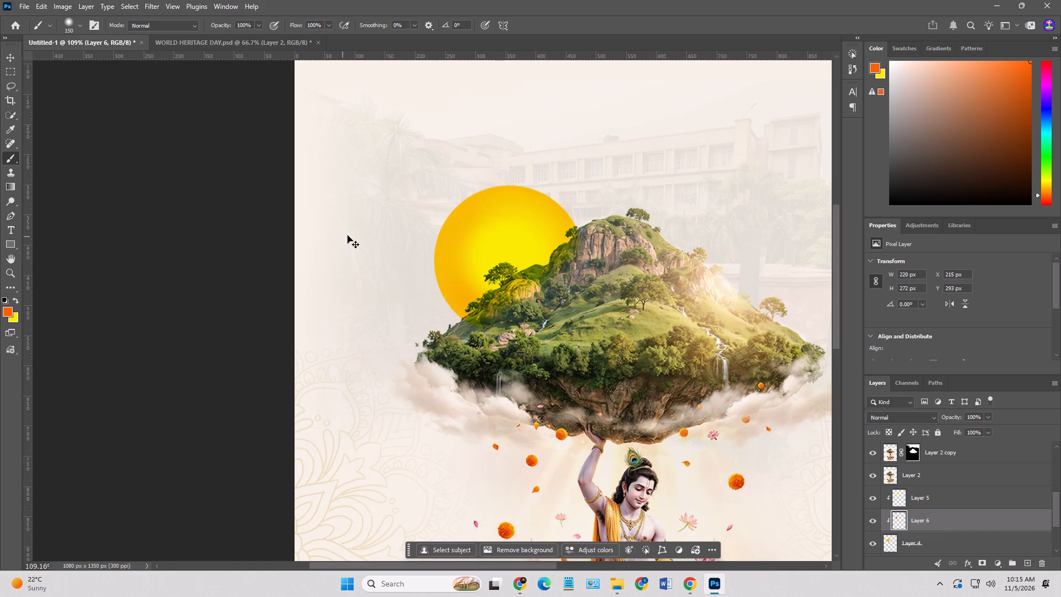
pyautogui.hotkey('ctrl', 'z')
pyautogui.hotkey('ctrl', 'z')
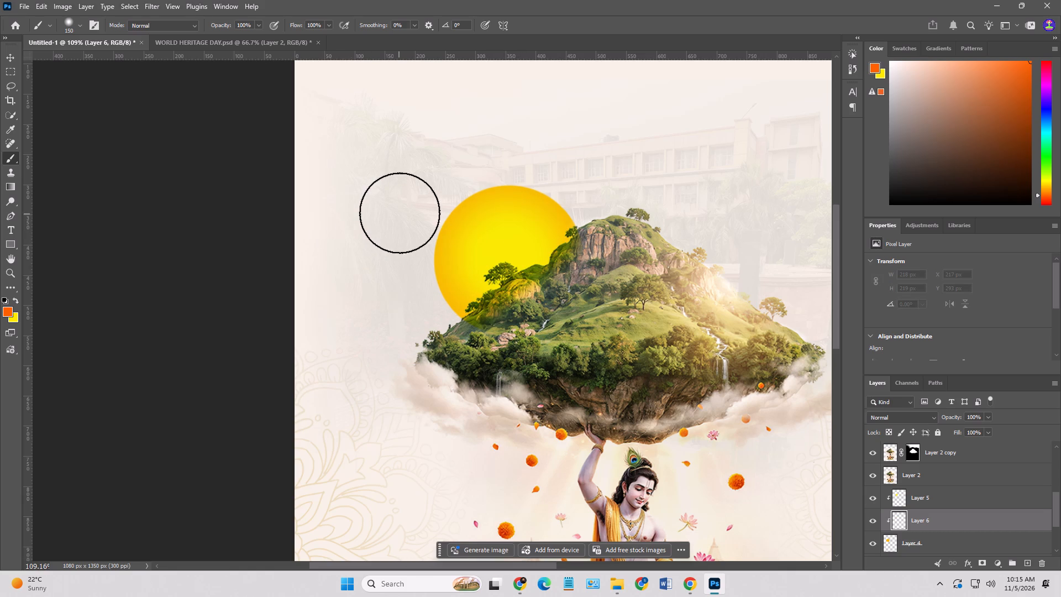
# Paint a soft orange tint along the sun's outer rim with the 150 px brush, from its lower side over the top to the hill.
pyautogui.moveTo(402, 212); pyautogui.dragTo(392, 316)
pyautogui.click(414, 193)
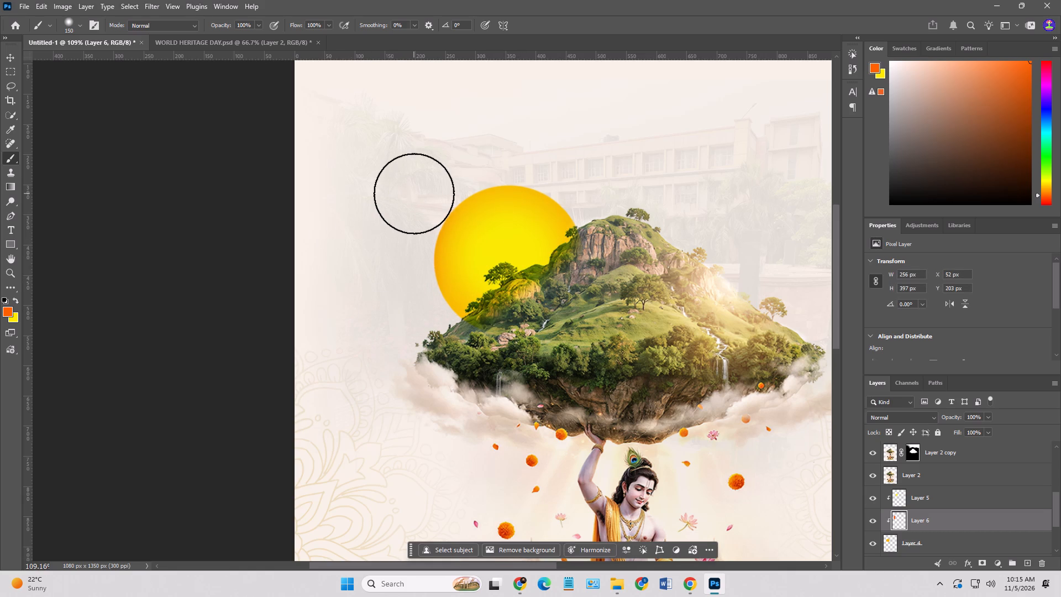
pyautogui.click(422, 185)
pyautogui.click(468, 152)
pyautogui.moveTo(468, 153); pyautogui.dragTo(415, 184)
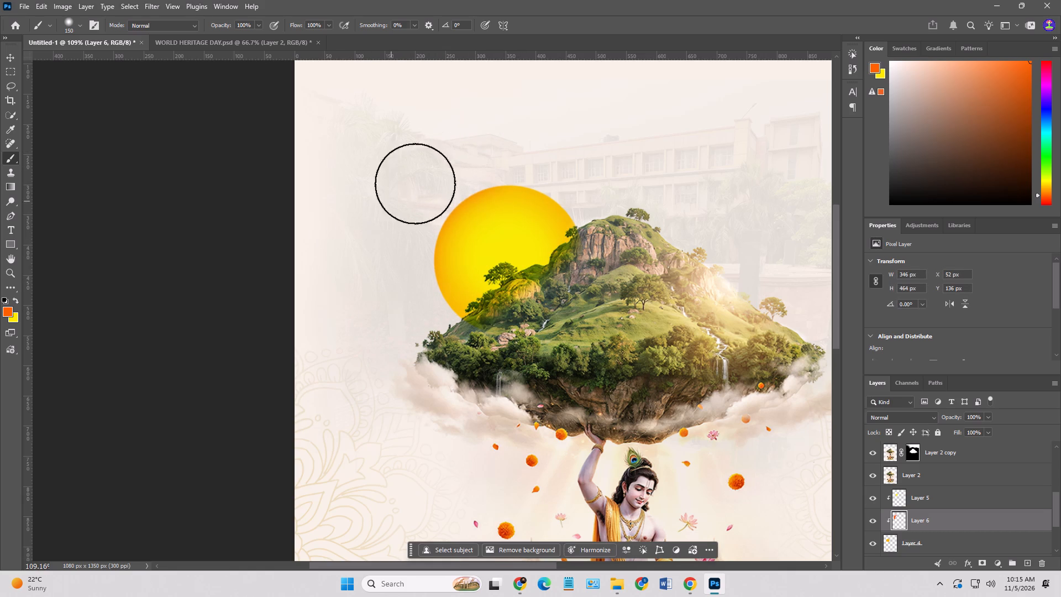
pyautogui.moveTo(415, 184); pyautogui.dragTo(358, 264)
pyautogui.moveTo(394, 232); pyautogui.dragTo(380, 271)
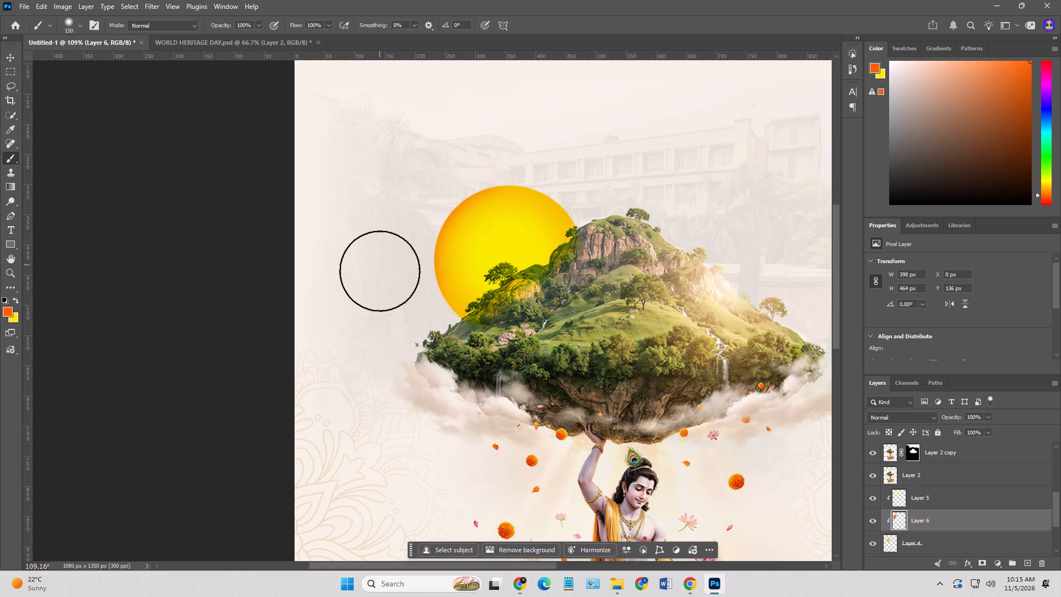
pyautogui.moveTo(380, 271); pyautogui.dragTo(384, 259)
pyautogui.moveTo(388, 234); pyautogui.dragTo(400, 341)
pyautogui.moveTo(480, 140); pyautogui.dragTo(598, 158)
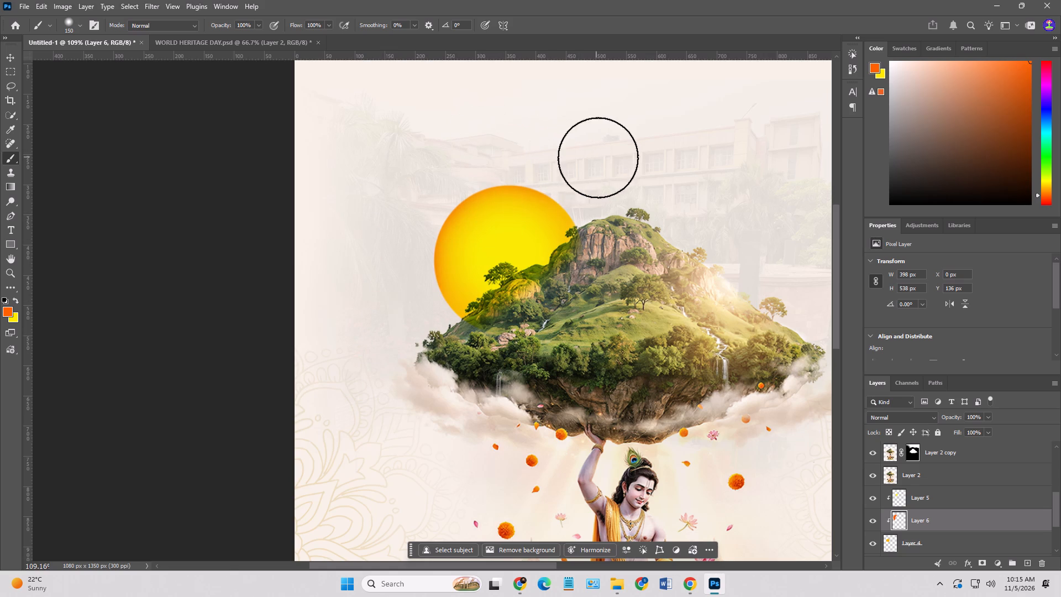
pyautogui.moveTo(598, 158); pyautogui.dragTo(600, 161)
pyautogui.moveTo(592, 174); pyautogui.dragTo(636, 211)
pyautogui.tripleClick(505, 139)
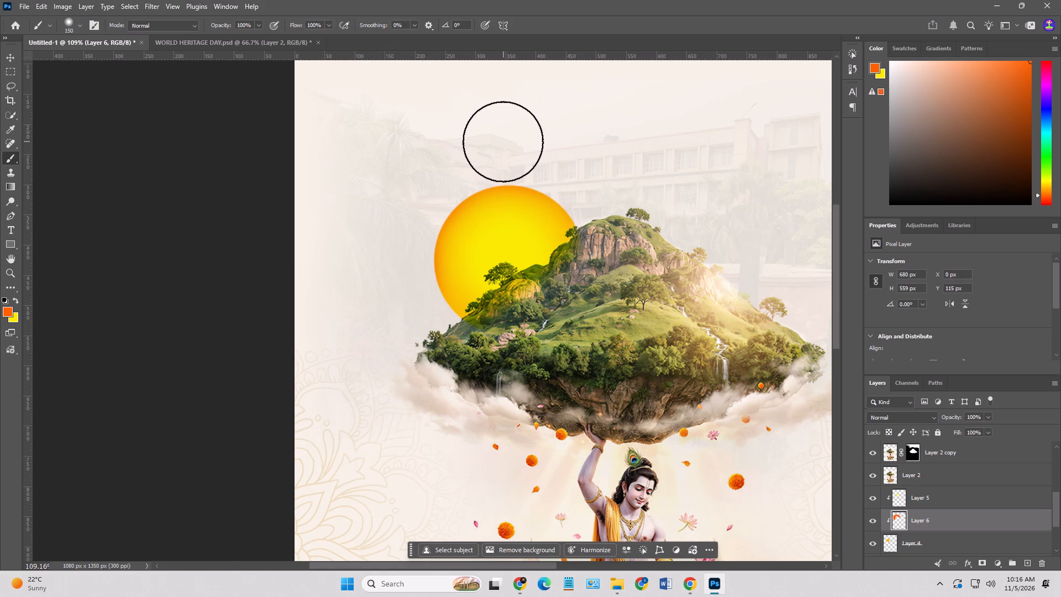
# Scale the clipped yellow glow layer down about its centre to 326 x 325 px.
pyautogui.keyDown('alt'); pyautogui.scroll(-8, 427, 144); pyautogui.keyUp('alt')
pyautogui.keyDown('alt'); pyautogui.scroll(8, 423, 181); pyautogui.keyUp('alt')
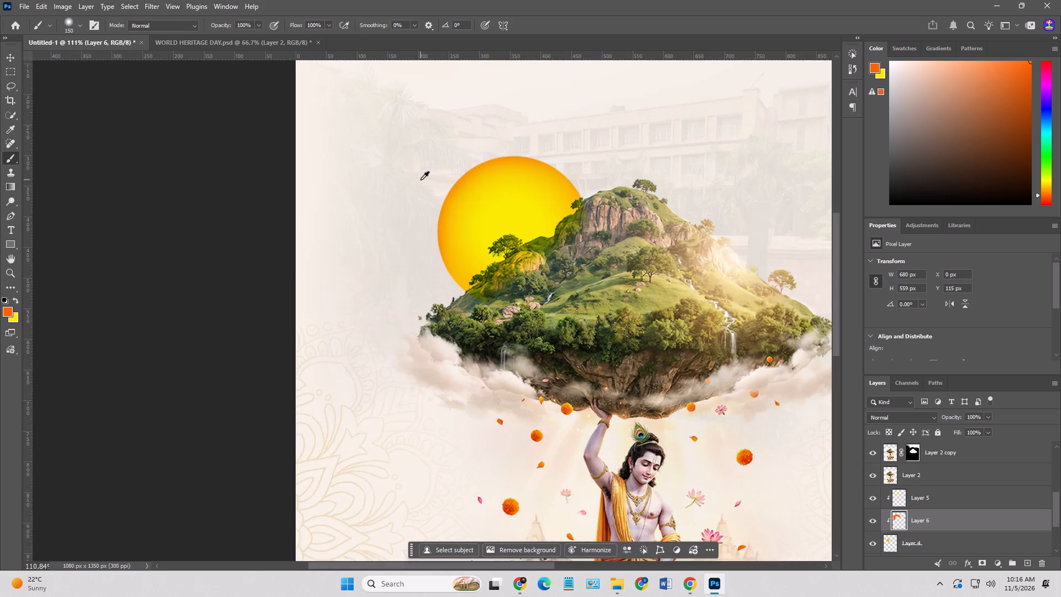
pyautogui.keyDown('alt'); pyautogui.scroll(2, 421, 180); pyautogui.keyUp('alt')
pyautogui.click(930, 501)
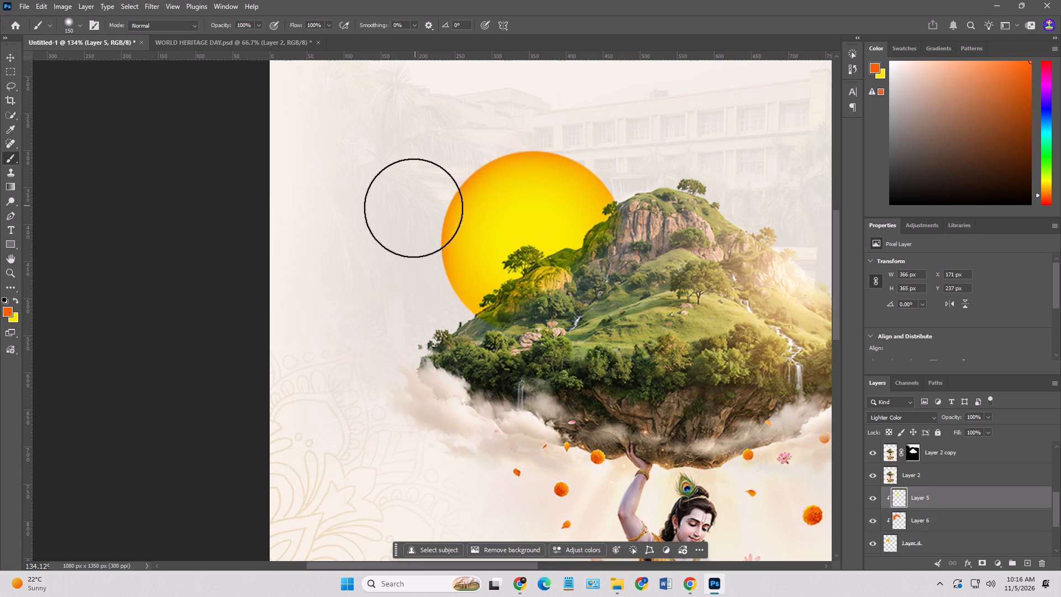
pyautogui.click(15, 59)
pyautogui.hotkey('ctrl', 't')
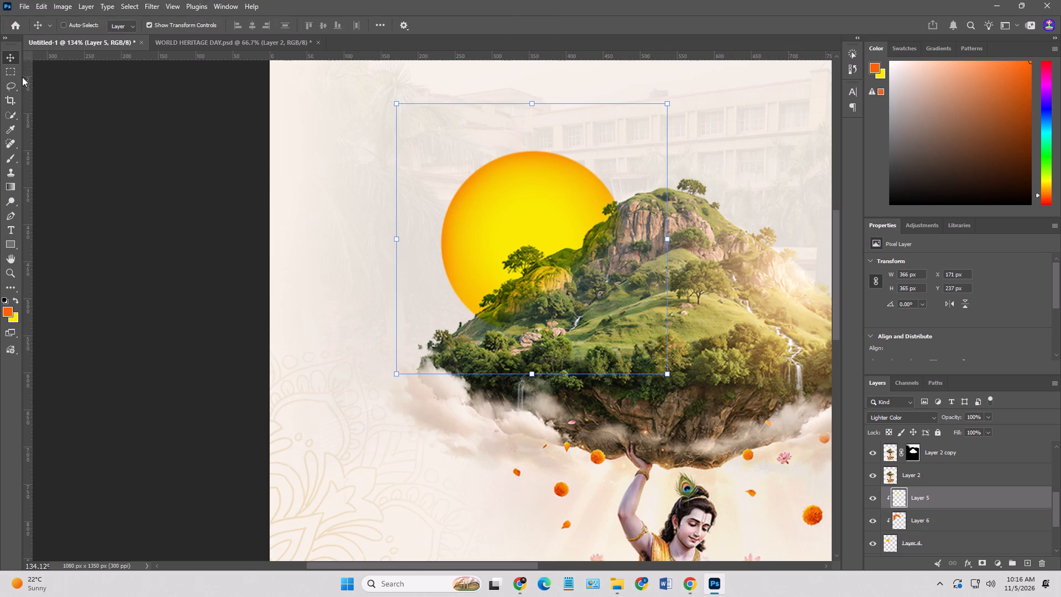
pyautogui.keyDown('alt'); pyautogui.moveTo(397, 105); pyautogui.dragTo(361, 83); pyautogui.keyUp('alt')
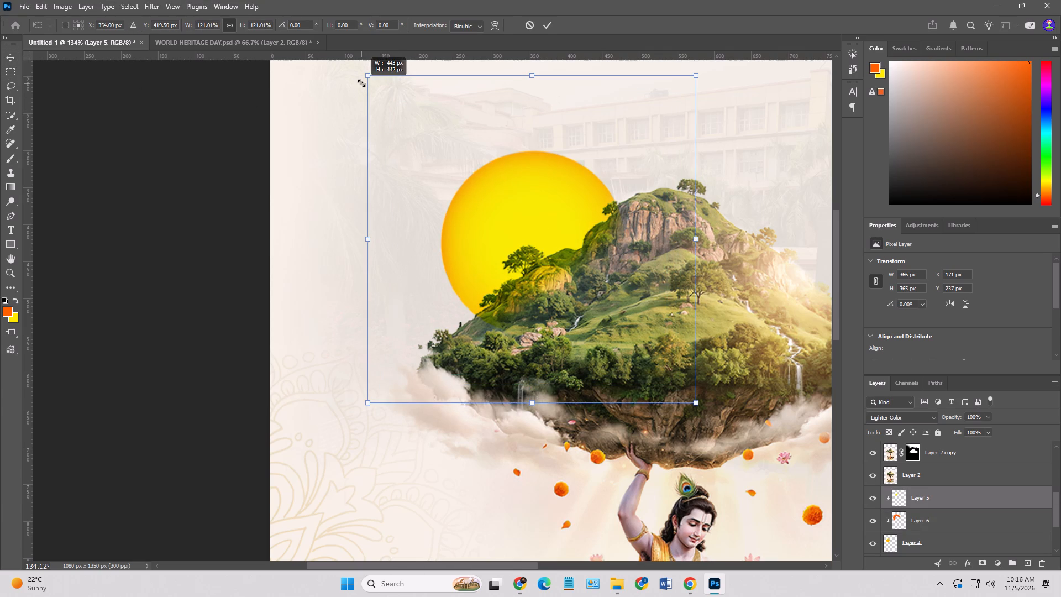
pyautogui.keyDown('alt'); pyautogui.moveTo(361, 83); pyautogui.dragTo(387, 113); pyautogui.keyUp('alt')
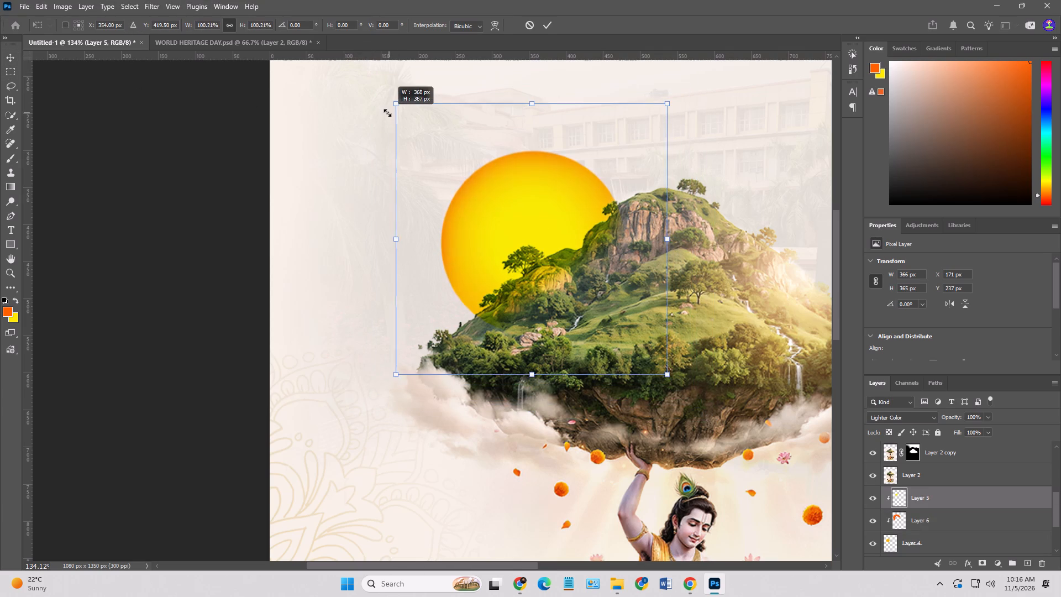
pyautogui.keyDown('alt'); pyautogui.moveTo(387, 113); pyautogui.dragTo(416, 112); pyautogui.keyUp('alt')
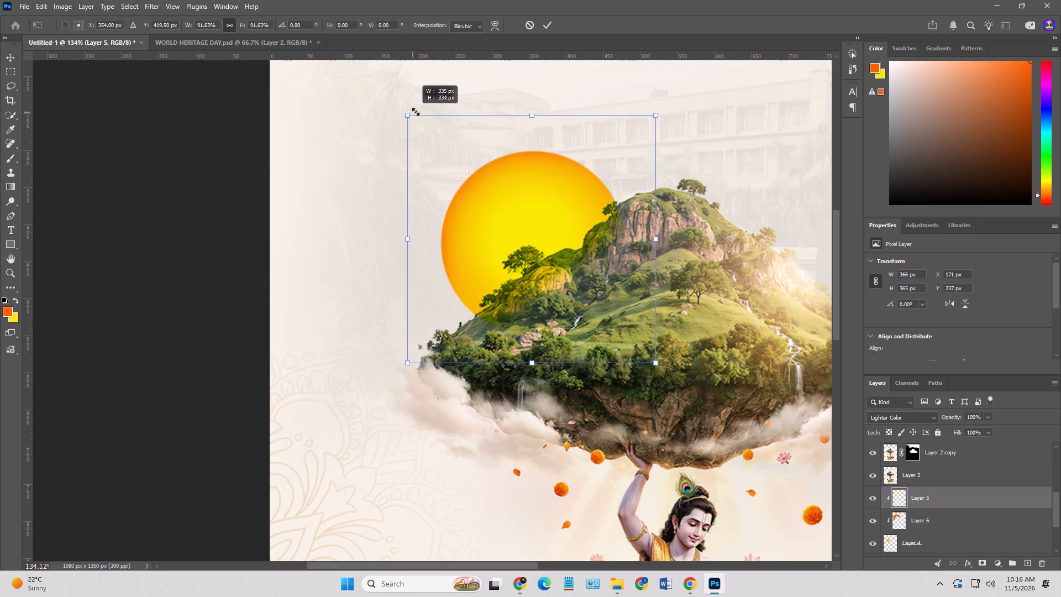
pyautogui.keyDown('alt'); pyautogui.moveTo(416, 112); pyautogui.dragTo(432, 104); pyautogui.keyUp('alt')
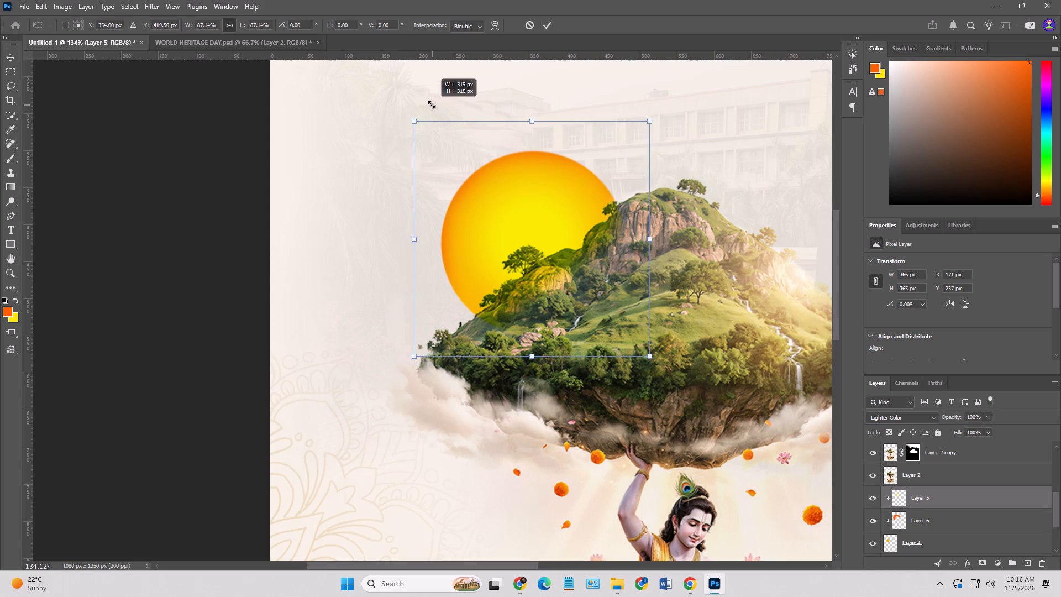
pyautogui.keyDown('alt'); pyautogui.moveTo(432, 104); pyautogui.dragTo(428, 104); pyautogui.keyUp('alt')
pyautogui.keyDown('alt'); pyautogui.scroll(-8, 422, 112); pyautogui.keyUp('alt')
pyautogui.click(199, 180)
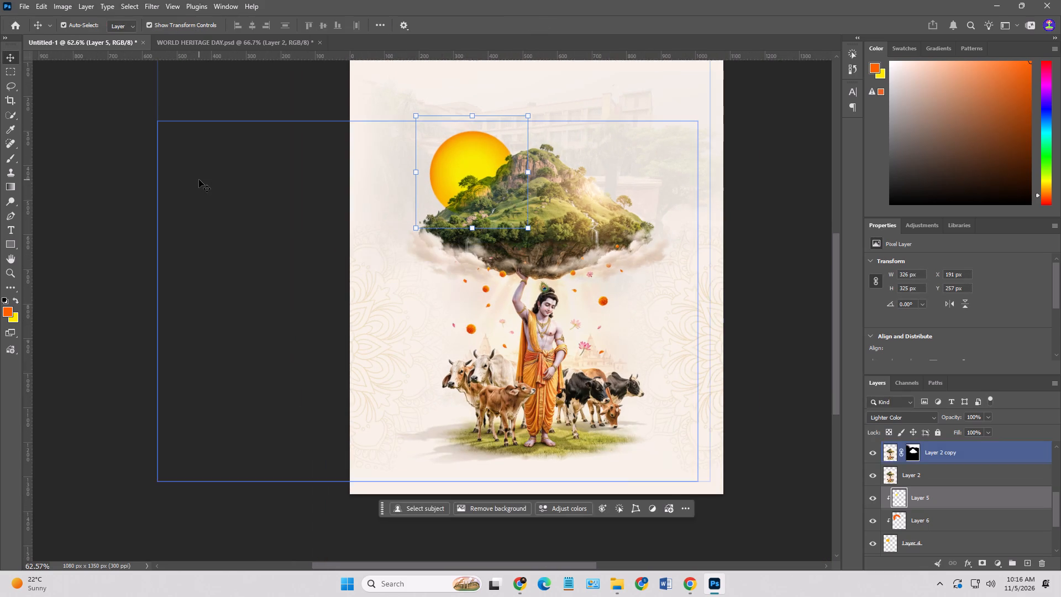
# Scale the sun's clipped orange tint, Layer 6, up about its centre to 810 x 665 px.
pyautogui.scroll(6, 199, 180)
pyautogui.click(946, 527)
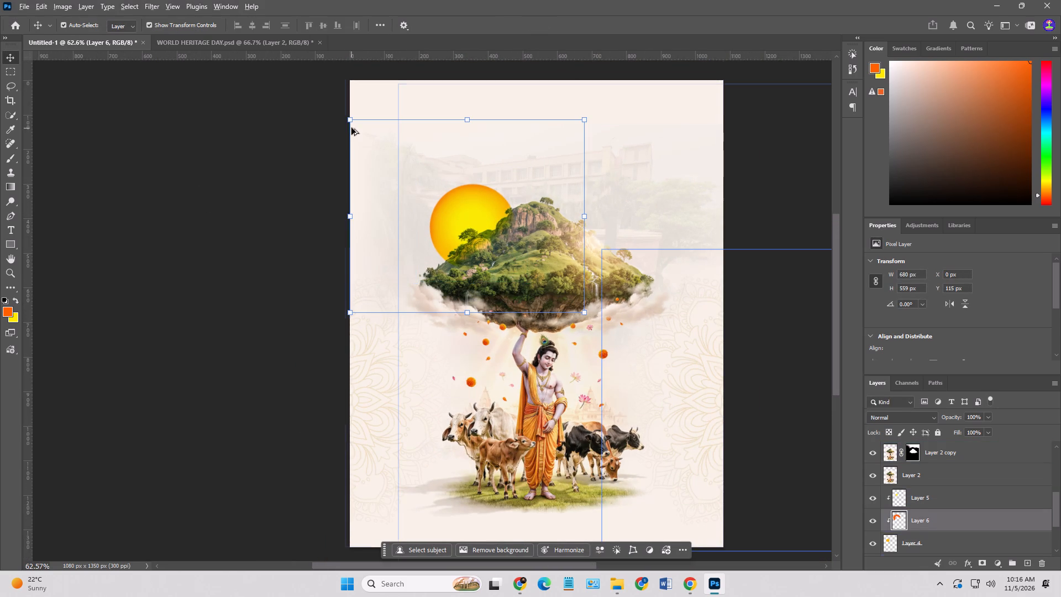
pyautogui.keyDown('alt'); pyautogui.moveTo(354, 120); pyautogui.dragTo(312, 99); pyautogui.keyUp('alt')
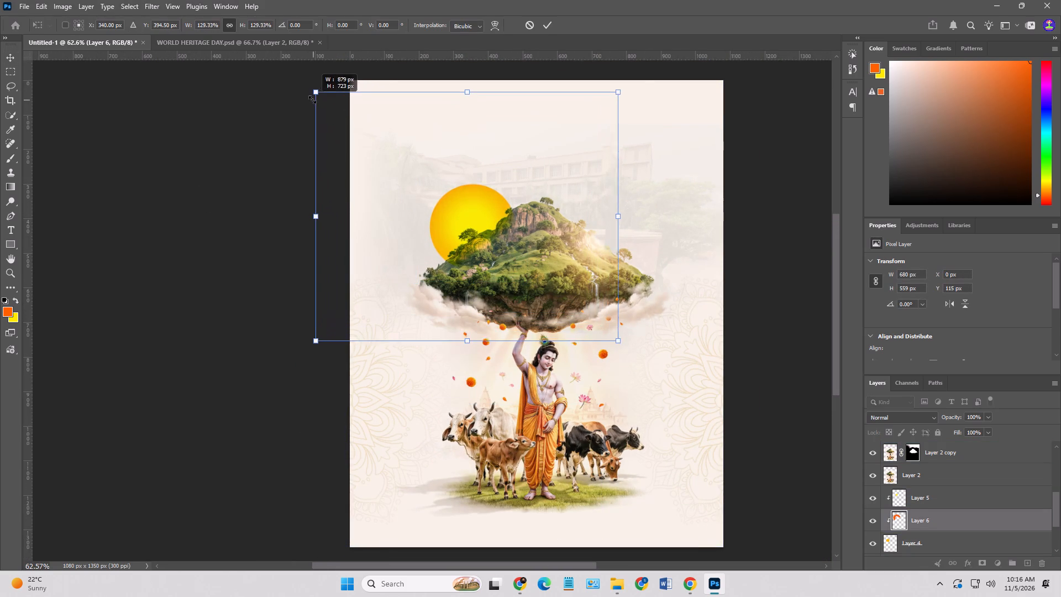
pyautogui.keyDown('alt'); pyautogui.moveTo(312, 99); pyautogui.dragTo(466, 187); pyautogui.keyUp('alt')
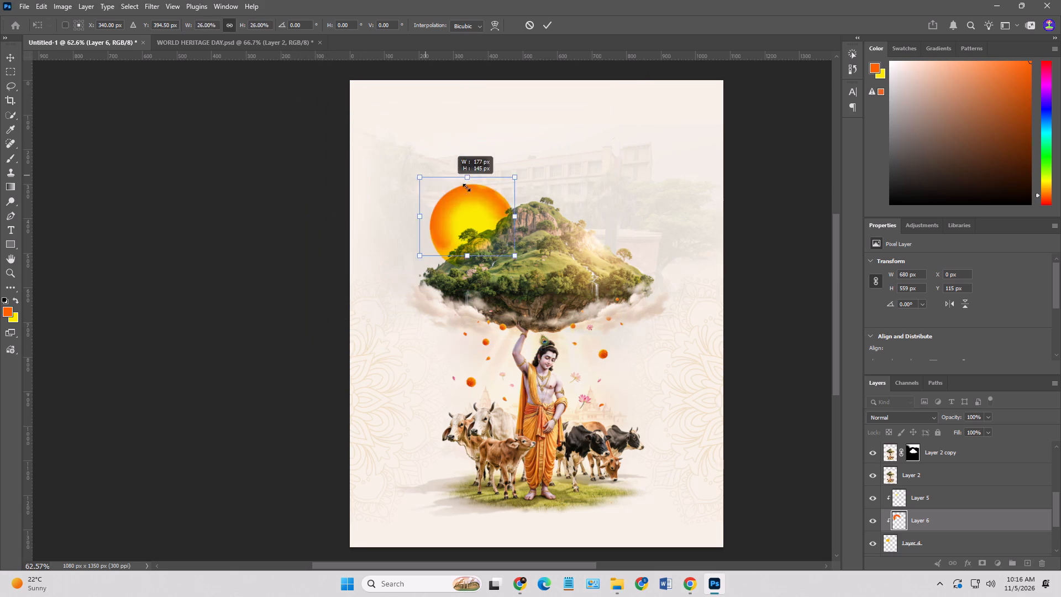
pyautogui.keyDown('alt'); pyautogui.moveTo(466, 187); pyautogui.dragTo(316, 132); pyautogui.keyUp('alt')
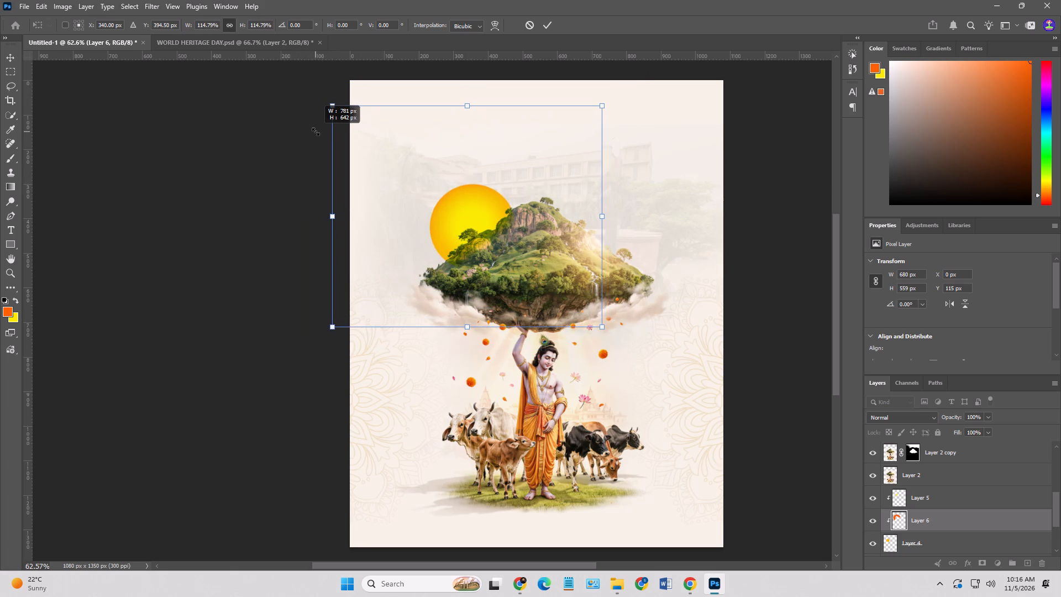
pyautogui.keyDown('alt'); pyautogui.moveTo(316, 132); pyautogui.dragTo(309, 129); pyautogui.keyUp('alt')
pyautogui.press('Return')
pyautogui.click(220, 297)
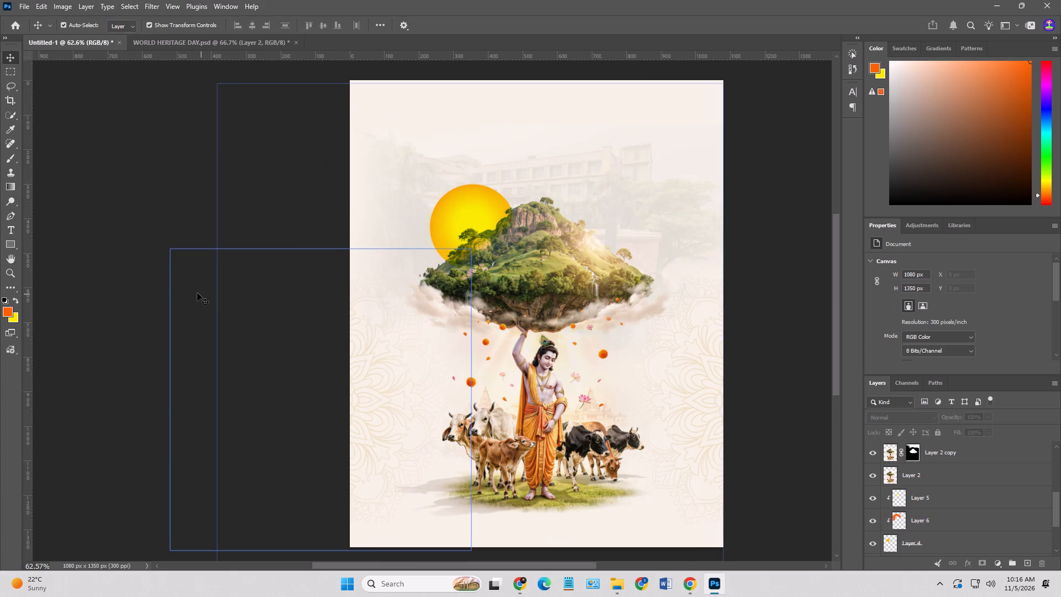
pyautogui.scroll(9, 188, 283)
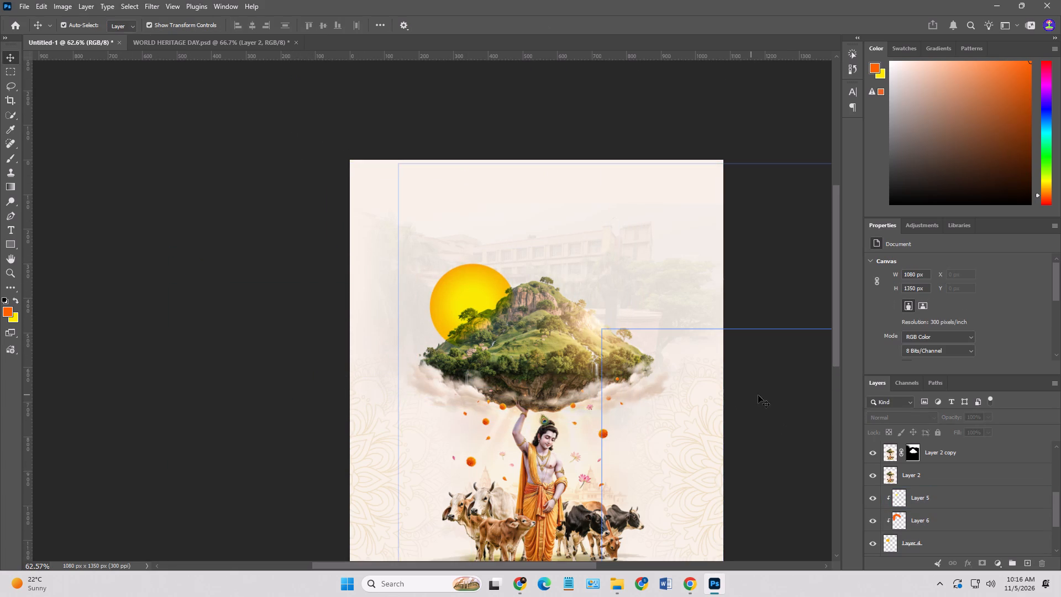
pyautogui.click(160, 148)
pyautogui.scroll(-7, 160, 148)
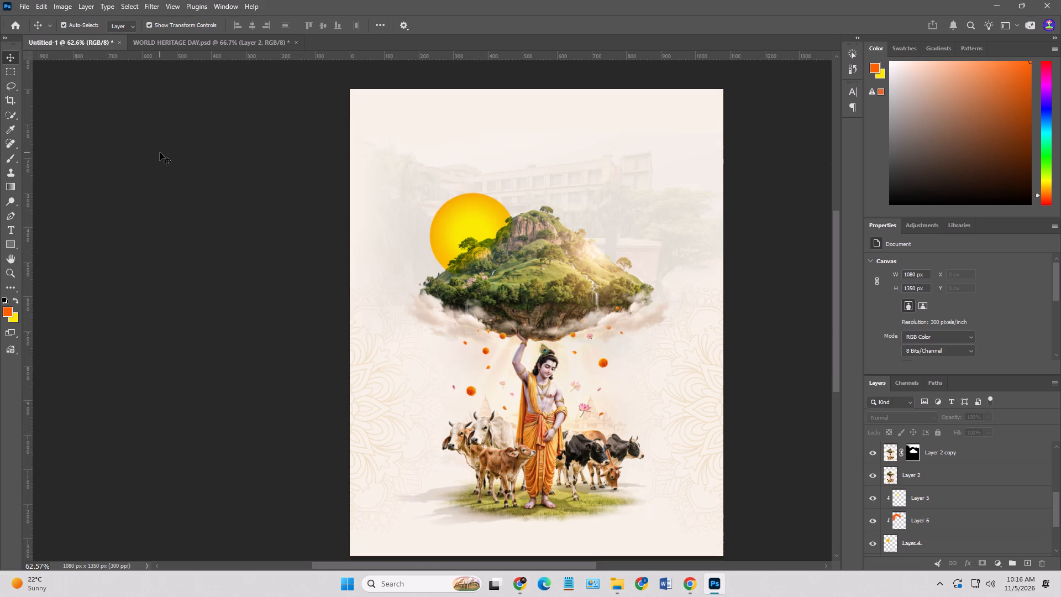
pyautogui.scroll(-6, 160, 153)
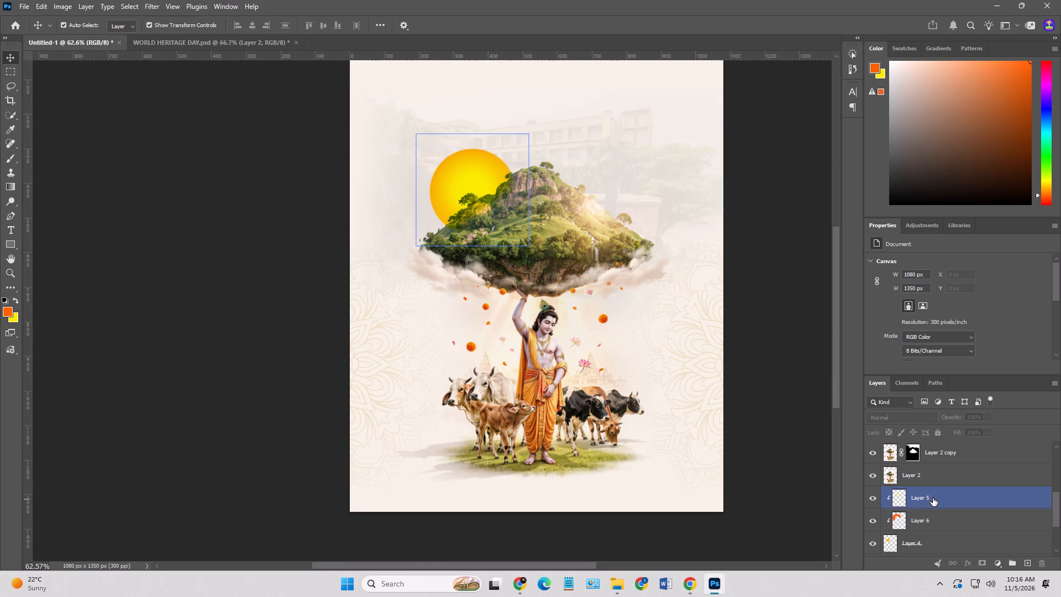
# Scale the sun circle and its two clipped shading layers together to 72.03% and move them slightly down towards the hill's peak.
pyautogui.click(933, 498)
pyautogui.keyDown('shift'); pyautogui.click(927, 543); pyautogui.keyUp('shift')
pyautogui.keyDown('alt'); pyautogui.moveTo(609, 299); pyautogui.dragTo(587, 282); pyautogui.keyUp('alt')
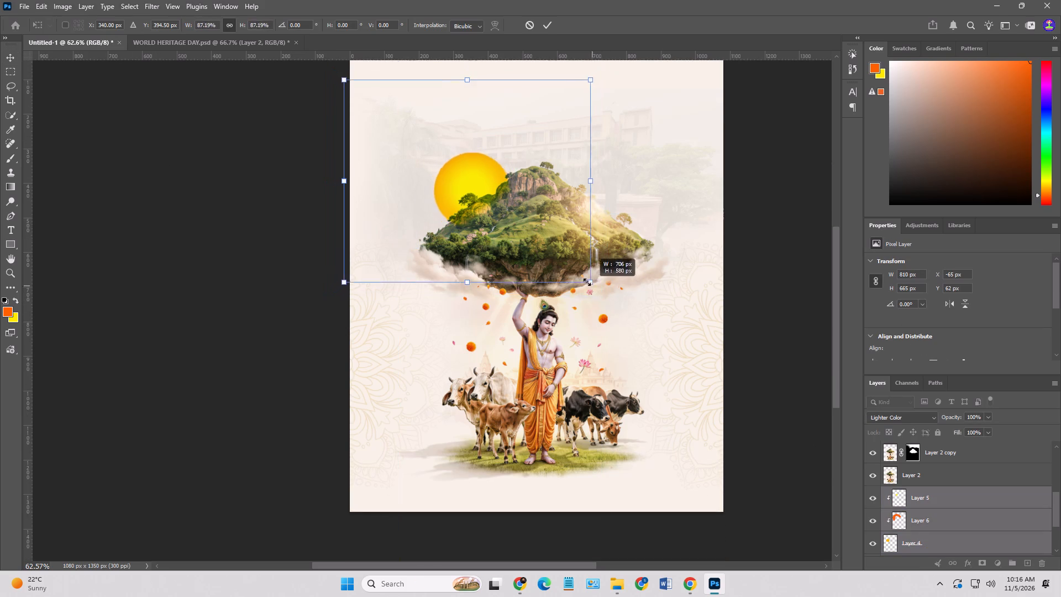
pyautogui.keyDown('alt'); pyautogui.moveTo(587, 282); pyautogui.dragTo(567, 270); pyautogui.keyUp('alt')
pyautogui.moveTo(519, 224); pyautogui.dragTo(529, 223)
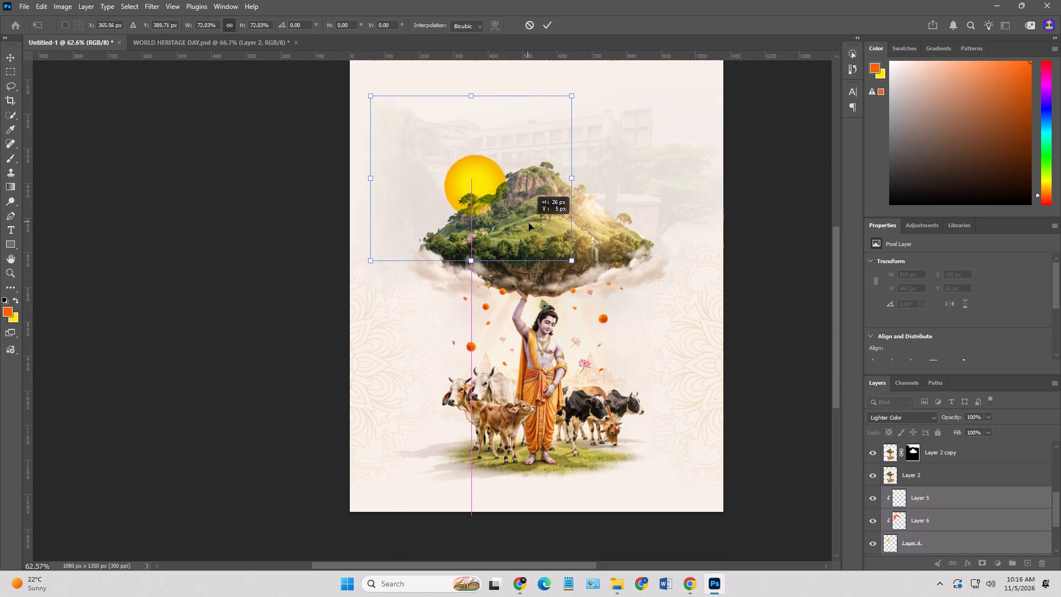
pyautogui.moveTo(529, 223); pyautogui.dragTo(529, 229)
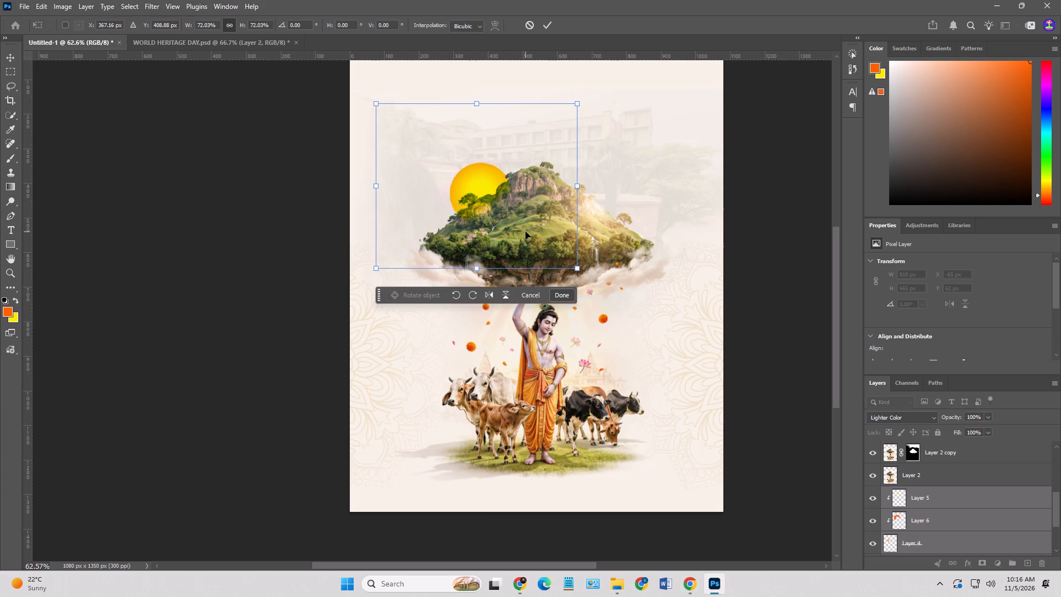
pyautogui.press('Return')
pyautogui.click(120, 153)
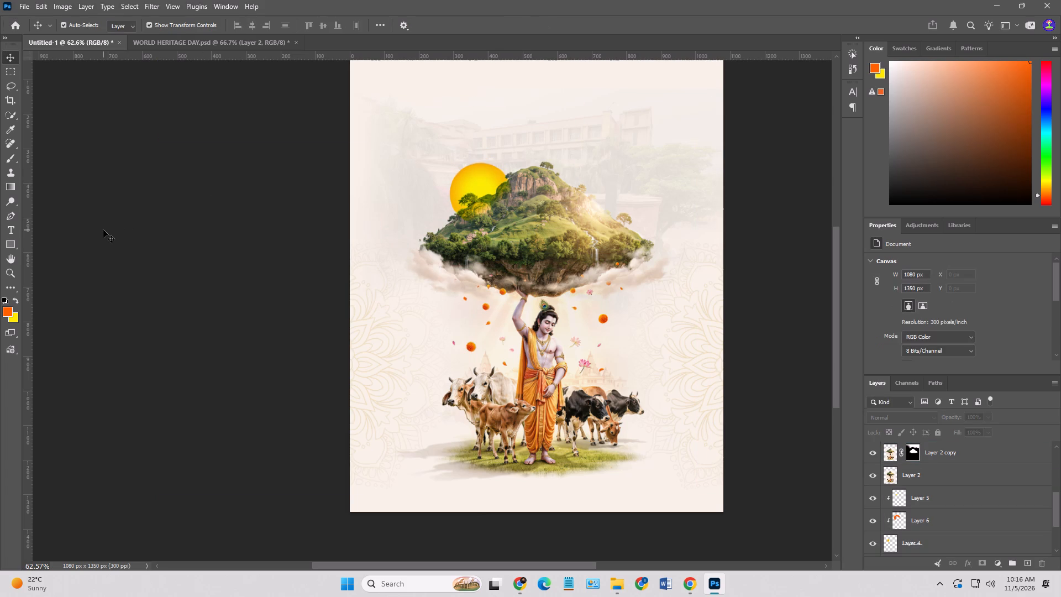
# Switch to WORLD HERITAGE DAY.psd and show its Adjustments group, the D Y copy lettering and the Untitled design layer.
pyautogui.click(223, 30)
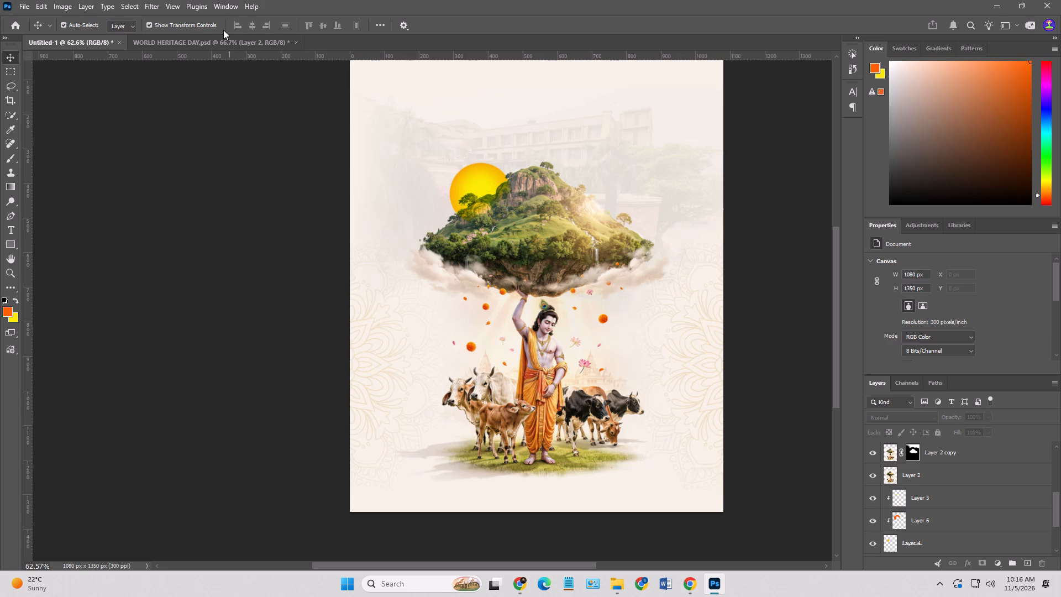
pyautogui.click(225, 41)
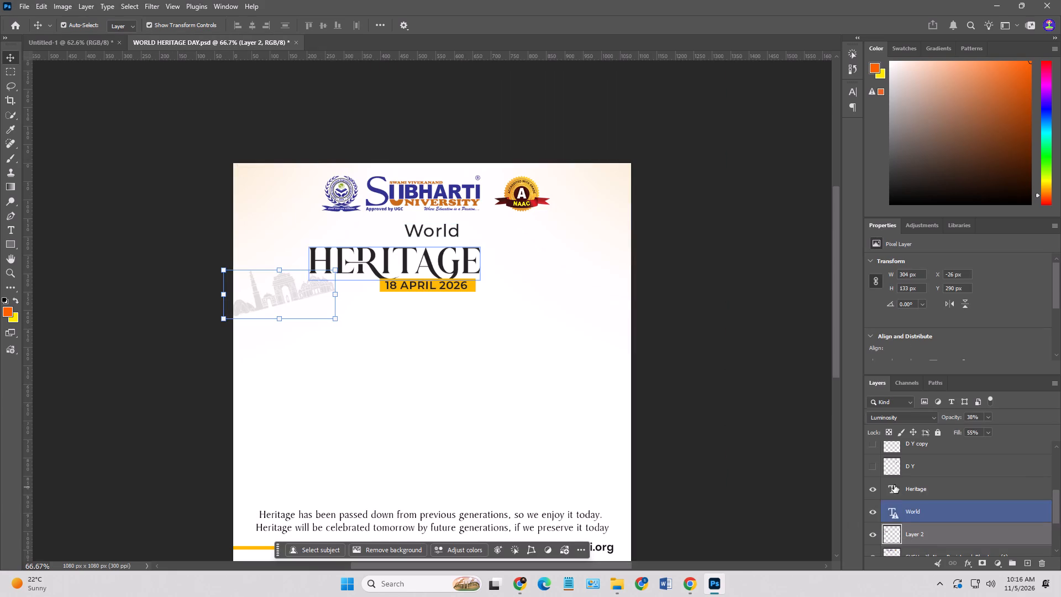
pyautogui.scroll(17, 894, 485)
pyautogui.click(871, 450)
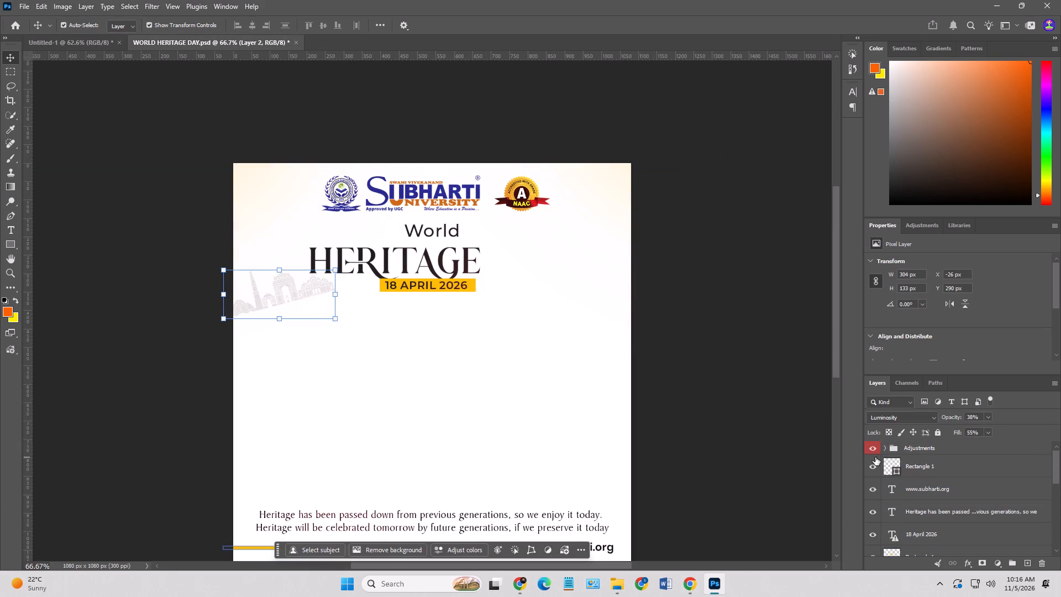
pyautogui.scroll(-8, 878, 465)
pyautogui.click(873, 469)
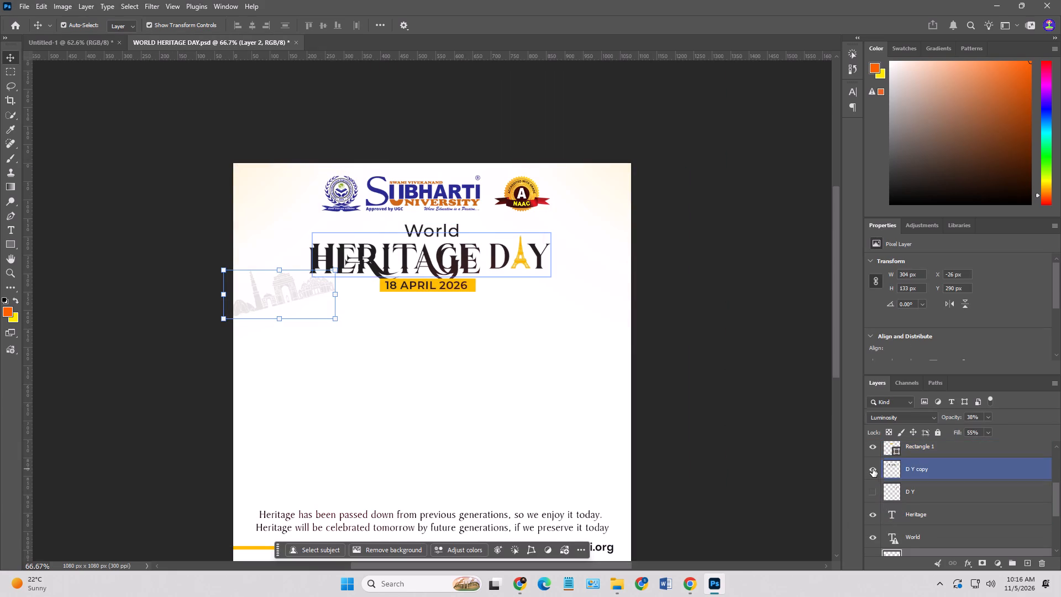
pyautogui.scroll(-11, 887, 542)
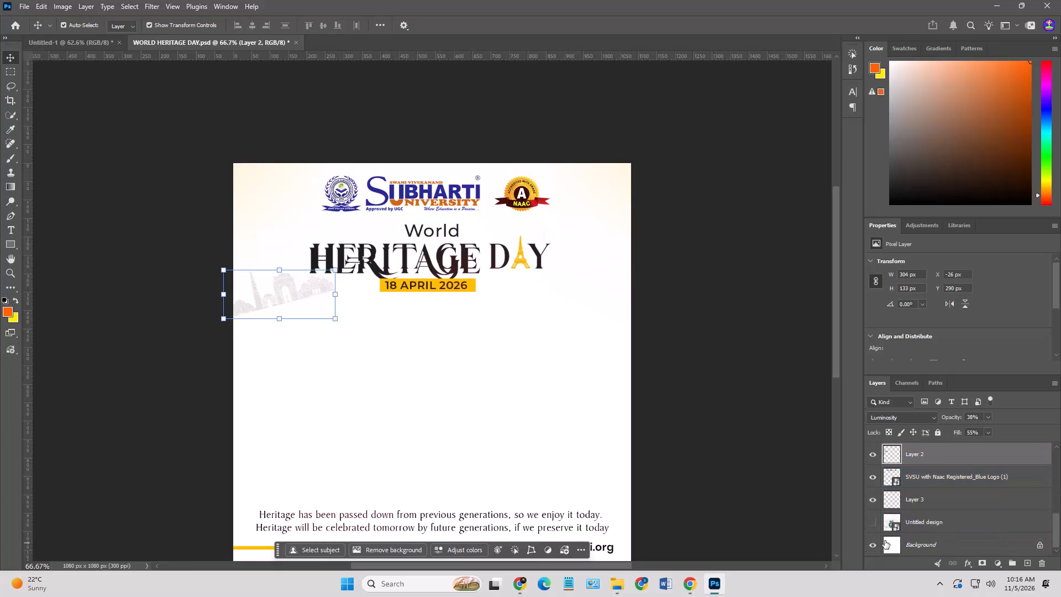
pyautogui.click(872, 520)
pyautogui.click(743, 475)
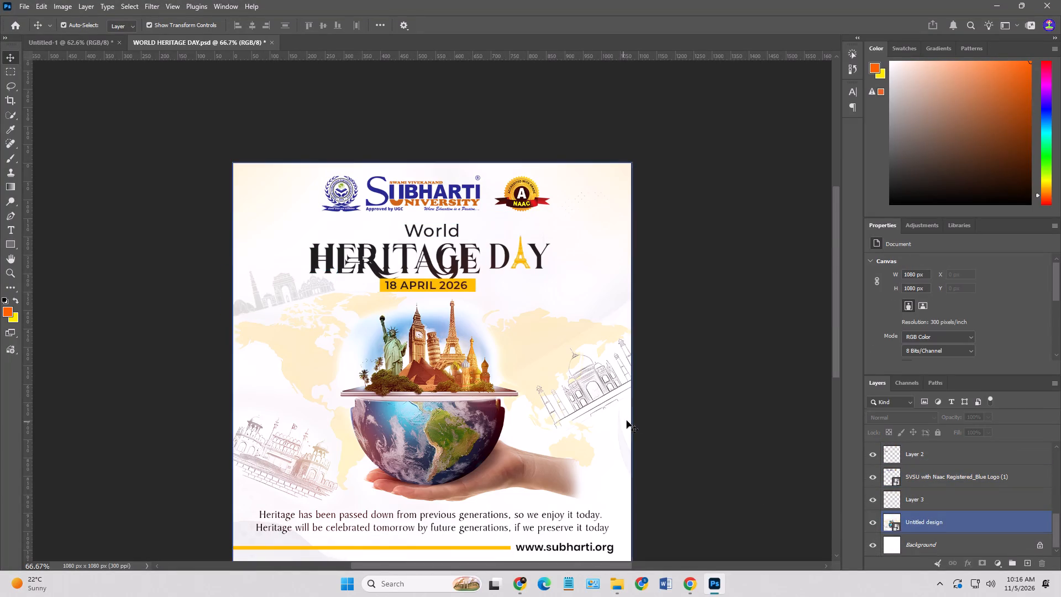
# Hide the Heritage text layer that overlaps the title lettering in the World Heritage Day design.
pyautogui.click(426, 259)
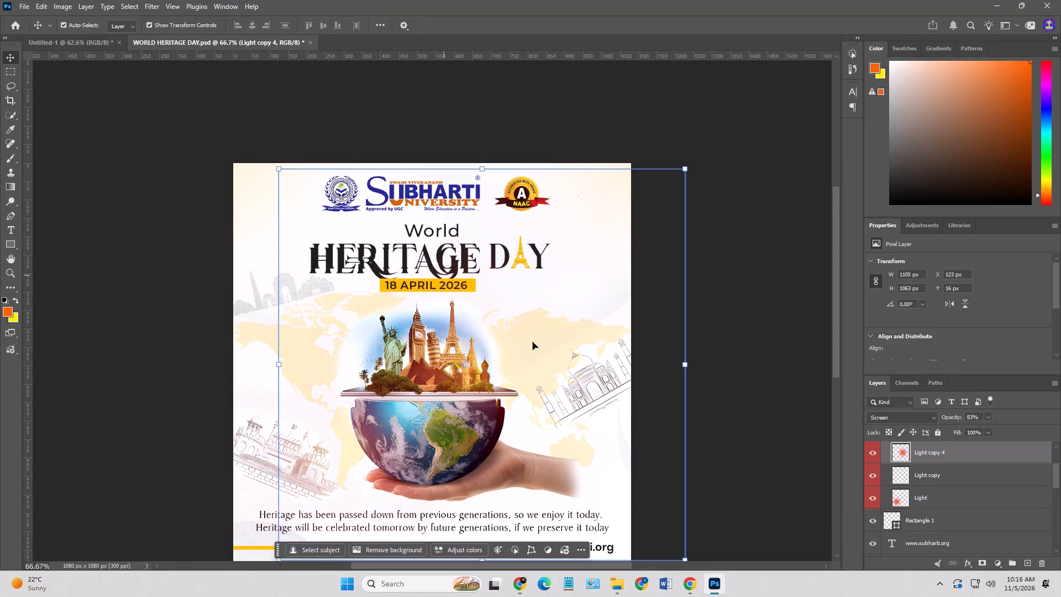
pyautogui.scroll(-9, 927, 499)
pyautogui.scroll(2, 911, 505)
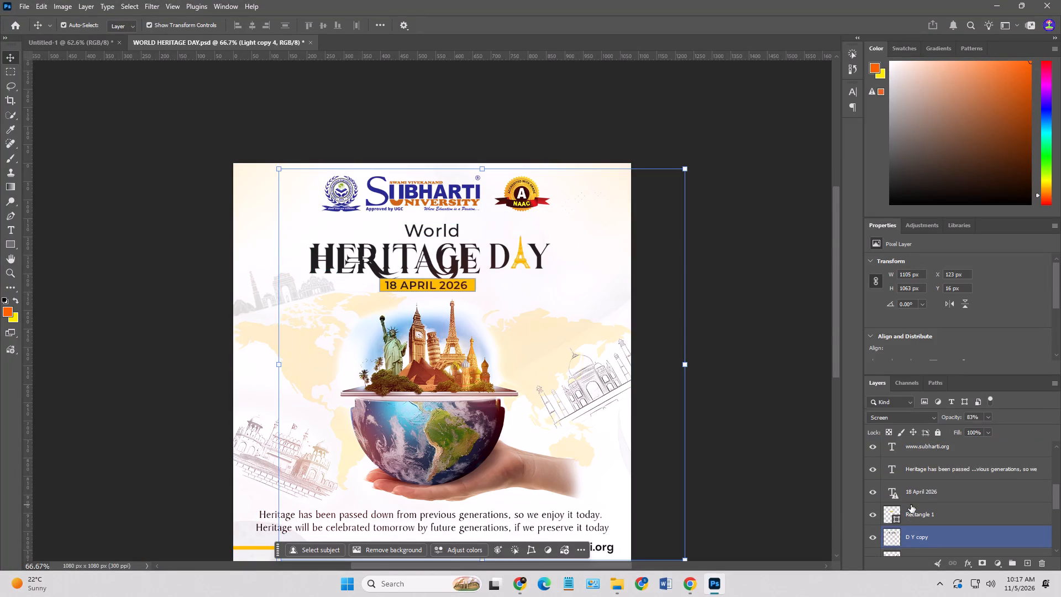
pyautogui.scroll(-4, 883, 537)
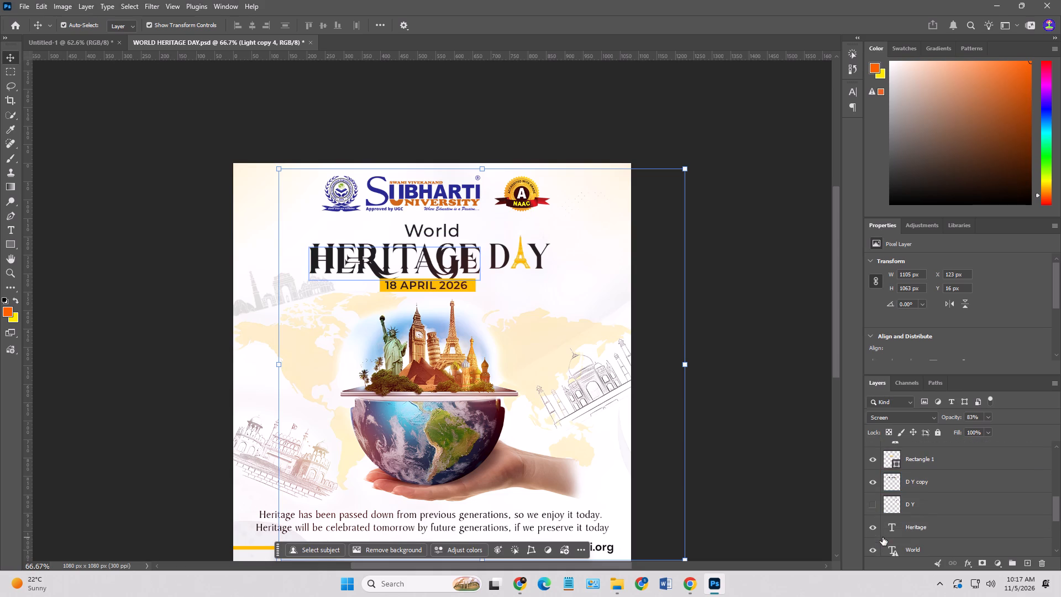
pyautogui.click(871, 528)
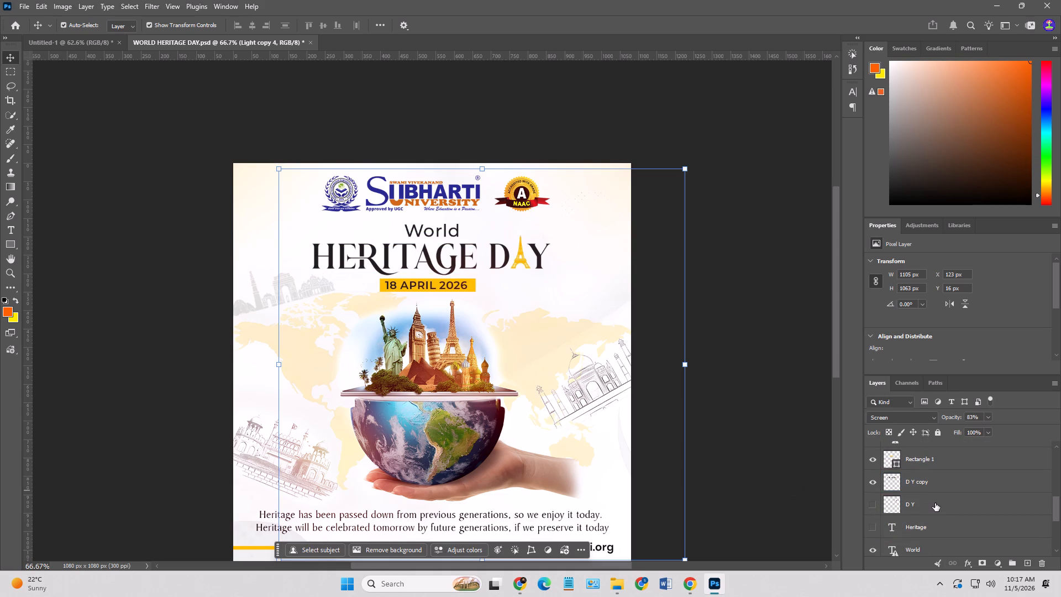
# Copy the whole Adjustments group from the World Heritage Day design and paste it in place at the top of the Govardhan poster's layers.
pyautogui.scroll(13, 937, 501)
pyautogui.click(922, 528)
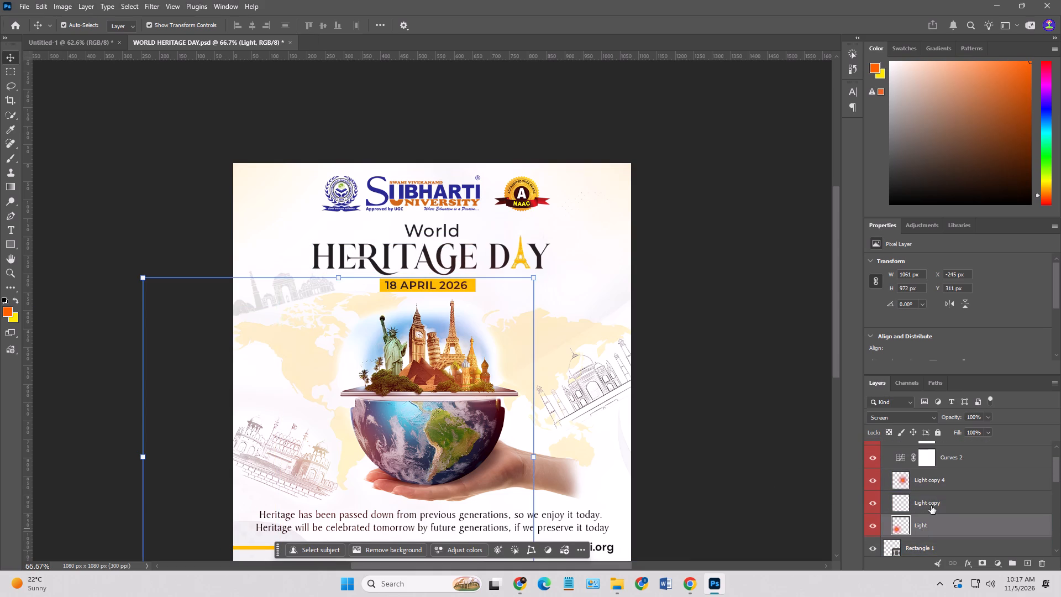
pyautogui.click(921, 474)
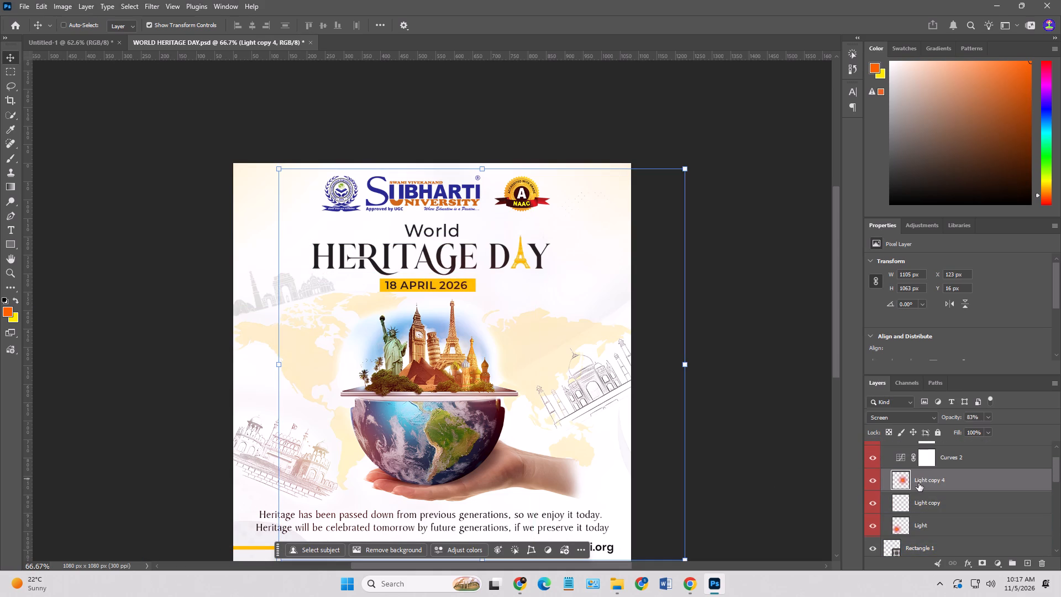
pyautogui.keyDown('ctrl'); pyautogui.scroll(3, 940, 494); pyautogui.keyUp('ctrl')
pyautogui.scroll(3, 940, 494)
pyautogui.click(949, 463)
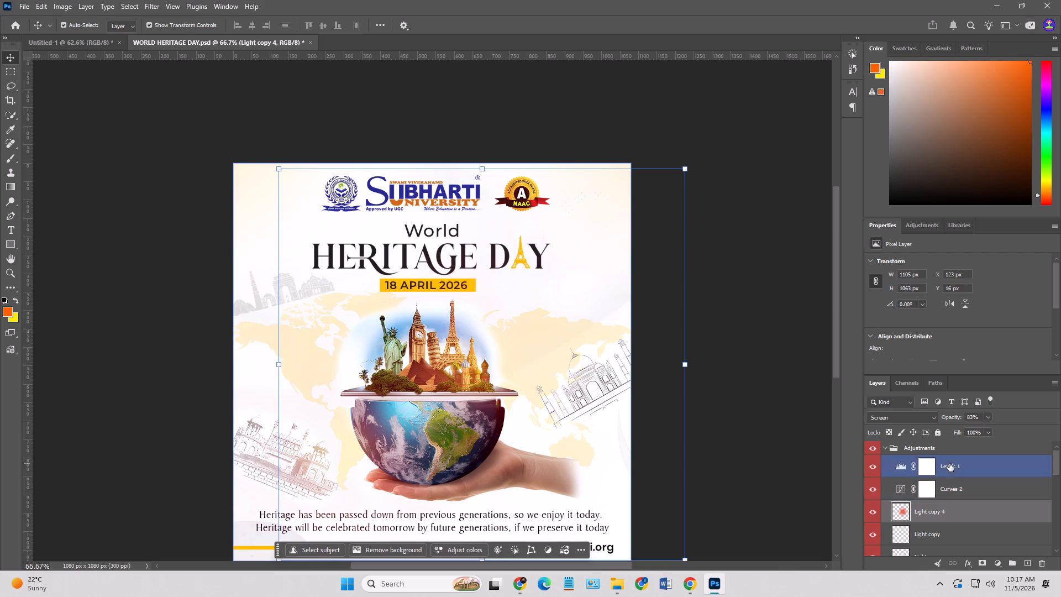
pyautogui.click(885, 449)
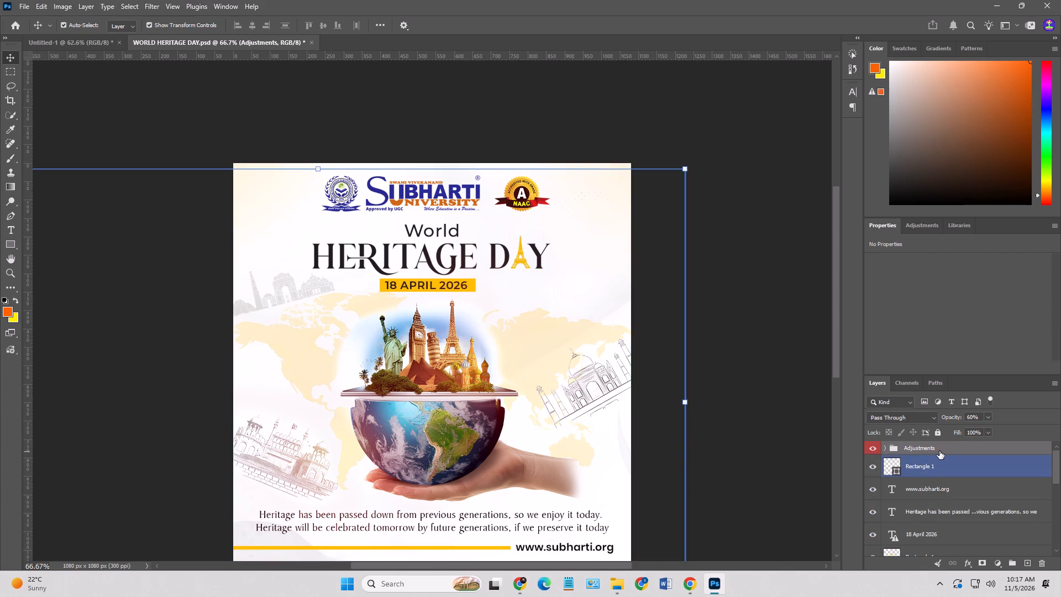
pyautogui.hotkey('ctrl', 'c')
pyautogui.click(72, 40)
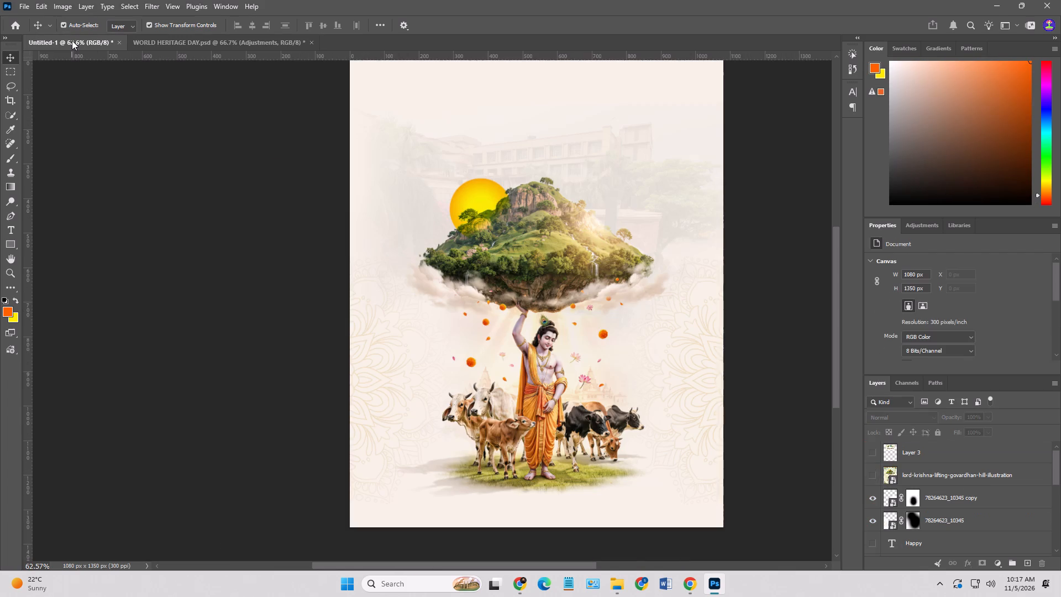
pyautogui.hotkey('ctrl', 'shift', 'v')
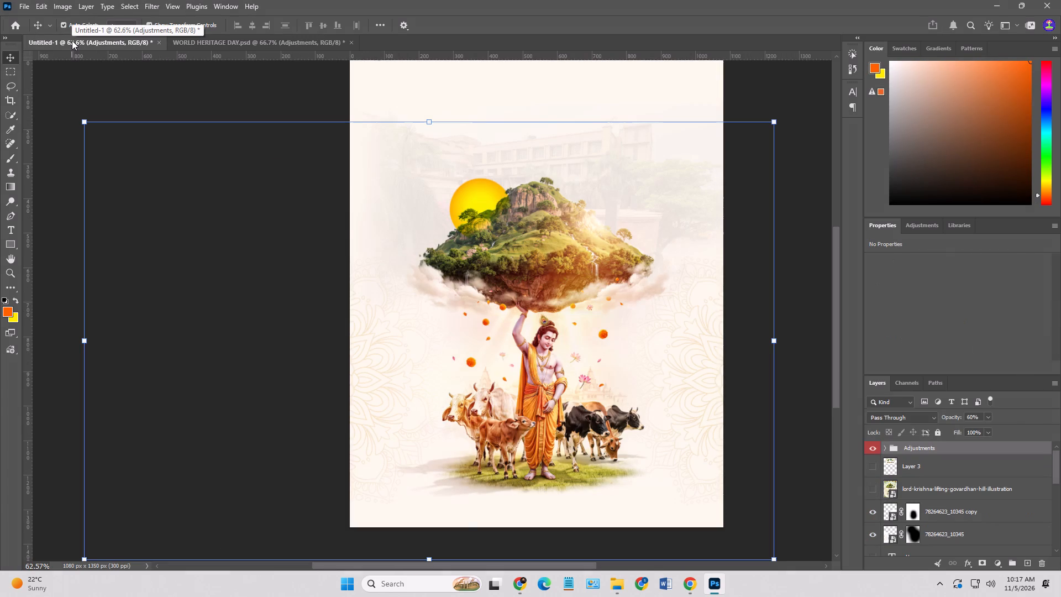
pyautogui.scroll(3, 785, 426)
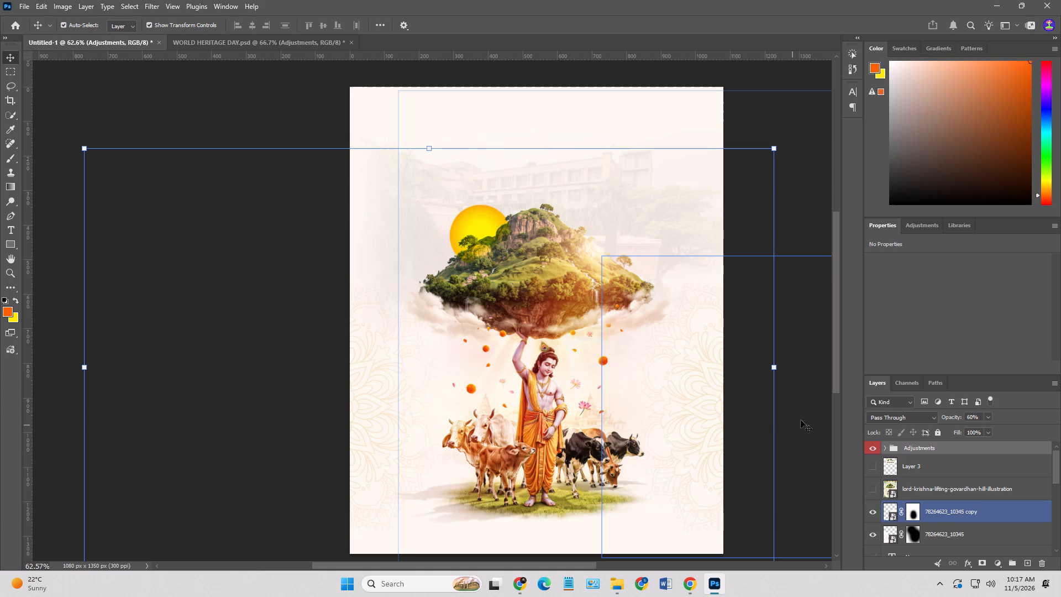
pyautogui.click(813, 380)
# Expand the pasted Adjustments group and hide its Light layer.
pyautogui.click(884, 447)
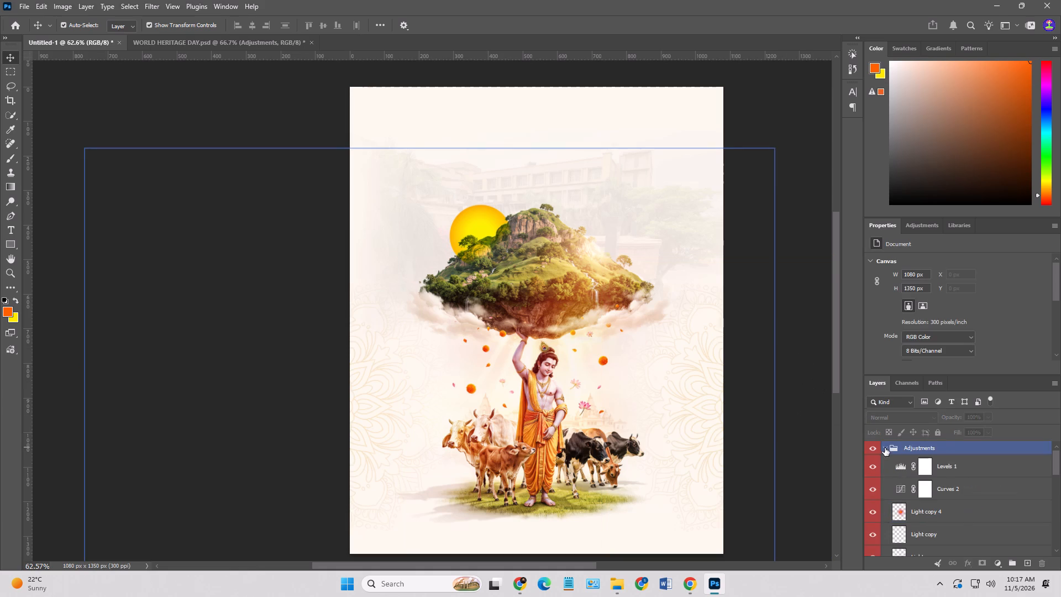
pyautogui.scroll(-5, 916, 516)
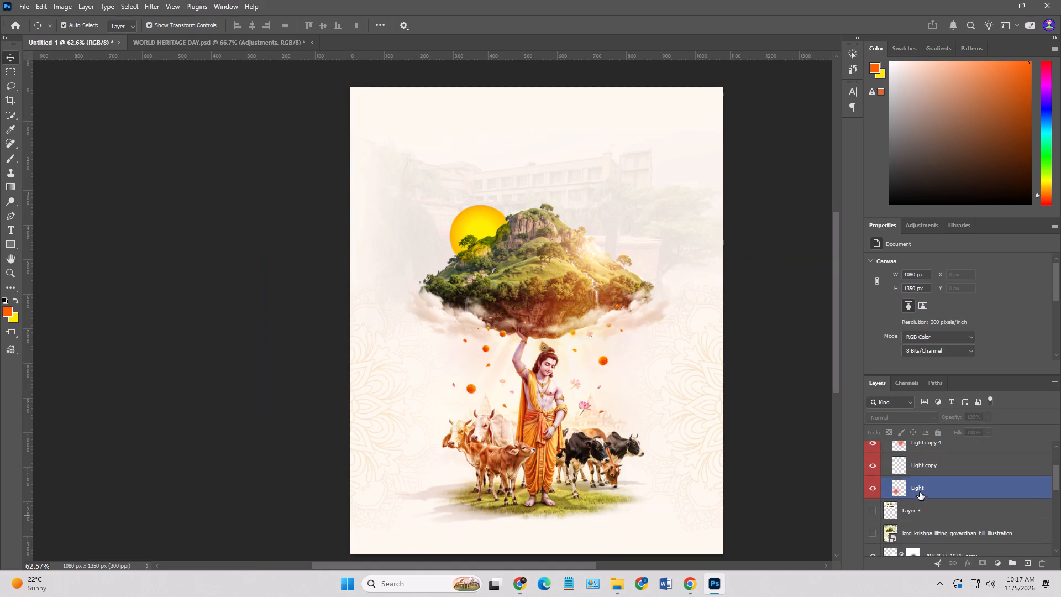
pyautogui.click(919, 490)
pyautogui.click(865, 485)
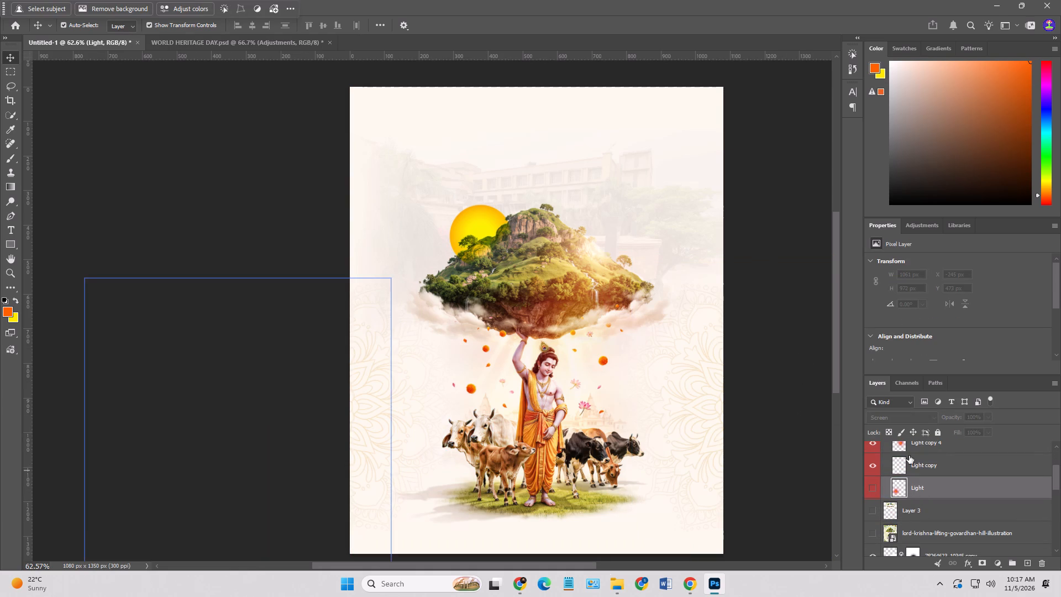
# Duplicate the Light copy 4 glow layer inside the Adjustments group.
pyautogui.click(928, 446)
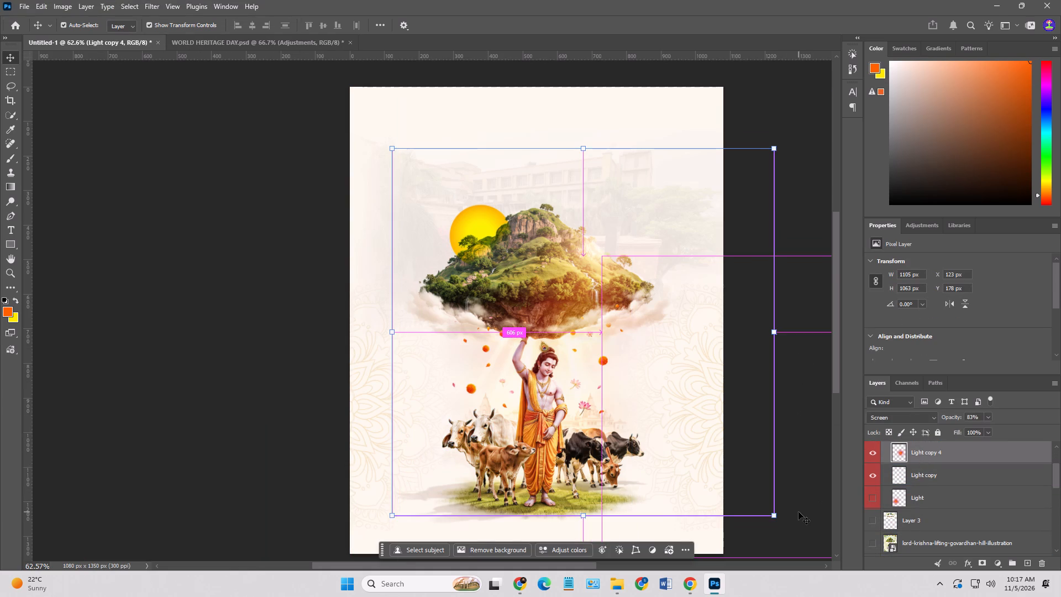
pyautogui.scroll(6, 930, 525)
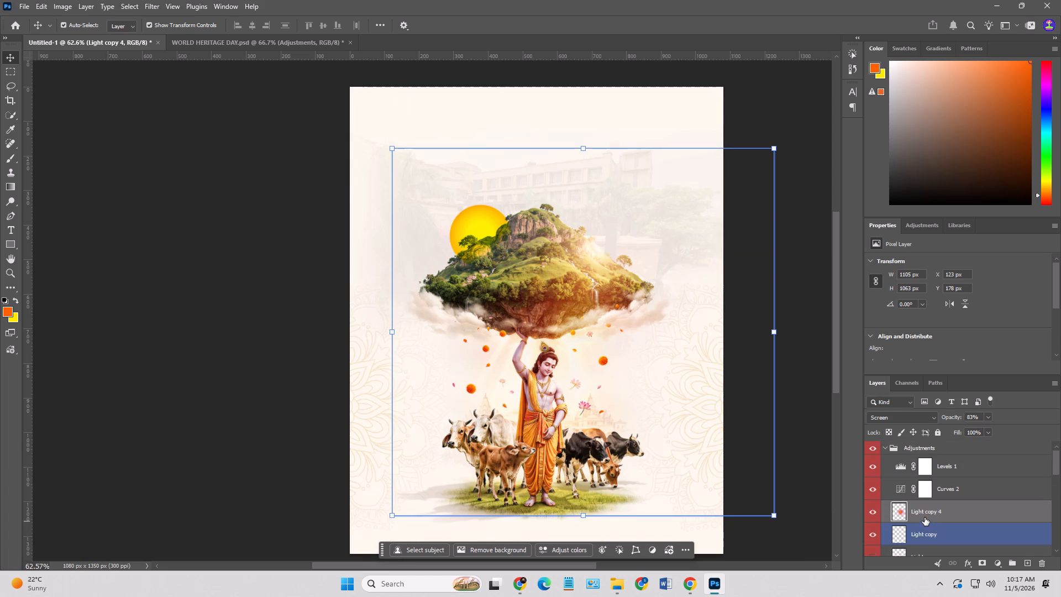
pyautogui.hotkey('ctrl', 'j')
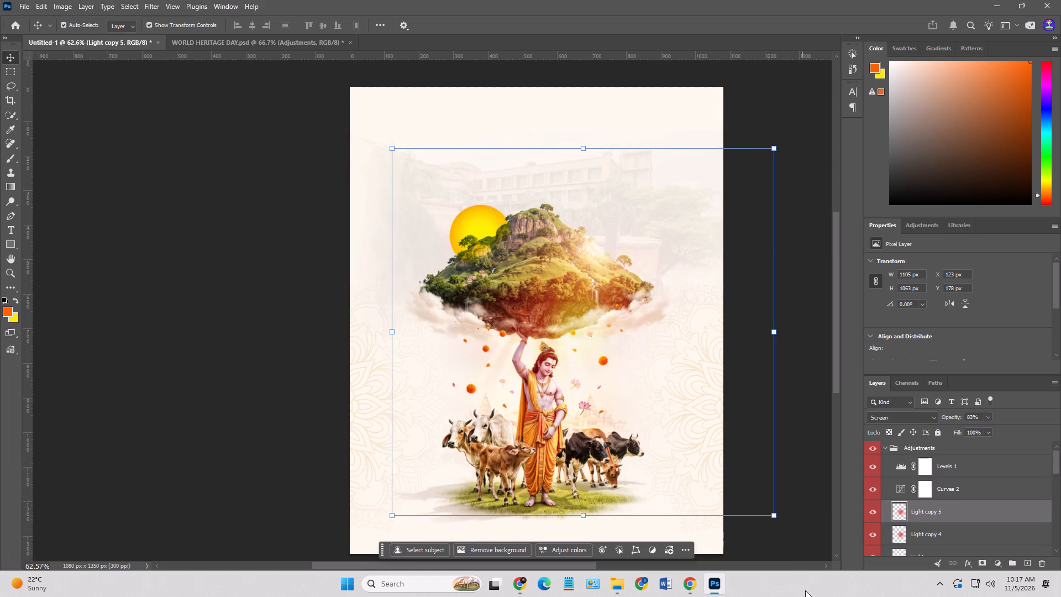
# Move the Light copy 5 layer out of the Adjustments group to the top of the layer stack and collapse the group.
pyautogui.moveTo(963, 519); pyautogui.dragTo(902, 410)
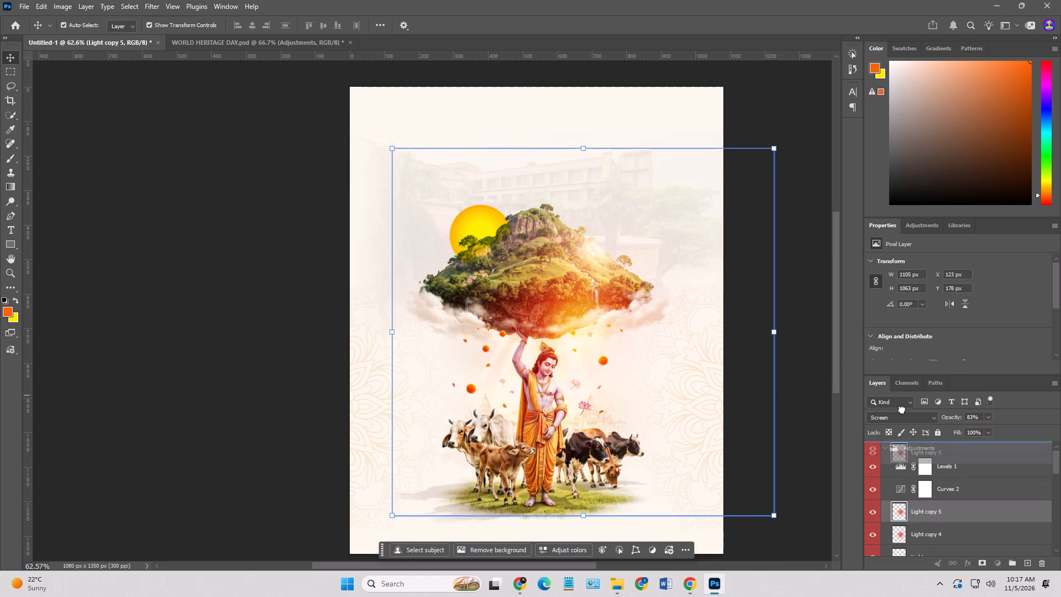
pyautogui.moveTo(902, 410); pyautogui.dragTo(902, 407)
pyautogui.click(884, 473)
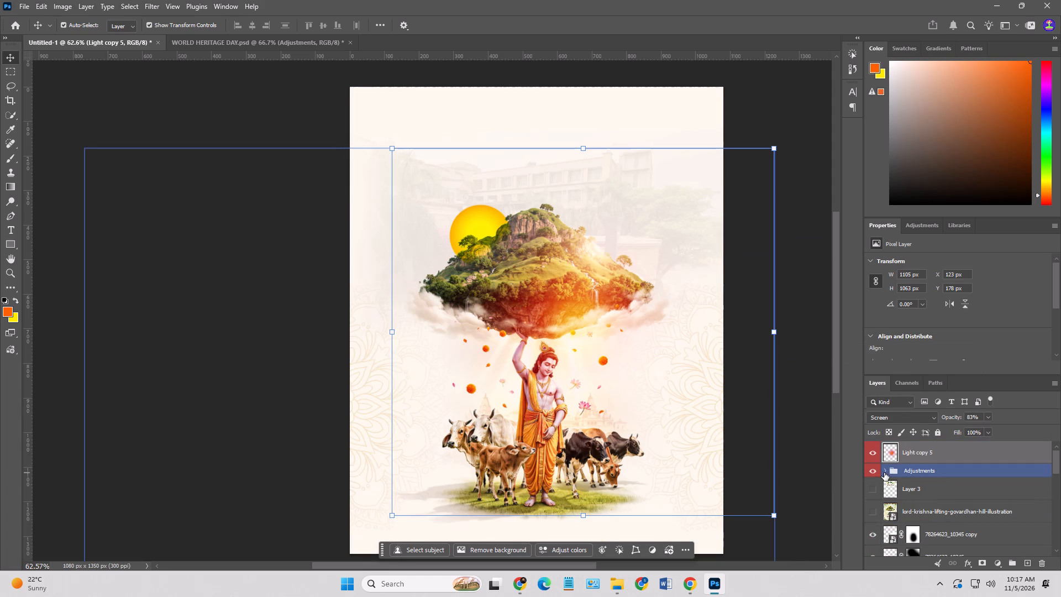
# Hide the Light copy 4 glow inside the Adjustments group, keeping the group itself visible.
pyautogui.click(871, 474)
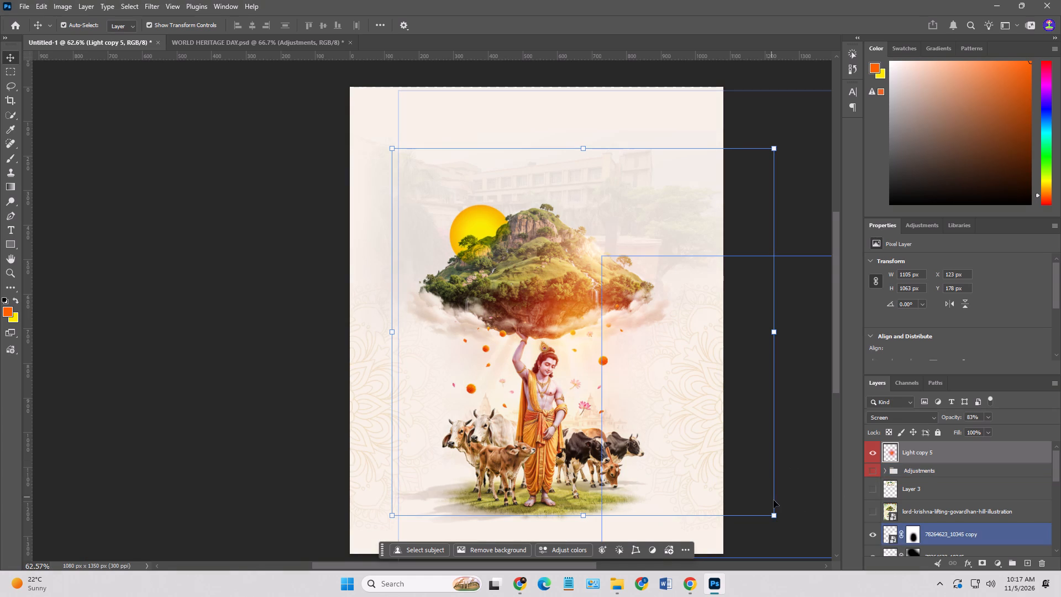
pyautogui.click(882, 468)
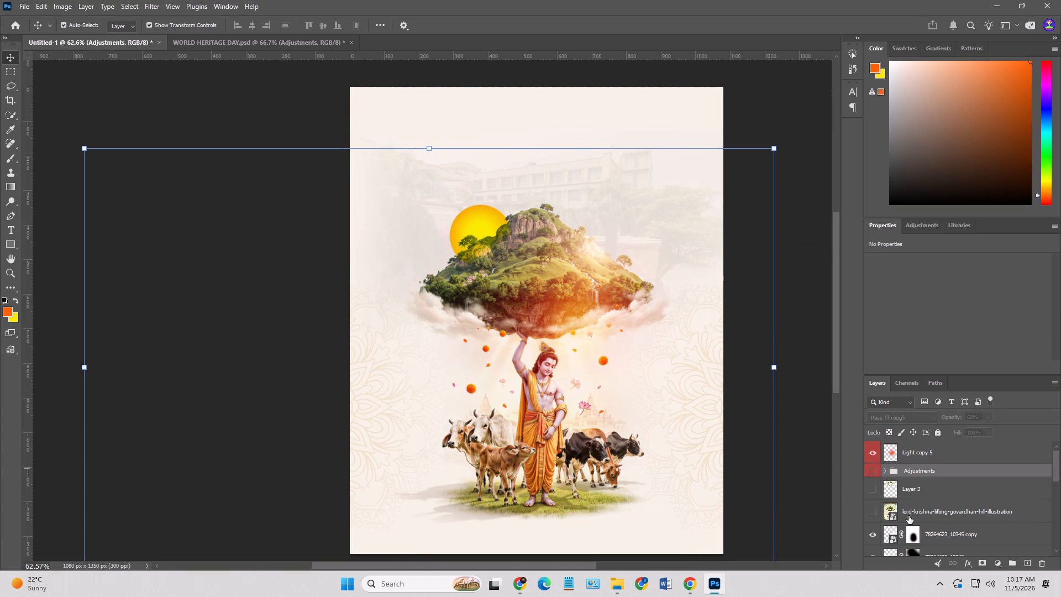
pyautogui.click(887, 472)
pyautogui.scroll(-2, 885, 476)
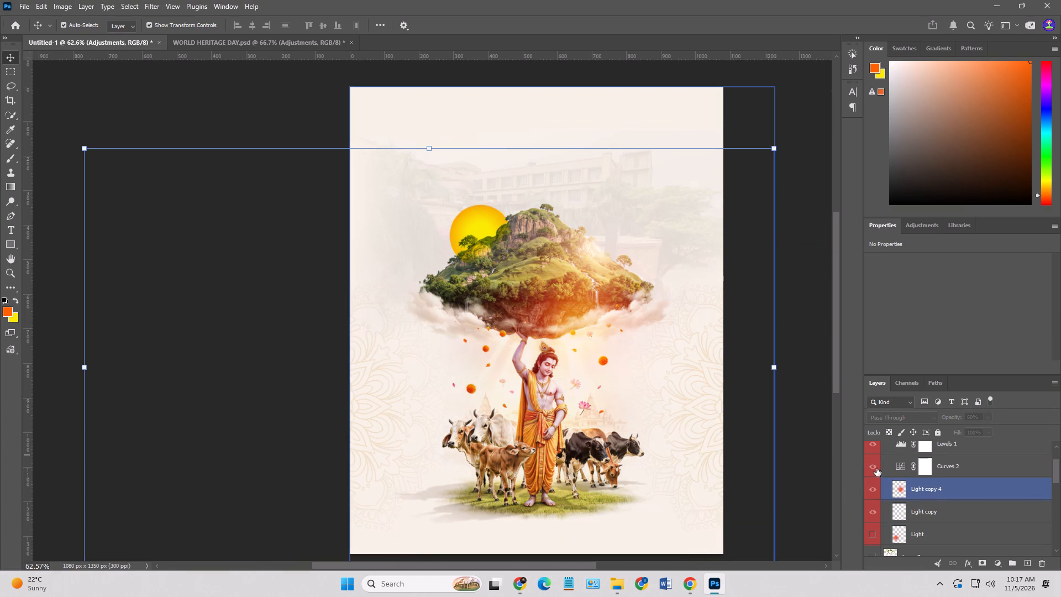
pyautogui.scroll(2, 876, 469)
pyautogui.click(874, 469)
pyautogui.click(871, 536)
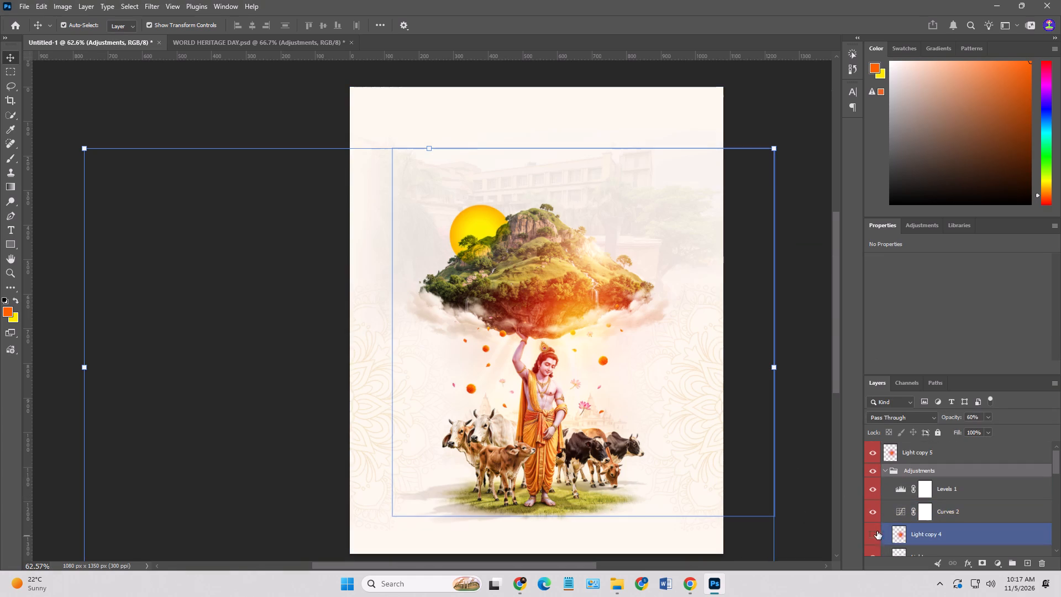
# Hide the Light copy layer inside the Adjustments group, collapse the group and keep Light copy 5 visible.
pyautogui.scroll(1, 883, 507)
pyautogui.click(871, 458)
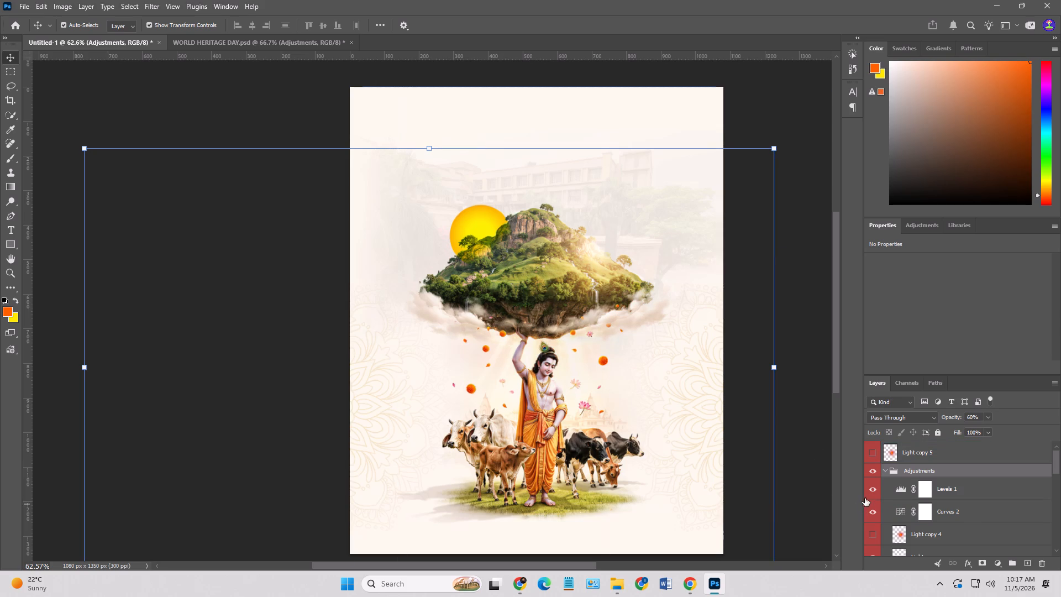
pyautogui.click(871, 473)
pyautogui.click(871, 473)
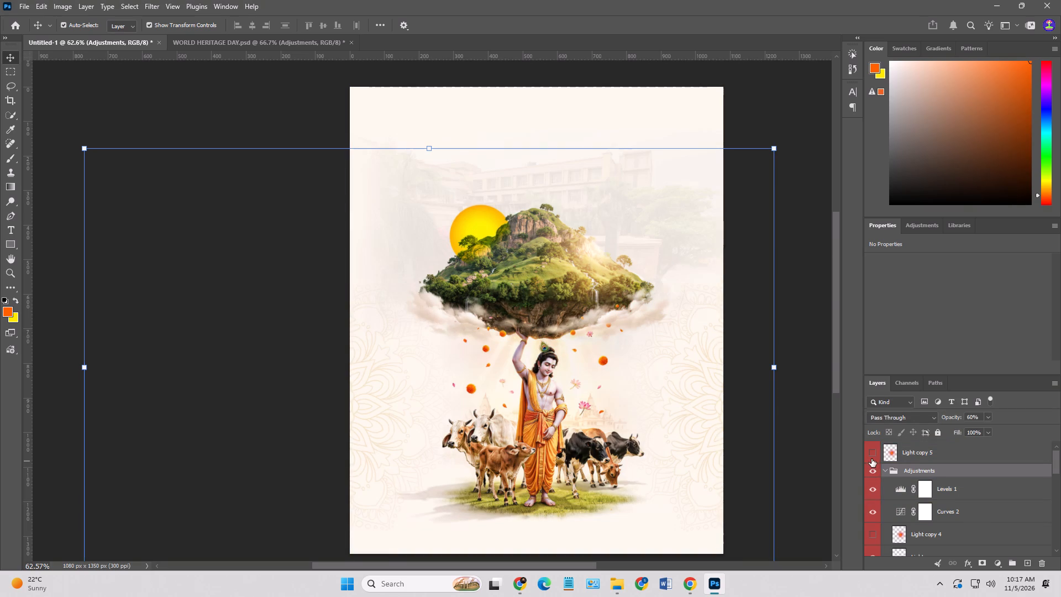
pyautogui.scroll(-1, 881, 473)
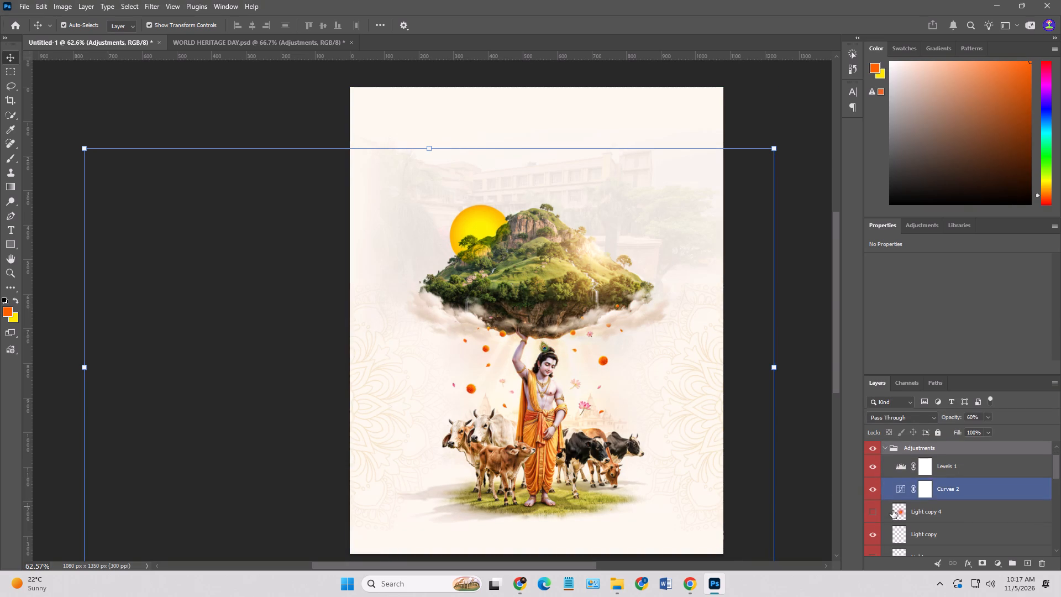
pyautogui.scroll(-2, 889, 521)
pyautogui.click(873, 490)
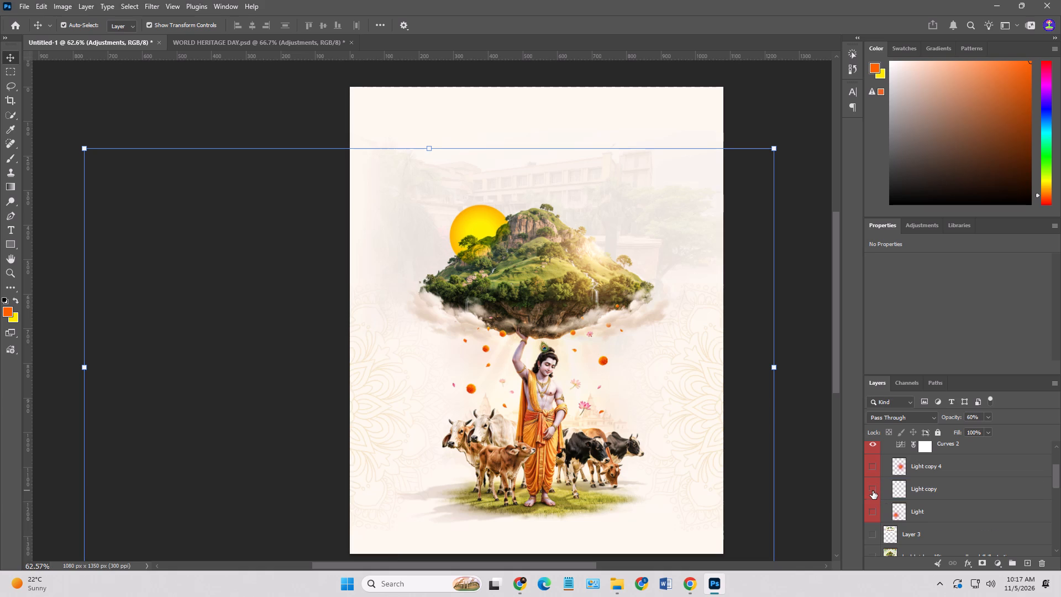
pyautogui.scroll(6, 894, 510)
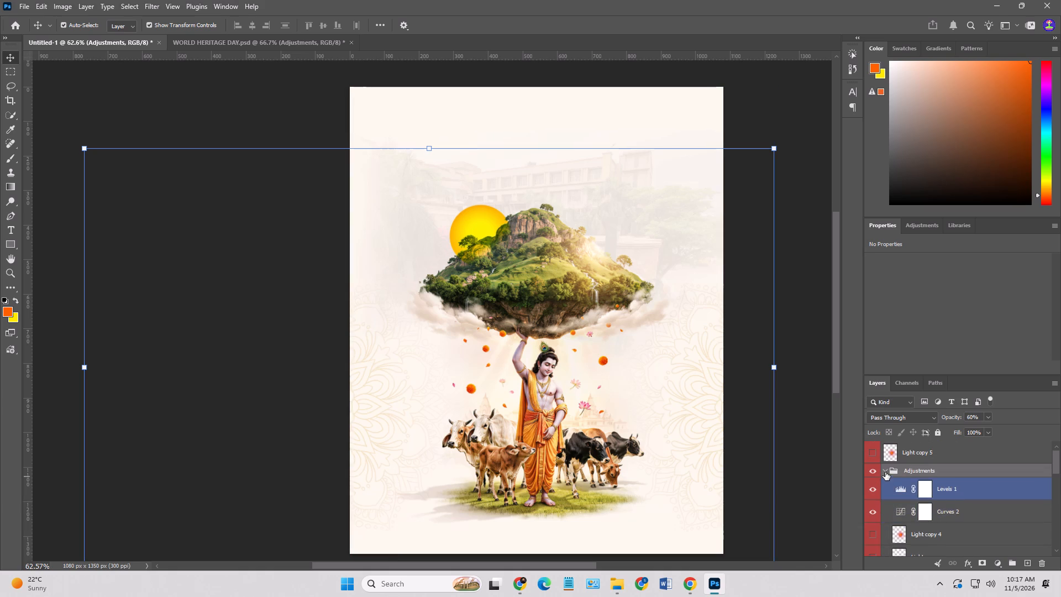
pyautogui.click(885, 472)
pyautogui.click(874, 449)
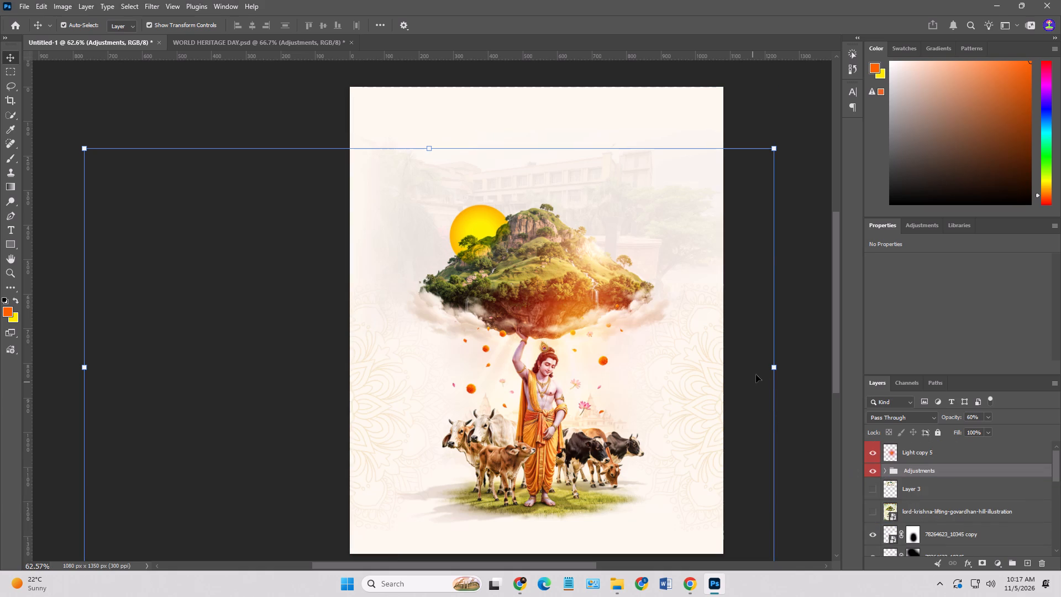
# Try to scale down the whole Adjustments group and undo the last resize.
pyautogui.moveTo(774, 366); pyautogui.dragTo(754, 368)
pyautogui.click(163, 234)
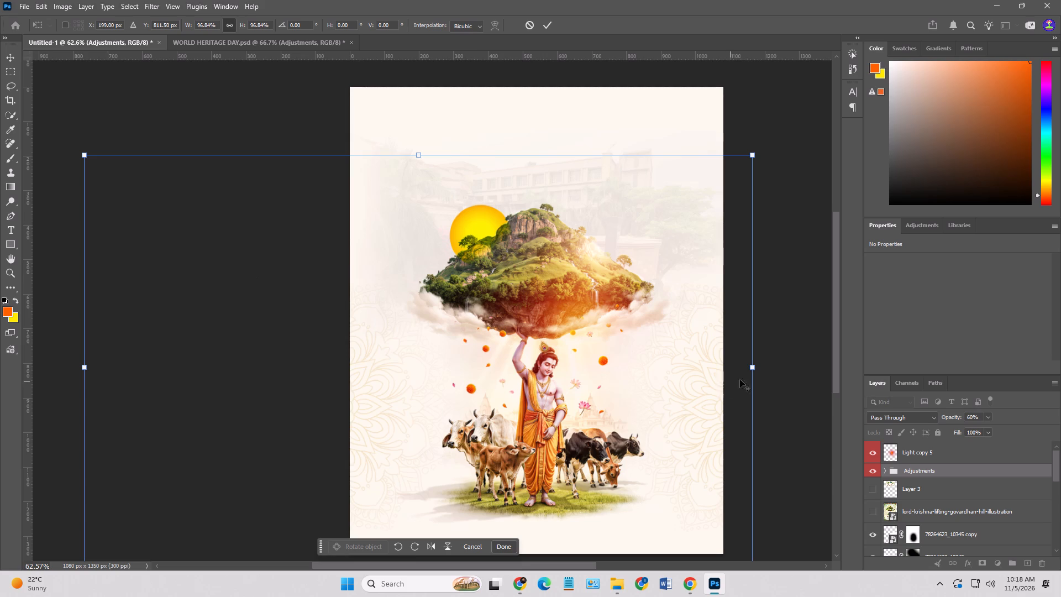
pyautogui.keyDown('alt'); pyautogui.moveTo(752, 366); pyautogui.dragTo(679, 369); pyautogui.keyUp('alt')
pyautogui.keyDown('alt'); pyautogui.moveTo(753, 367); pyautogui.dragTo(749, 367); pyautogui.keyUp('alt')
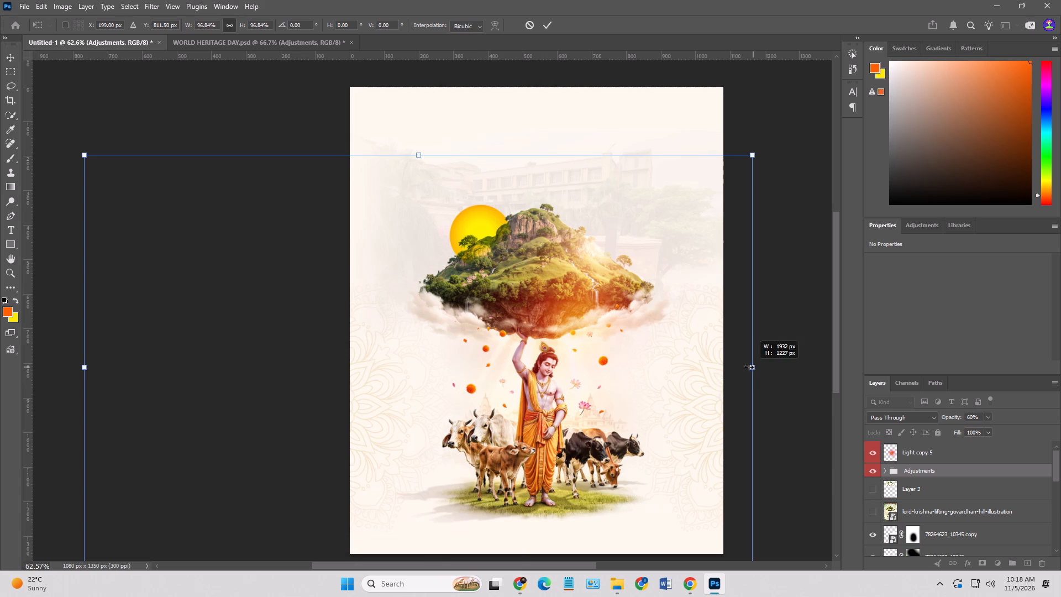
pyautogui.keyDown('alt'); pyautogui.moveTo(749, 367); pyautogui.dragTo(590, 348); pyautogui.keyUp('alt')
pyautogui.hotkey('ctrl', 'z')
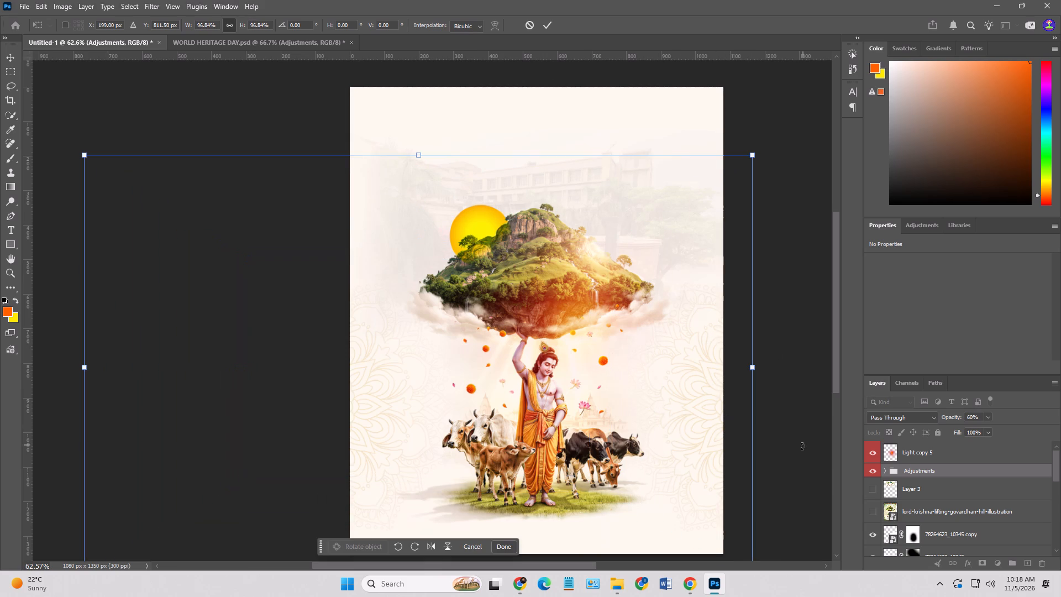
# Scale the Light copy 5 glow down to about 529 x 509 px and position it over the sun behind the hill.
pyautogui.click(928, 454)
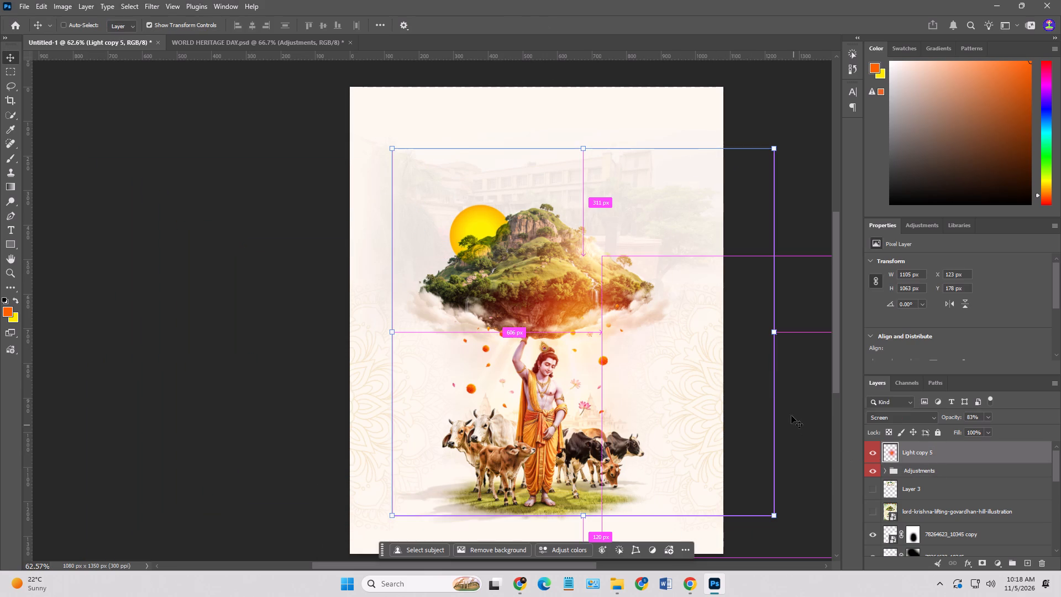
pyautogui.press('space')
pyautogui.keyDown('alt'); pyautogui.moveTo(778, 336); pyautogui.dragTo(773, 336); pyautogui.keyUp('alt')
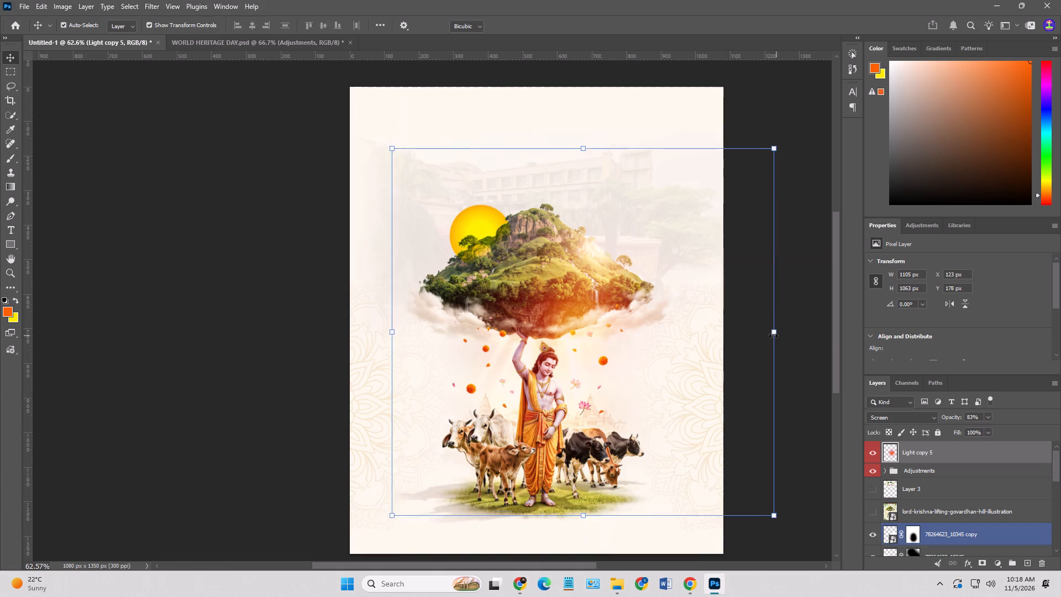
pyautogui.keyDown('alt'); pyautogui.moveTo(773, 336); pyautogui.dragTo(653, 328); pyautogui.keyUp('alt')
pyautogui.moveTo(622, 317); pyautogui.dragTo(518, 220)
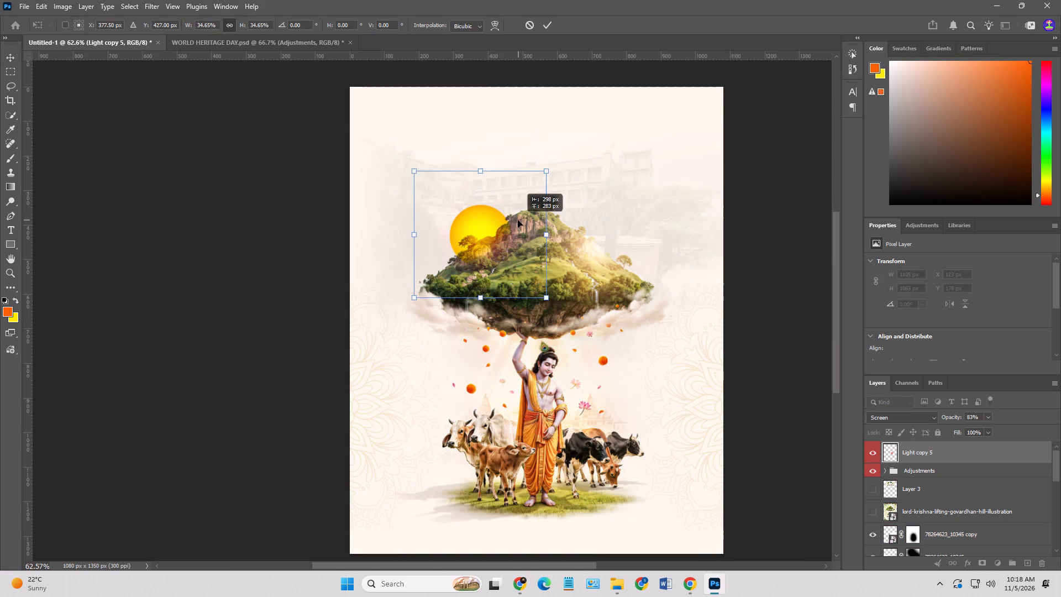
pyautogui.moveTo(518, 220); pyautogui.dragTo(519, 217)
pyautogui.keyDown('alt'); pyautogui.moveTo(550, 234); pyautogui.dragTo(556, 234); pyautogui.keyUp('alt')
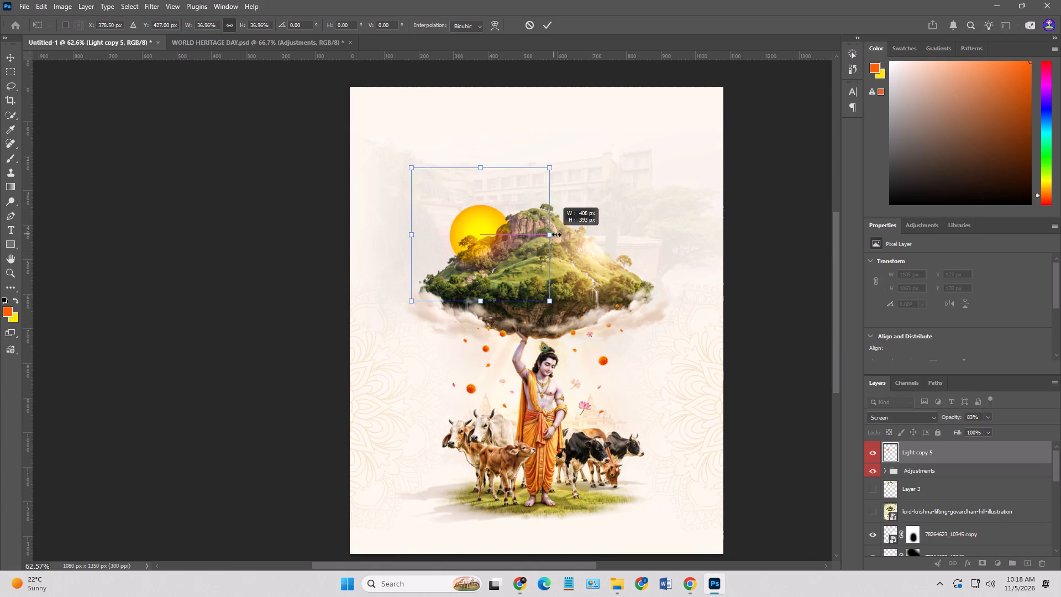
pyautogui.keyDown('alt'); pyautogui.moveTo(556, 234); pyautogui.dragTo(575, 239); pyautogui.keyUp('alt')
pyautogui.click(544, 240)
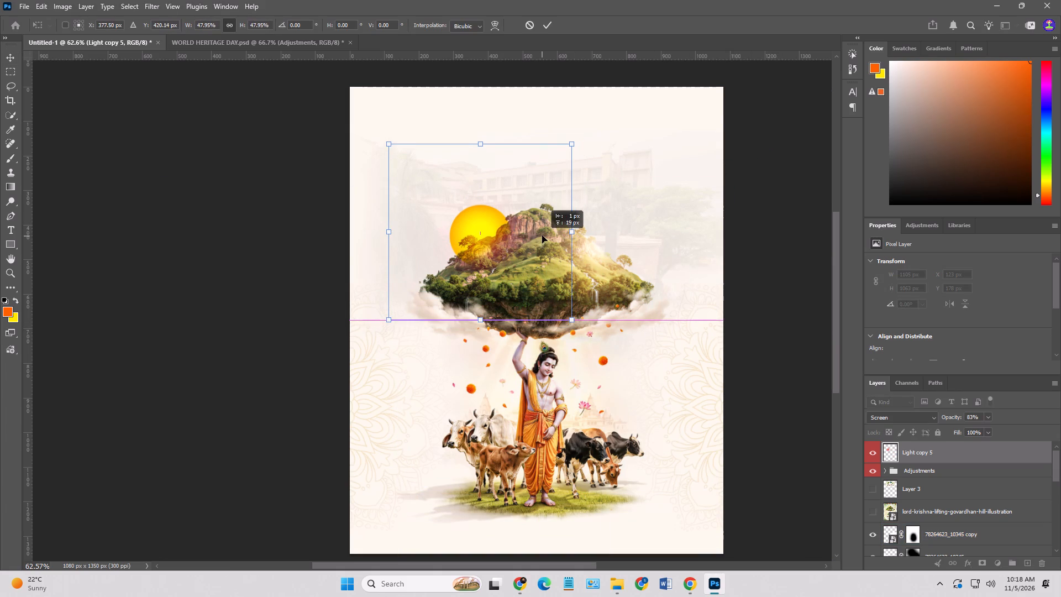
pyautogui.press('Return')
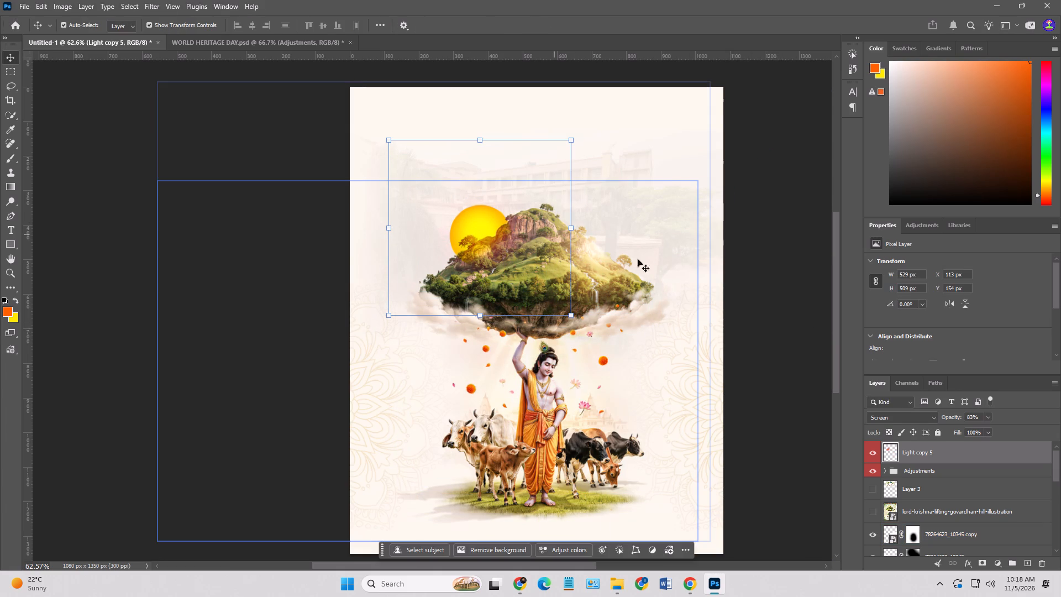
pyautogui.click(804, 306)
pyautogui.click(253, 251)
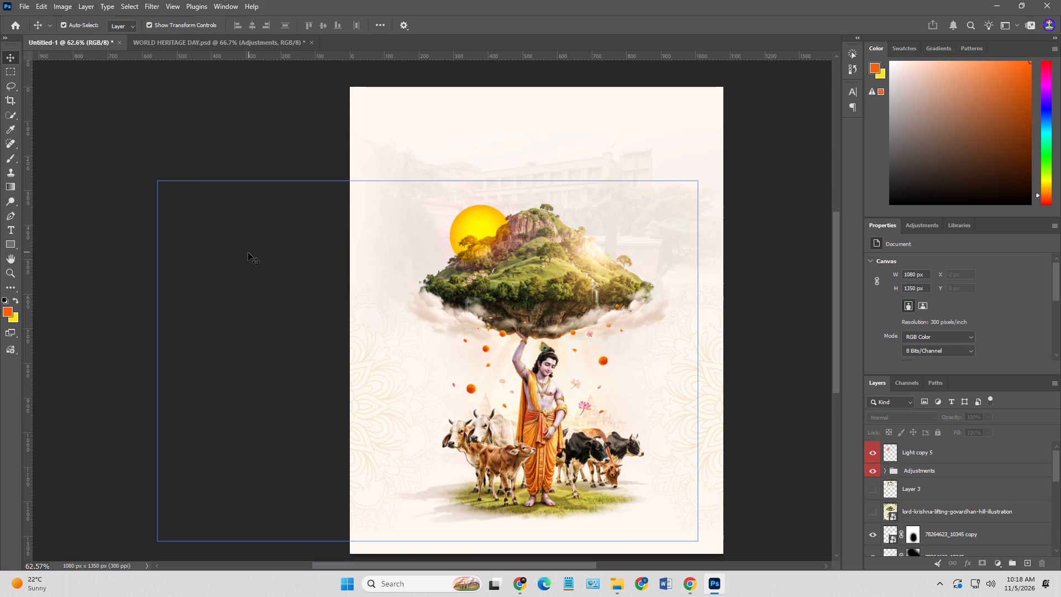
pyautogui.click(288, 264)
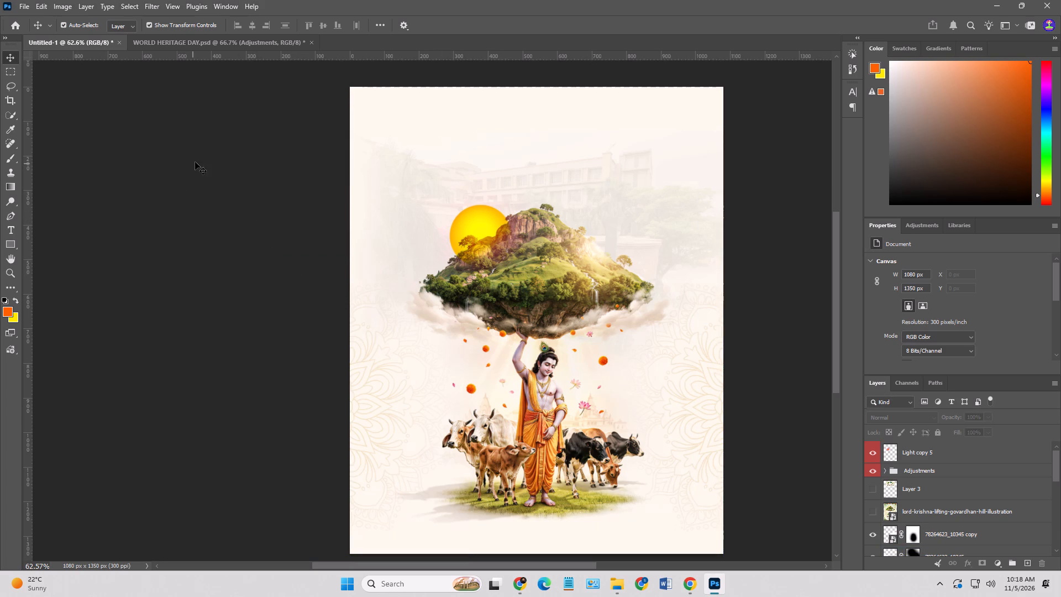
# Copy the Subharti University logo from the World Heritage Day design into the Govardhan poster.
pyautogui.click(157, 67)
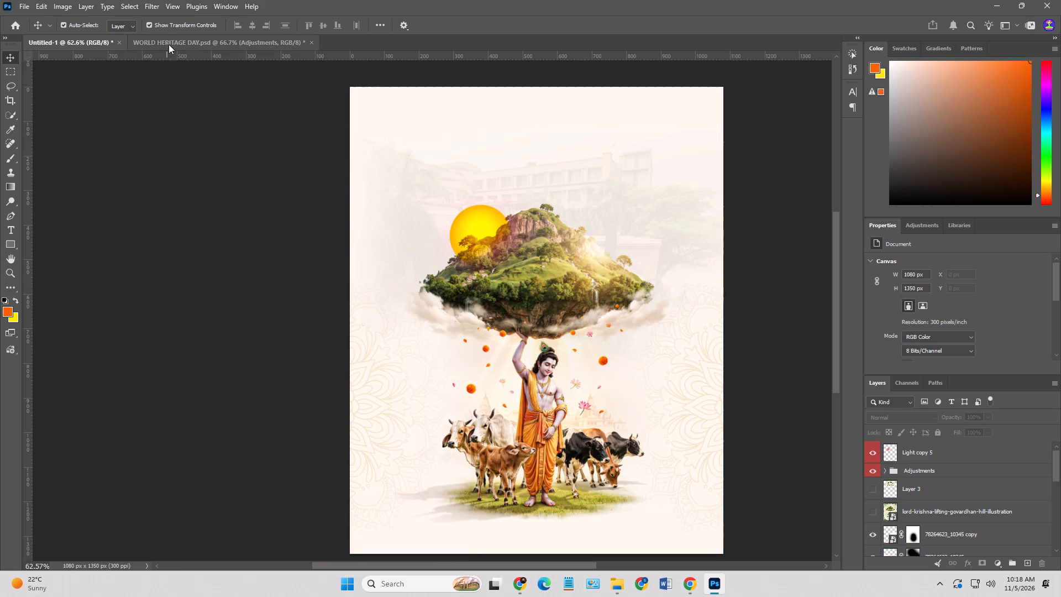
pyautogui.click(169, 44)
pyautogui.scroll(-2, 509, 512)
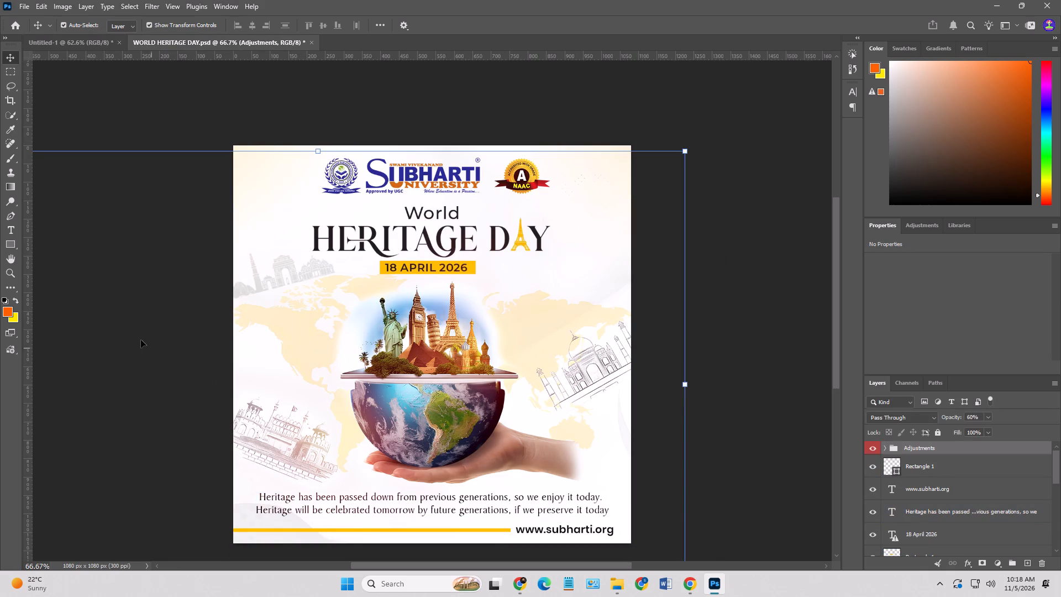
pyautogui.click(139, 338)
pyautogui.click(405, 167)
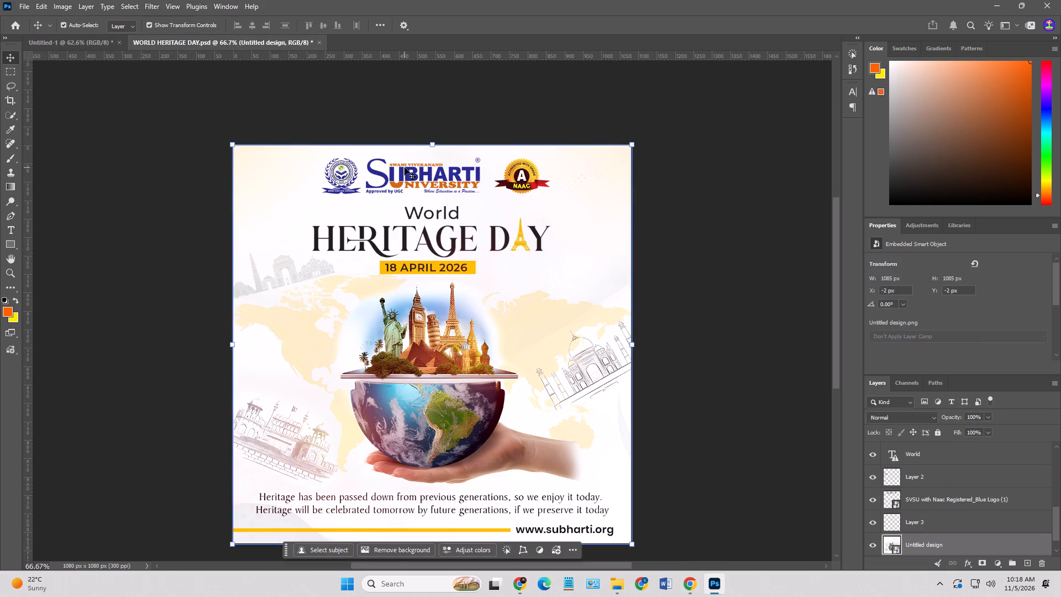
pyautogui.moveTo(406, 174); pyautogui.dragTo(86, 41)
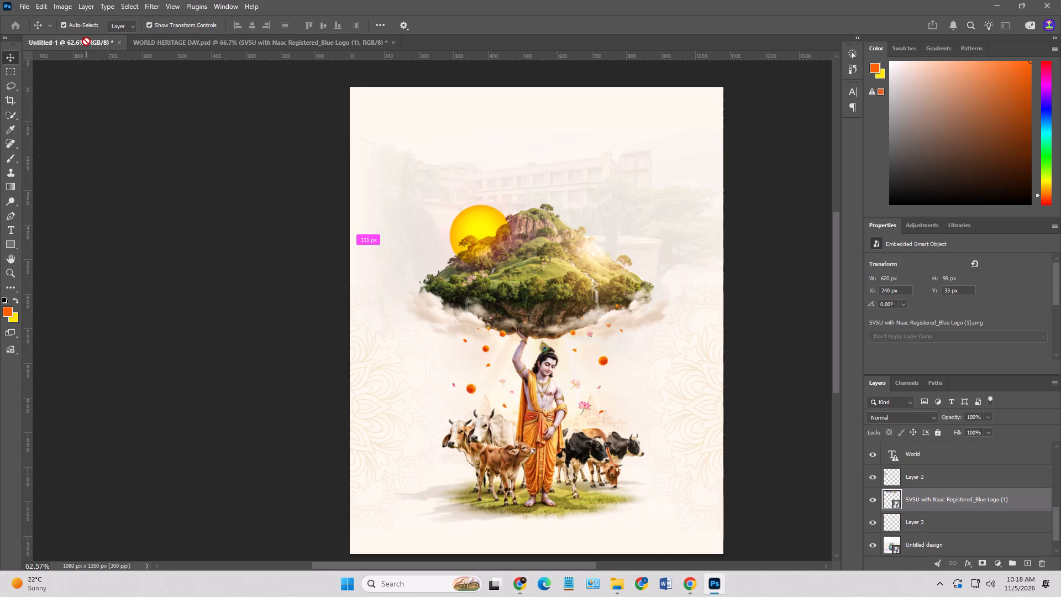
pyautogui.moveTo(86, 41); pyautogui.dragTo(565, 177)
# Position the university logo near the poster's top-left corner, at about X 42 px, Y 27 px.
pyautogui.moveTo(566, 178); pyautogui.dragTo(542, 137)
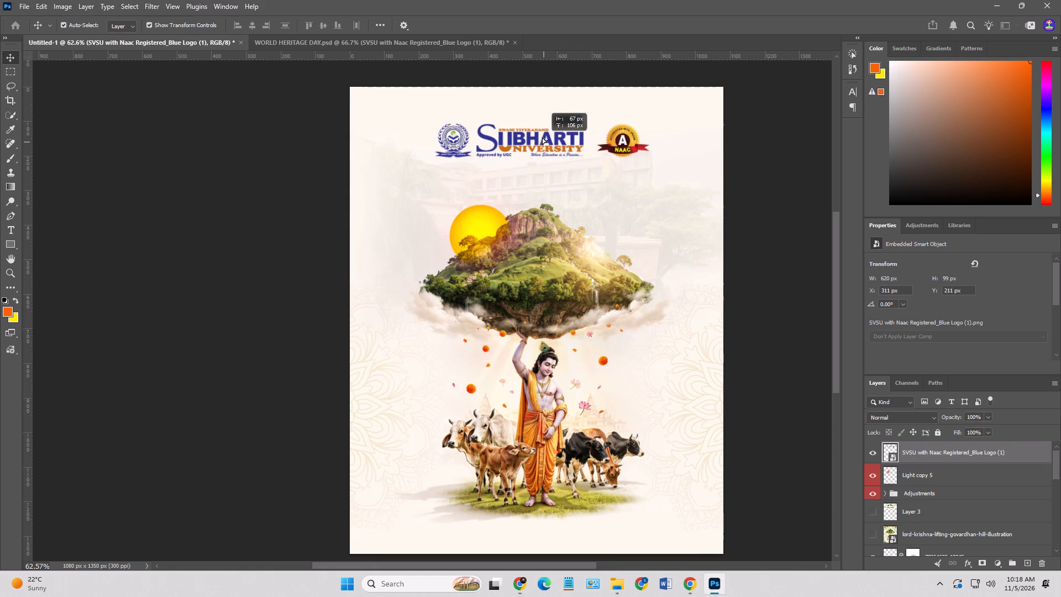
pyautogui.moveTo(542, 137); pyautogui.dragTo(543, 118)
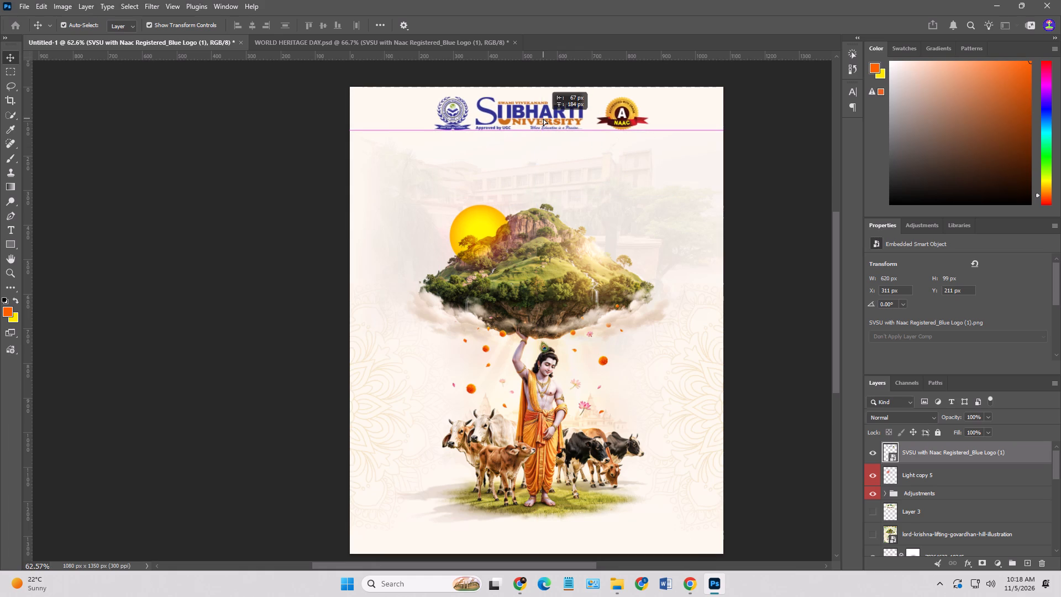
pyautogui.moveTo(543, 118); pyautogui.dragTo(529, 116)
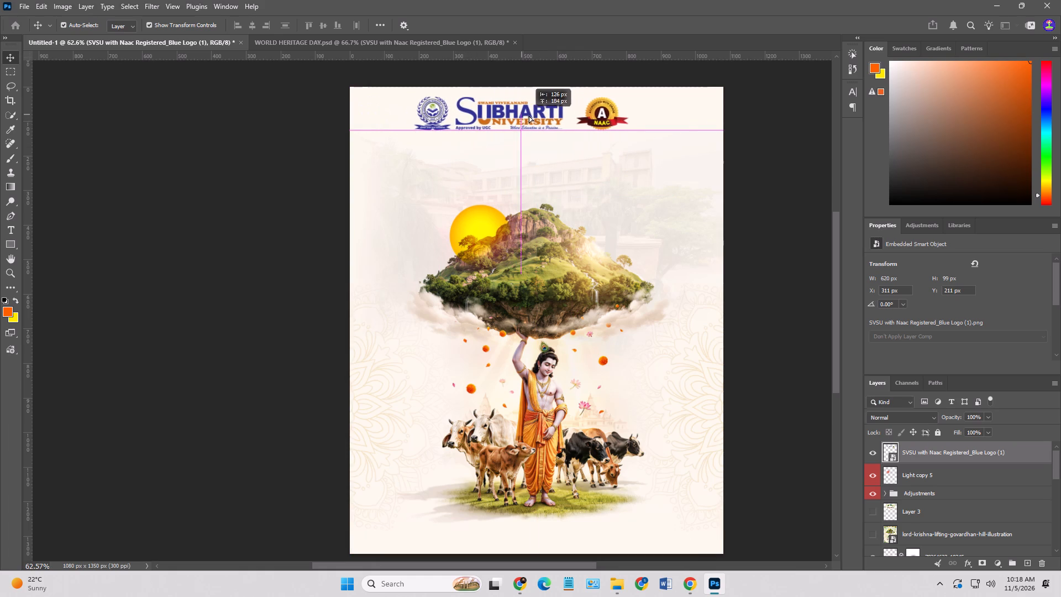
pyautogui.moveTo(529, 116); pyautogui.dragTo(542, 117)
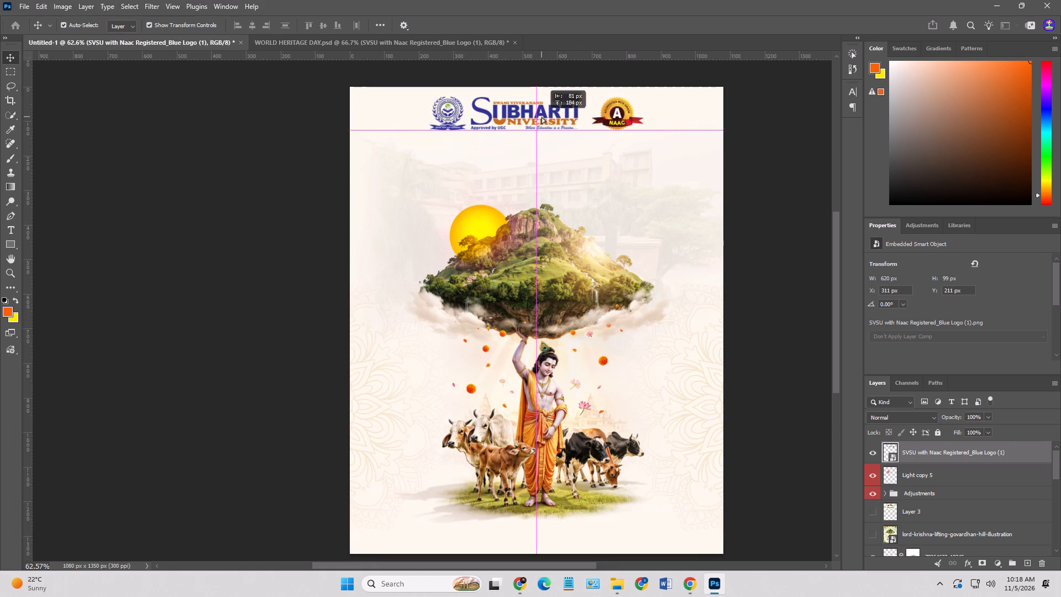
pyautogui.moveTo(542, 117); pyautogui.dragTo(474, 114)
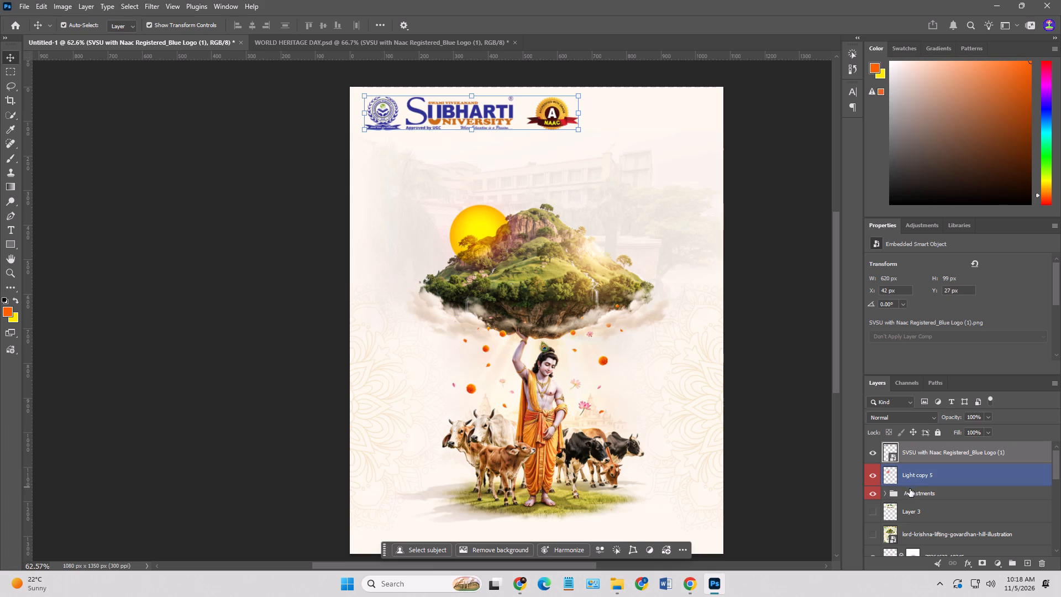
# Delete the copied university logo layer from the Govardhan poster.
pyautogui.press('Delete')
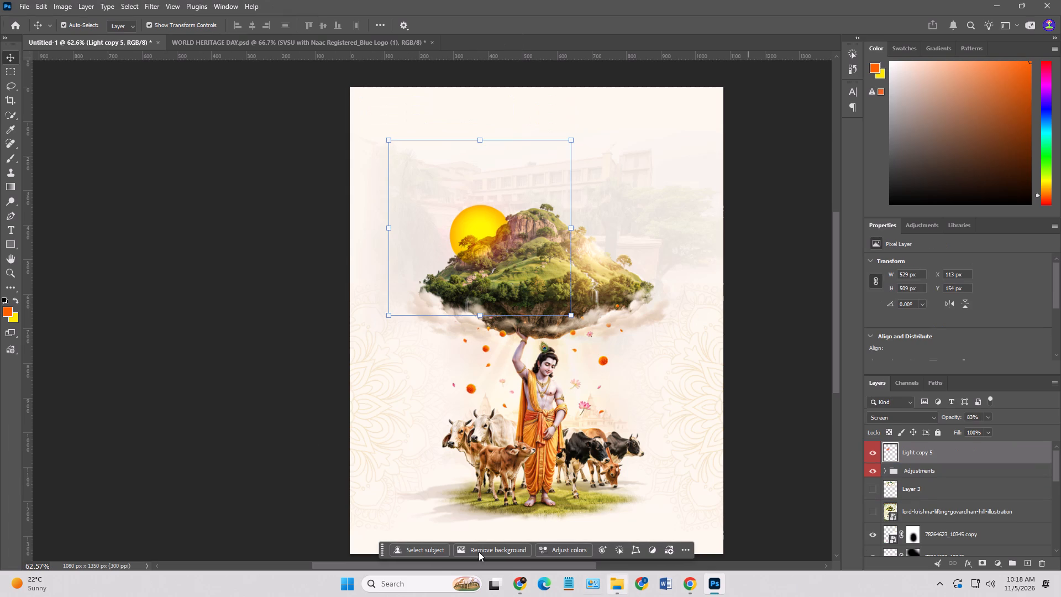
# Open the hospital's Dussehra poster, 1.psd, from the Dusherra folder inside Hospital Work on the D: drive.
pyautogui.click(624, 591)
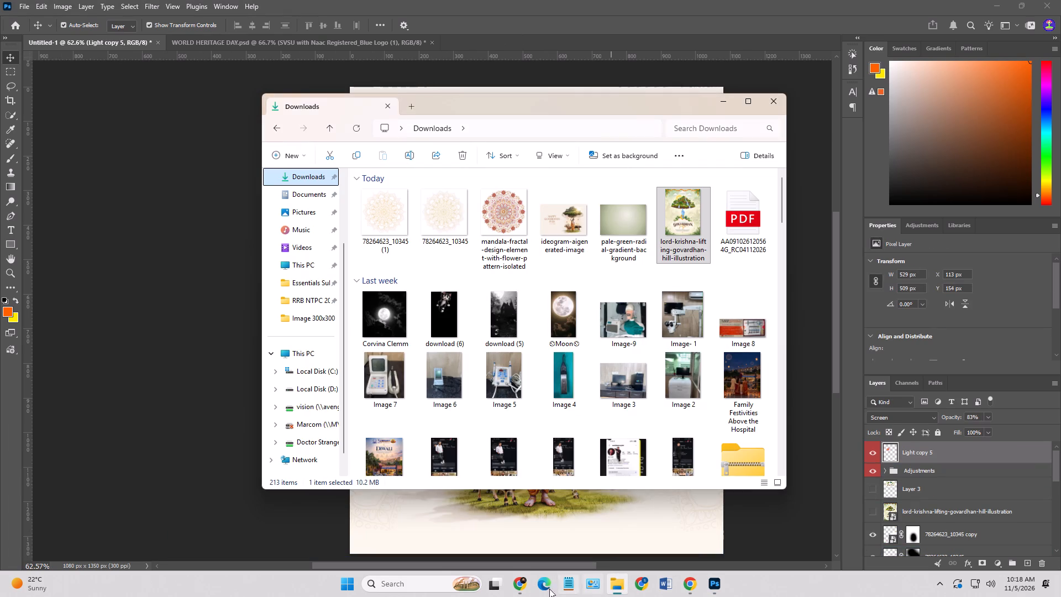
pyautogui.click(317, 387)
pyautogui.click(630, 201)
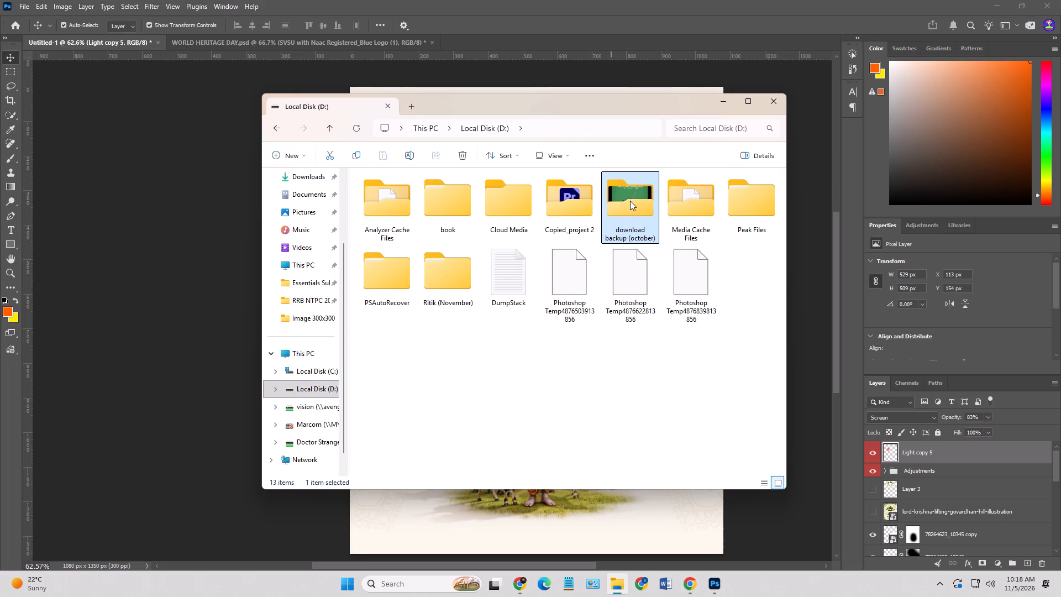
pyautogui.doubleClick(443, 270)
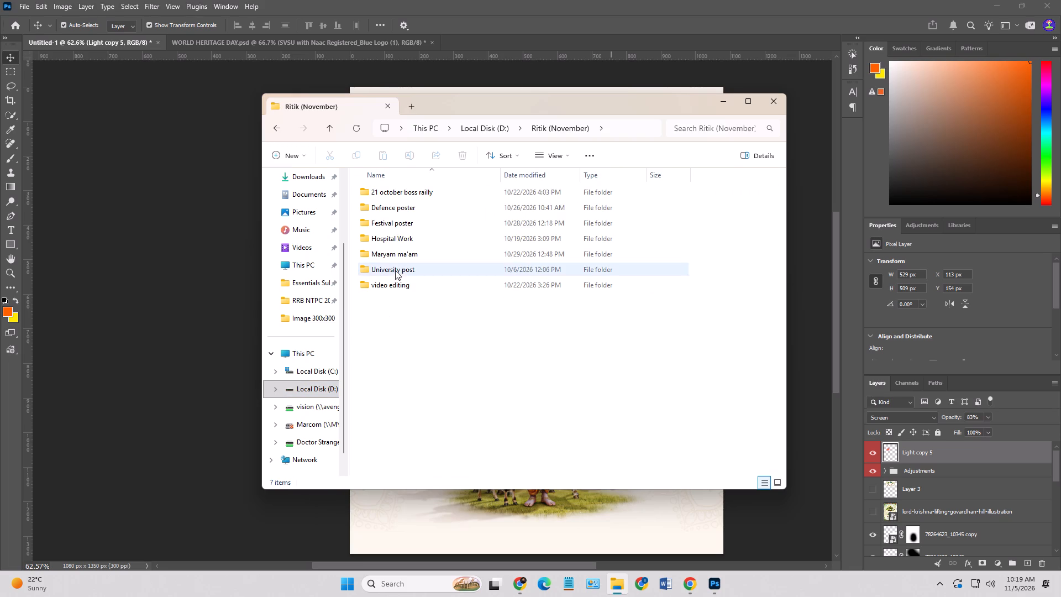
pyautogui.doubleClick(409, 241)
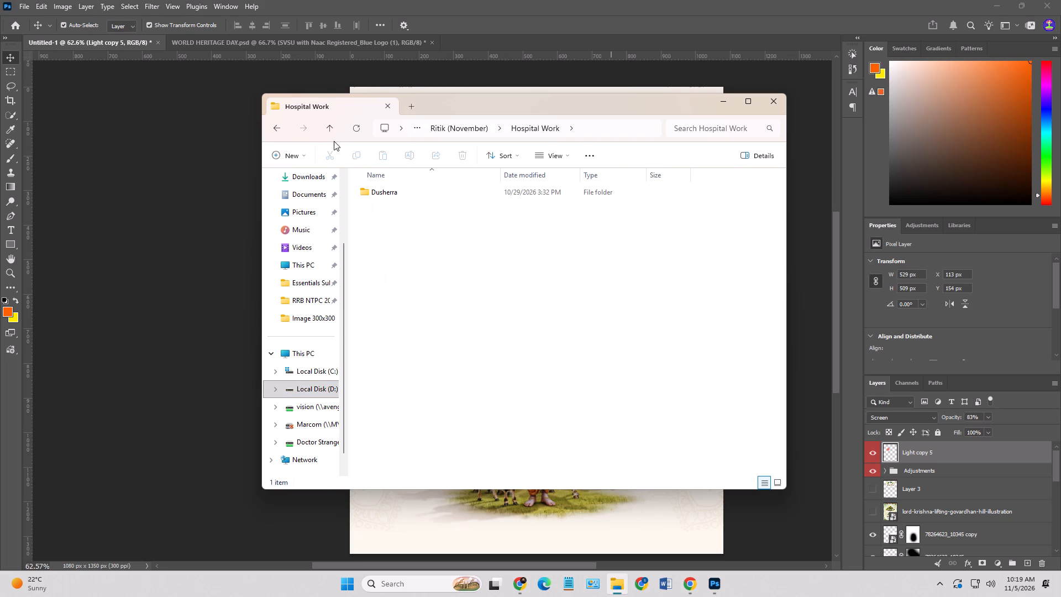
pyautogui.click(331, 130)
pyautogui.doubleClick(400, 238)
pyautogui.doubleClick(393, 193)
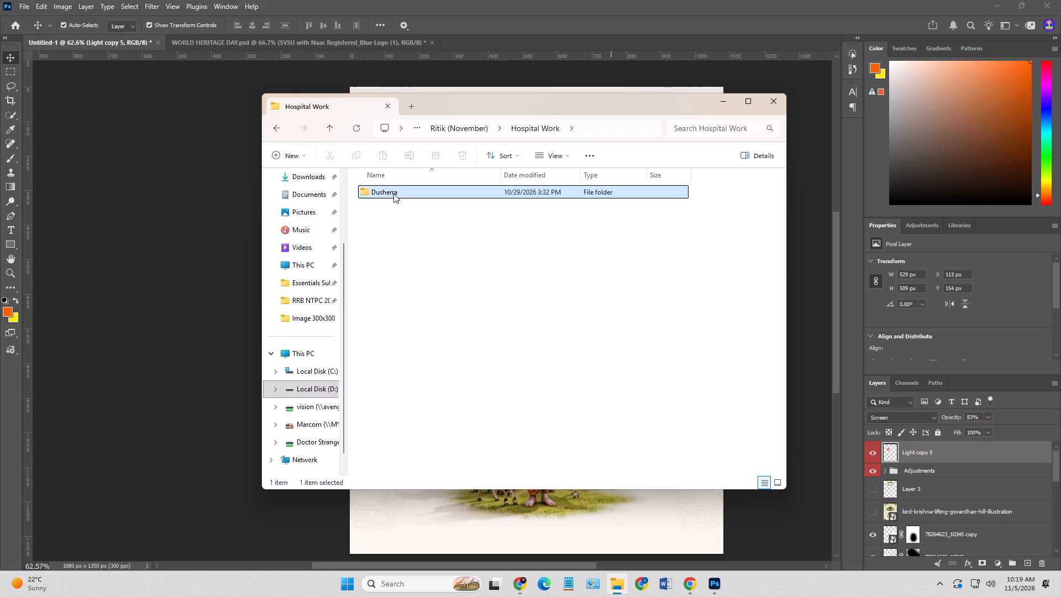
pyautogui.doubleClick(436, 205)
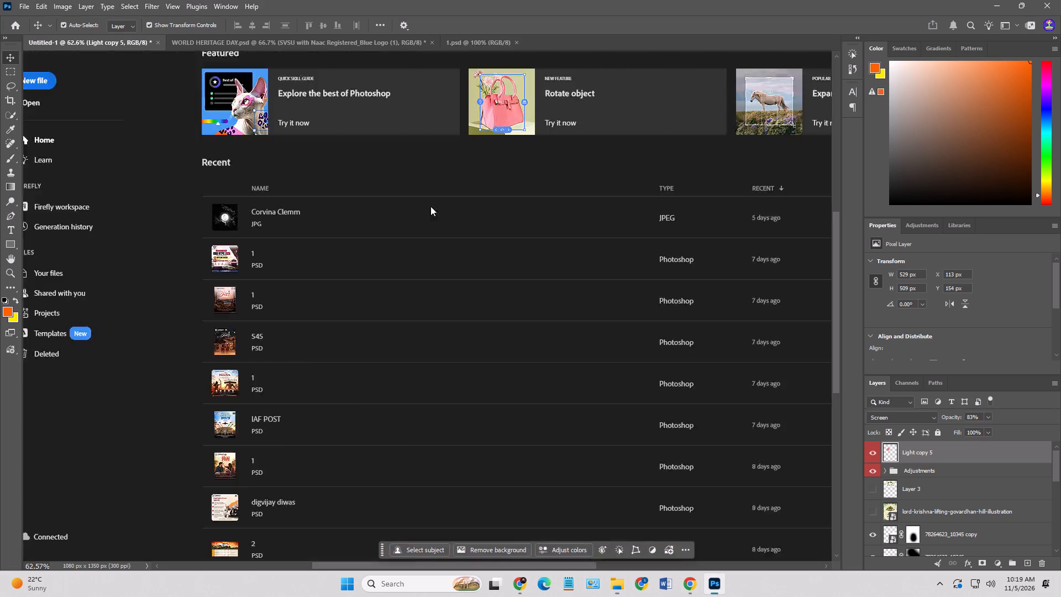
# Copy the Subharti Hospital logo and two round NABH badges from the Dussehra poster into the top of the Govardhan poster.
pyautogui.click(273, 138)
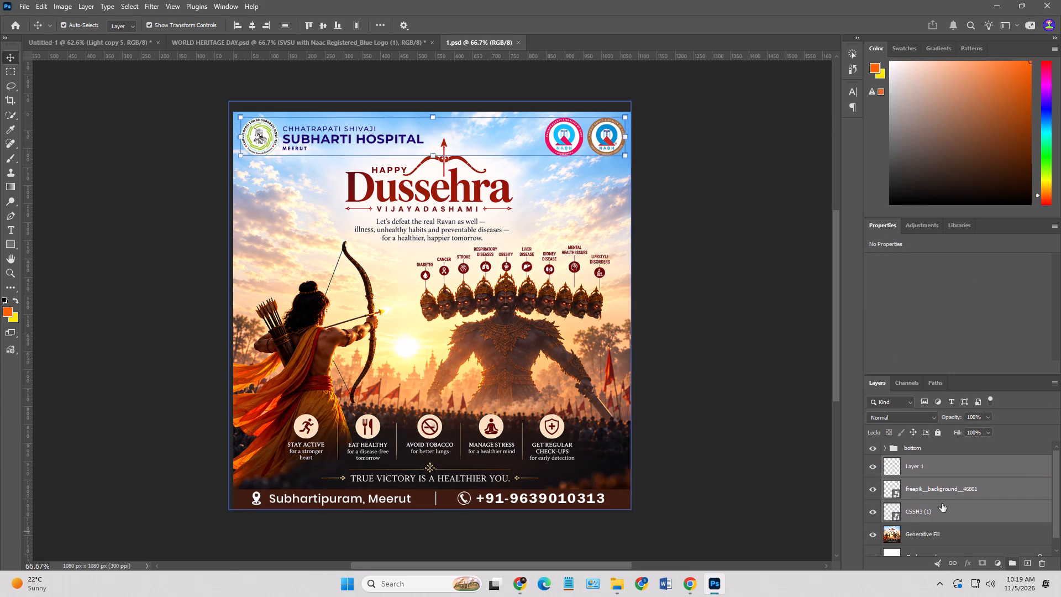
pyautogui.hotkey('ctrl', 'c')
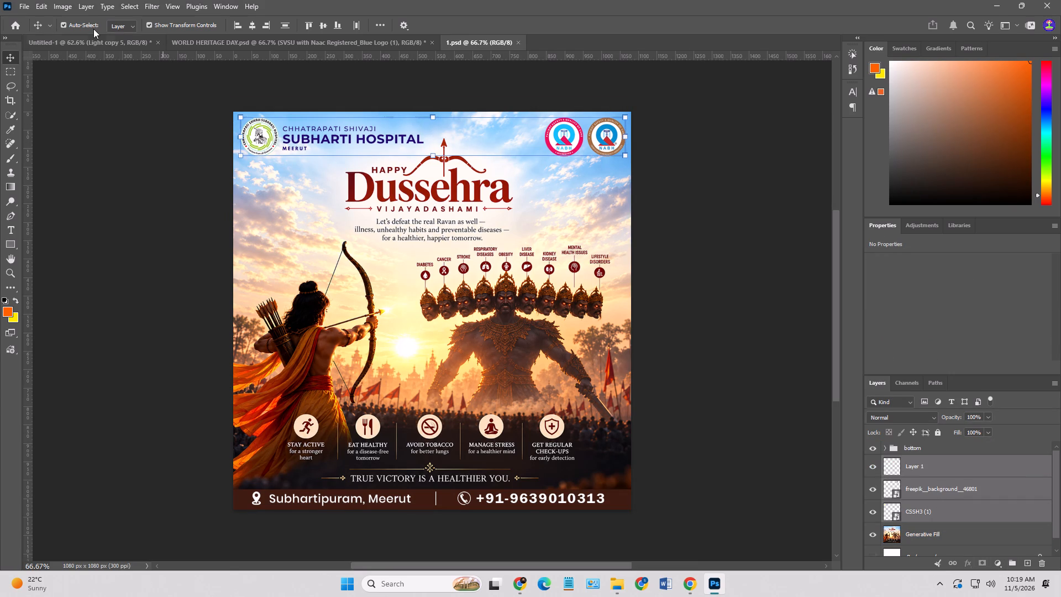
pyautogui.click(98, 45)
pyautogui.hotkey('ctrl', 'shift', 'v')
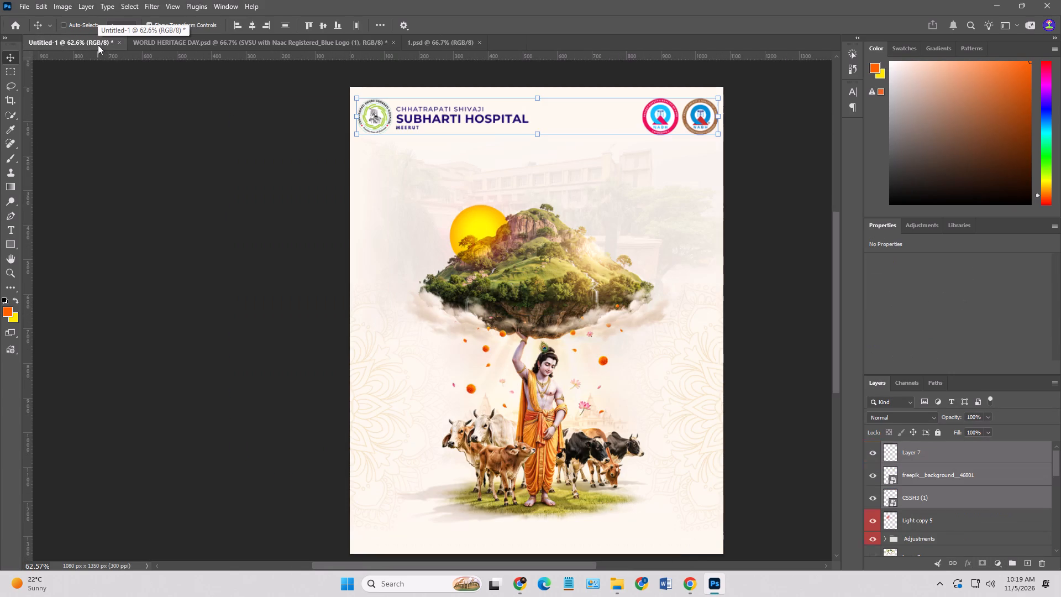
pyautogui.doubleClick(234, 160)
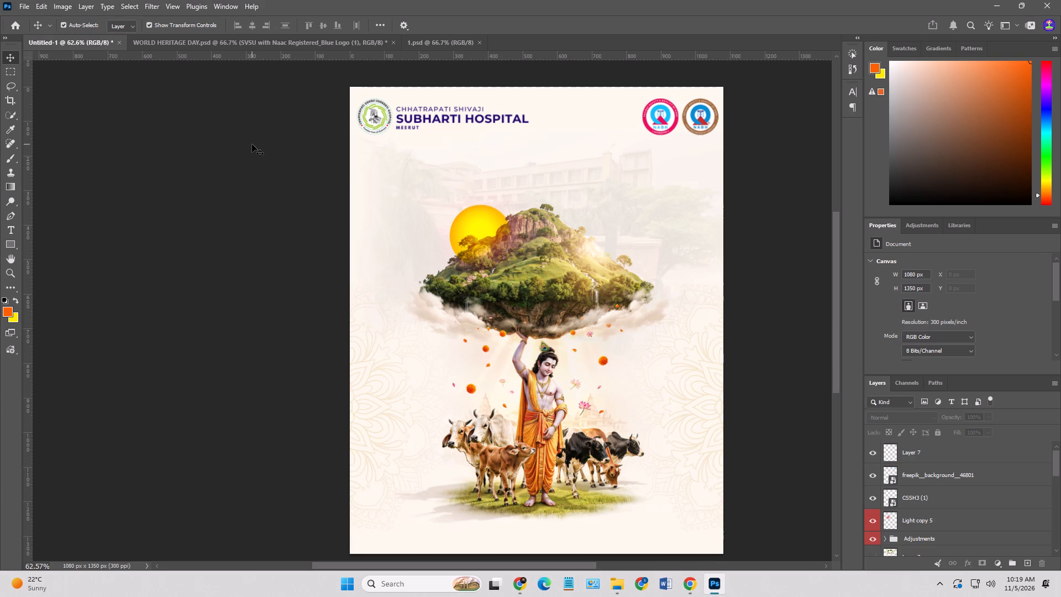
# Copy the "bottom" group with the location and phone strip from the Dussehra poster into the Govardhan poster.
pyautogui.click(378, 35)
pyautogui.click(438, 41)
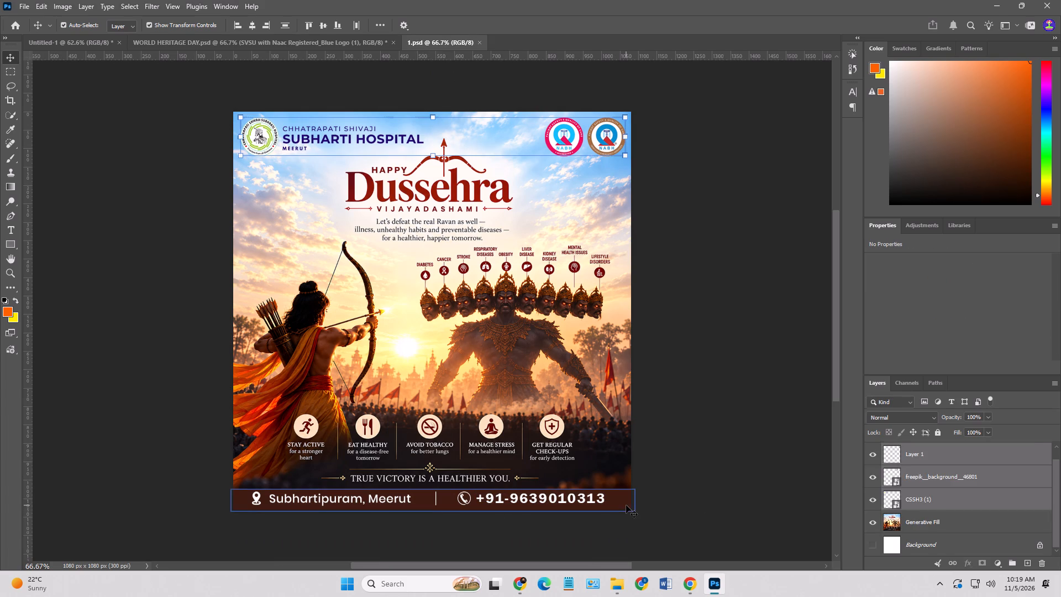
pyautogui.click(626, 505)
pyautogui.scroll(5, 976, 546)
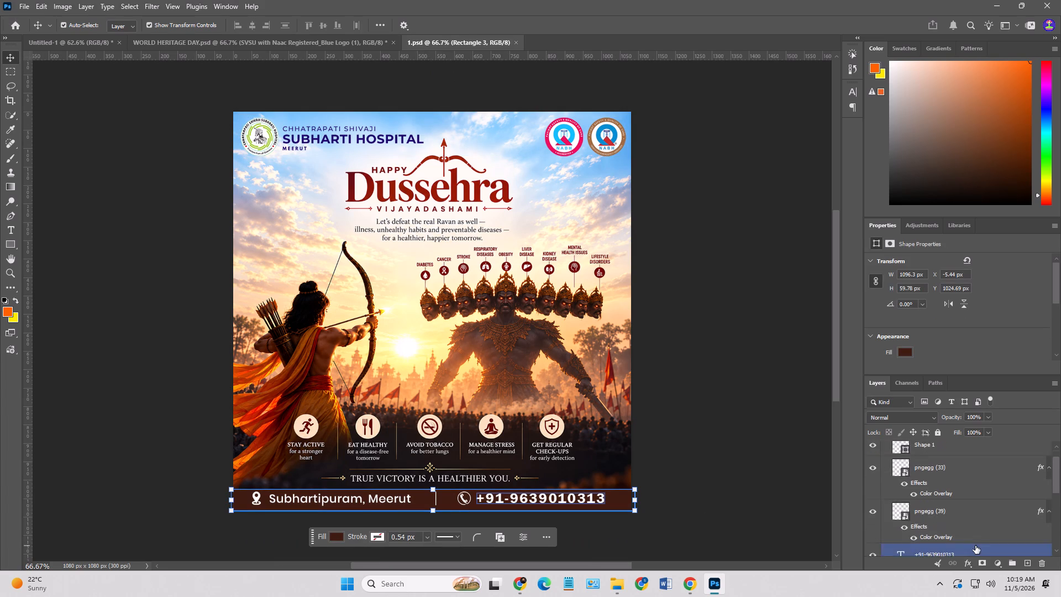
pyautogui.scroll(4, 975, 546)
pyautogui.click(886, 448)
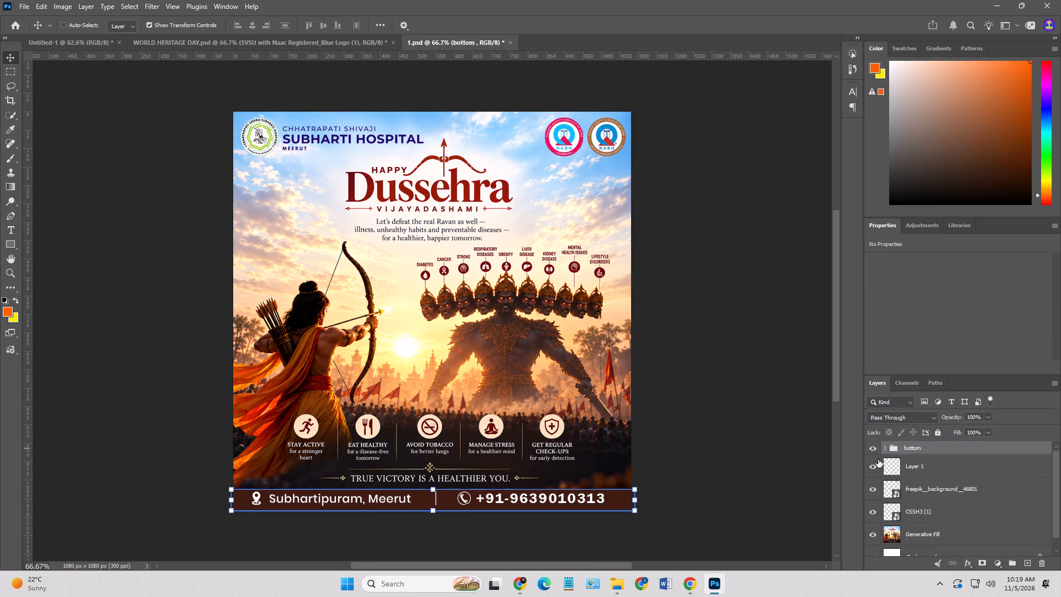
pyautogui.hotkey('ctrl', 'c')
pyautogui.click(91, 41)
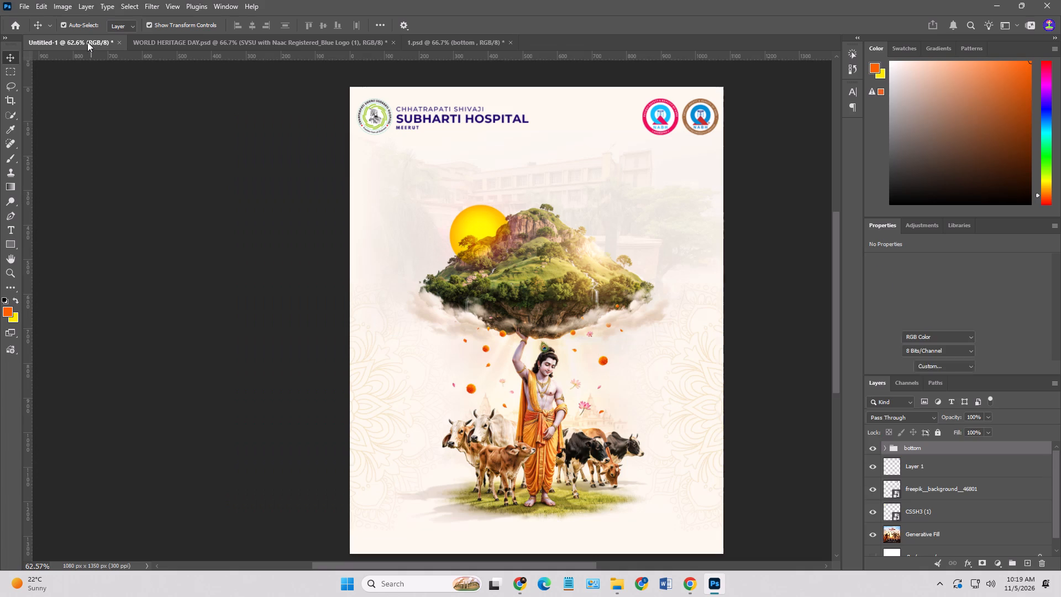
pyautogui.hotkey('ctrl', 'shift', 'v')
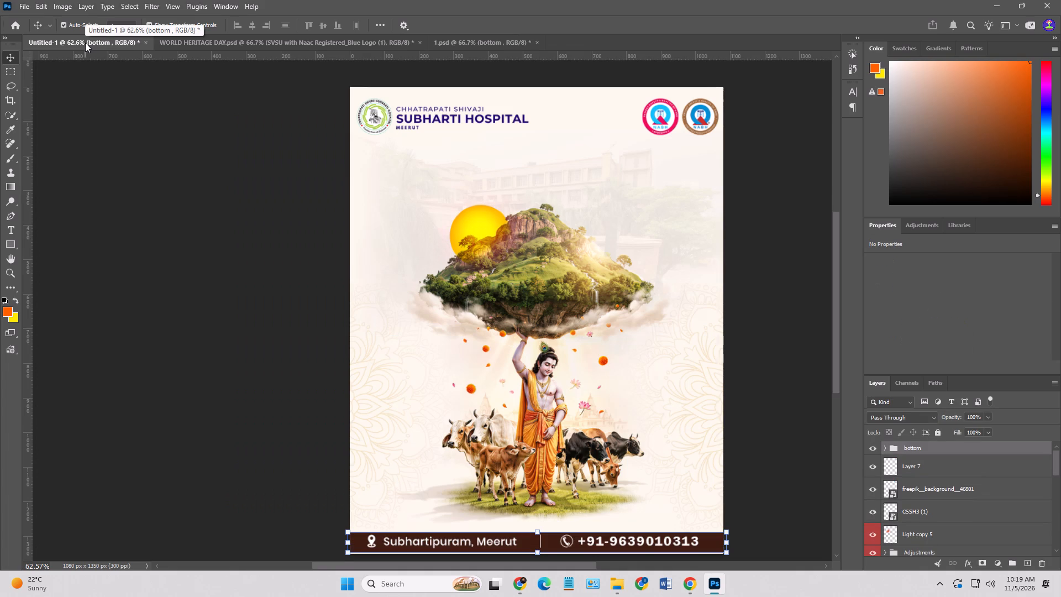
# Nudge the contact strip down against the poster's bottom edge, with its bar at about Y 1292 px.
pyautogui.scroll(-11, 529, 421)
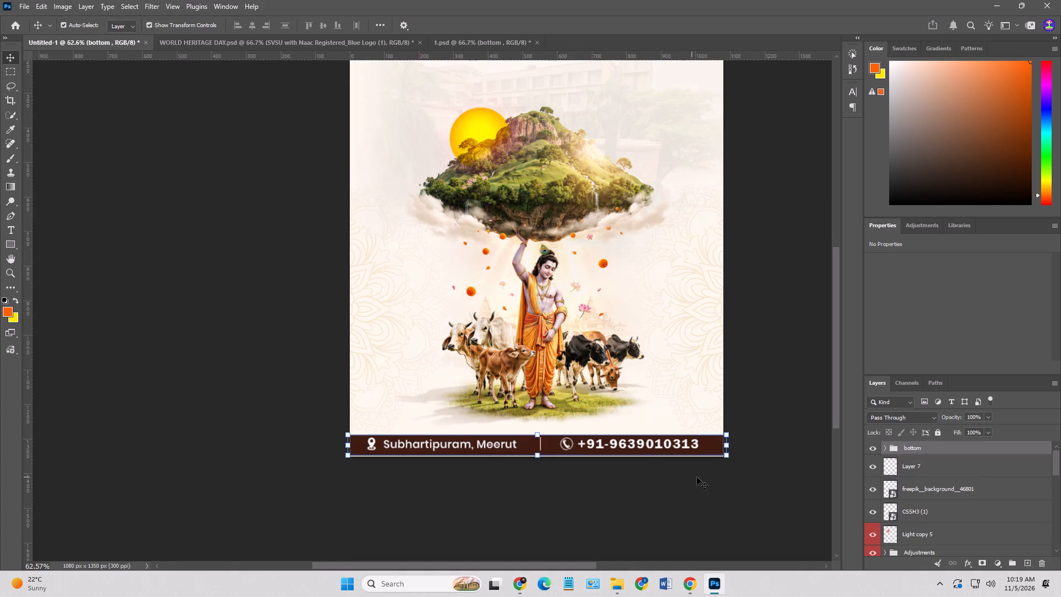
pyautogui.press('Down')
pyautogui.press('Down')
pyautogui.press('Down')
pyautogui.press('Down')
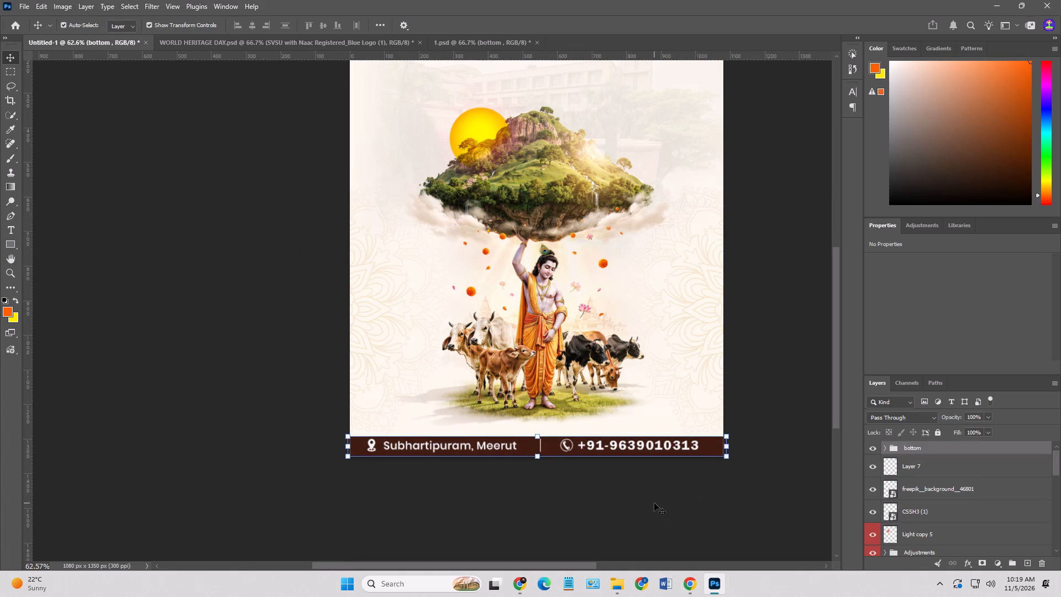
pyautogui.click(595, 519)
# Recolour the contact strip's background bar, Rectangle 3, with the recently used dark green.
pyautogui.scroll(10, 571, 520)
pyautogui.keyDown('alt'); pyautogui.scroll(-4, 570, 457); pyautogui.keyUp('alt')
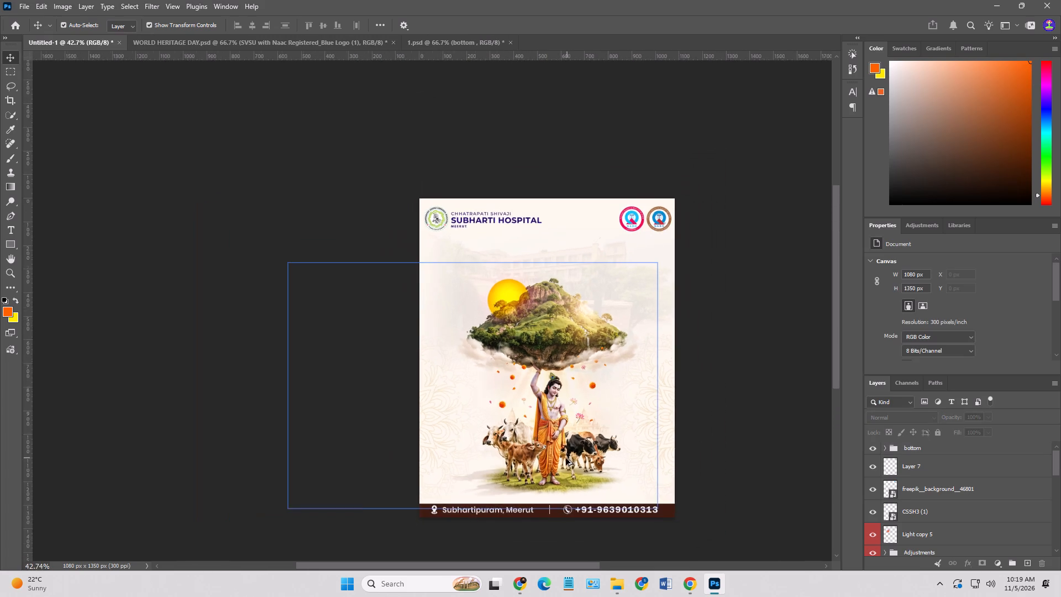
pyautogui.keyDown('alt'); pyautogui.scroll(-2, 566, 458); pyautogui.keyUp('alt')
pyautogui.click(703, 536)
pyautogui.keyDown('alt'); pyautogui.scroll(5, 662, 519); pyautogui.keyUp('alt')
pyautogui.click(670, 521)
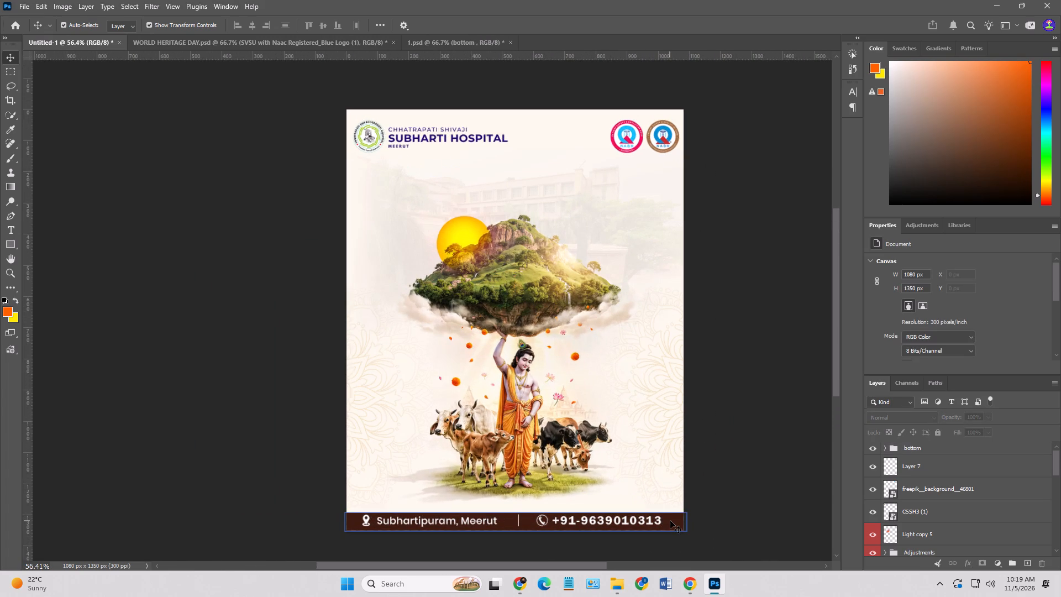
pyautogui.click(878, 545)
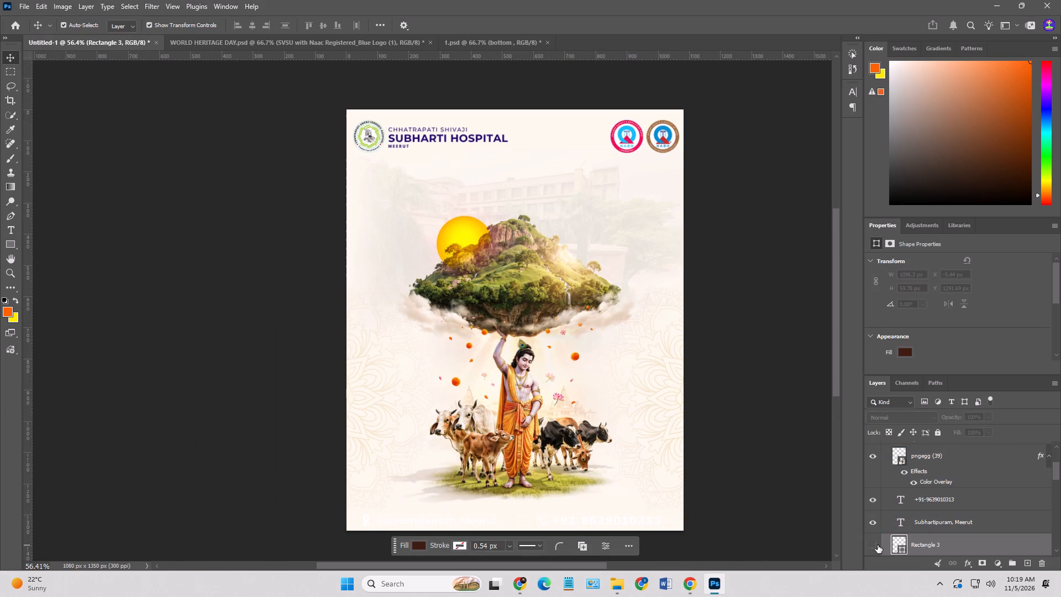
pyautogui.click(878, 545)
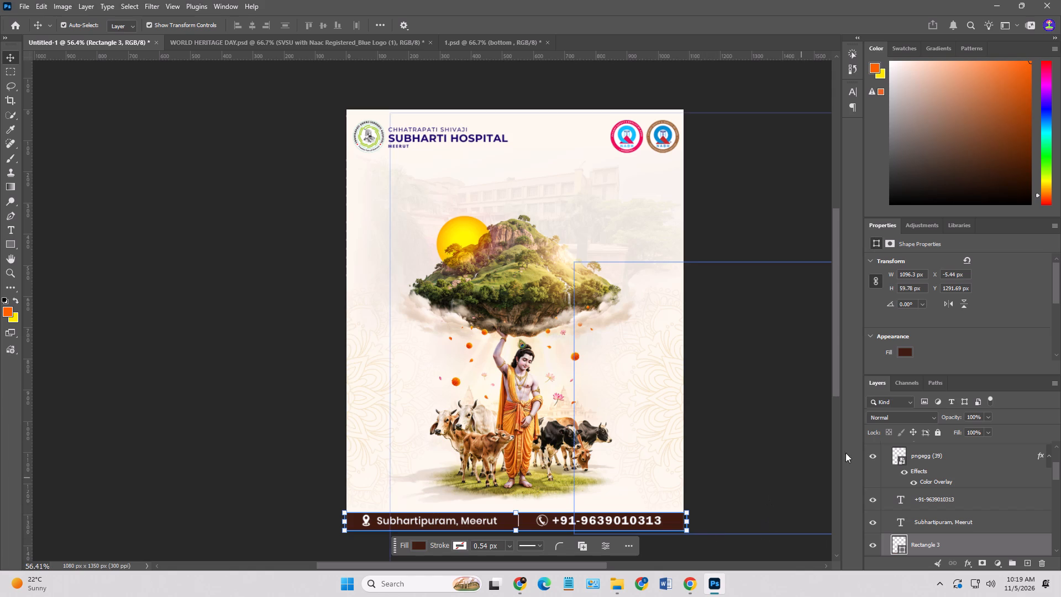
pyautogui.click(906, 355)
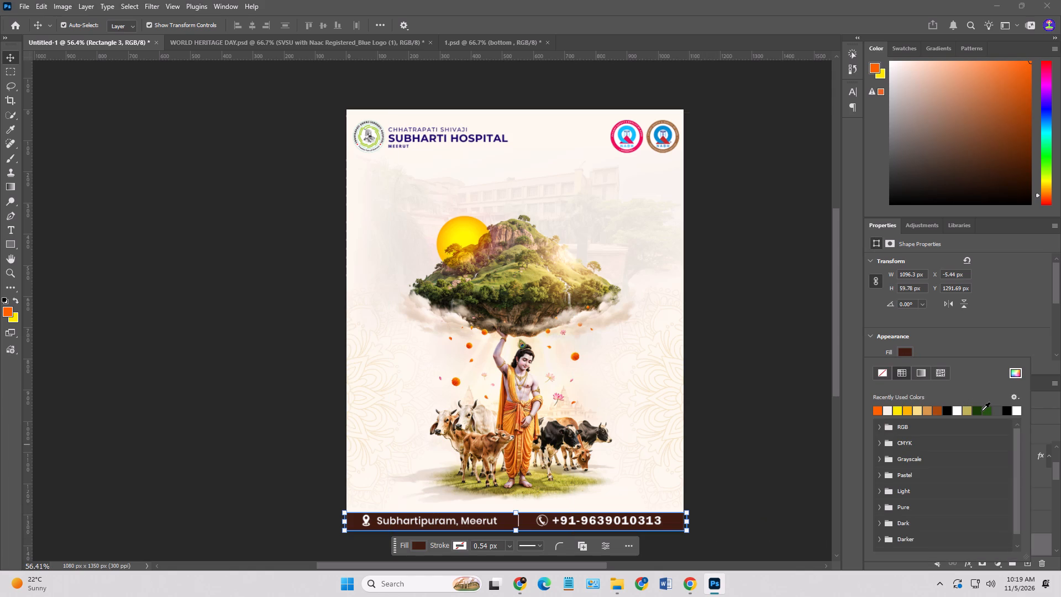
pyautogui.click(985, 411)
pyautogui.click(764, 378)
pyautogui.click(758, 380)
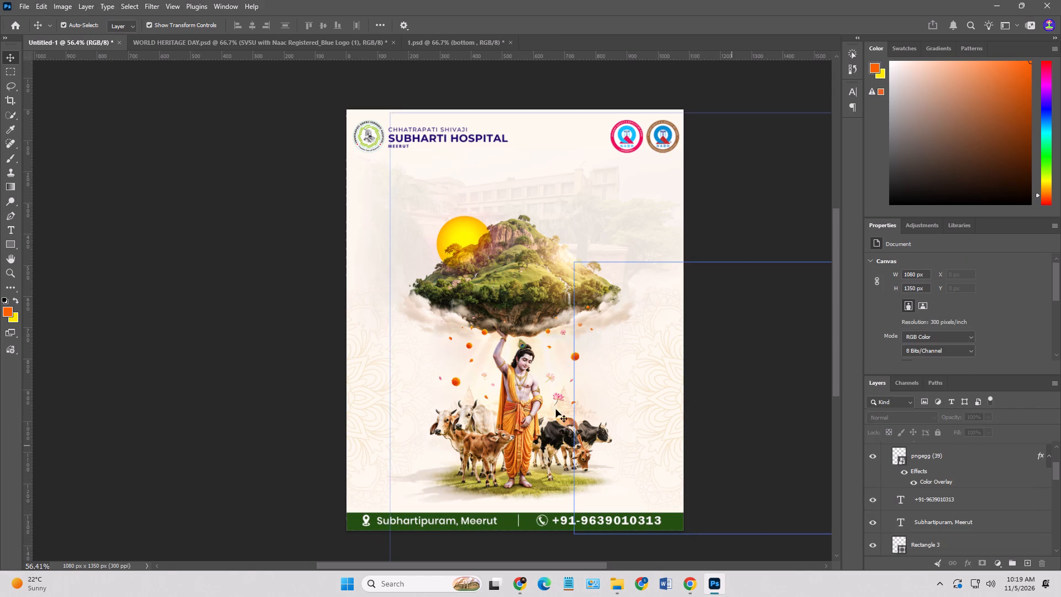
pyautogui.click(224, 281)
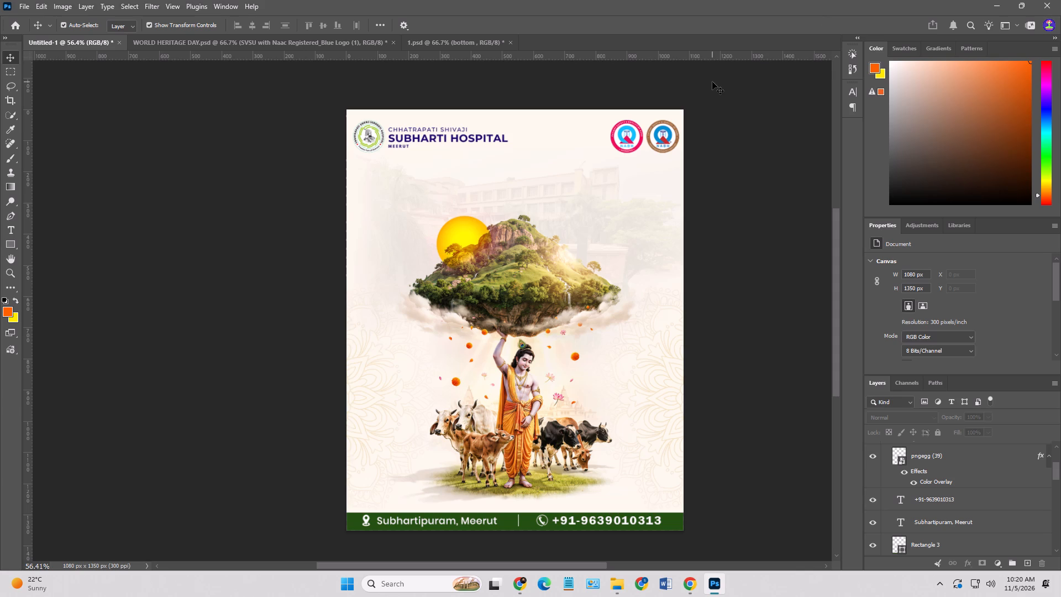
# Add an Outer Glow layer effect to Layer 4, the base layer of the sun behind the hill.
pyautogui.click(461, 224)
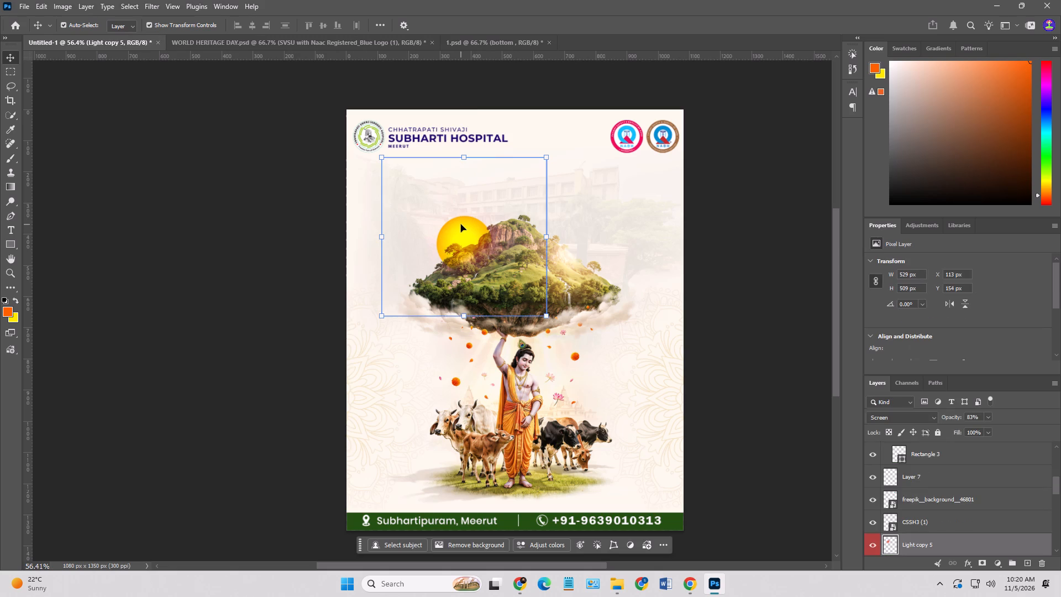
pyautogui.scroll(-5, 918, 474)
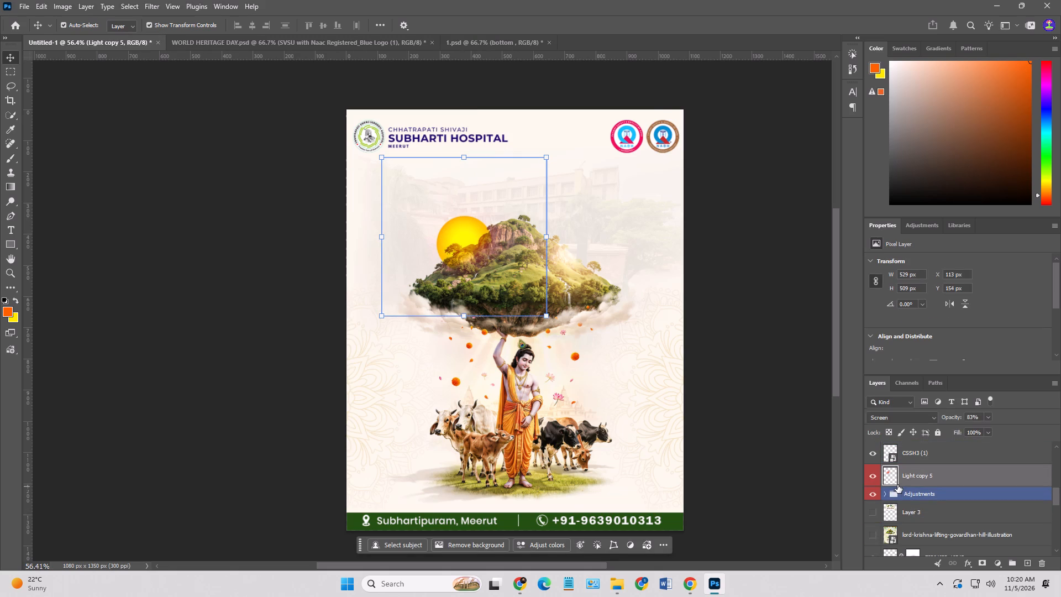
pyautogui.scroll(-9, 898, 485)
pyautogui.scroll(2, 906, 495)
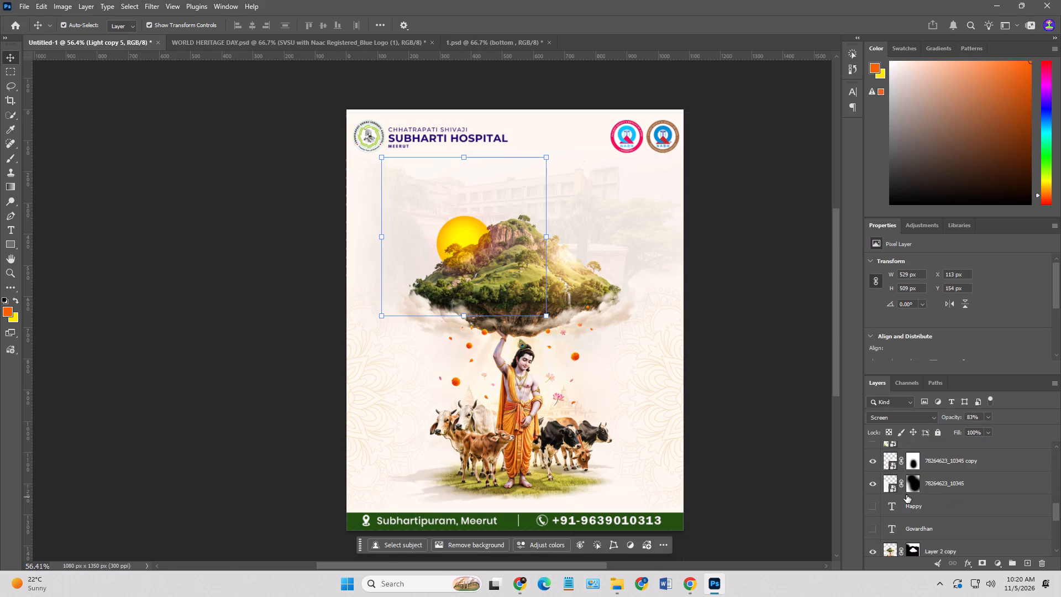
pyautogui.scroll(-2, 906, 494)
pyautogui.scroll(2, 906, 494)
pyautogui.scroll(-11, 906, 494)
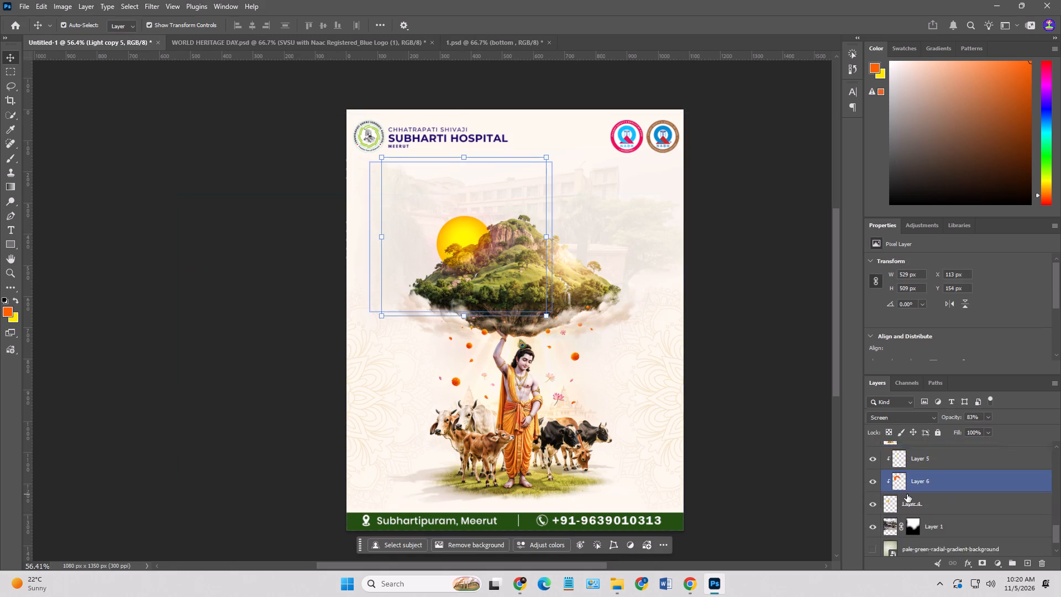
pyautogui.click(918, 487)
pyautogui.rightClick(891, 490)
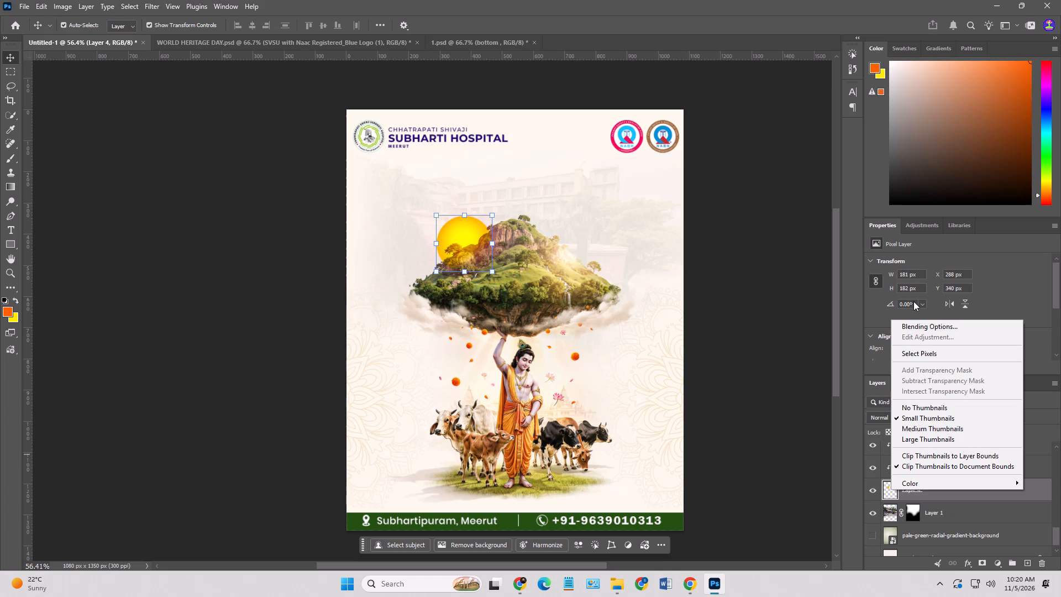
pyautogui.click(916, 321)
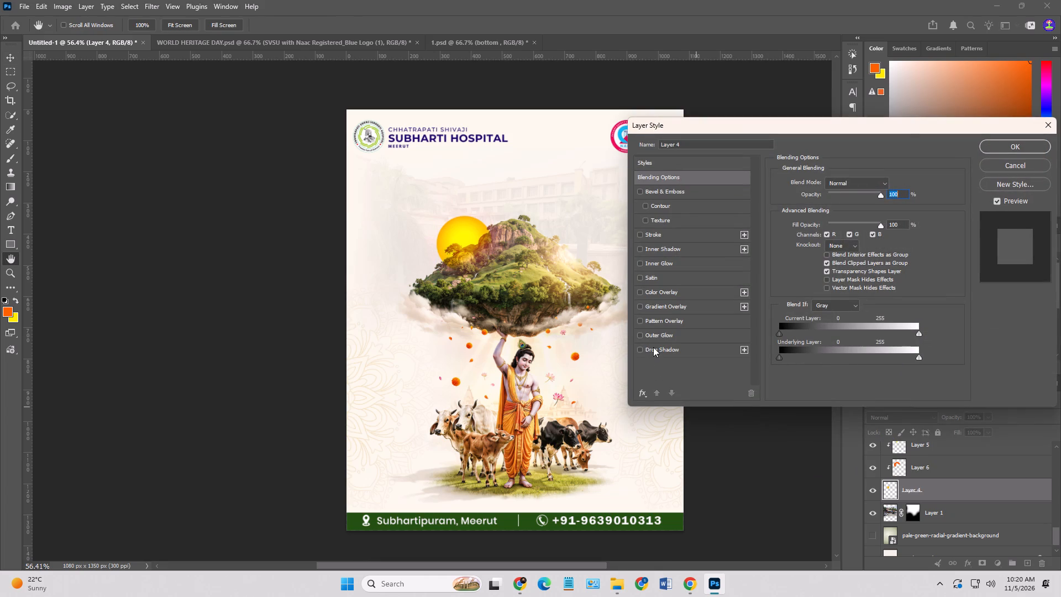
pyautogui.click(654, 331)
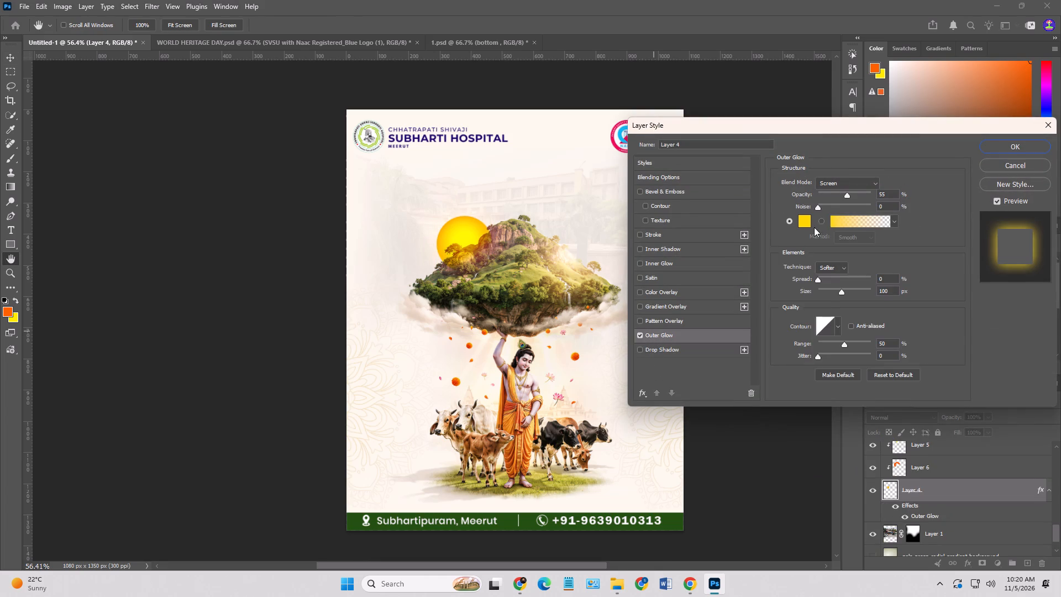
# Set the Outer Glow of Layer 4 to 5% noise and 93% opacity.
pyautogui.moveTo(833, 205); pyautogui.dragTo(842, 205)
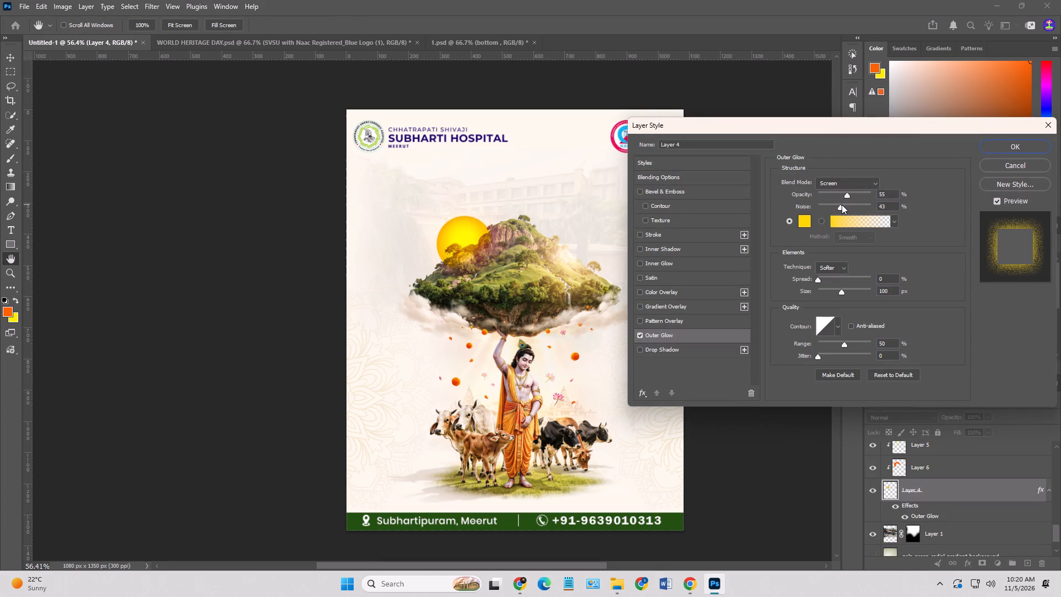
pyautogui.moveTo(842, 205); pyautogui.dragTo(817, 207)
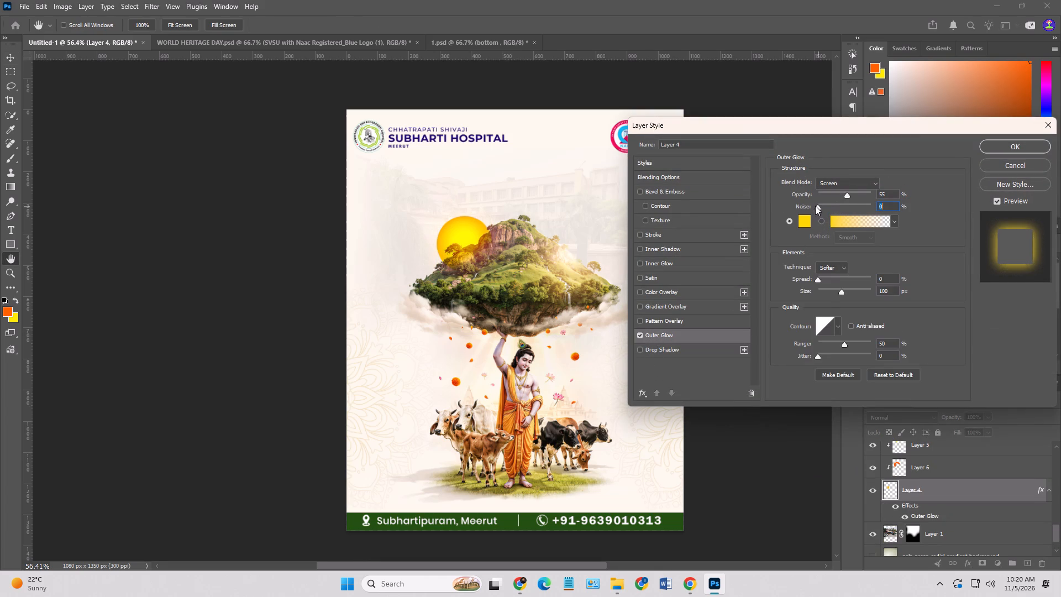
pyautogui.click(819, 207)
pyautogui.moveTo(849, 195); pyautogui.dragTo(866, 196)
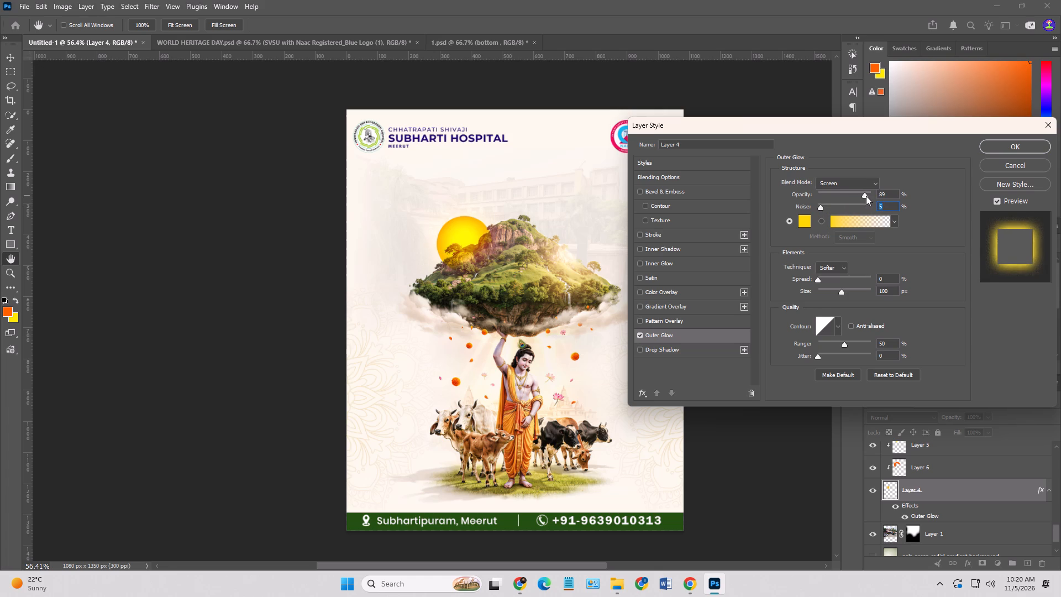
pyautogui.moveTo(866, 196); pyautogui.dragTo(868, 197)
# Try the Darken, Multiply and Soft Light blend modes on the Outer Glow, settling on Screen with 45% opacity.
pyautogui.click(849, 184)
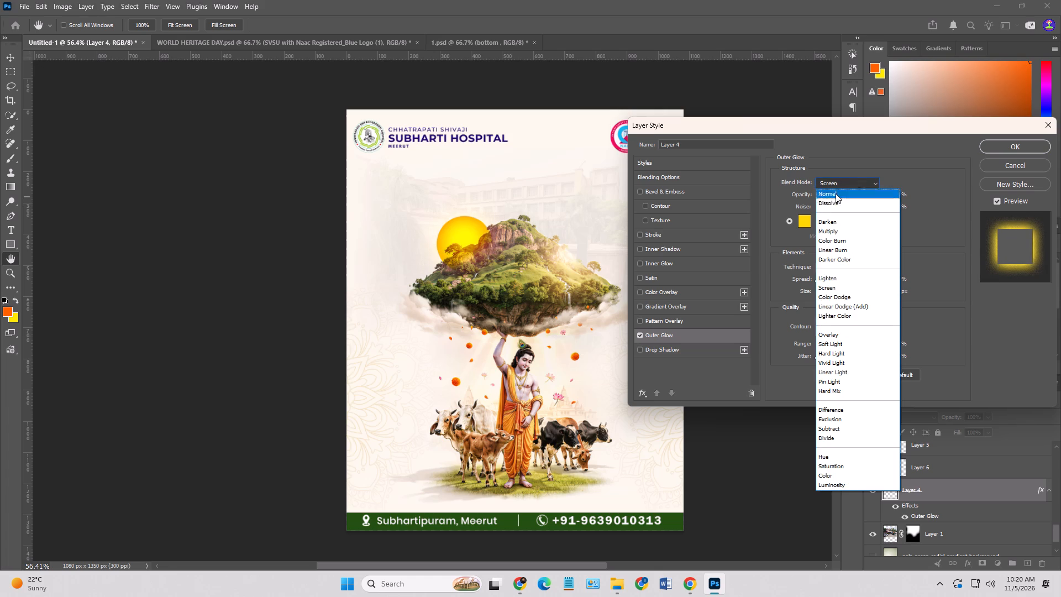
pyautogui.click(827, 220)
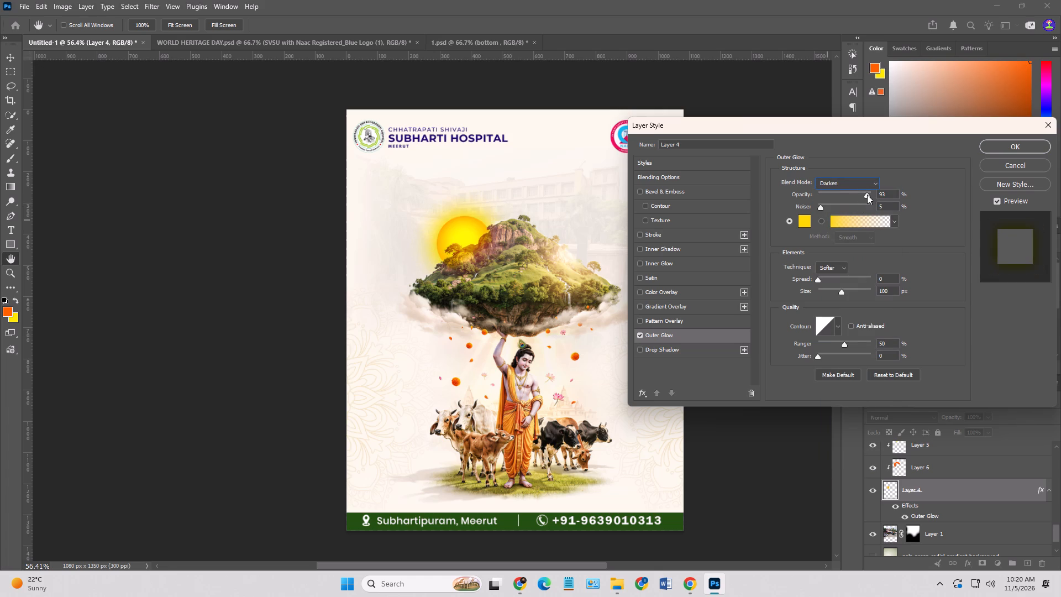
pyautogui.moveTo(866, 194); pyautogui.dragTo(837, 195)
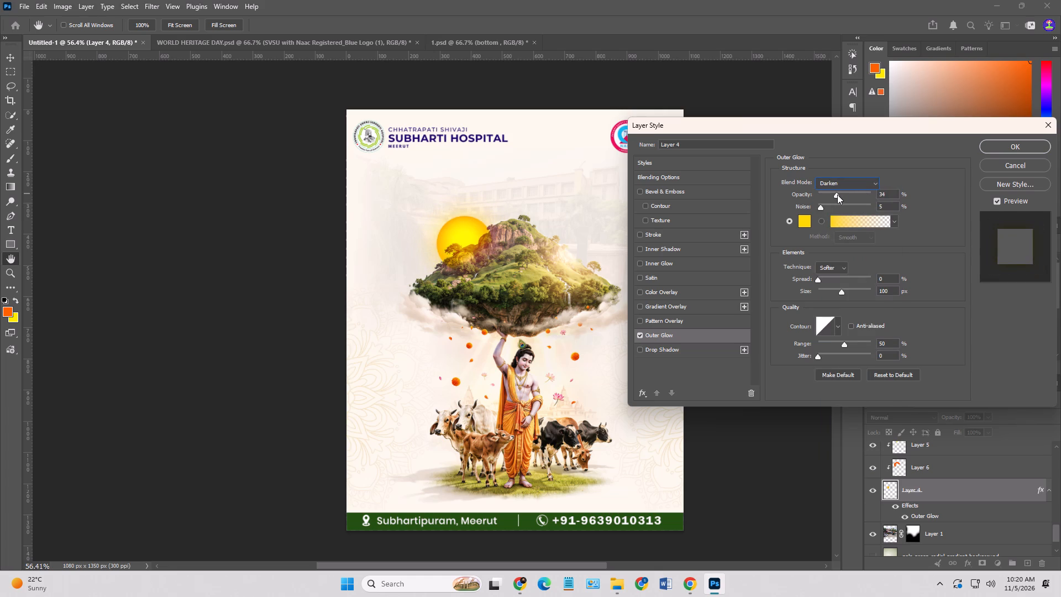
pyautogui.moveTo(837, 195); pyautogui.dragTo(843, 196)
pyautogui.click(842, 182)
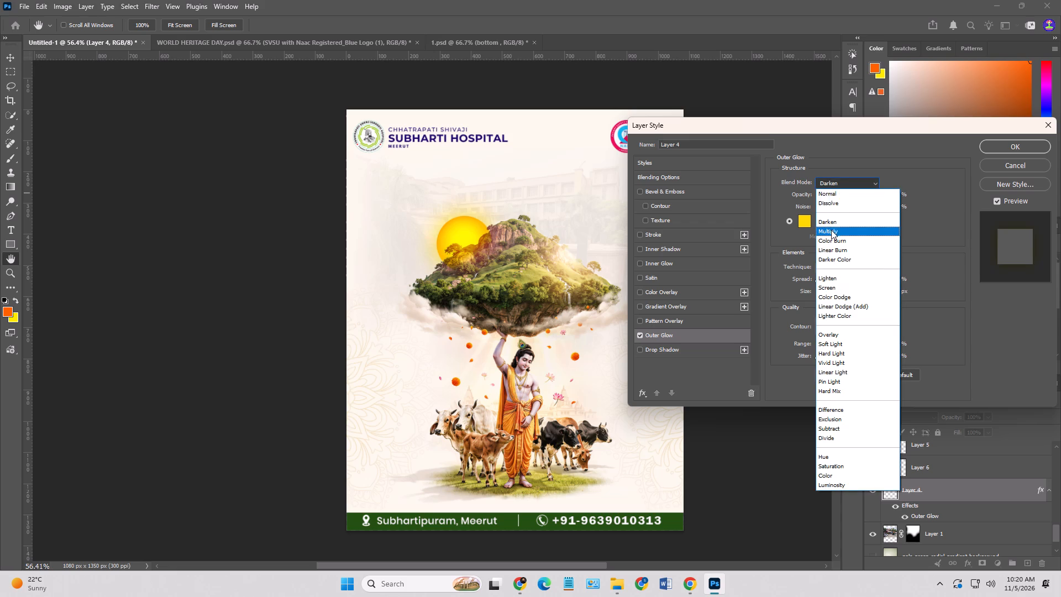
pyautogui.click(831, 232)
pyautogui.click(837, 185)
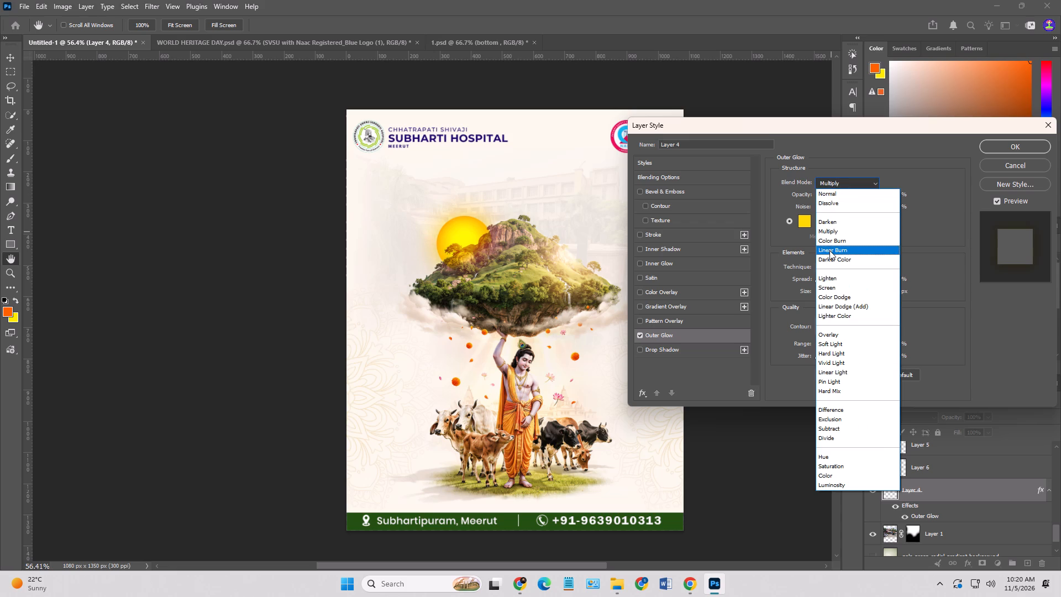
pyautogui.click(828, 342)
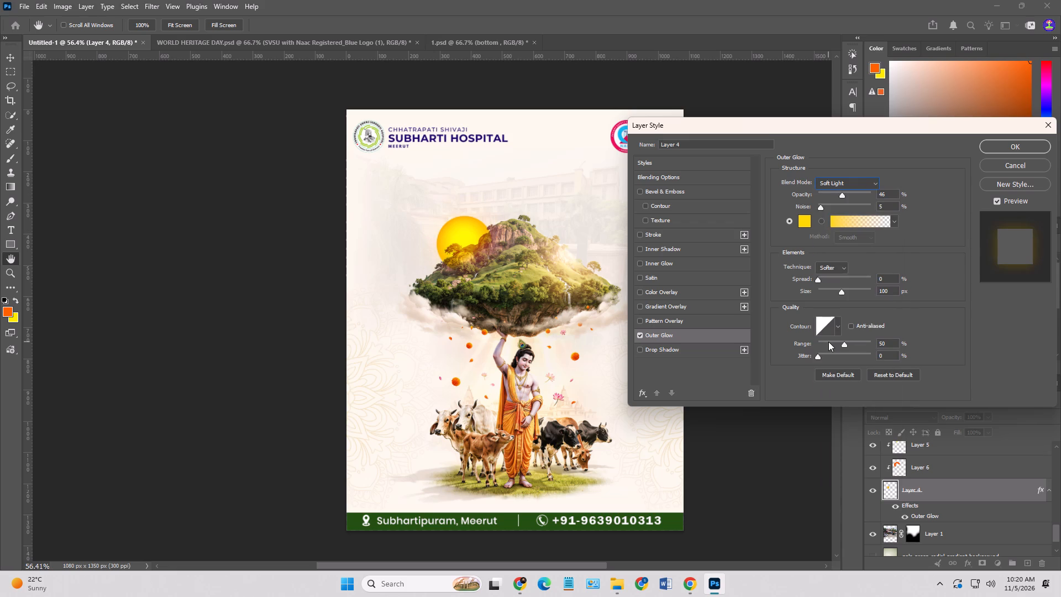
pyautogui.click(837, 178)
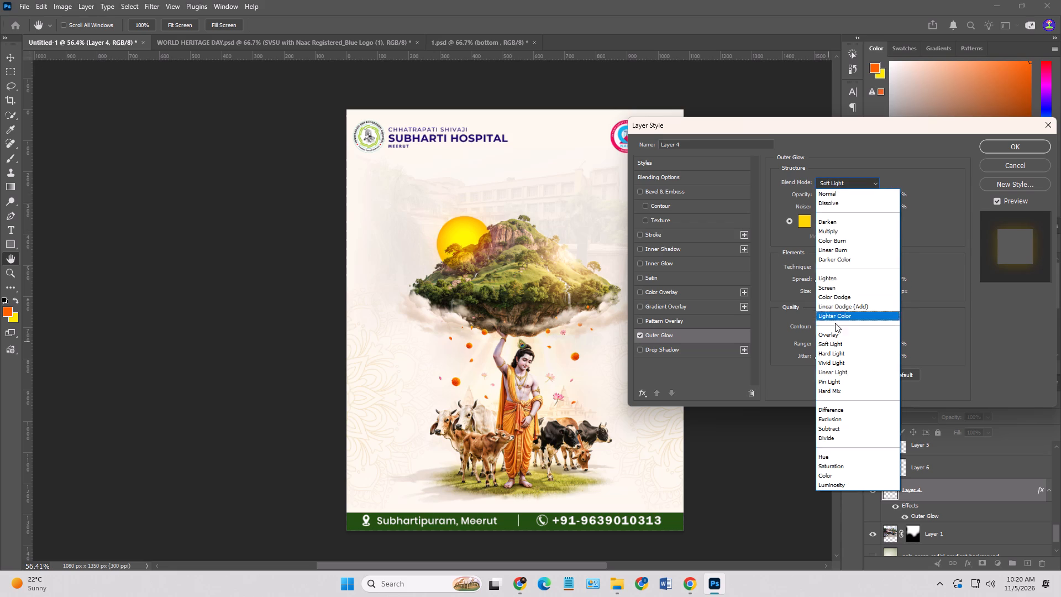
pyautogui.click(832, 287)
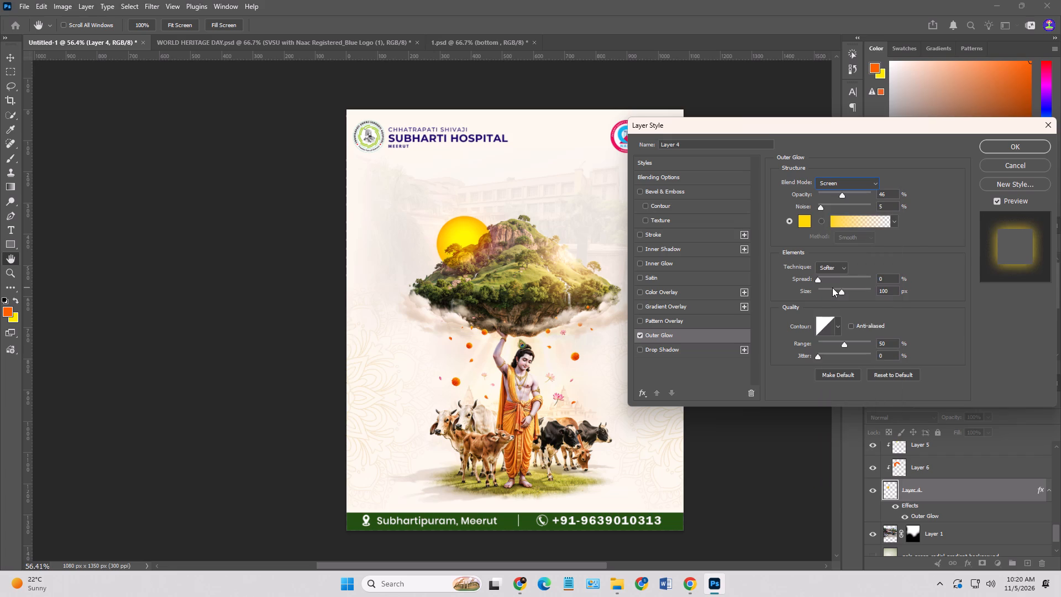
pyautogui.click(822, 207)
pyautogui.click(840, 195)
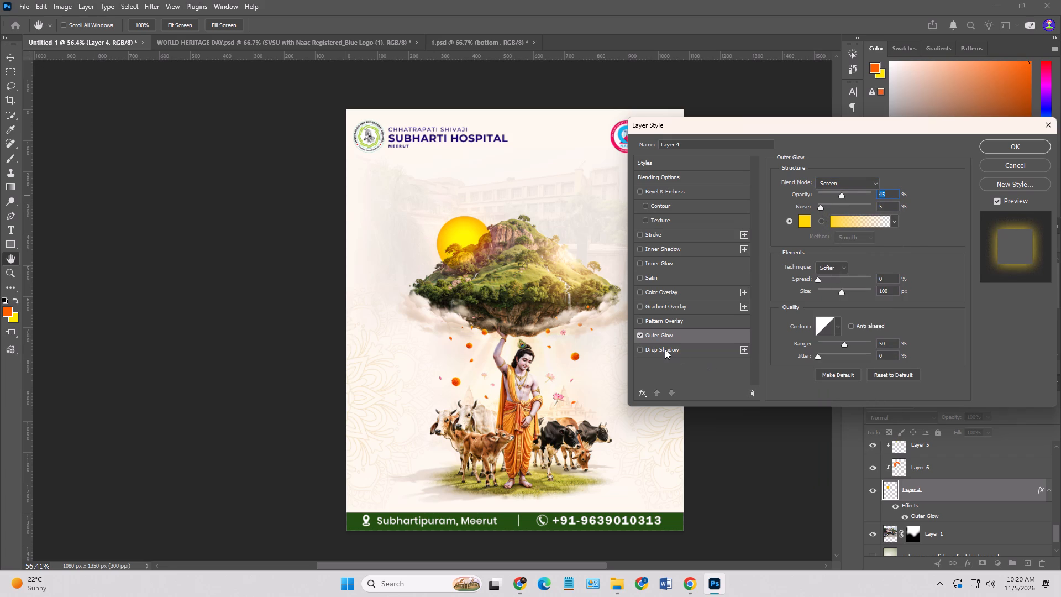
# Add a Drop Shadow to Layer 4 with 14% opacity, a -30° angle and 10 px distance.
pyautogui.click(665, 349)
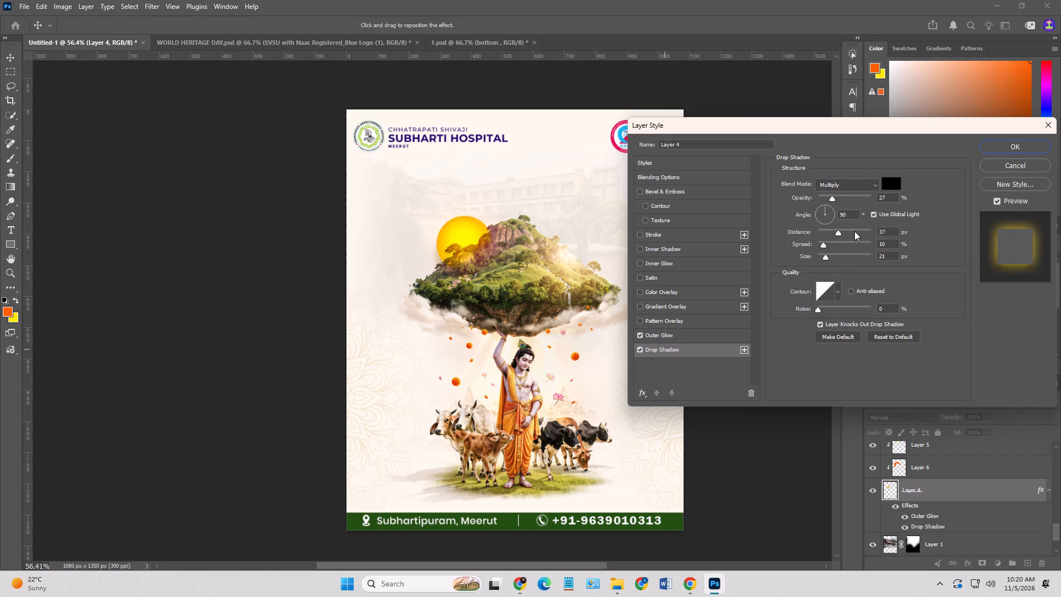
pyautogui.moveTo(830, 197); pyautogui.dragTo(837, 195)
pyautogui.moveTo(823, 207); pyautogui.dragTo(833, 210)
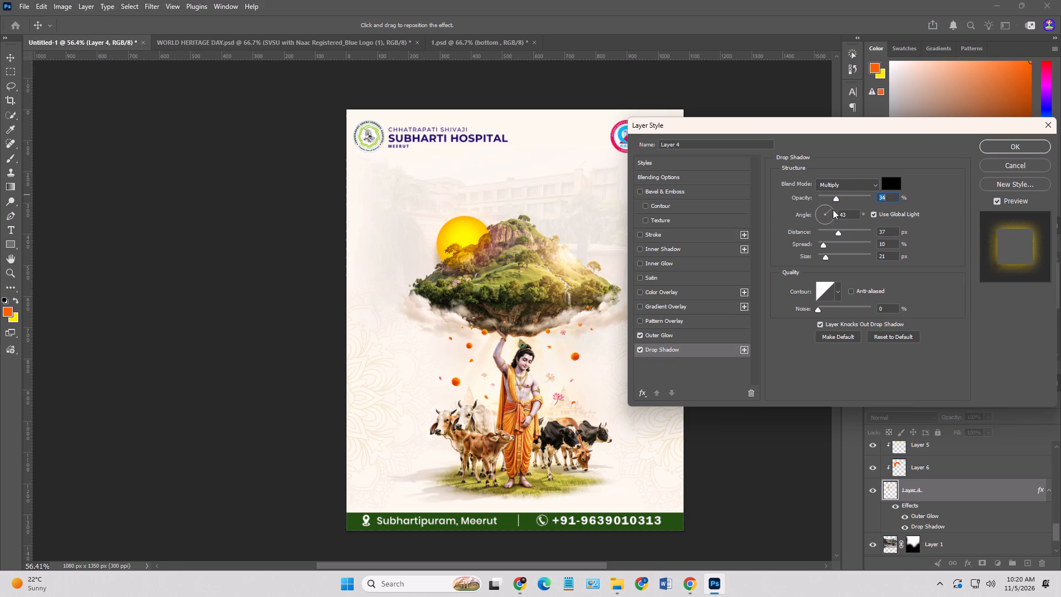
pyautogui.moveTo(833, 210); pyautogui.dragTo(834, 210)
pyautogui.moveTo(831, 210); pyautogui.dragTo(833, 217)
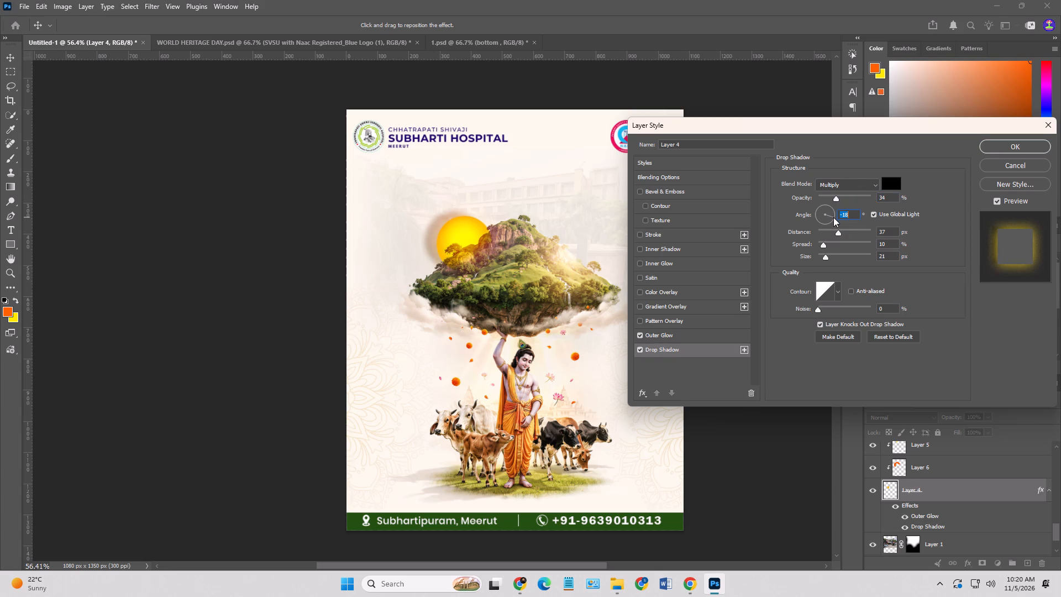
pyautogui.click(833, 217)
pyautogui.moveTo(839, 231); pyautogui.dragTo(824, 229)
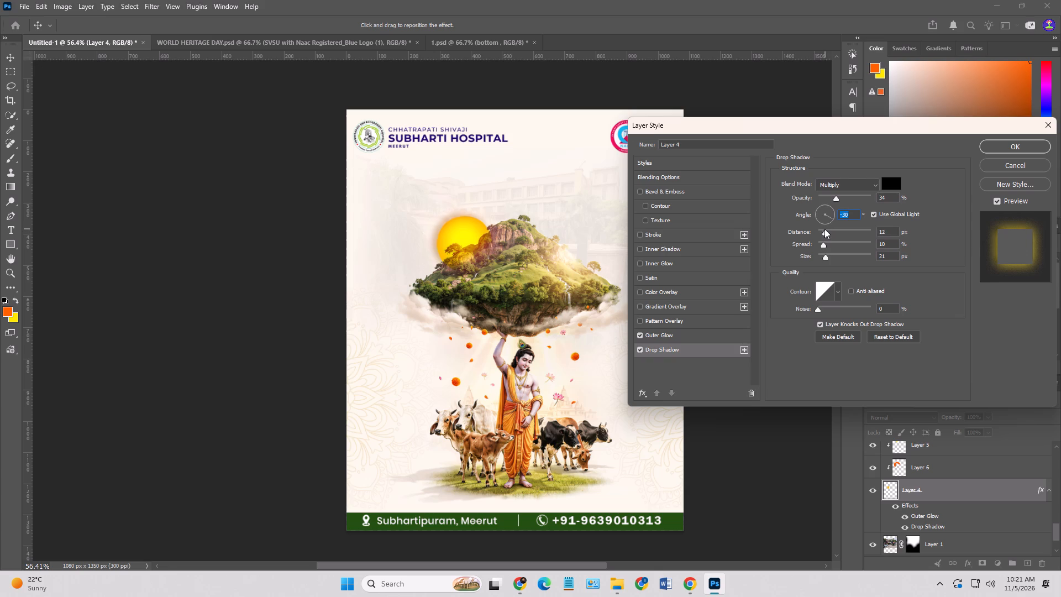
pyautogui.moveTo(824, 229); pyautogui.dragTo(820, 227)
pyautogui.moveTo(820, 227); pyautogui.dragTo(824, 232)
pyautogui.moveTo(835, 196); pyautogui.dragTo(826, 198)
# Change the drop shadow's colour to the yellow-orange #fdb800 sampled from the sun's edge.
pyautogui.click(895, 182)
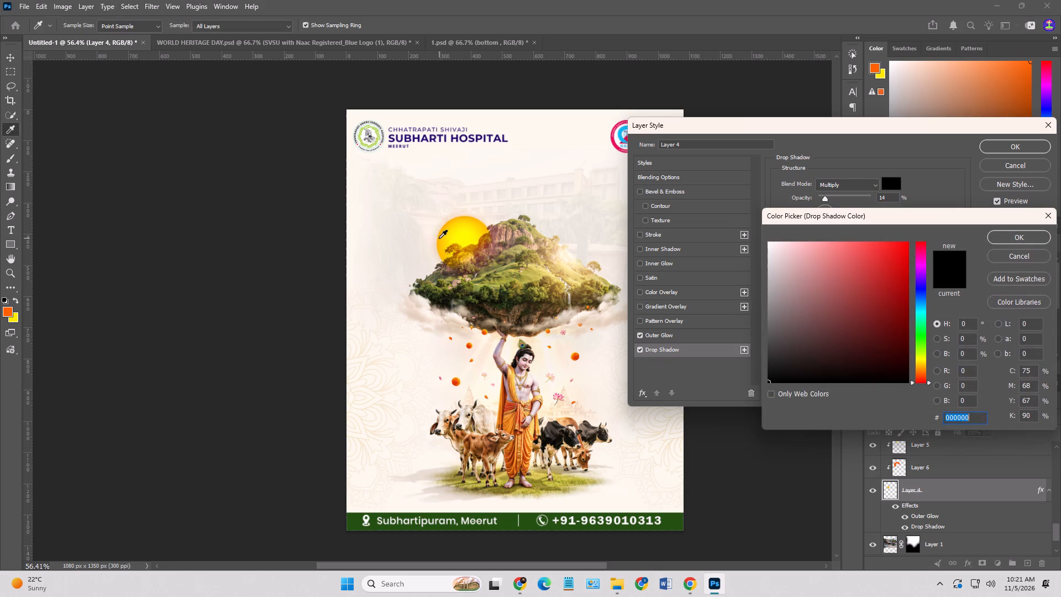
pyautogui.click(439, 238)
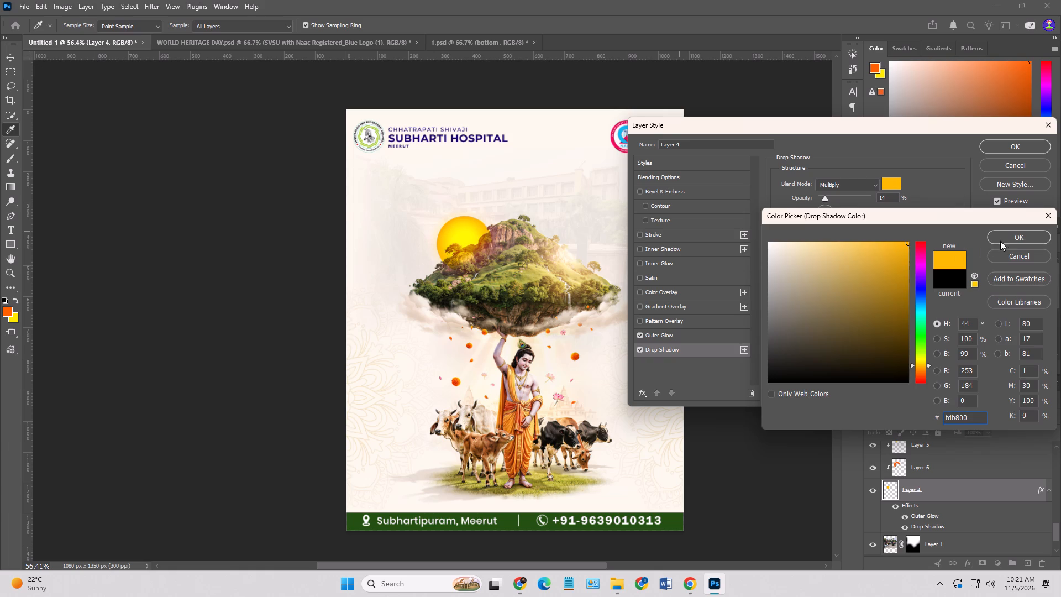
pyautogui.click(1012, 238)
# Reduce the drop shadow's size to 1 px, apply the layer style and deselect the sun layer.
pyautogui.moveTo(826, 259); pyautogui.dragTo(813, 257)
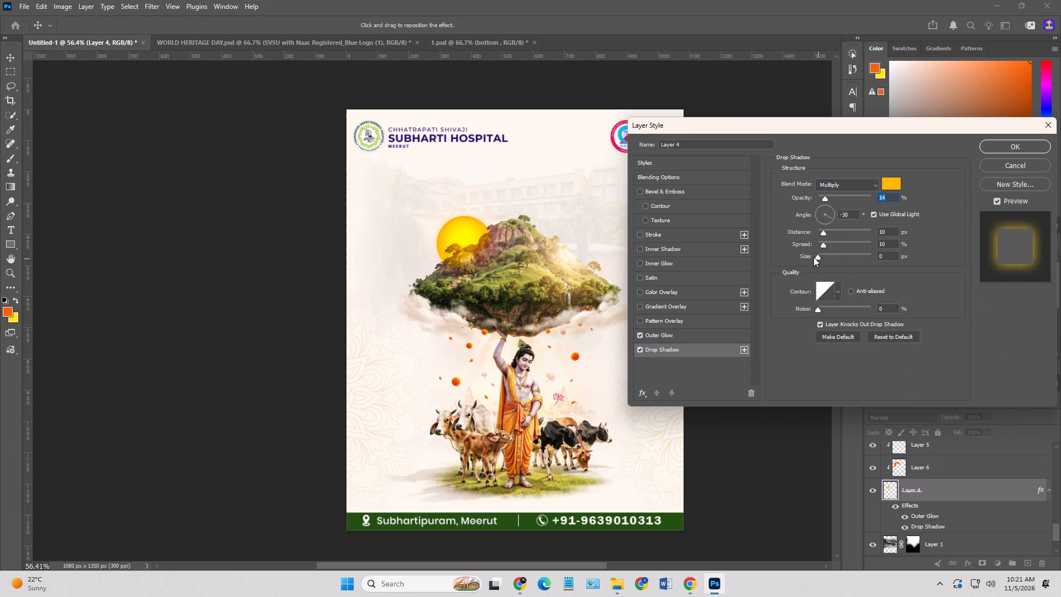
pyautogui.moveTo(813, 257); pyautogui.dragTo(819, 259)
pyautogui.click(994, 146)
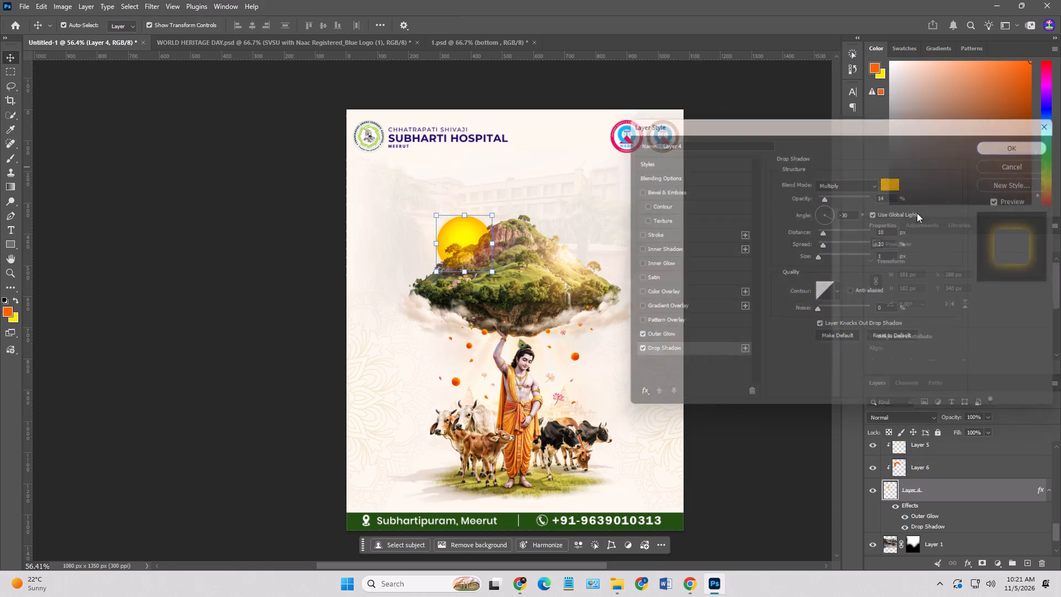
pyautogui.click(754, 285)
pyautogui.click(142, 198)
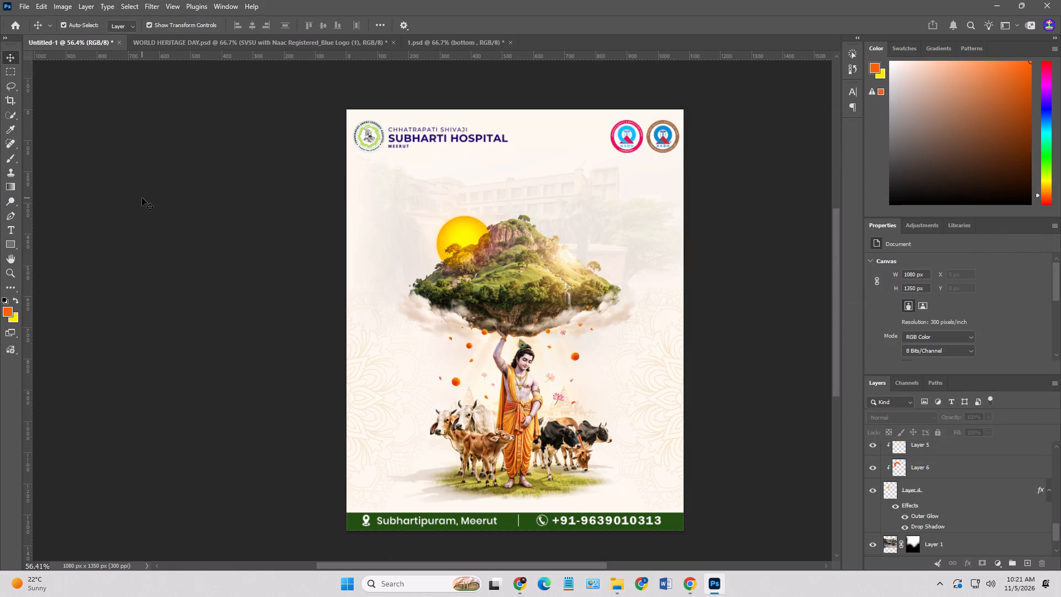
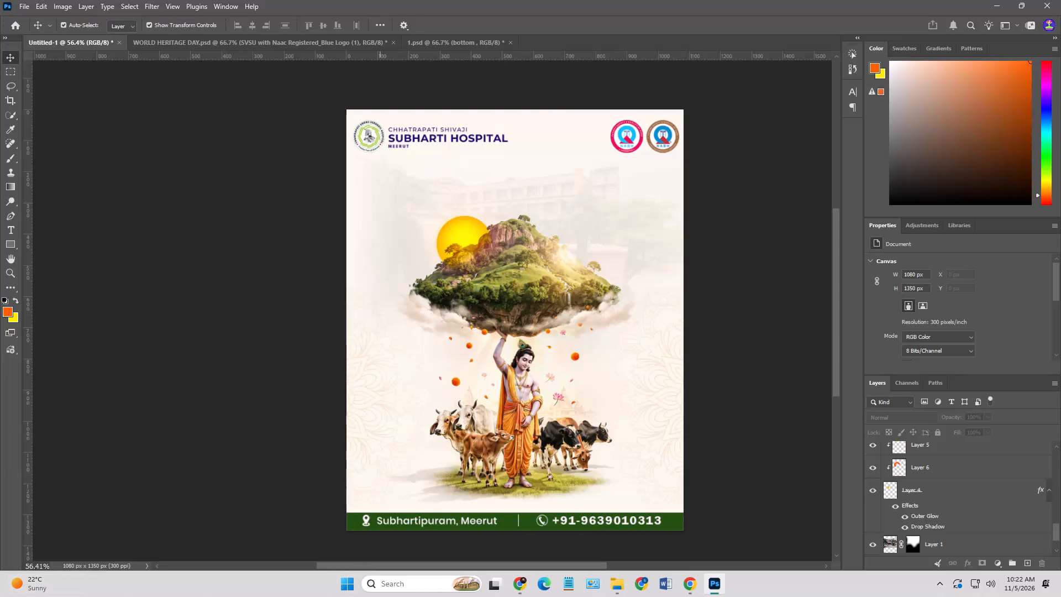
# Launch the Kuro app from the recent apps in Windows Search.
pyautogui.click(392, 583)
pyautogui.click(405, 229)
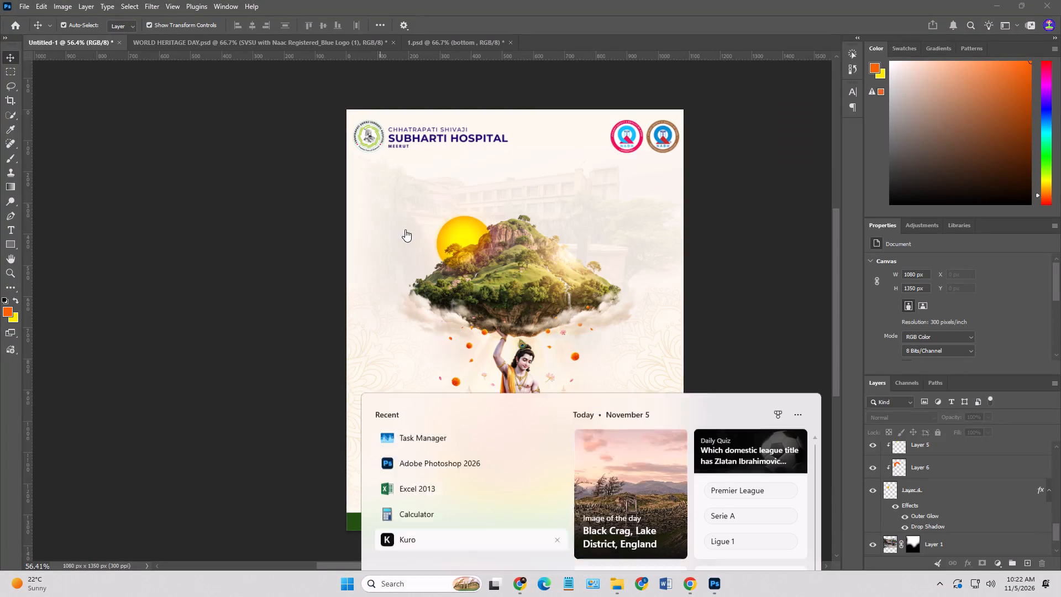
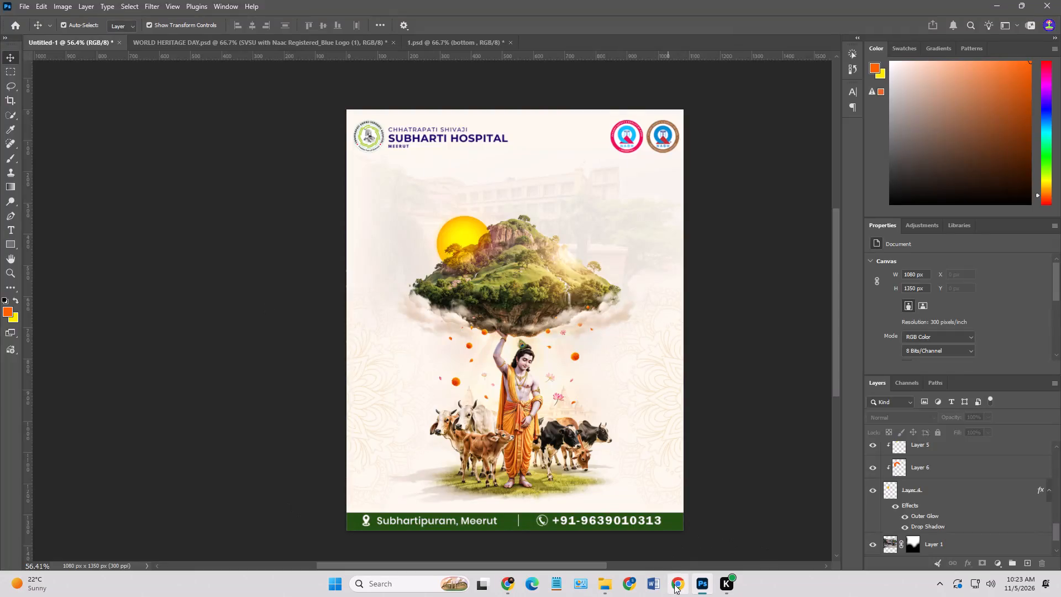
# Switch to Pinterest in Chrome and search for "happy goverdhan pooja creative ads".
pyautogui.click(674, 584)
pyautogui.click(424, 1)
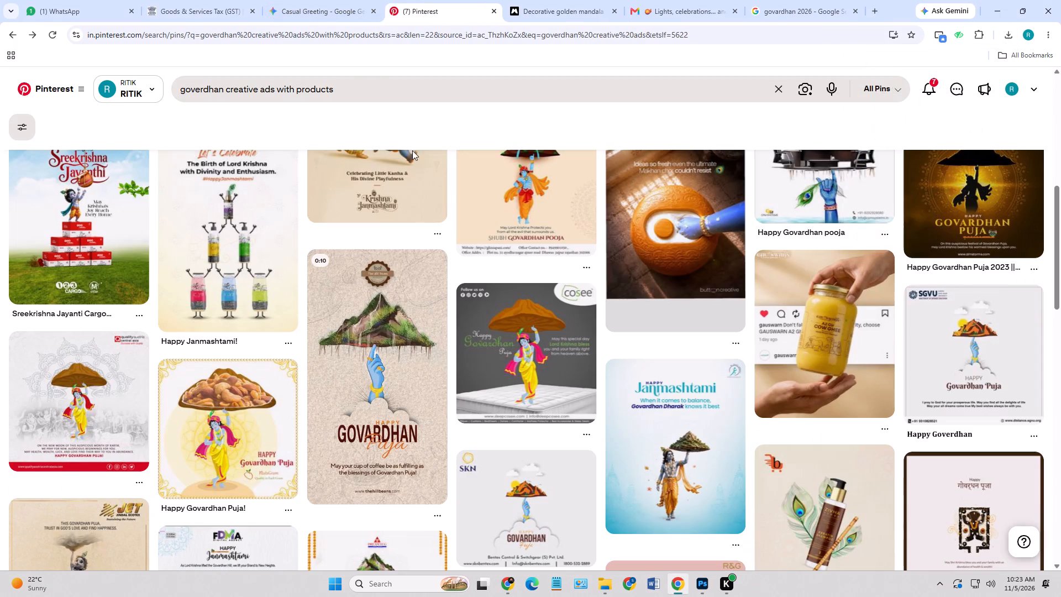
pyautogui.scroll(15, 416, 322)
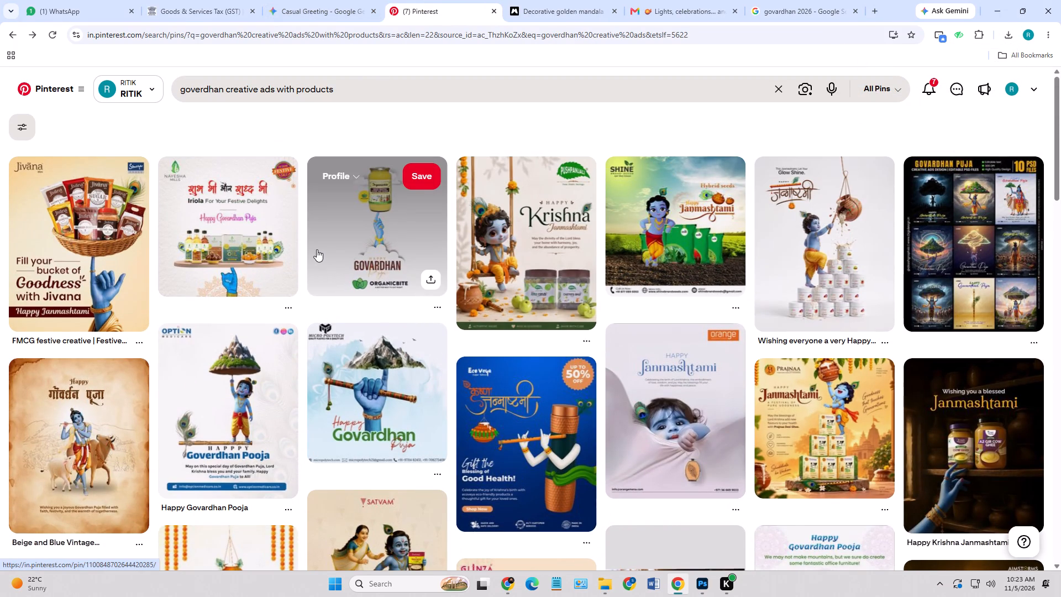
pyautogui.click(361, 93)
pyautogui.moveTo(361, 93); pyautogui.dragTo(48, 80)
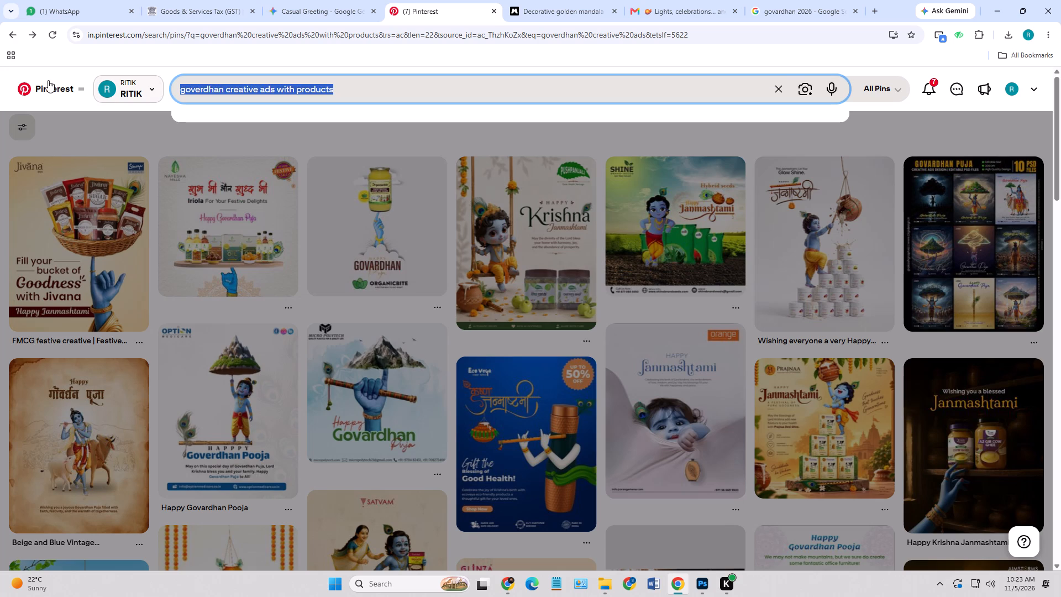
pyautogui.write('happy')
pyautogui.press('space')
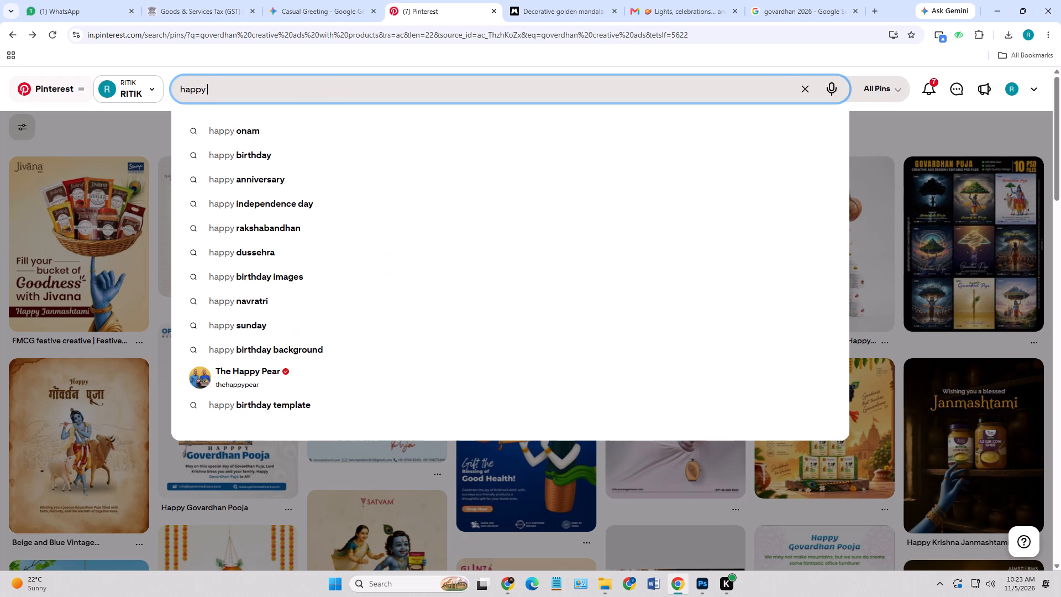
pyautogui.write('goverdhan')
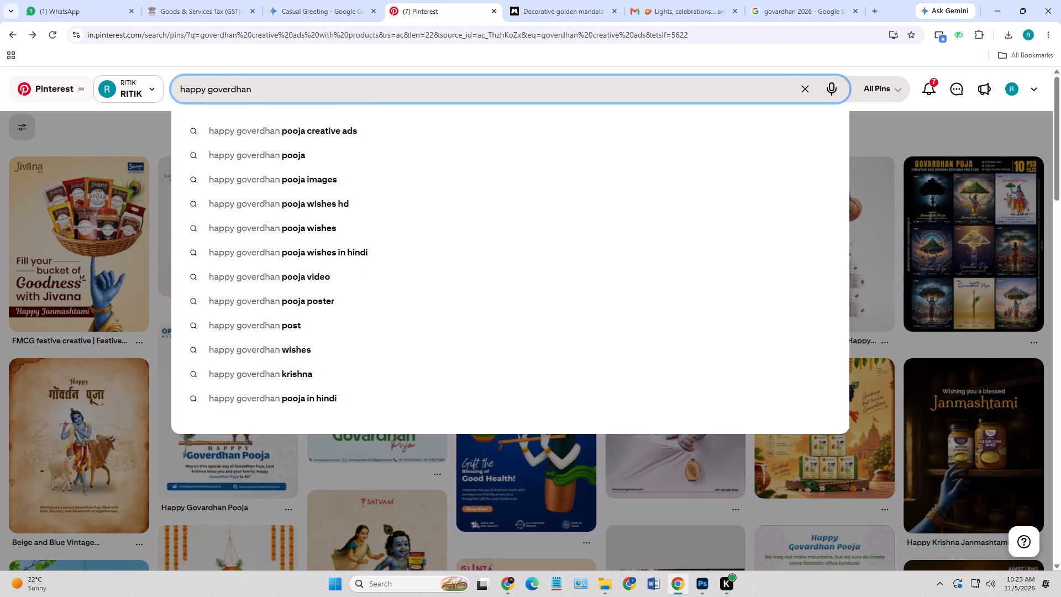
pyautogui.click(383, 132)
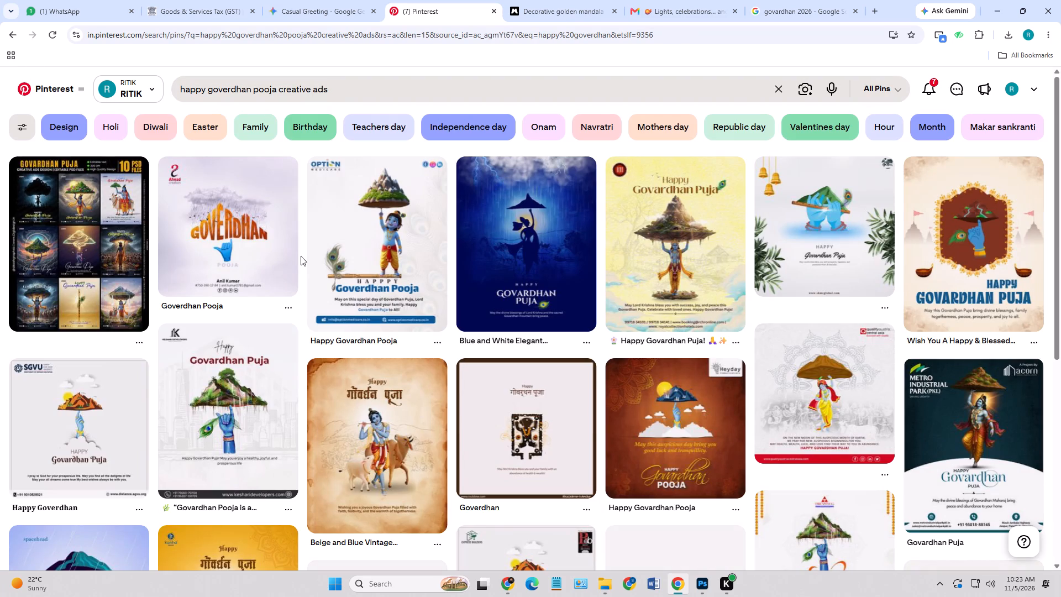
# Examine the Govardhan Puja poster designs in the search results for layout ideas, and return to the Photoshop poster.
pyautogui.scroll(-1, 301, 256)
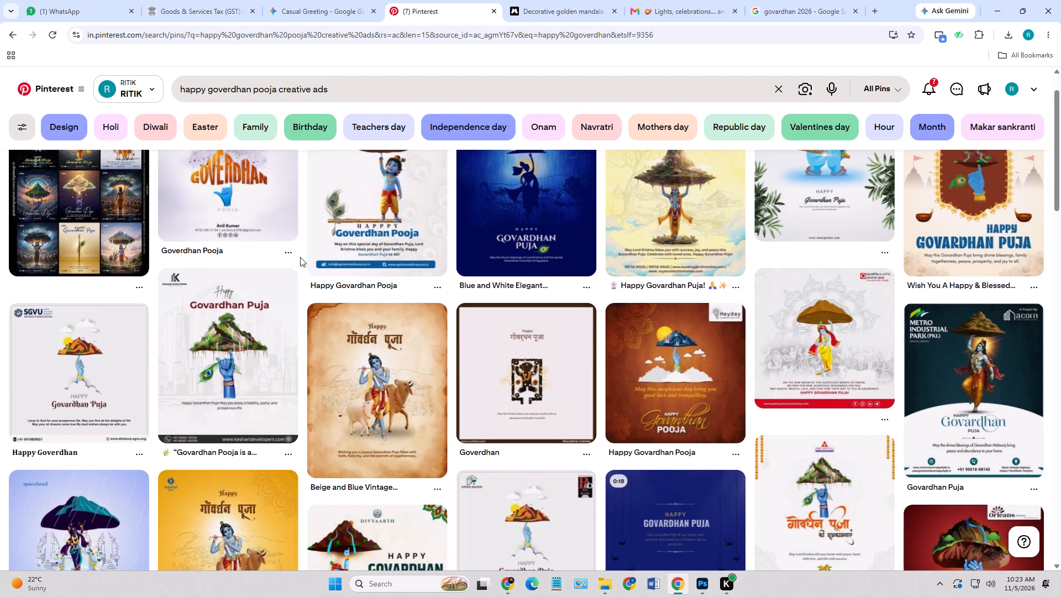
pyautogui.scroll(-1, 300, 257)
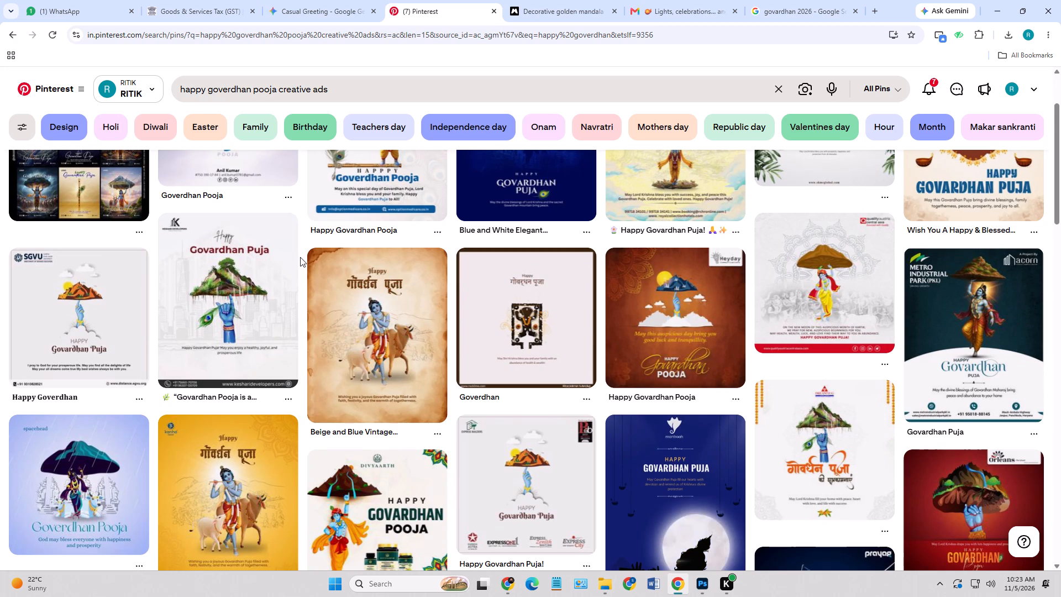
pyautogui.scroll(-2, 300, 257)
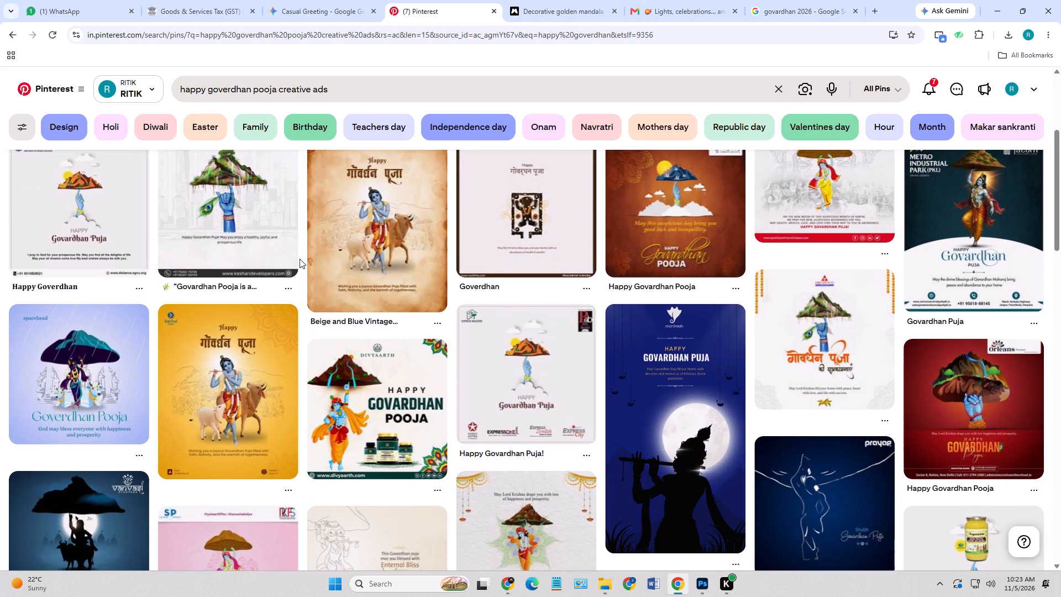
pyautogui.scroll(-3, 300, 259)
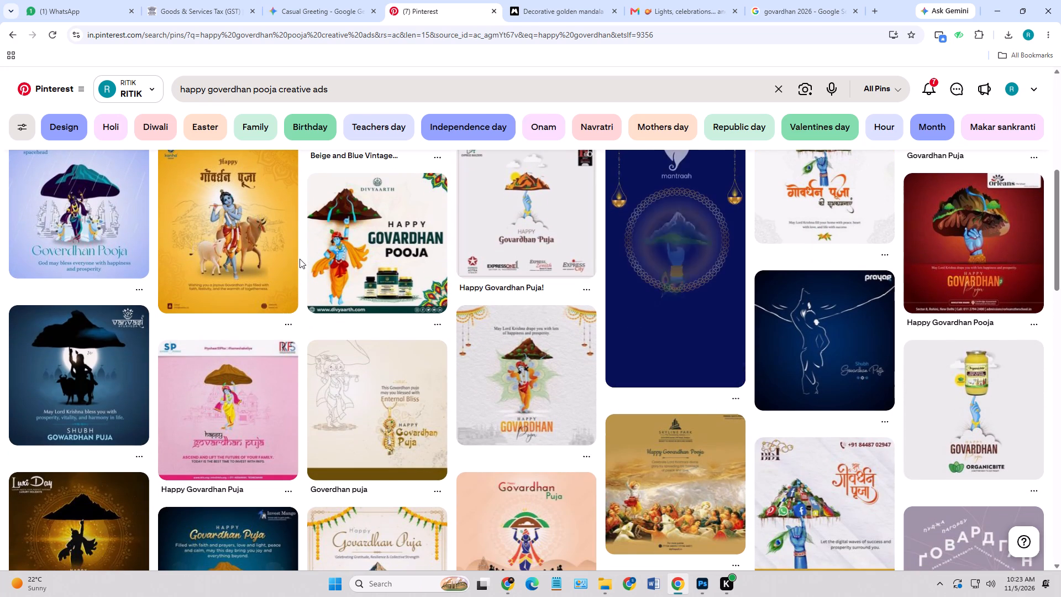
pyautogui.scroll(-2, 300, 259)
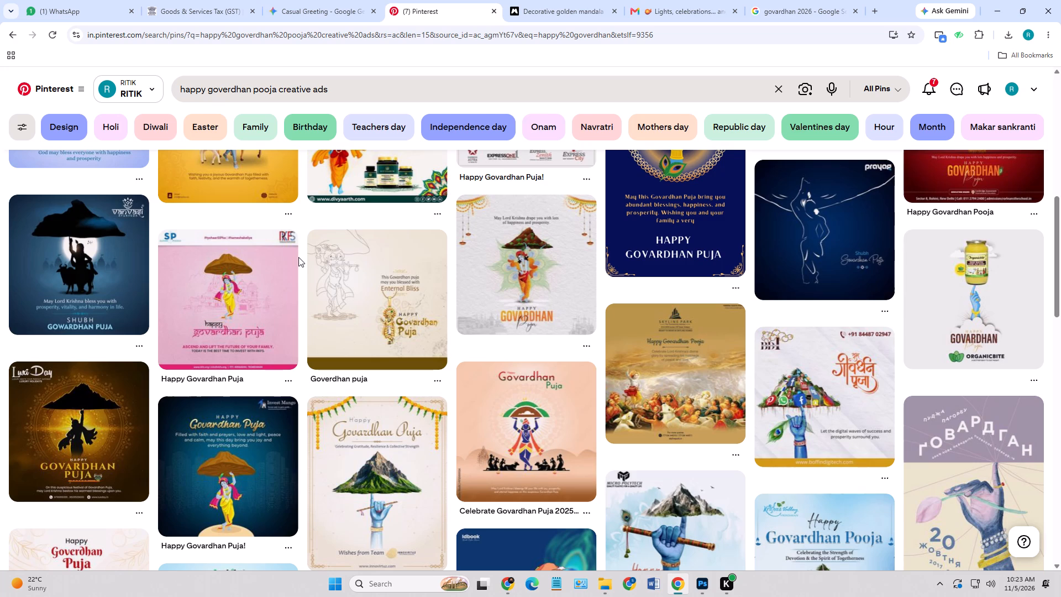
pyautogui.scroll(-2, 298, 257)
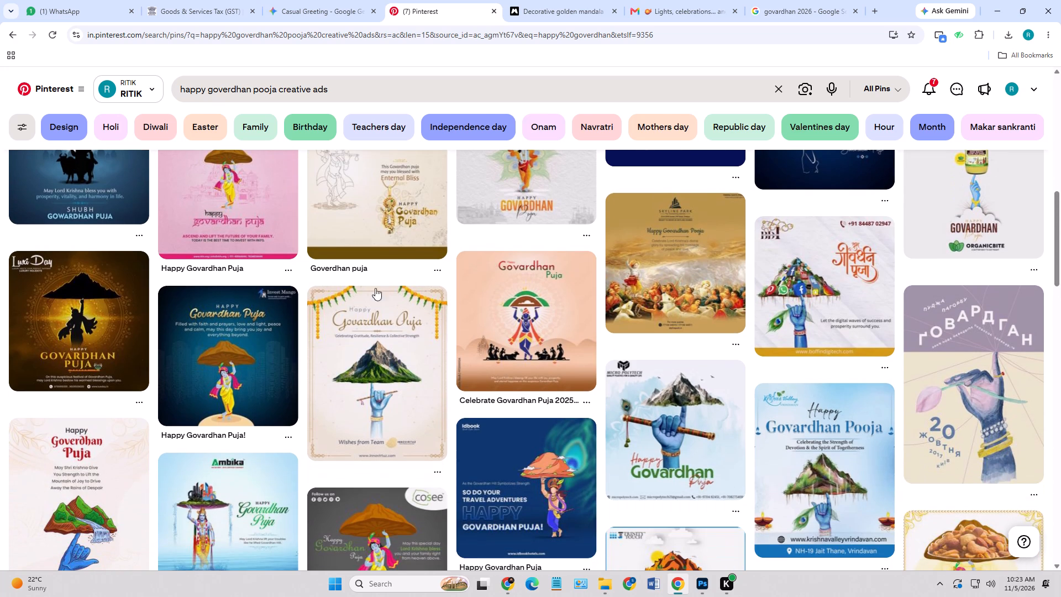
pyautogui.scroll(-3, 409, 341)
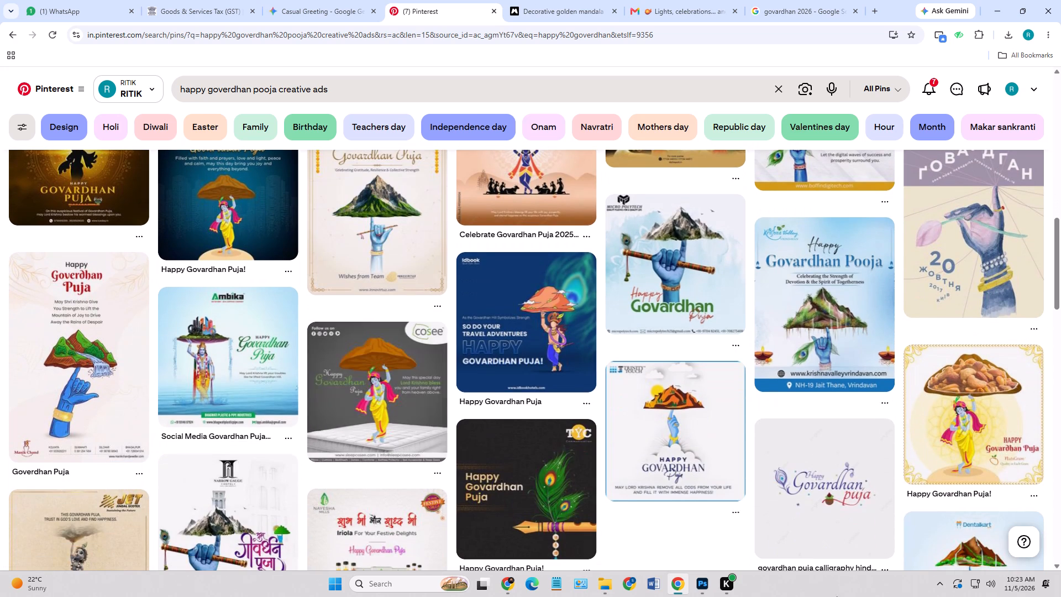
pyautogui.click(704, 588)
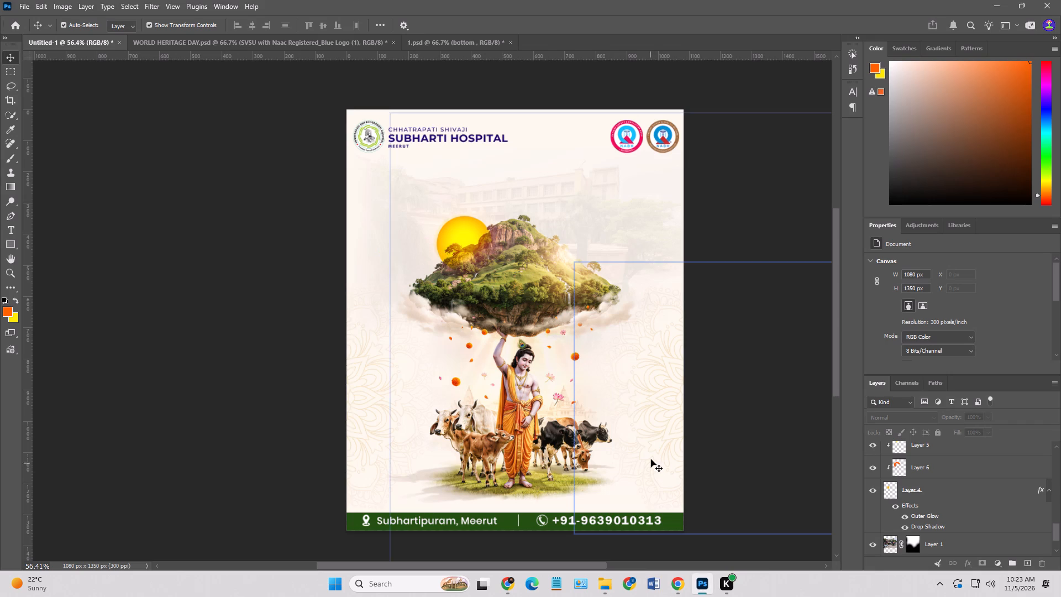
pyautogui.click(749, 411)
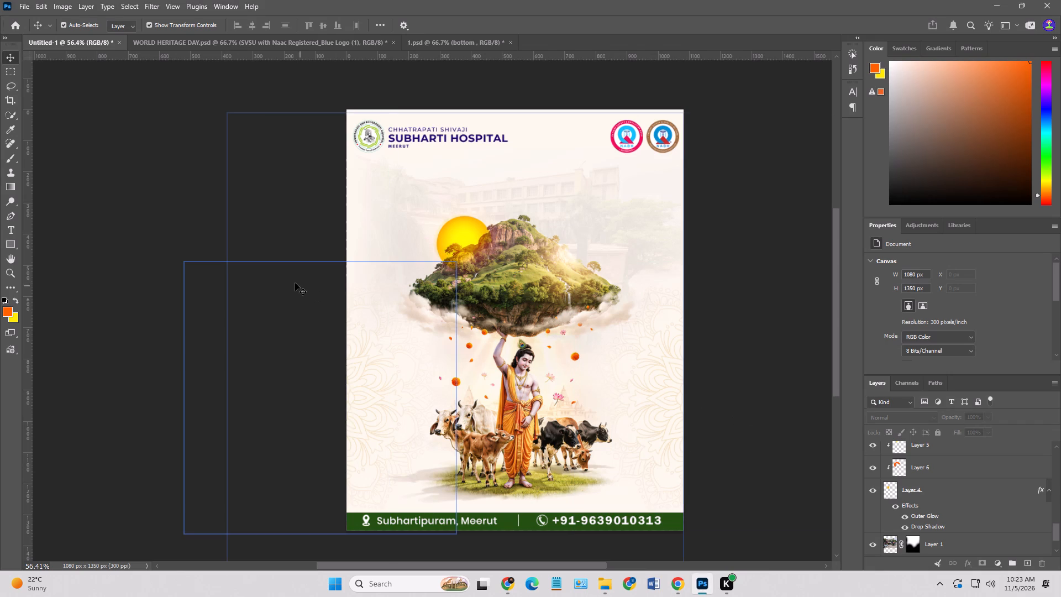
pyautogui.click(293, 281)
pyautogui.click(188, 129)
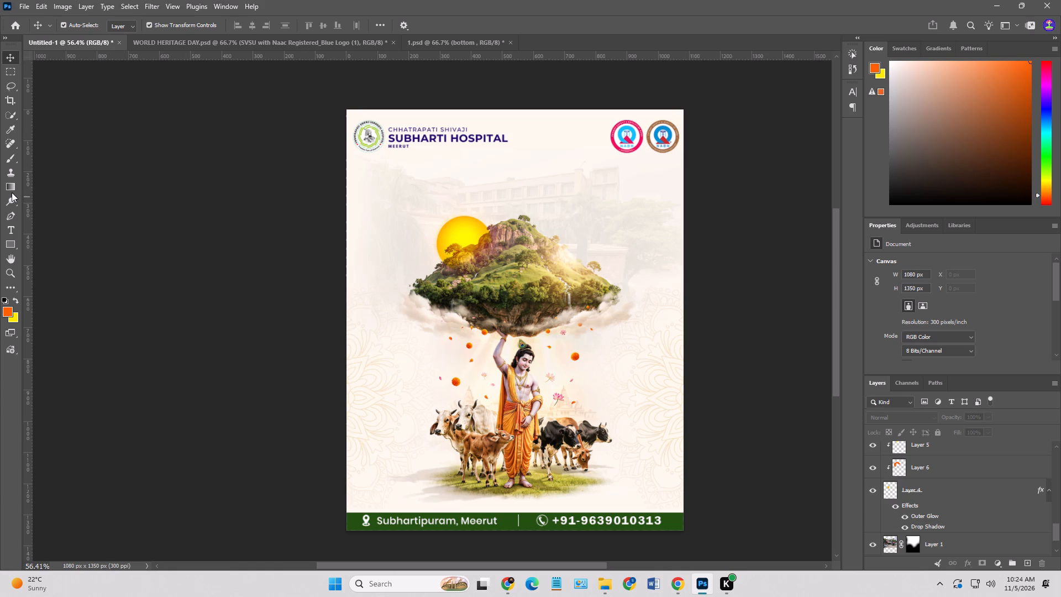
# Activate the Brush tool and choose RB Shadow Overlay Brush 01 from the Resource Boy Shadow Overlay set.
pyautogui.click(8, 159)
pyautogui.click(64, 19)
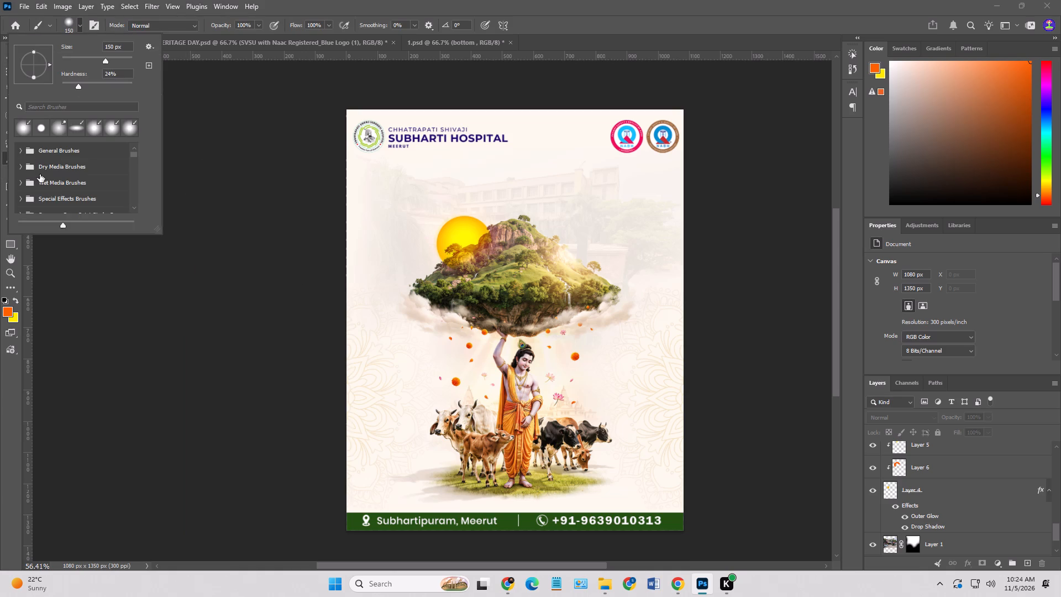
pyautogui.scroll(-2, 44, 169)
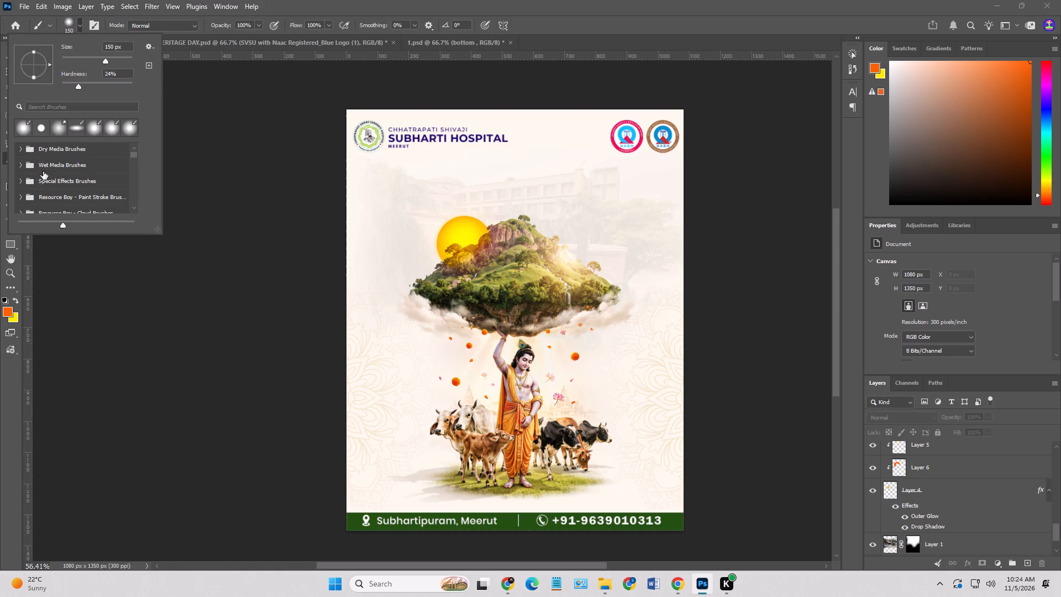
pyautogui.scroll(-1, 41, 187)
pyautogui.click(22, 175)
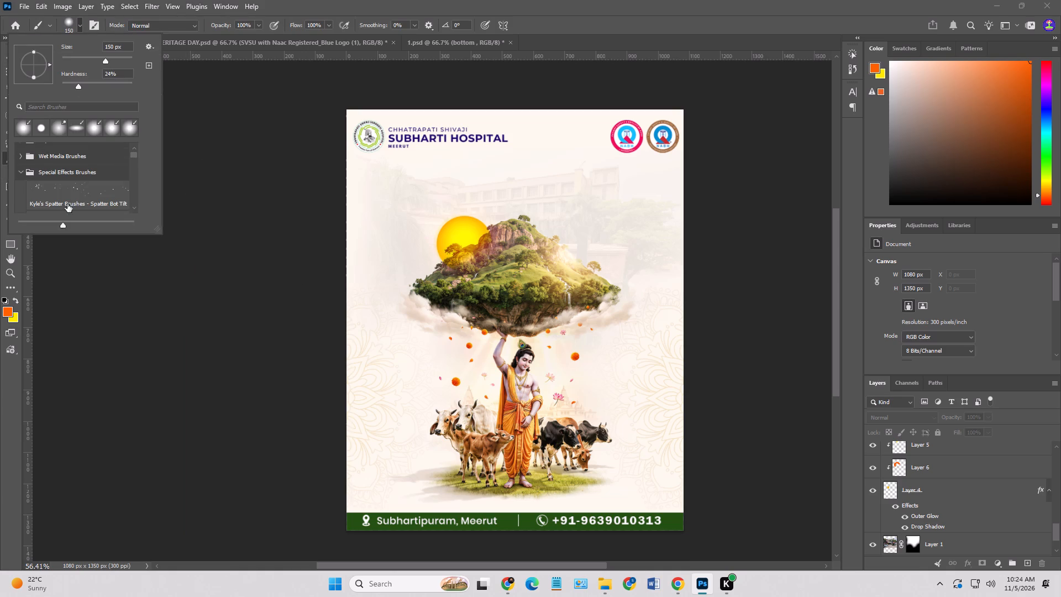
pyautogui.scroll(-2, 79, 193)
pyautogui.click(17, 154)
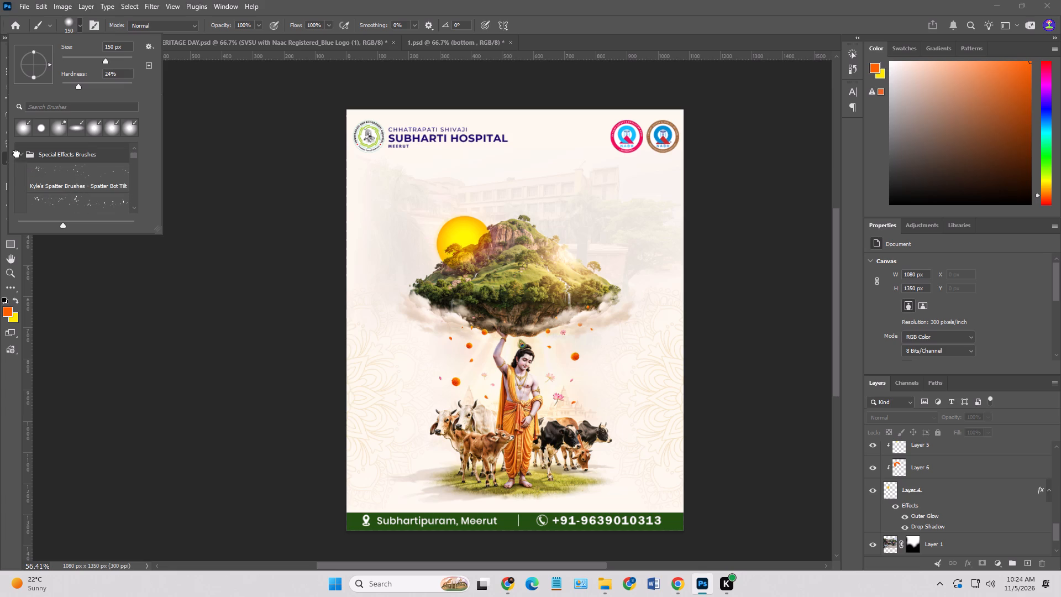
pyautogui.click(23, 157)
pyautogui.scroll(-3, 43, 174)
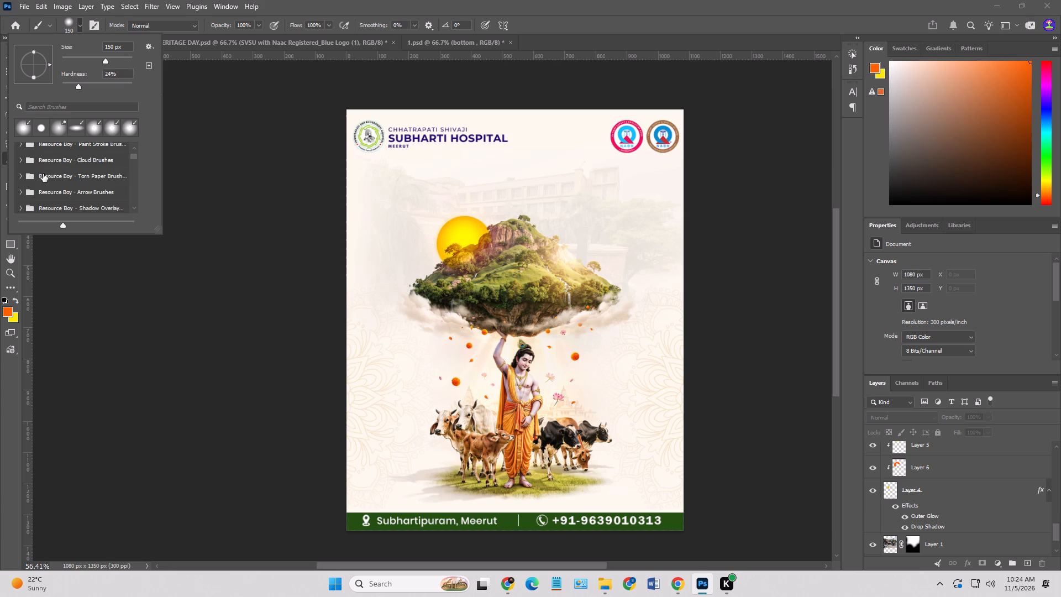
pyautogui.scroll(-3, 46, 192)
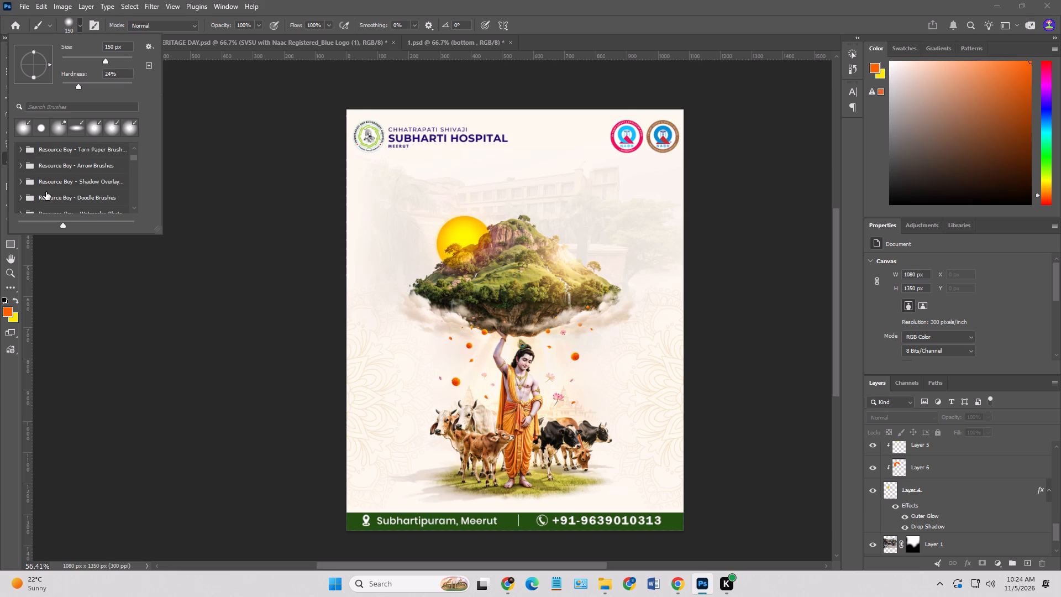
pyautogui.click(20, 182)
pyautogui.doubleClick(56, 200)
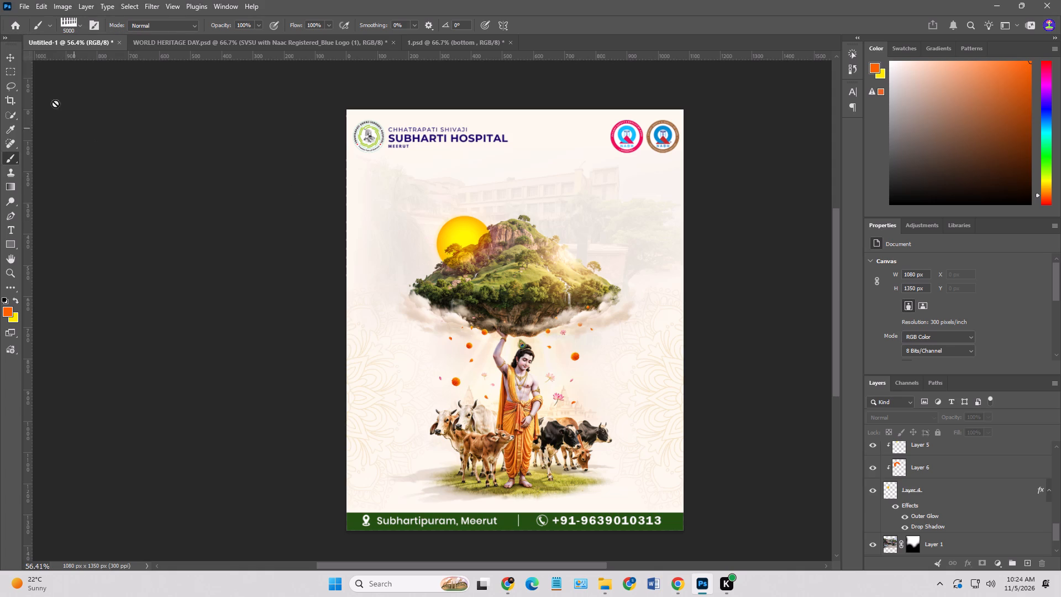
# Choose Sampled Brush 24 from the Resource Boy Watercolor brush set for the Brush tool.
pyautogui.click(73, 25)
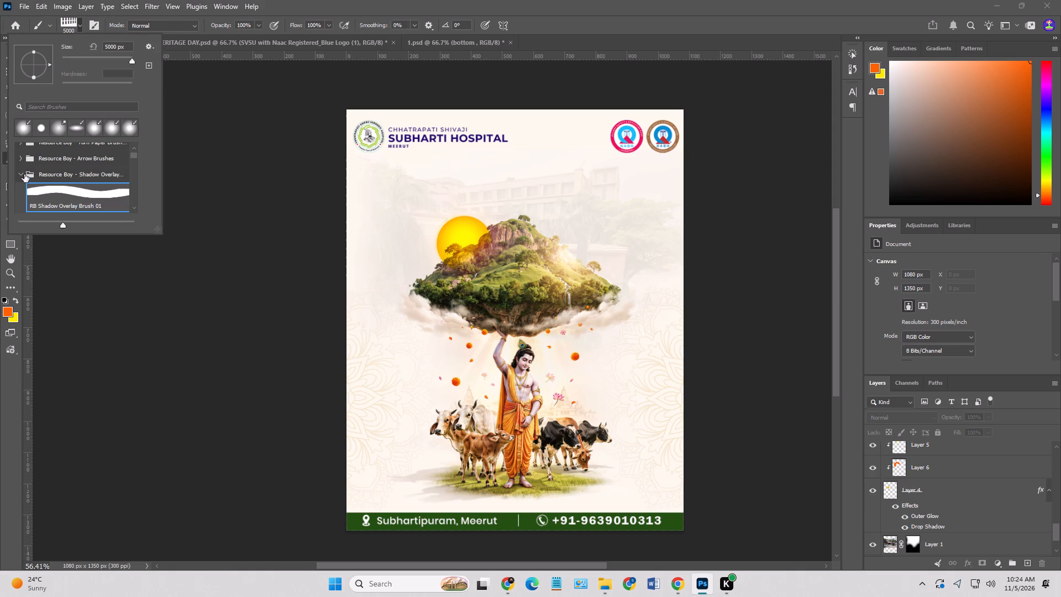
pyautogui.click(21, 174)
pyautogui.scroll(-3, 41, 179)
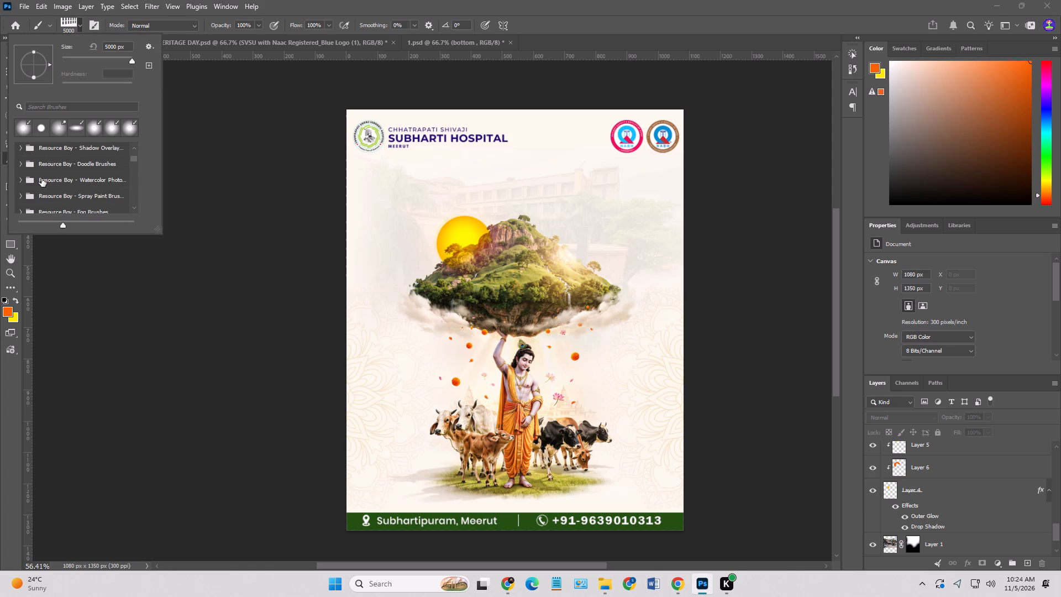
pyautogui.scroll(-1, 41, 179)
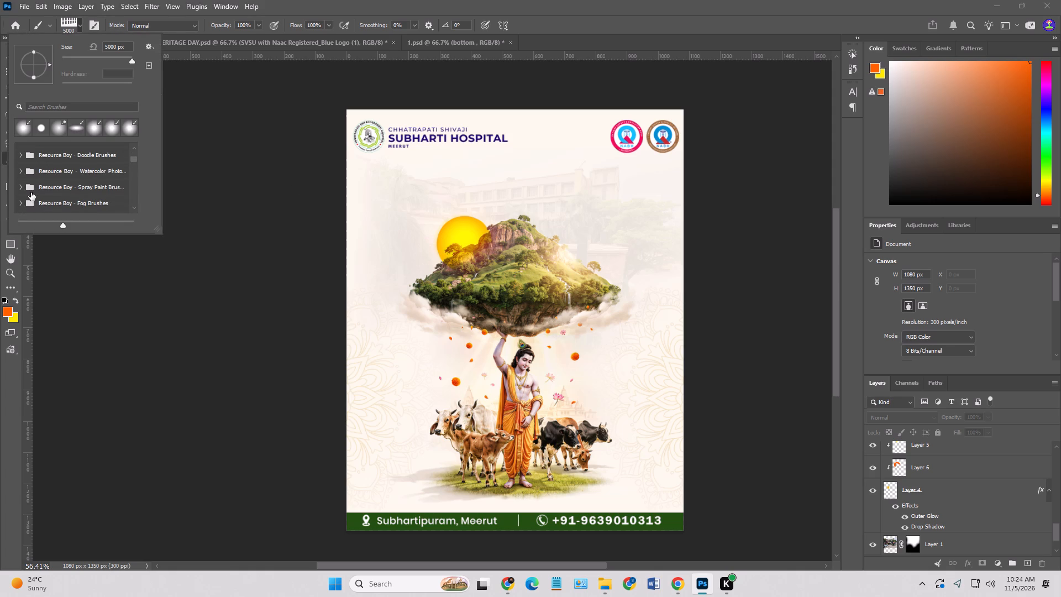
pyautogui.click(23, 171)
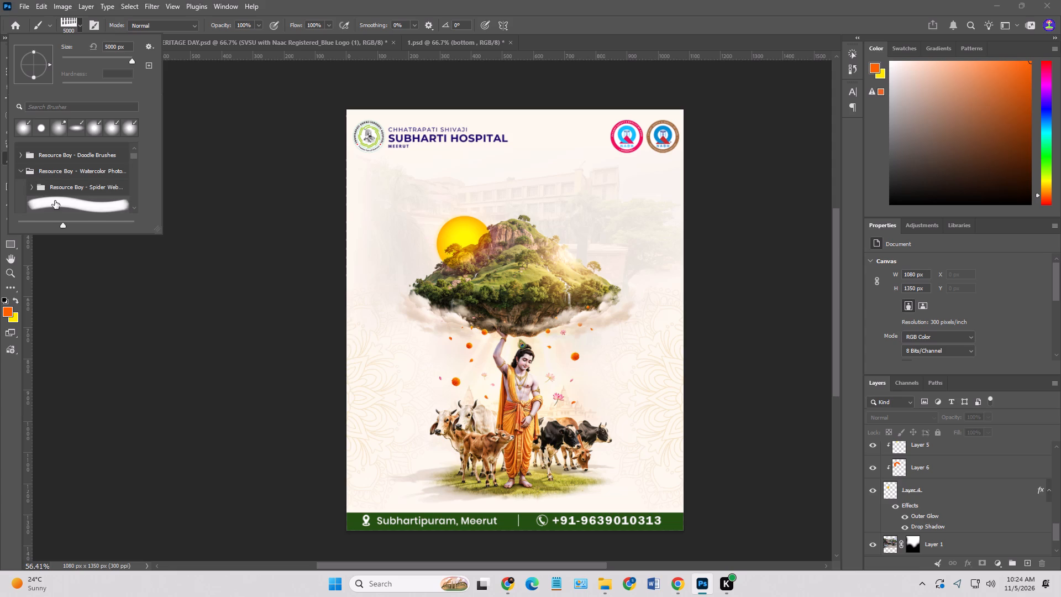
pyautogui.click(56, 202)
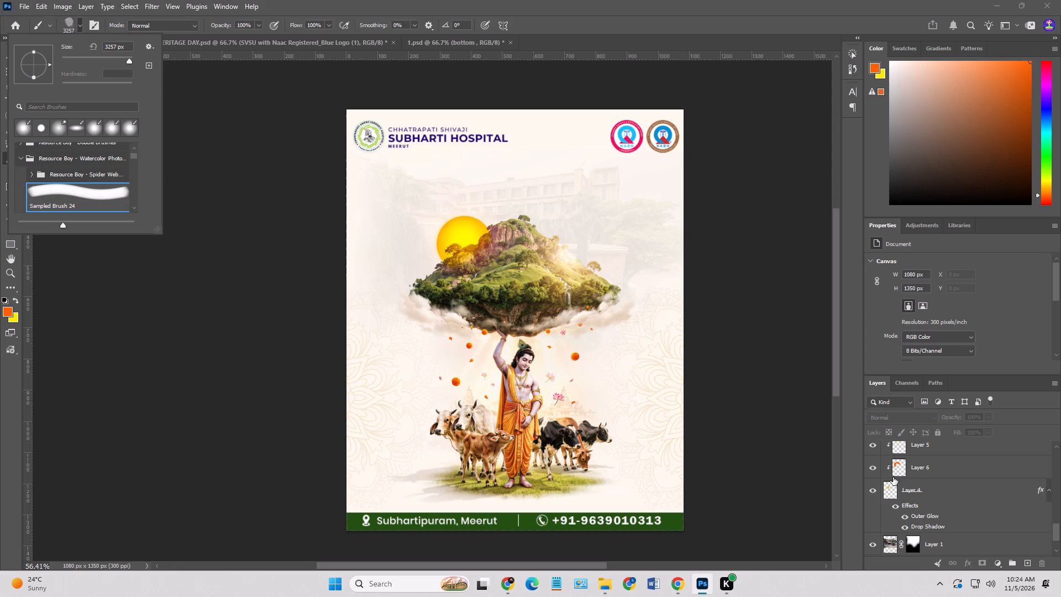
# Create a new empty layer directly above the pale-green-radial-gradient-background layer.
pyautogui.scroll(-11, 952, 520)
pyautogui.click(940, 520)
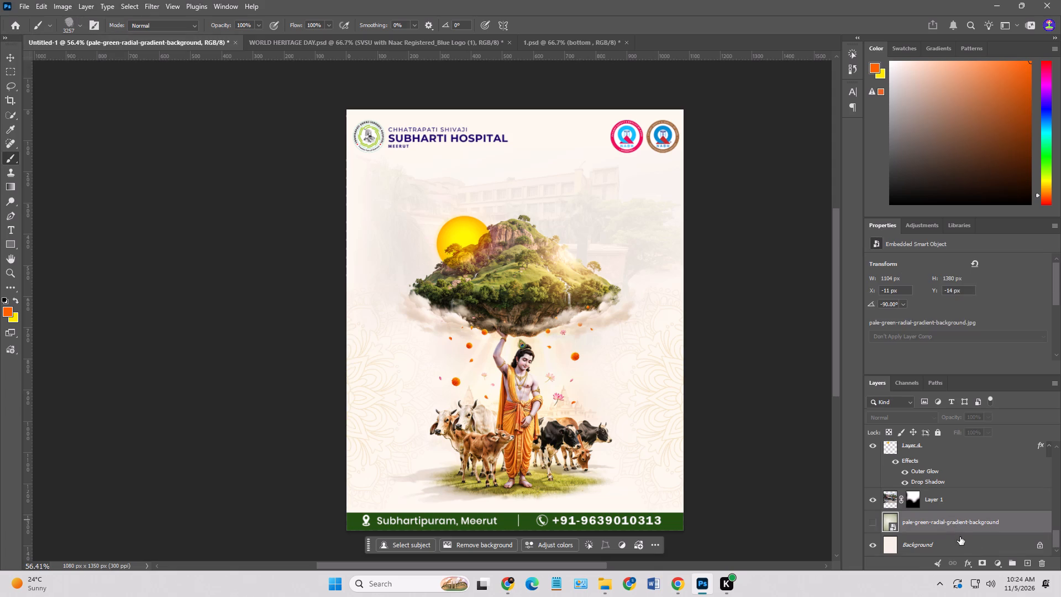
pyautogui.click(1027, 562)
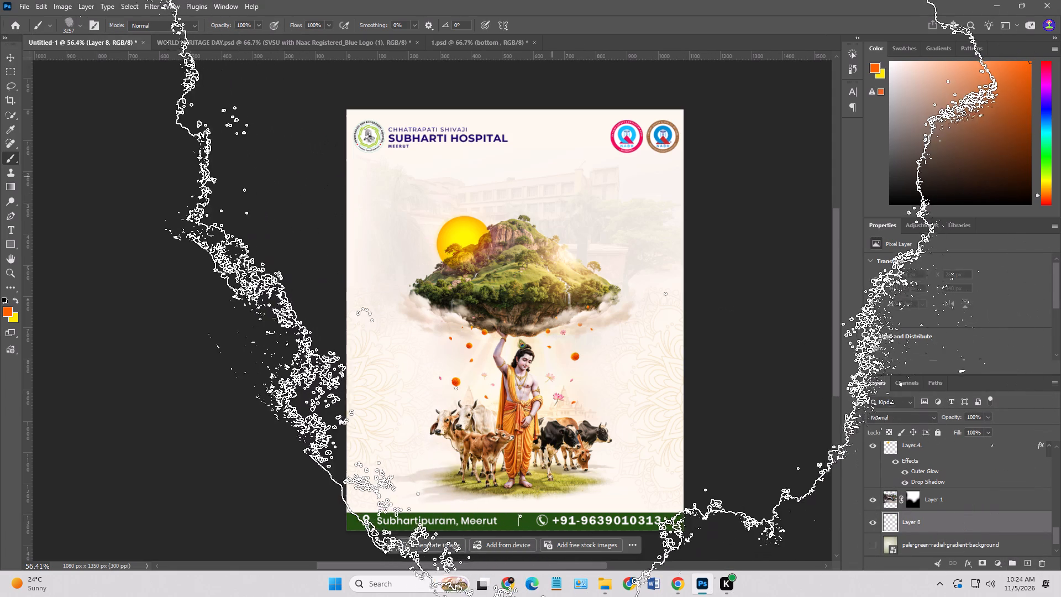
# Reduce the watercolor brush size to 800 px and sample a peach tone from the mountain as the foreground colour.
pyautogui.press('[')
pyautogui.press('[')
pyautogui.press('[')
pyautogui.press('[')
pyautogui.press('[')
pyautogui.press('[')
pyautogui.press('[')
pyautogui.press('[')
pyautogui.press('[')
pyautogui.press('[')
pyautogui.press('[')
pyautogui.press('[')
pyautogui.press('[')
pyautogui.press('[')
pyautogui.press('[')
pyautogui.press('[')
pyautogui.press('[')
pyautogui.press('[')
pyautogui.press('[')
pyautogui.press('[')
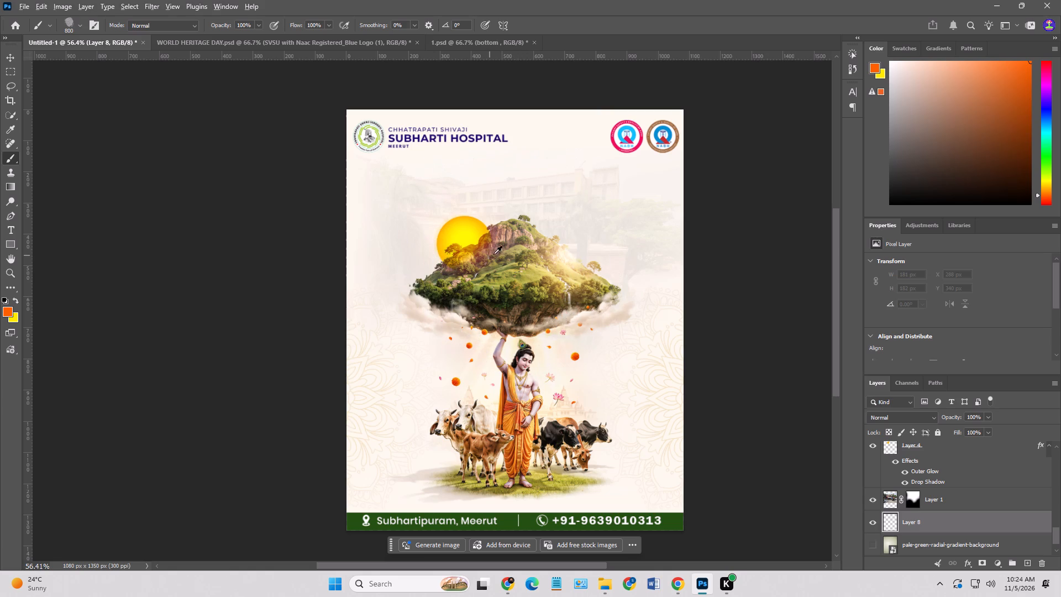
pyautogui.keyDown('alt'); pyautogui.click(507, 239); pyautogui.keyUp('alt')
# Stamp a single peach watercolor splash over the poster's upper right corner, behind the two round logos.
pyautogui.click(688, 161)
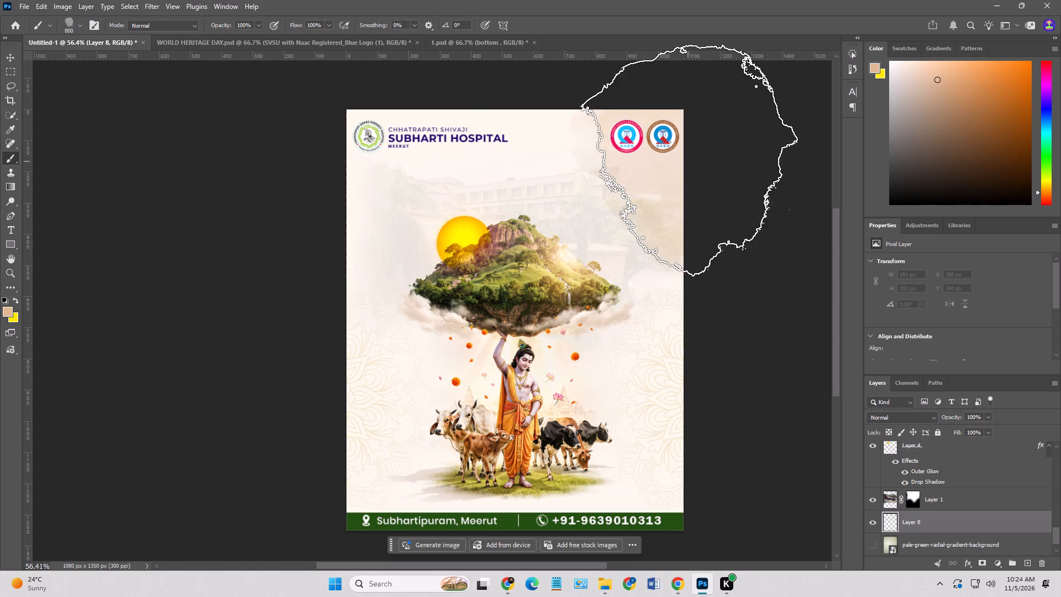
pyautogui.hotkey('ctrl', 'z')
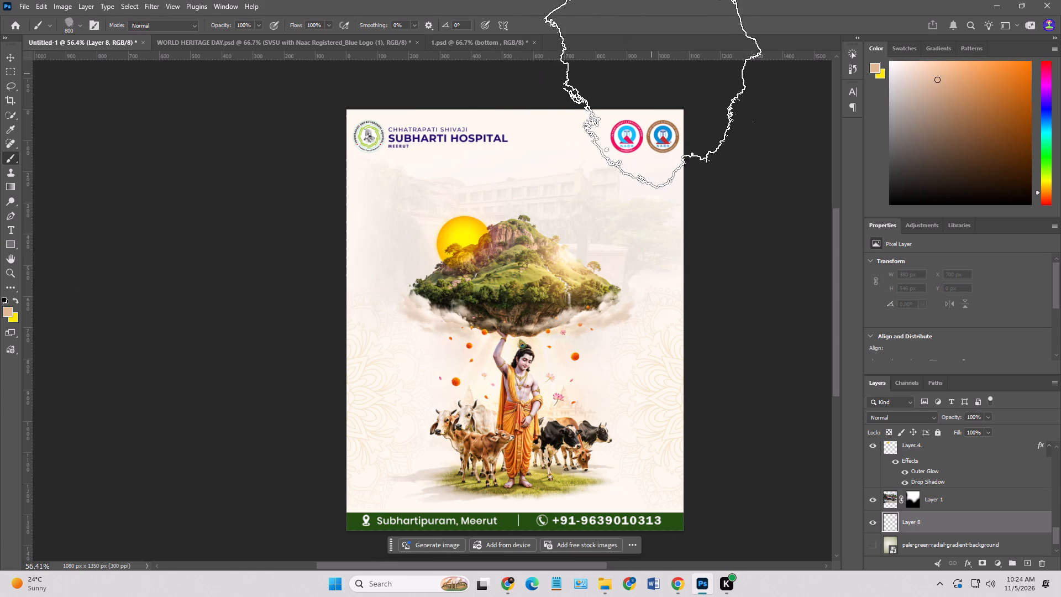
pyautogui.click(652, 73)
pyautogui.press('z')
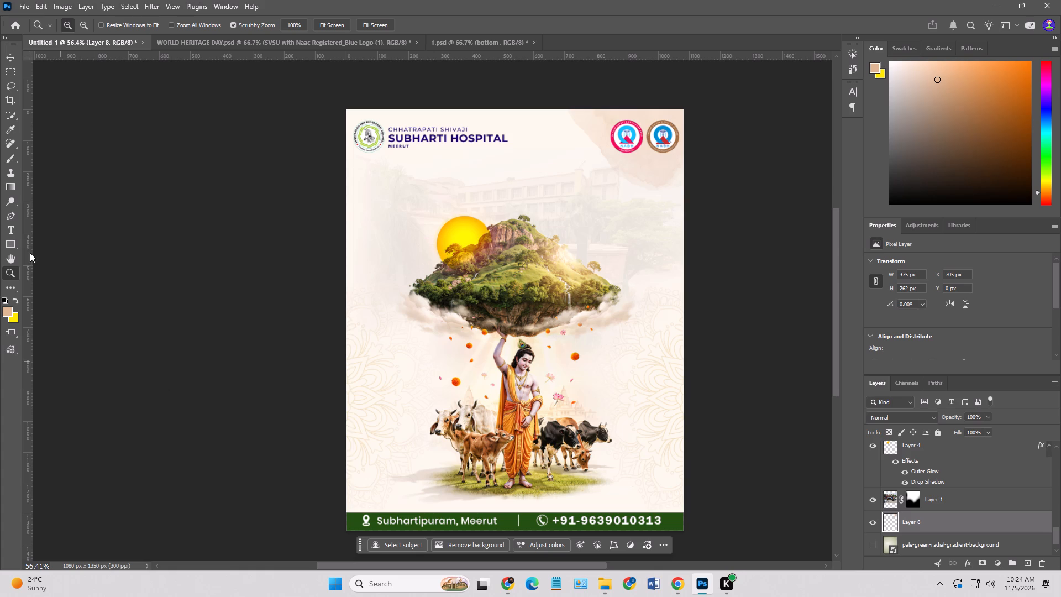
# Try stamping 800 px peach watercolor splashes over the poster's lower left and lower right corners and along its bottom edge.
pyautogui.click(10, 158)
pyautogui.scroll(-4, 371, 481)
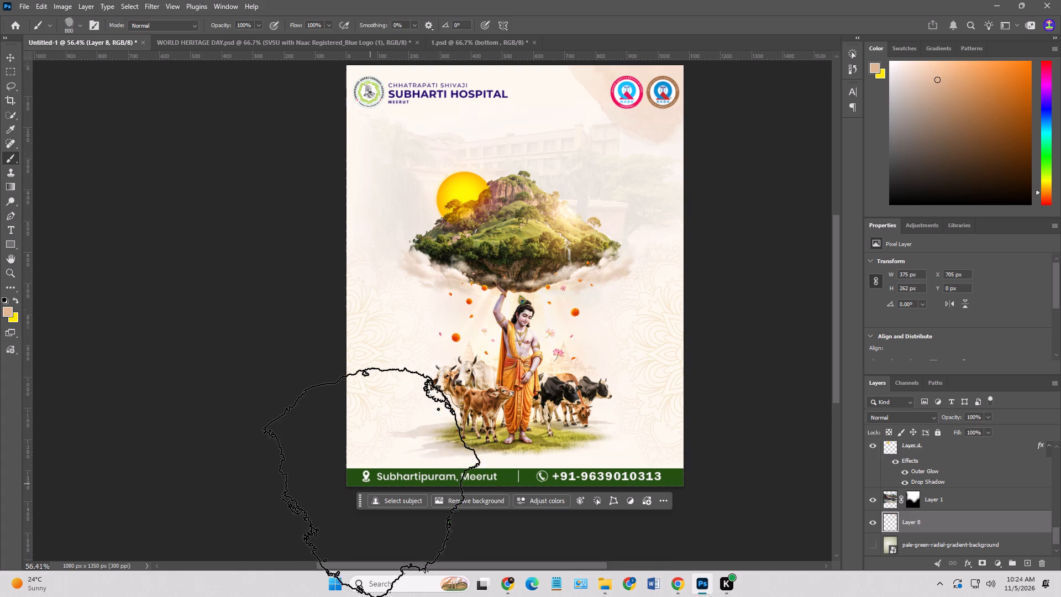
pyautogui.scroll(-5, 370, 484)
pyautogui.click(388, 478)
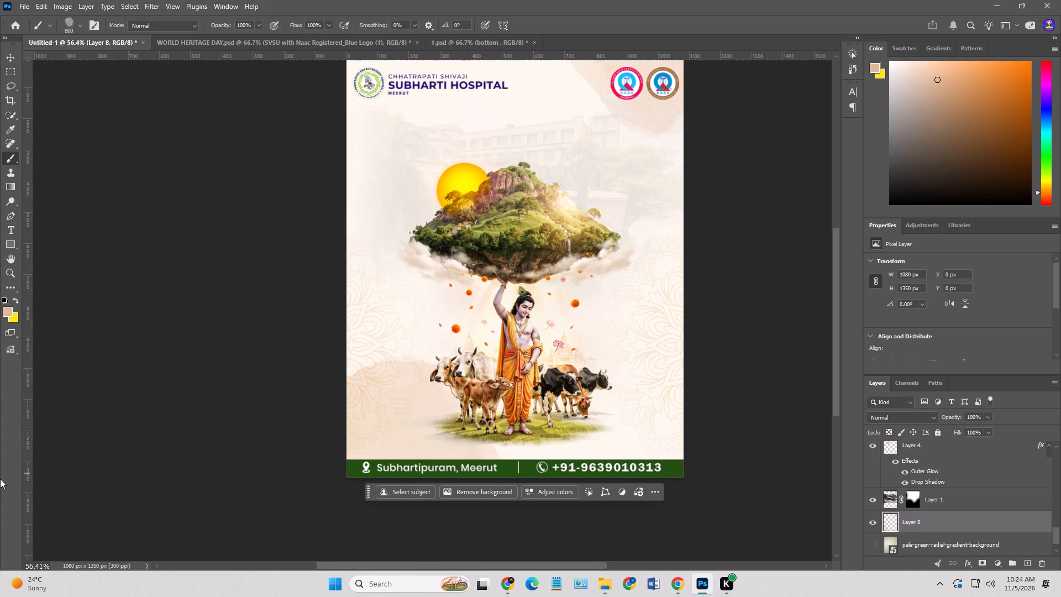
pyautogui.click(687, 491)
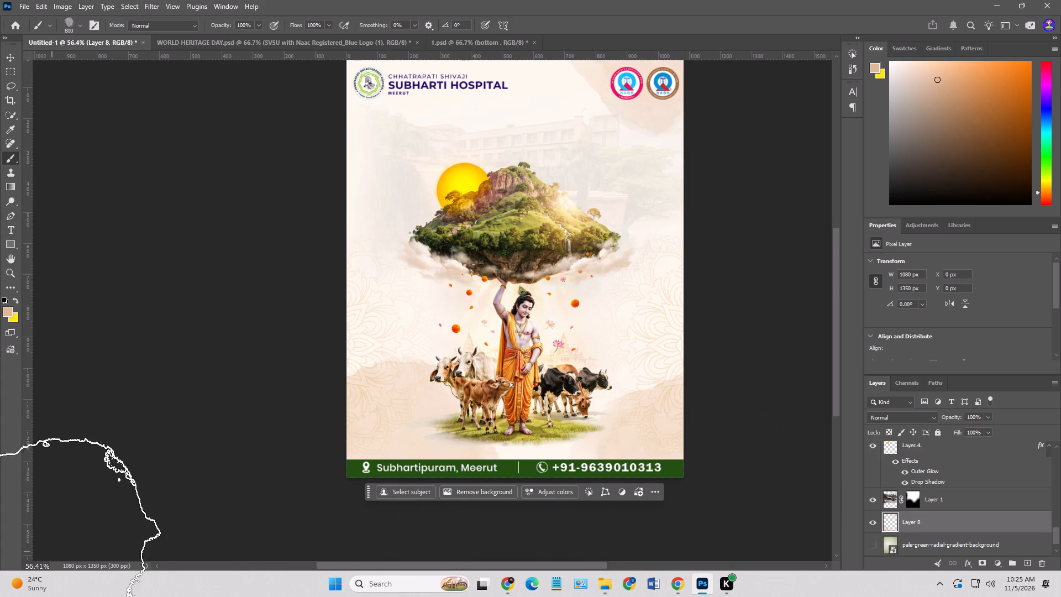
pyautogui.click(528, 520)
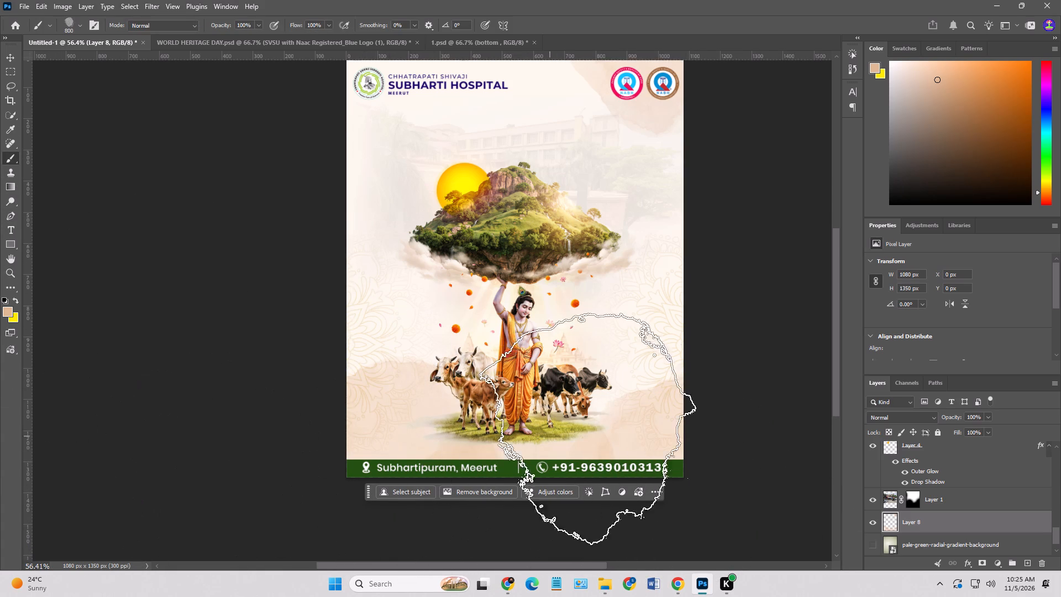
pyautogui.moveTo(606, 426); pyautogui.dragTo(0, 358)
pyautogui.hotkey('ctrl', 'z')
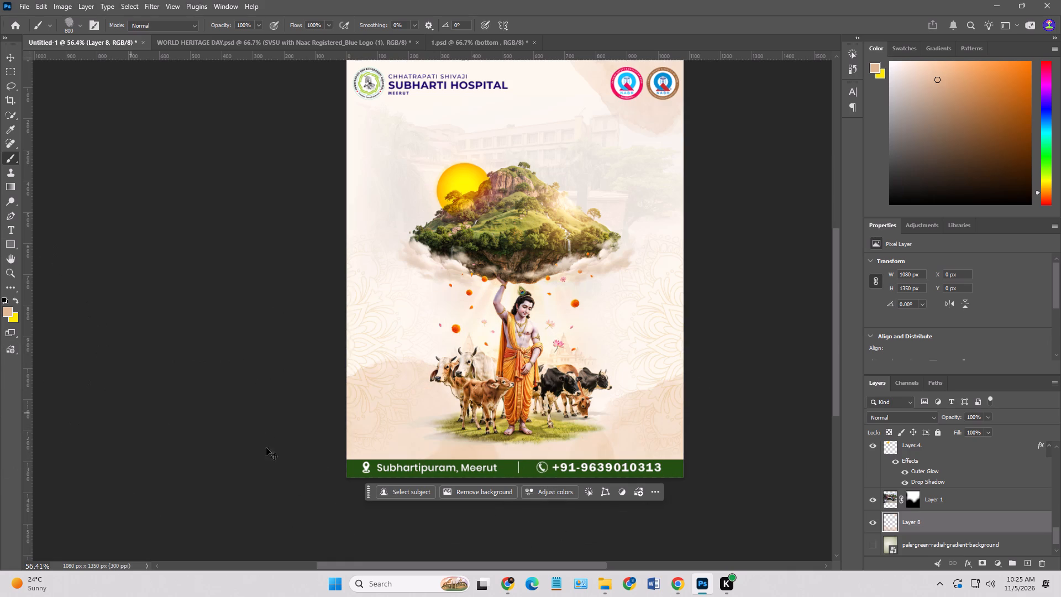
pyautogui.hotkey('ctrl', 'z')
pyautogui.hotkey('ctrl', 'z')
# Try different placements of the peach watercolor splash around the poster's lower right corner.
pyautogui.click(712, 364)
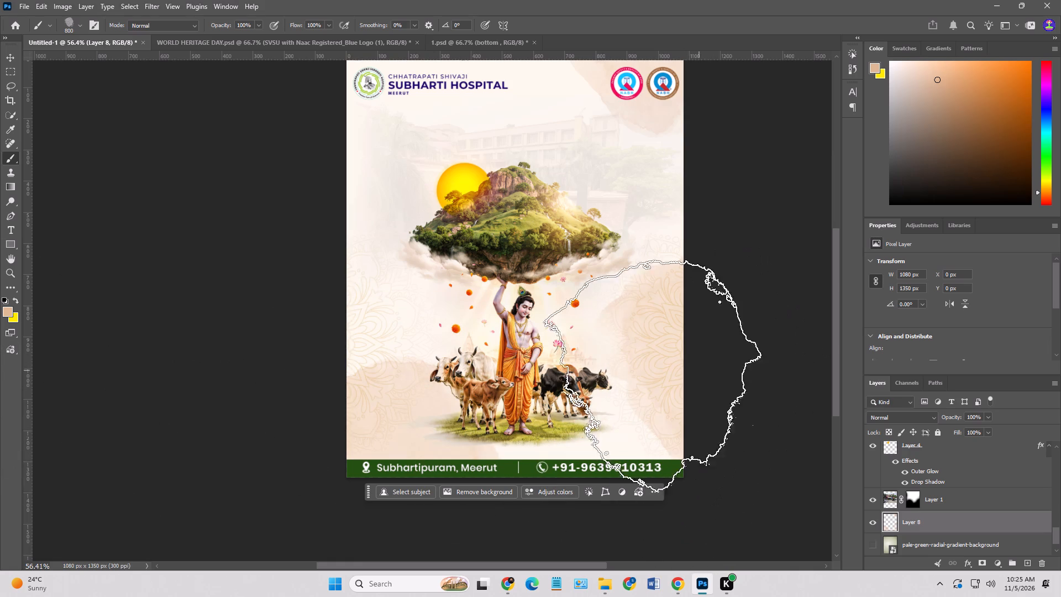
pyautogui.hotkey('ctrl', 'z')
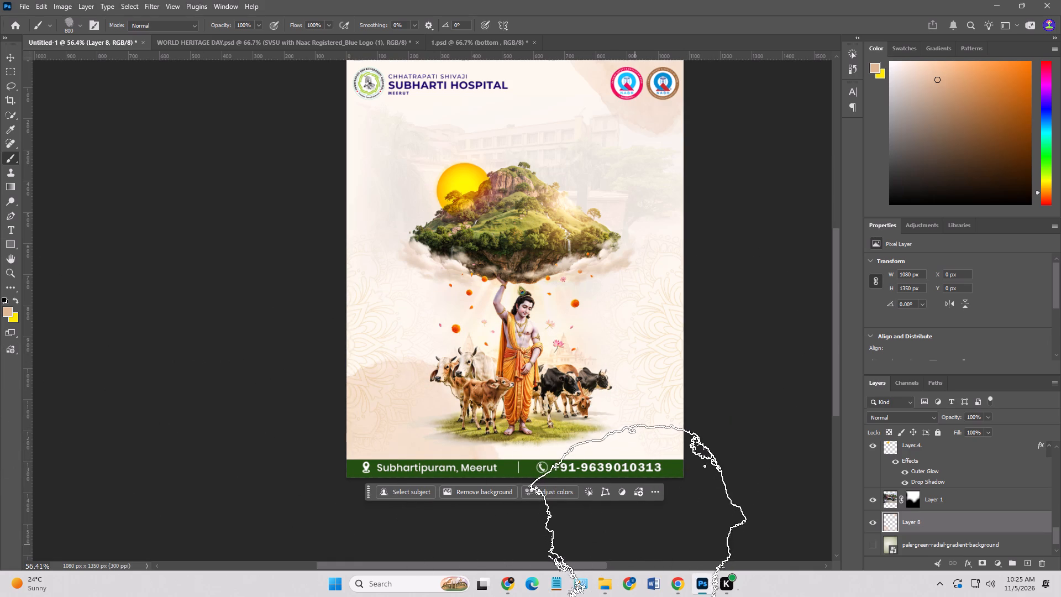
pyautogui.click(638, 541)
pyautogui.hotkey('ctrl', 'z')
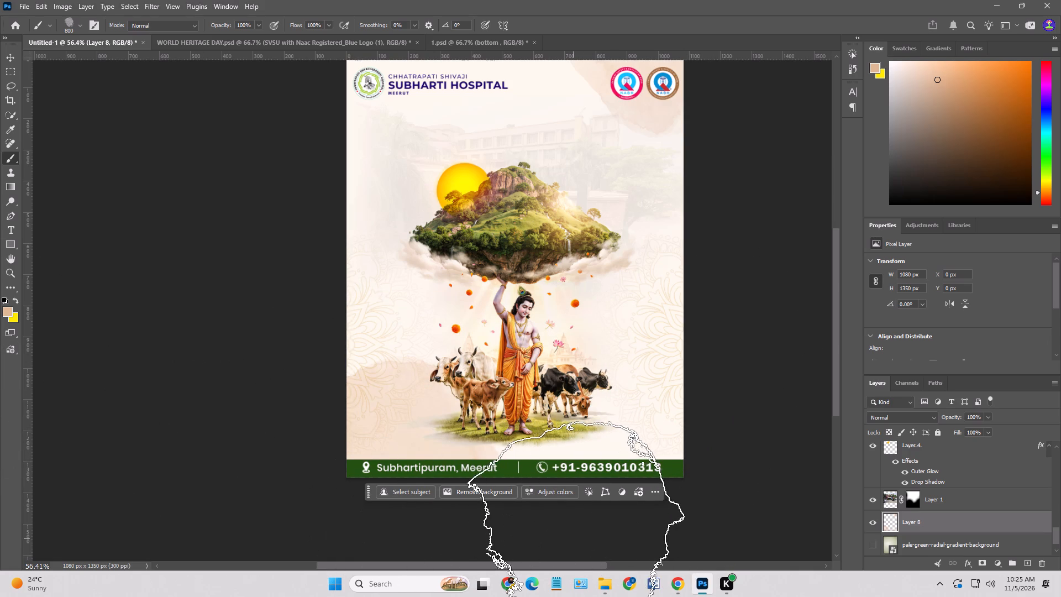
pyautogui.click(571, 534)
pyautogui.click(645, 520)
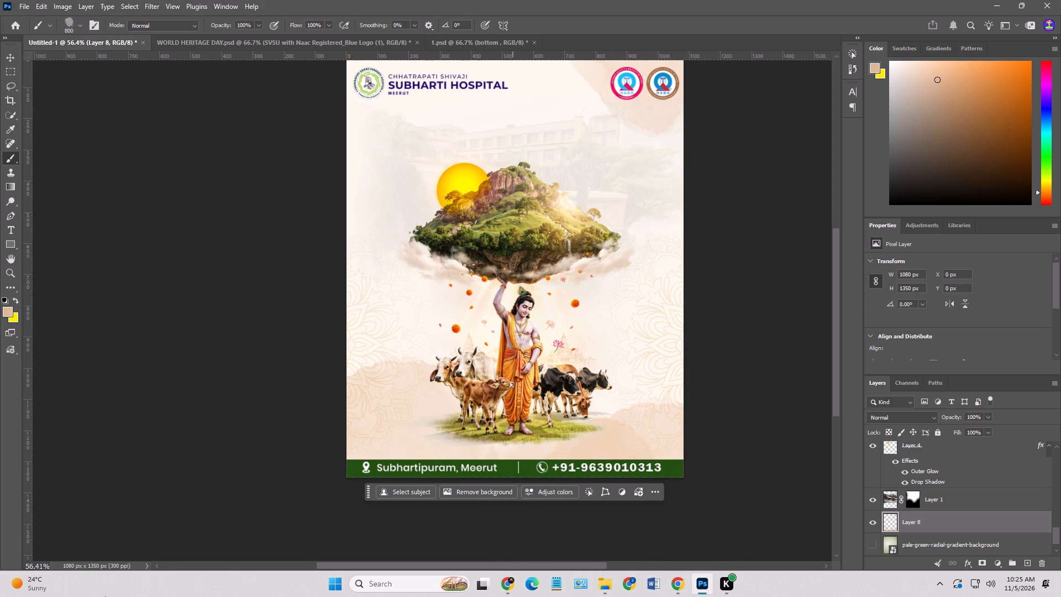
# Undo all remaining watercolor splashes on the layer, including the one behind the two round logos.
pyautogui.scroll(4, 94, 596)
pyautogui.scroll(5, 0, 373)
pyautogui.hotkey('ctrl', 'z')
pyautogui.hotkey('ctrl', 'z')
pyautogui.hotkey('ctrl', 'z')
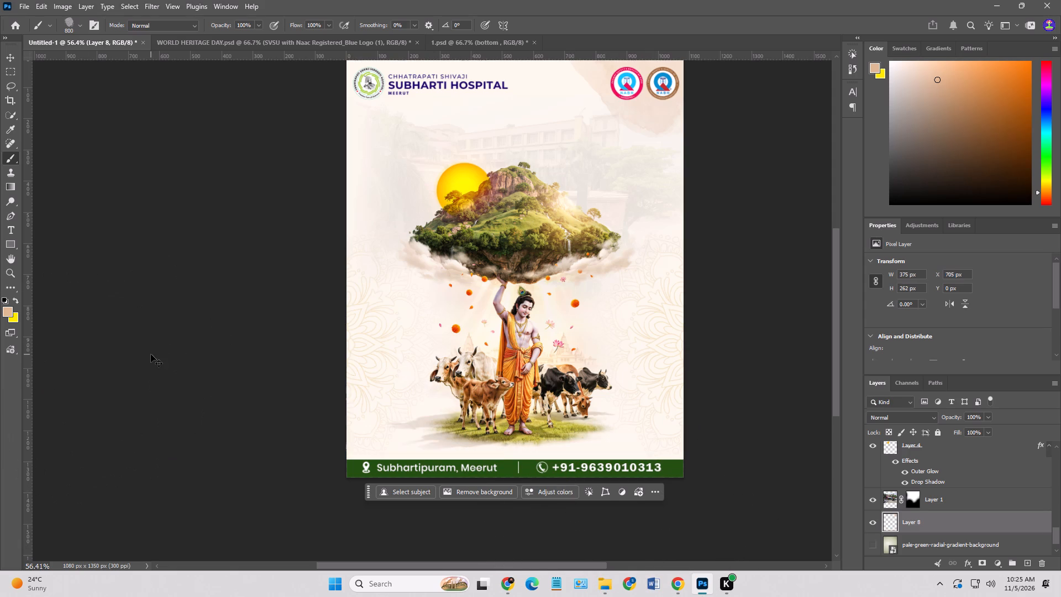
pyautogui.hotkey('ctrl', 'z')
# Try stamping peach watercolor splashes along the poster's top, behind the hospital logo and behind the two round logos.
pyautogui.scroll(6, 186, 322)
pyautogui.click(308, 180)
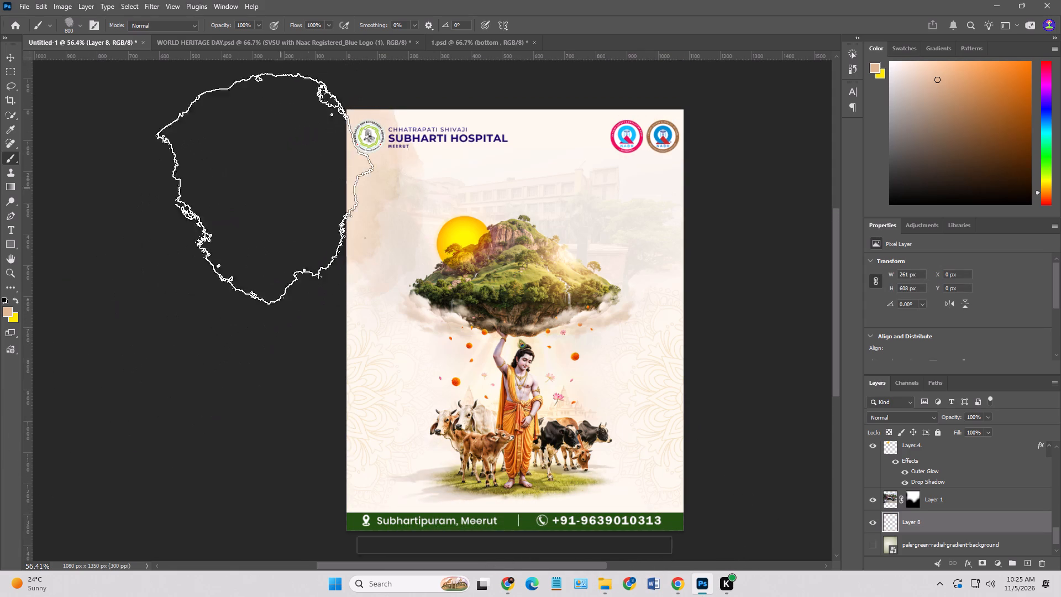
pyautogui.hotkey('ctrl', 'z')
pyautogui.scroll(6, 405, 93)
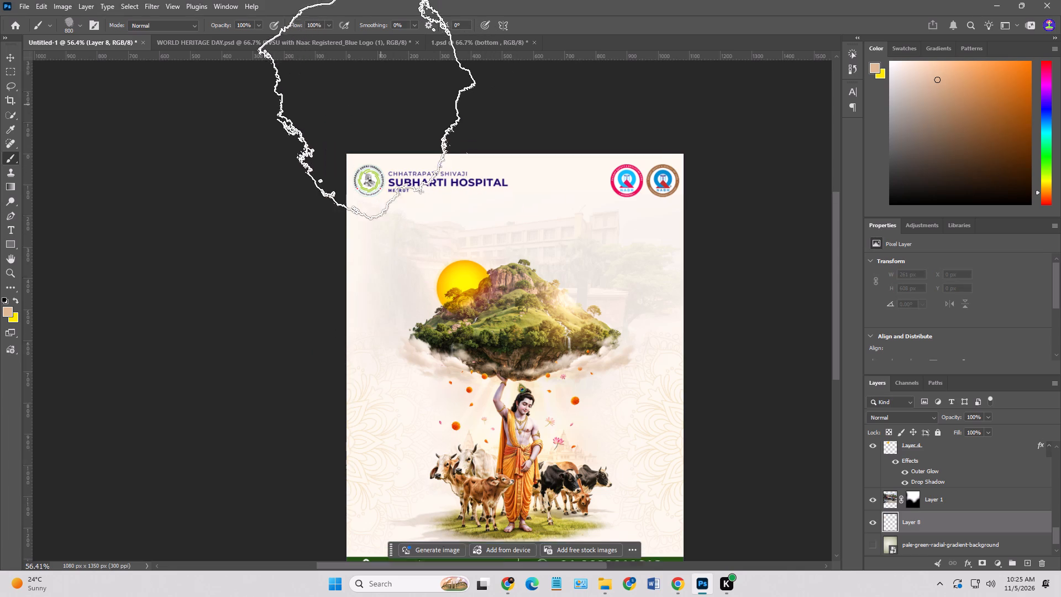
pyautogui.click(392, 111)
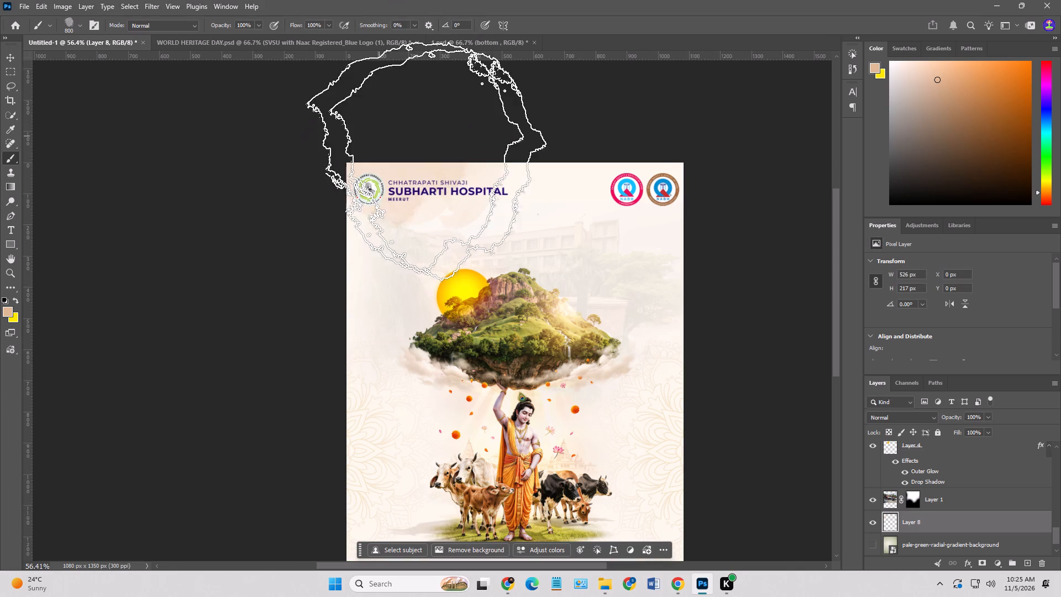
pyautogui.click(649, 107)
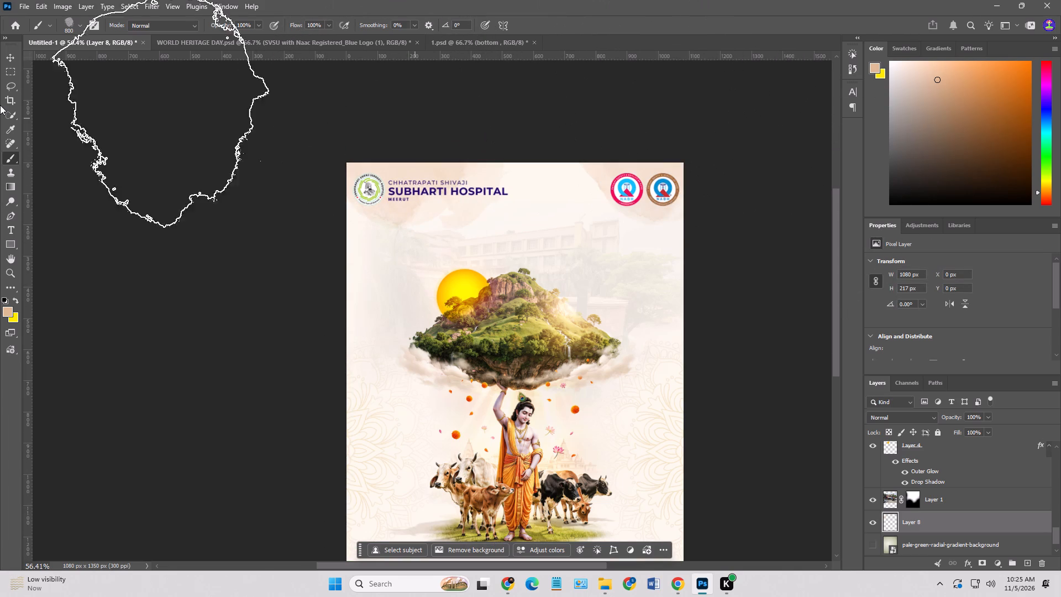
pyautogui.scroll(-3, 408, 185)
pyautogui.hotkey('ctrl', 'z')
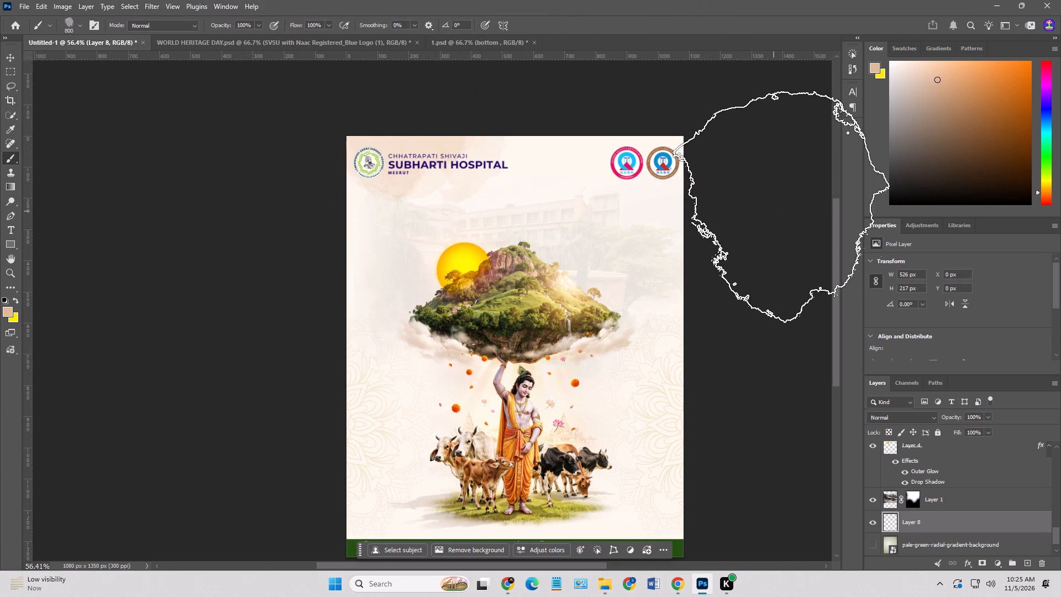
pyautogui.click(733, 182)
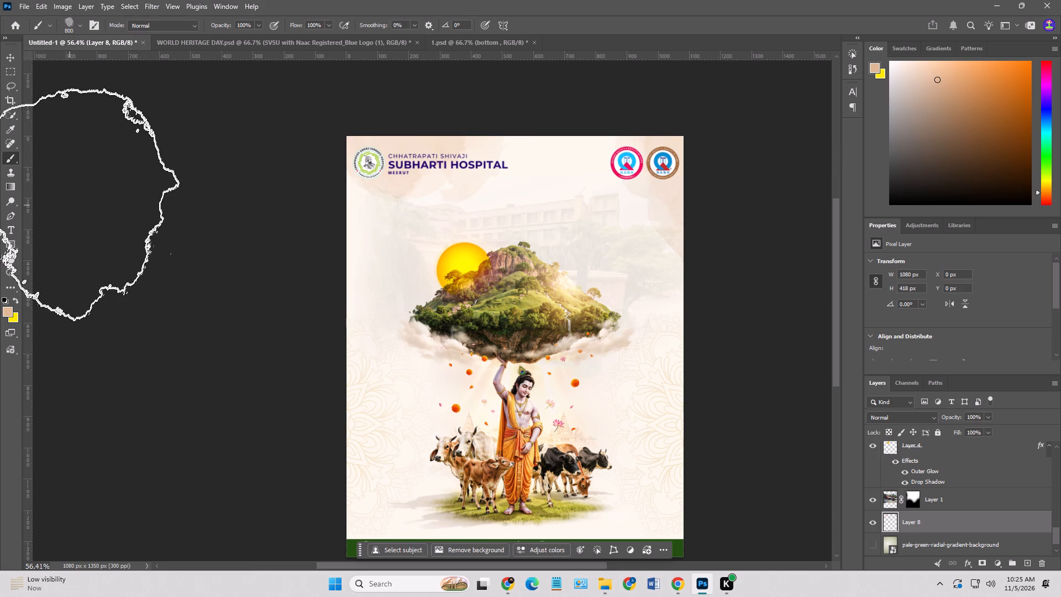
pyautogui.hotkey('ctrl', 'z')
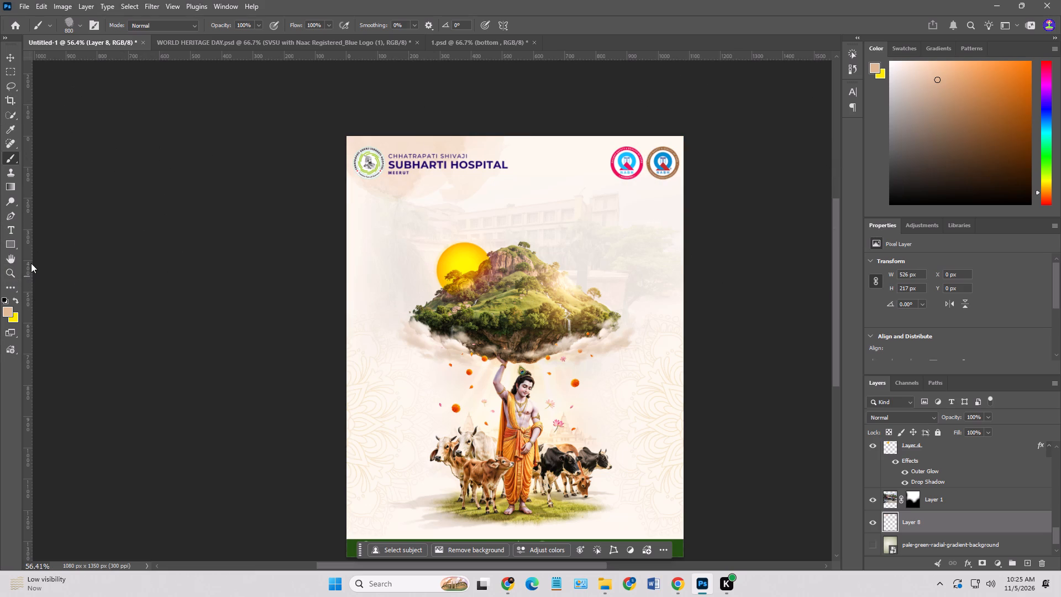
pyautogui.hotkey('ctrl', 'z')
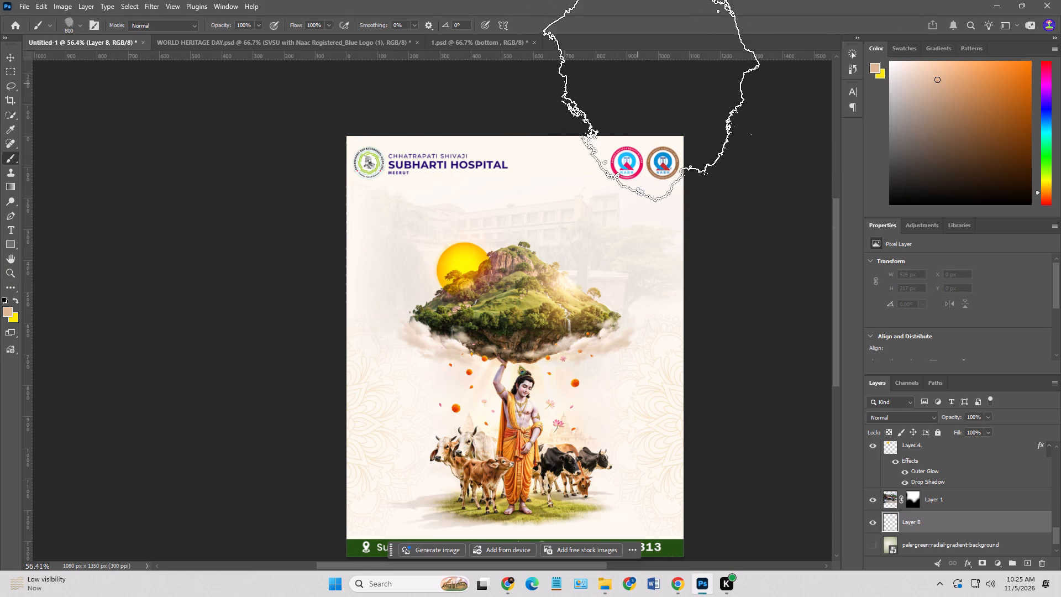
# Choose a brush from the Resource Boy Fog Brushes set for the Brush tool.
pyautogui.click(2, 57)
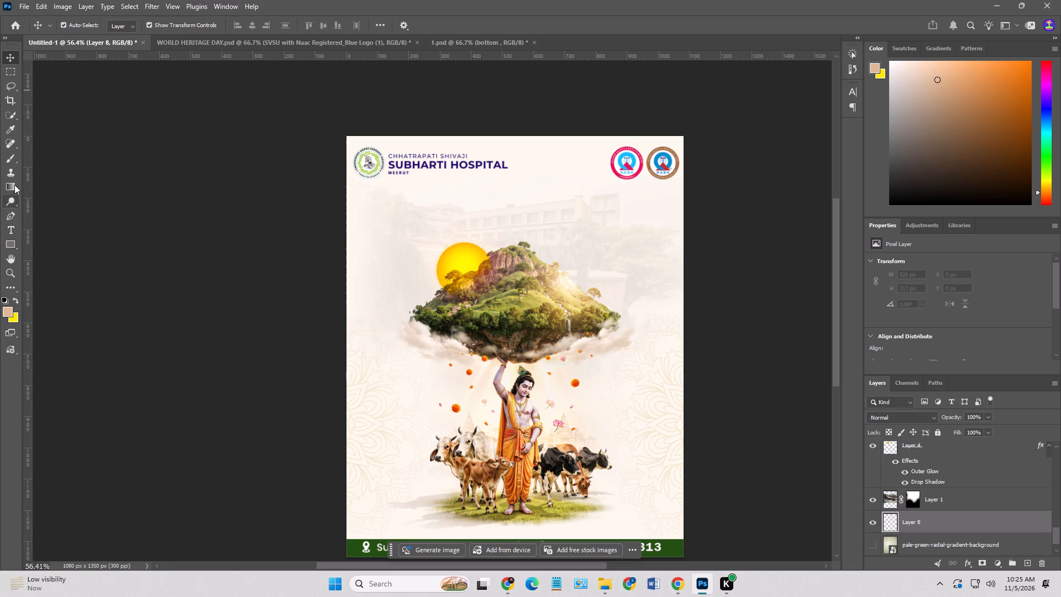
pyautogui.click(15, 157)
pyautogui.click(69, 17)
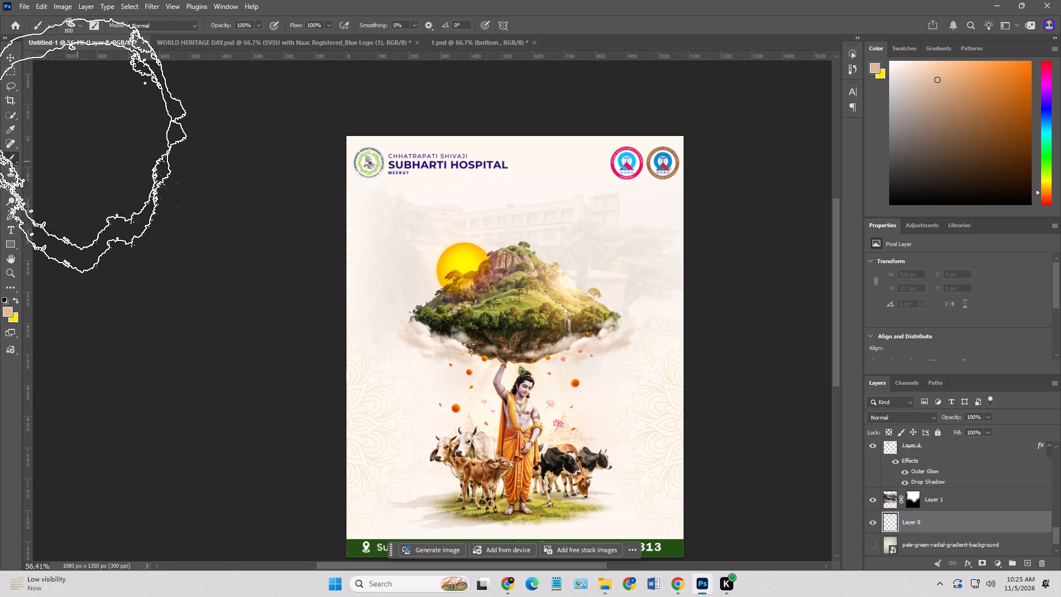
pyautogui.click(66, 23)
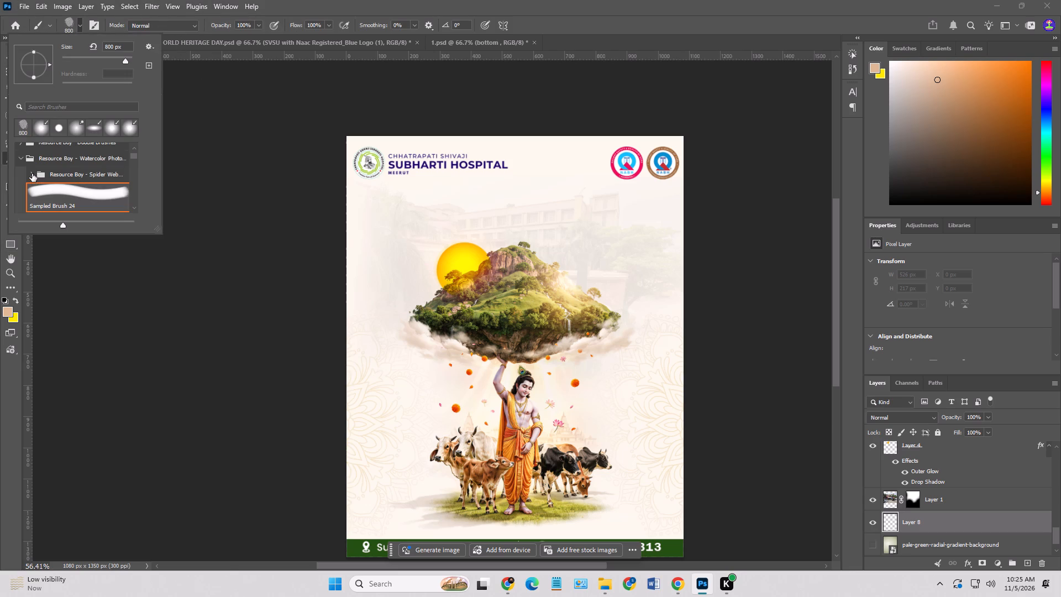
pyautogui.click(22, 160)
pyautogui.scroll(-2, 54, 177)
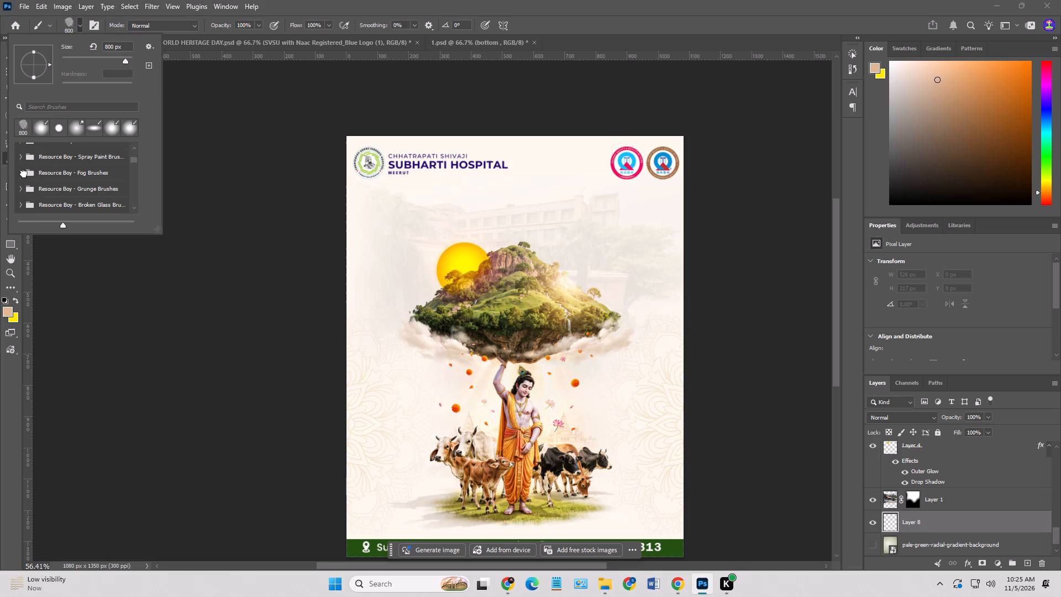
pyautogui.click(24, 174)
pyautogui.doubleClick(53, 187)
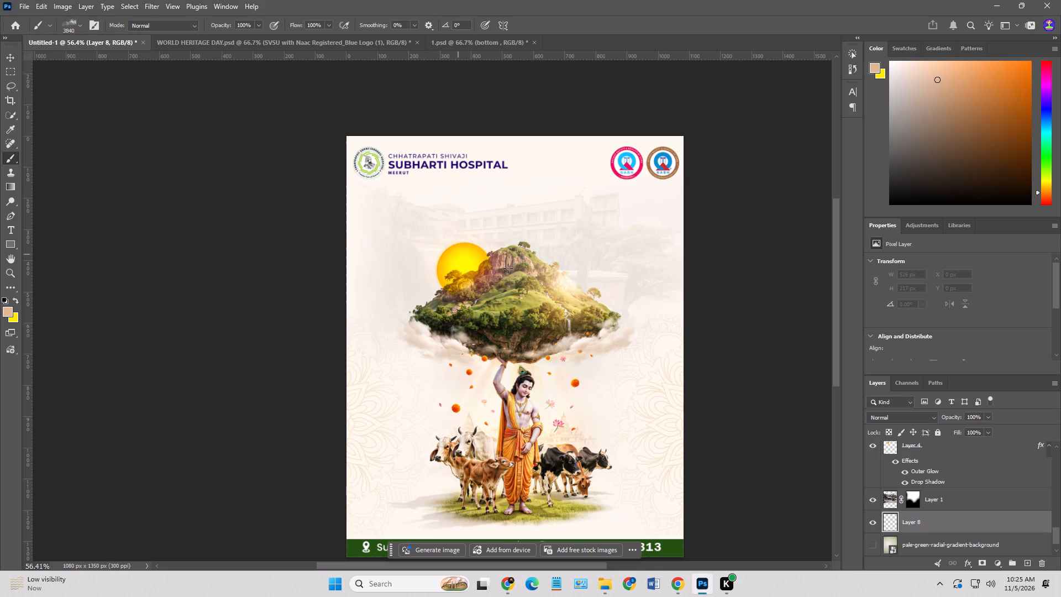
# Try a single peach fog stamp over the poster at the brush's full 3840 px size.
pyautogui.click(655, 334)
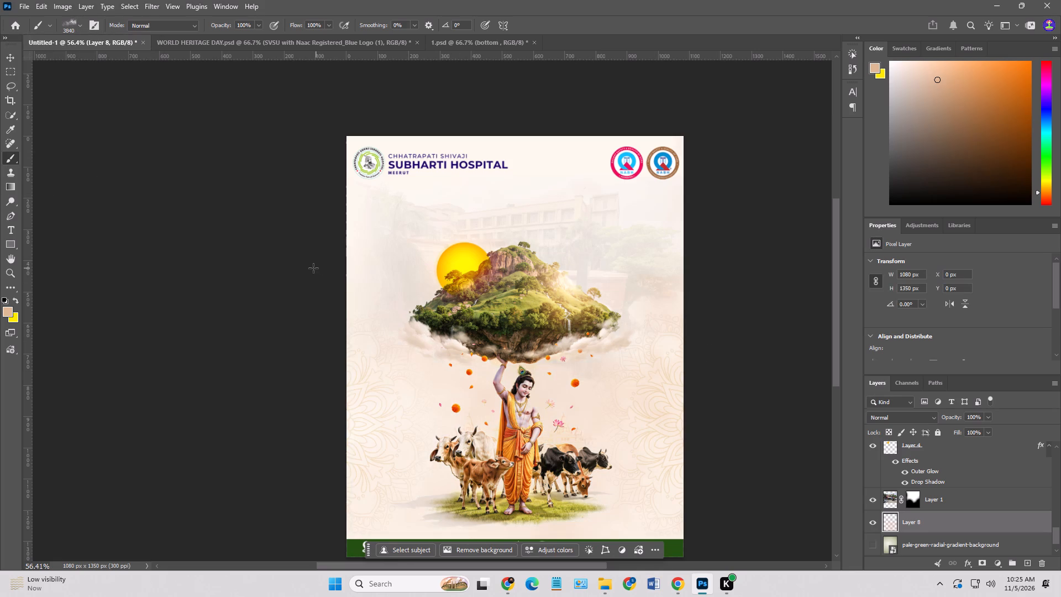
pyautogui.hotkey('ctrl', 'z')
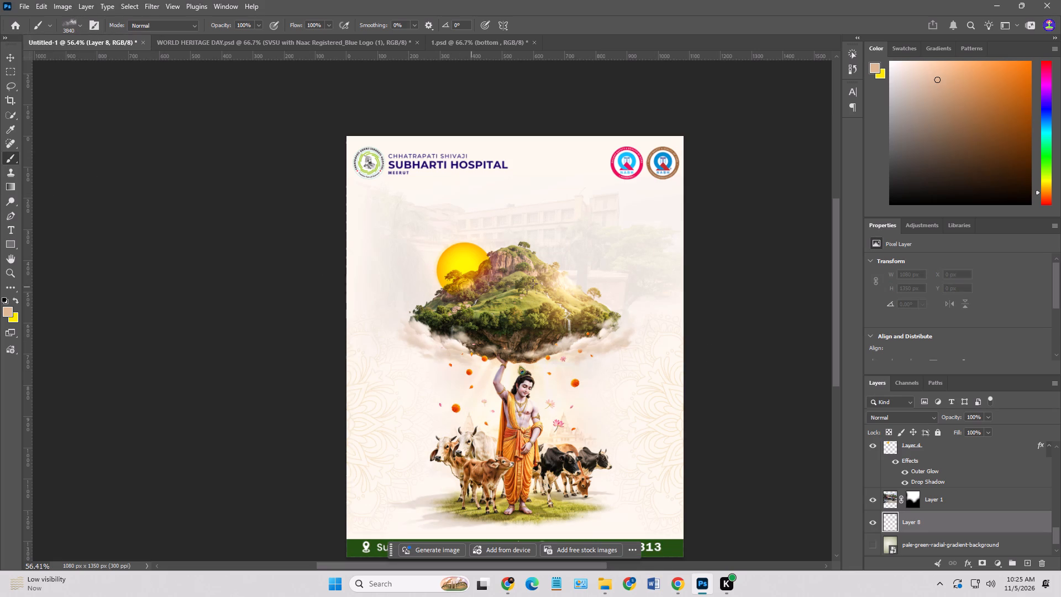
# Reduce the fog brush size to 700 px.
pyautogui.press('[')
pyautogui.press('[')
pyautogui.press('[')
pyautogui.press('[')
pyautogui.press('[')
pyautogui.press('[')
pyautogui.press('[')
pyautogui.press('[')
pyautogui.press('[')
pyautogui.press('[')
pyautogui.press('[')
pyautogui.press('[')
pyautogui.press('[')
pyautogui.press('[')
pyautogui.press('[')
pyautogui.press('[')
pyautogui.press('[')
pyautogui.press('[')
pyautogui.press('[')
pyautogui.press('[')
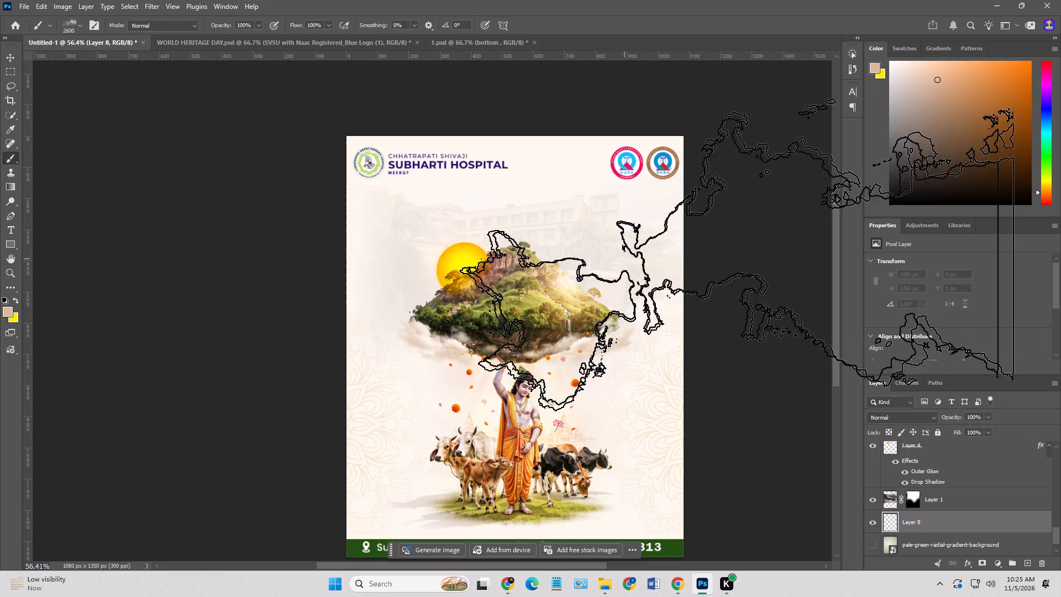
pyautogui.press('[')
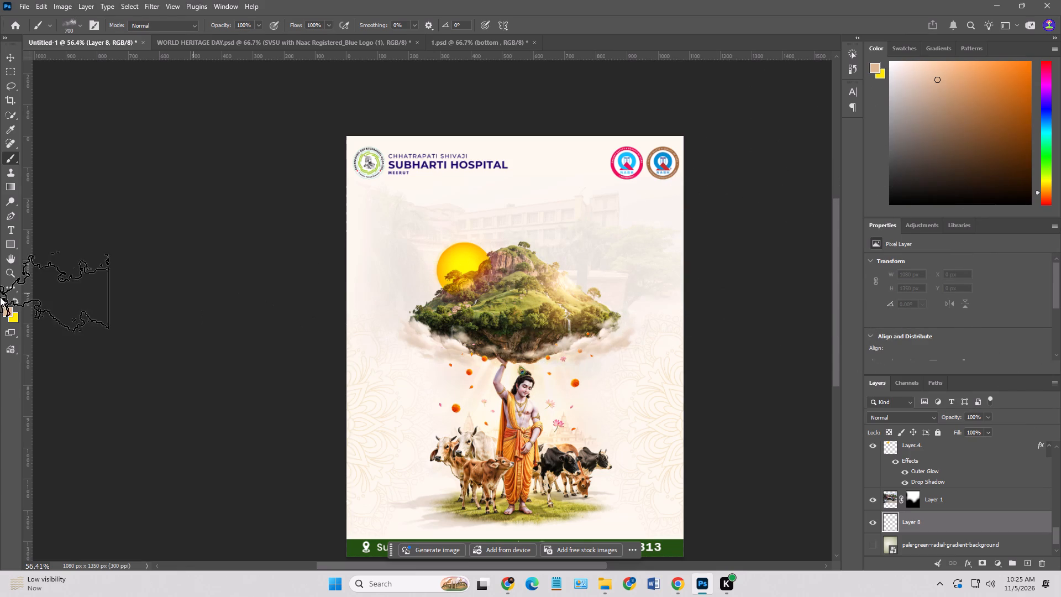
# Sample a pale cream tone from the clouds beneath the mountain as the foreground colour.
pyautogui.click(9, 313)
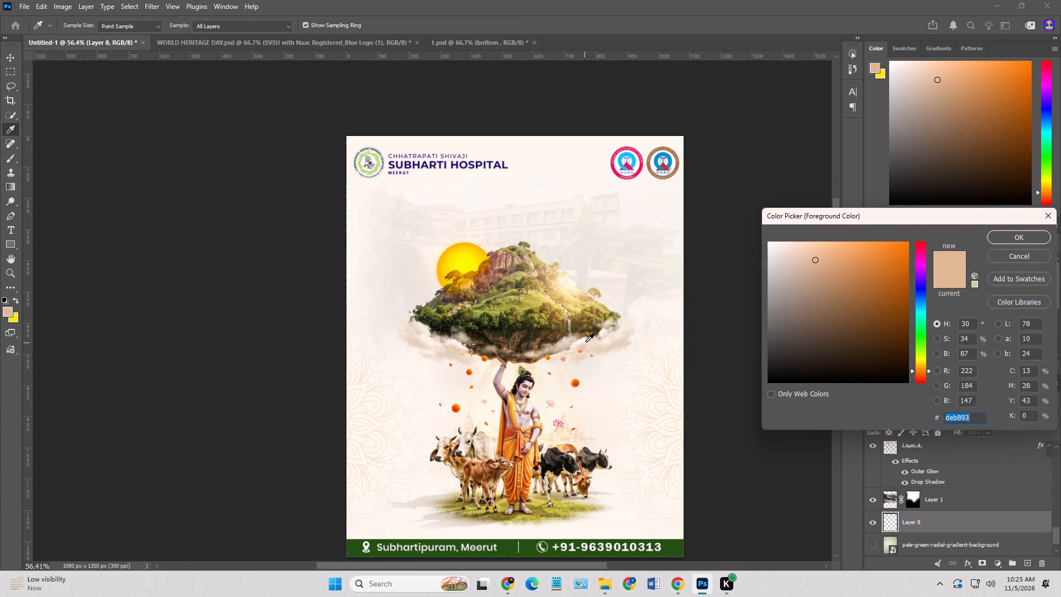
pyautogui.click(585, 342)
pyautogui.click(1032, 242)
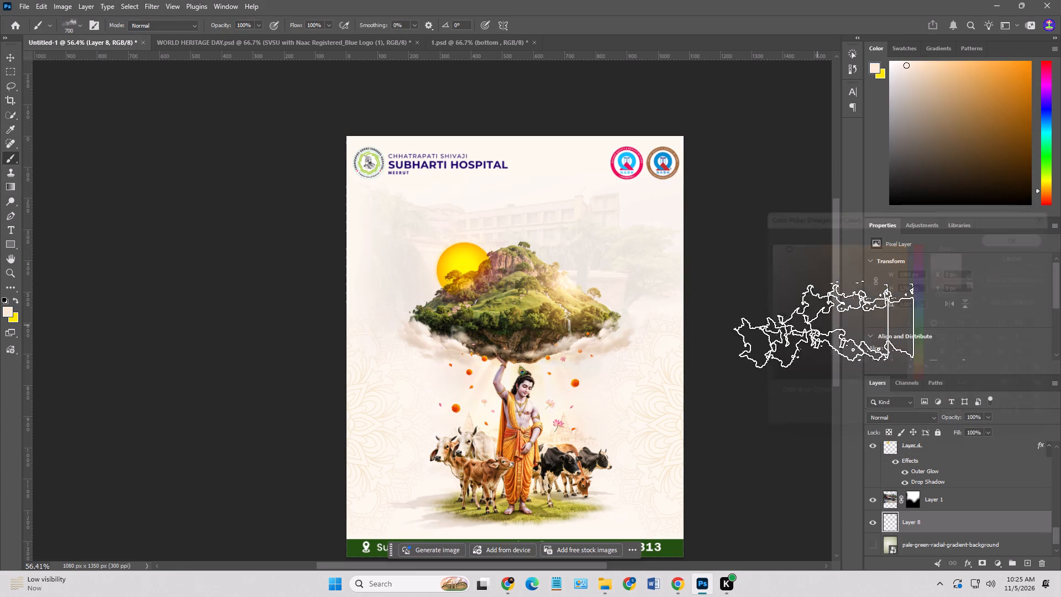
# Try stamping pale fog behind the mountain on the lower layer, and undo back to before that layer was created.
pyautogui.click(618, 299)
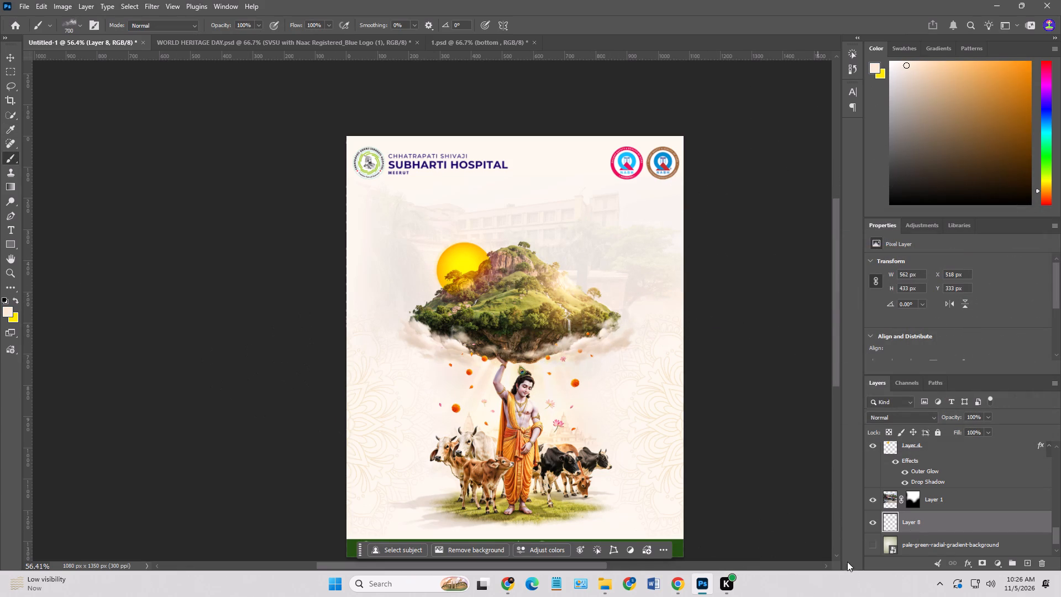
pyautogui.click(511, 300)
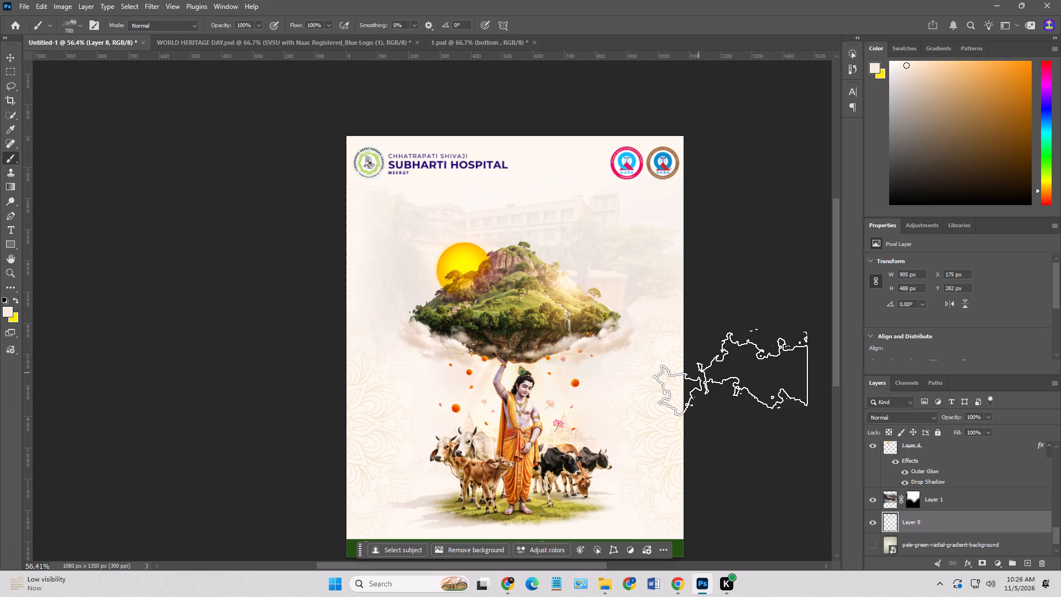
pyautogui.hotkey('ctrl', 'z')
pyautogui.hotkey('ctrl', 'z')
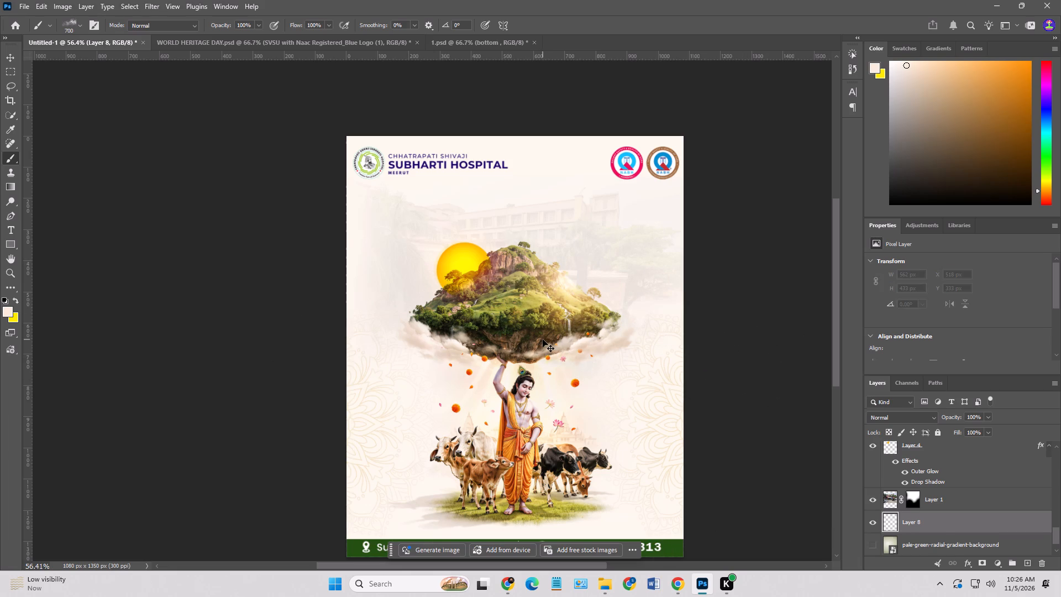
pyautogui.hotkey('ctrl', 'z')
# Create a new layer directly above the sun layer and stamp the pale fog brush once over the mountain's right slope.
pyautogui.click(1022, 561)
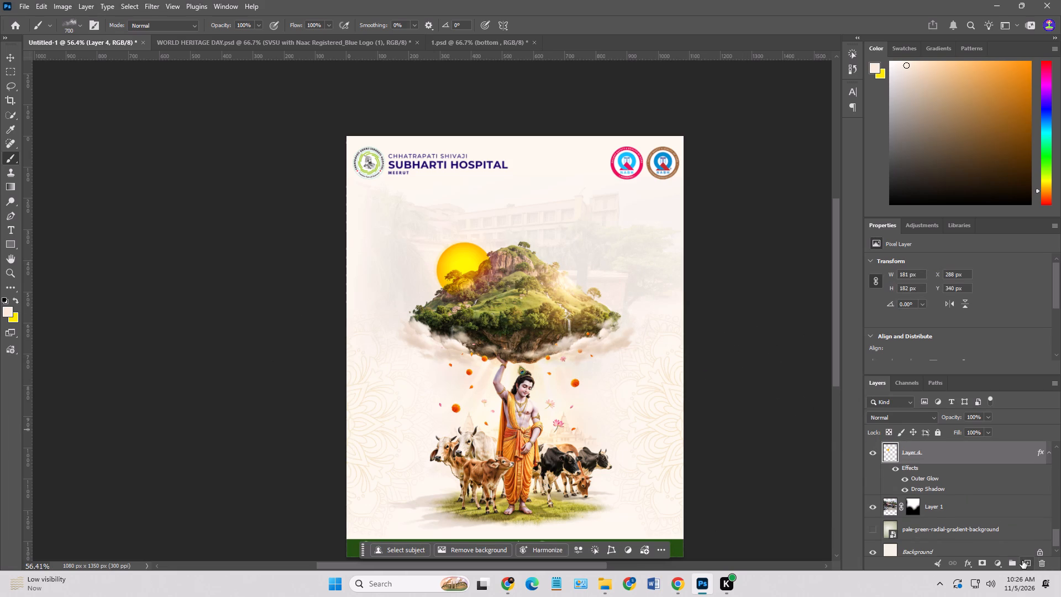
pyautogui.click(595, 291)
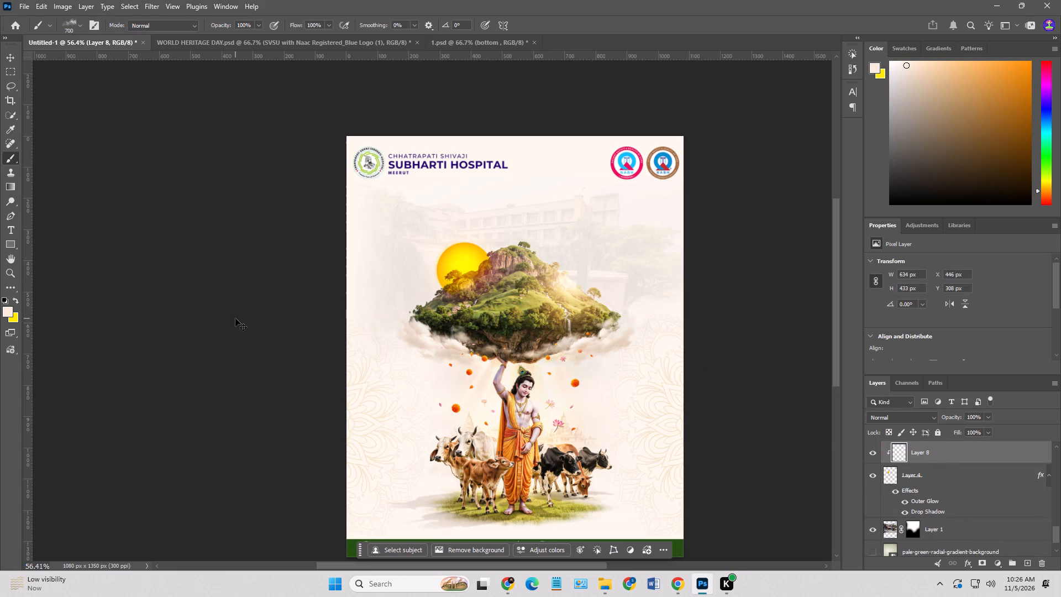
# Undo the pale fog stamp and the creation of the layer above the sun.
pyautogui.hotkey('ctrl', 'z')
pyautogui.scroll(2, 945, 494)
pyautogui.hotkey('ctrl', 'z')
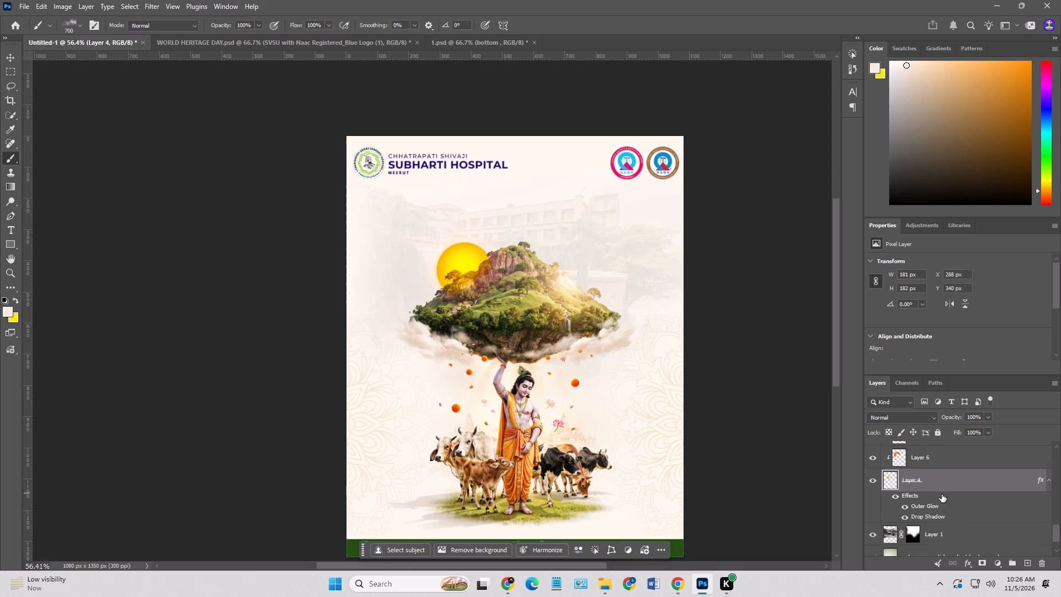
# Collapse the bottom contact-strip group and create a new layer above it at the top of the layer stack.
pyautogui.scroll(20, 1010, 540)
pyautogui.scroll(6, 1010, 540)
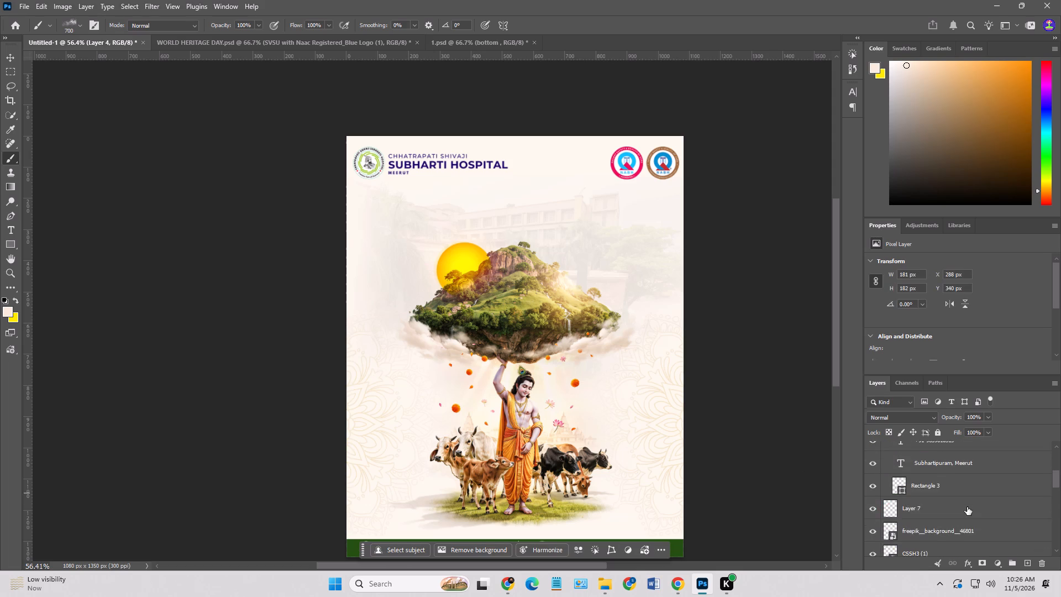
pyautogui.scroll(19, 964, 502)
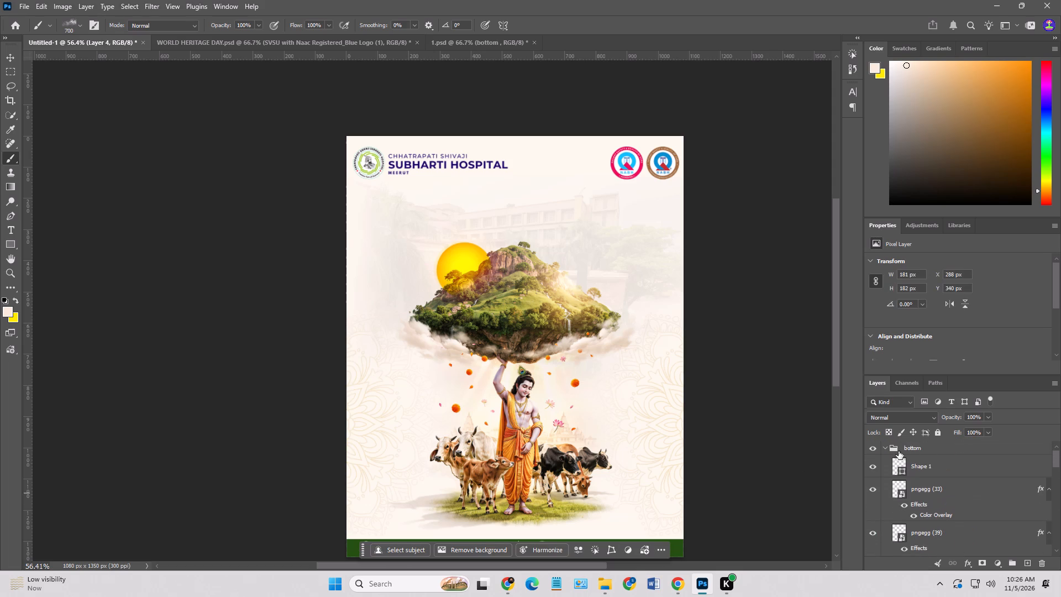
pyautogui.click(887, 450)
pyautogui.click(936, 447)
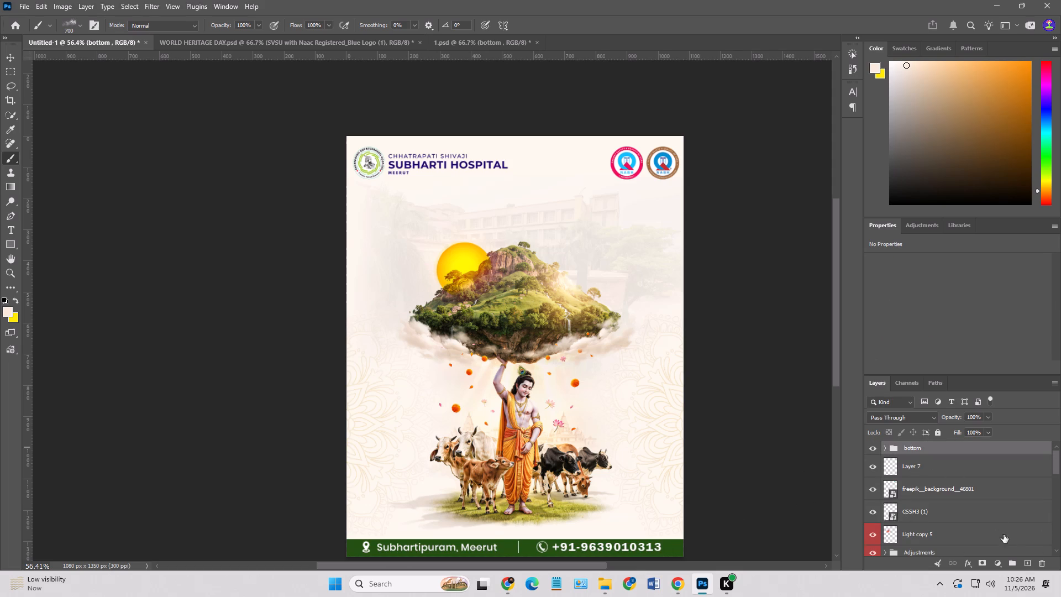
pyautogui.click(1023, 561)
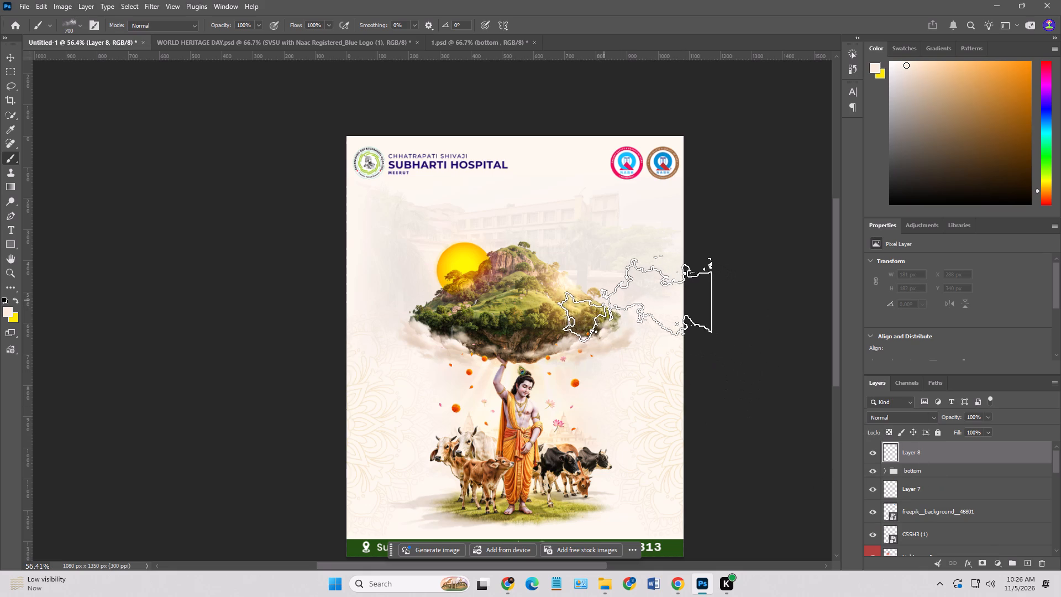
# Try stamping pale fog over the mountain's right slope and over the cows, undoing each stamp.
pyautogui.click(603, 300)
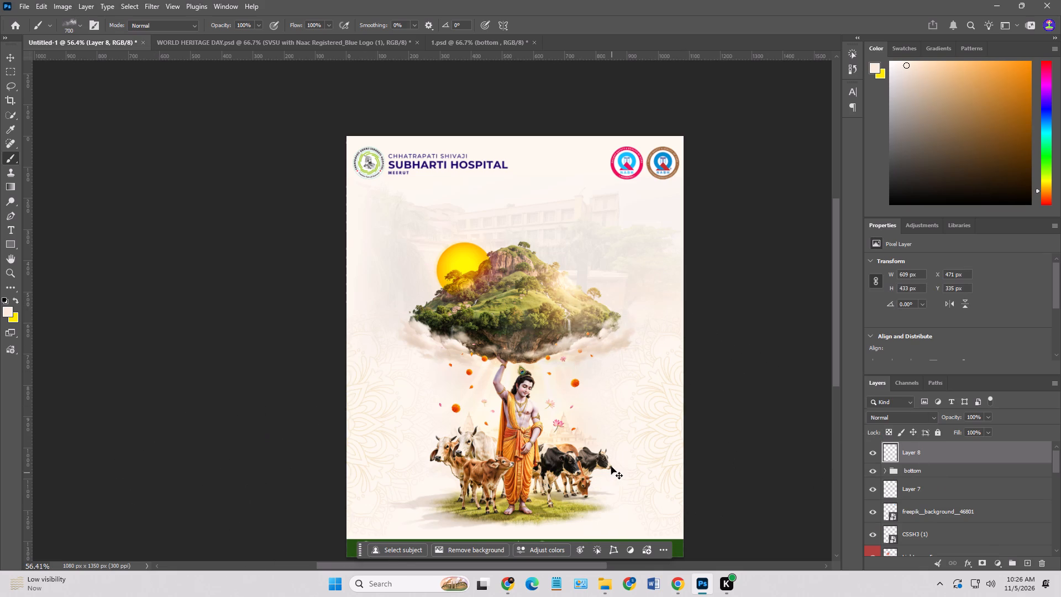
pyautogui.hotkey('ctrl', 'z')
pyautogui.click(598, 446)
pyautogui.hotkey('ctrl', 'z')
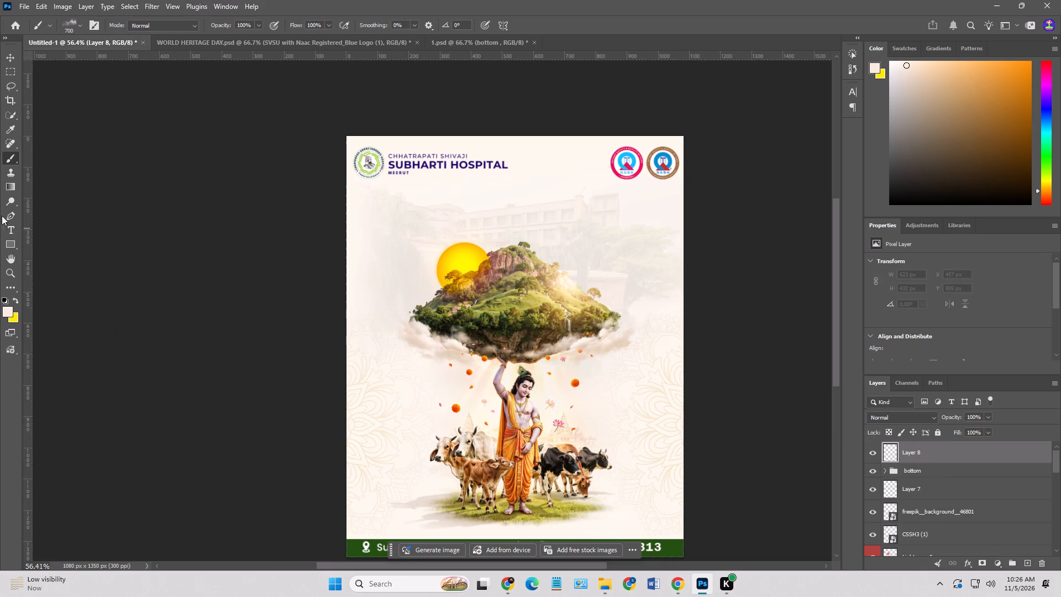
# Collapse the Fog Brushes and Tree Borders III brush sets and expand the conceptart_tree_brushes set.
pyautogui.click(70, 21)
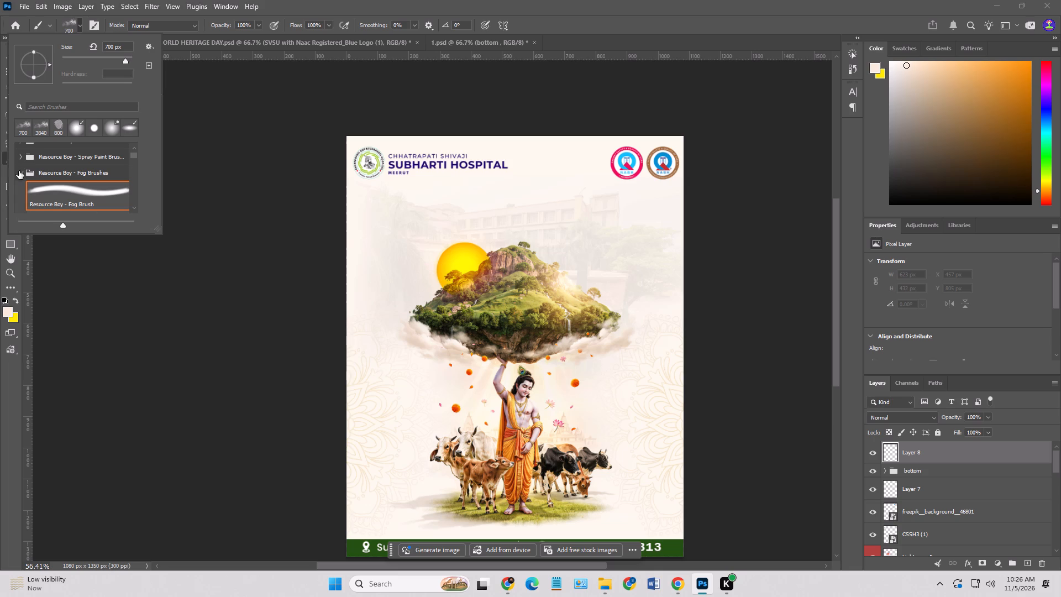
pyautogui.click(19, 171)
pyautogui.scroll(-3, 45, 200)
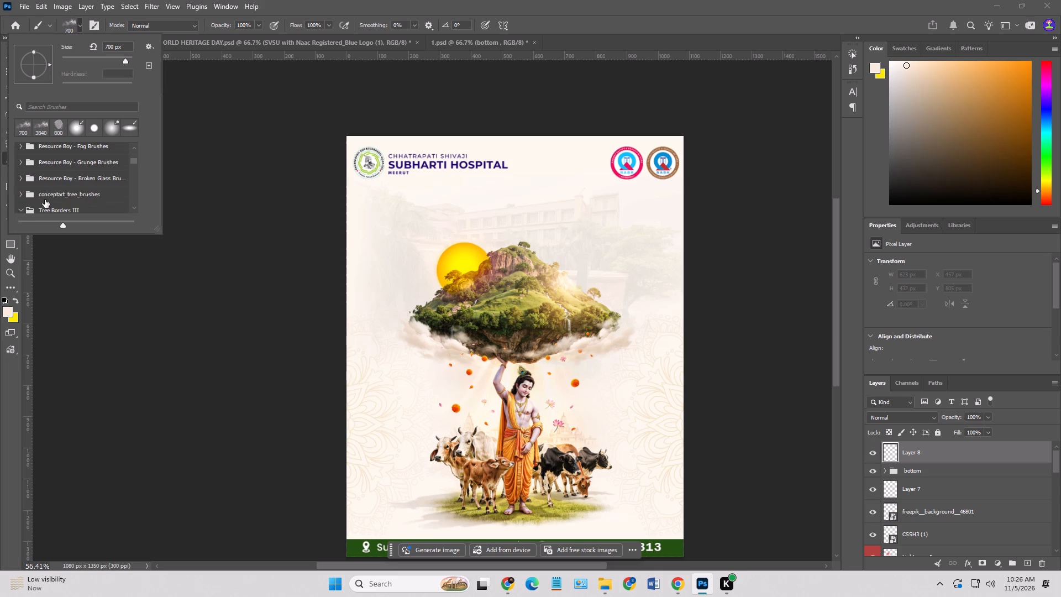
pyautogui.scroll(-3, 45, 200)
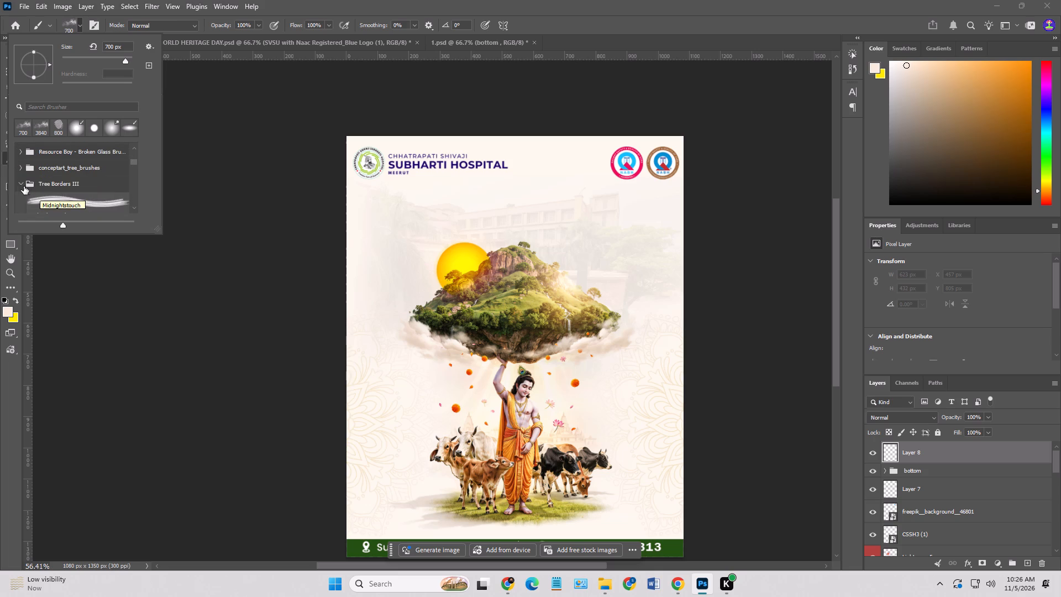
pyautogui.click(20, 186)
pyautogui.click(23, 167)
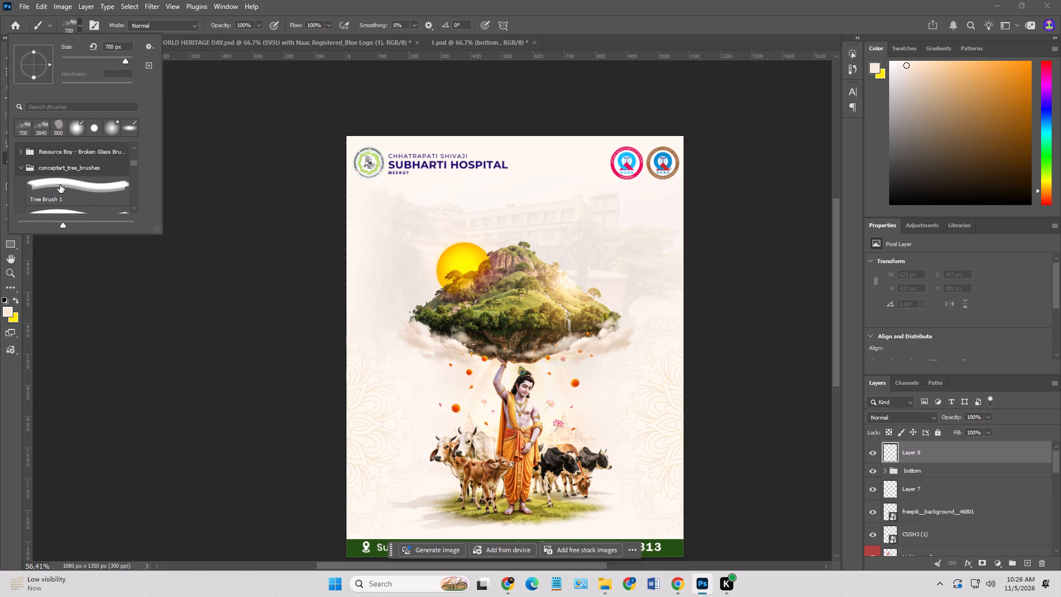
# Go through the tree brushes from Tree Brush 1 onward and choose Tree Brush 8.
pyautogui.click(60, 185)
pyautogui.scroll(-2, 80, 198)
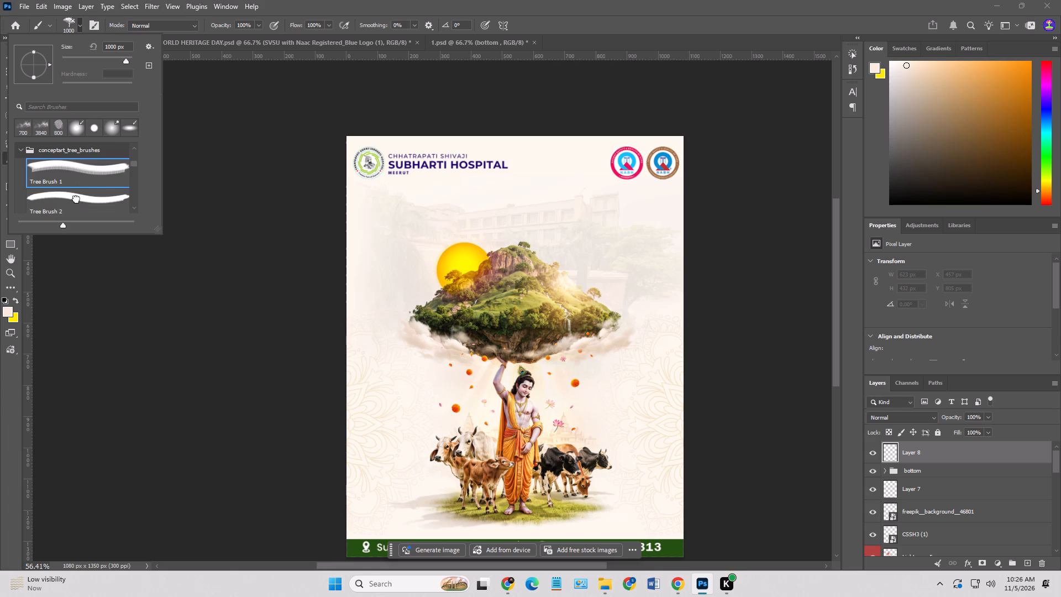
pyautogui.click(76, 199)
pyautogui.scroll(-2, 80, 195)
pyautogui.click(79, 202)
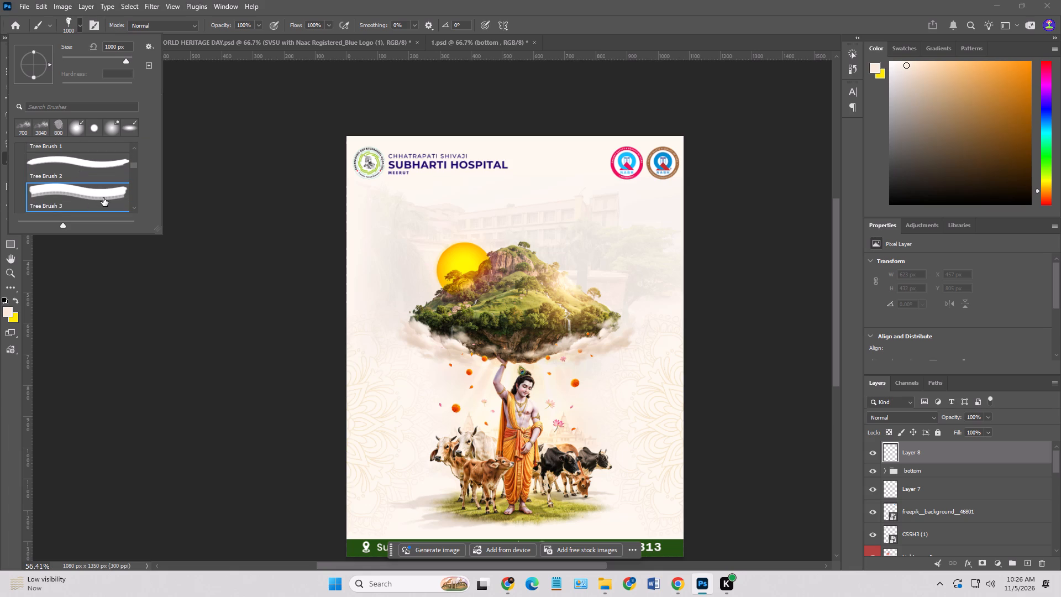
pyautogui.scroll(-2, 103, 198)
pyautogui.click(87, 202)
pyautogui.scroll(-5, 91, 198)
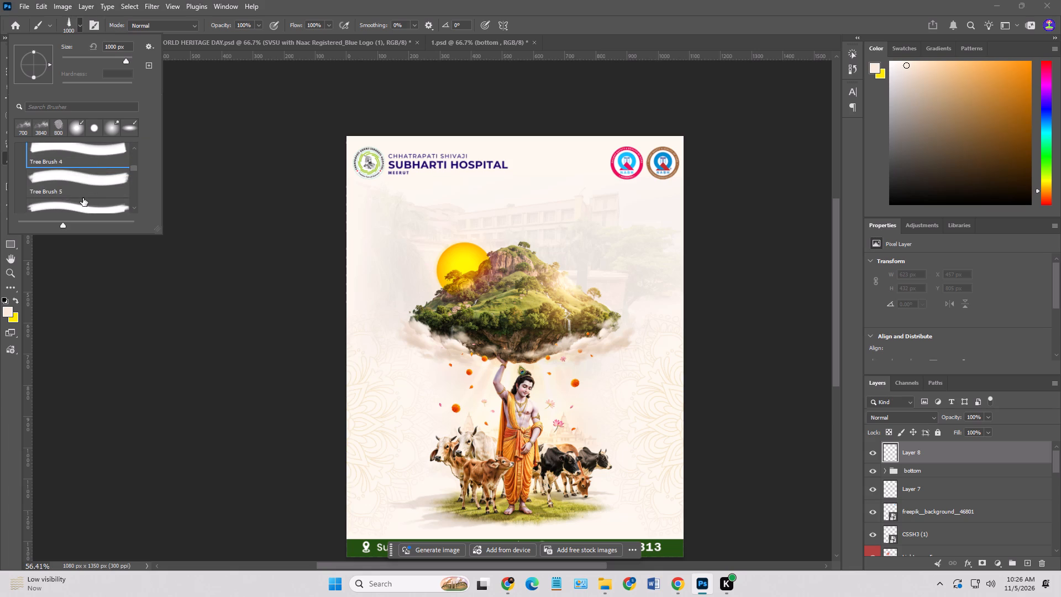
pyautogui.click(80, 179)
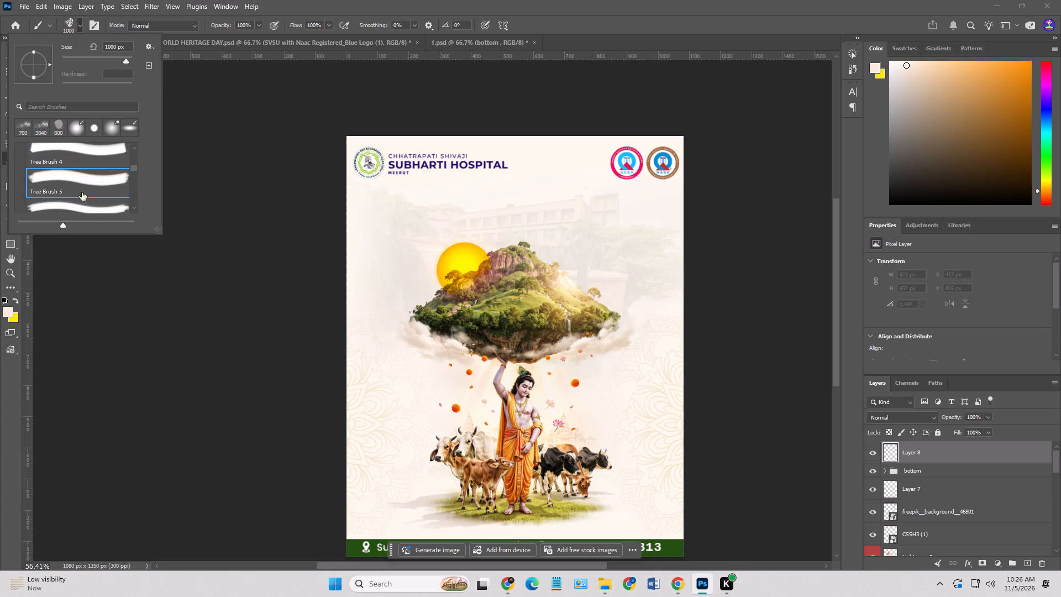
pyautogui.scroll(-1, 81, 196)
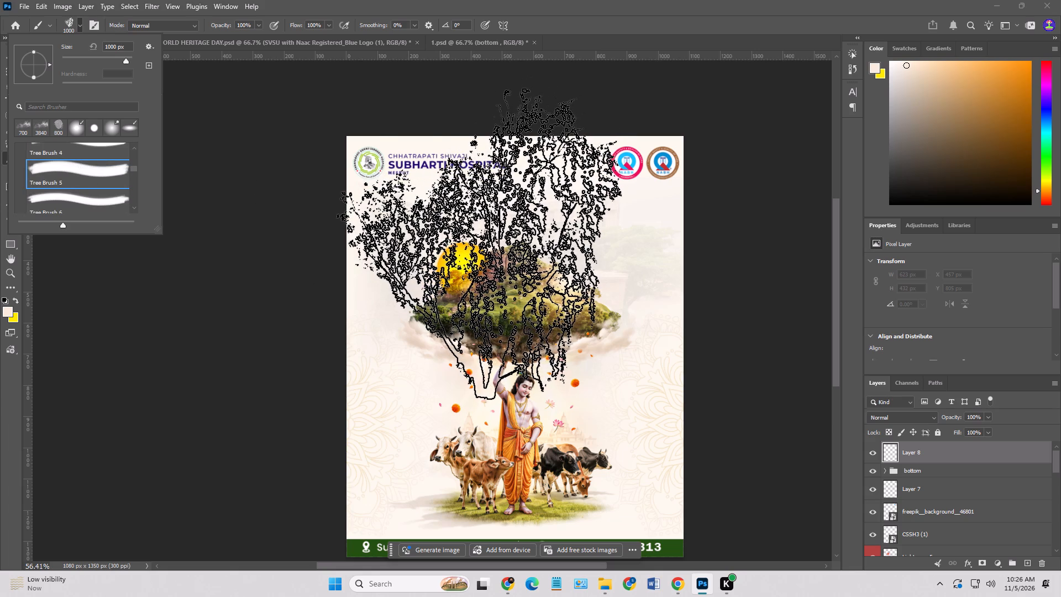
pyautogui.click(64, 196)
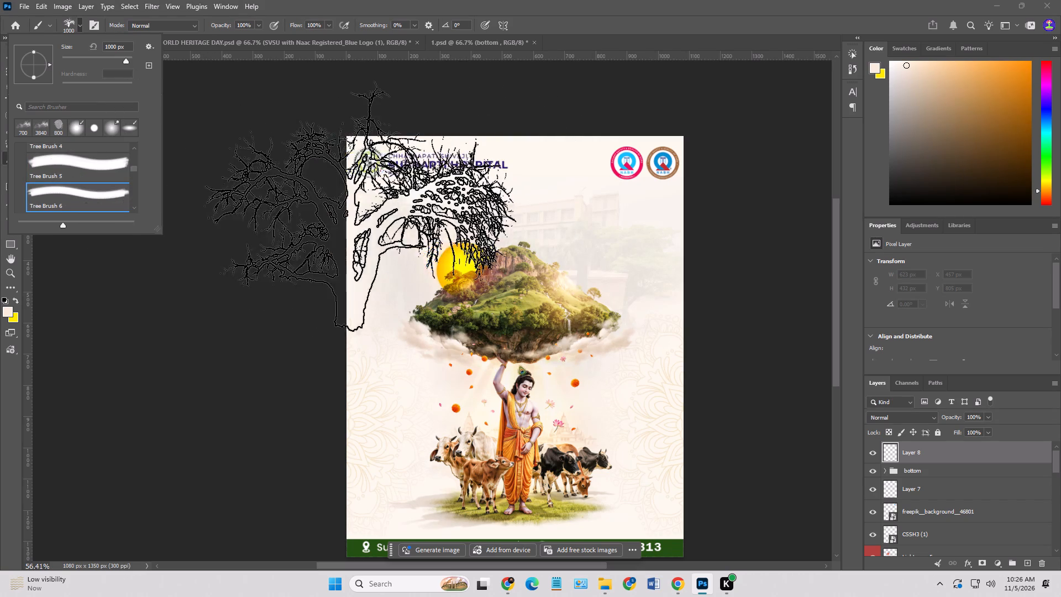
pyautogui.scroll(-3, 89, 202)
pyautogui.click(90, 201)
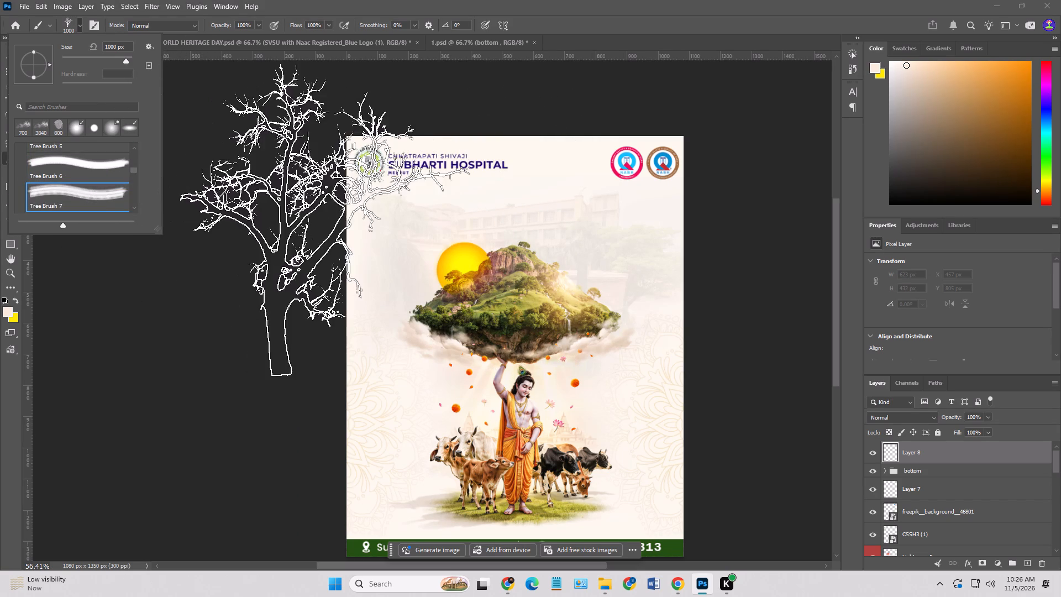
pyautogui.scroll(-3, 86, 195)
pyautogui.click(87, 197)
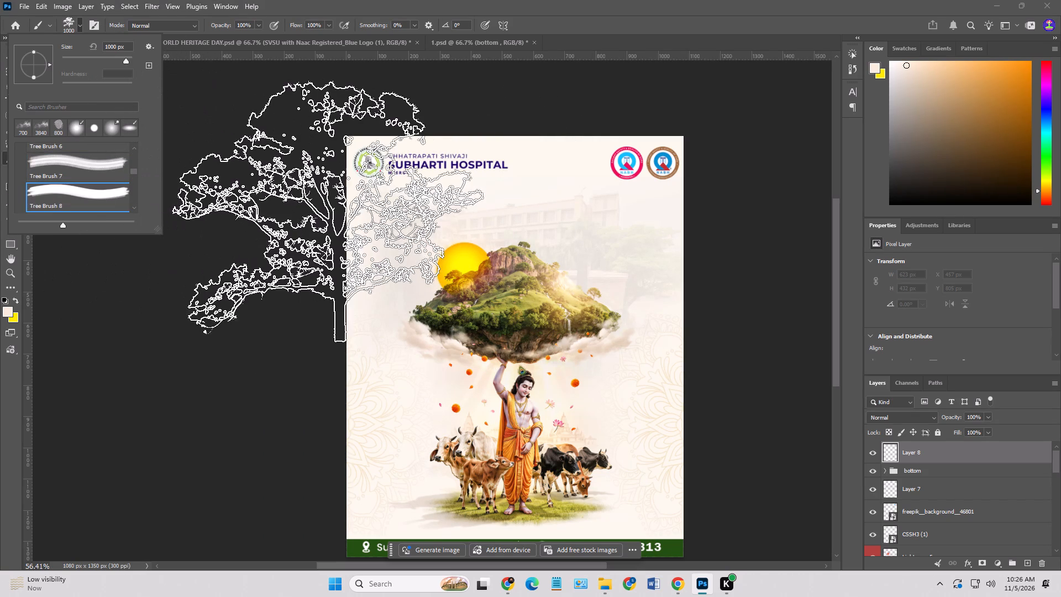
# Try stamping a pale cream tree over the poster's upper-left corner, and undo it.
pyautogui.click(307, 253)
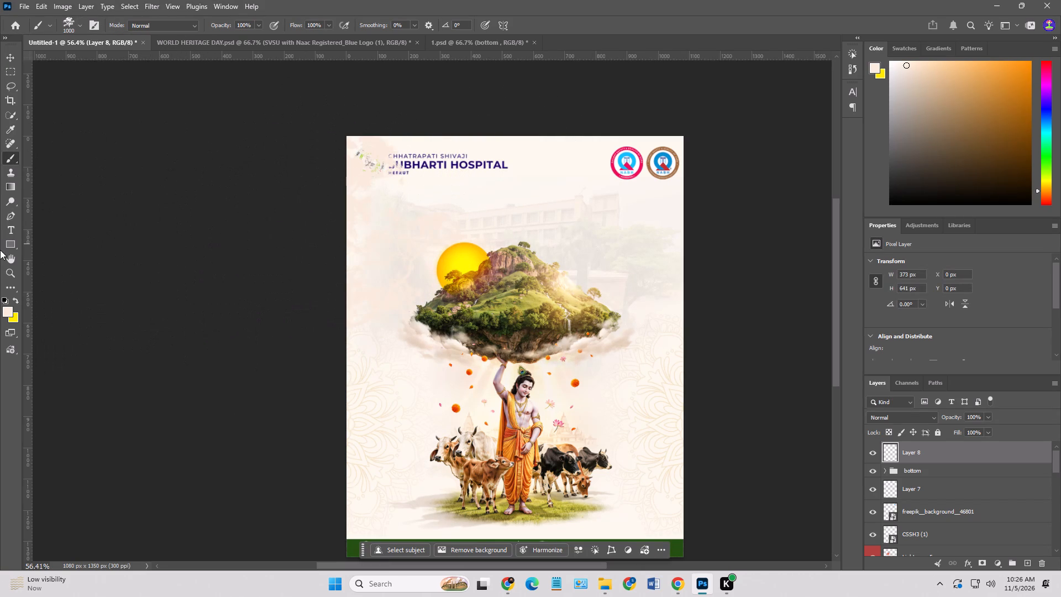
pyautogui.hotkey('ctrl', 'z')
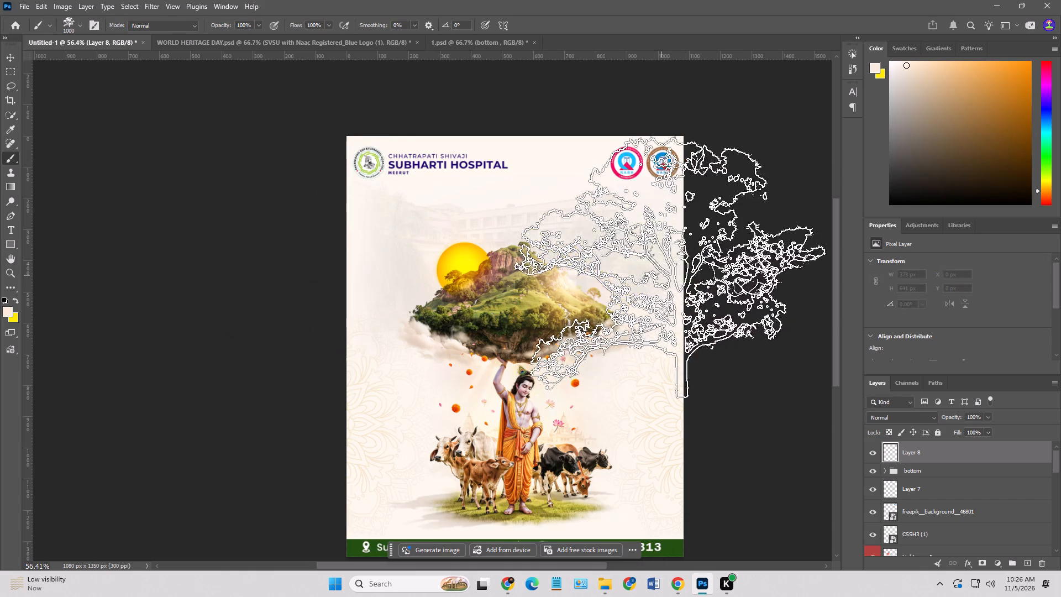
# Reduce the tree brush to 900 px and sample an olive green from the mountain's foliage as the foreground colour.
pyautogui.scroll(-4, 279, 408)
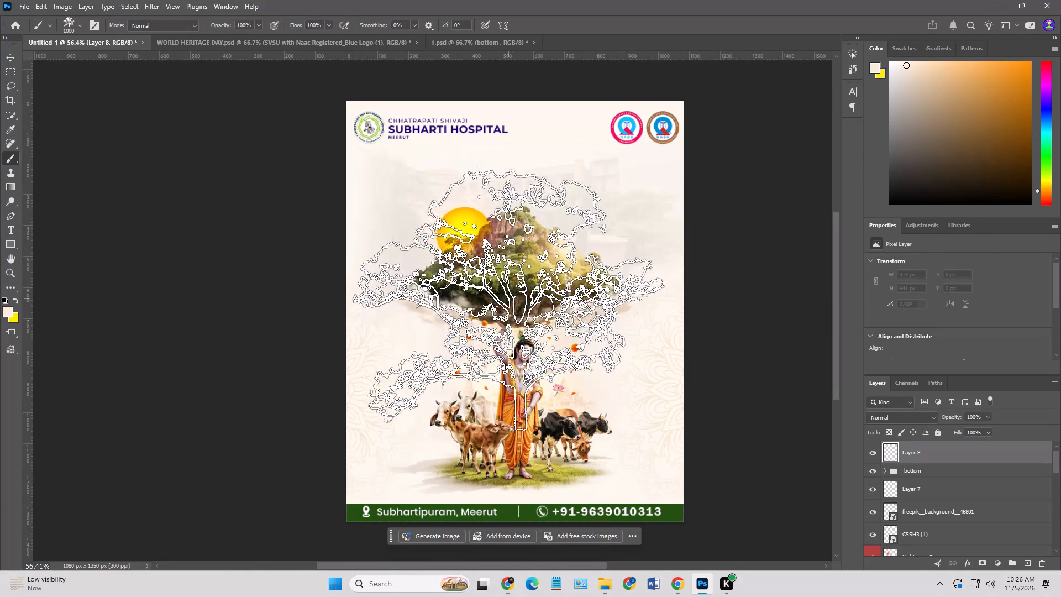
pyautogui.press('[')
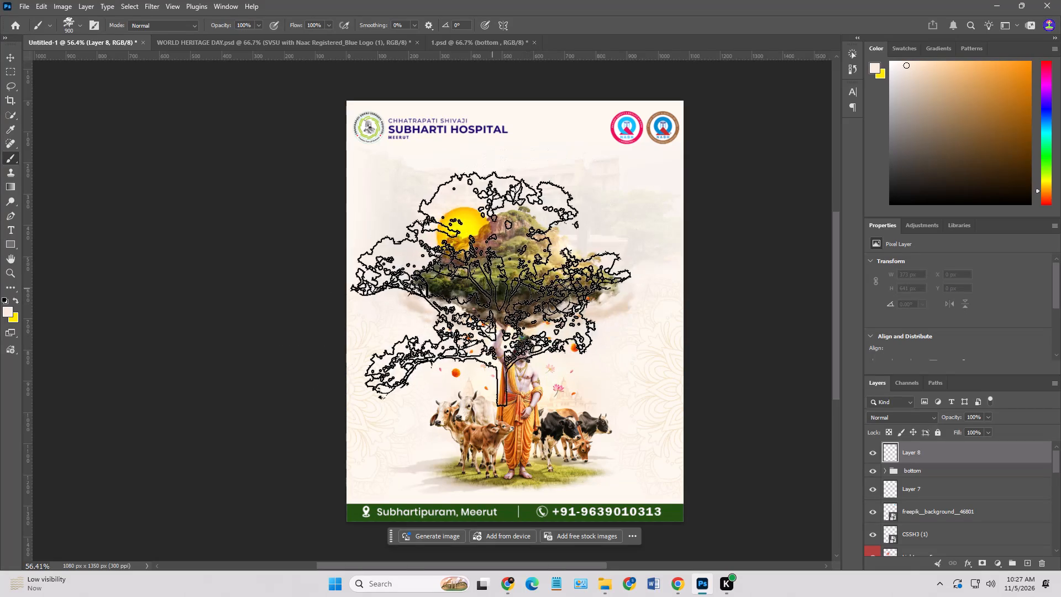
pyautogui.keyDown('alt'); pyautogui.click(440, 285); pyautogui.keyUp('alt')
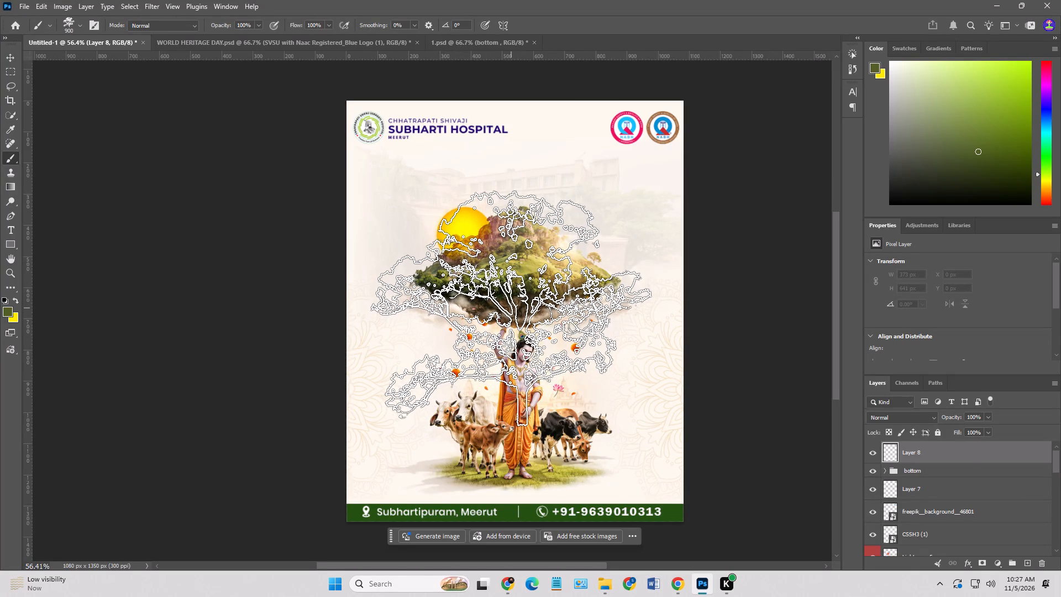
# Move the new empty layer down the stack to directly above Layer 1, beneath the sun layer.
pyautogui.moveTo(936, 453); pyautogui.dragTo(943, 581)
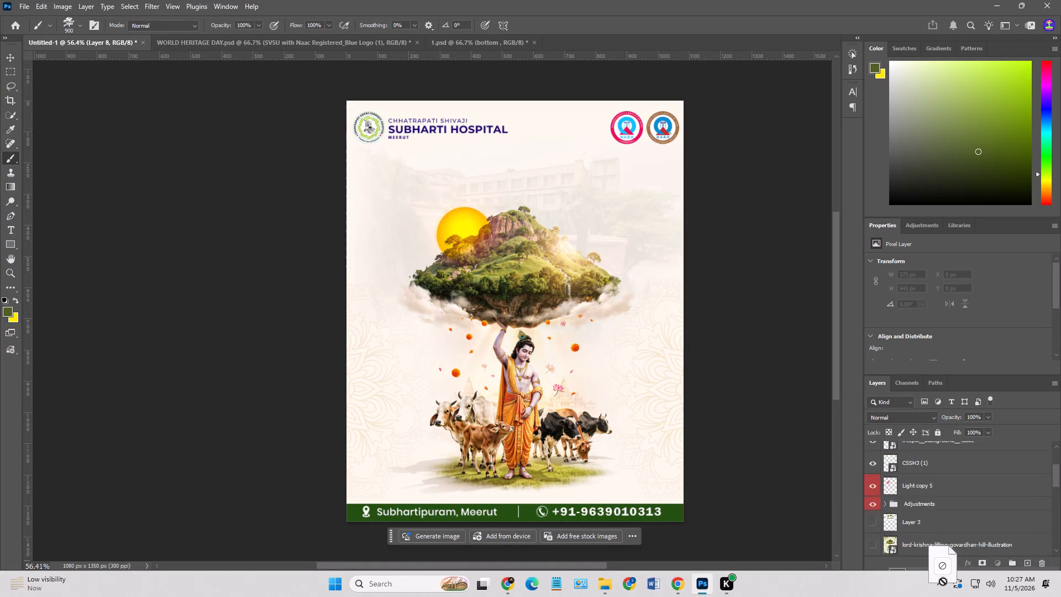
pyautogui.moveTo(943, 581); pyautogui.dragTo(917, 565)
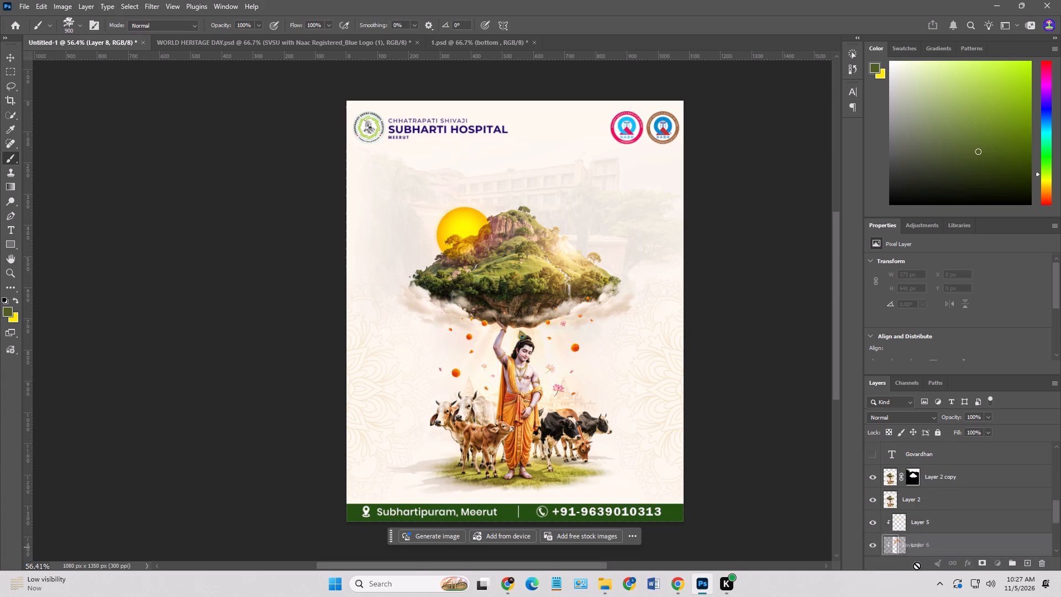
pyautogui.moveTo(917, 565); pyautogui.dragTo(915, 496)
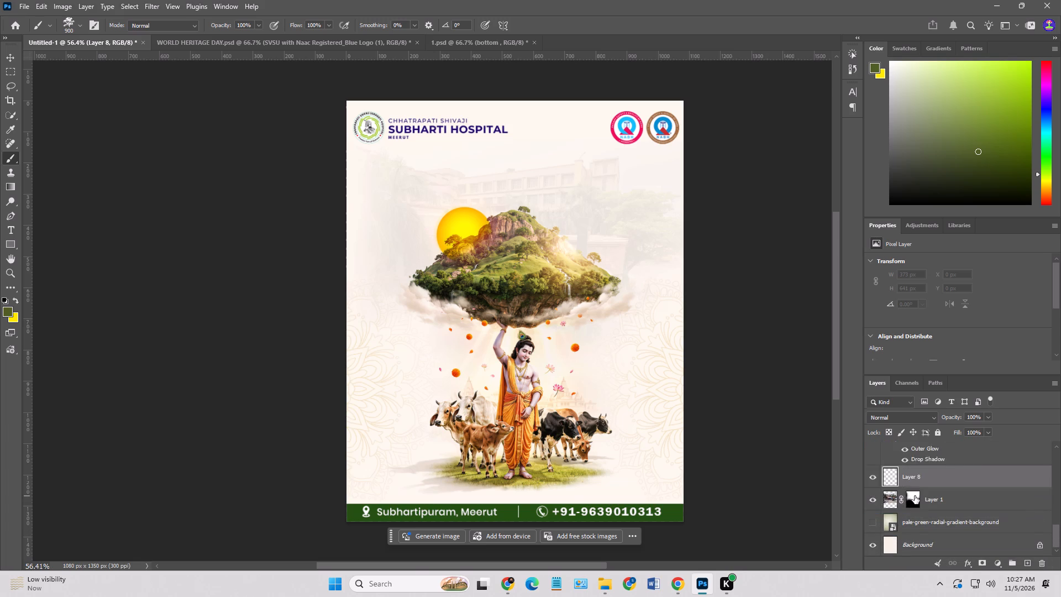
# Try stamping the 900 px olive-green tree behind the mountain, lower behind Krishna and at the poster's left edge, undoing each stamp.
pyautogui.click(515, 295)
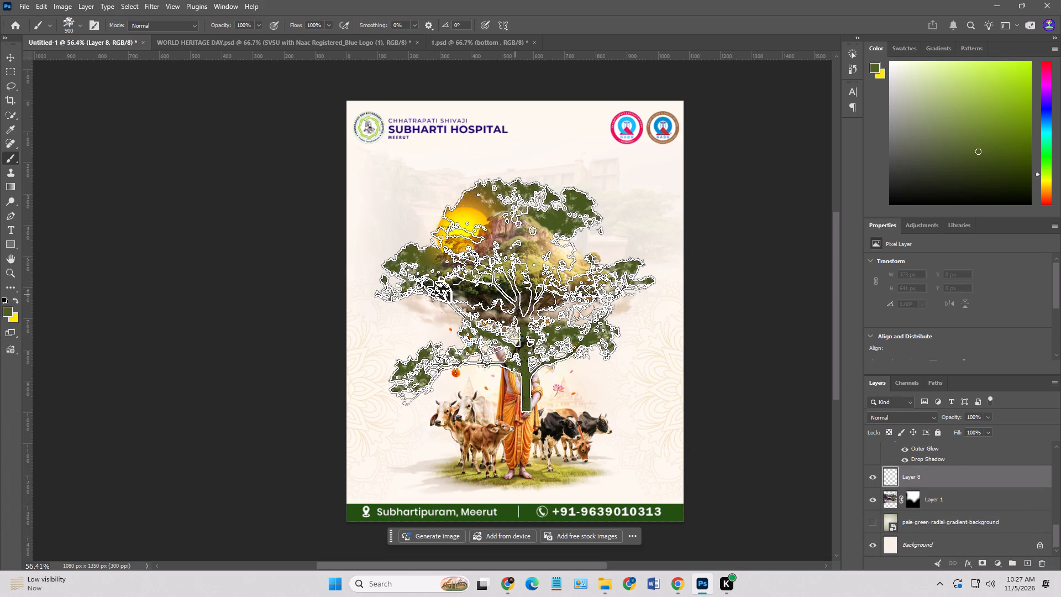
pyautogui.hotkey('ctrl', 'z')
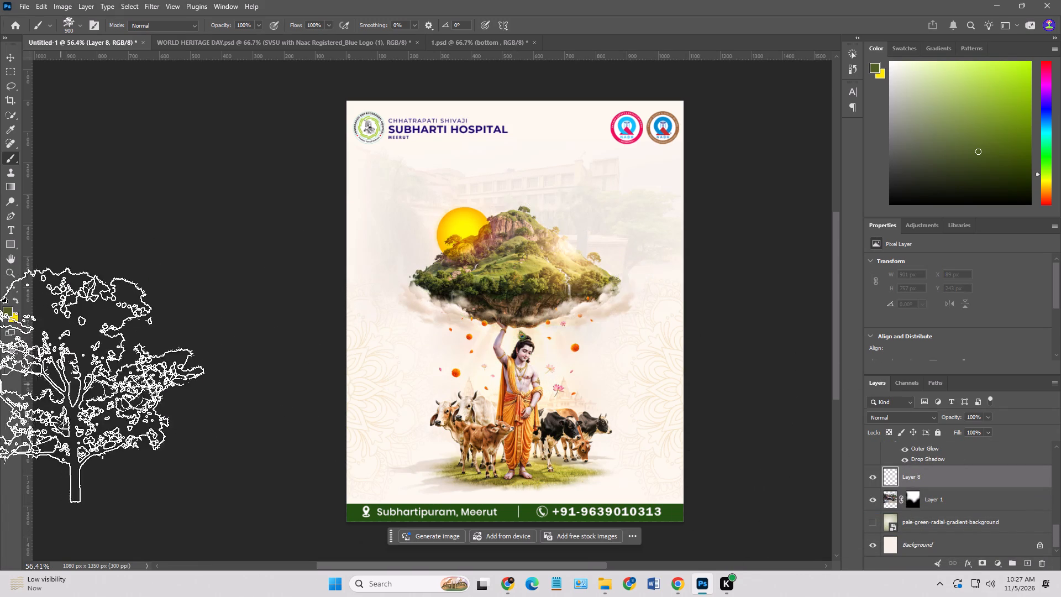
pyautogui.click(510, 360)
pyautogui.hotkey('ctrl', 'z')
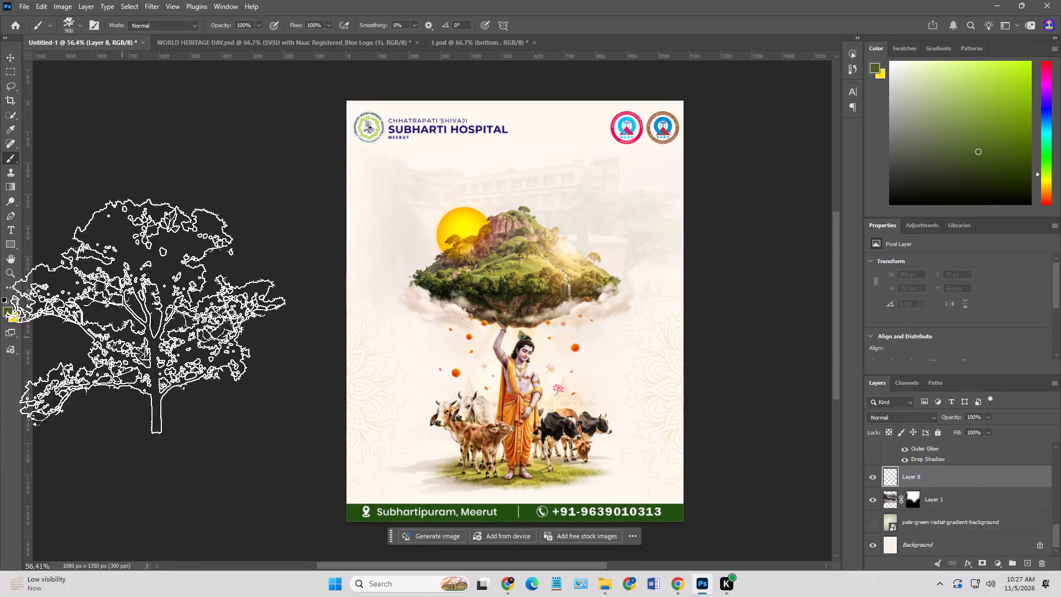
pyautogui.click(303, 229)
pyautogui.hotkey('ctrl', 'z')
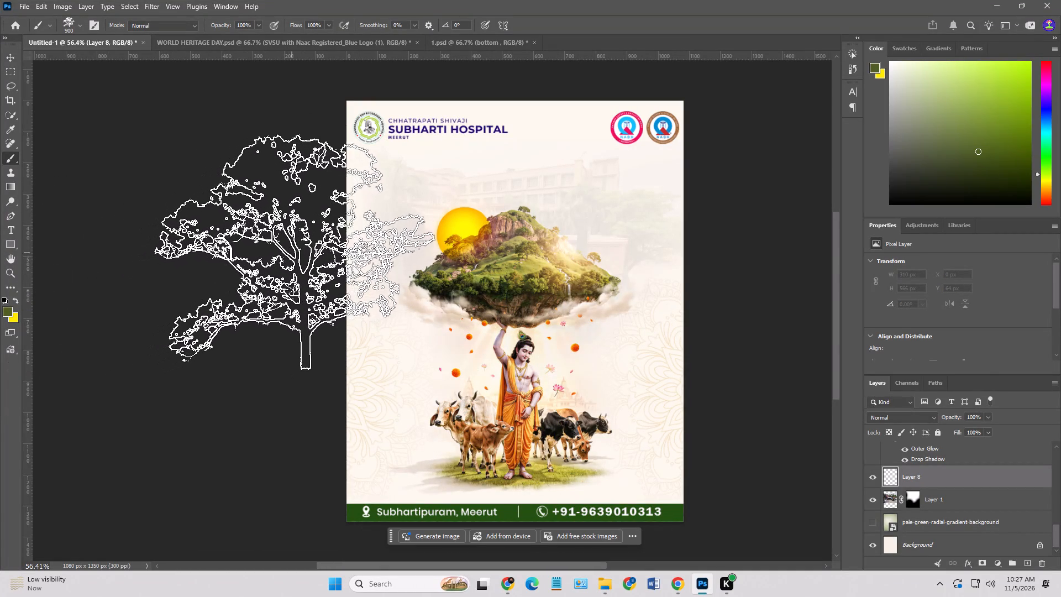
# Set the tree brush size to 700 px.
pyautogui.press('[')
pyautogui.press('[')
pyautogui.press('[')
pyautogui.press('[')
pyautogui.press('[')
pyautogui.press('[')
pyautogui.press('[')
pyautogui.press(']')
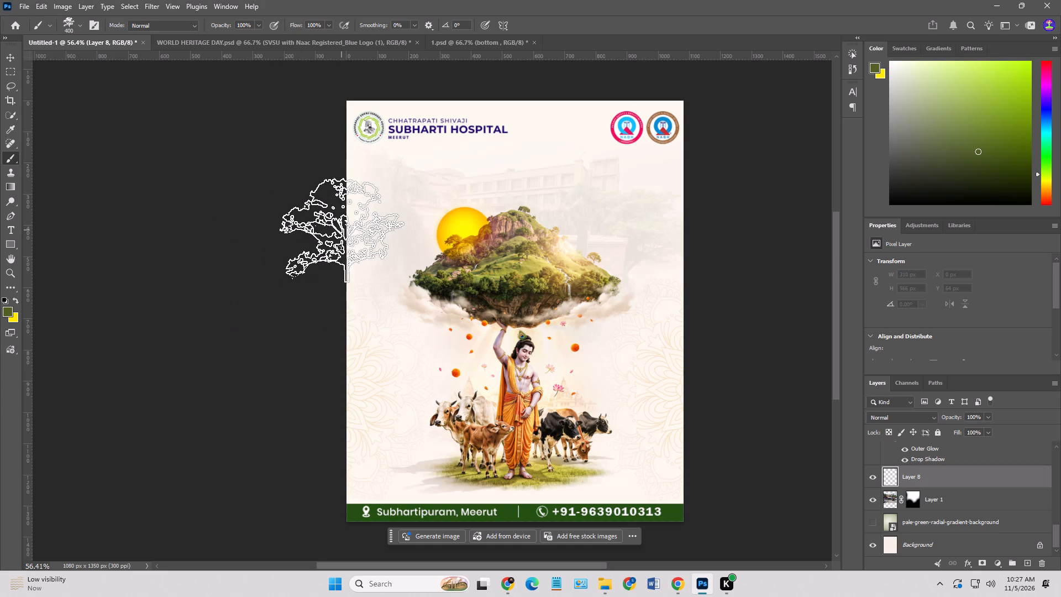
pyautogui.press(']')
pyautogui.press(']')
pyautogui.press(']')
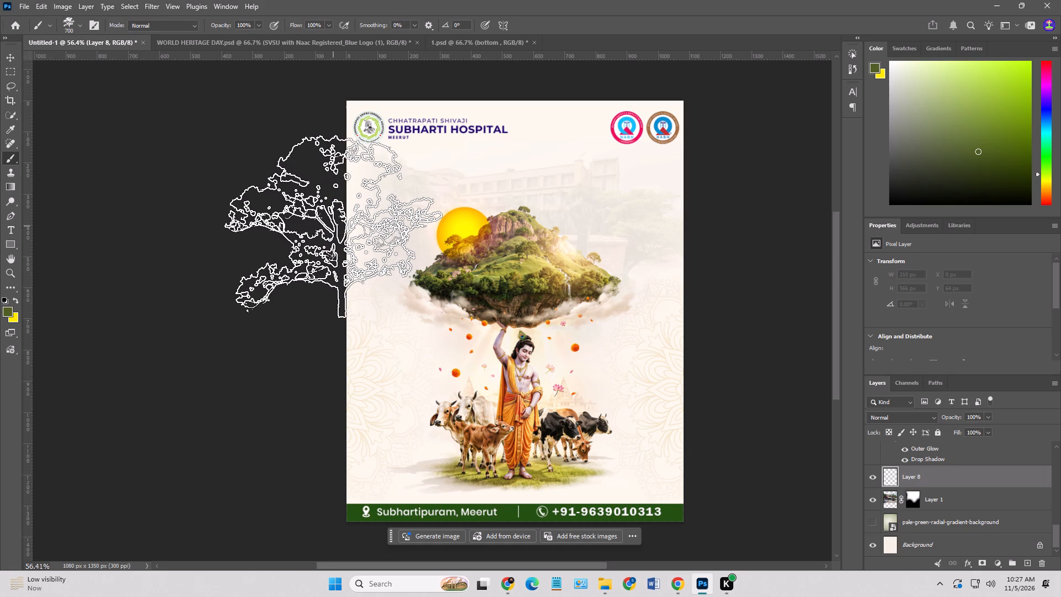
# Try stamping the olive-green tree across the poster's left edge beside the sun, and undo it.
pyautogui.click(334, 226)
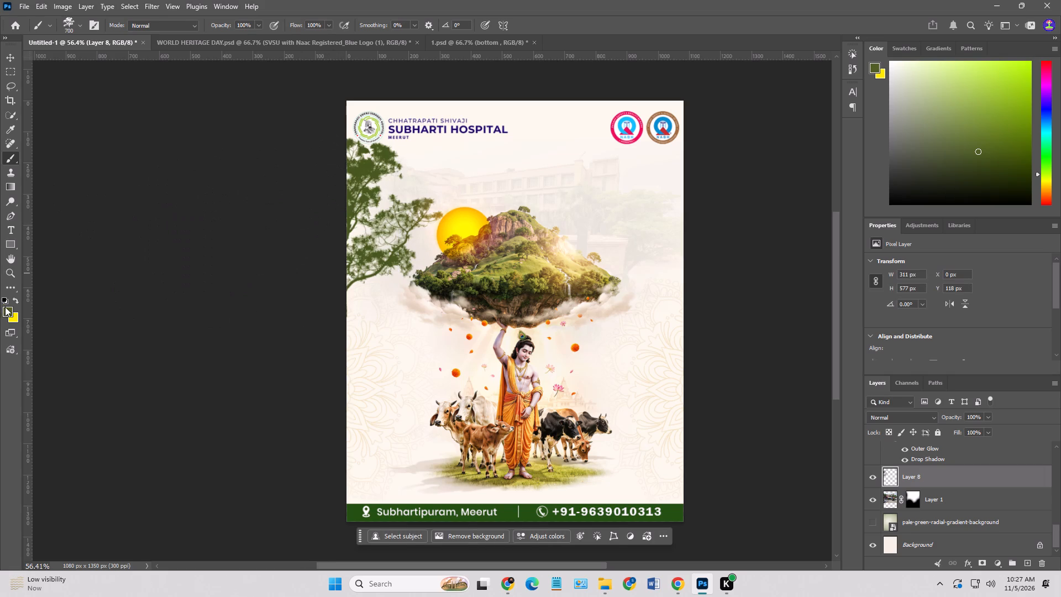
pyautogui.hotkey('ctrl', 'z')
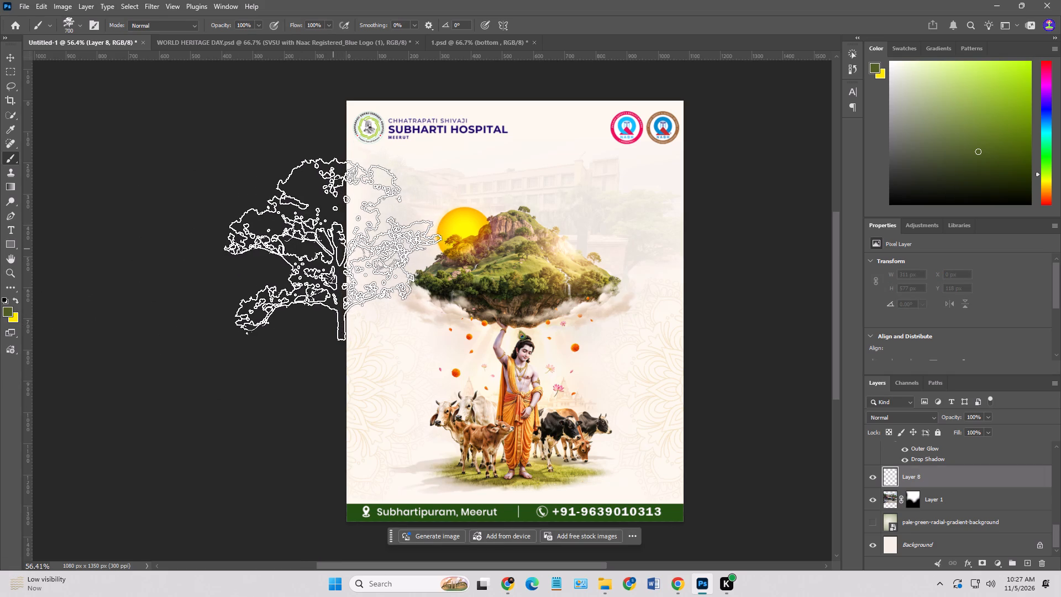
# Stamp the 700 px olive-green tree on the poster's left edge beside the sun, letting its outer half fall off the canvas.
pyautogui.click(334, 252)
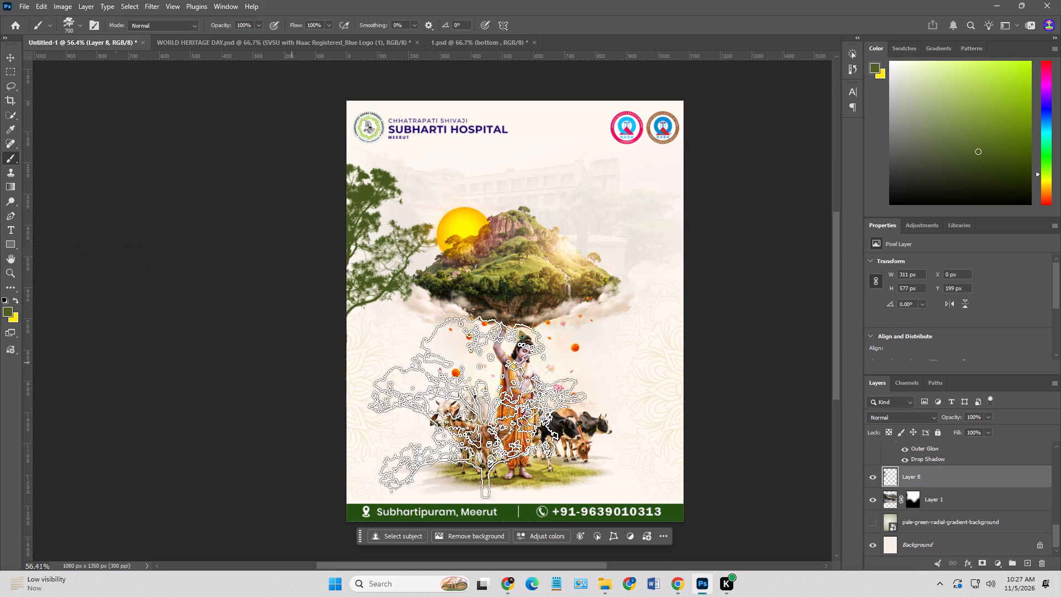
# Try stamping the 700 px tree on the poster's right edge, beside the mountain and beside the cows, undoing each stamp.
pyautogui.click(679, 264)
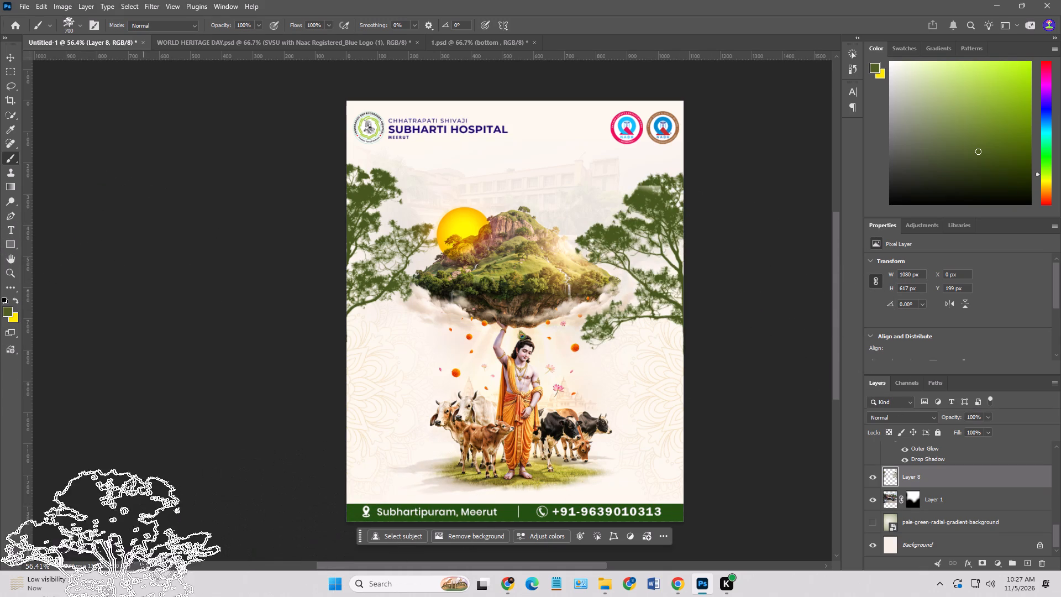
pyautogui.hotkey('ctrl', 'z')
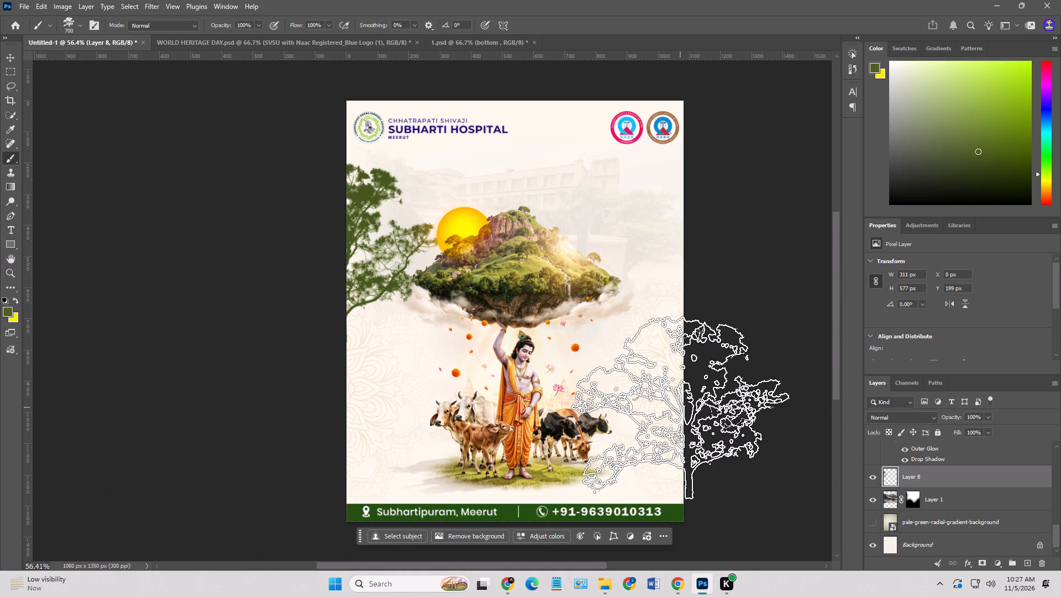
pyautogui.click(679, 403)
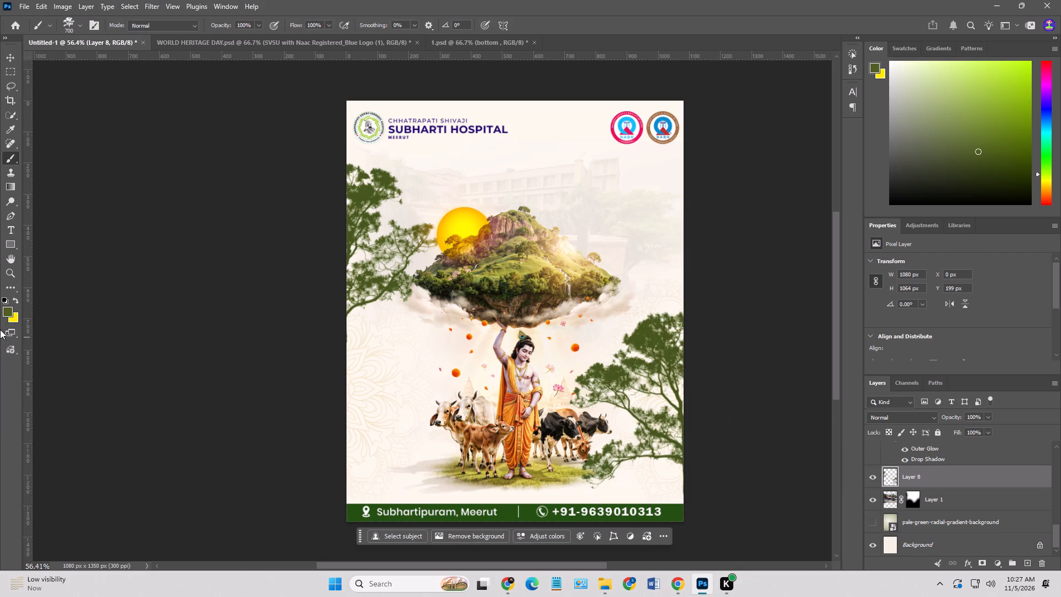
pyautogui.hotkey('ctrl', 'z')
# Reduce the tree brush to 500 px and stamp a tree on the poster's right edge beside the black cows.
pyautogui.press('[')
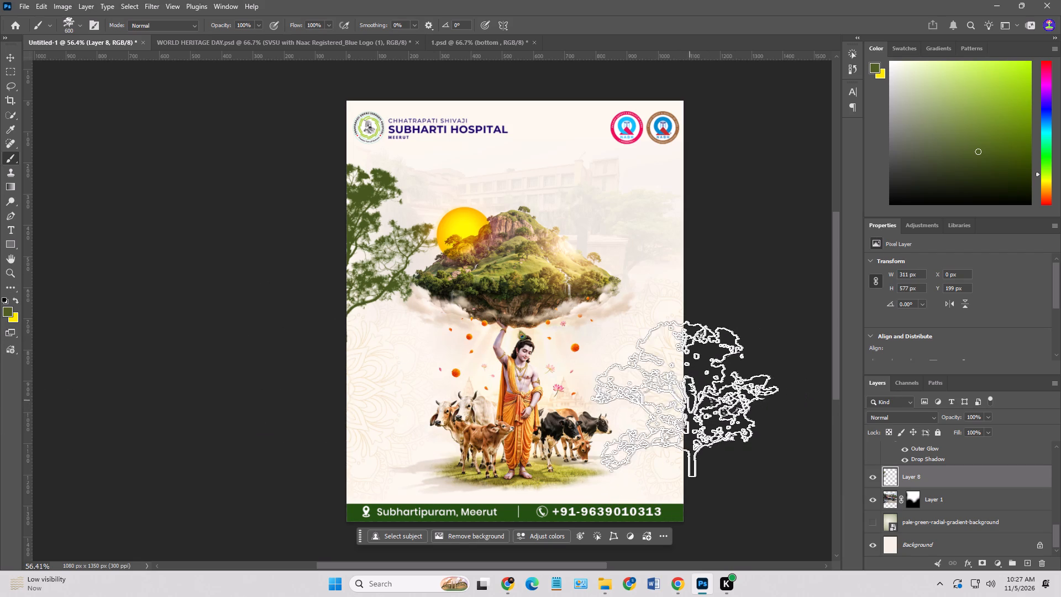
pyautogui.press('[')
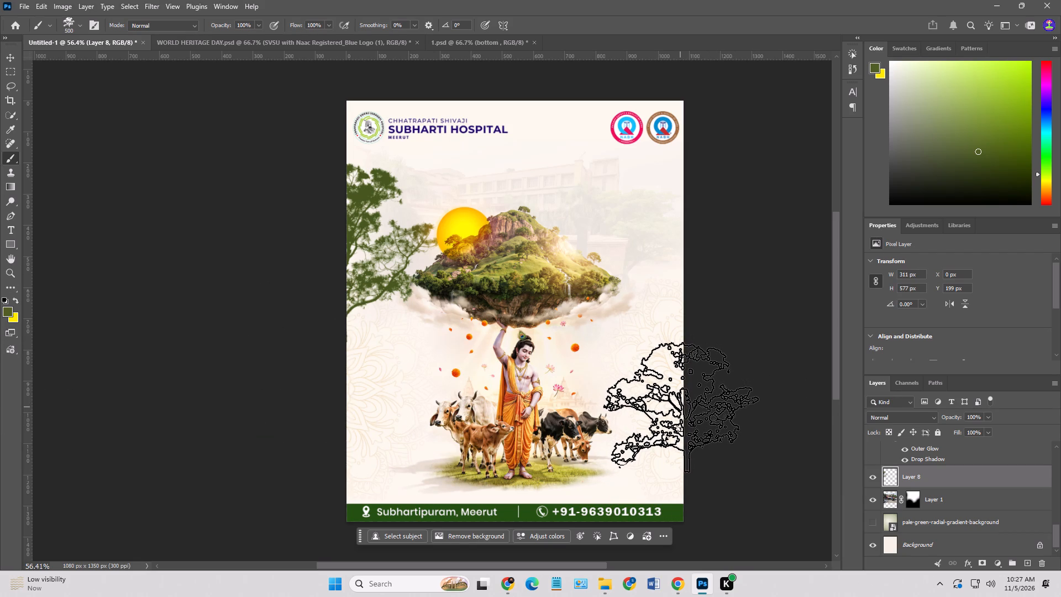
pyautogui.click(680, 407)
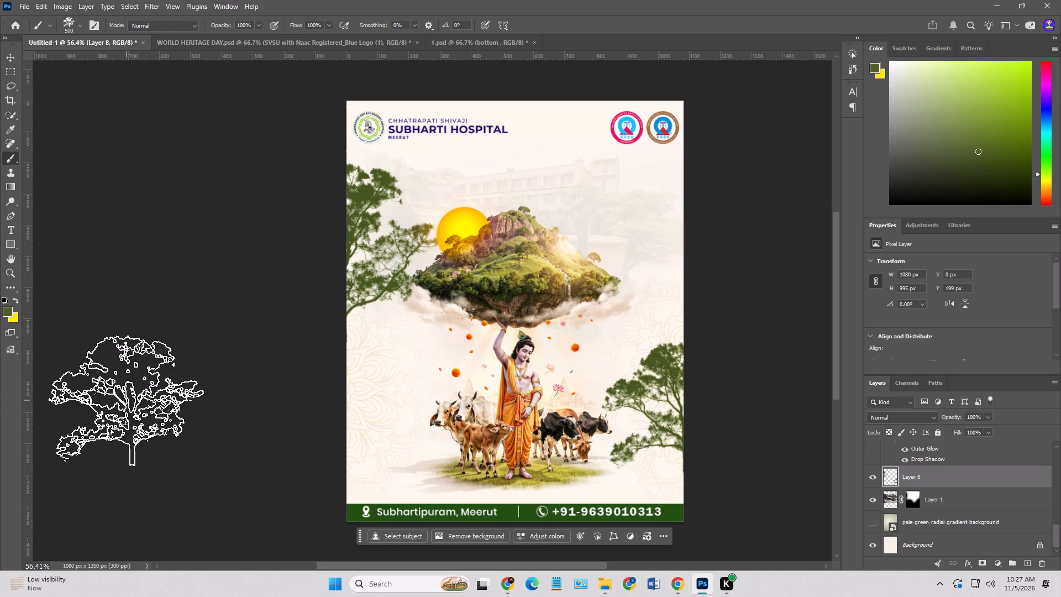
# Move the tree layer slightly lower and scale it to about 103% so both trees span the poster's side edges.
pyautogui.click(6, 51)
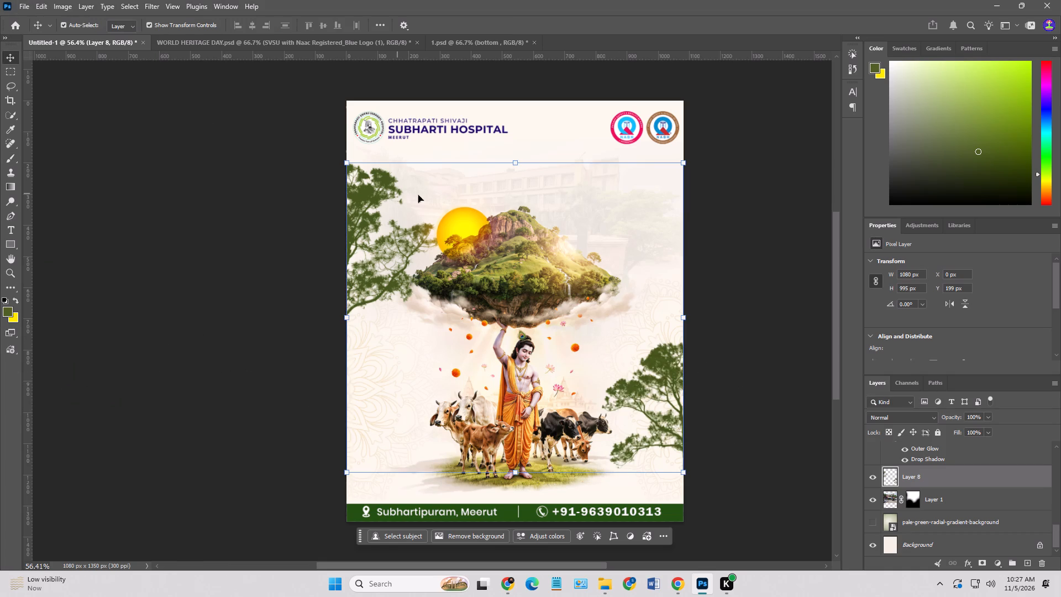
pyautogui.moveTo(375, 178); pyautogui.dragTo(365, 193)
pyautogui.click(182, 171)
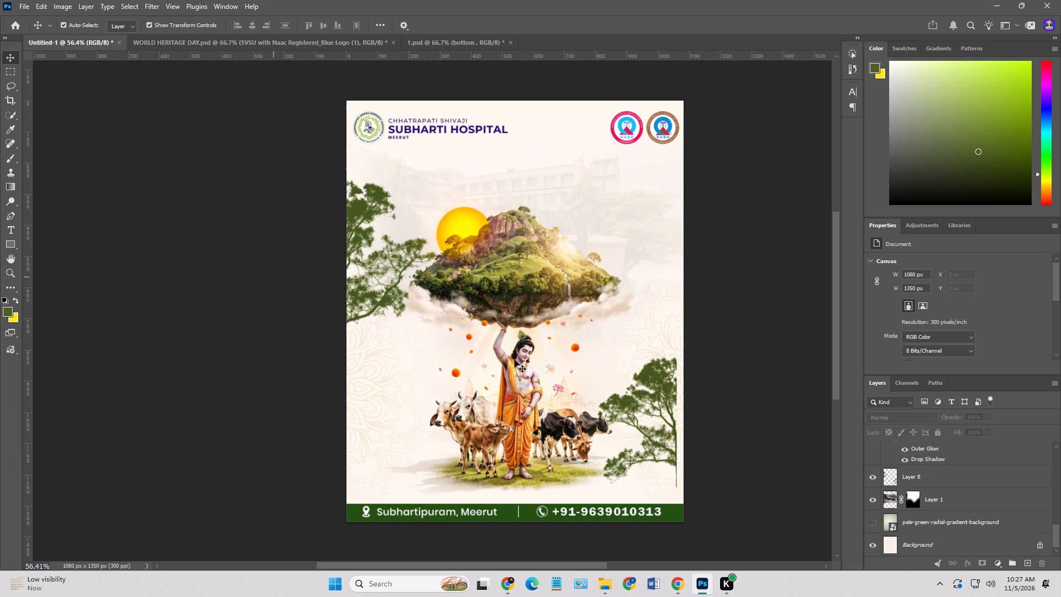
pyautogui.click(653, 396)
pyautogui.click(353, 216)
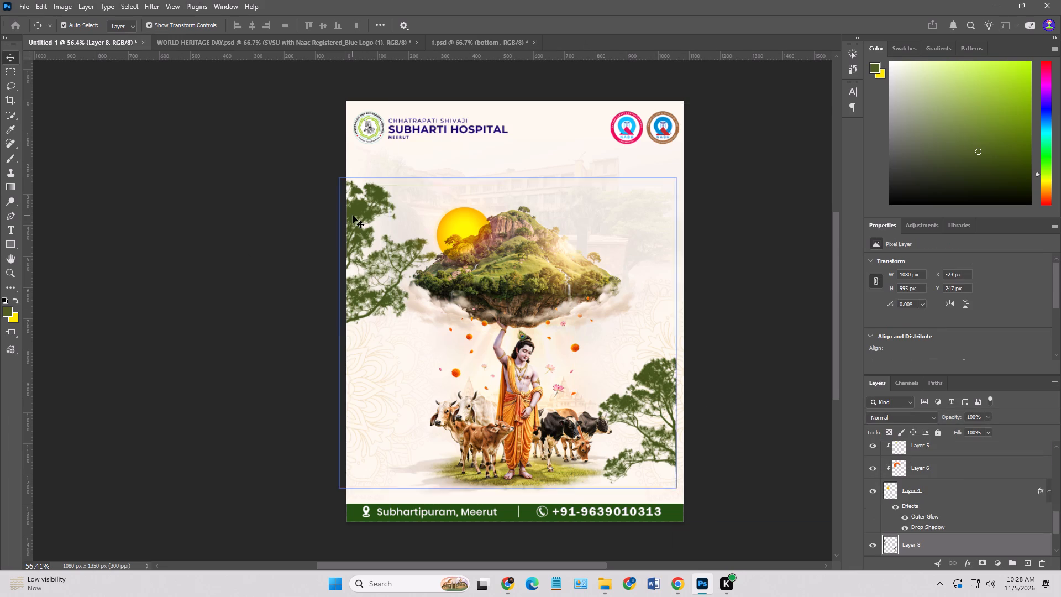
pyautogui.moveTo(352, 216); pyautogui.dragTo(360, 217)
pyautogui.moveTo(348, 172); pyautogui.dragTo(341, 173)
pyautogui.moveTo(686, 489); pyautogui.dragTo(689, 498)
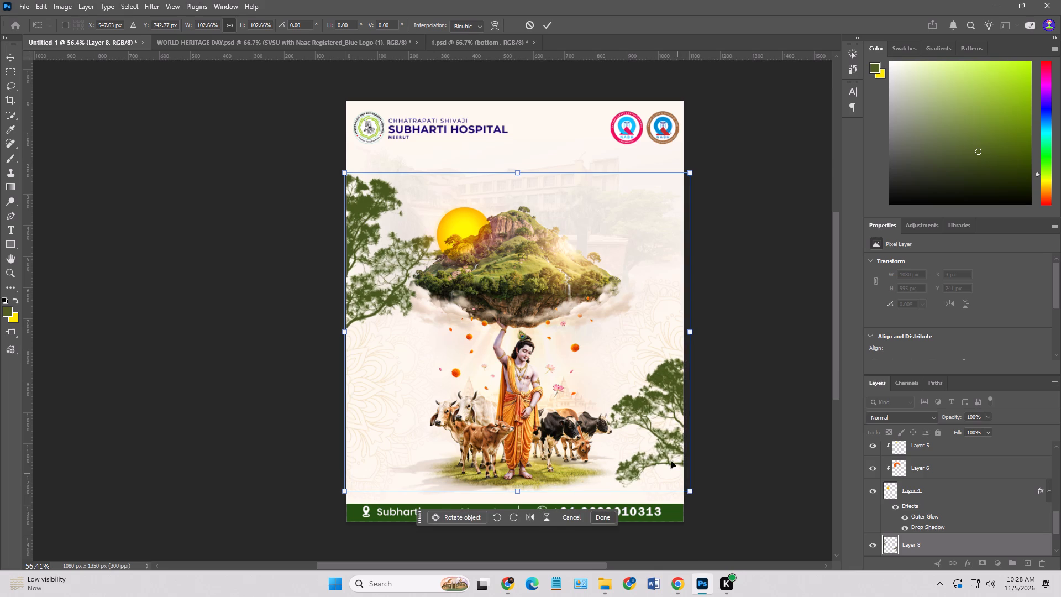
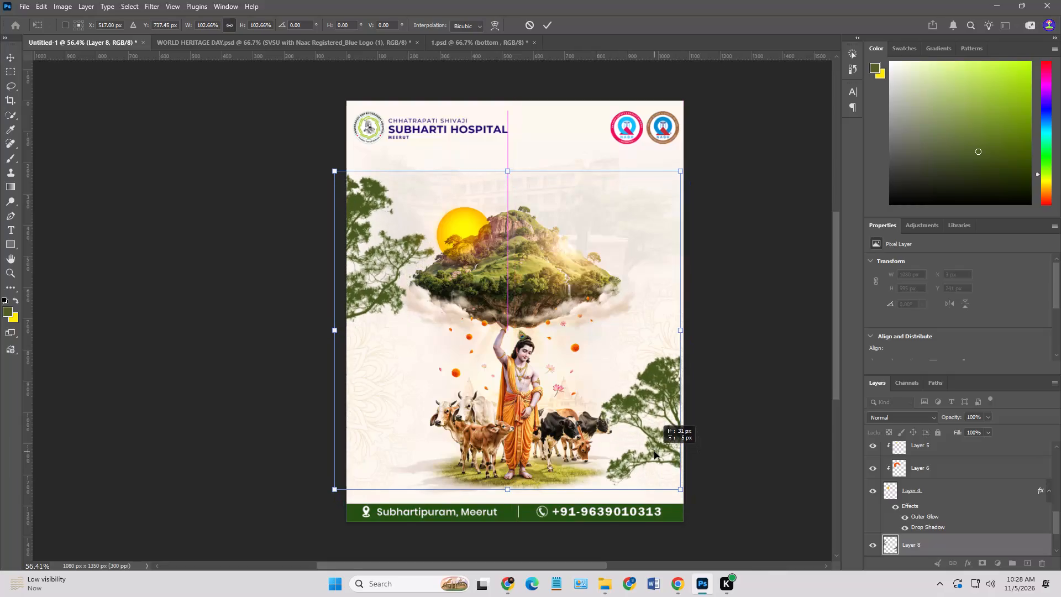
# Scale the tree layer slightly to about 1118 x 1030 px so it reaches the poster's right edge.
pyautogui.press('+')
pyautogui.press('Return')
pyautogui.press('Return')
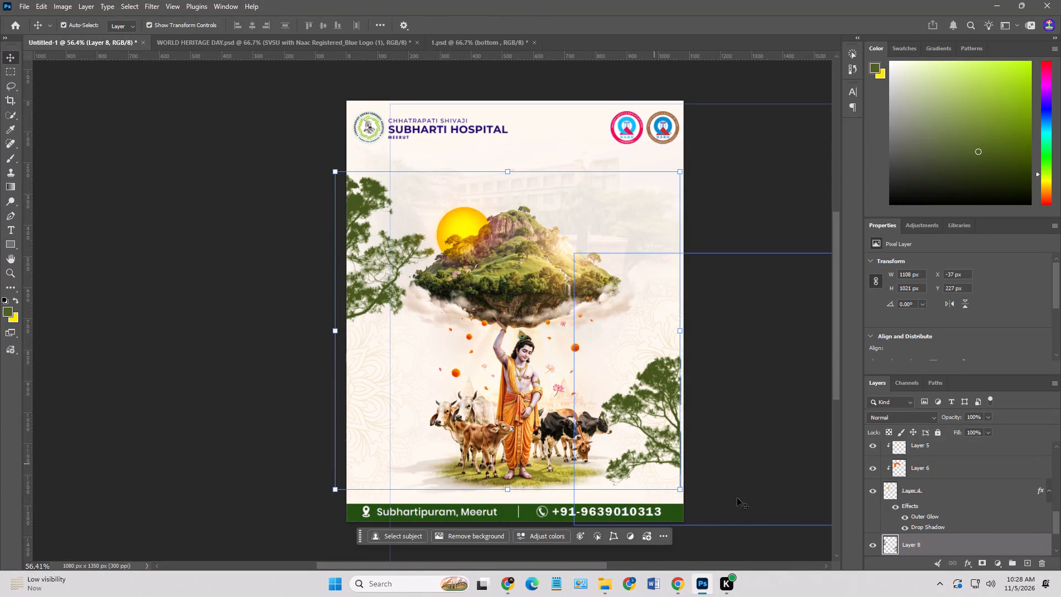
pyautogui.click(682, 490)
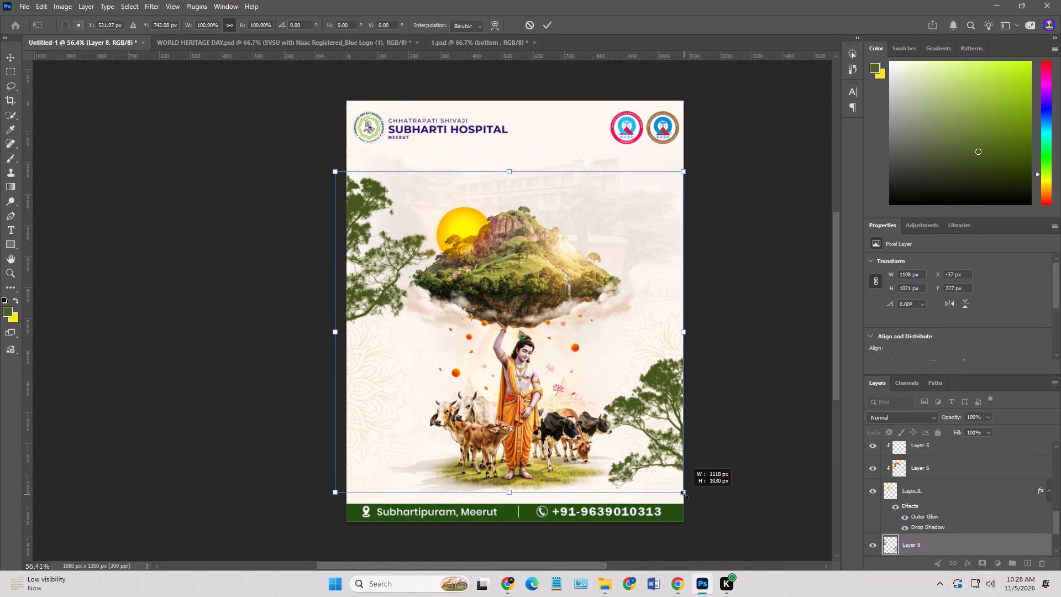
pyautogui.press('Return')
pyautogui.click(234, 379)
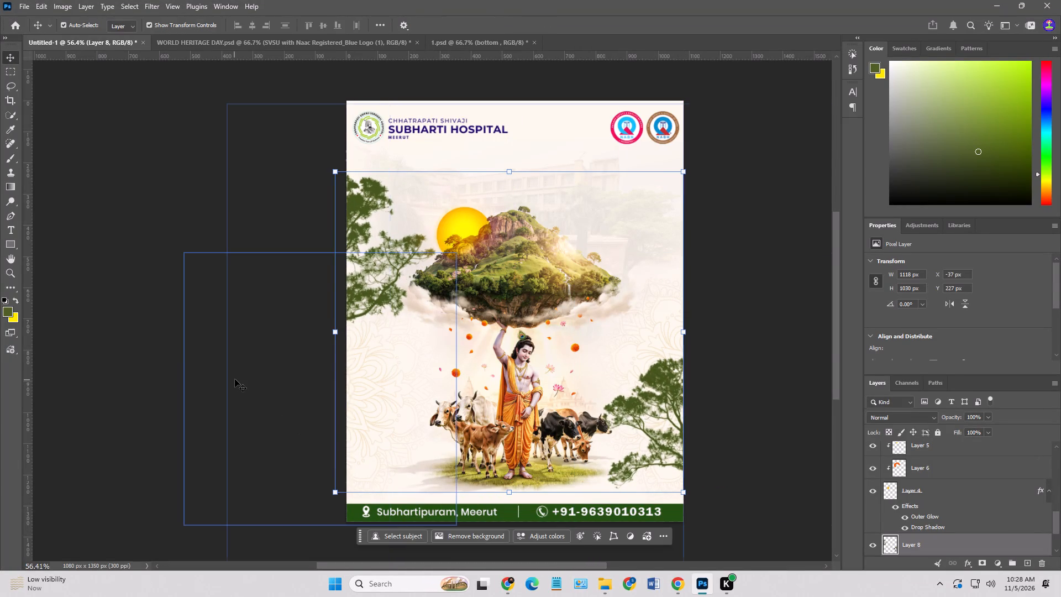
pyautogui.click(234, 379)
pyautogui.click(181, 382)
pyautogui.click(88, 296)
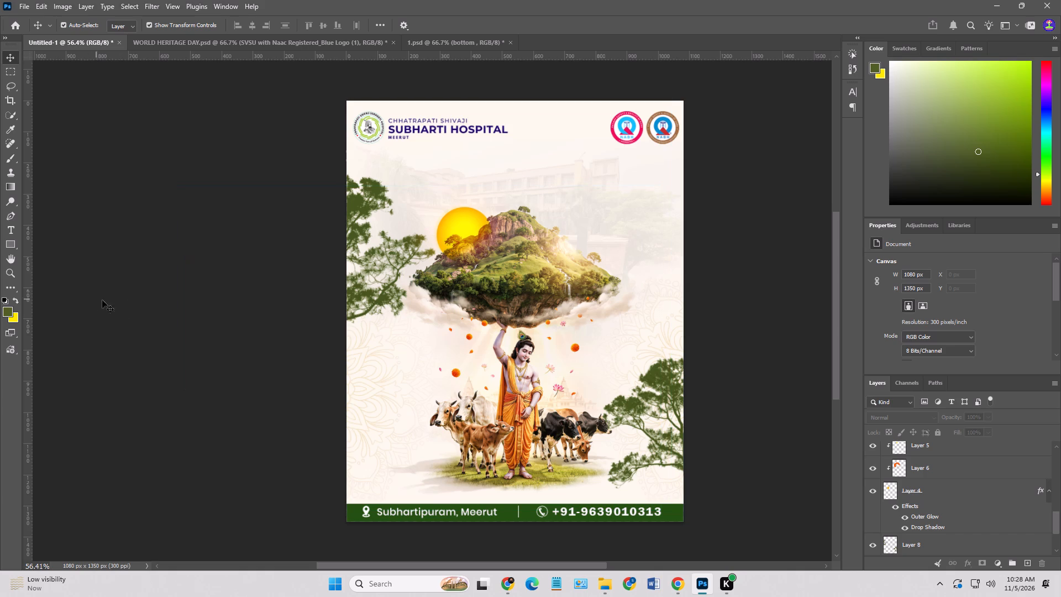
pyautogui.click(129, 357)
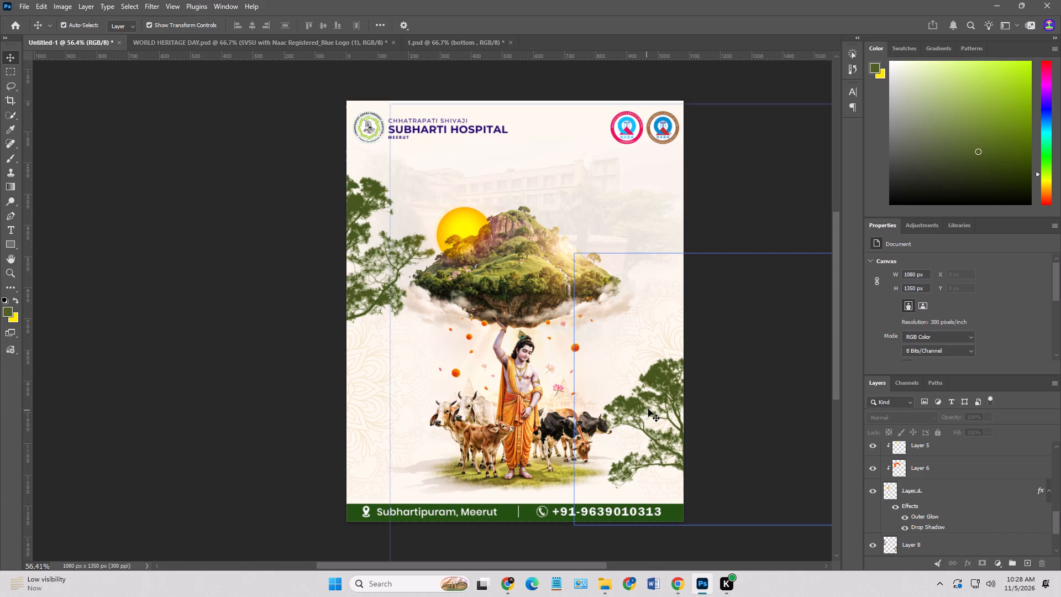
# Select the tree layer, Layer 8, and switch the brush to the 500 px Hard Round.
pyautogui.click(648, 409)
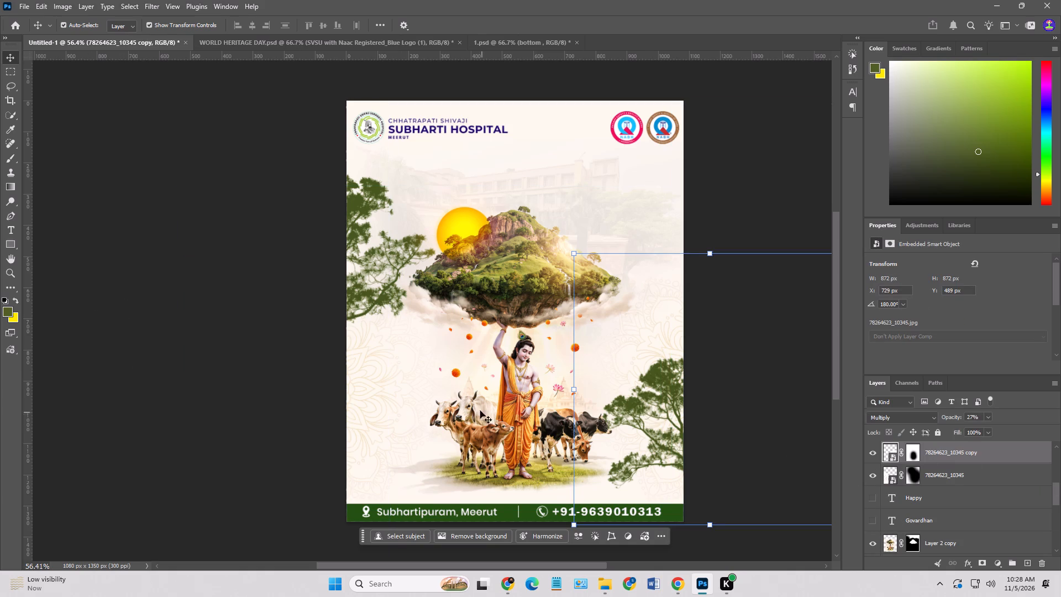
pyautogui.click(345, 221)
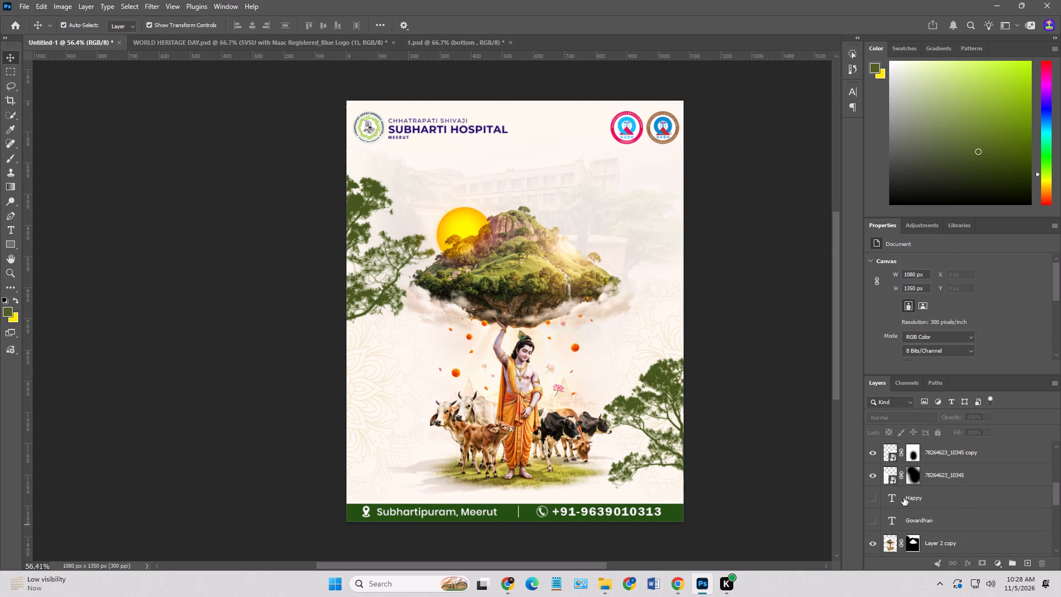
pyautogui.scroll(-19, 946, 542)
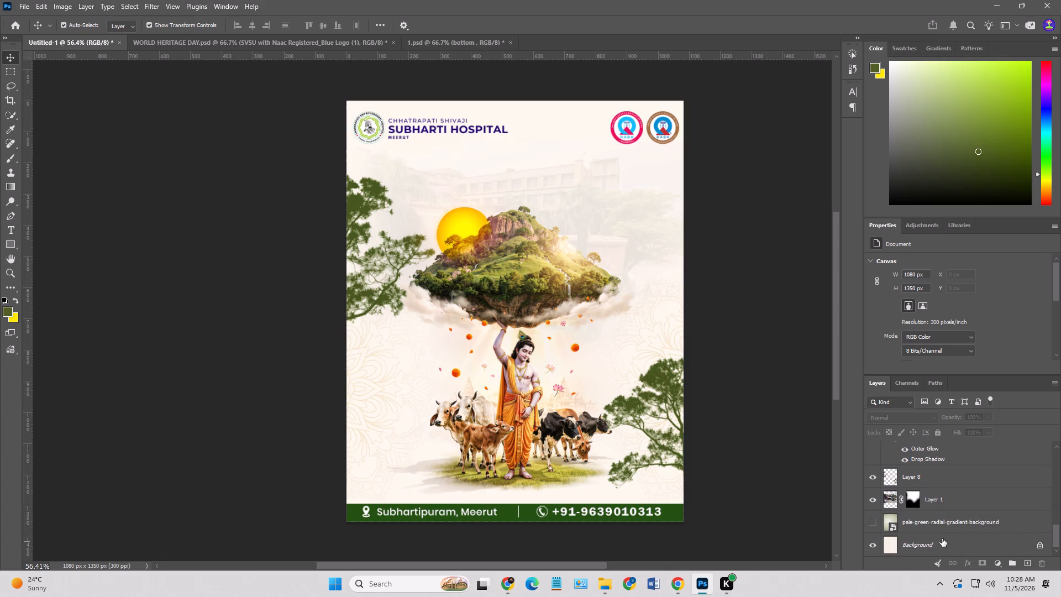
pyautogui.click(903, 469)
pyautogui.click(16, 156)
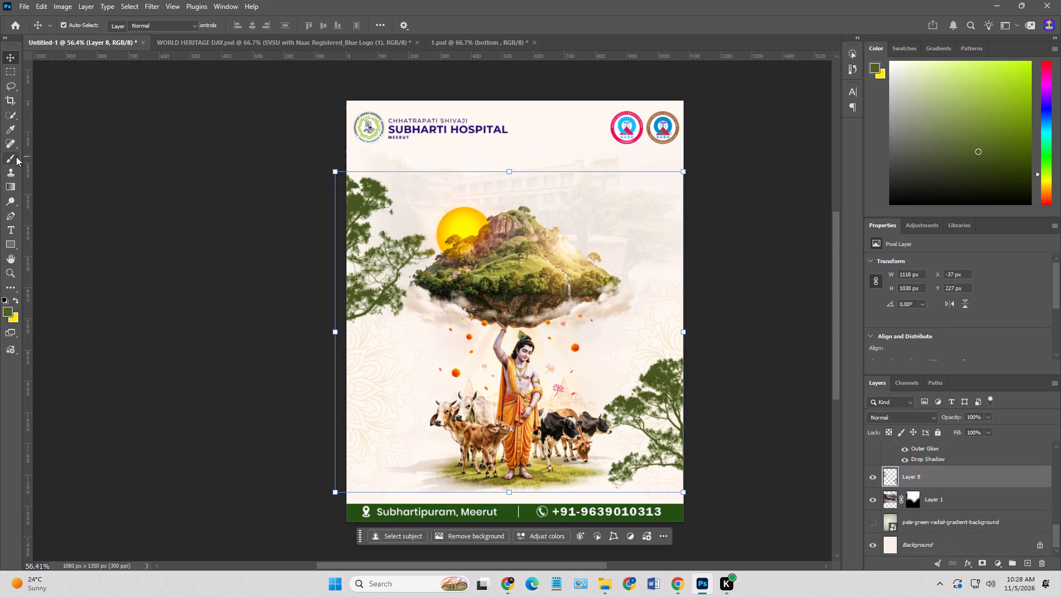
pyautogui.click(69, 24)
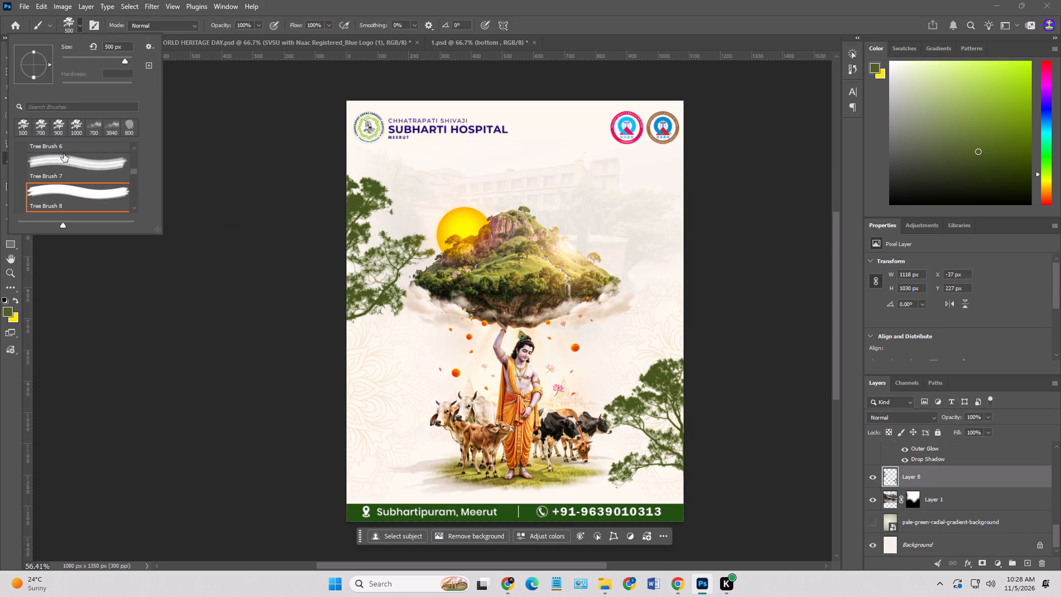
pyautogui.scroll(14, 61, 161)
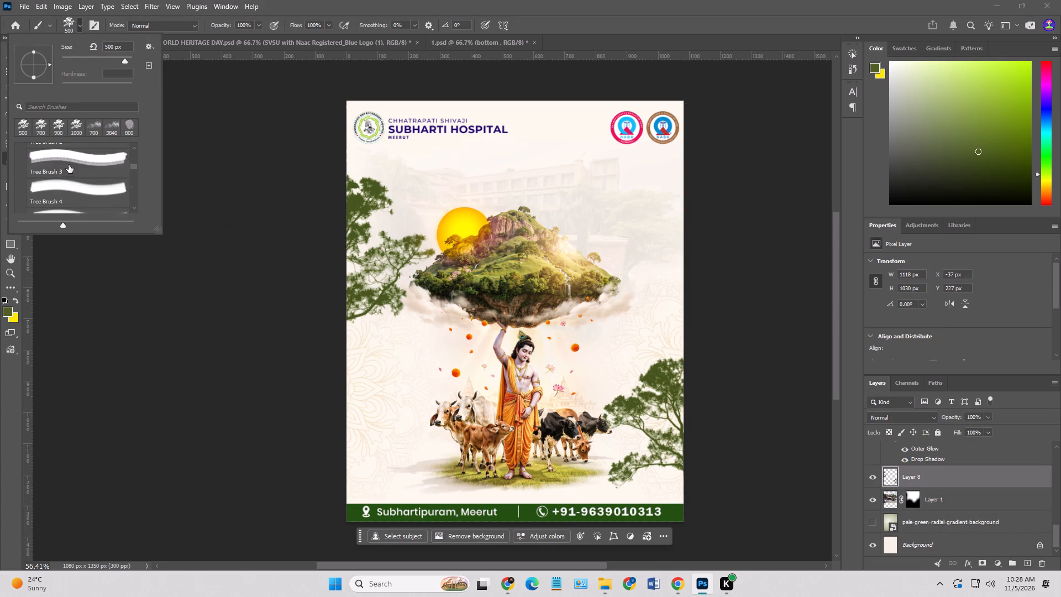
pyautogui.scroll(14, 69, 165)
pyautogui.click(23, 211)
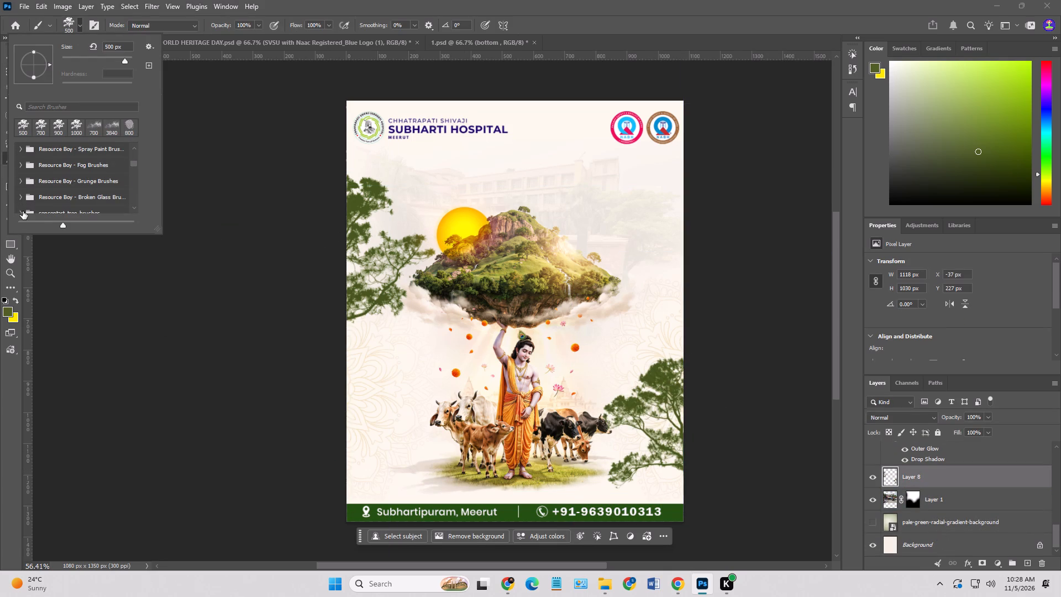
pyautogui.moveTo(136, 164); pyautogui.dragTo(136, 135)
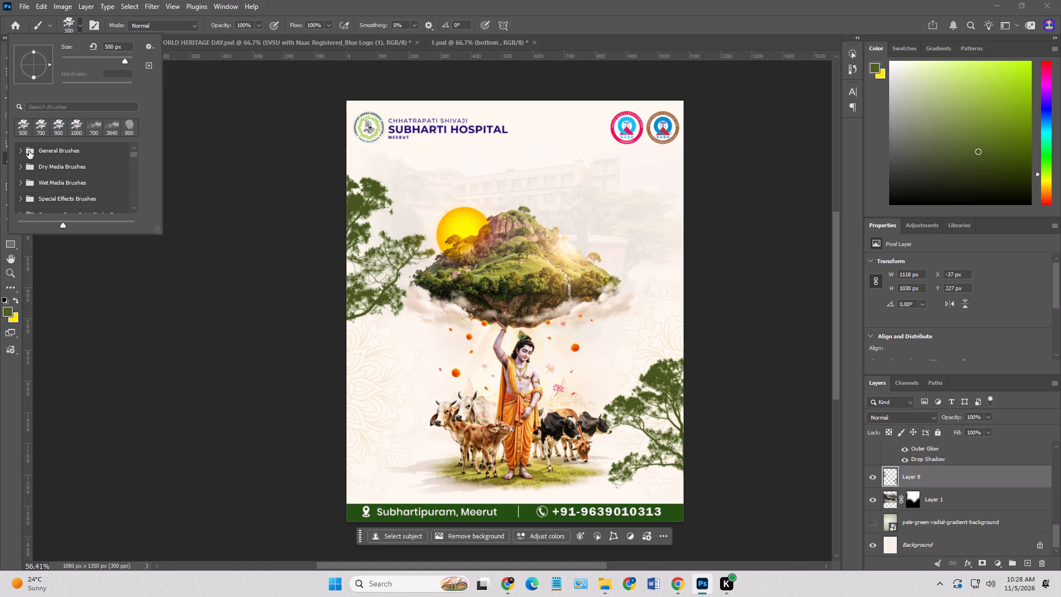
pyautogui.click(23, 148)
pyautogui.scroll(-2, 64, 190)
pyautogui.click(65, 205)
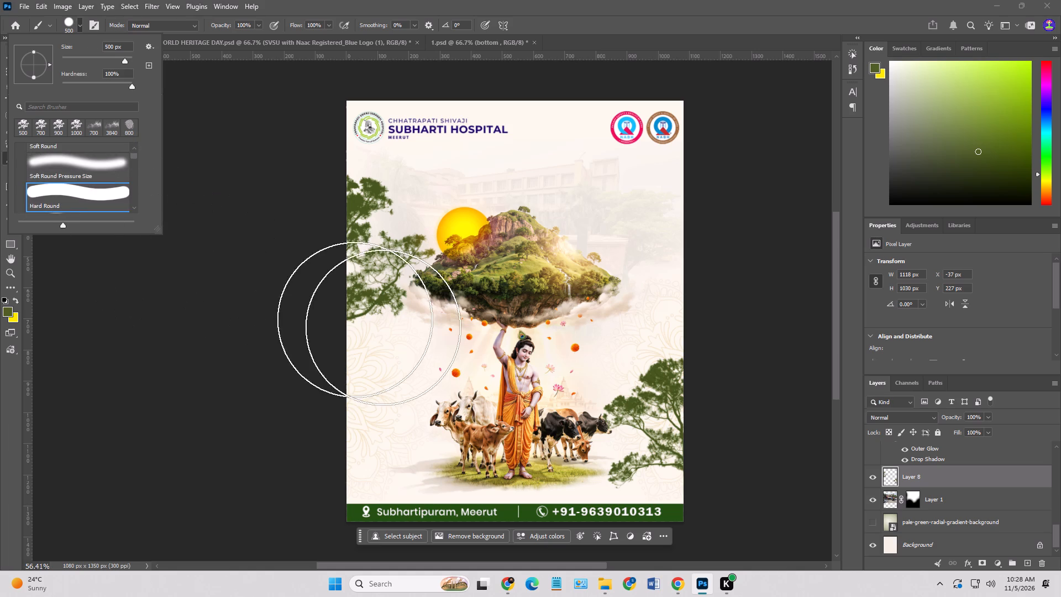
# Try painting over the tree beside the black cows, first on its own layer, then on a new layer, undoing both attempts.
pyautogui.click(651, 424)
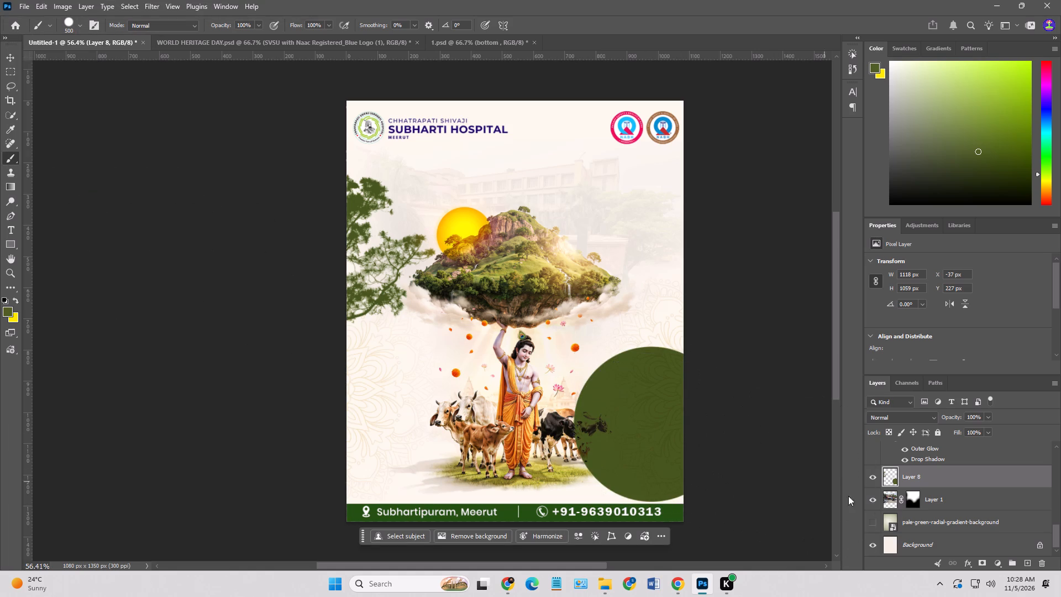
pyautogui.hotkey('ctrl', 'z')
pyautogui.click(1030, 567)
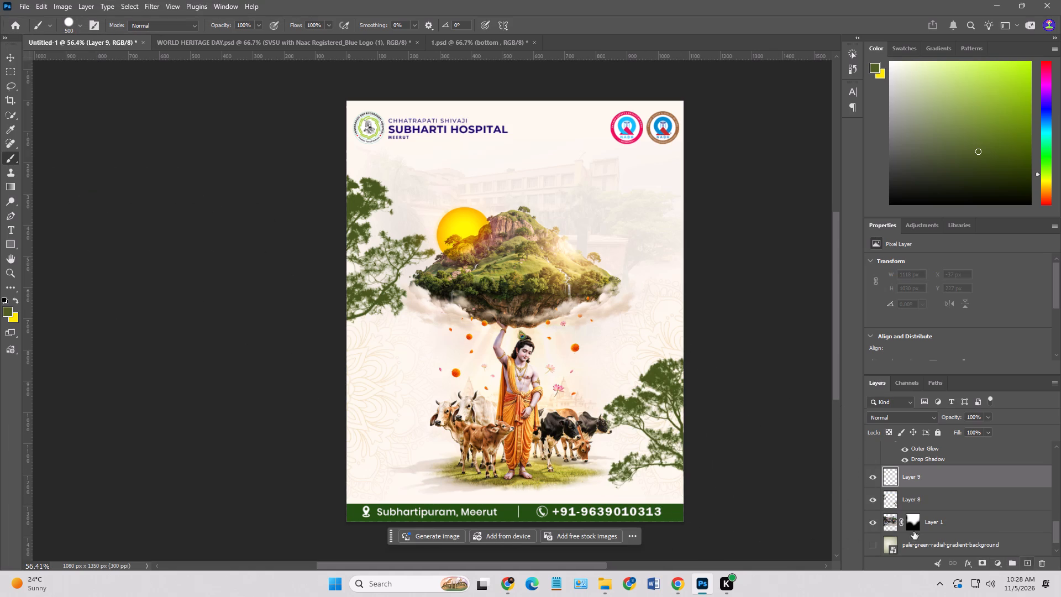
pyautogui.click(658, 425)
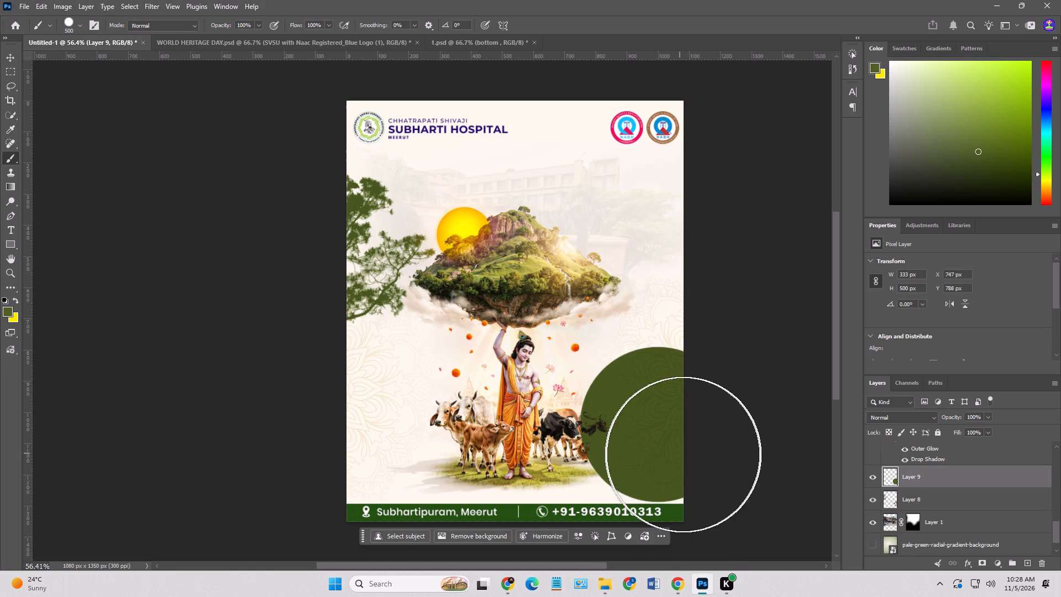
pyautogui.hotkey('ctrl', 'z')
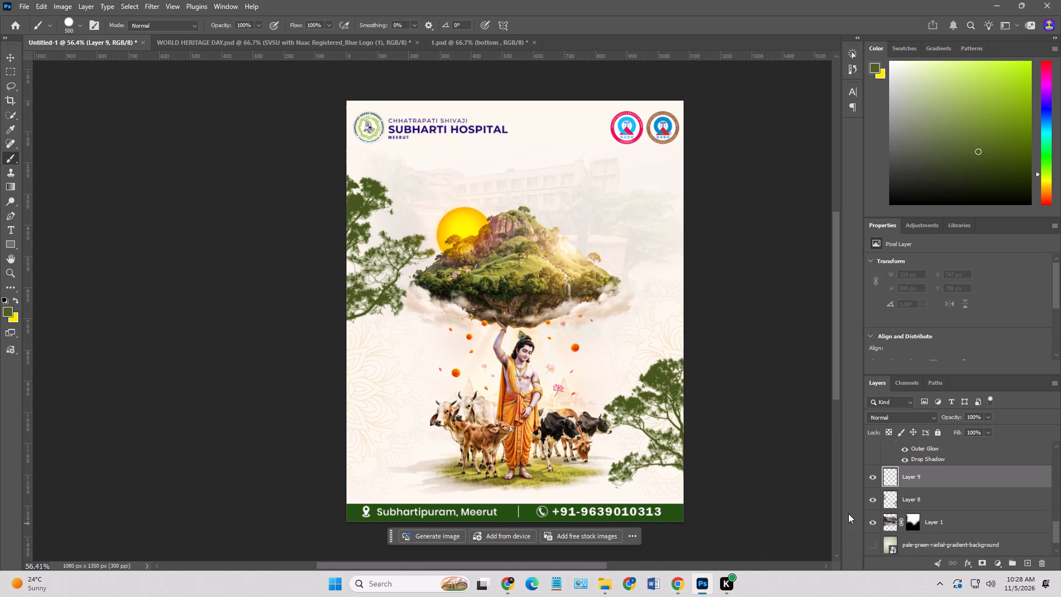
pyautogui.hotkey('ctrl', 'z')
# Add a layer mask to the tree layer and paint it black to hide the tree beside the black cows.
pyautogui.click(981, 564)
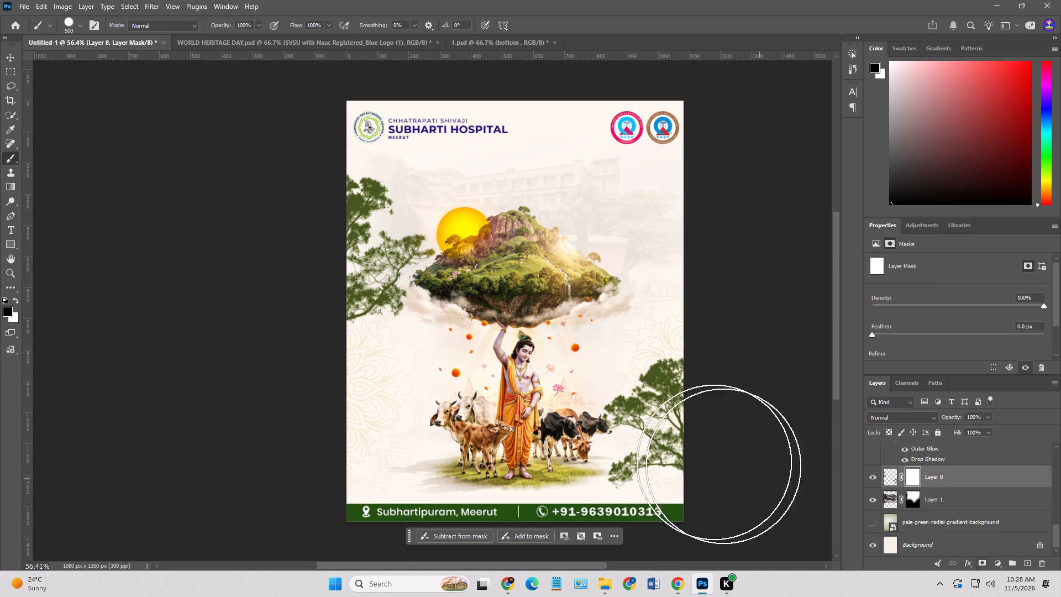
pyautogui.click(659, 432)
pyautogui.click(668, 417)
pyautogui.click(643, 446)
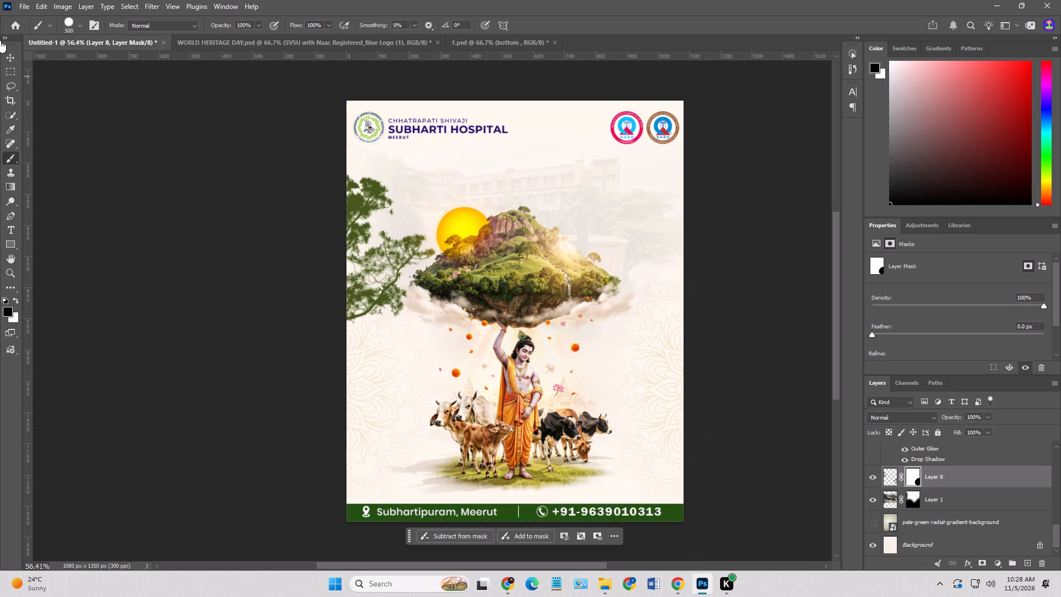
# Move the remaining tree beside the sun about 16 px left and 20 px up.
pyautogui.click(9, 57)
pyautogui.click(172, 230)
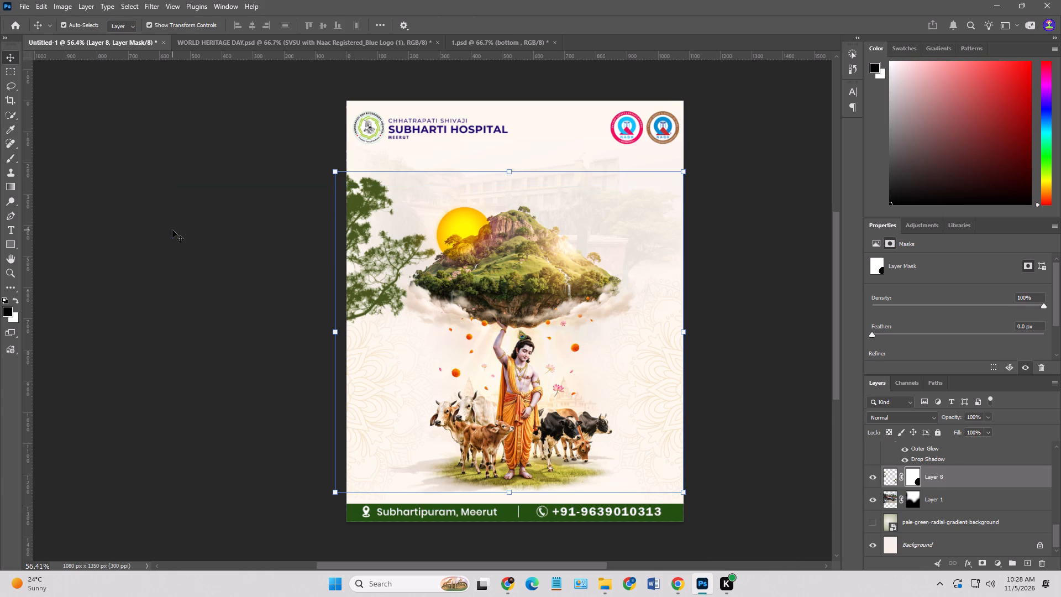
pyautogui.click(364, 198)
pyautogui.click(147, 204)
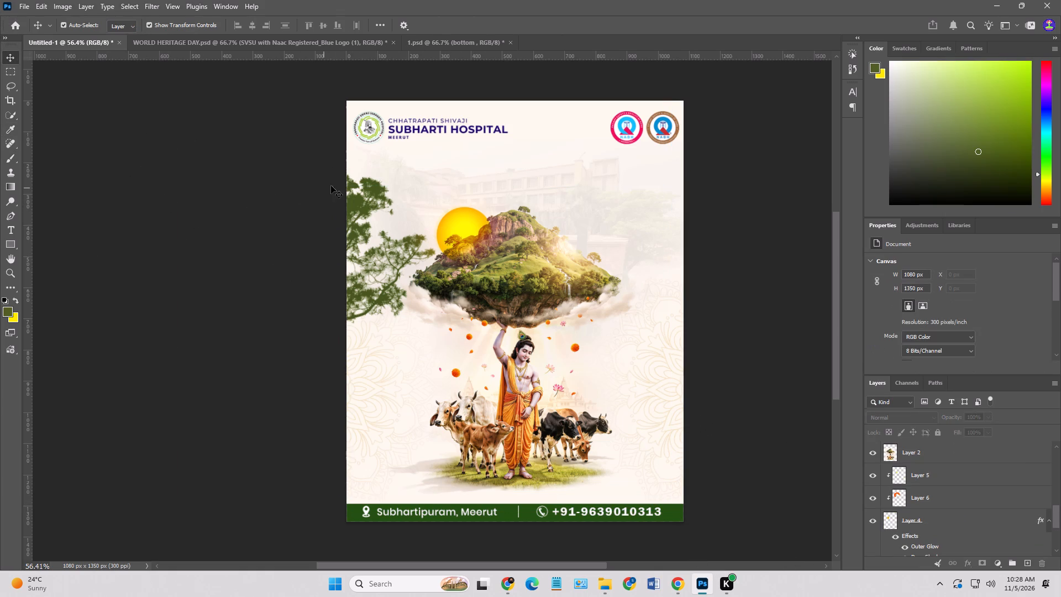
pyautogui.click(359, 186)
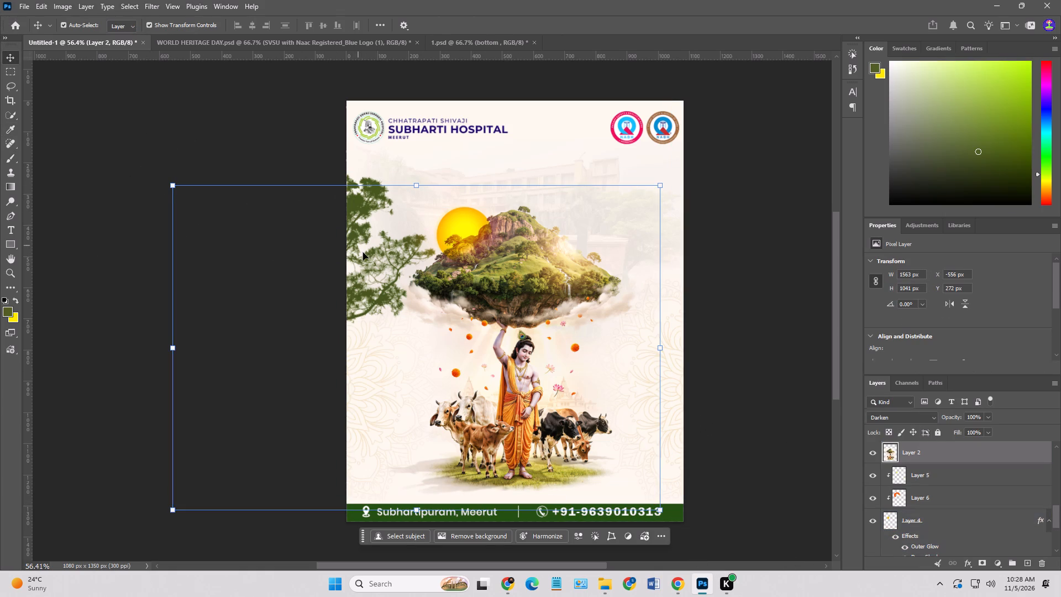
pyautogui.click(363, 253)
pyautogui.click(356, 284)
pyautogui.click(361, 191)
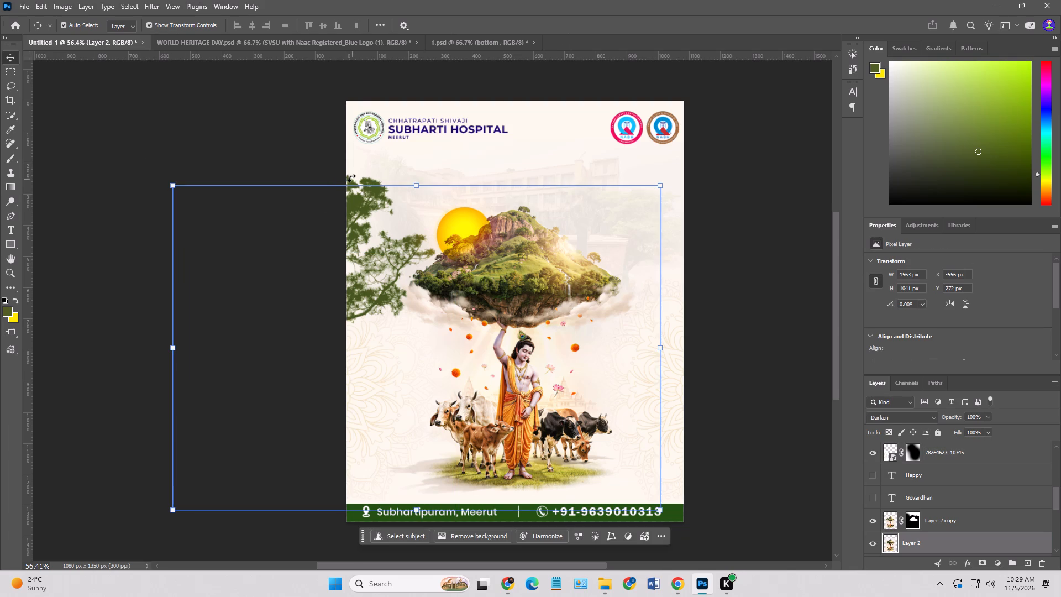
pyautogui.moveTo(253, 132); pyautogui.dragTo(258, 138)
pyautogui.click(352, 177)
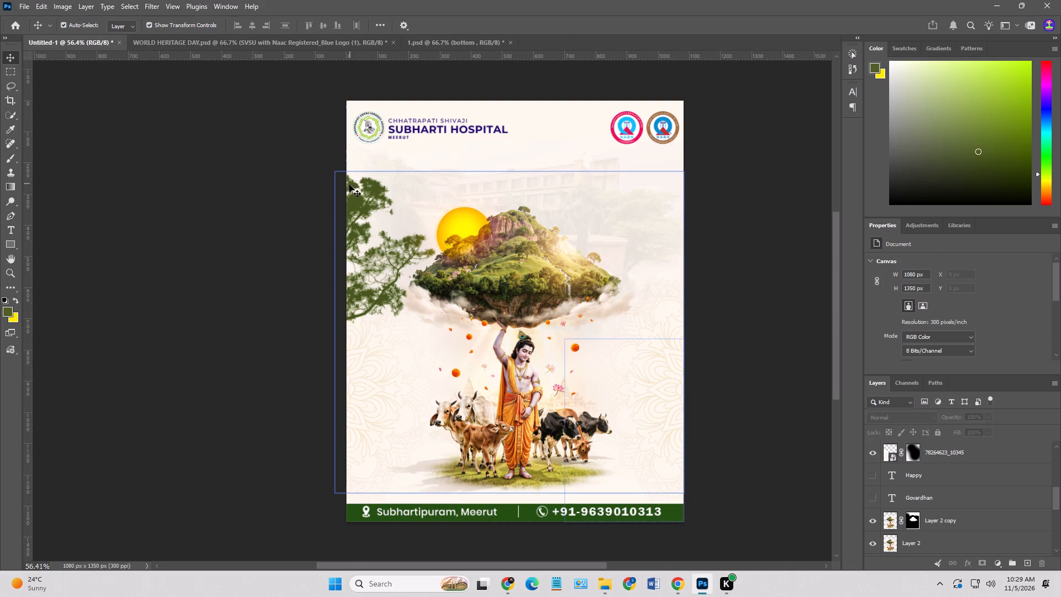
pyautogui.click(349, 185)
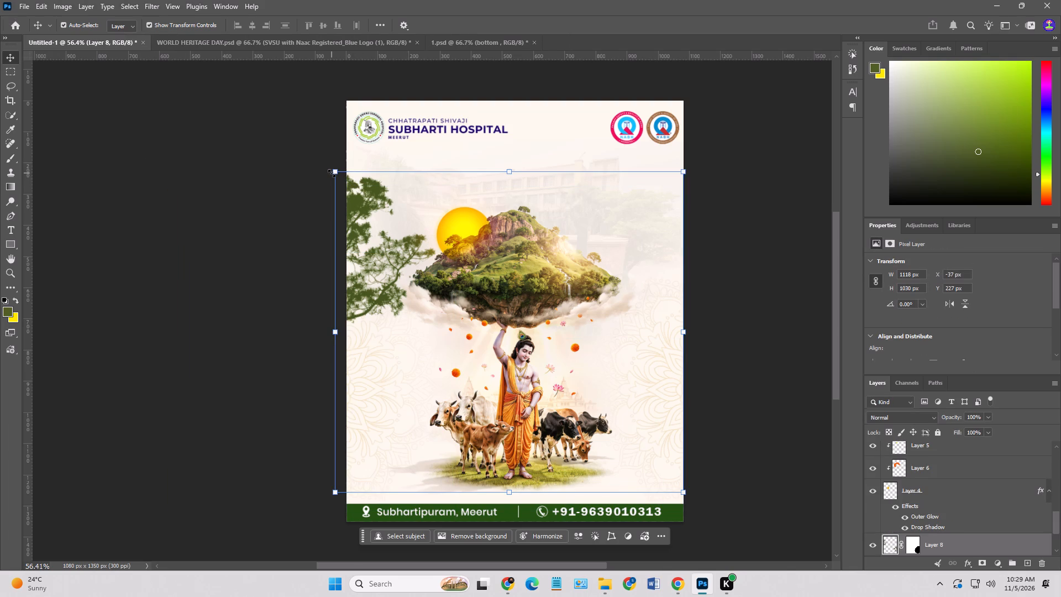
pyautogui.press('Left')
pyautogui.press('Left')
pyautogui.press('Left')
pyautogui.press('Left')
pyautogui.press('Left')
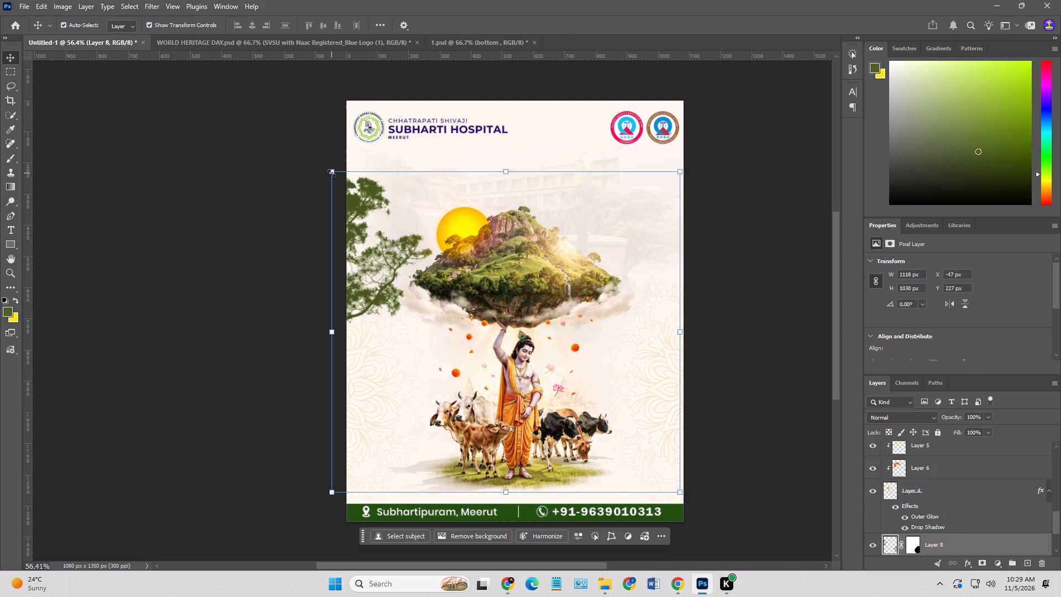
pyautogui.press('Up')
pyautogui.press('Up')
pyautogui.press('Up')
pyautogui.press('Up')
pyautogui.press('Up')
pyautogui.press('Up')
pyautogui.press('Up')
pyautogui.press('Up')
pyautogui.press('Up')
pyautogui.press('Up')
pyautogui.press('Up')
pyautogui.press('Up')
pyautogui.press('Up')
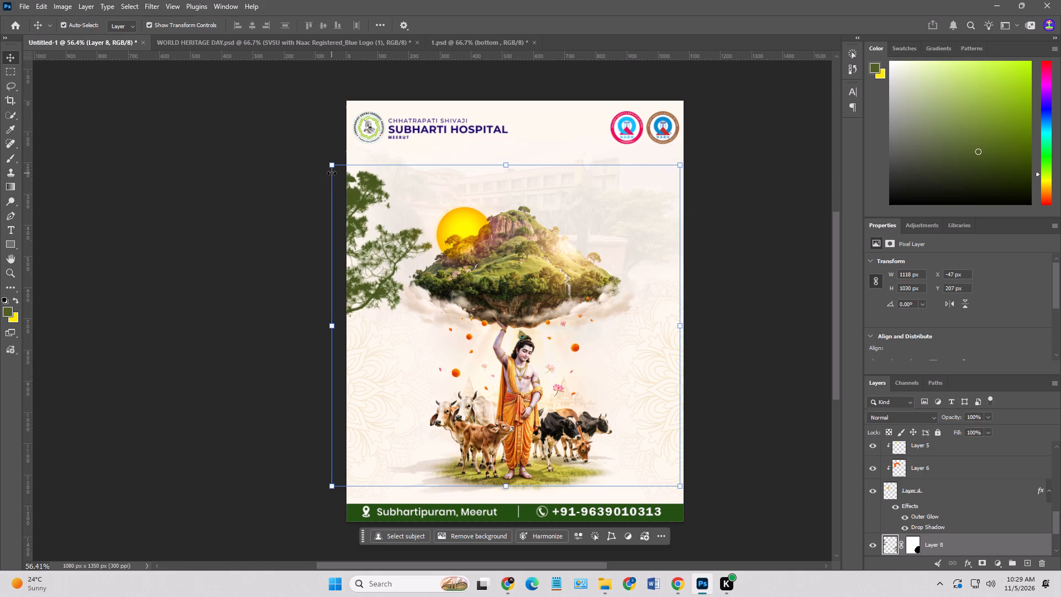
pyautogui.press('Left')
pyautogui.press('Left')
pyautogui.press('Left')
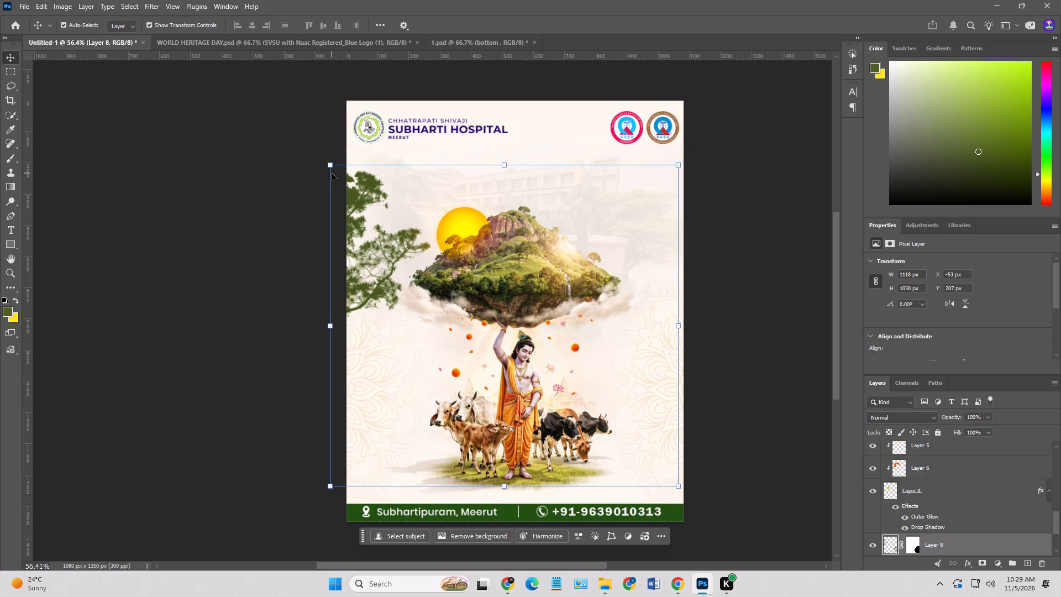
pyautogui.click(808, 345)
pyautogui.click(746, 354)
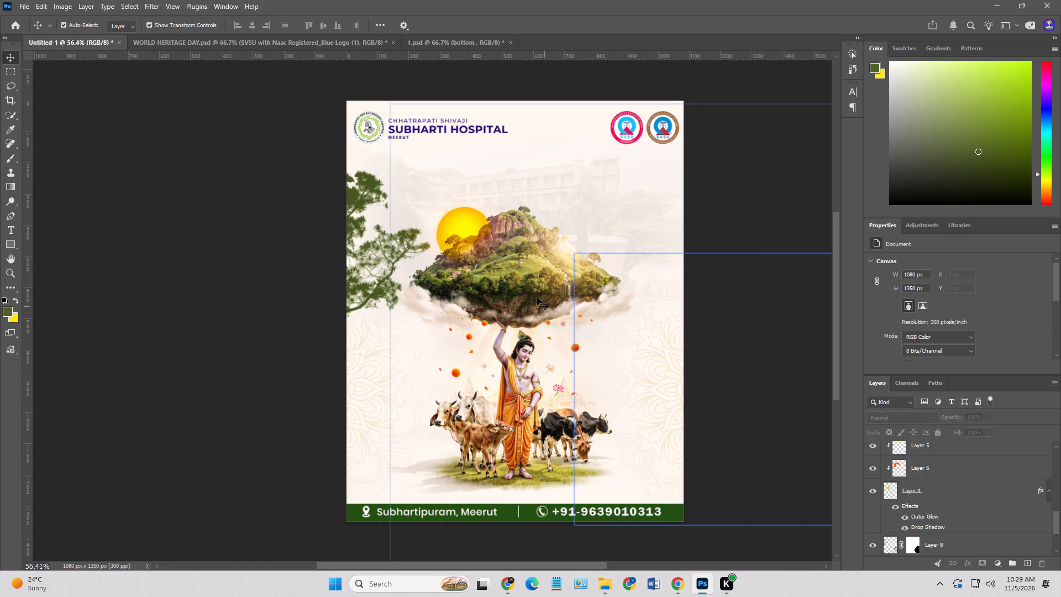
# Move the mountain, Krishna, cows and sun layers together about 10 px right and 16 px down.
pyautogui.click(537, 296)
pyautogui.click(898, 480)
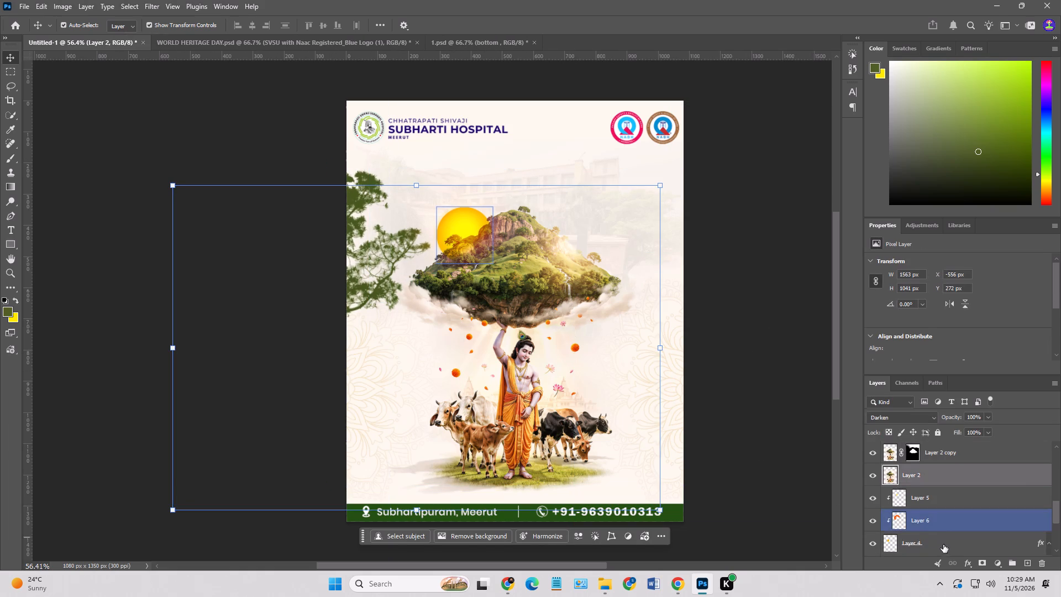
pyautogui.click(937, 546)
pyautogui.scroll(3, 934, 481)
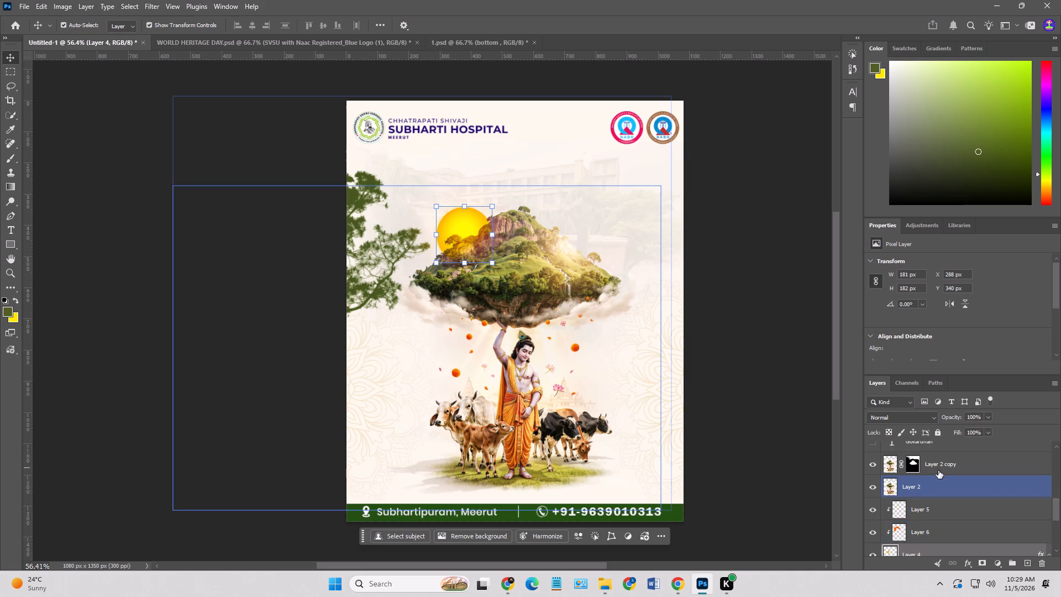
pyautogui.keyDown('shift'); pyautogui.click(943, 468); pyautogui.keyUp('shift')
pyautogui.press('Right')
pyautogui.press('Right')
pyautogui.press('Right')
pyautogui.press('Right')
pyautogui.press('Right')
pyautogui.press('Right')
pyautogui.press('Right')
pyautogui.press('Right')
pyautogui.press('Right')
pyautogui.press('Right')
pyautogui.press('Right')
pyautogui.press('Right')
pyautogui.press('Right')
pyautogui.press('Right')
pyautogui.press('Right')
pyautogui.press('Right')
pyautogui.press('Right')
pyautogui.press('Right')
pyautogui.press('Right')
pyautogui.press('Right')
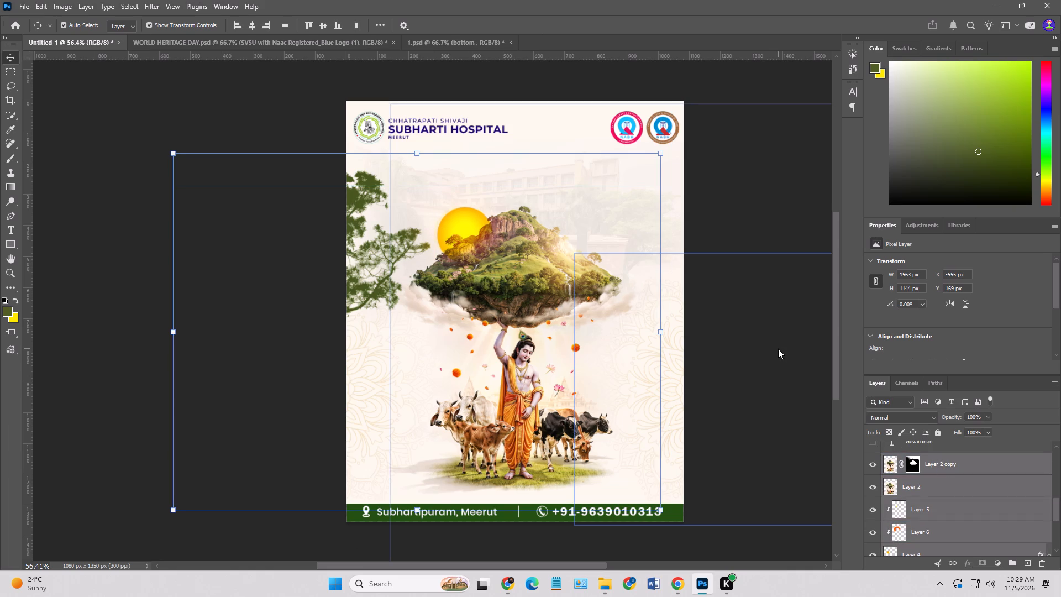
pyautogui.press('Left')
pyautogui.press('Left')
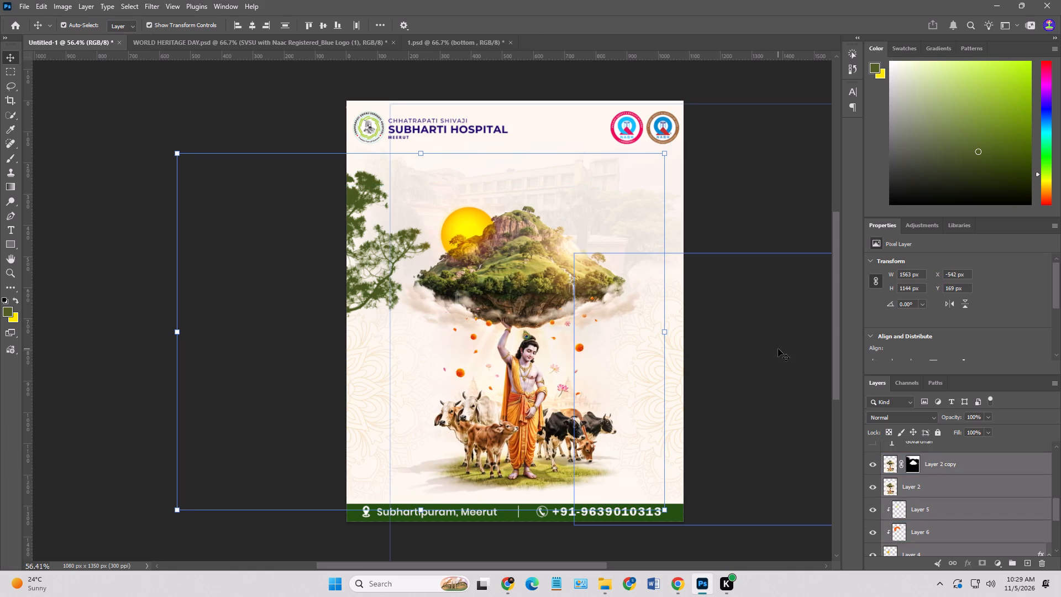
pyautogui.press('Left')
pyautogui.press('Down')
pyautogui.press('Down')
pyautogui.press('Down')
pyautogui.press('Down')
pyautogui.press('Down')
pyautogui.press('Down')
pyautogui.press('Down')
pyautogui.press('Down')
pyautogui.press('Down')
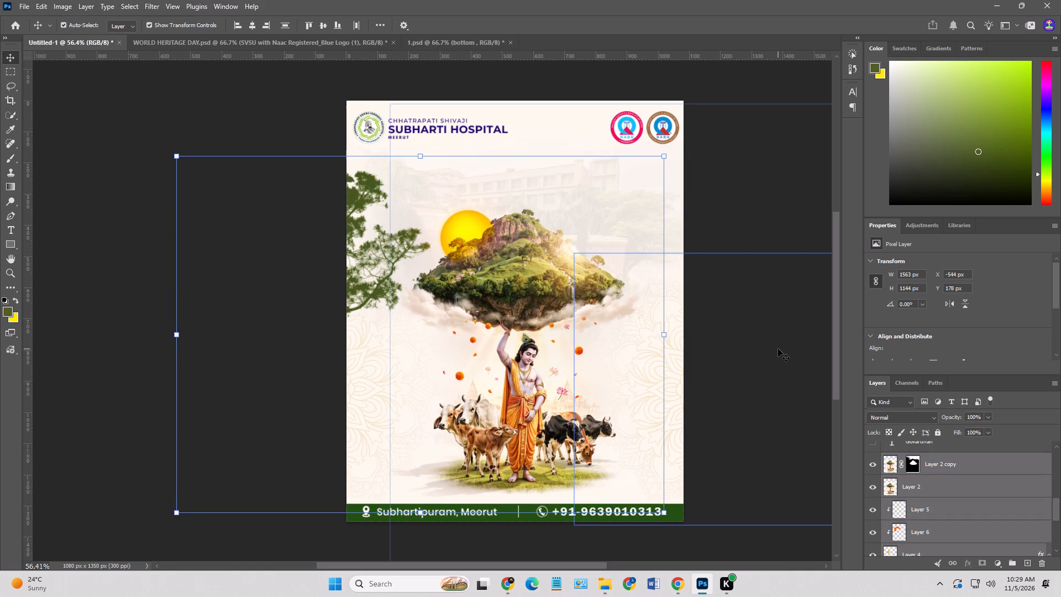
pyautogui.press('Down')
pyautogui.press('Down')
pyautogui.press('Down')
pyautogui.press('Down')
pyautogui.press('Down')
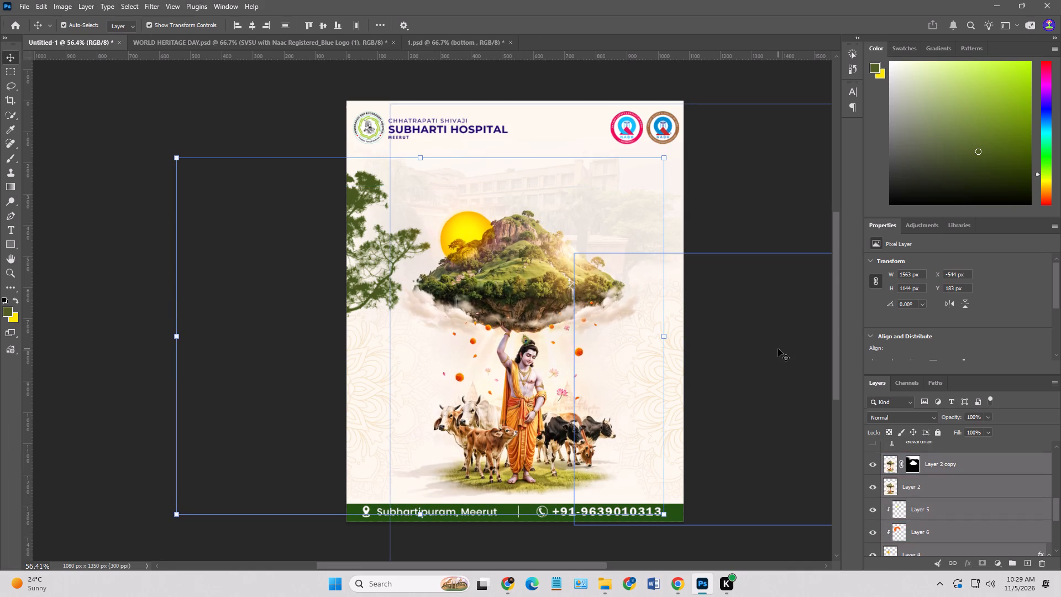
pyautogui.press('Left')
pyautogui.press('Down')
pyautogui.press('Down')
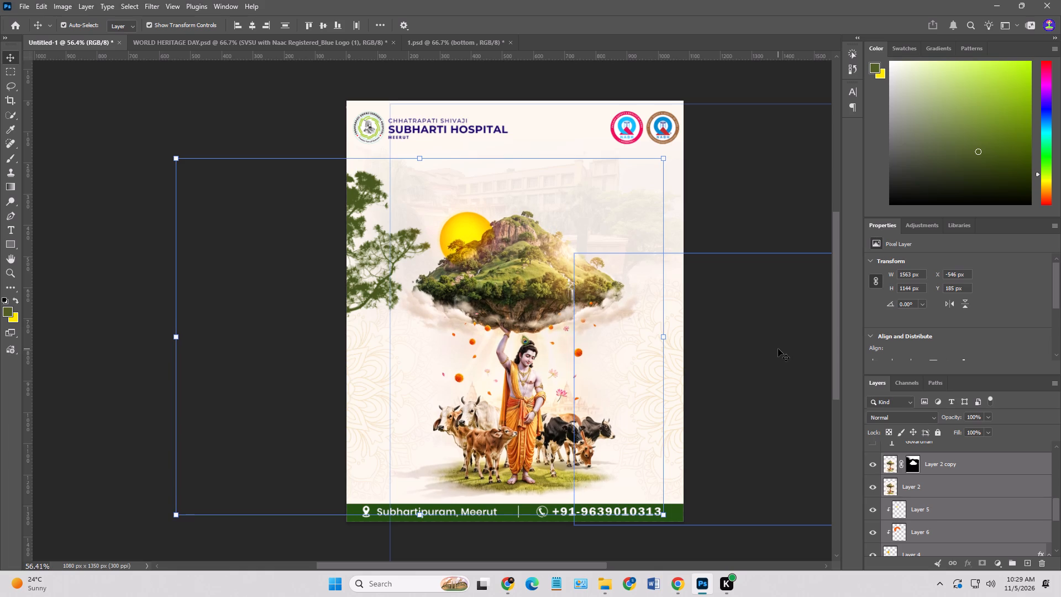
pyautogui.click(148, 186)
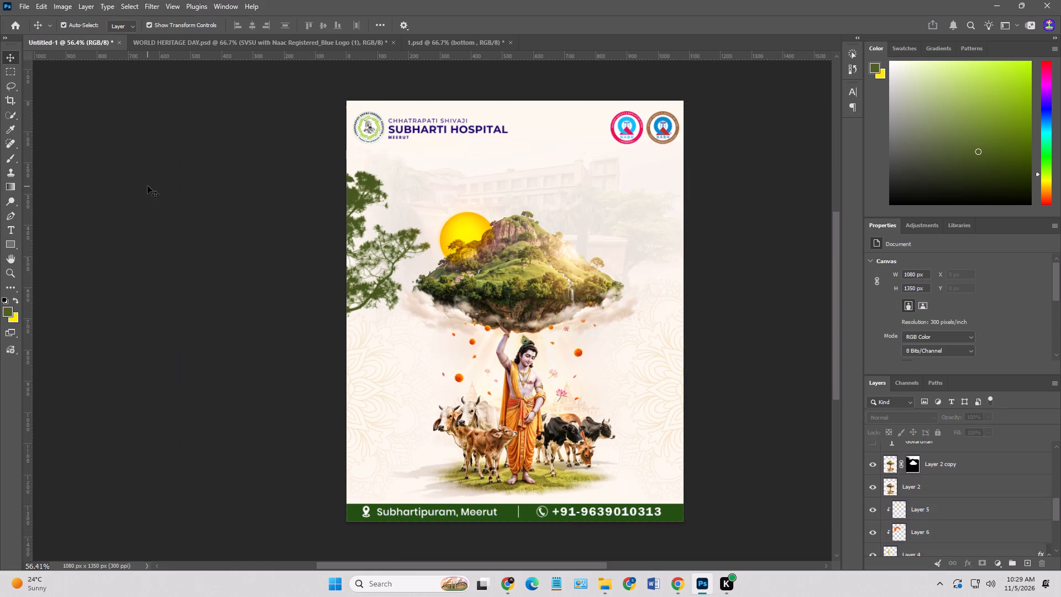
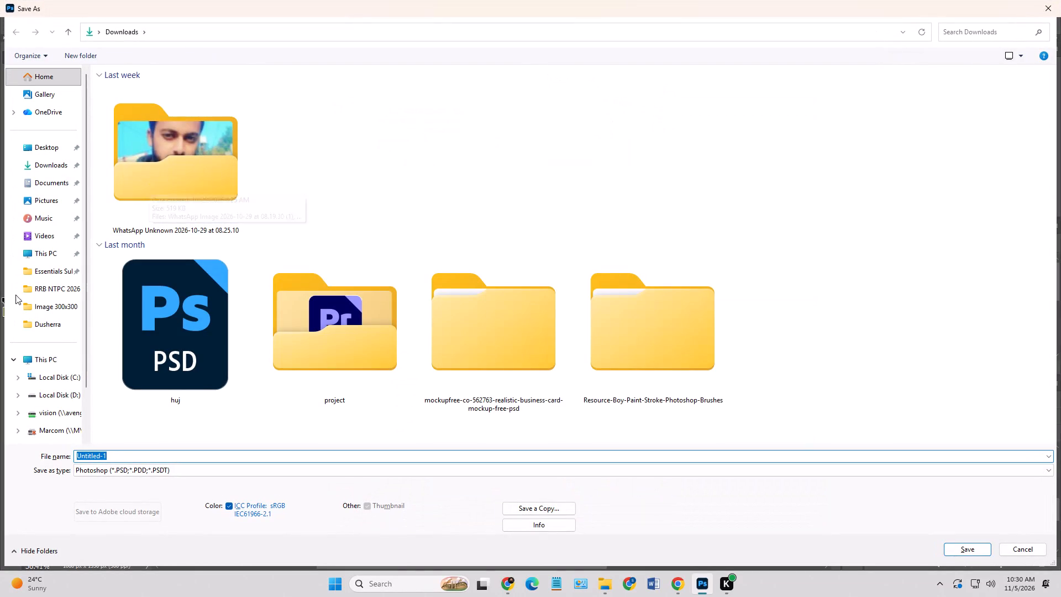
# Create a folder named goverdhan inside Festival poster, in the Ritik (November) folder on Local Disk (D:).
pyautogui.click(53, 393)
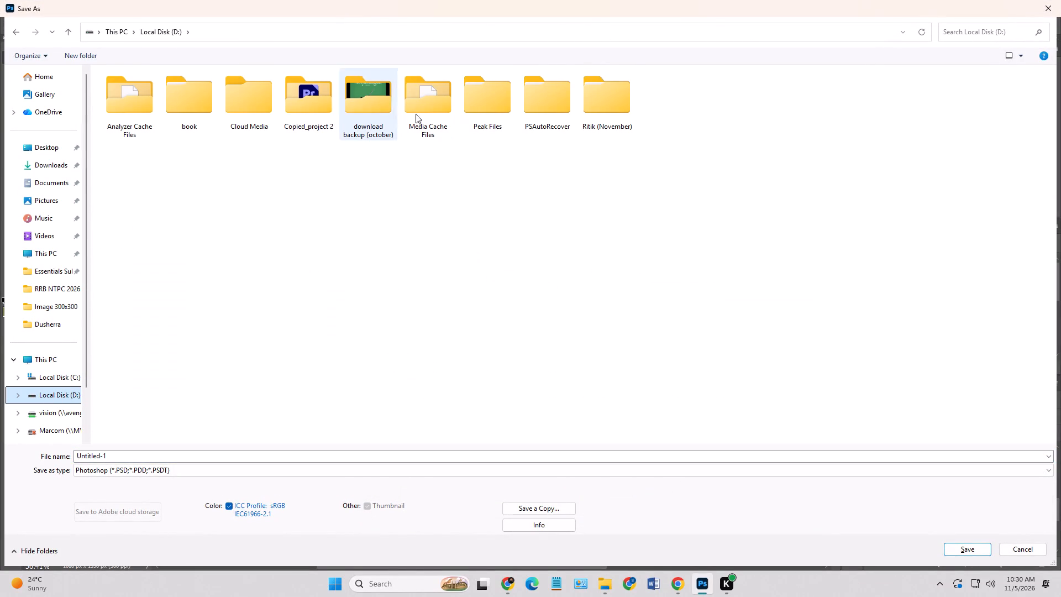
pyautogui.doubleClick(597, 109)
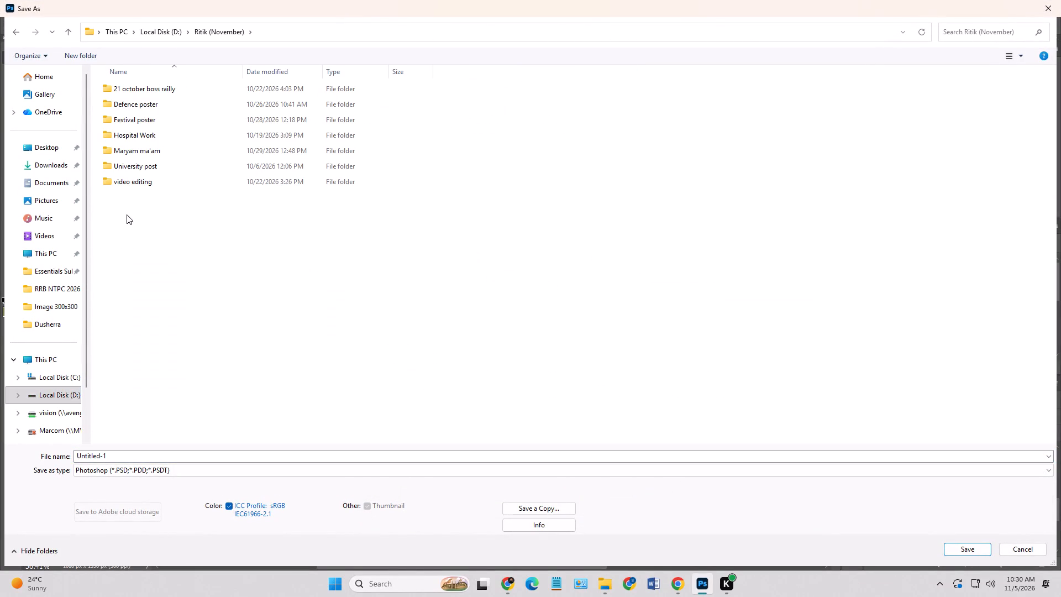
pyautogui.doubleClick(146, 122)
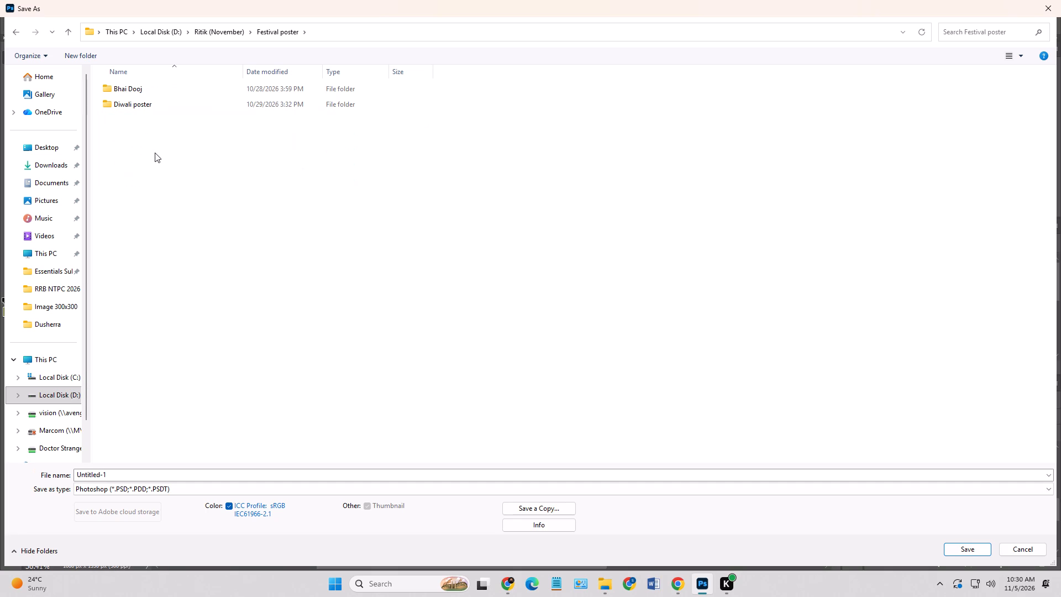
pyautogui.rightClick(132, 132)
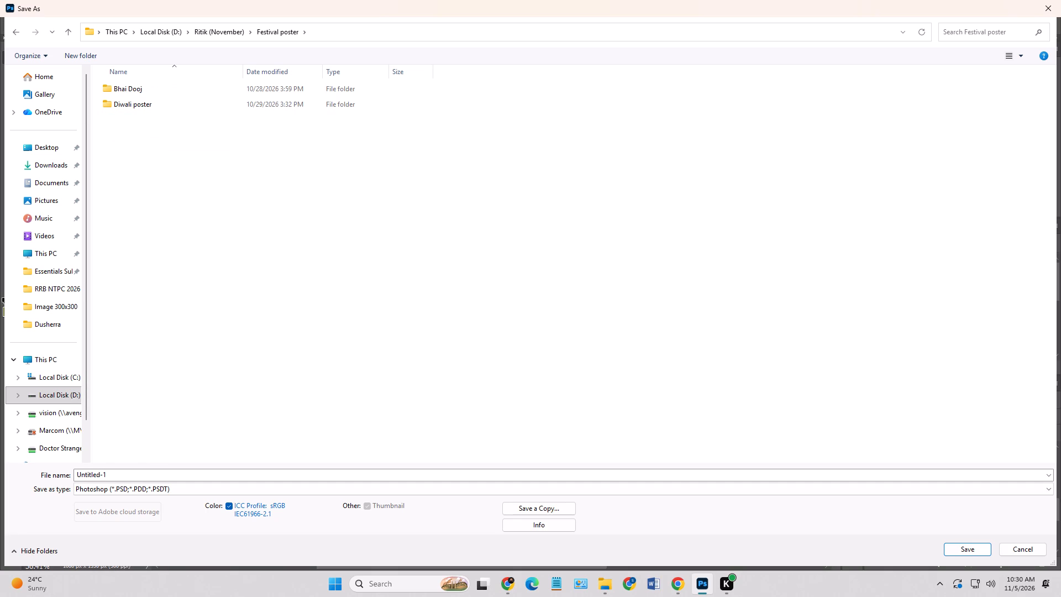
pyautogui.click(133, 474)
pyautogui.rightClick(120, 120)
pyautogui.click(166, 232)
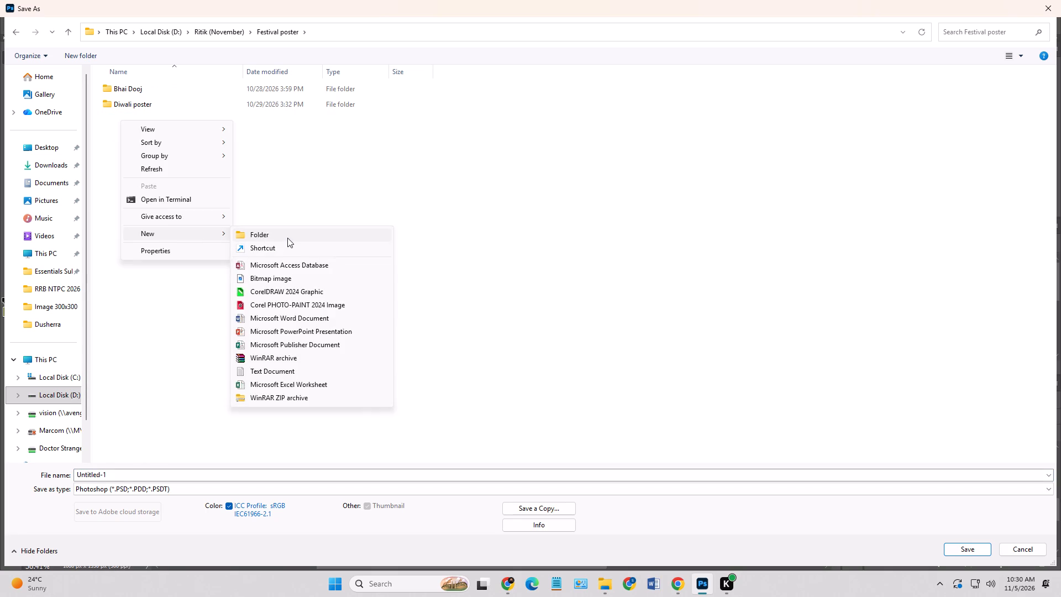
pyautogui.click(287, 238)
pyautogui.write('goverdhan')
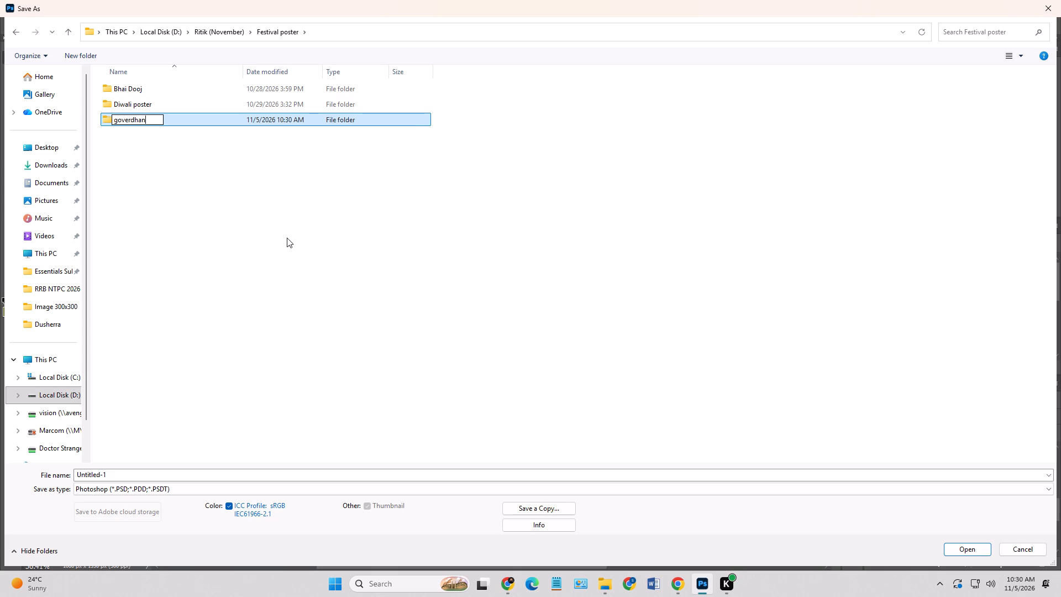
pyautogui.moveTo(287, 238); pyautogui.dragTo(286, 228)
# Save the poster as a Photoshop file named 1 in the goverdhan folder.
pyautogui.doubleClick(153, 123)
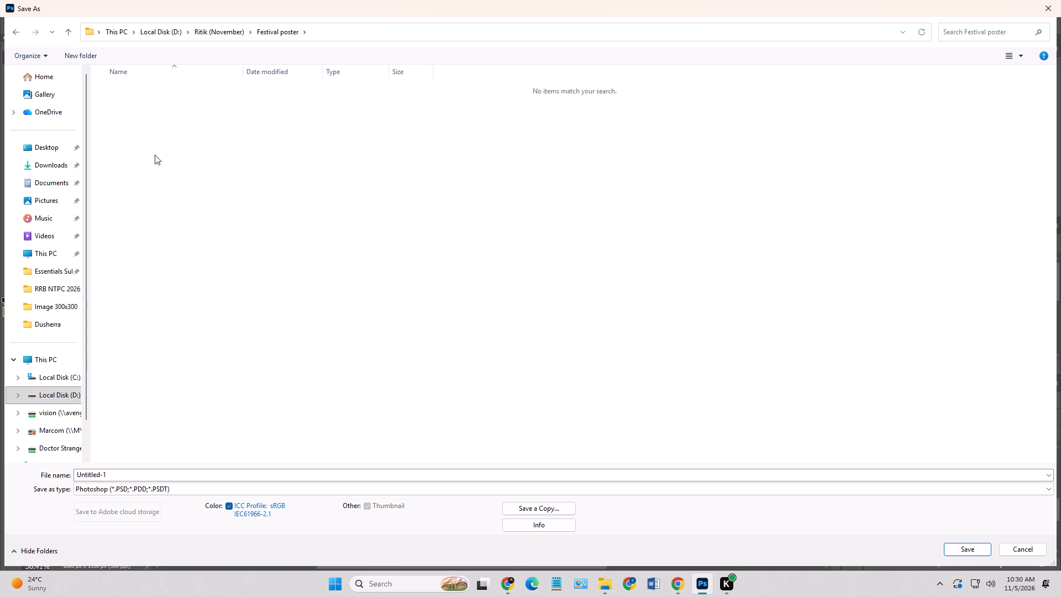
pyautogui.click(129, 475)
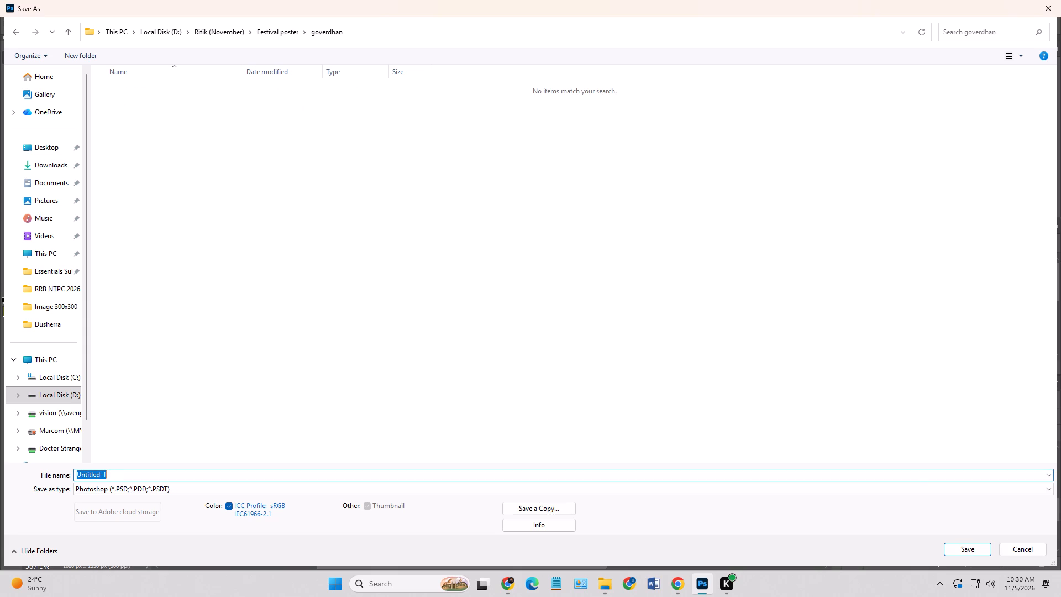
pyautogui.press('1')
pyautogui.press('Return')
pyautogui.press('Return')
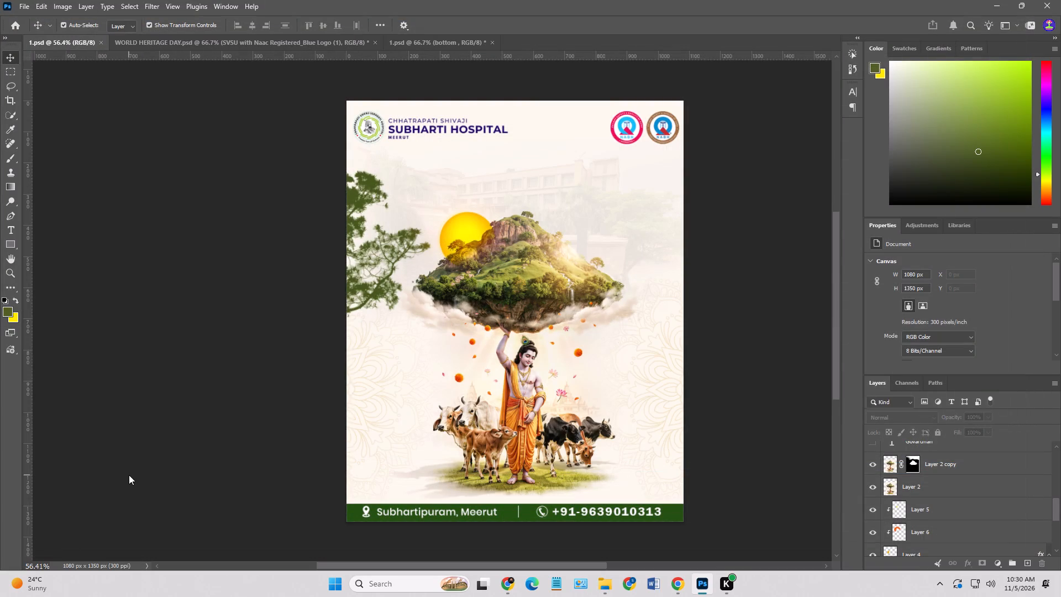
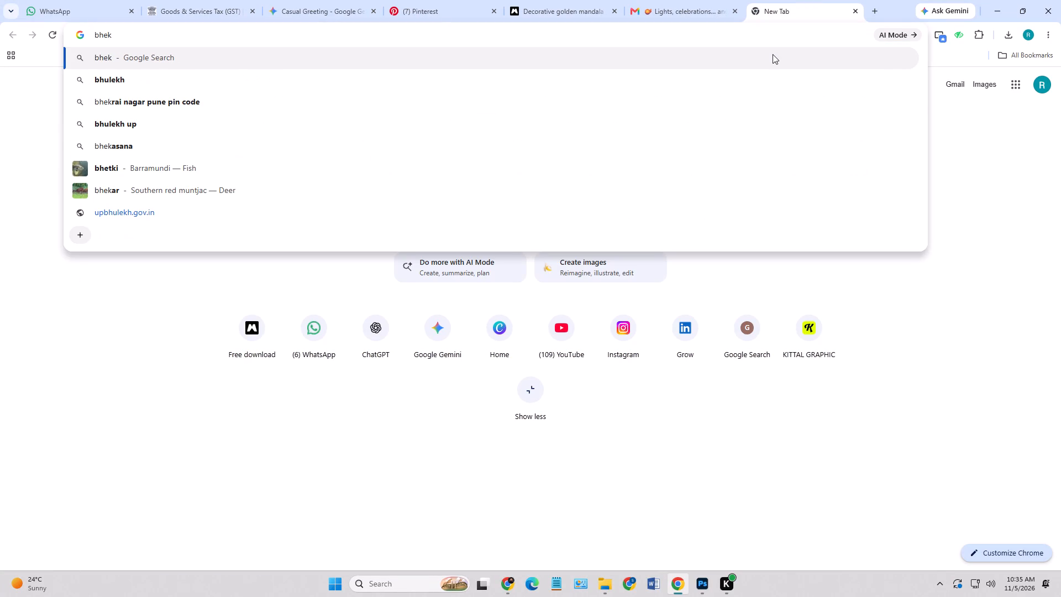
# Search Google for "bel brush".
pyautogui.press('BackSpace')
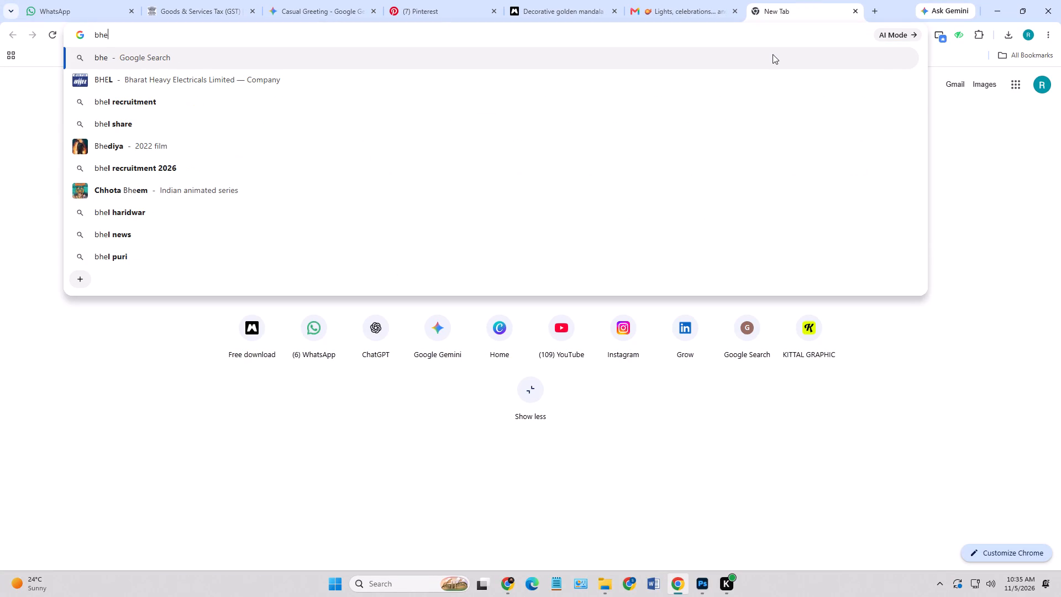
pyautogui.press('l')
pyautogui.press('BackSpace')
pyautogui.press('BackSpace')
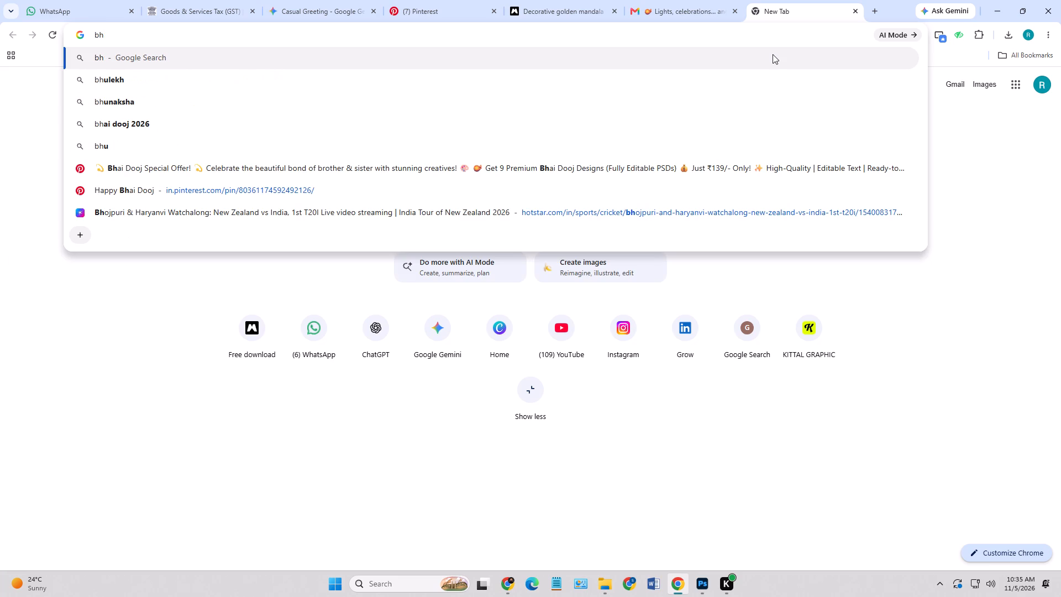
pyautogui.press('BackSpace')
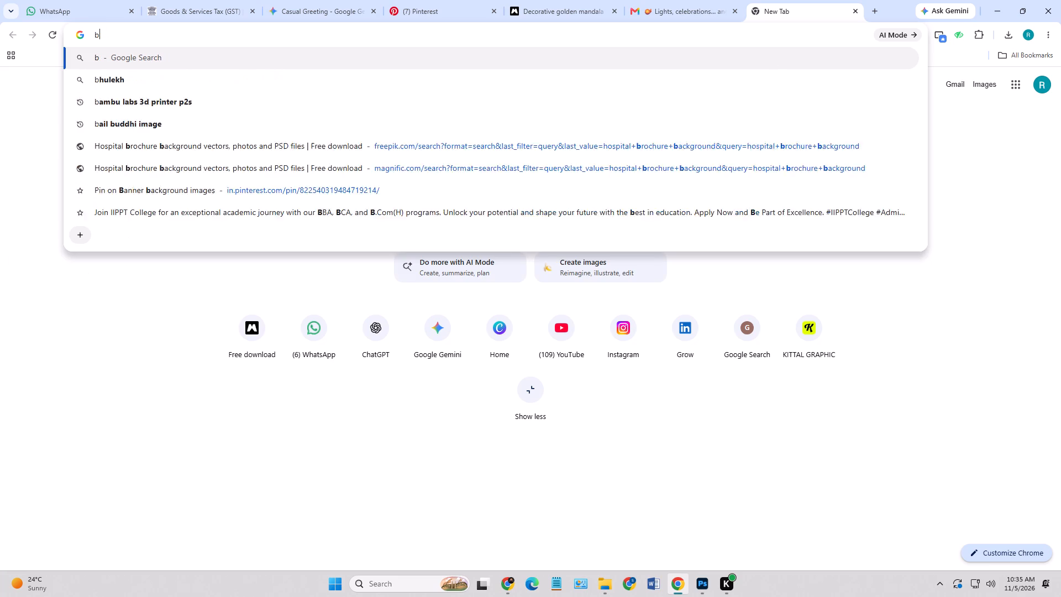
pyautogui.press('e')
pyautogui.press('l')
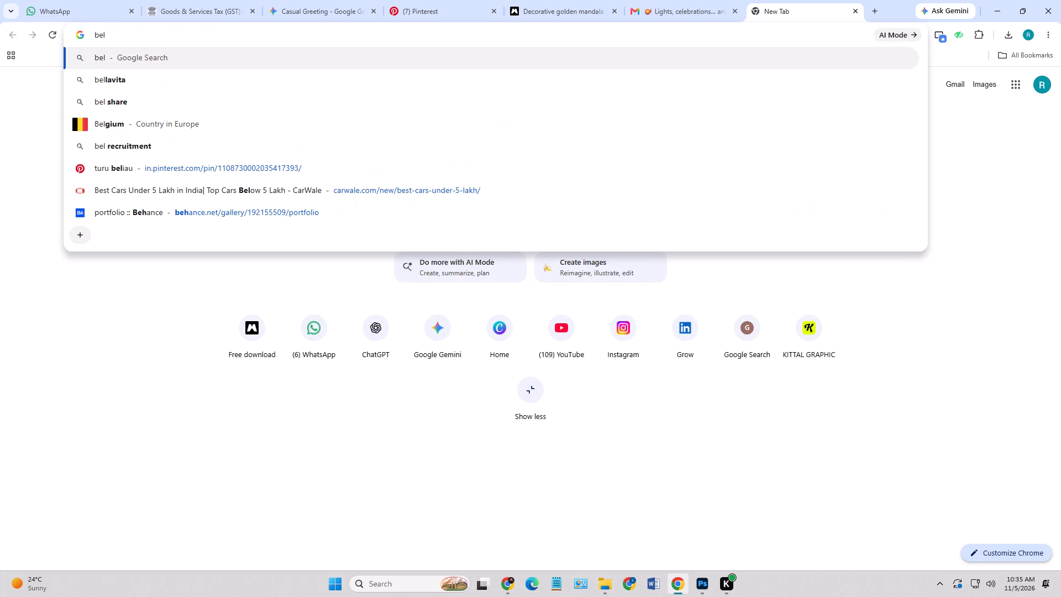
pyautogui.press('space')
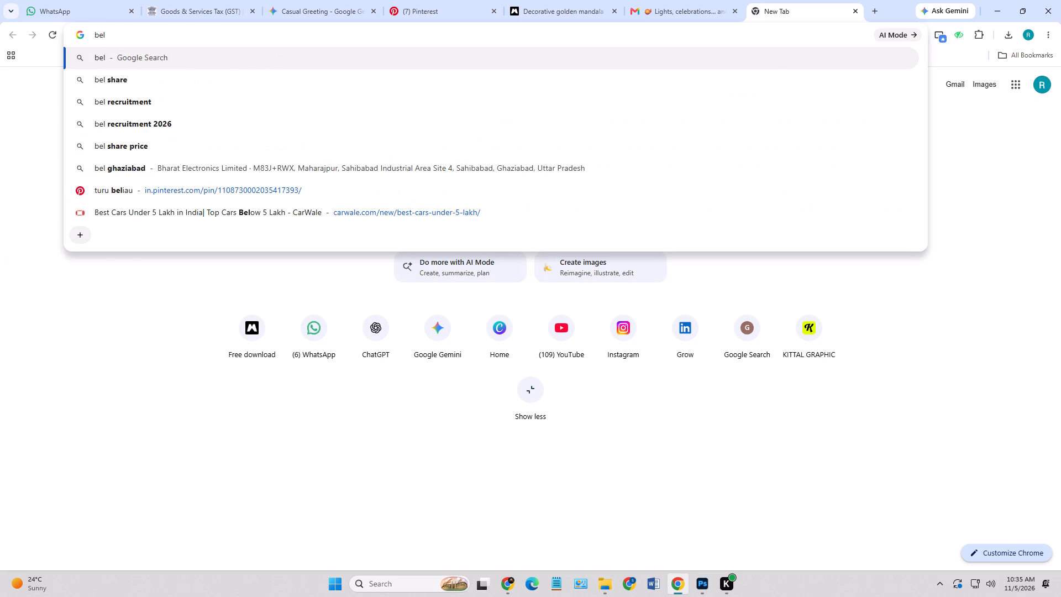
pyautogui.write('br')
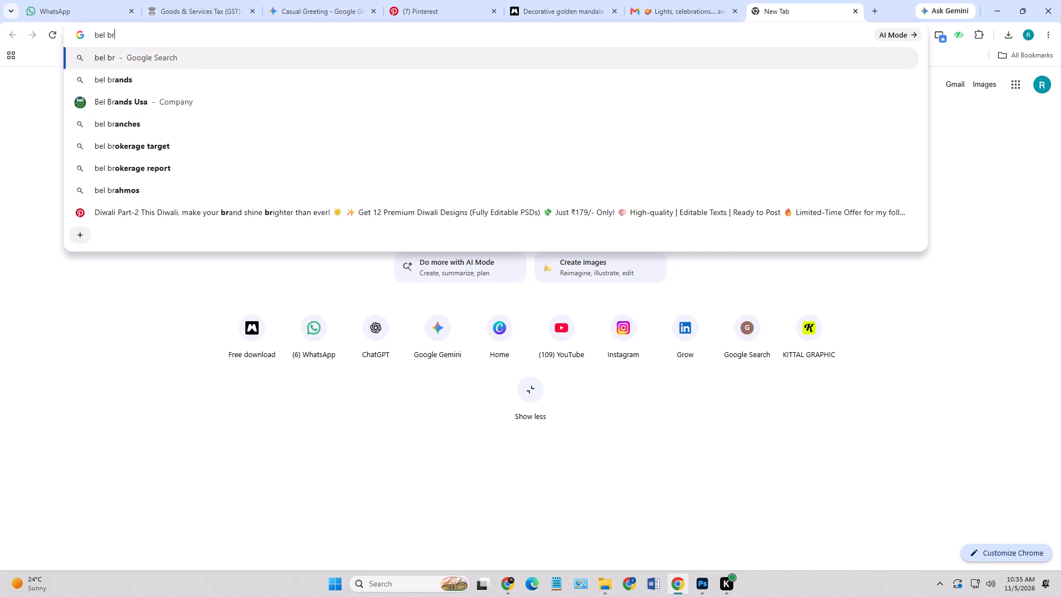
pyautogui.write('ush')
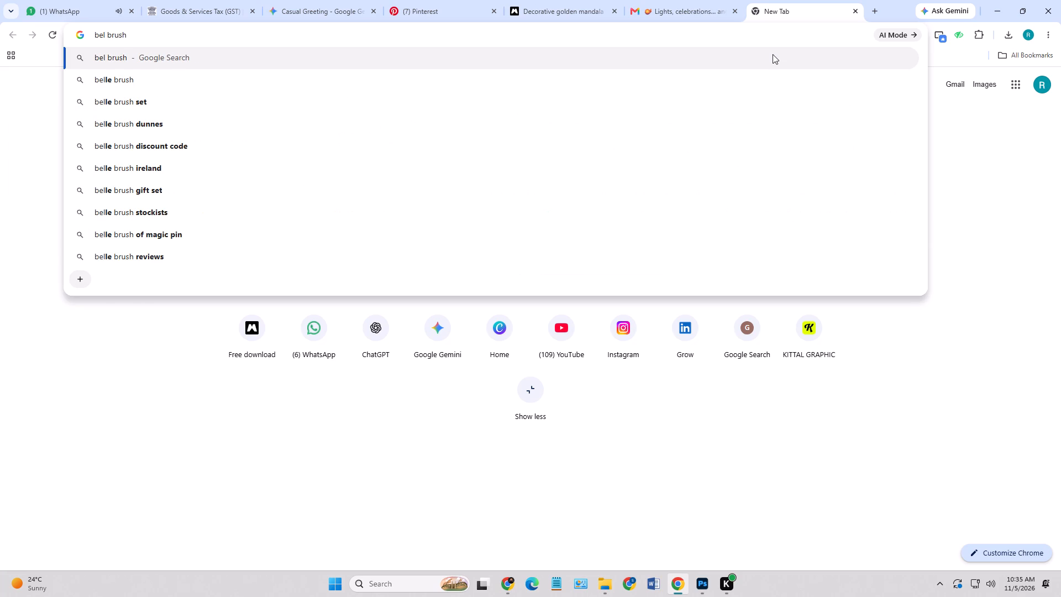
pyautogui.press('space')
pyautogui.press('Return')
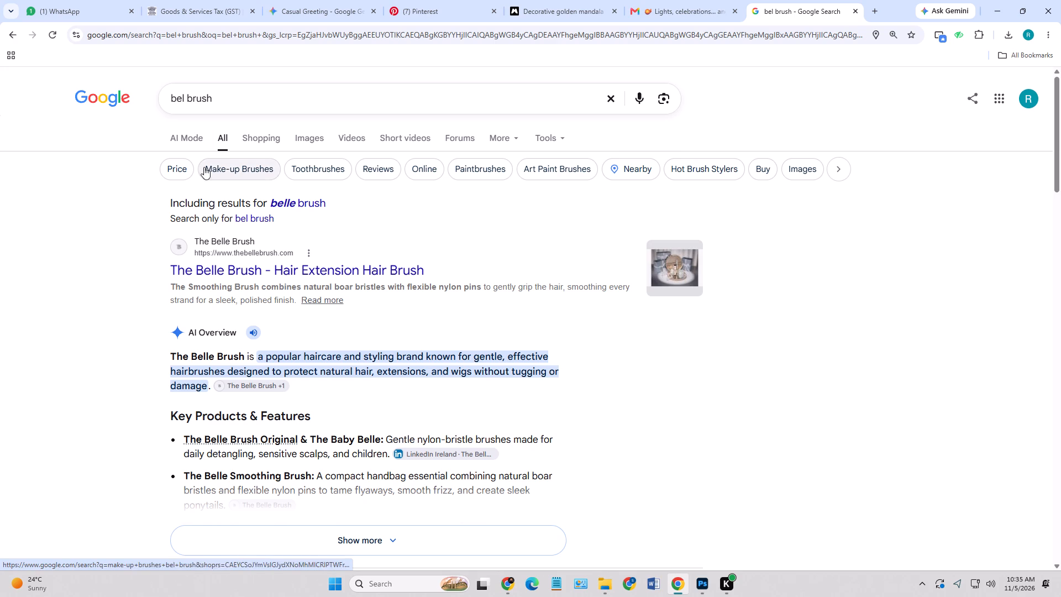
# Change the search to "bhel brush" and look through the results for a climbing-plant brush.
pyautogui.click(176, 101)
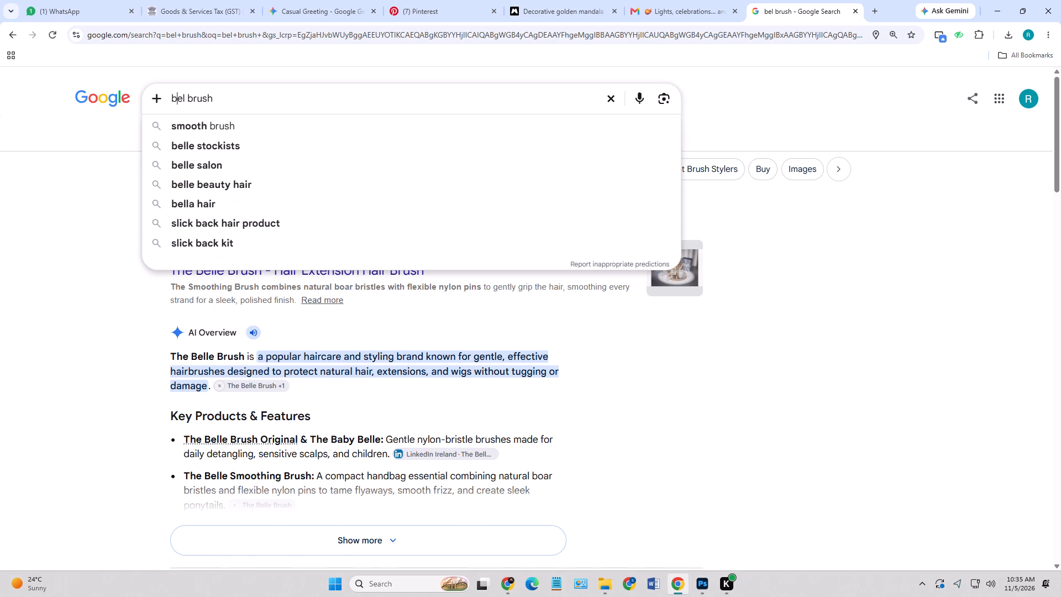
pyautogui.press('h')
pyautogui.press('Return')
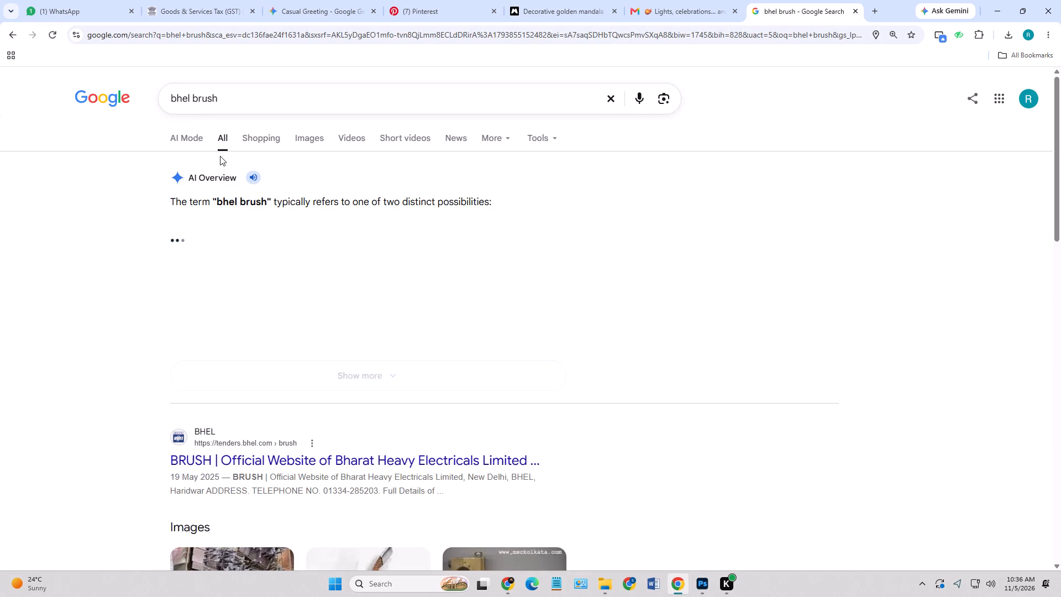
pyautogui.scroll(-11, 263, 263)
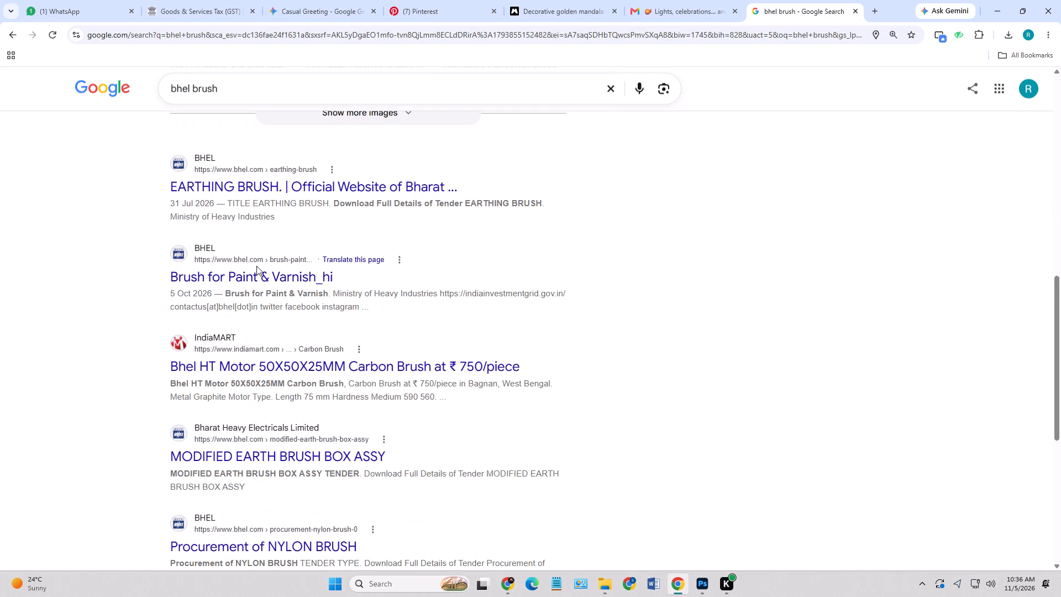
# Change the search to "tree bhel brush" and look through the results for a climbing-plant brush.
pyautogui.click(172, 89)
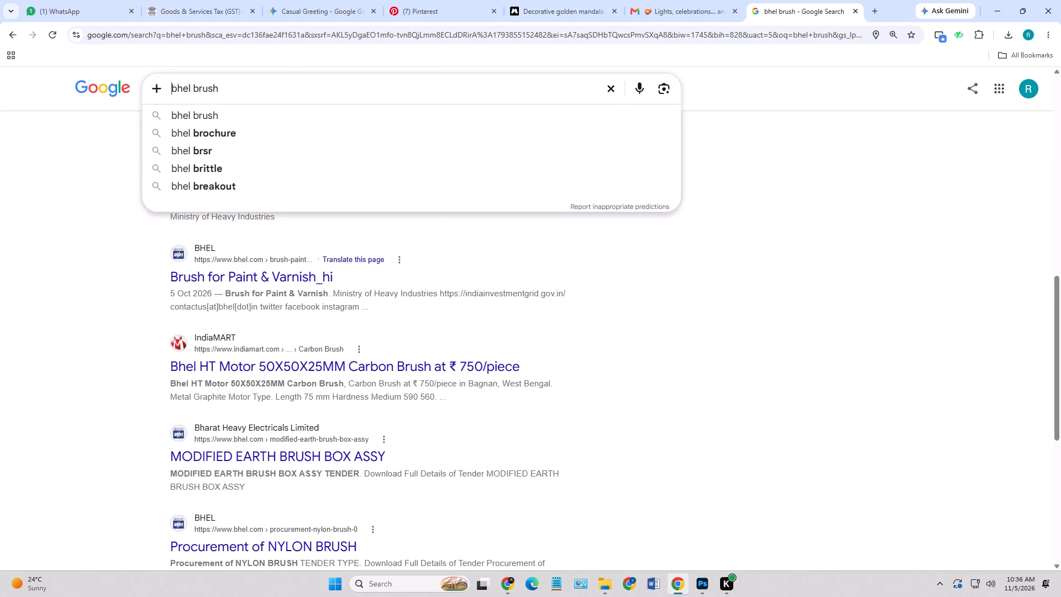
pyautogui.write('ped')
pyautogui.press('space')
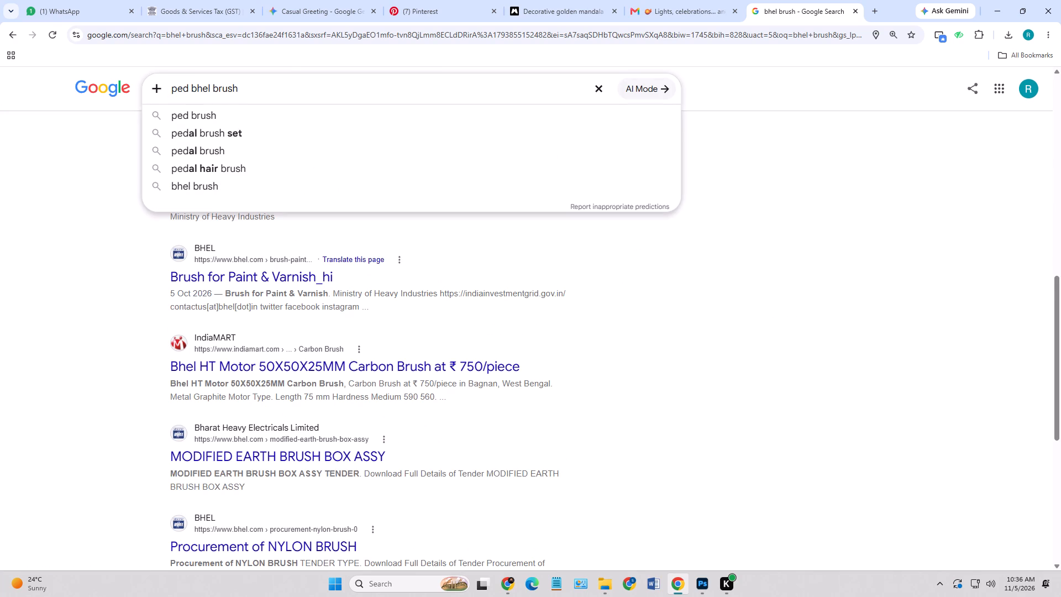
pyautogui.press('BackSpace')
pyautogui.press('BackSpace')
pyautogui.press('BackSpace')
pyautogui.press('BackSpace')
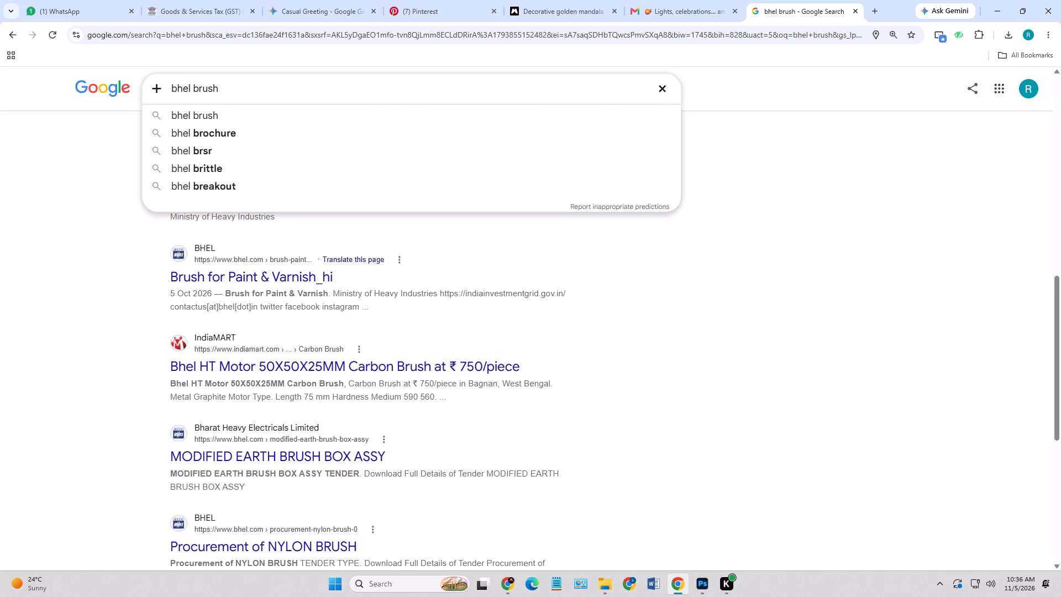
pyautogui.write('tree')
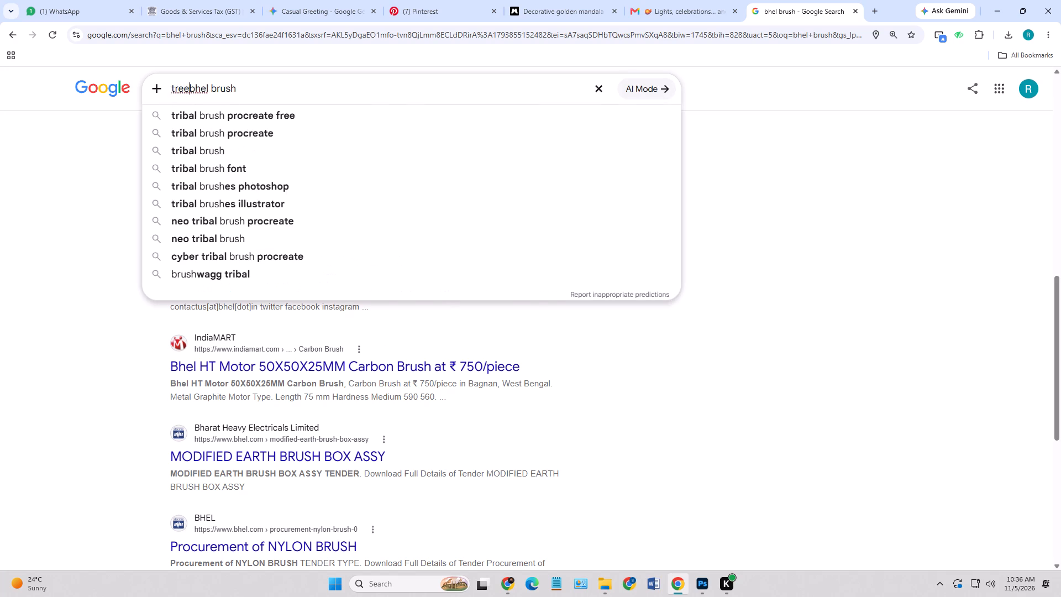
pyautogui.press('space')
pyautogui.press('Return')
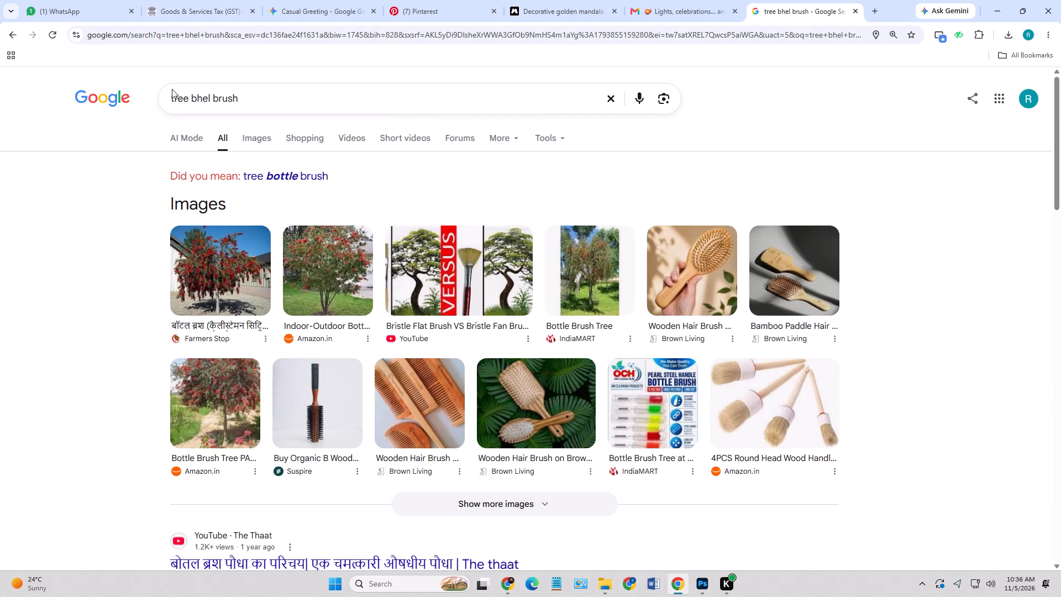
pyautogui.scroll(-4, 277, 275)
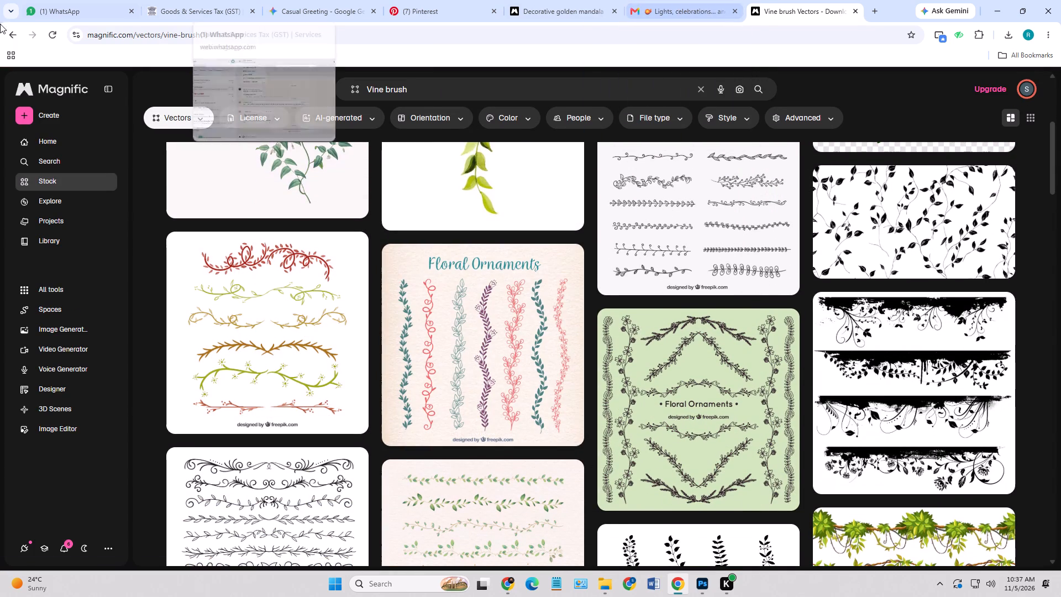
pyautogui.click(15, 34)
# Try Magnific's "Vine brush PSD" result in the Google results.
pyautogui.scroll(3, 271, 316)
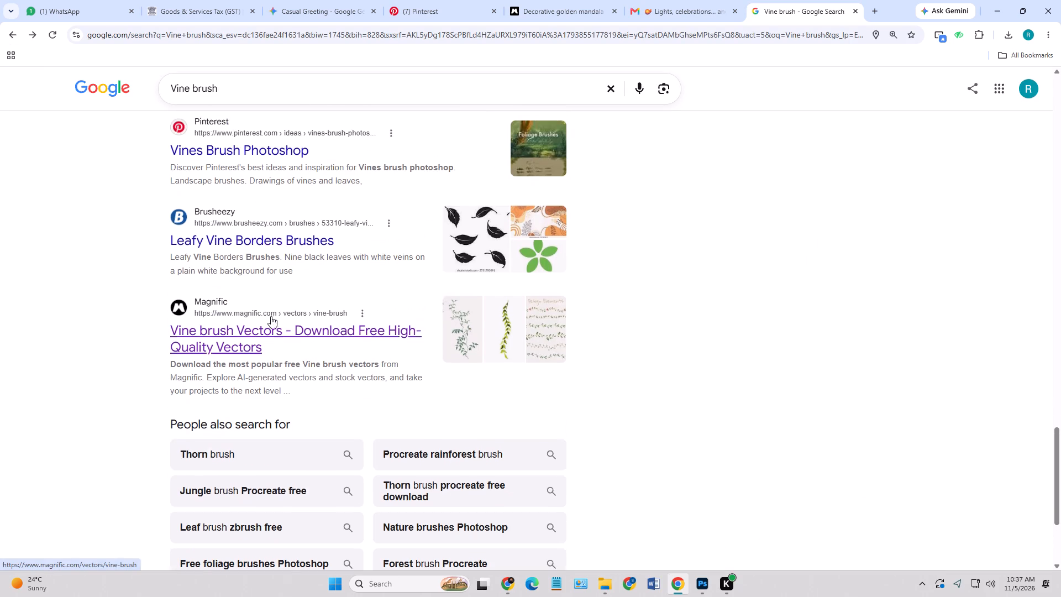
pyautogui.scroll(12, 271, 316)
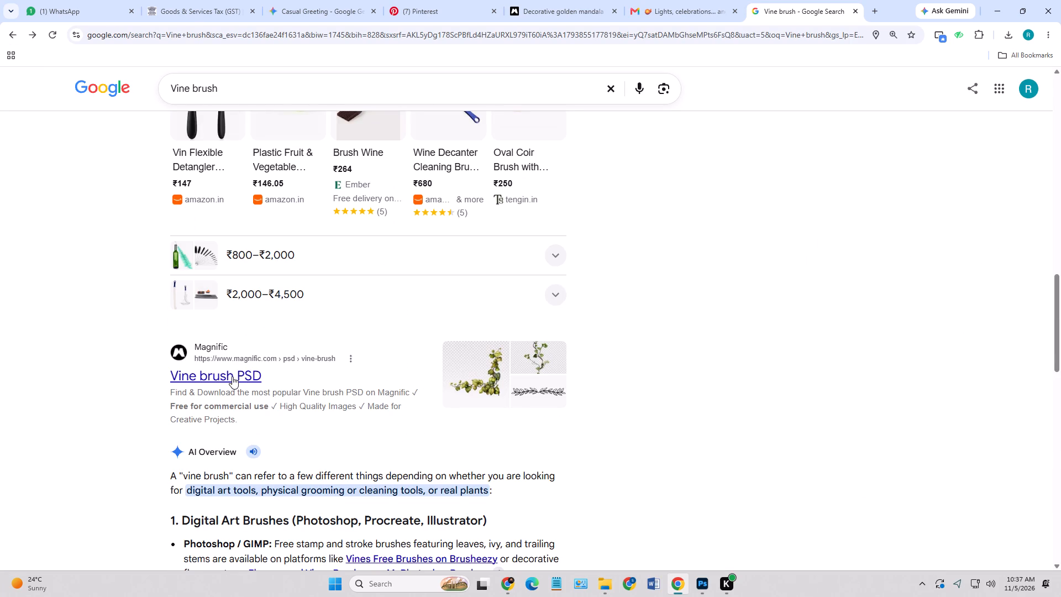
pyautogui.click(231, 375)
# Open Brusheezy's "Vines Free Brushes" result and, among its vine sets, open the "20 Ivy PS Brushes abr vol.6" page.
pyautogui.scroll(2, 224, 357)
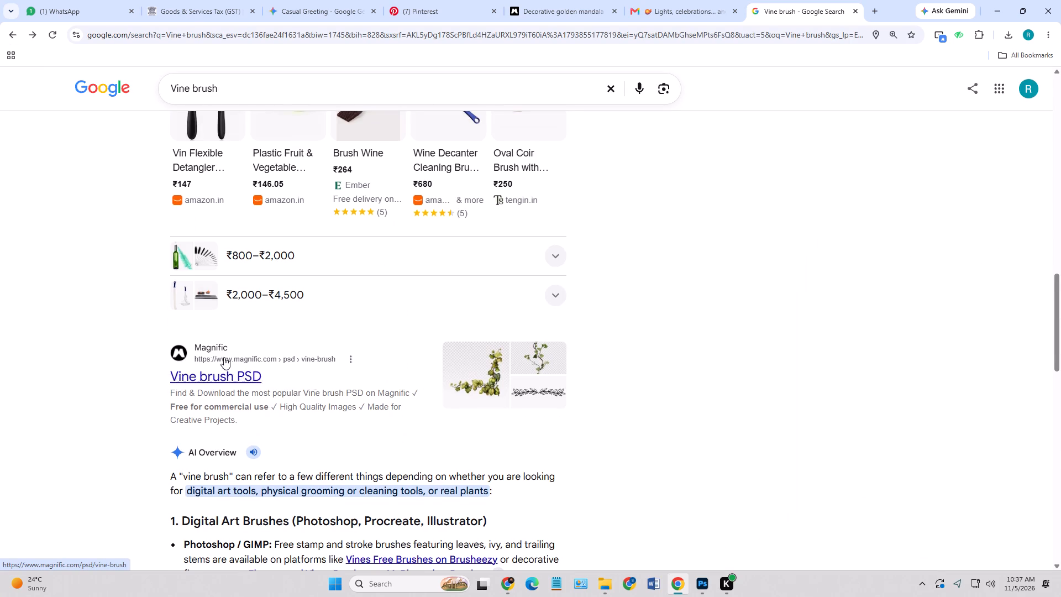
pyautogui.scroll(17, 224, 357)
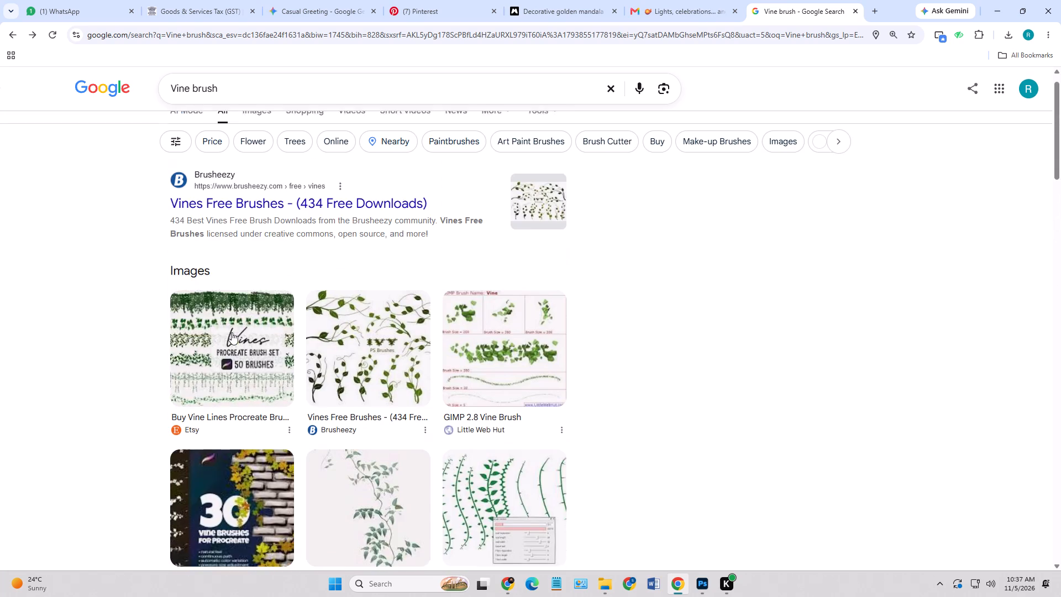
pyautogui.scroll(4, 232, 332)
pyautogui.click(254, 228)
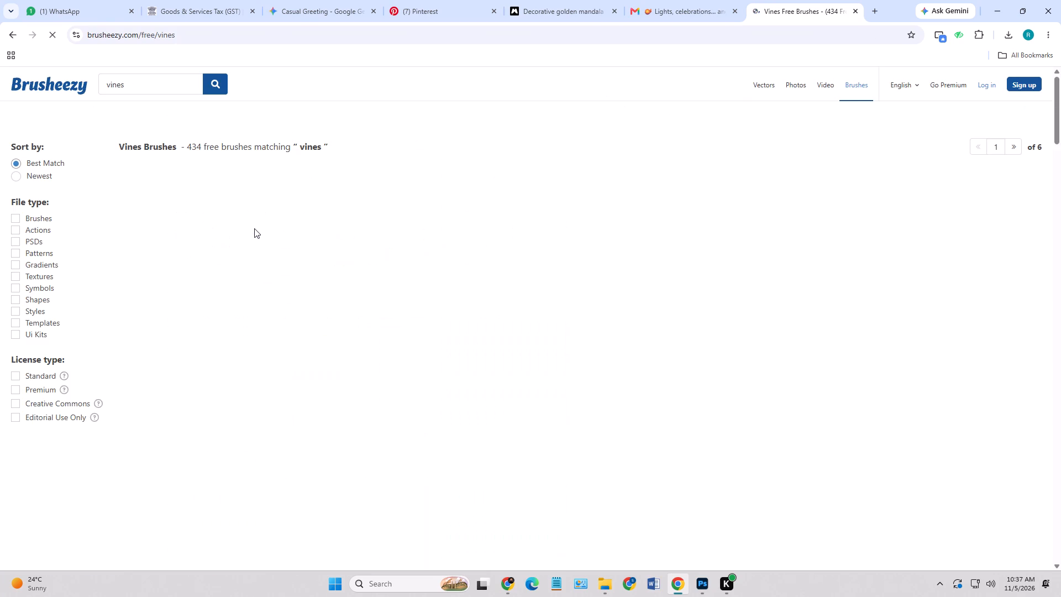
pyautogui.scroll(-1, 251, 232)
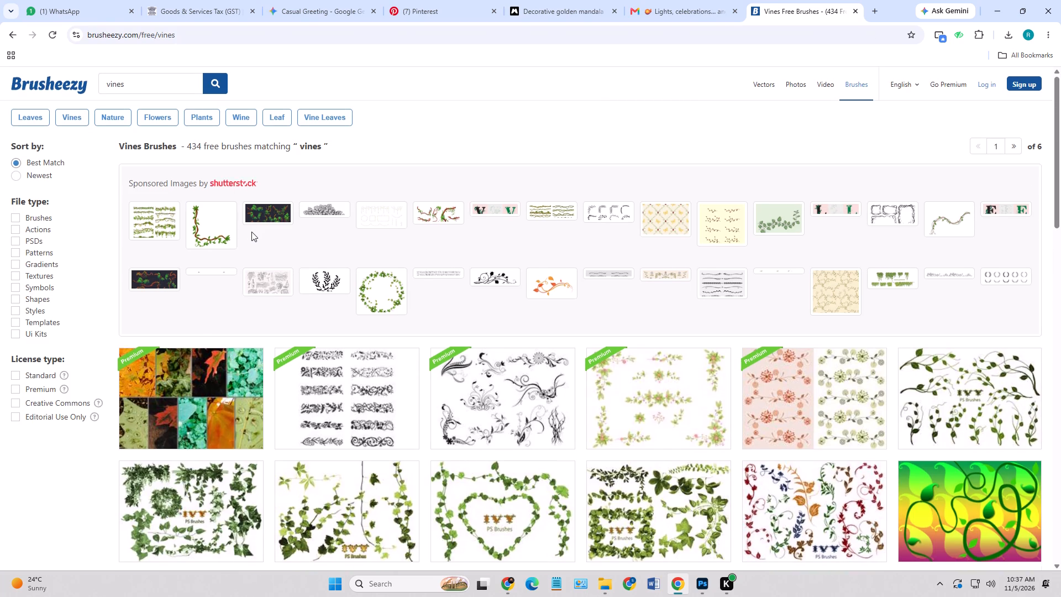
pyautogui.scroll(-1, 251, 232)
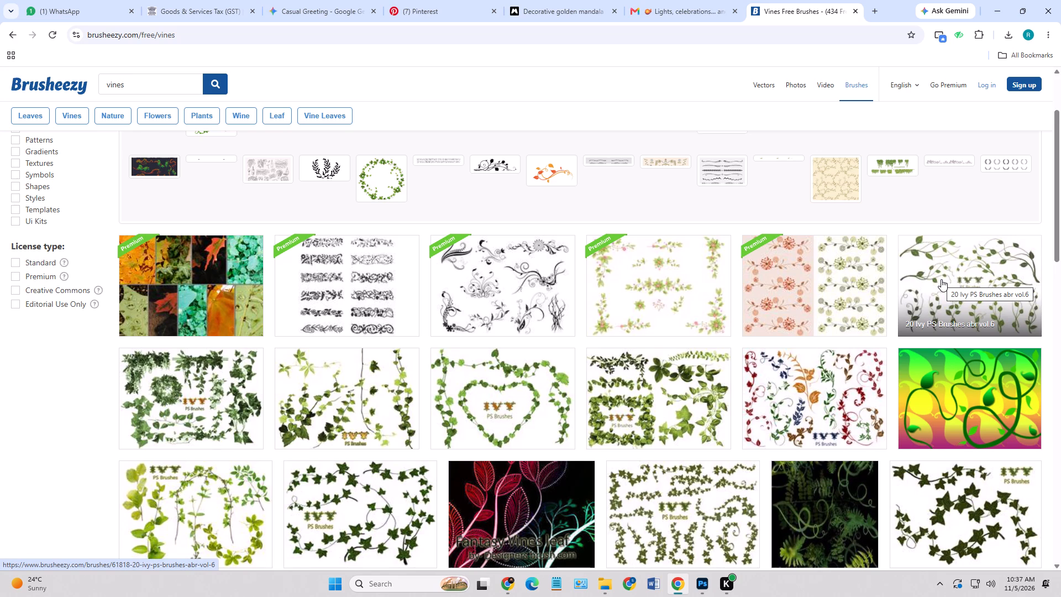
pyautogui.click(941, 279)
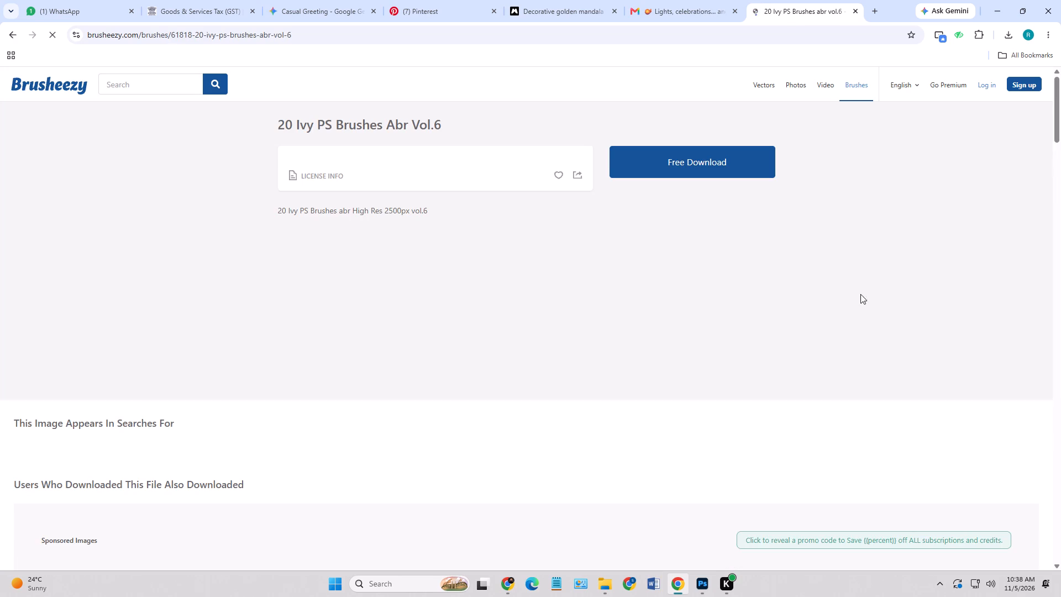
# Download the free 20 Ivy PS Brushes vol.6 set and save it in Downloads as 20_Ivy_PS_Brushes_abr_vol_6, dismissing the pop-ups.
pyautogui.click(681, 170)
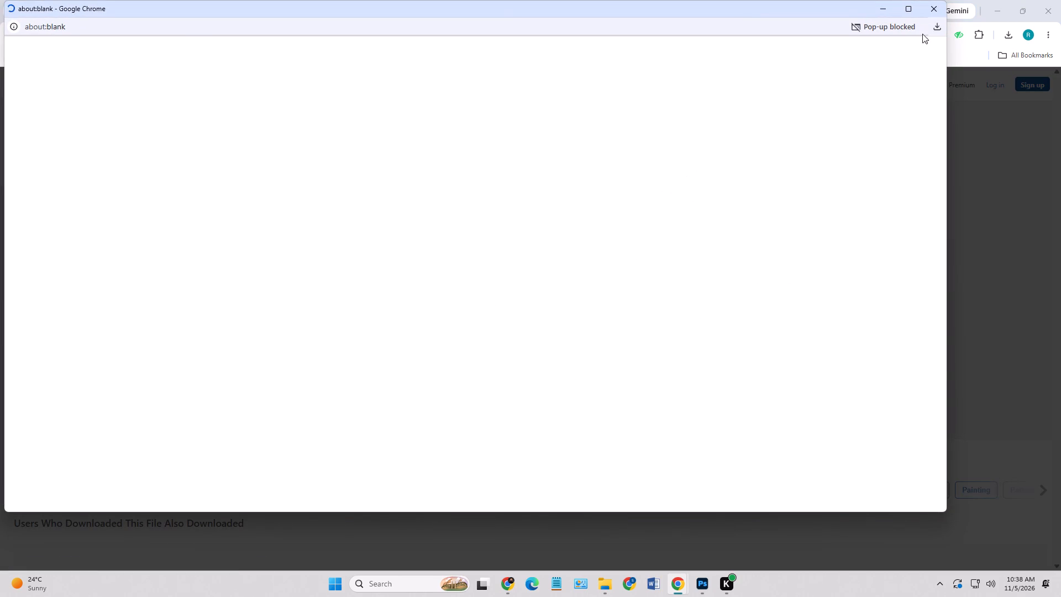
pyautogui.click(932, 12)
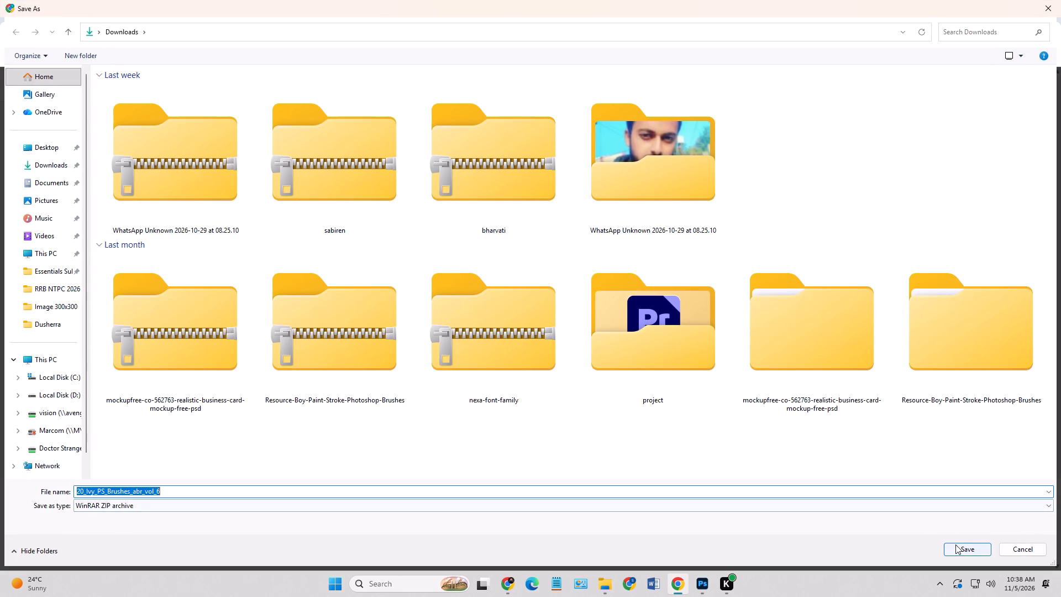
pyautogui.click(955, 544)
pyautogui.click(797, 190)
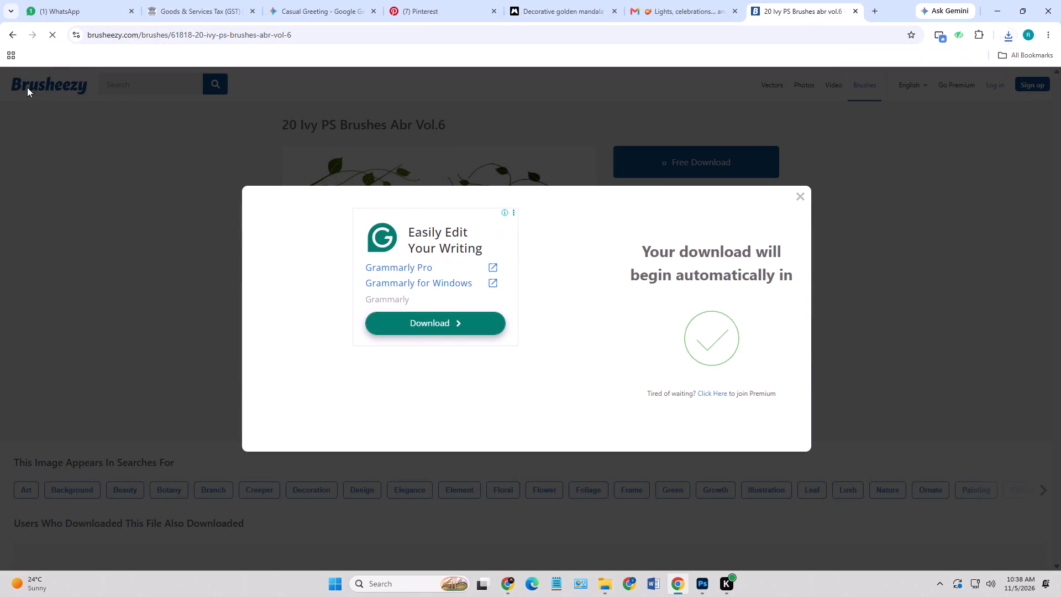
pyautogui.click(800, 197)
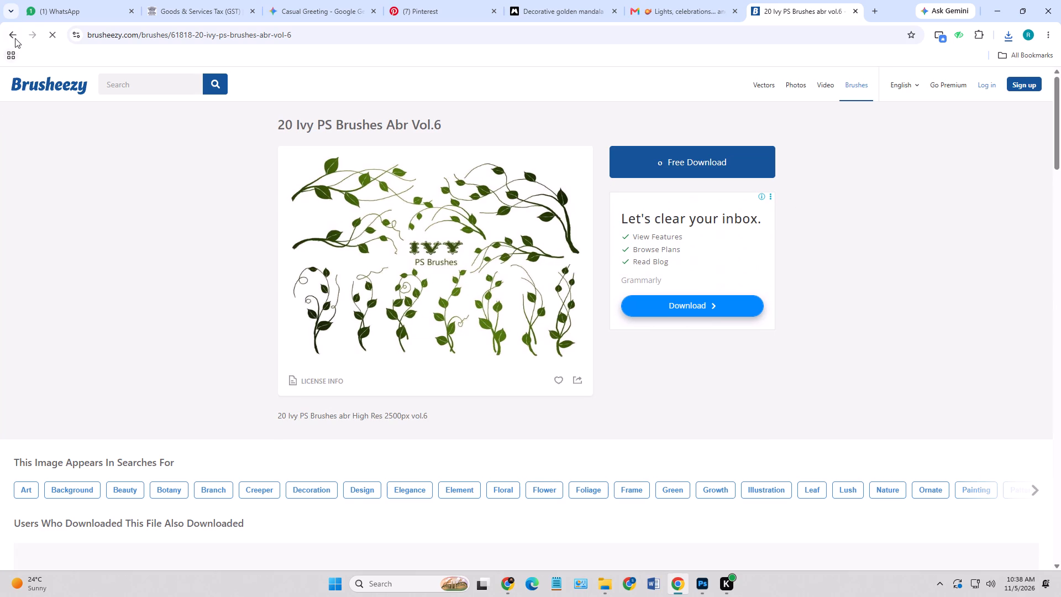
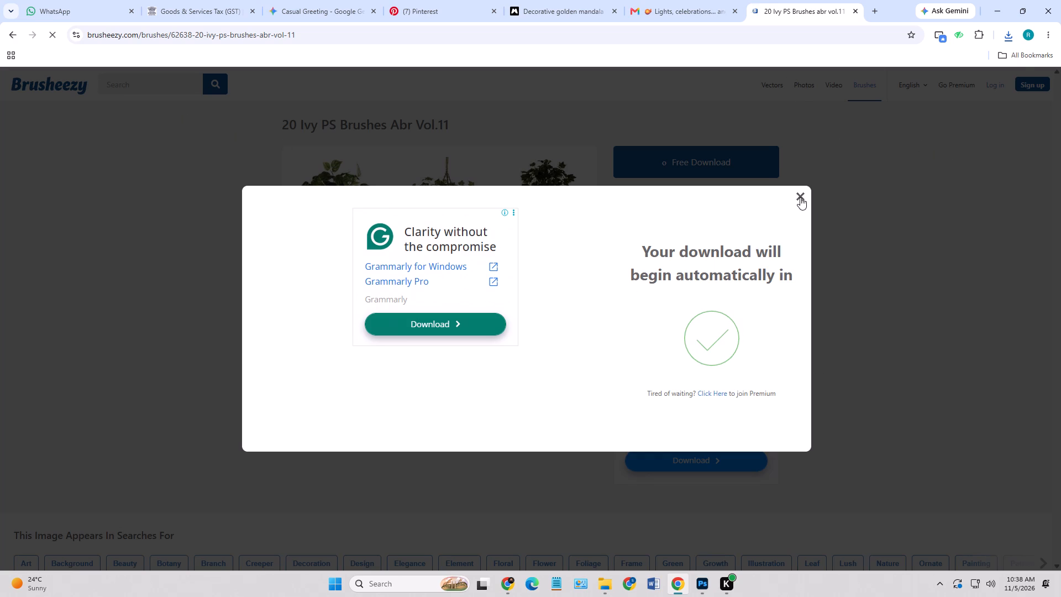
# Save the "20 Ivy PS Brushes Abr Vol.11" download as a ZIP archive on the computer.
pyautogui.click(969, 551)
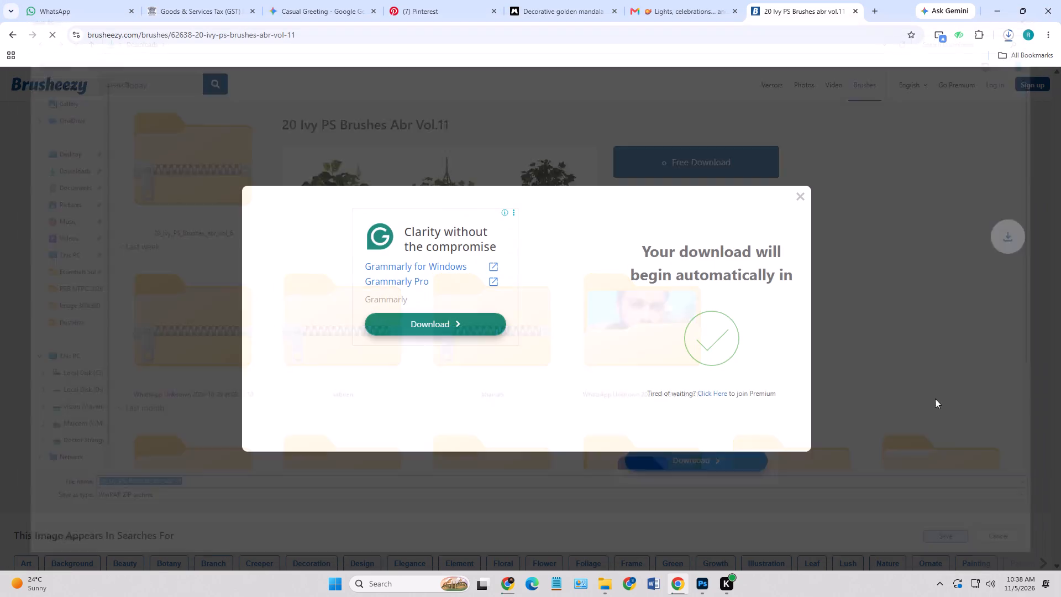
# Dismiss the vol.11 download notice, look through the related brush sets and open the "Ivy Photoshop Brushes 2" page.
pyautogui.click(801, 197)
pyautogui.scroll(-5, 106, 140)
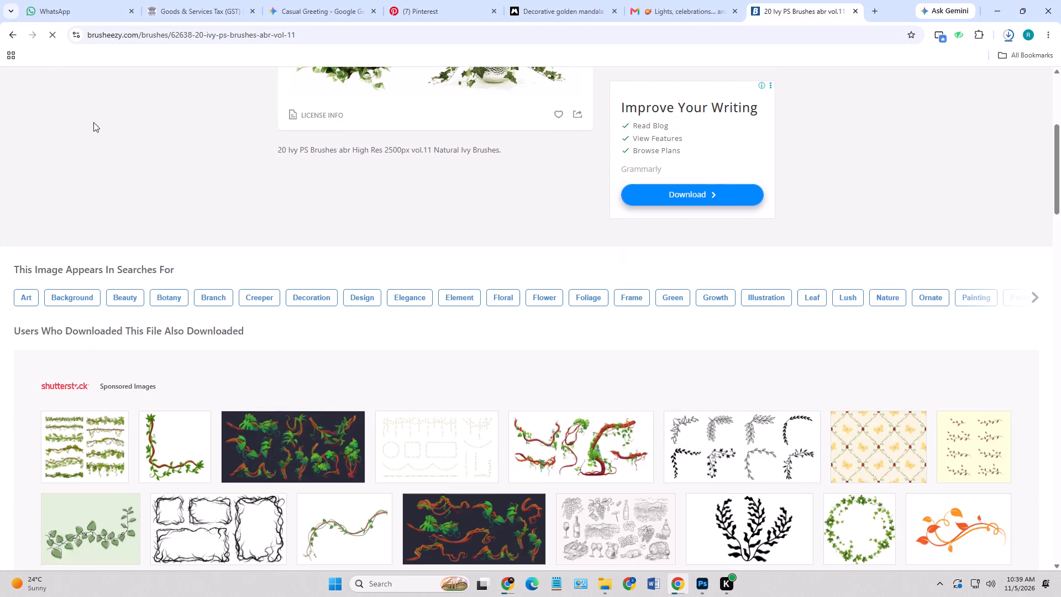
pyautogui.scroll(-3, 129, 244)
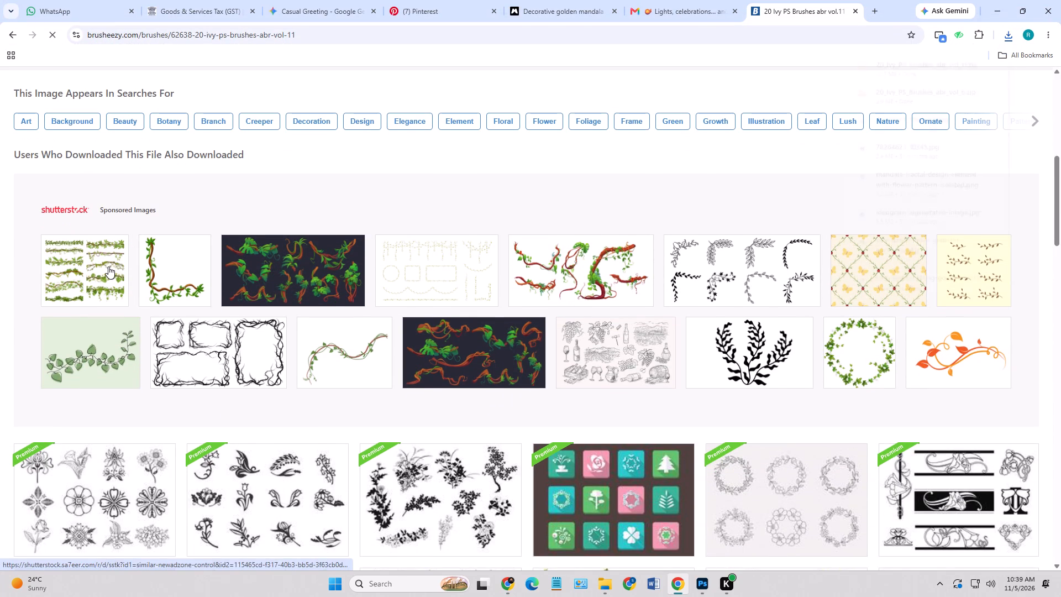
pyautogui.scroll(-5, 108, 266)
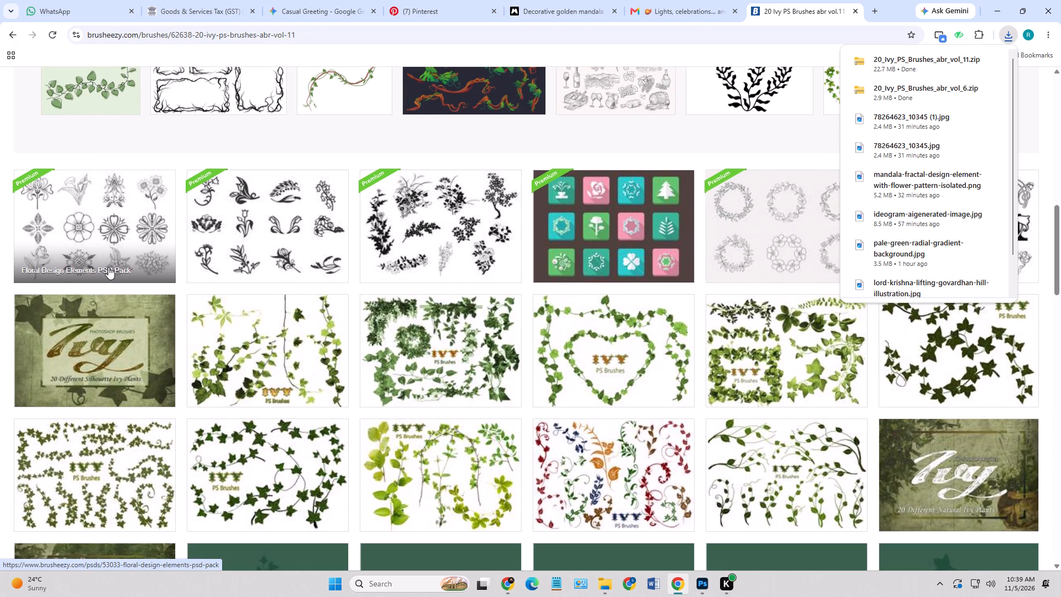
pyautogui.scroll(-2, 108, 267)
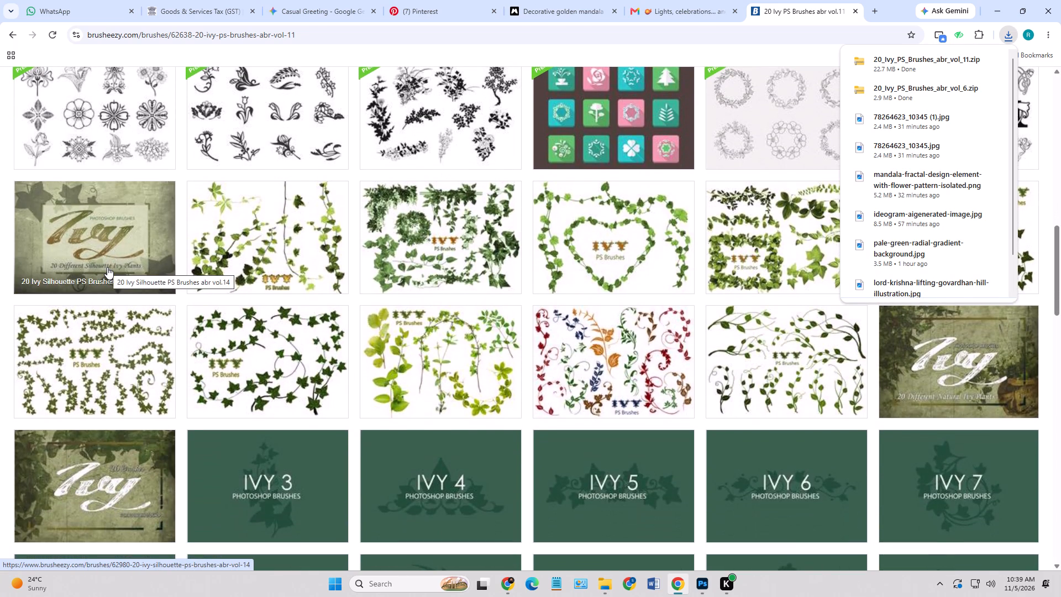
pyautogui.scroll(-8, 107, 267)
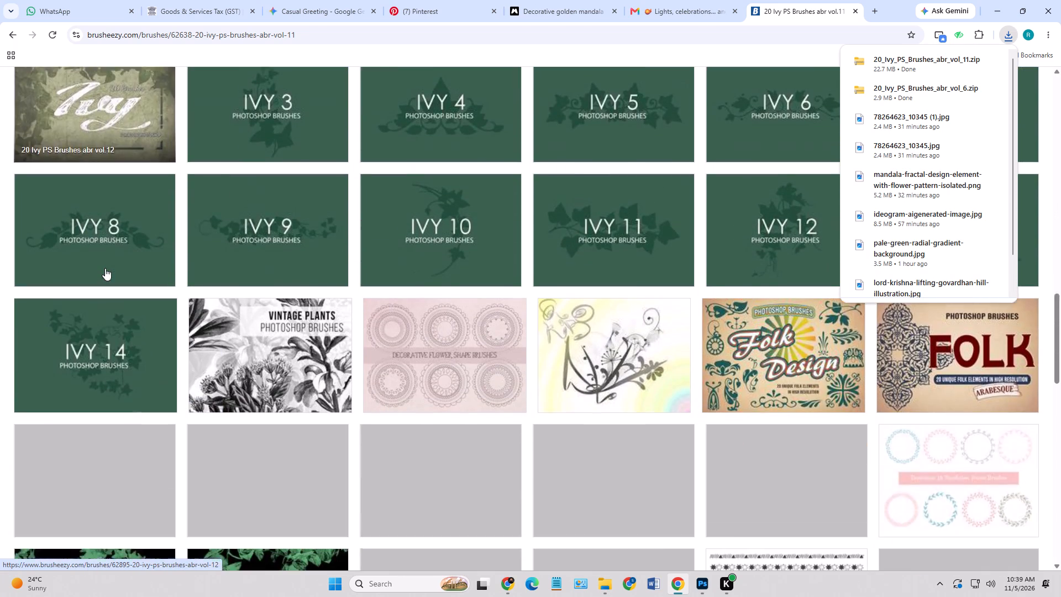
pyautogui.scroll(-7, 105, 268)
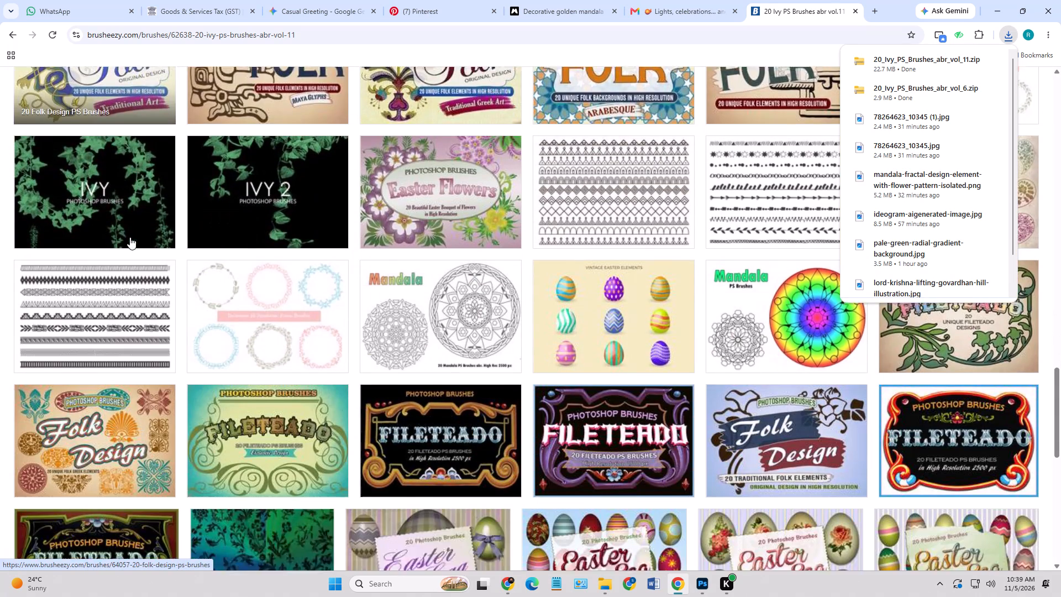
pyautogui.click(287, 140)
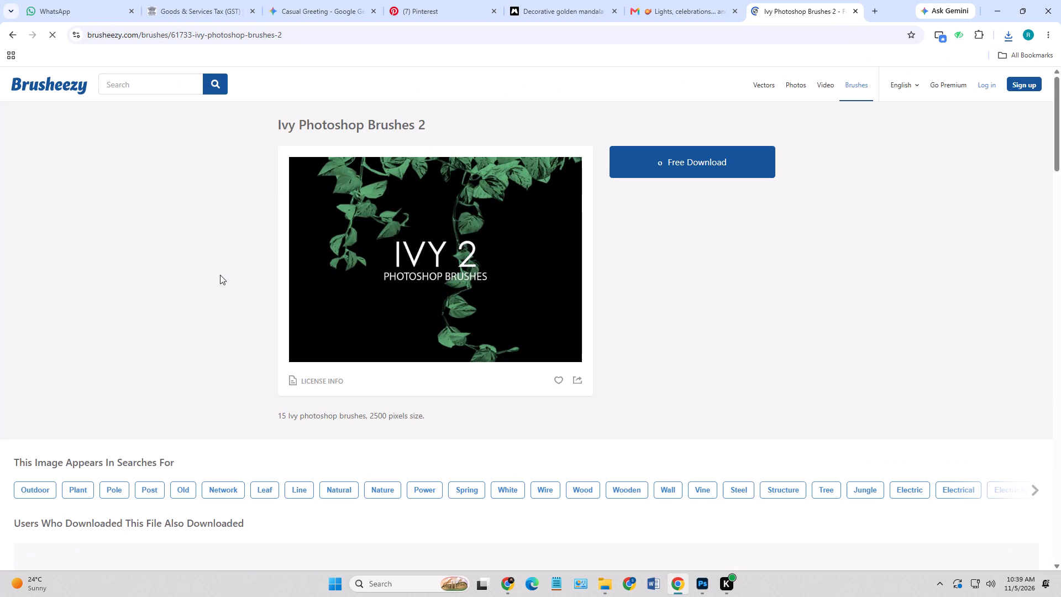
# Download the free Ivy Photoshop Brushes 2 set and save its ZIP archive in the Downloads folder.
pyautogui.scroll(-7, 220, 275)
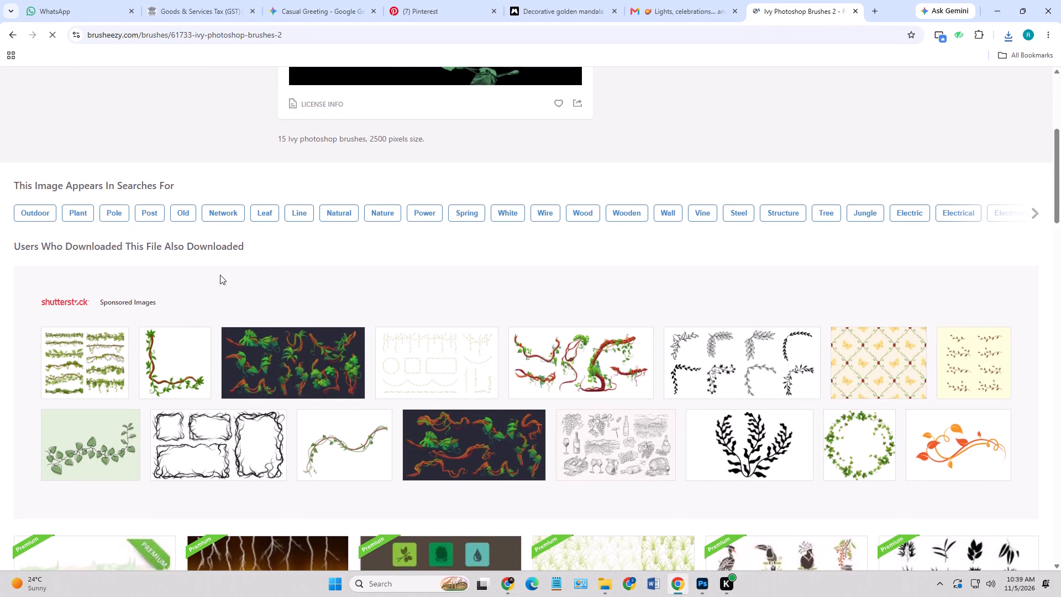
pyautogui.scroll(-2, 220, 275)
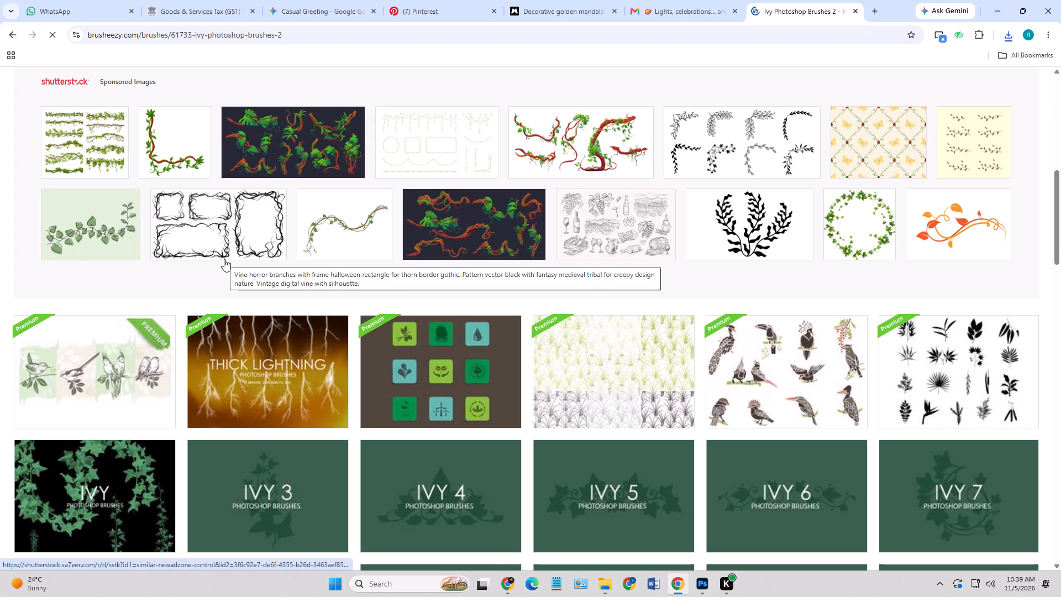
pyautogui.scroll(8, 224, 259)
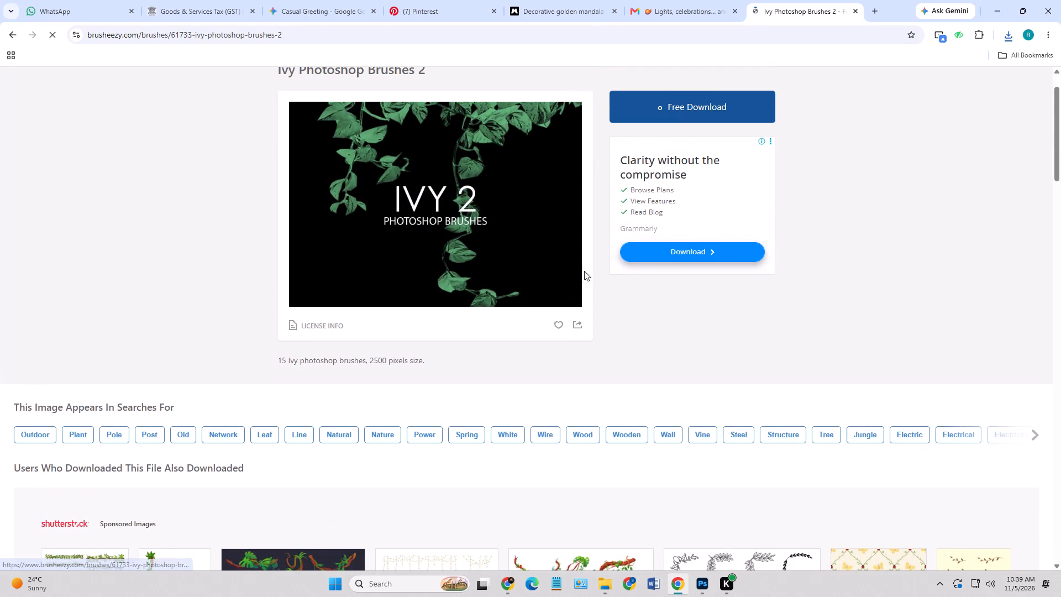
pyautogui.click(713, 109)
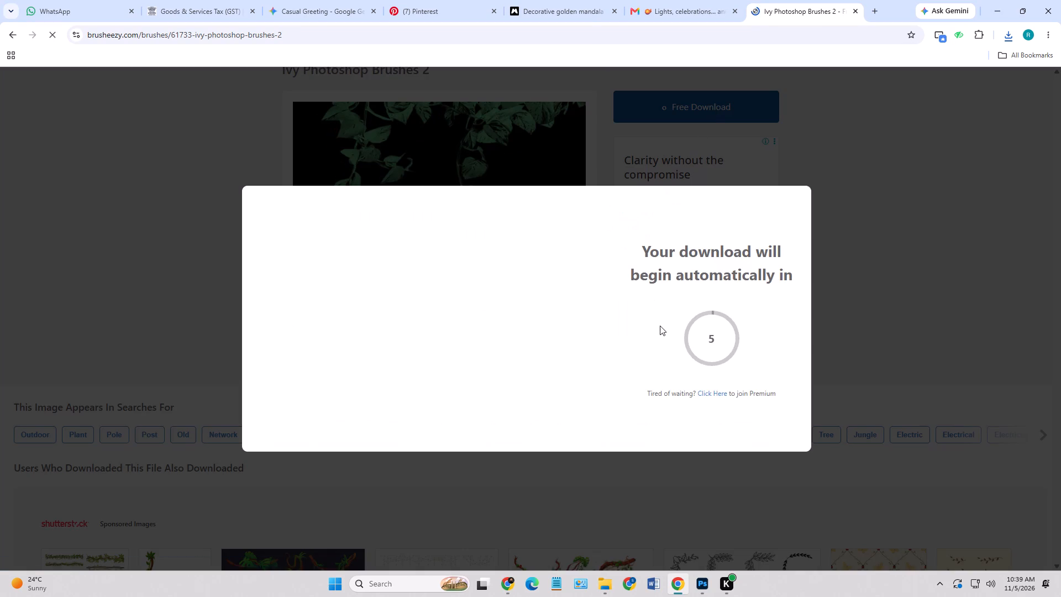
pyautogui.scroll(-6, 563, 345)
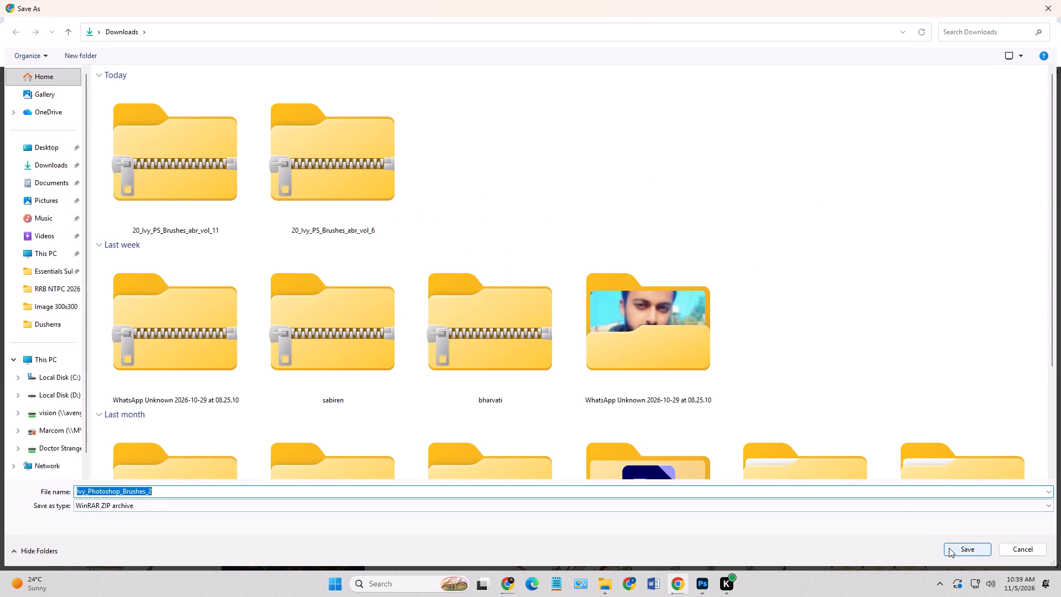
pyautogui.click(949, 548)
pyautogui.click(800, 198)
# Find the "20 Ivy PS Brushes abr vol.1" set among the related brush sets and open its page.
pyautogui.scroll(-5, 555, 403)
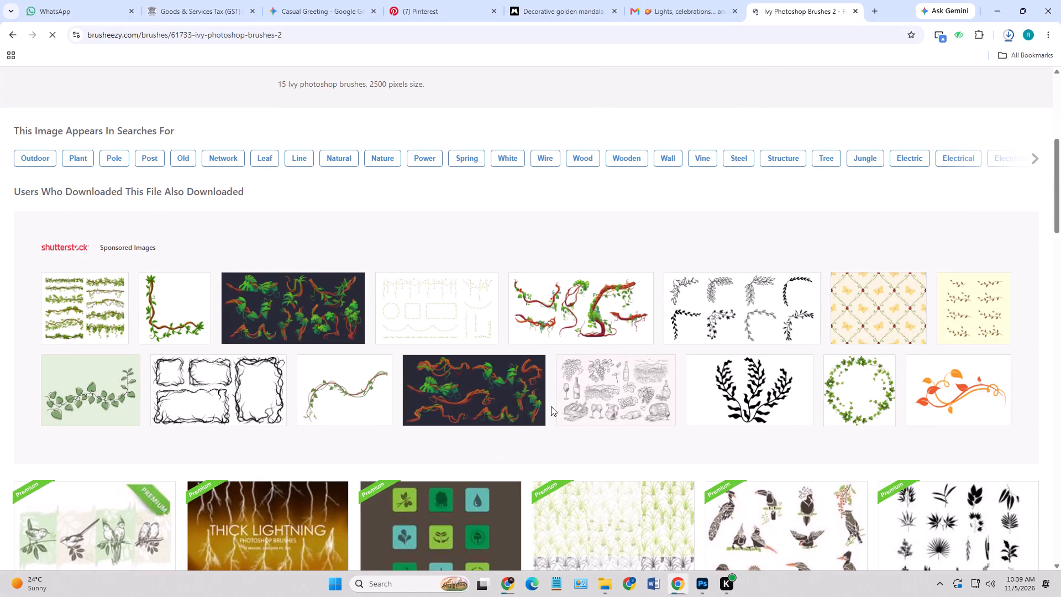
pyautogui.scroll(-7, 551, 406)
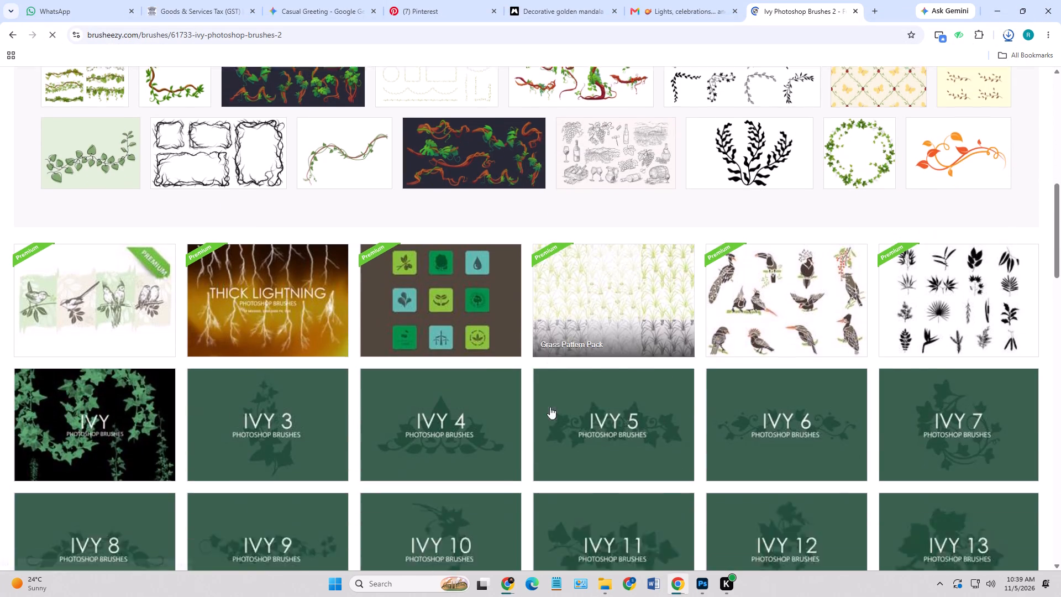
pyautogui.scroll(-9, 550, 407)
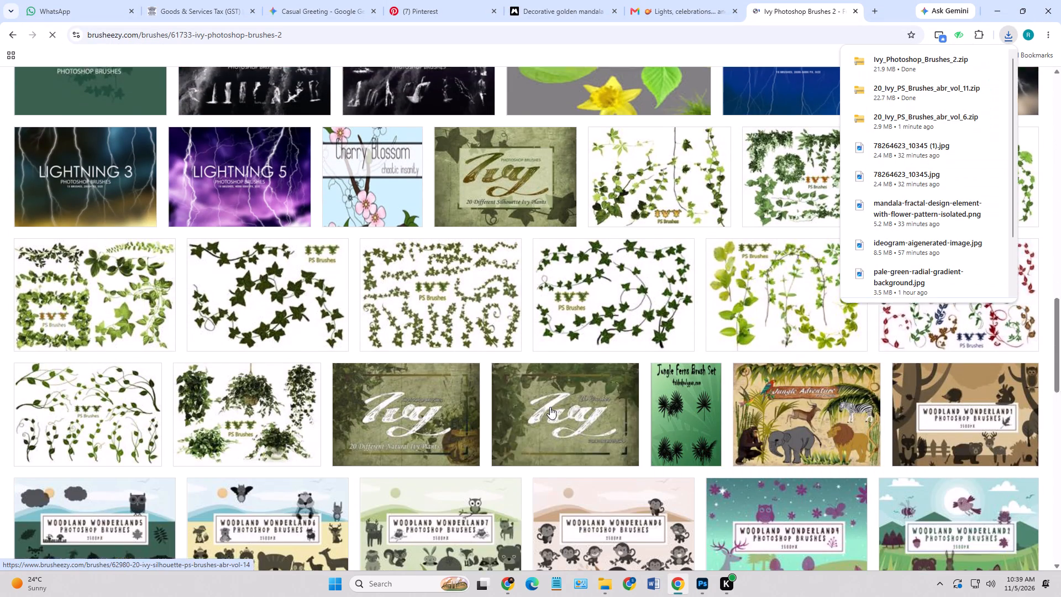
pyautogui.scroll(1, 550, 407)
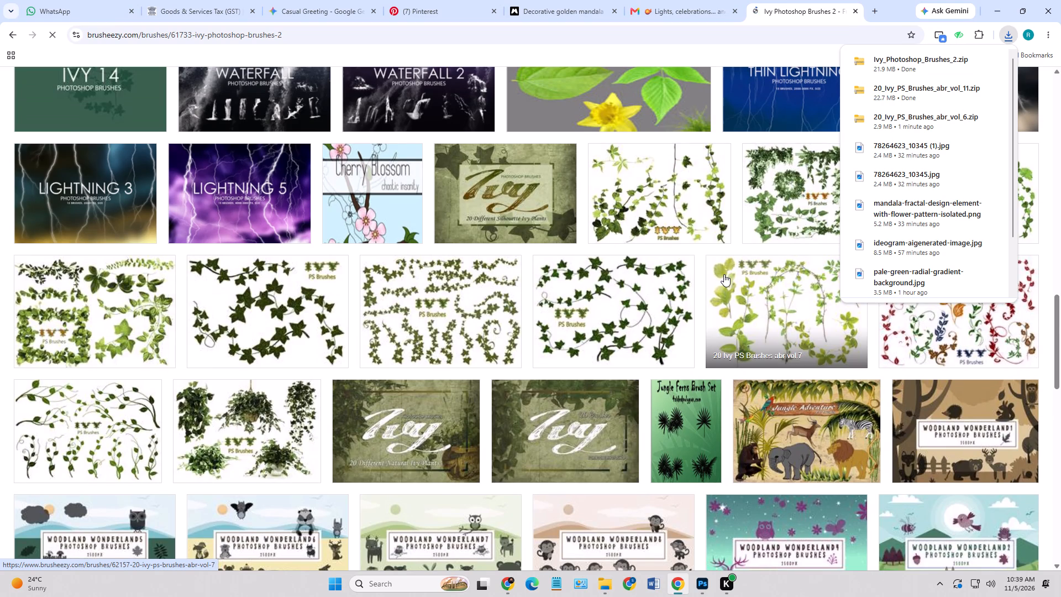
pyautogui.click(795, 203)
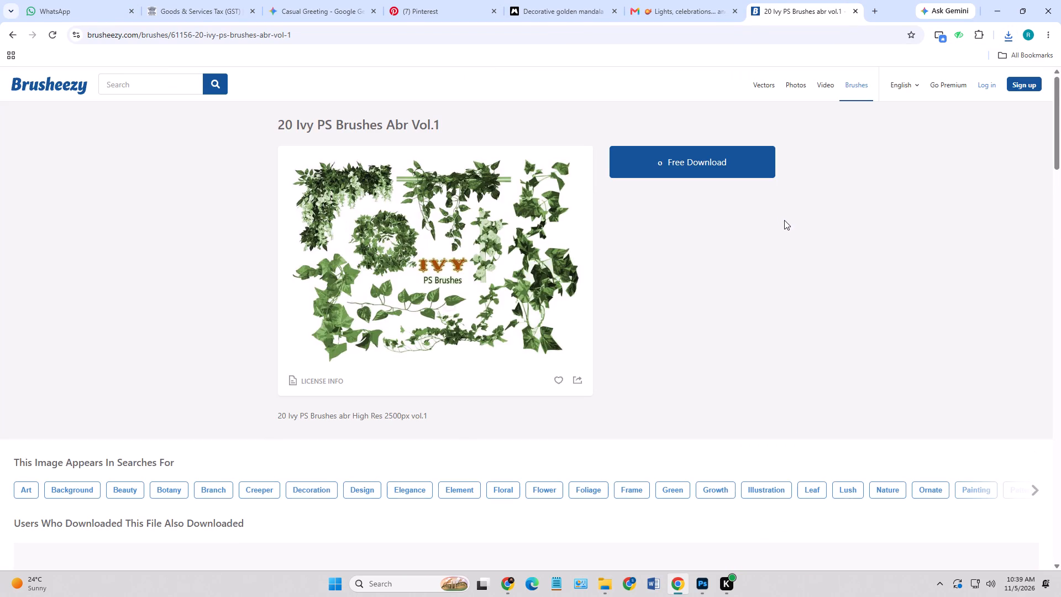
# Download the free 20 Ivy PS Brushes abr vol.1 set and save its ZIP archive in the Downloads folder.
pyautogui.scroll(-1, 517, 300)
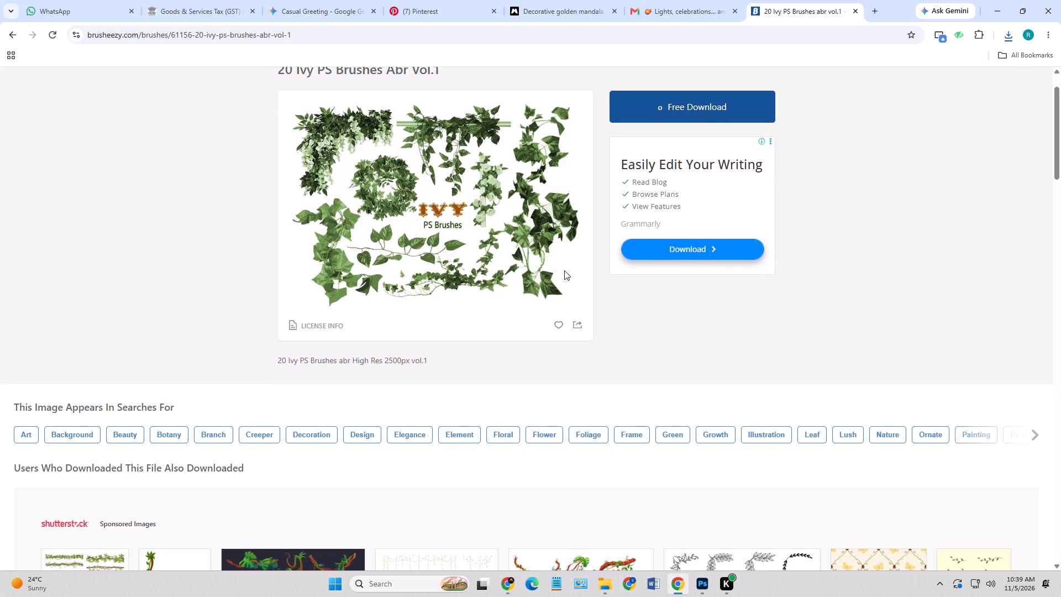
pyautogui.click(682, 117)
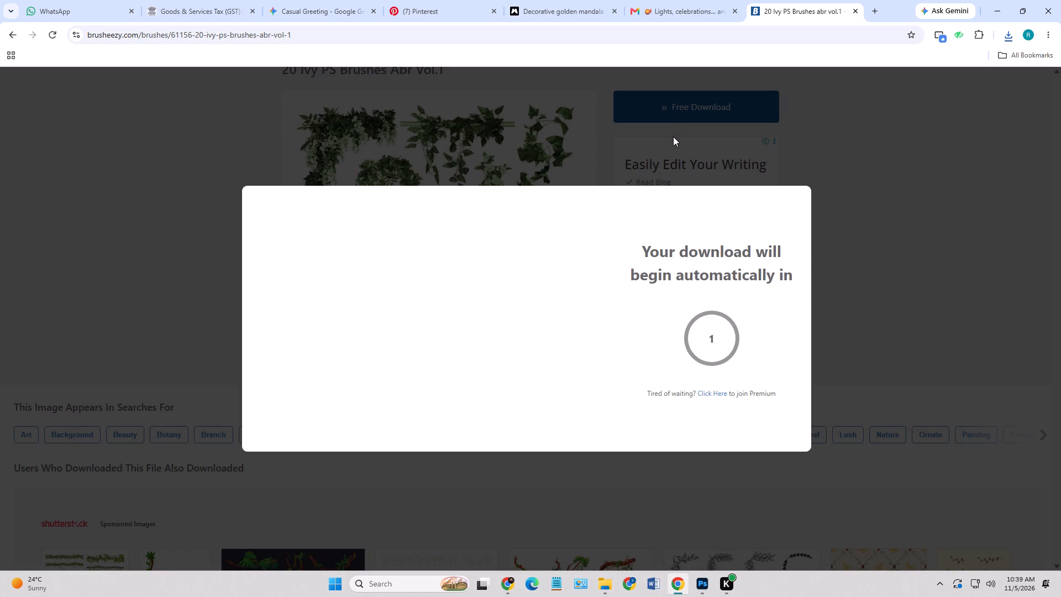
pyautogui.scroll(-2, 628, 286)
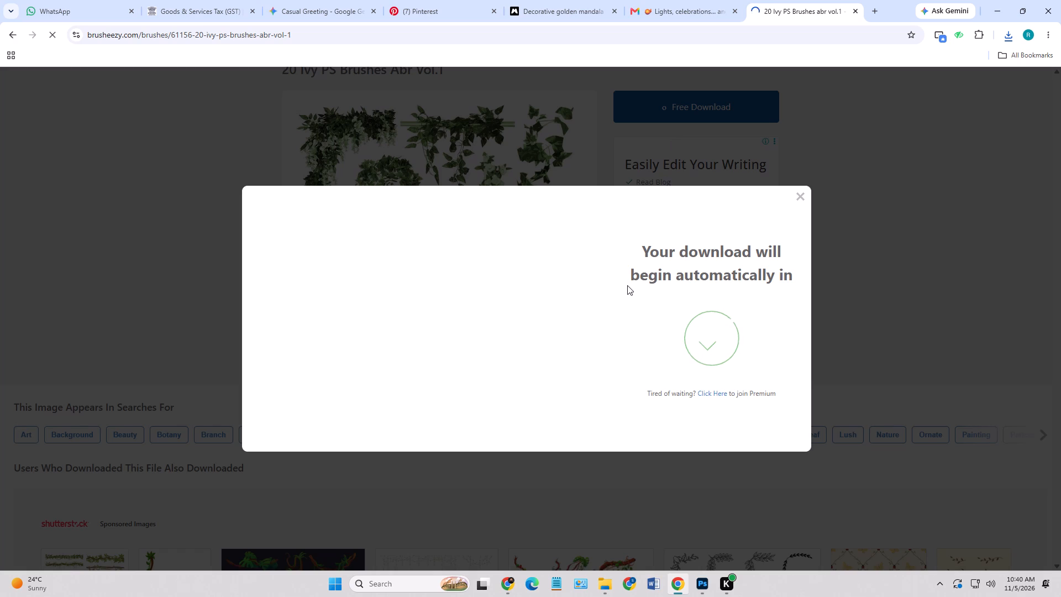
pyautogui.click(962, 552)
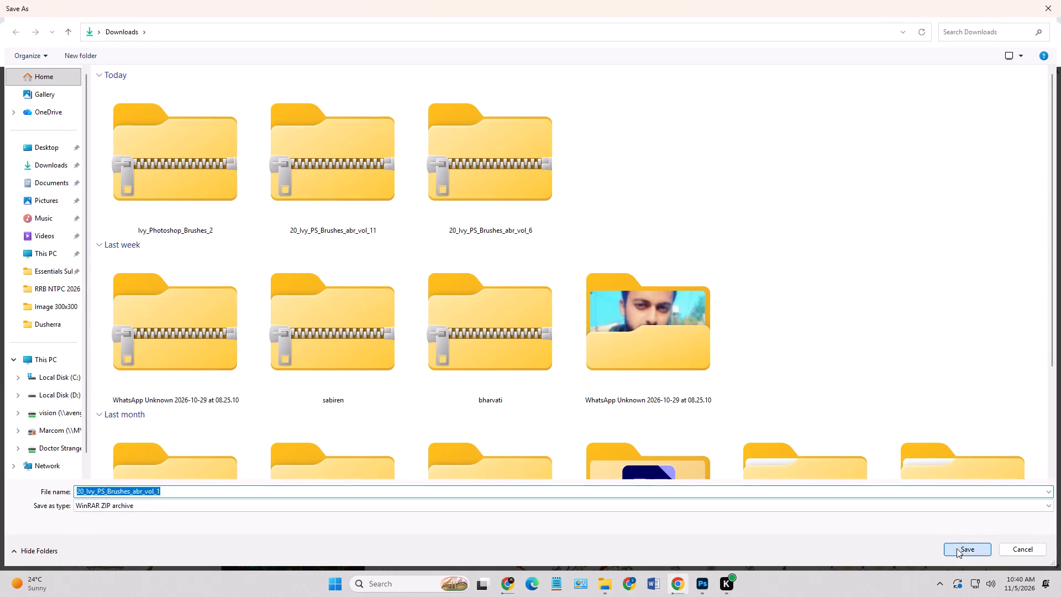
pyautogui.click(803, 195)
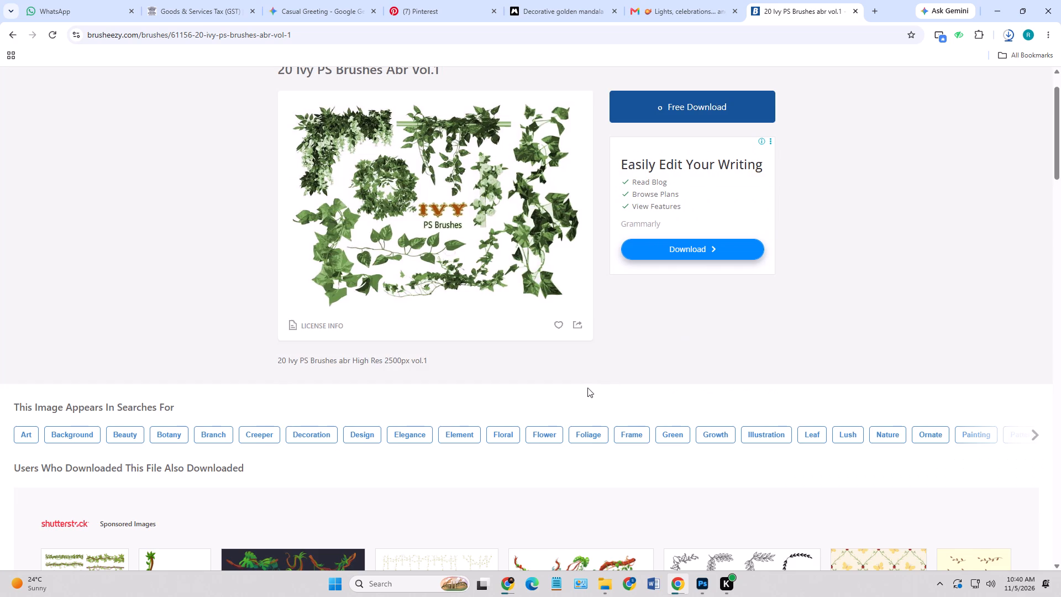
# Examine the related brush sets beneath the vol.1 set for further ivy or vine brushes suited to the poster.
pyautogui.scroll(-10, 586, 388)
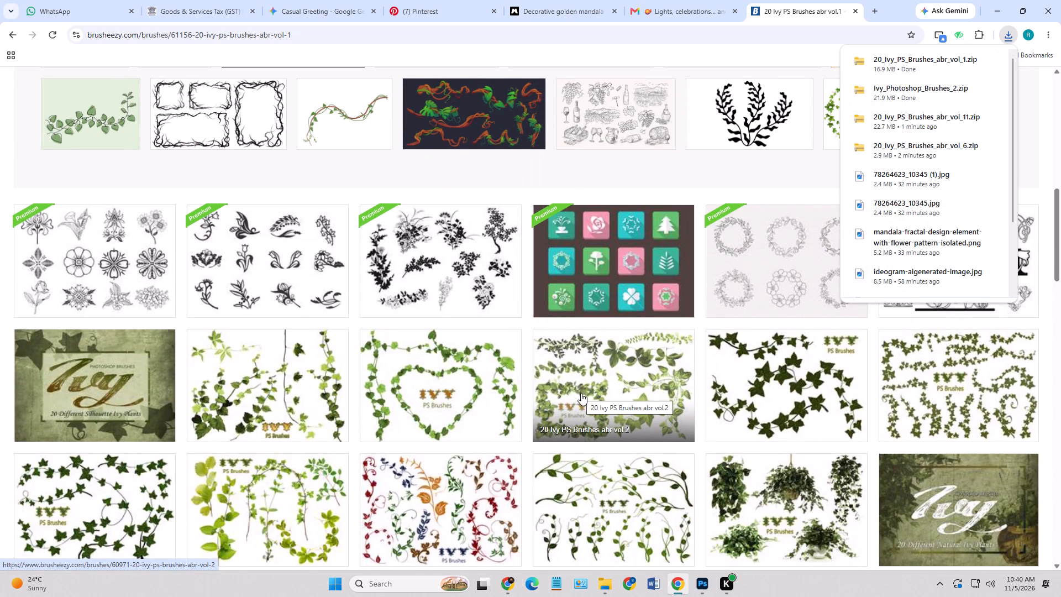
pyautogui.scroll(-7, 581, 396)
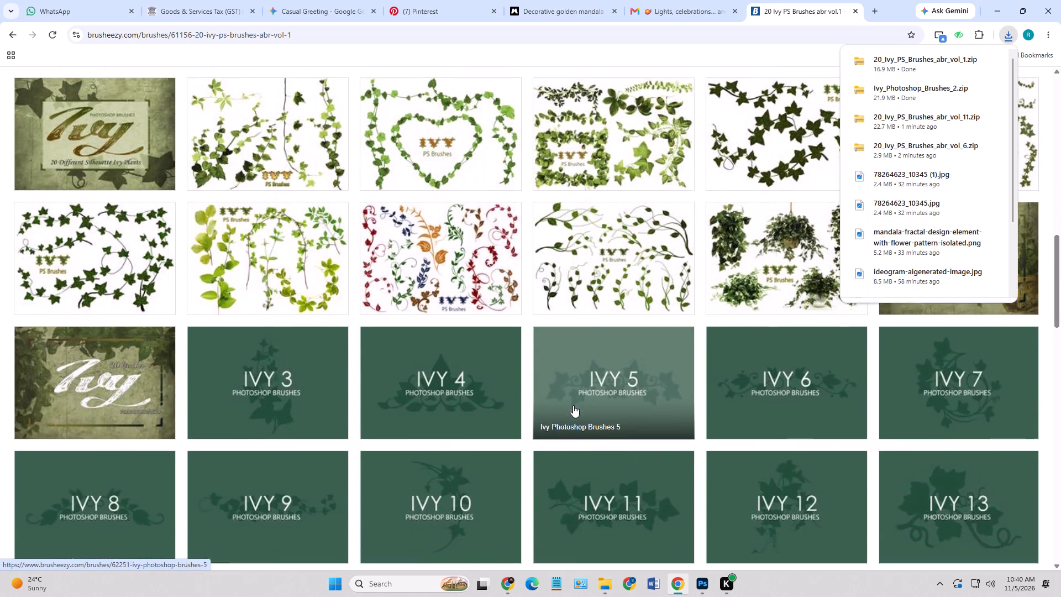
pyautogui.scroll(-5, 426, 383)
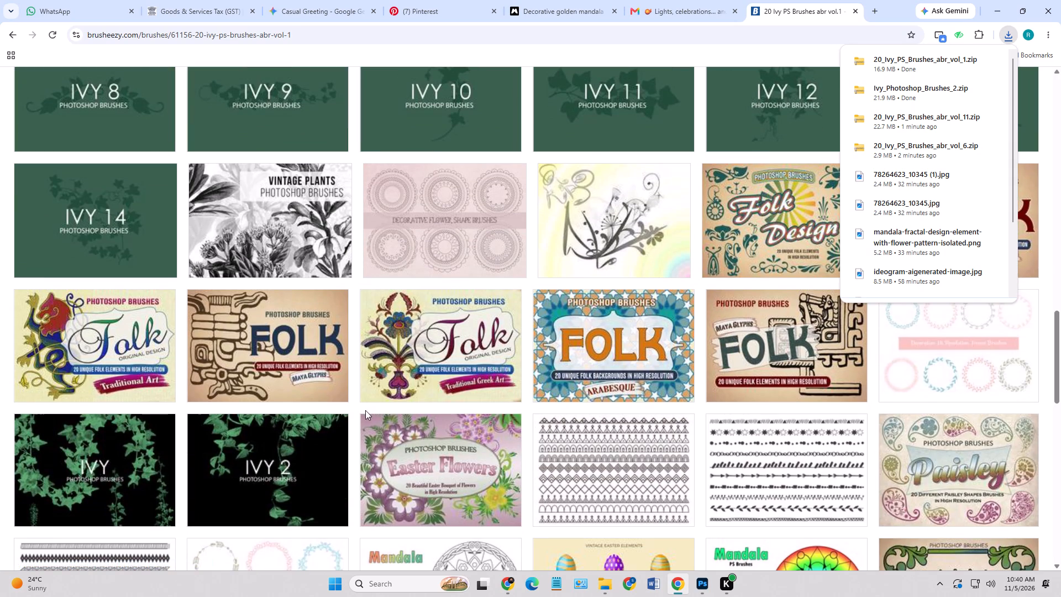
pyautogui.scroll(-2, 380, 417)
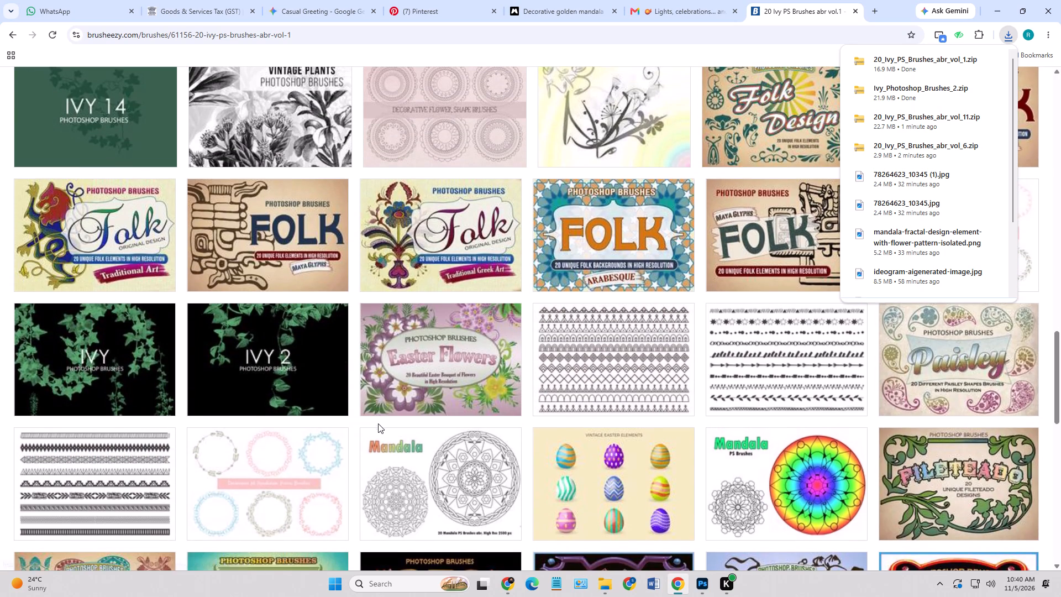
pyautogui.scroll(-3, 377, 425)
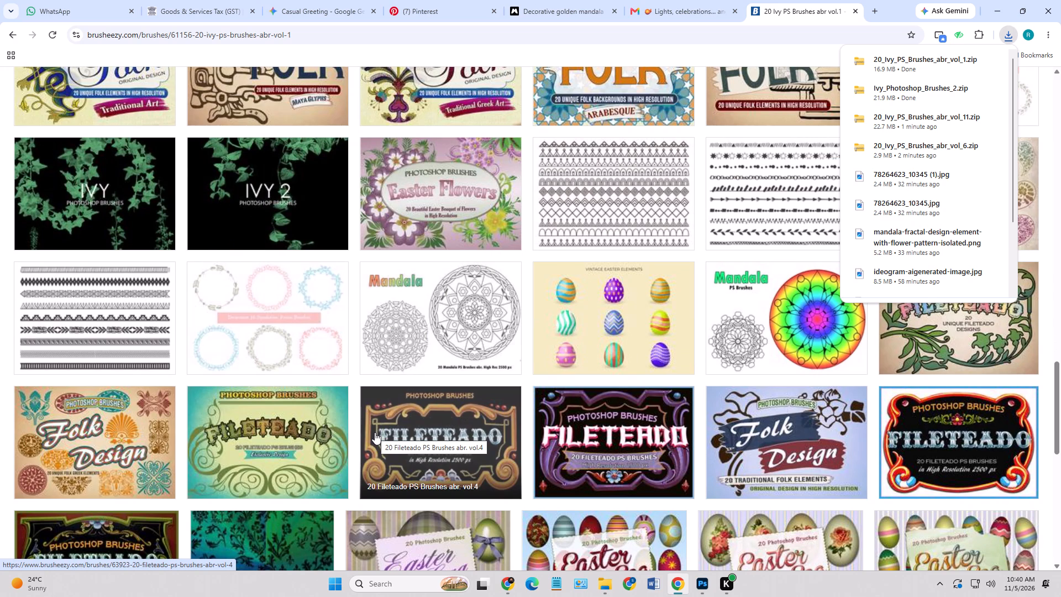
pyautogui.scroll(-5, 376, 428)
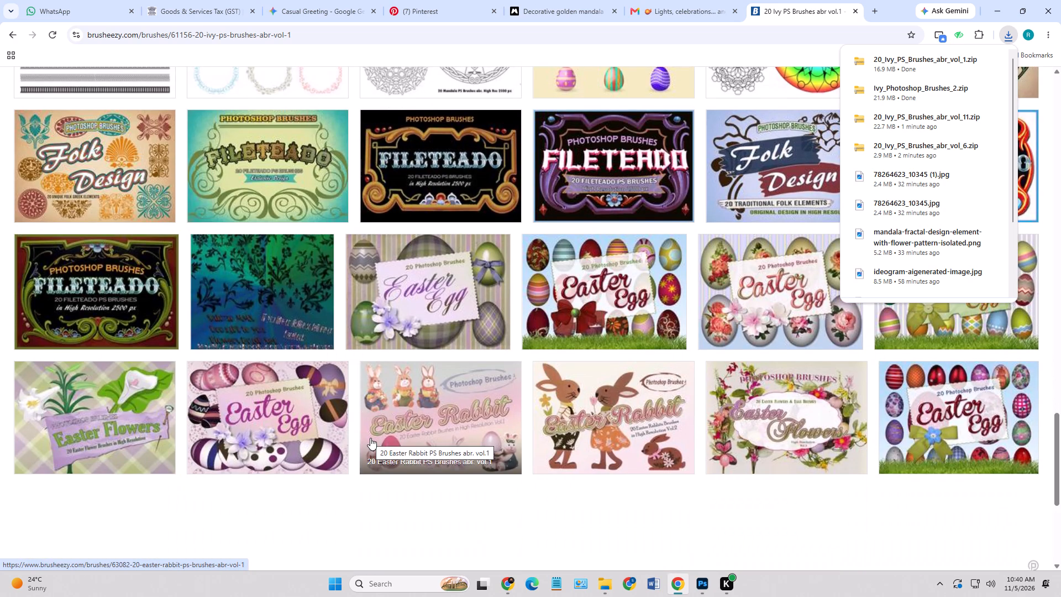
pyautogui.scroll(-5, 370, 438)
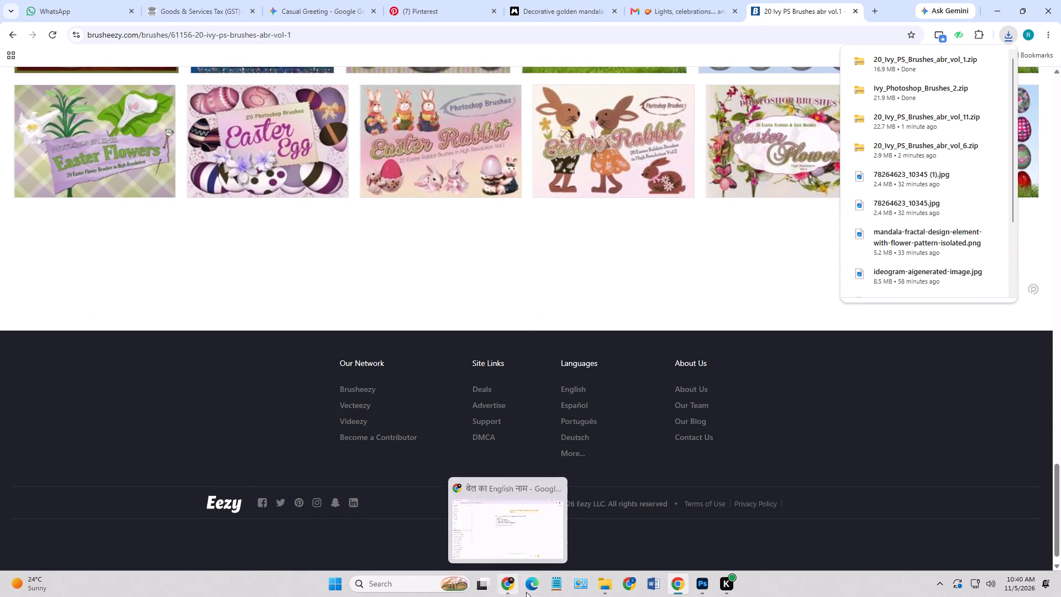
# Switch to File Explorer and create a folder named "brush" in Downloads.
pyautogui.click(599, 588)
pyautogui.click(310, 180)
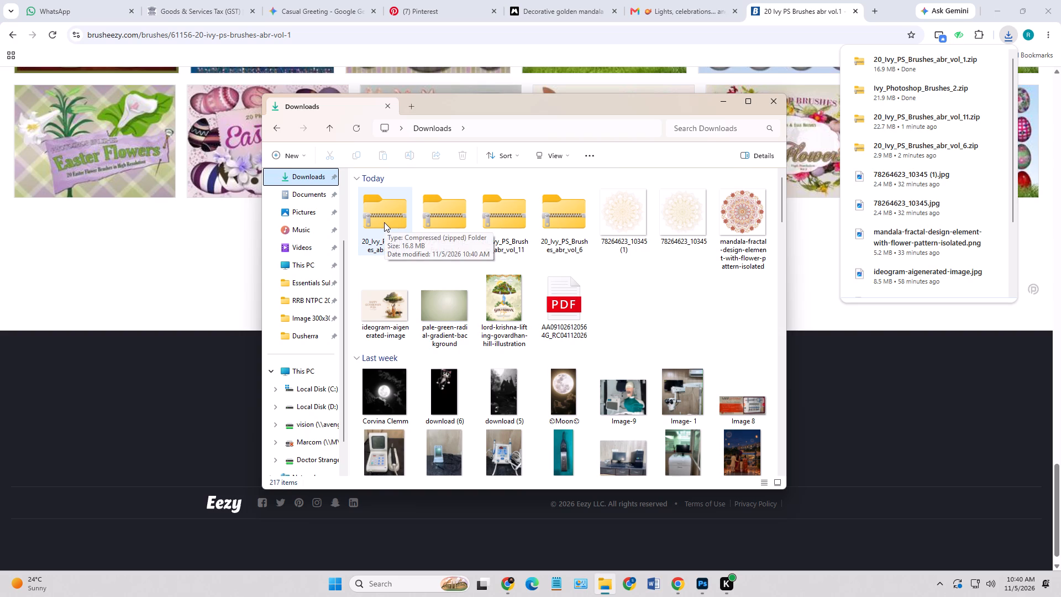
pyautogui.rightClick(658, 312)
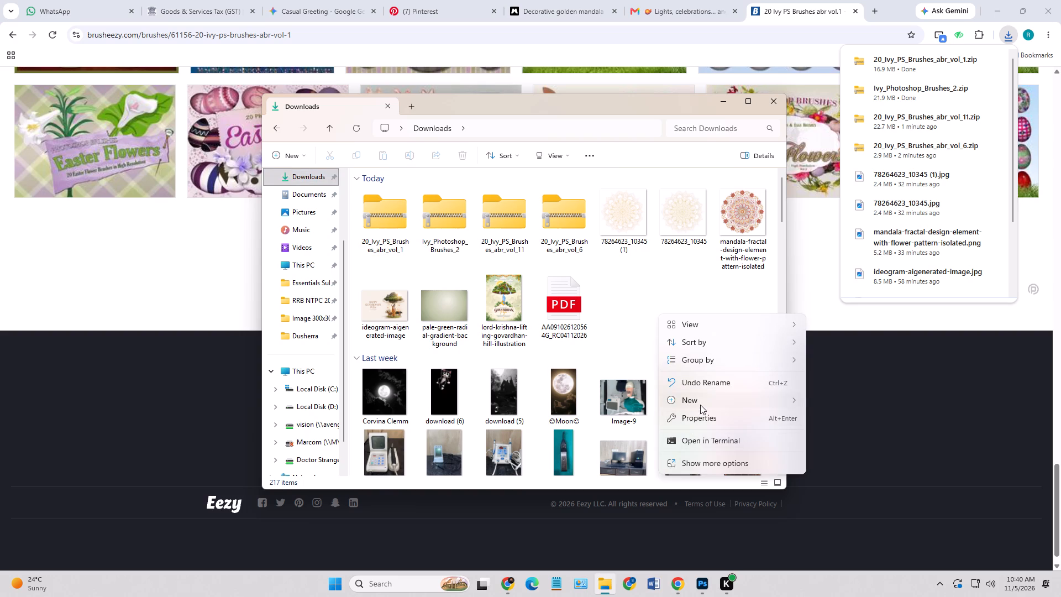
pyautogui.click(700, 402)
pyautogui.click(832, 169)
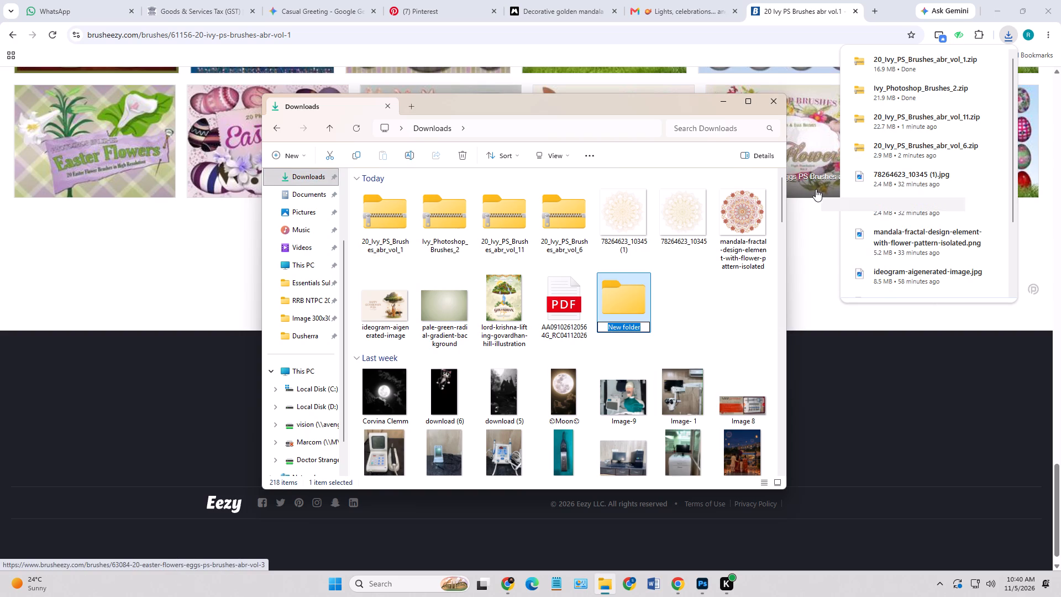
pyautogui.write('br')
pyautogui.press('u')
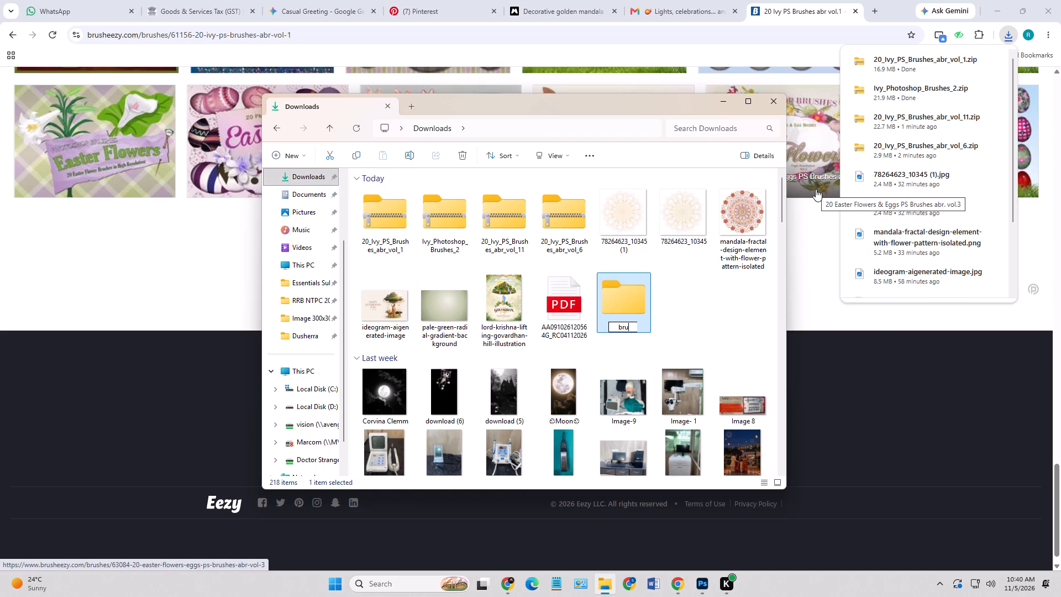
pyautogui.press('a')
pyautogui.press('BackSpace')
pyautogui.write('sh')
pyautogui.press('Return')
# Move the four downloaded ivy brush ZIP archives, vol_1, Ivy_Photoshop_Brushes_2, vol_11 and vol_6, into the brush folder.
pyautogui.click(398, 216)
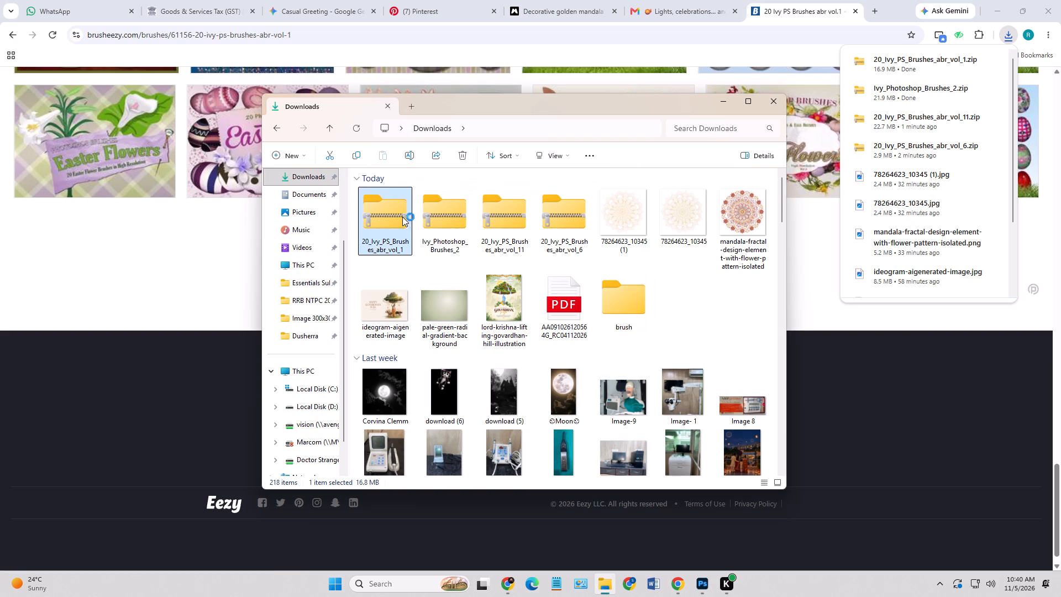
pyautogui.keyDown('shift'); pyautogui.click(550, 221); pyautogui.keyUp('shift')
pyautogui.moveTo(554, 221); pyautogui.dragTo(614, 295)
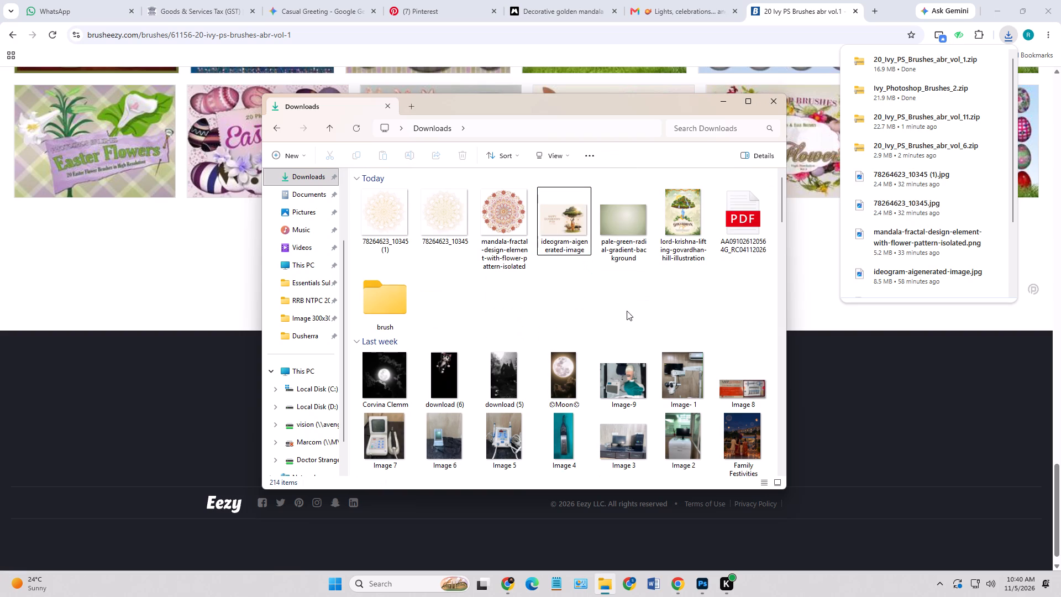
# Extract the 20_Ivy_PS_Brushes_abr_vol_1 ZIP archive into its own folder inside the brush folder.
pyautogui.doubleClick(398, 293)
pyautogui.click(394, 229)
pyautogui.rightClick(394, 229)
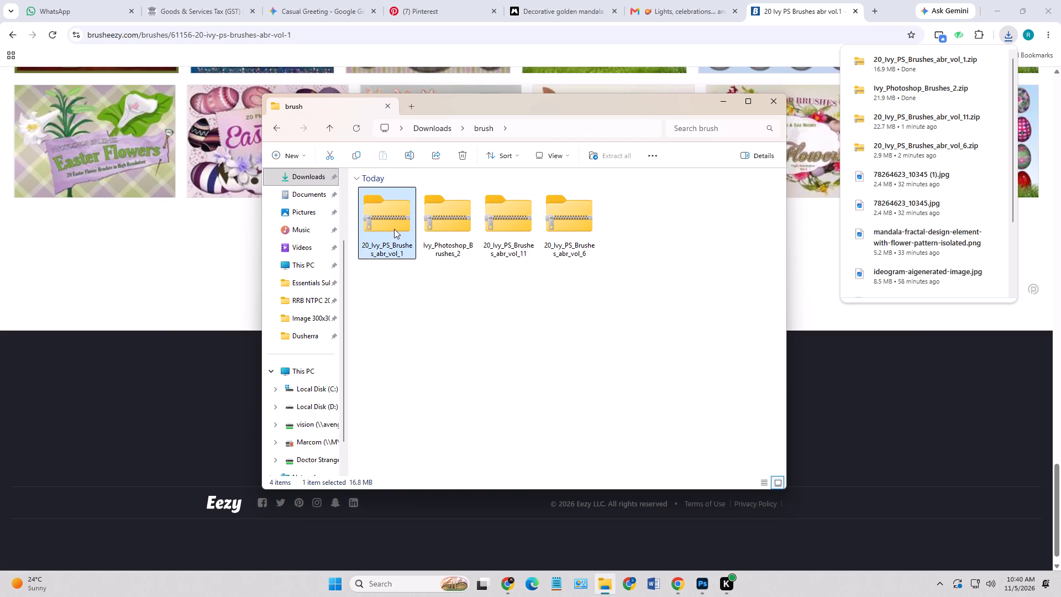
pyautogui.click(458, 351)
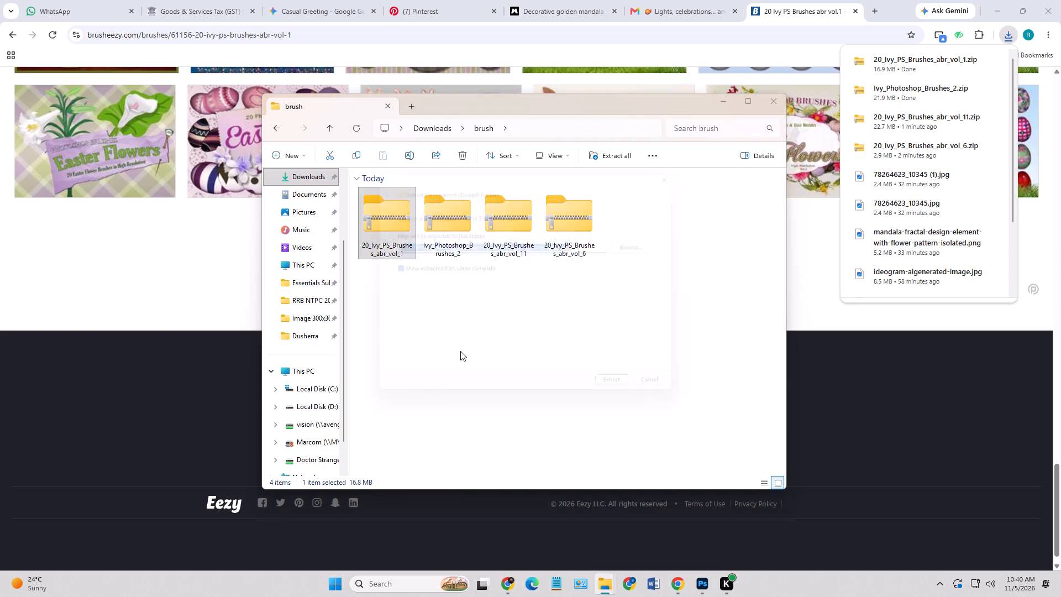
pyautogui.click(619, 396)
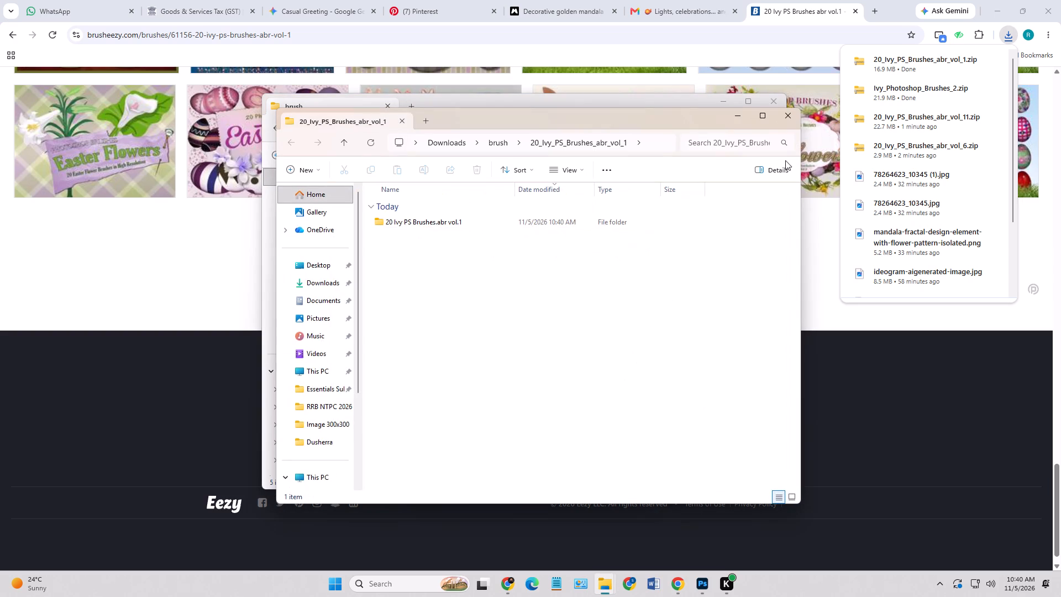
pyautogui.click(784, 120)
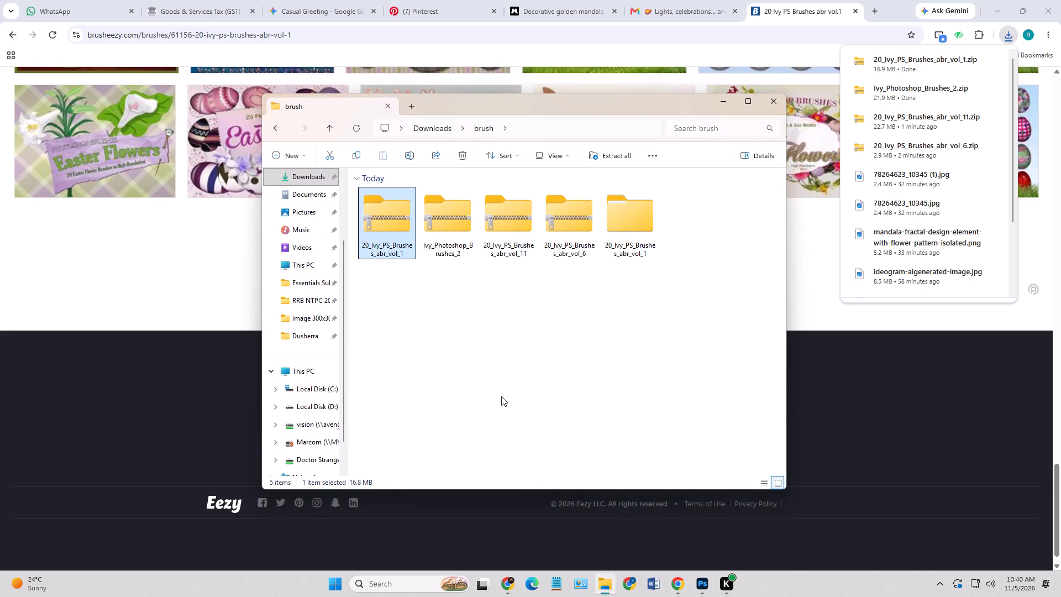
# Extract the Ivy_Photoshop_Brushes_2 ZIP archive into its own folder inside the brush folder.
pyautogui.click(440, 221)
pyautogui.rightClick(440, 221)
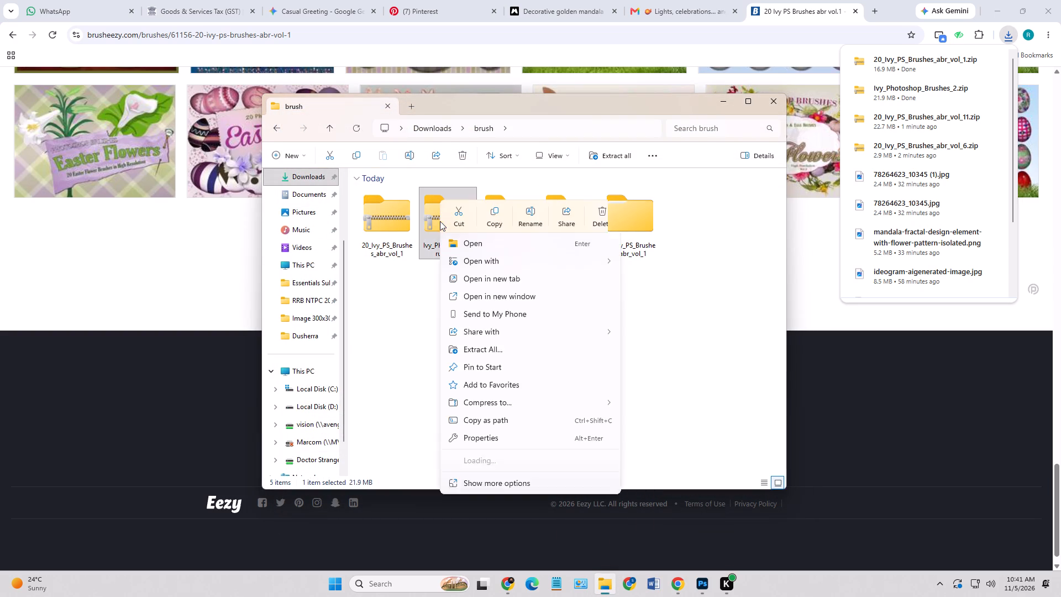
pyautogui.click(492, 348)
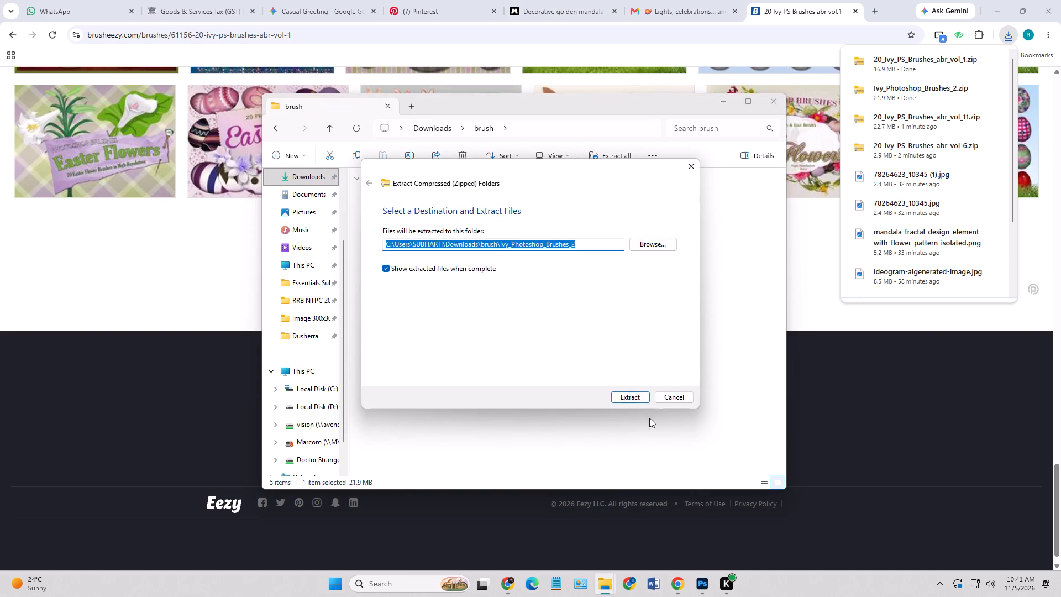
pyautogui.click(637, 395)
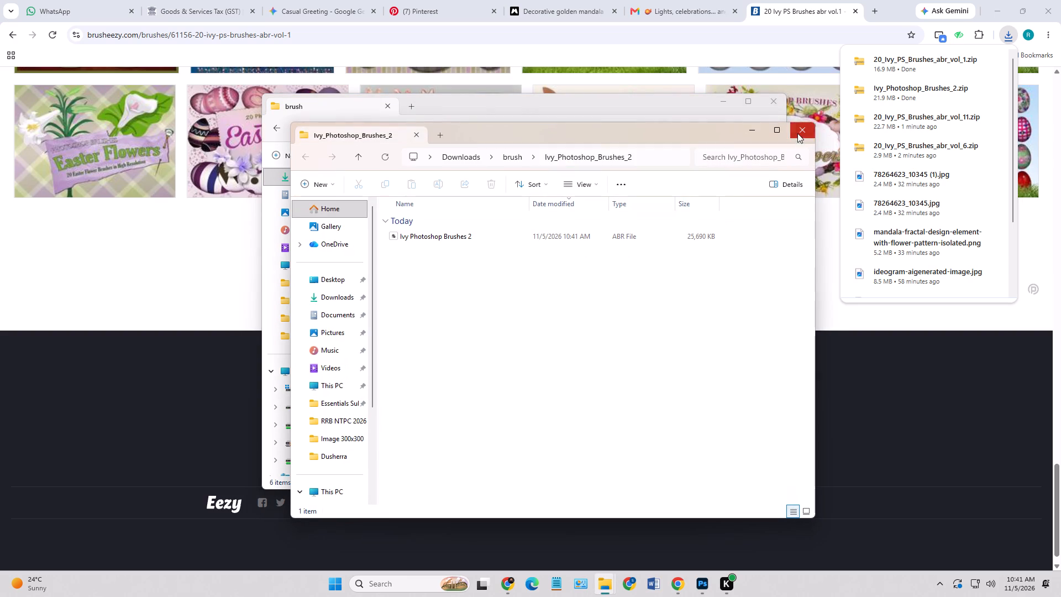
pyautogui.click(797, 133)
# Extract the 20_Ivy_PS_Brushes_abr_vol_11 ZIP archive into its own folder inside the brush folder.
pyautogui.click(510, 221)
pyautogui.rightClick(510, 221)
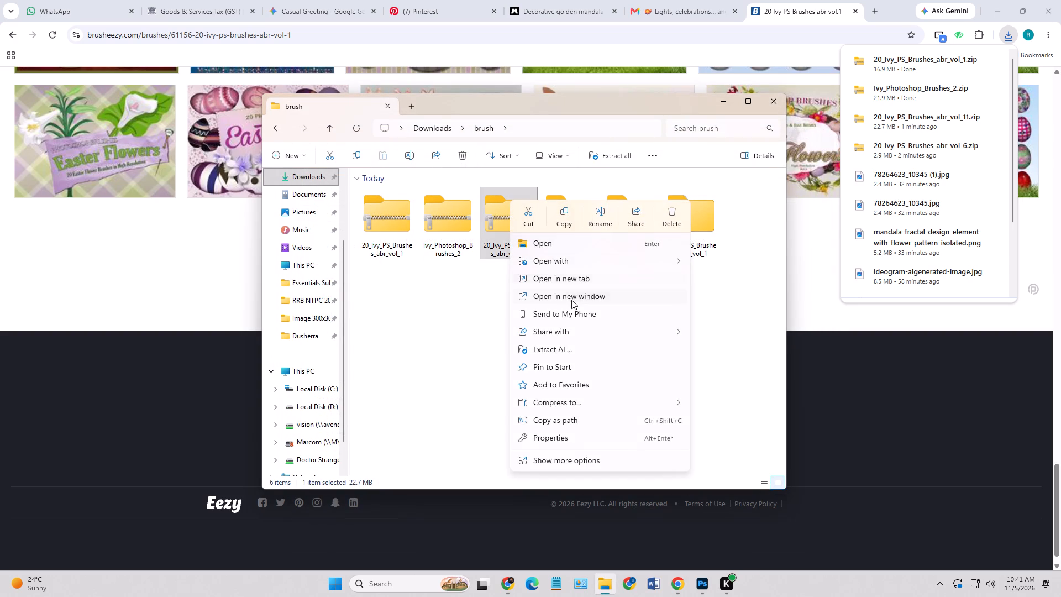
pyautogui.click(555, 349)
pyautogui.click(637, 396)
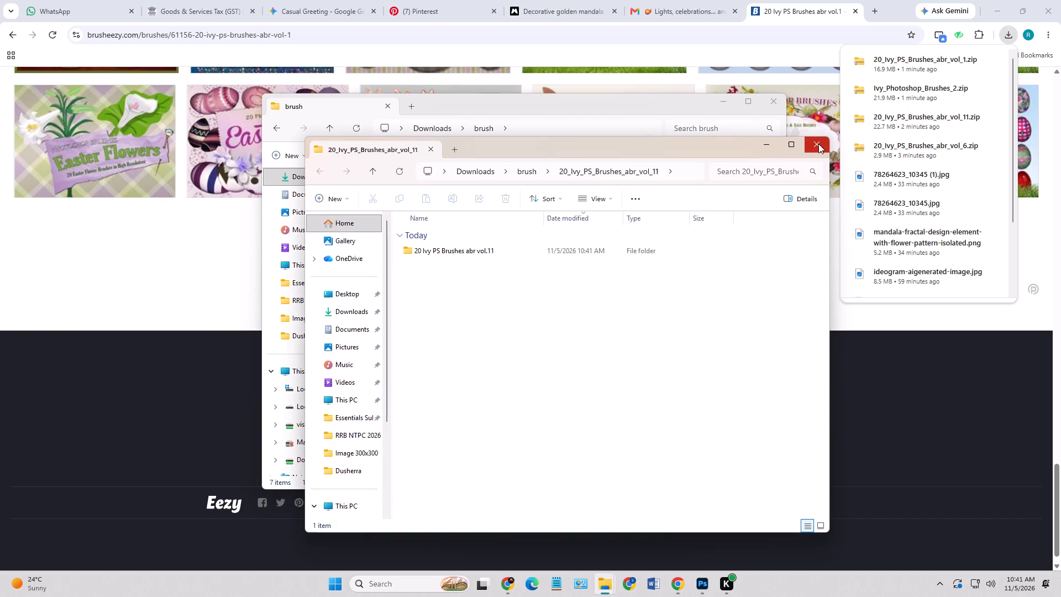
pyautogui.click(818, 144)
# Extract the 20_Ivy_PS_Brushes_abr_vol_6 ZIP archive into its own folder inside the brush folder.
pyautogui.click(572, 231)
pyautogui.rightClick(572, 231)
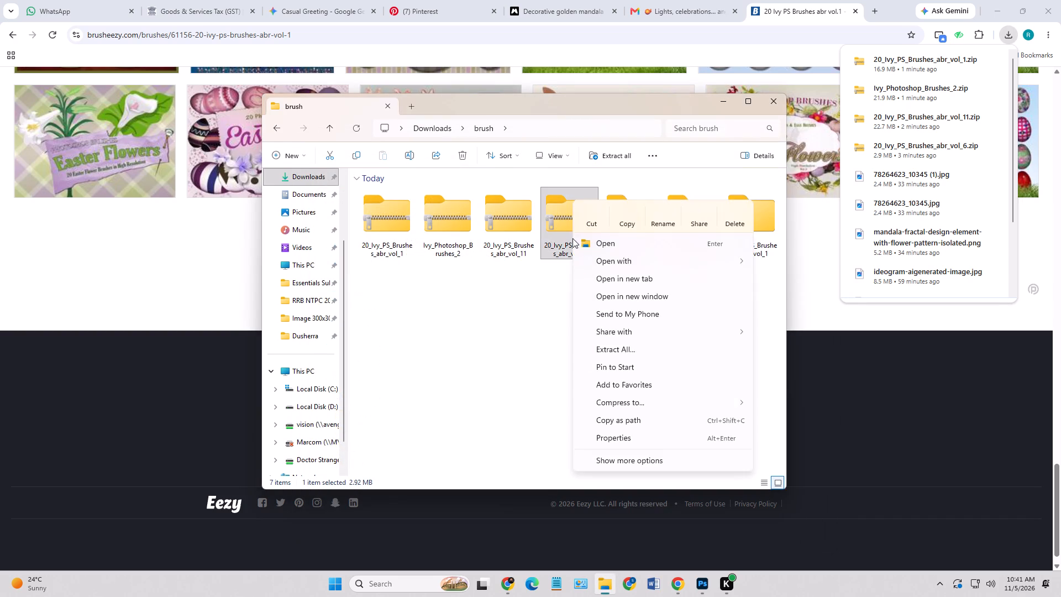
pyautogui.click(627, 354)
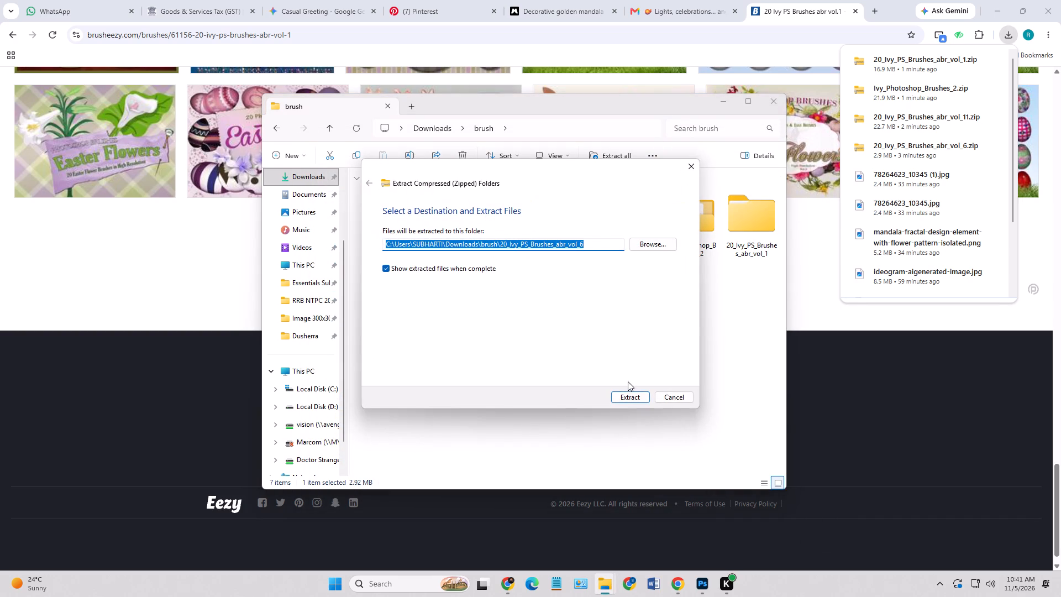
pyautogui.click(623, 398)
pyautogui.click(824, 159)
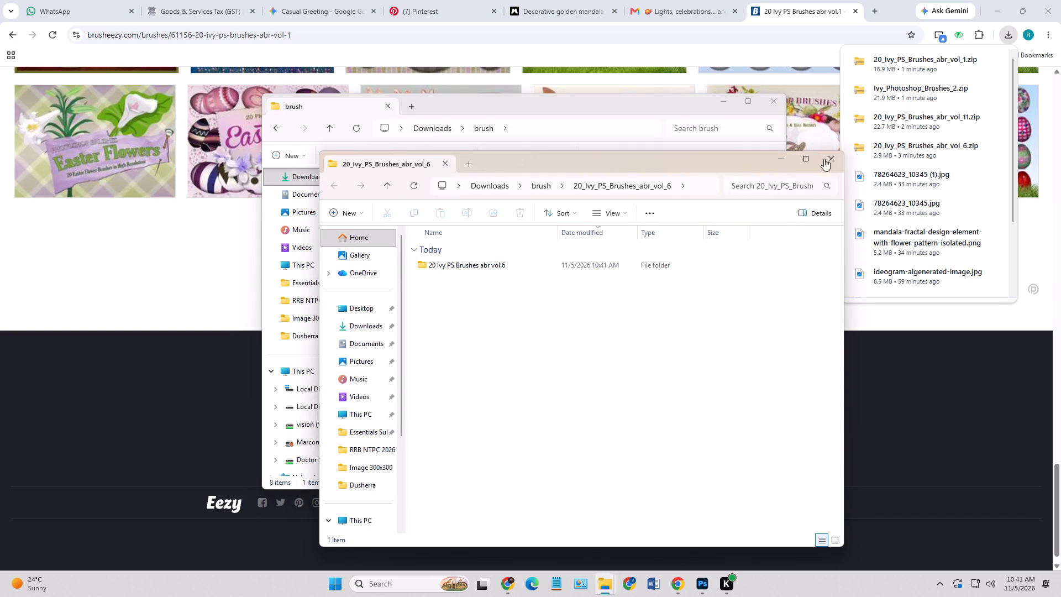
pyautogui.click(571, 295)
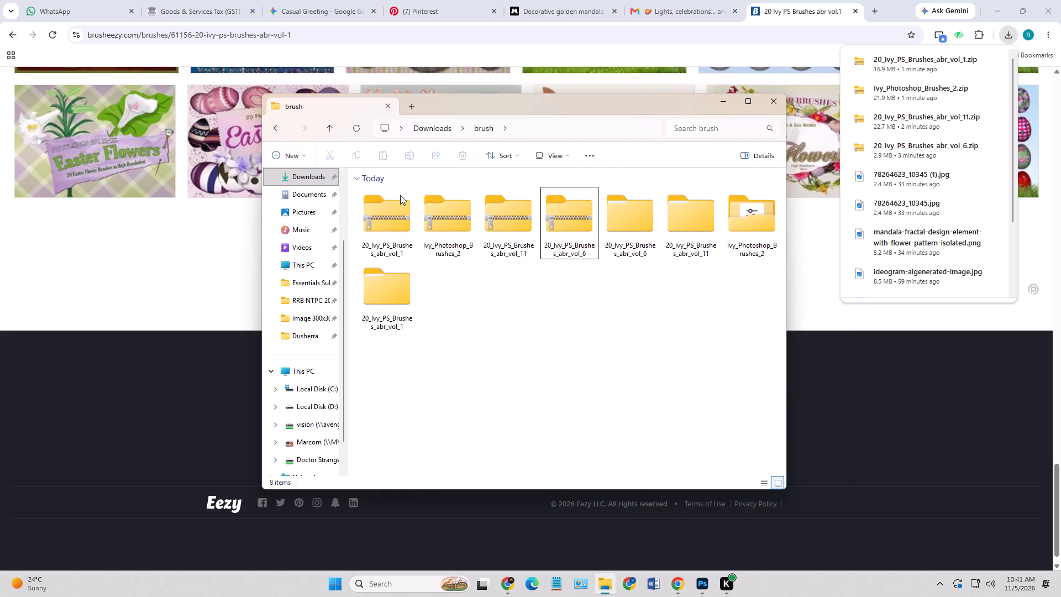
# Permanently delete the four original ZIP archives from the brush folder, keeping only the extracted folders.
pyautogui.click(399, 214)
pyautogui.keyDown('shift'); pyautogui.click(563, 226); pyautogui.keyUp('shift')
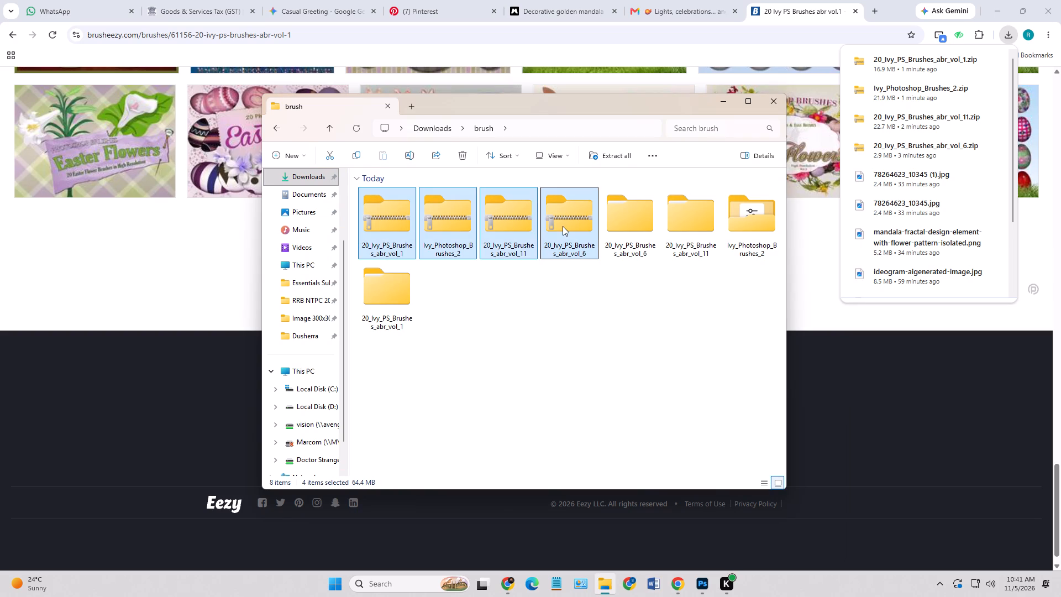
pyautogui.hotkey('shift', 'Delete')
pyautogui.press('Return')
# Load the 20 Ivy Brushes ABR file from the extracted vol_6 folder into Photoshop.
pyautogui.doubleClick(364, 212)
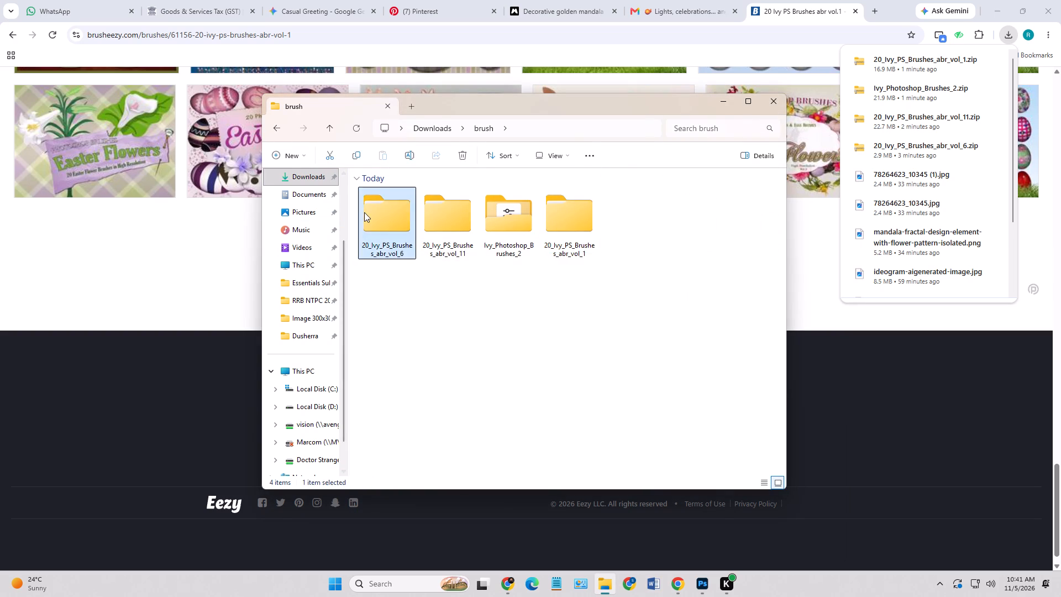
pyautogui.doubleClick(393, 210)
pyautogui.doubleClick(394, 208)
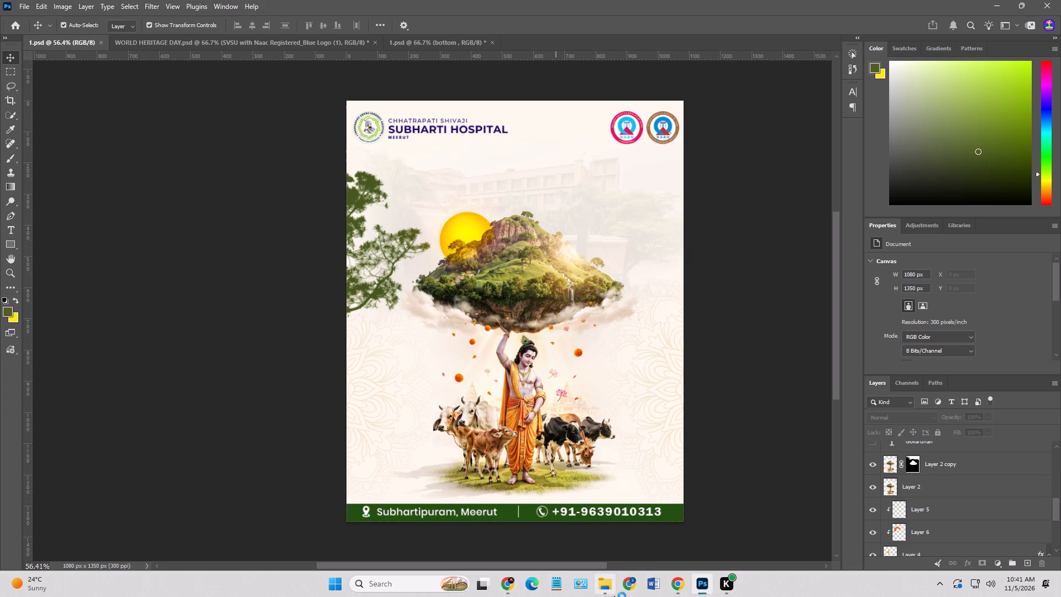
# Return to File Explorer and load the 20 Ivy Brushes ABR file from the vol_11 folder into Photoshop.
pyautogui.click(609, 593)
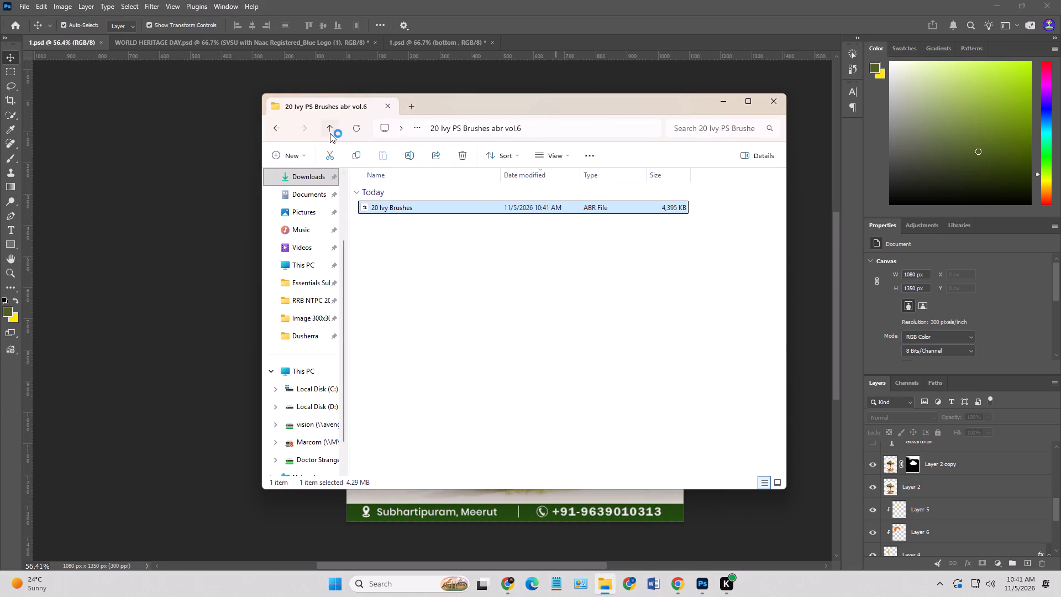
pyautogui.click(330, 133)
pyautogui.click(330, 133)
pyautogui.doubleClick(435, 218)
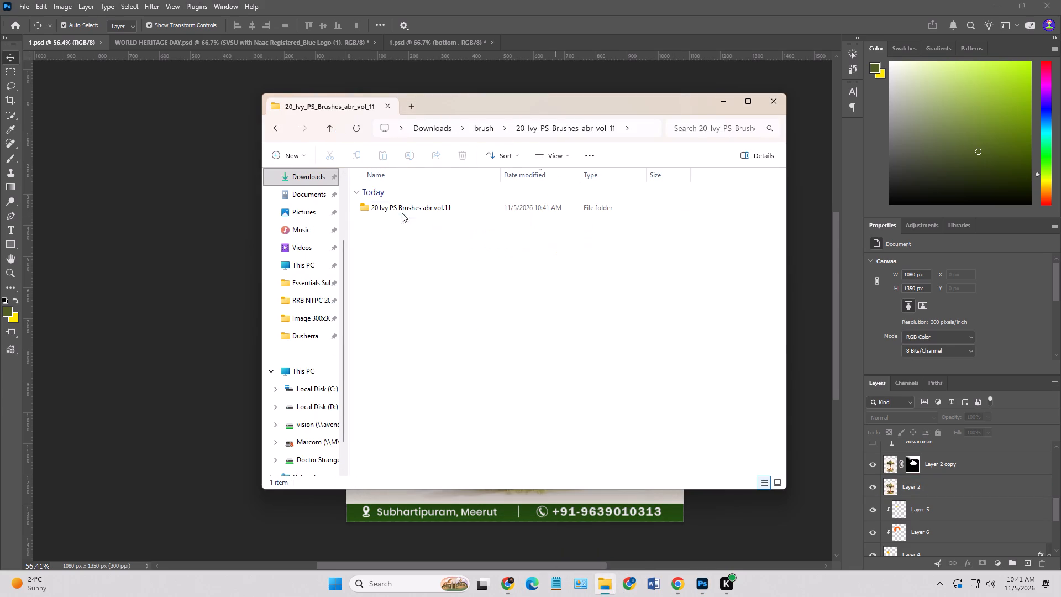
pyautogui.doubleClick(401, 208)
pyautogui.doubleClick(401, 208)
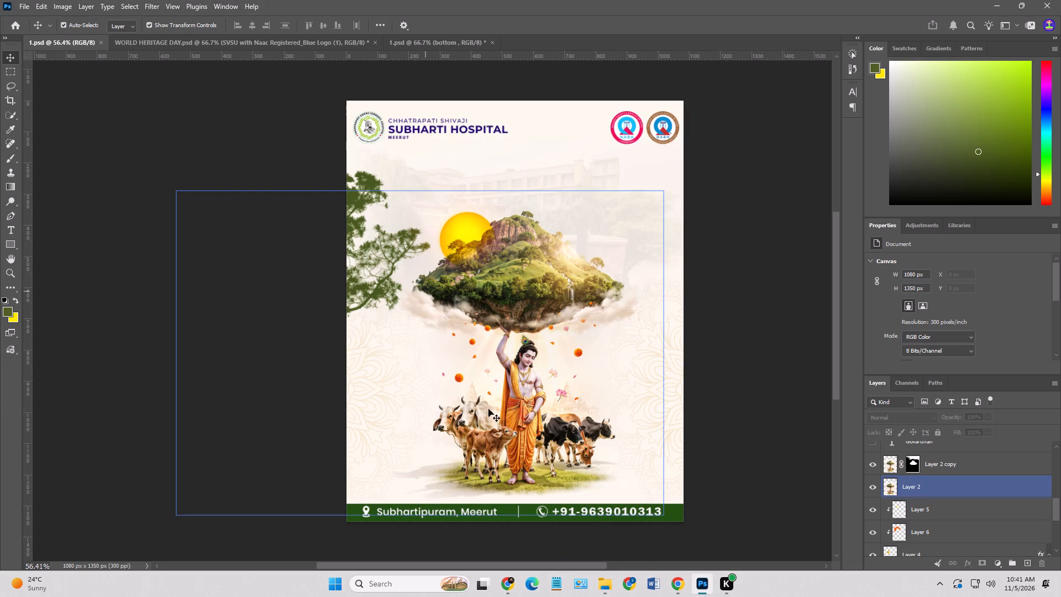
# Return to File Explorer and load the Ivy Photoshop Brushes 2 ABR file from its extracted folder into Photoshop.
pyautogui.click(604, 594)
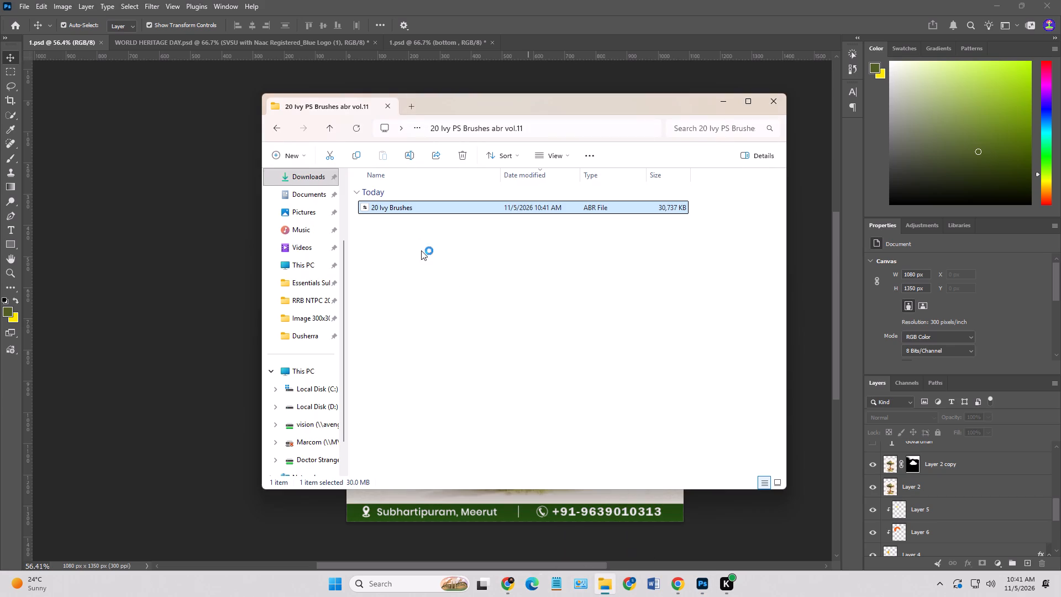
pyautogui.click(332, 129)
pyautogui.click(332, 129)
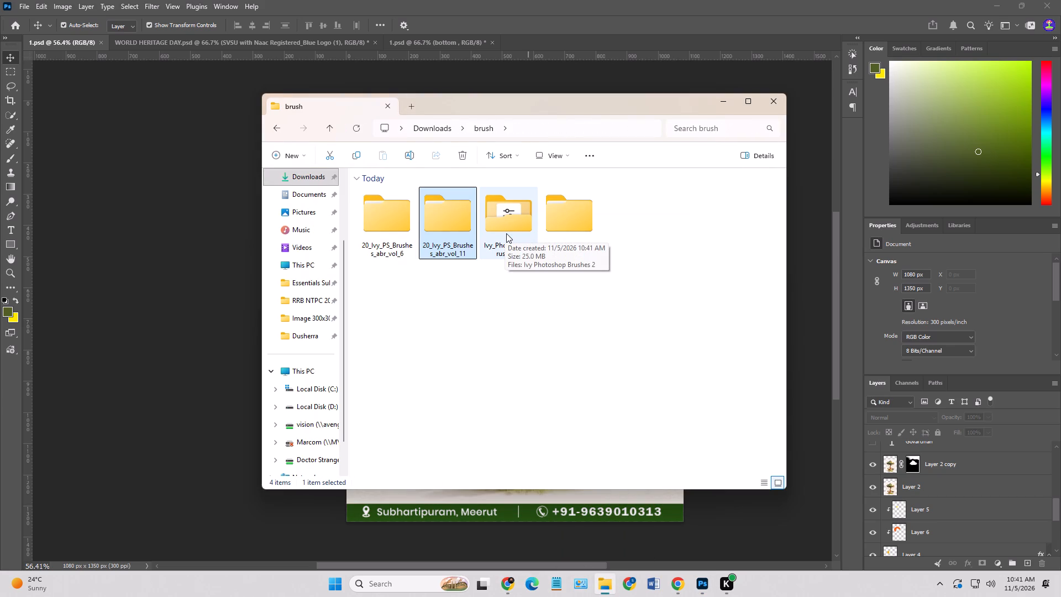
pyautogui.doubleClick(506, 233)
pyautogui.doubleClick(417, 209)
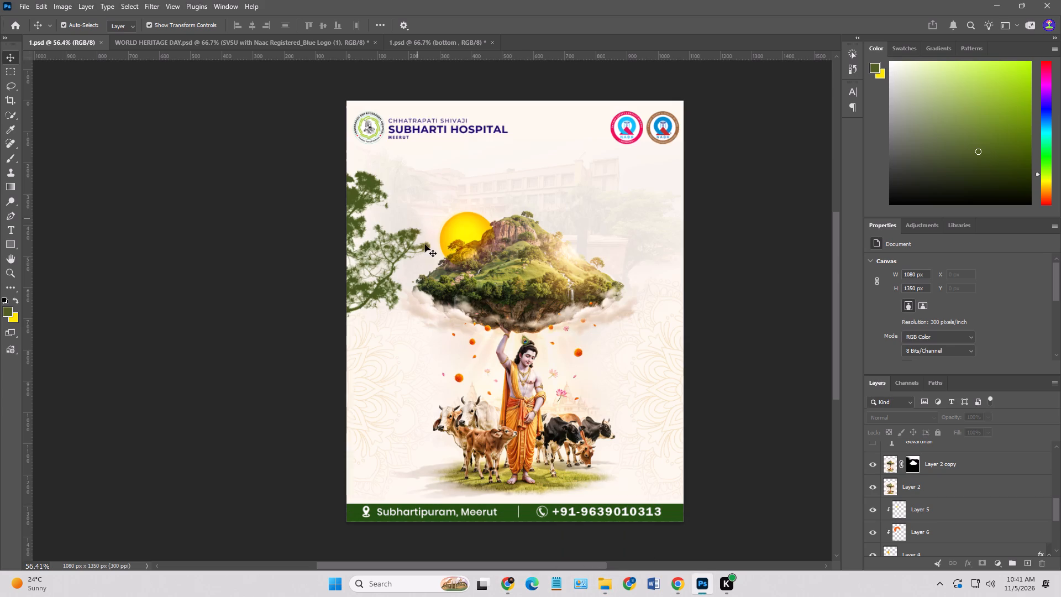
# Return to File Explorer and load the 20 Ivy Brushes ABR file from the vol_1 folder into Photoshop.
pyautogui.click(510, 585)
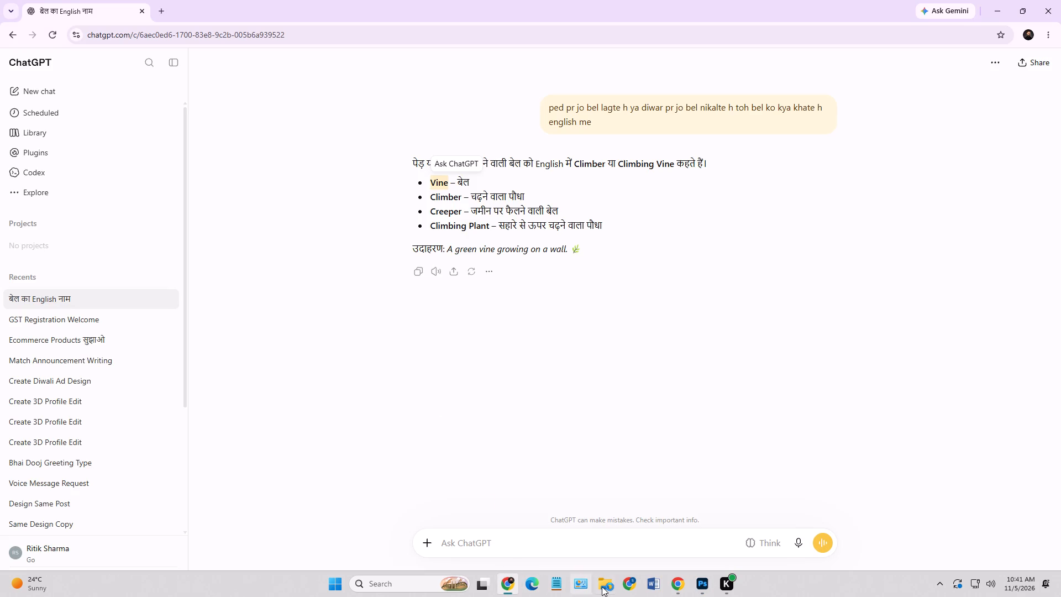
pyautogui.click(605, 587)
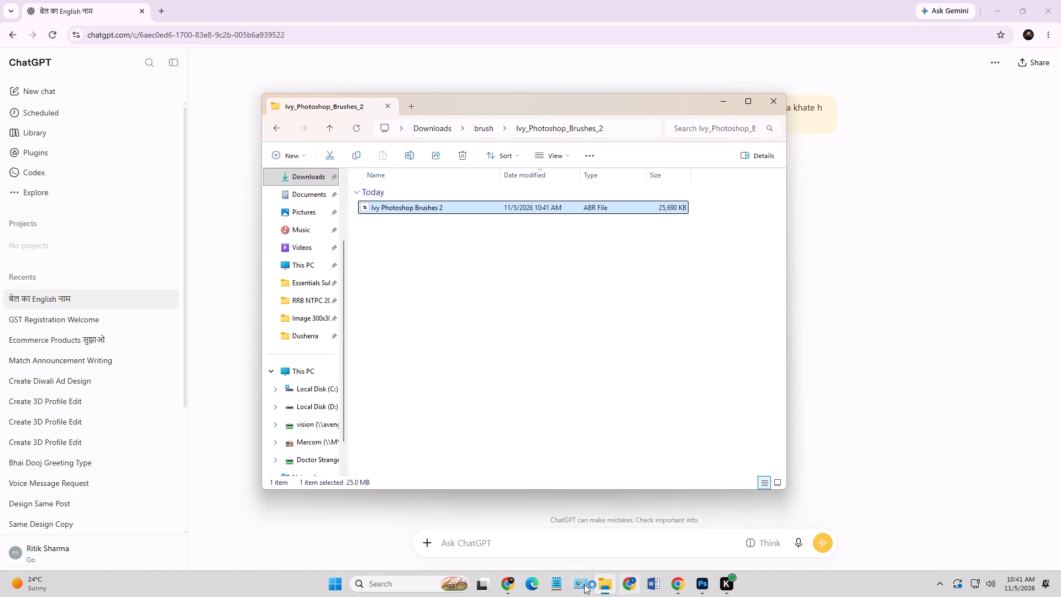
pyautogui.click(330, 130)
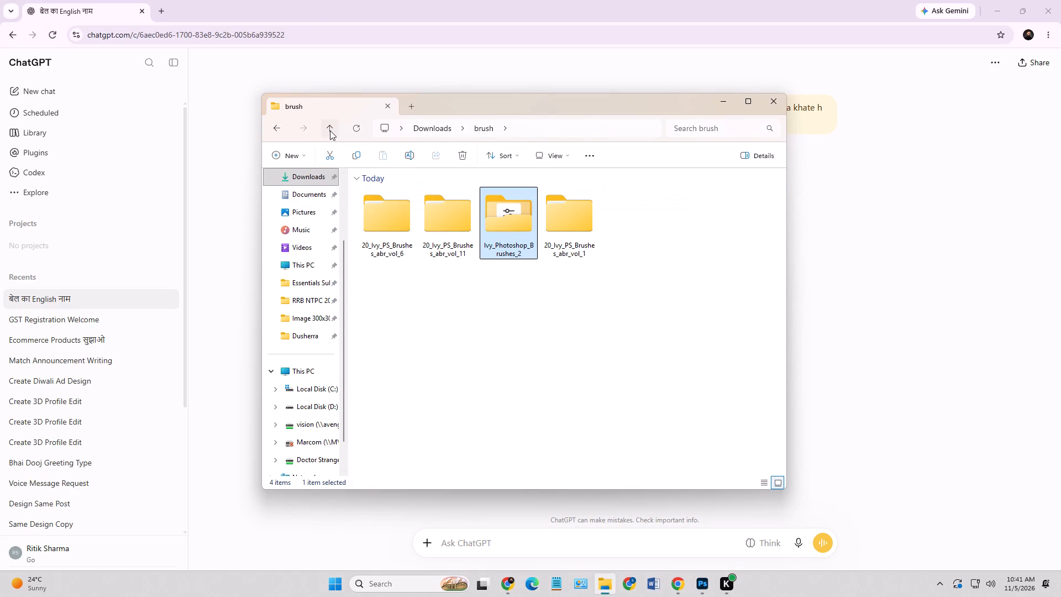
pyautogui.click(598, 220)
pyautogui.doubleClick(587, 220)
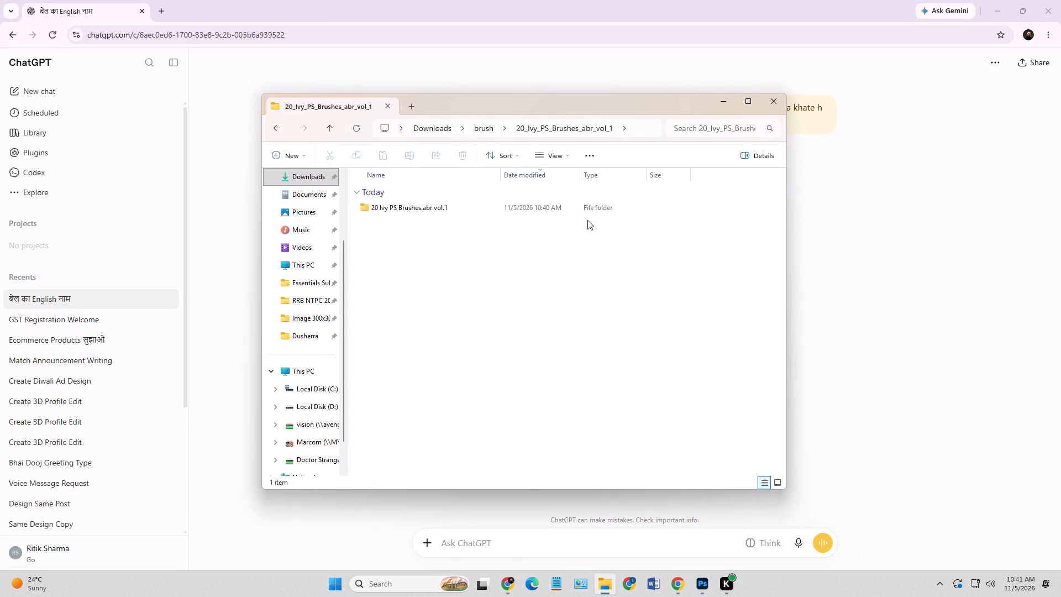
pyautogui.doubleClick(476, 208)
pyautogui.click(406, 209)
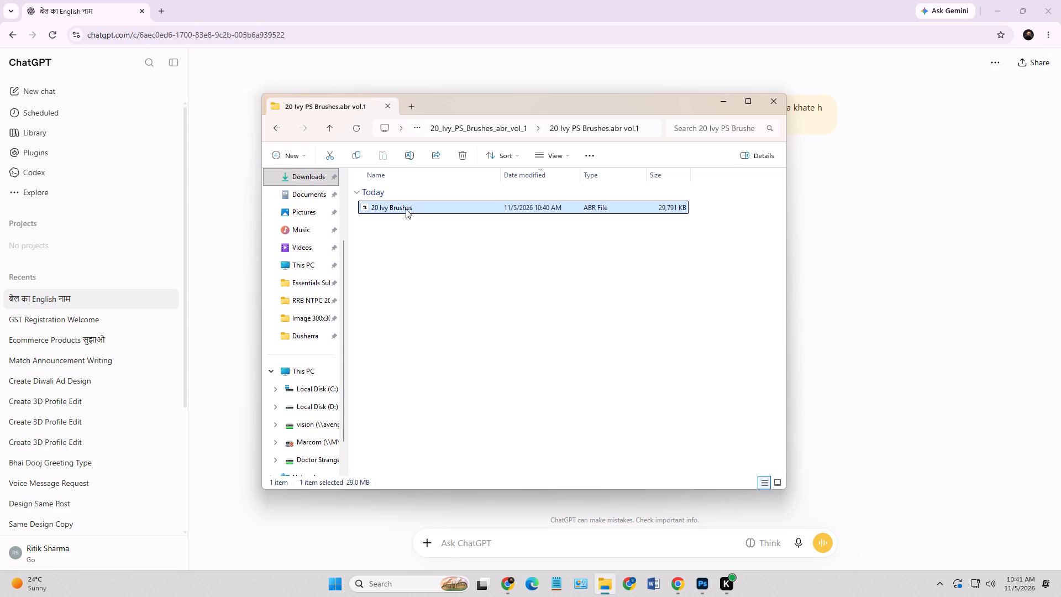
pyautogui.click(406, 209)
pyautogui.doubleClick(421, 205)
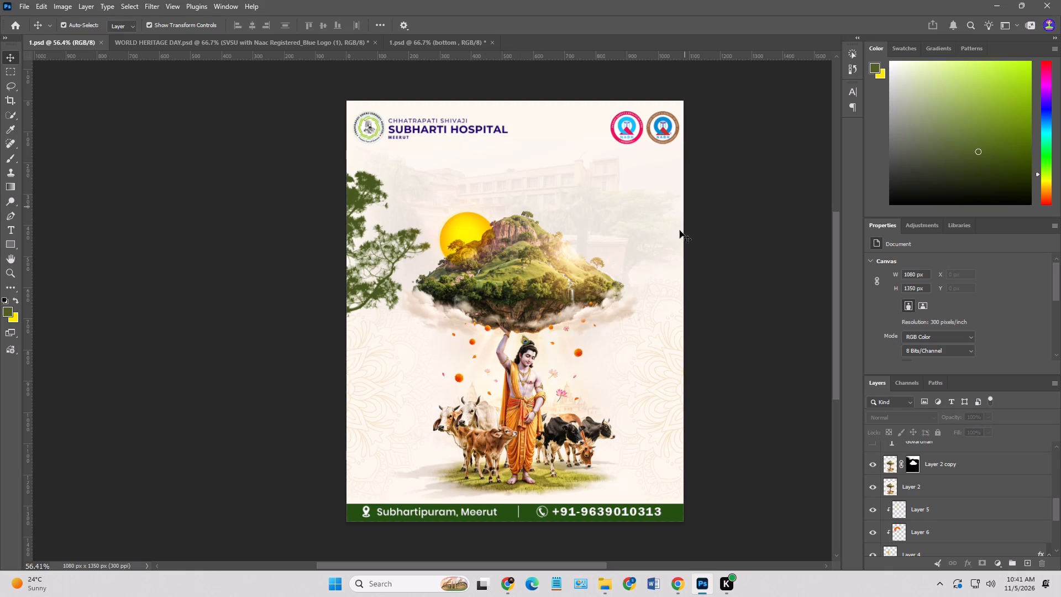
# Scale the tree foliage on Layer 8 at the poster's left edge to about 1052 x 969 px and move it to about X -35, Y 268 px.
pyautogui.click(680, 416)
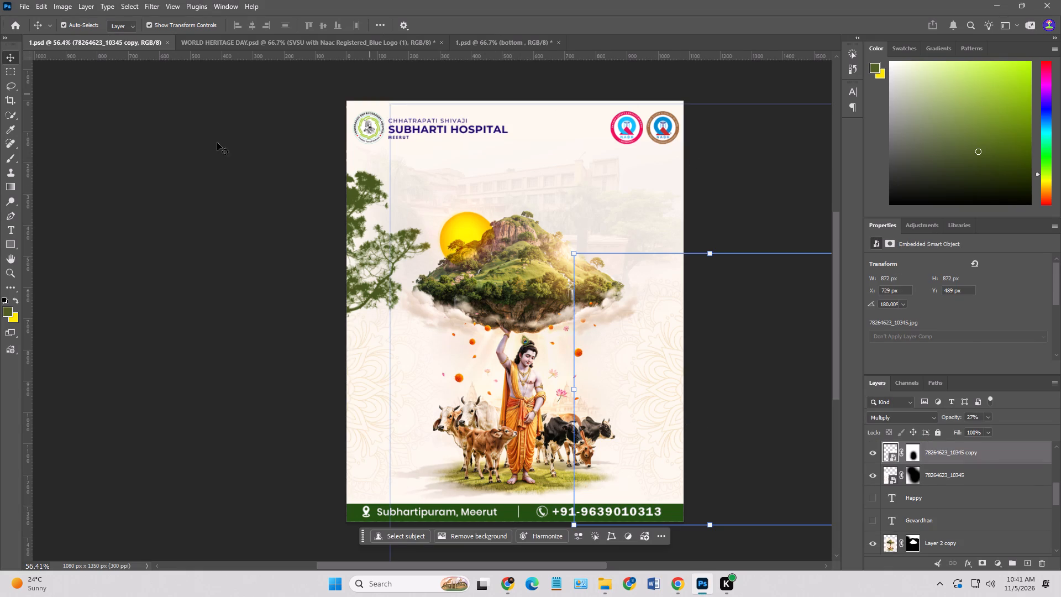
pyautogui.click(183, 149)
pyautogui.click(393, 261)
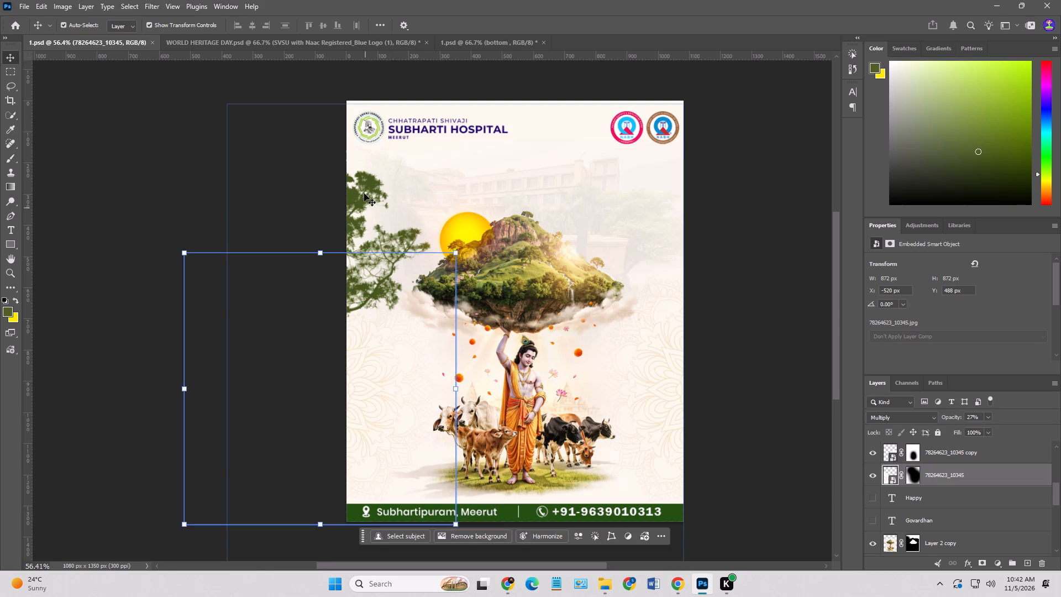
pyautogui.click(364, 191)
pyautogui.click(225, 140)
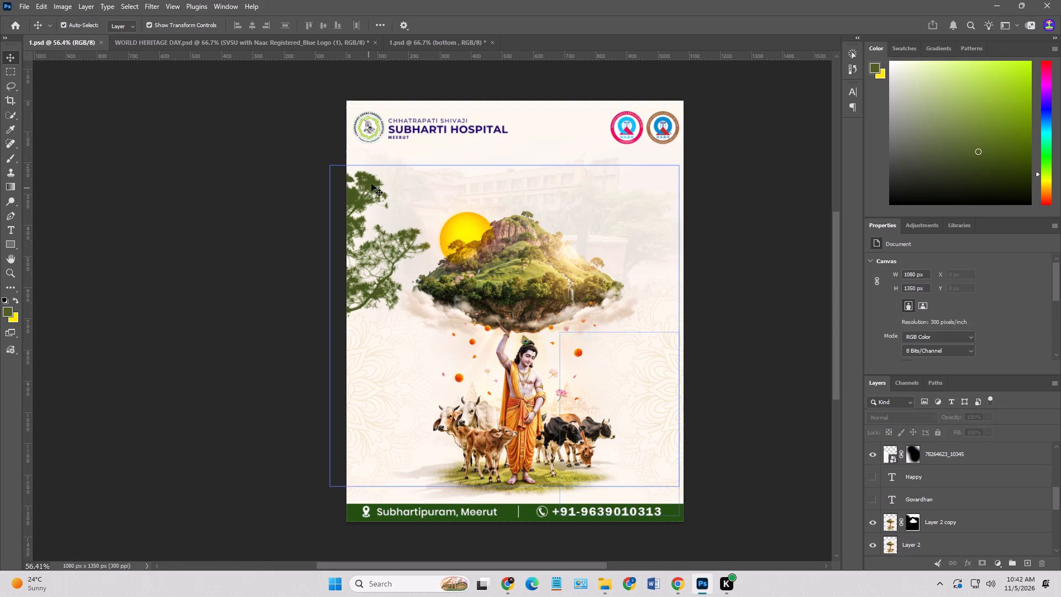
pyautogui.click(371, 175)
pyautogui.moveTo(678, 164); pyautogui.dragTo(660, 176)
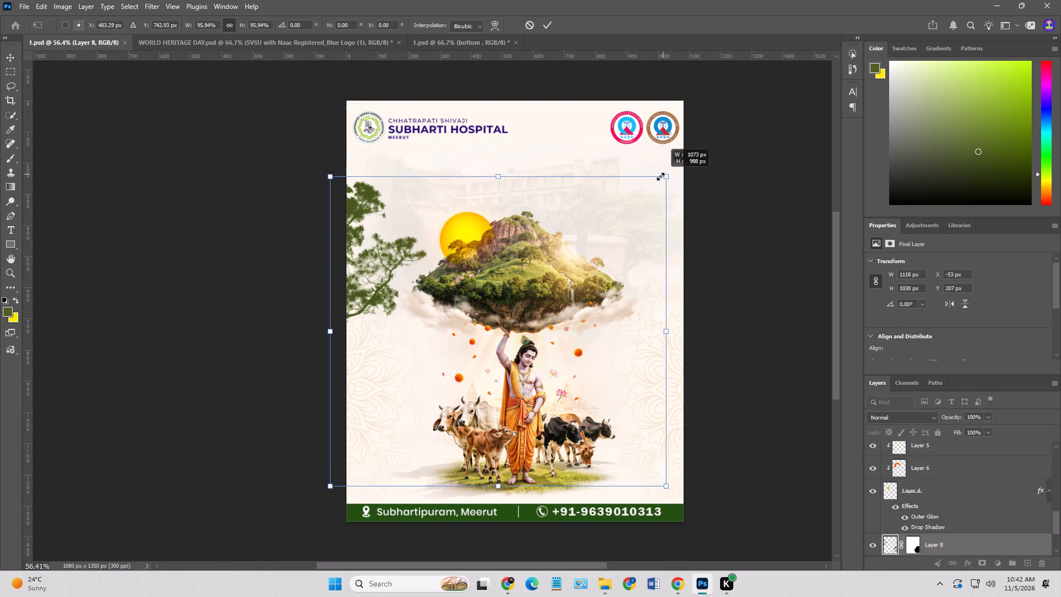
pyautogui.moveTo(660, 176); pyautogui.dragTo(655, 181)
pyautogui.moveTo(642, 189); pyautogui.dragTo(648, 184)
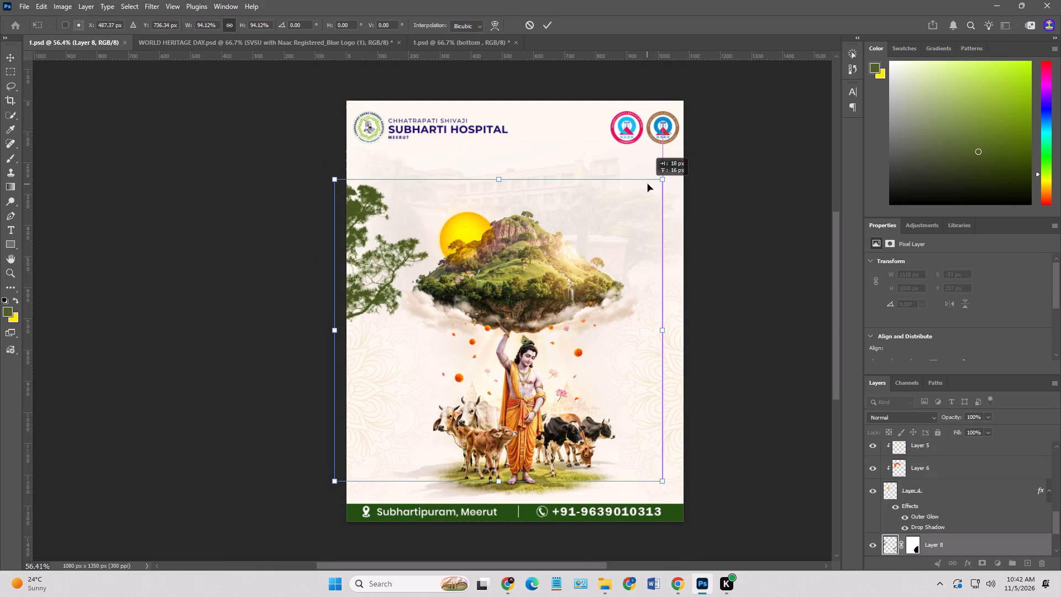
pyautogui.moveTo(648, 184); pyautogui.dragTo(648, 192)
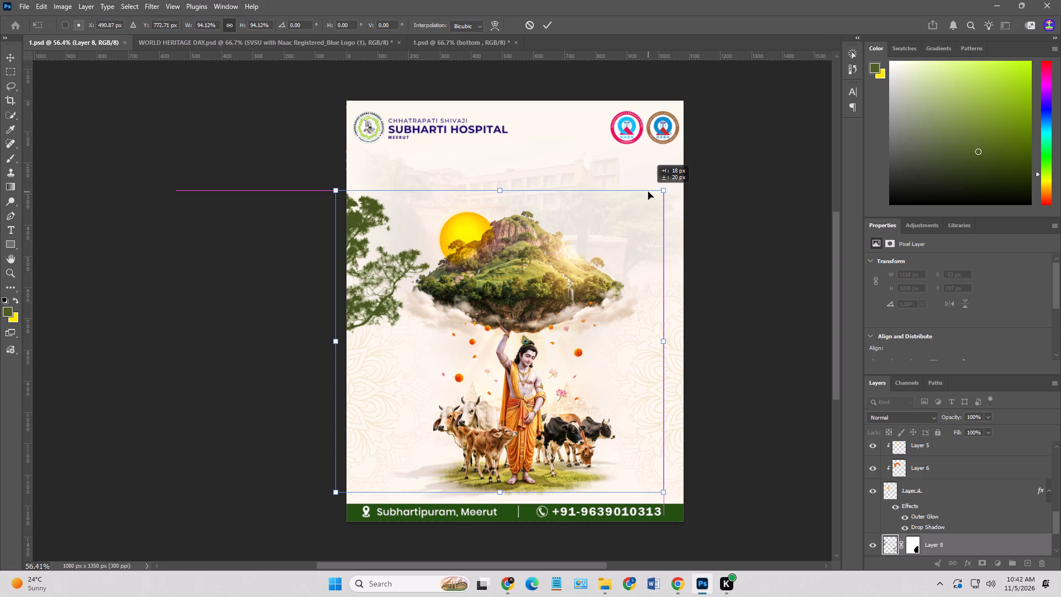
pyautogui.moveTo(648, 192); pyautogui.dragTo(648, 189)
pyautogui.press('Return')
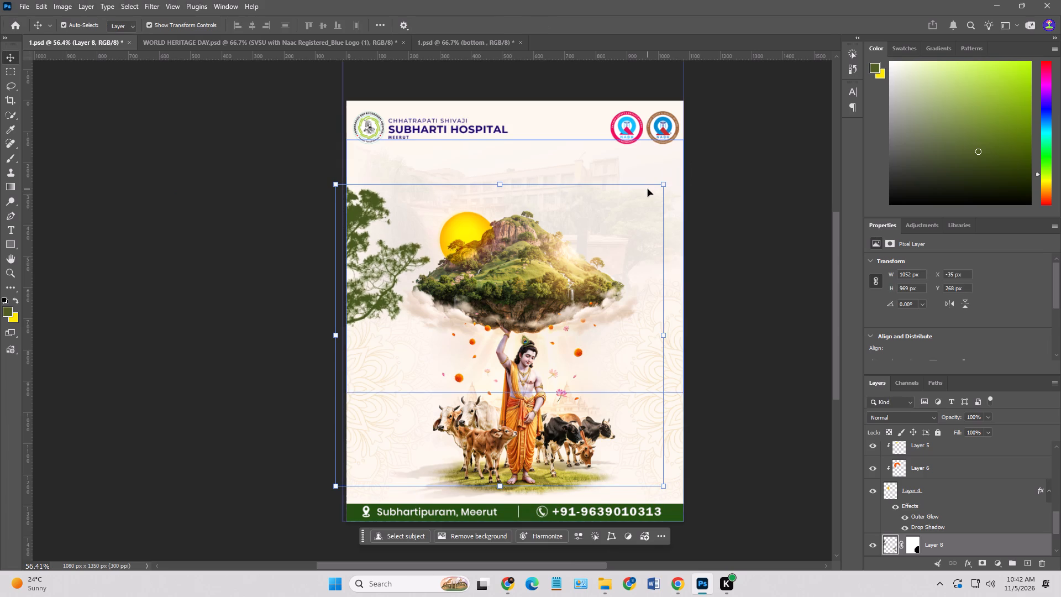
# Choose the Ivy 1 brush from the 20 Ivy Brushes set for painting with the Brush tool.
pyautogui.click(728, 250)
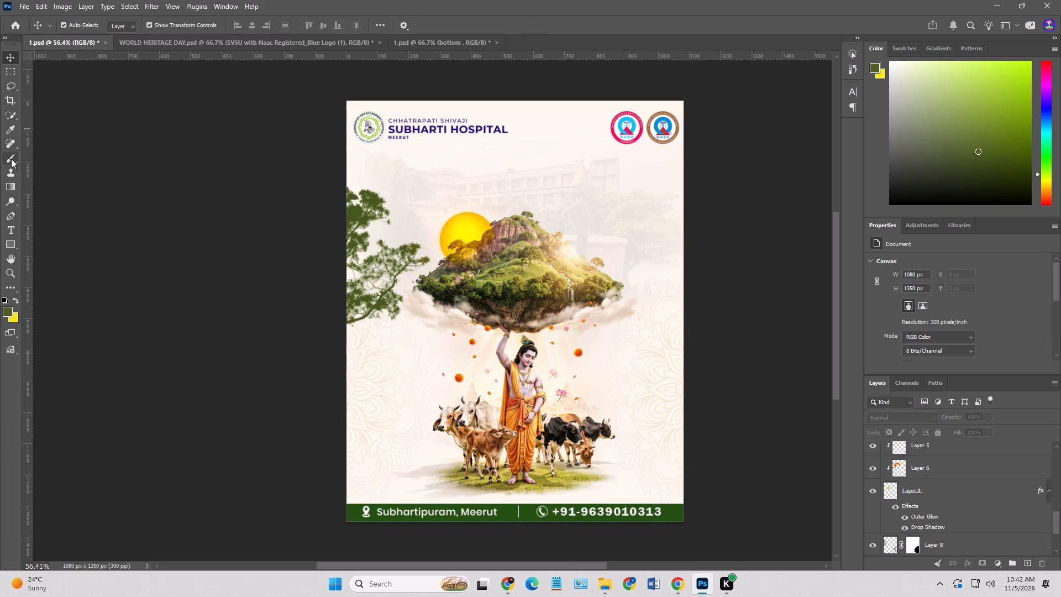
pyautogui.click(10, 159)
pyautogui.click(65, 22)
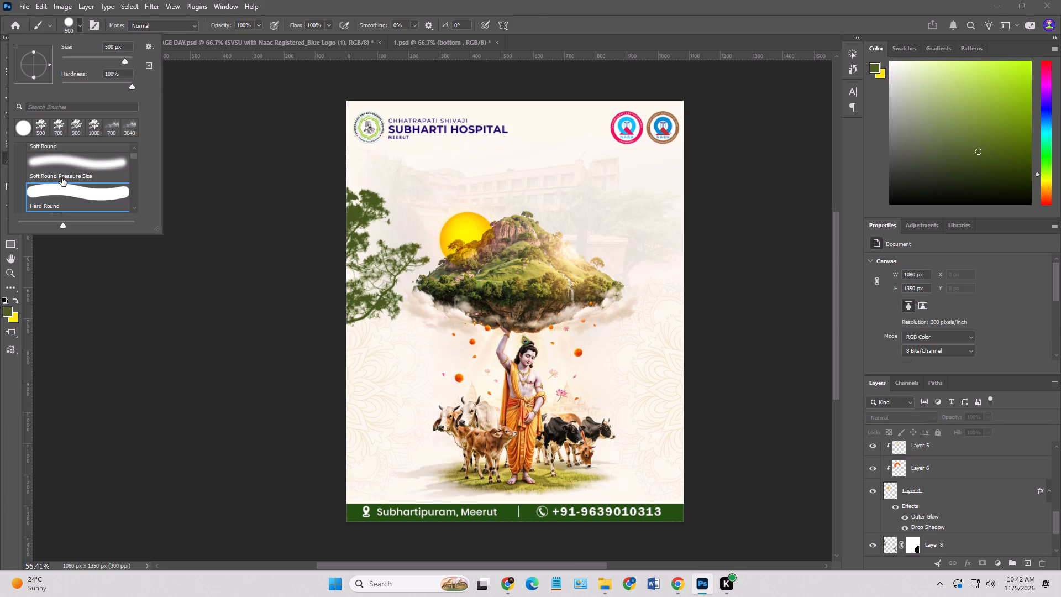
pyautogui.scroll(11, 62, 178)
pyautogui.click(22, 151)
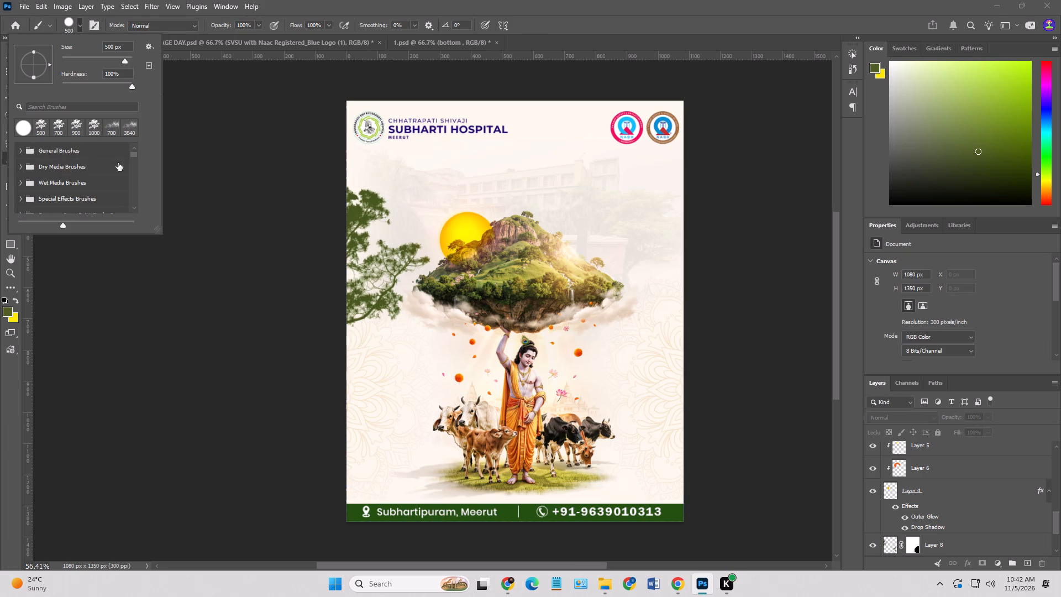
pyautogui.moveTo(134, 154); pyautogui.dragTo(133, 234)
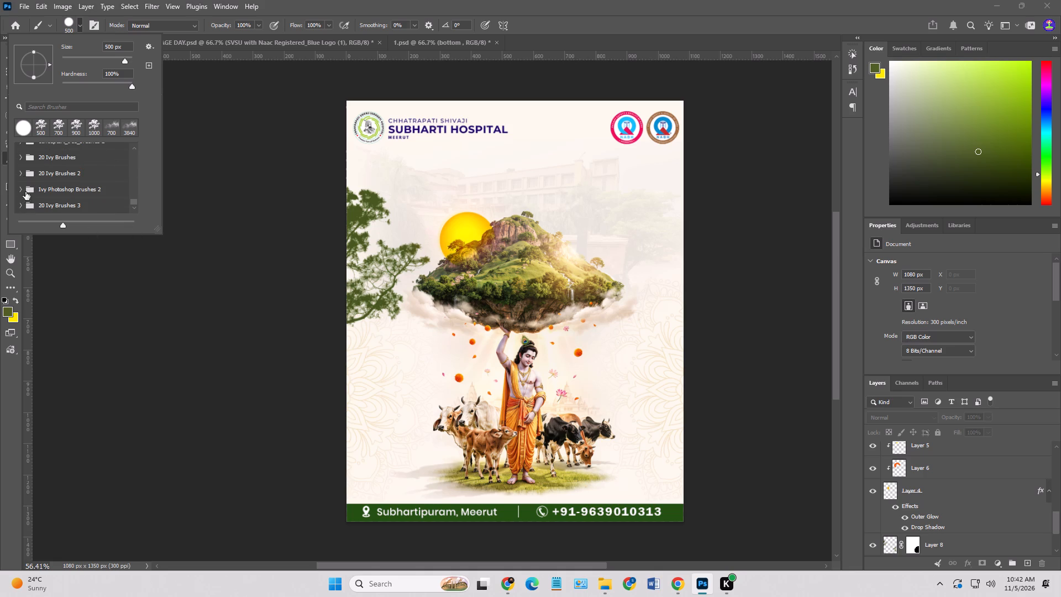
pyautogui.click(20, 159)
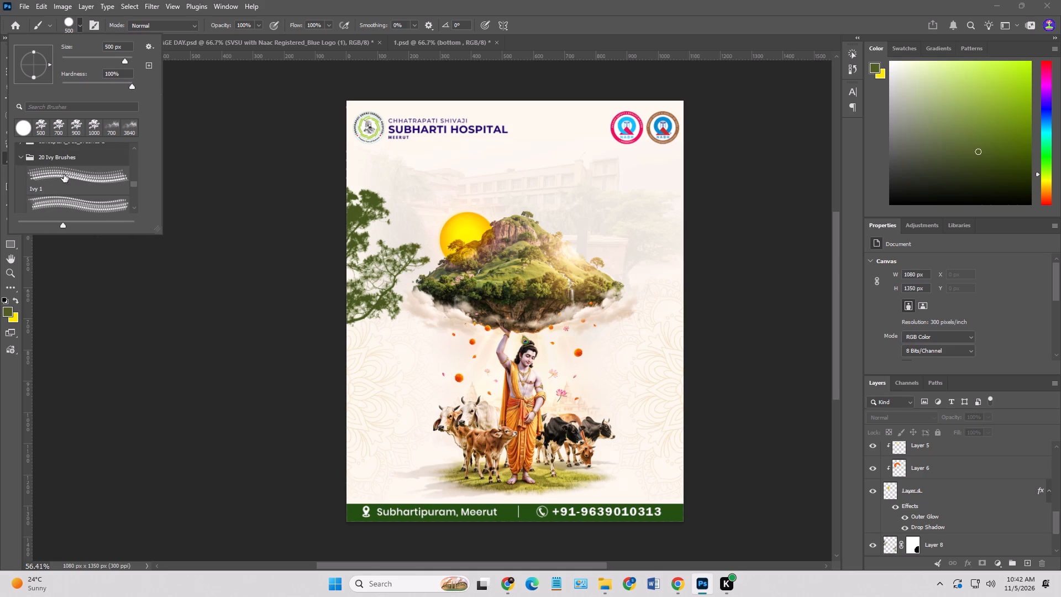
pyautogui.click(64, 174)
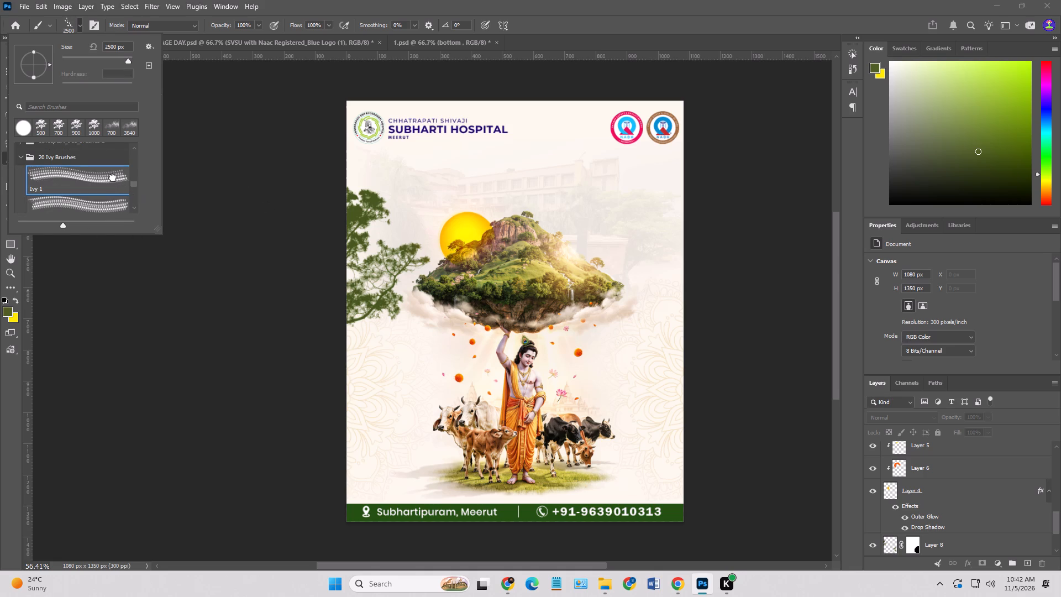
pyautogui.doubleClick(113, 177)
# Add a new empty layer directly above Layer 1.
pyautogui.moveTo(1056, 514); pyautogui.dragTo(1059, 570)
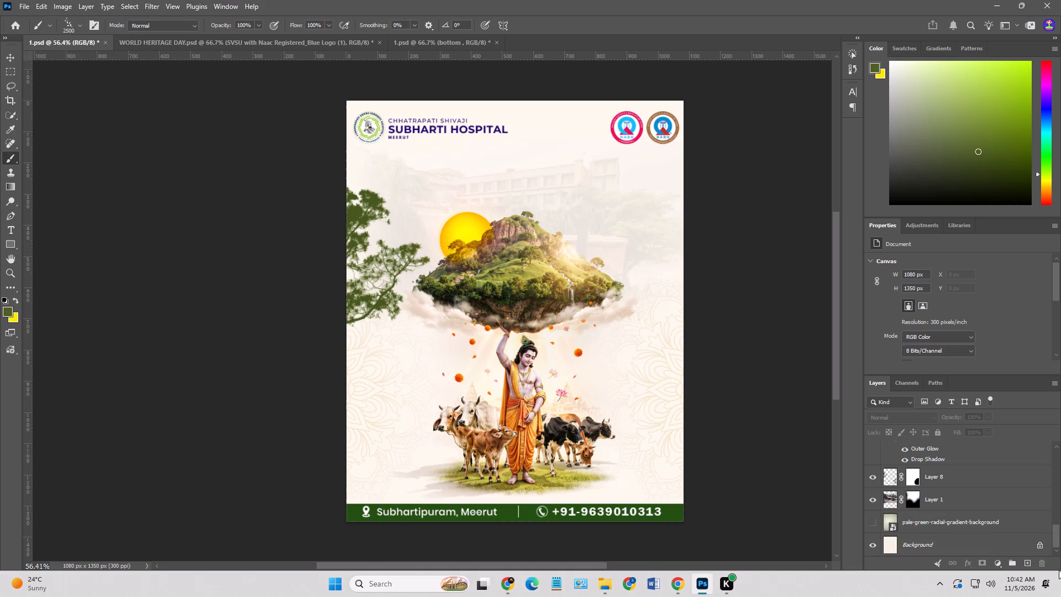
pyautogui.moveTo(1059, 570); pyautogui.dragTo(1059, 579)
pyautogui.click(949, 500)
pyautogui.click(1027, 563)
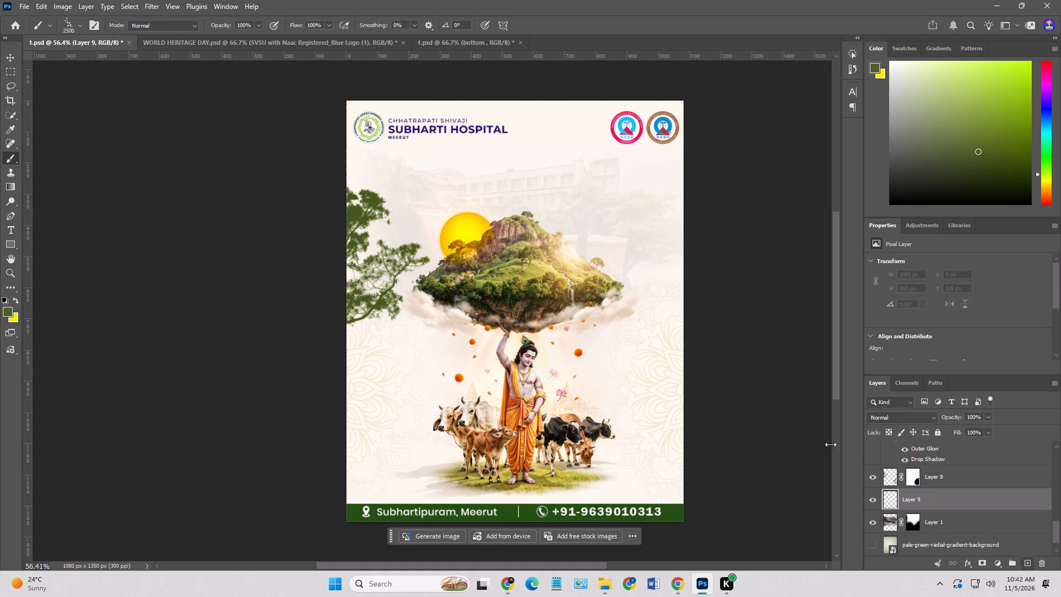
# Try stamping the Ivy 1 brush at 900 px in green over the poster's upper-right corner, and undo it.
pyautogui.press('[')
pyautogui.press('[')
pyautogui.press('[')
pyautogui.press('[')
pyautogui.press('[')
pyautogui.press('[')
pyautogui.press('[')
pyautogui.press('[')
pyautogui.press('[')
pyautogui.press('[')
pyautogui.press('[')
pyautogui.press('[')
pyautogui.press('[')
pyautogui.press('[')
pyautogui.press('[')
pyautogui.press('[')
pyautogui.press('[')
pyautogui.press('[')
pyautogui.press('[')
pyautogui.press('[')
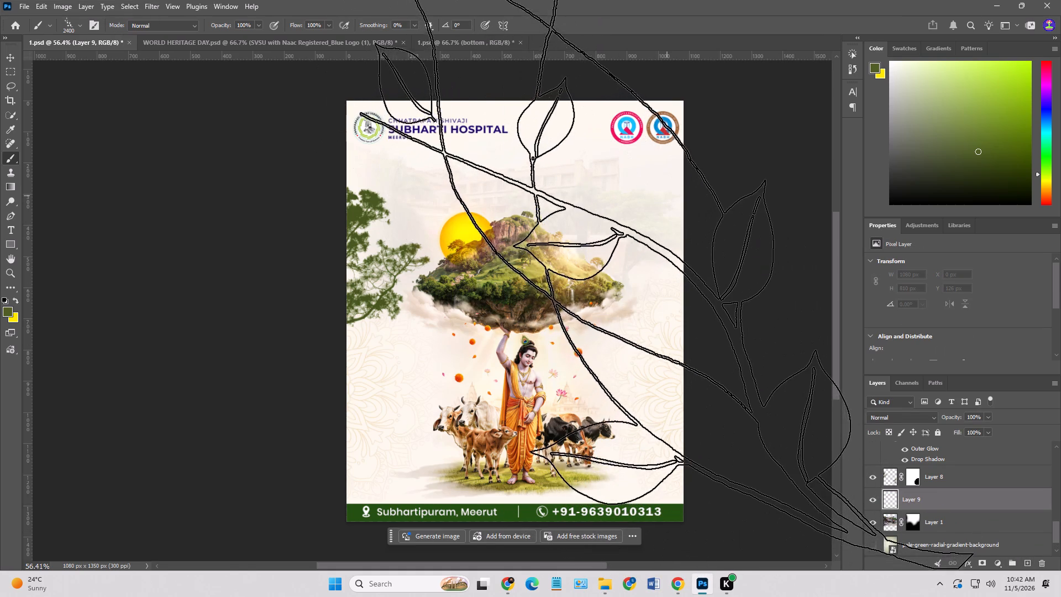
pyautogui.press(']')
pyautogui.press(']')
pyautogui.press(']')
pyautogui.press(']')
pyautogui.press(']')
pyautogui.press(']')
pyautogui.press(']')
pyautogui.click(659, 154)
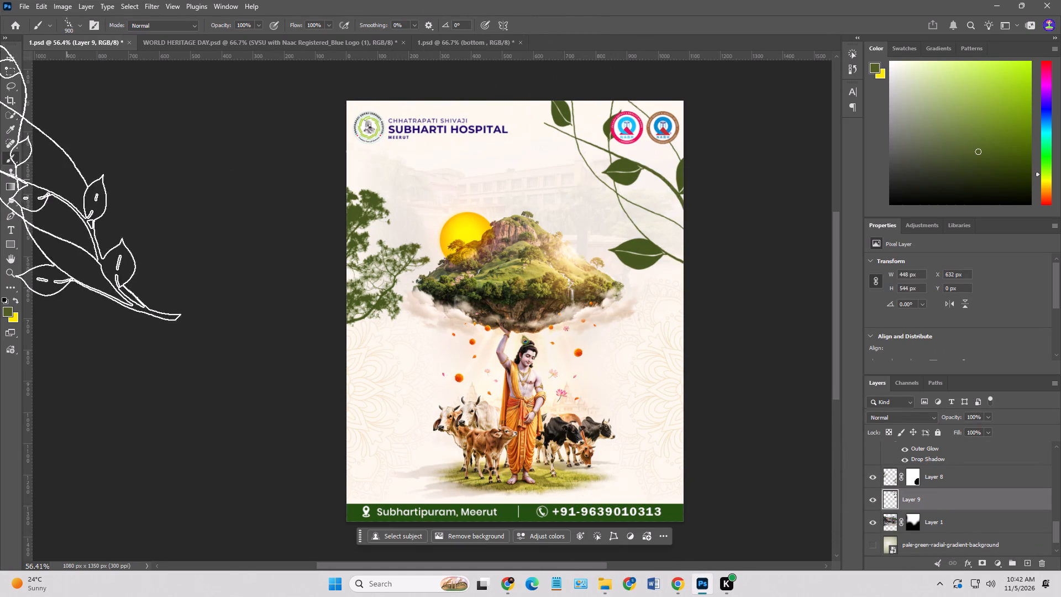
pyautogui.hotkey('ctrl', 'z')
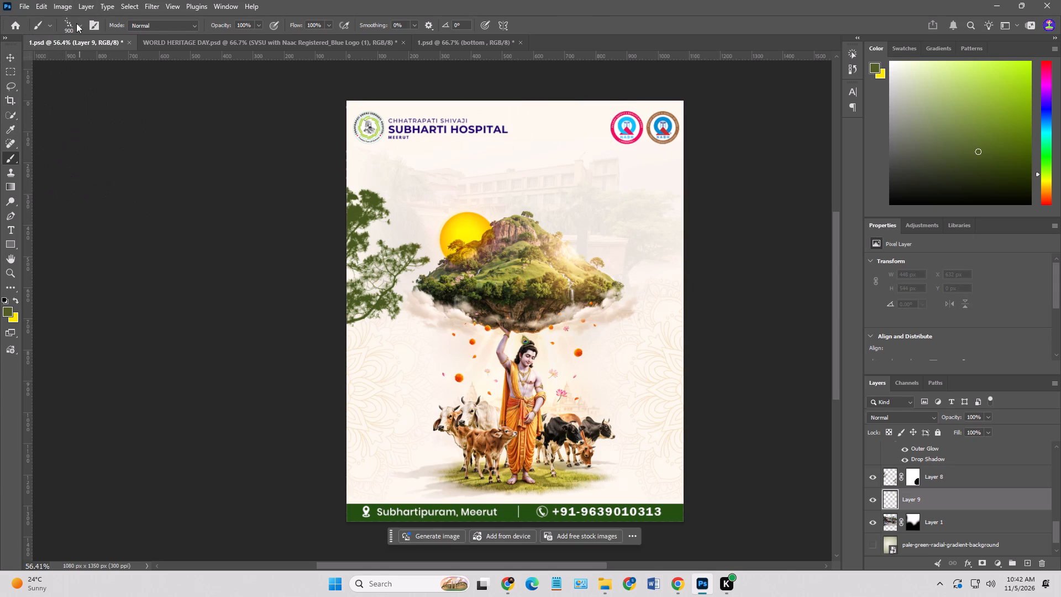
# Examine the brush shapes in the 20 Ivy Brushes set, trying tips such as Ivy 2, Ivy 3 and Ivy 14.
pyautogui.click(67, 23)
pyautogui.click(62, 202)
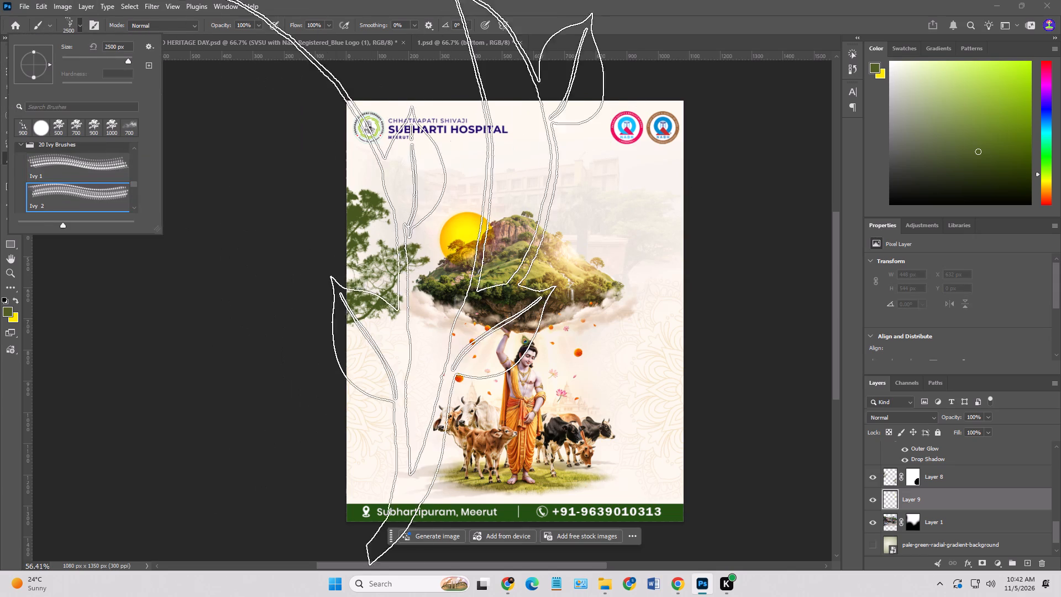
pyautogui.scroll(-1, 55, 196)
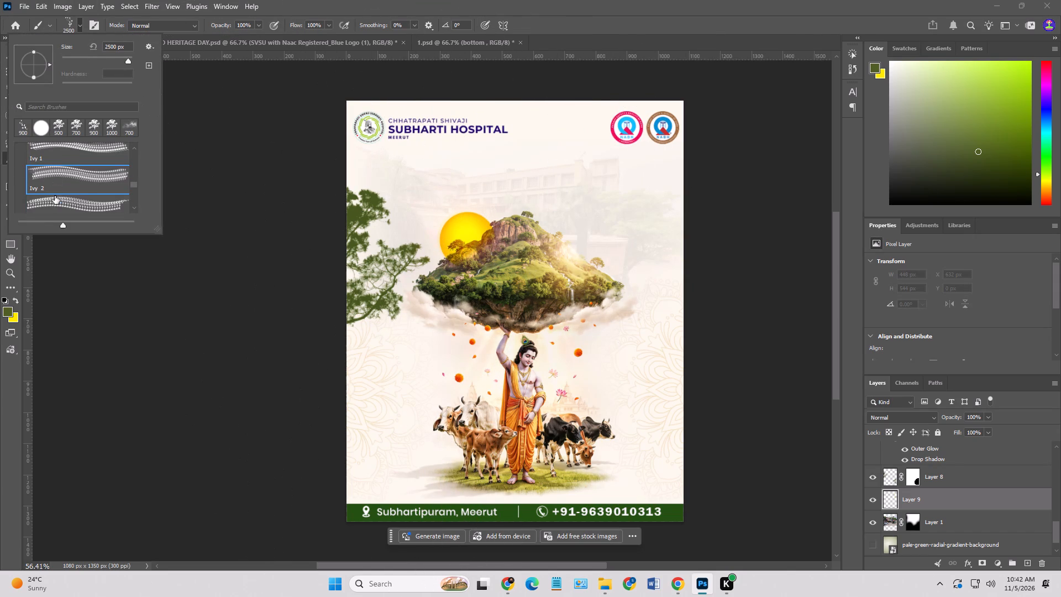
pyautogui.scroll(-2, 55, 196)
pyautogui.click(55, 197)
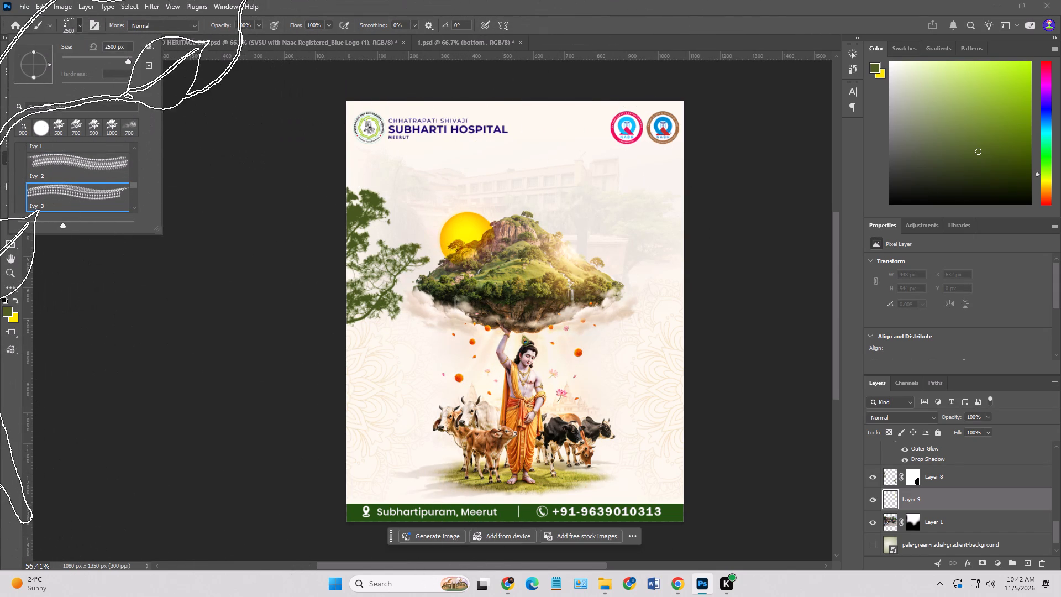
pyautogui.scroll(-2, 59, 182)
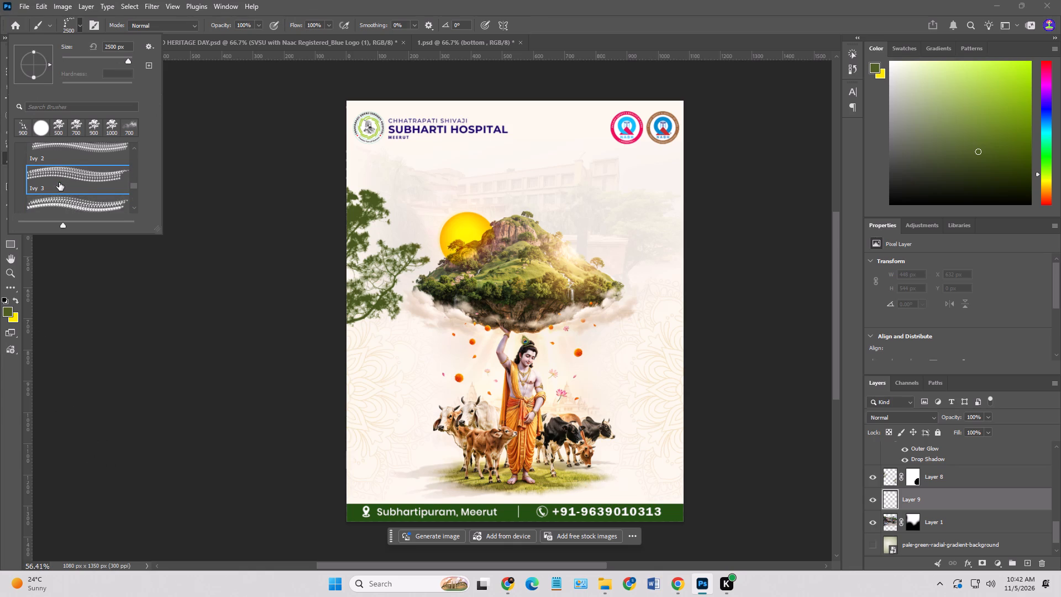
pyautogui.scroll(-7, 59, 185)
pyautogui.click(71, 197)
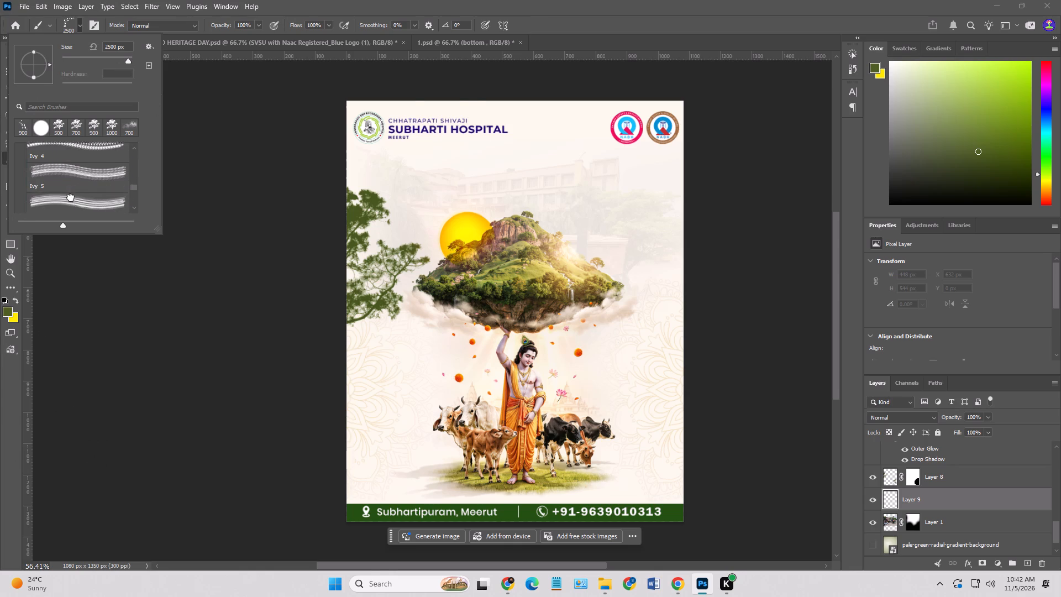
pyautogui.scroll(-7, 112, 188)
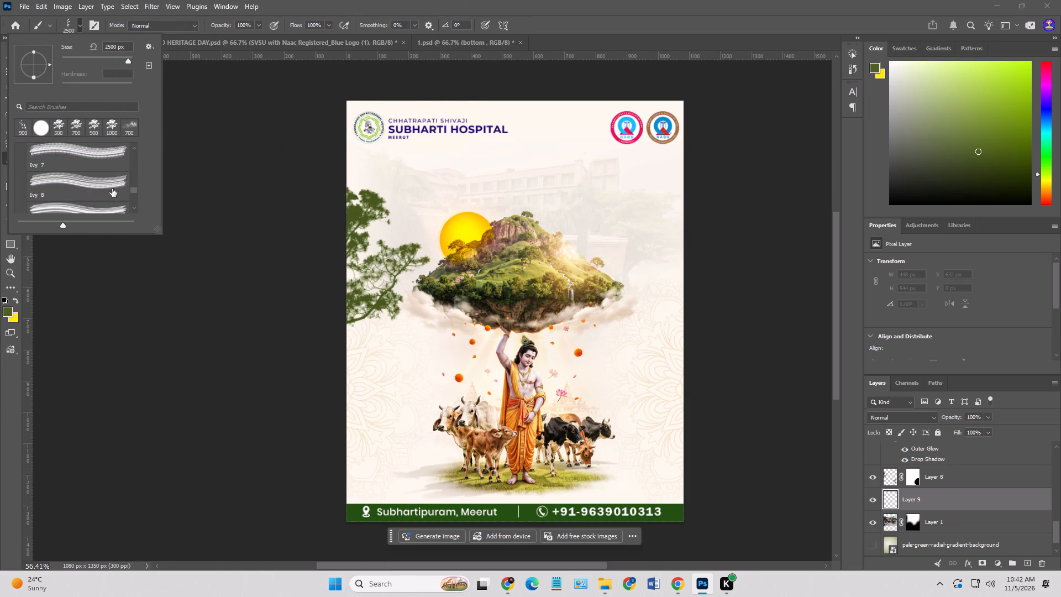
pyautogui.scroll(-14, 112, 188)
pyautogui.click(90, 153)
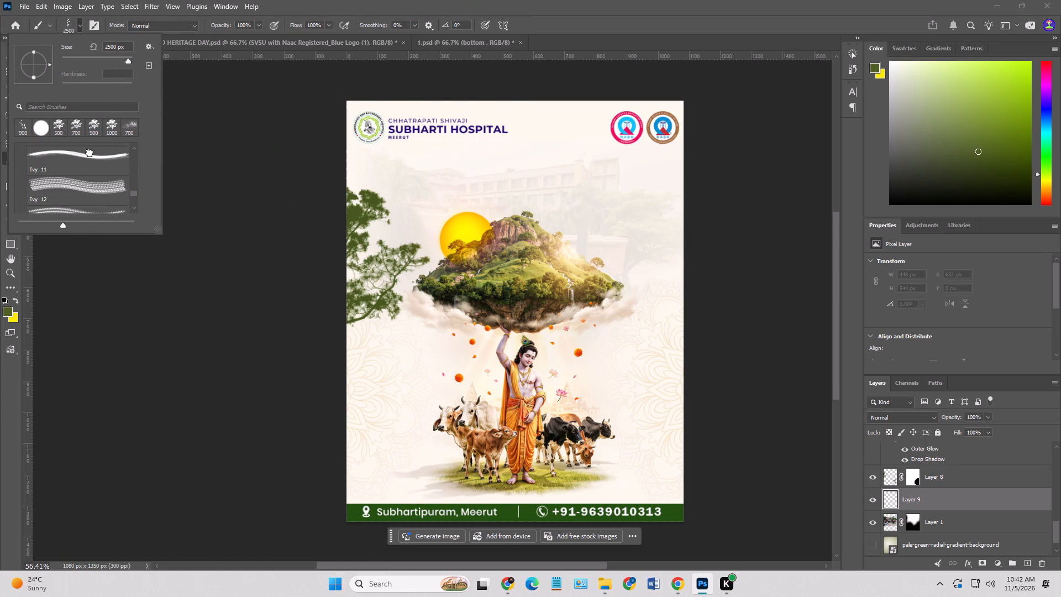
pyautogui.scroll(-10, 86, 181)
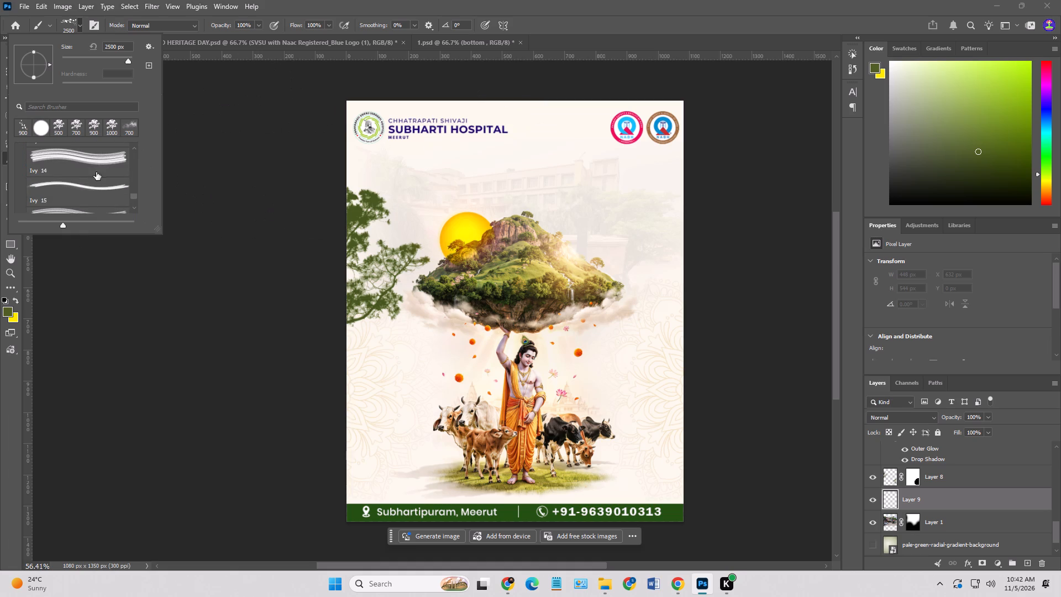
pyautogui.click(99, 156)
pyautogui.scroll(20, 60, 176)
pyautogui.scroll(8, 60, 176)
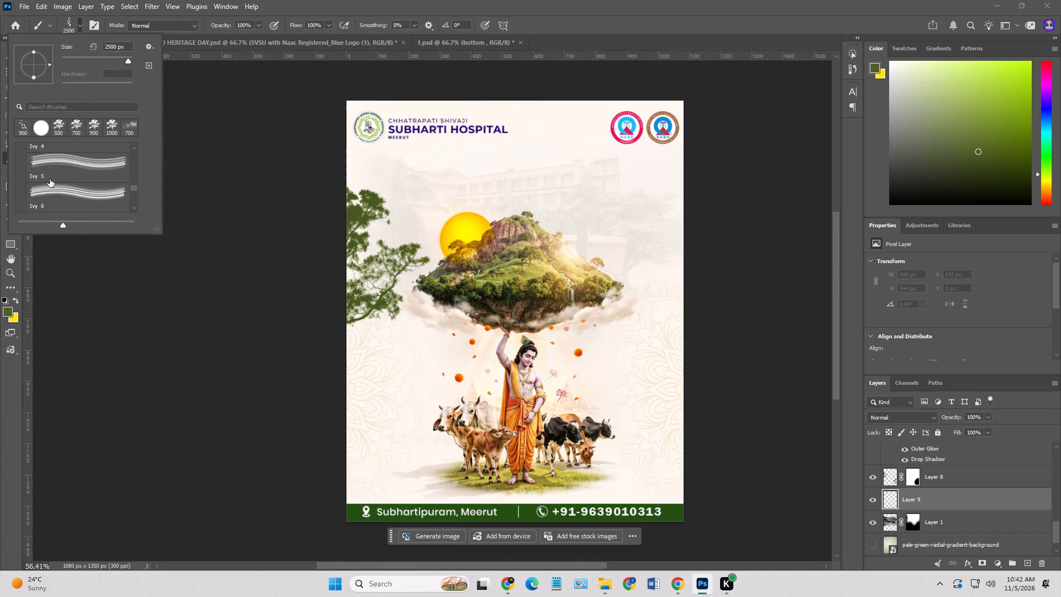
pyautogui.scroll(20, 50, 179)
pyautogui.scroll(1, 50, 179)
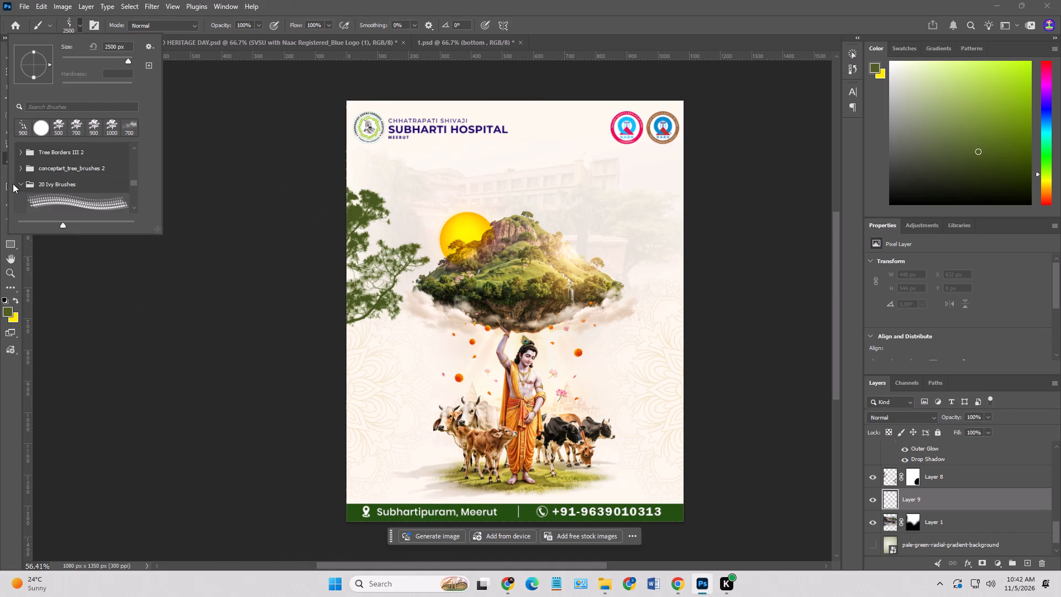
pyautogui.click(18, 183)
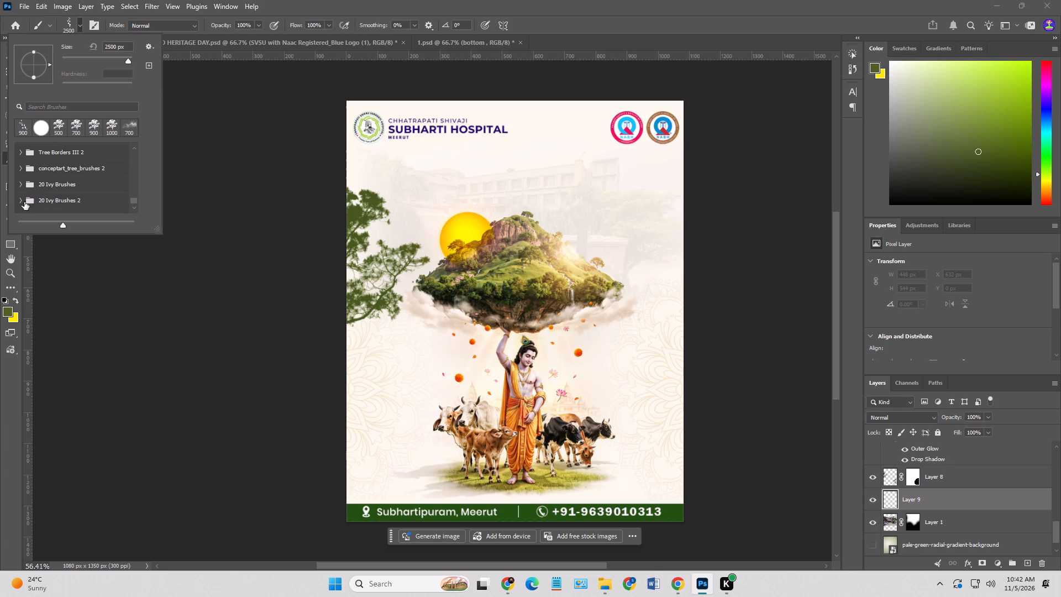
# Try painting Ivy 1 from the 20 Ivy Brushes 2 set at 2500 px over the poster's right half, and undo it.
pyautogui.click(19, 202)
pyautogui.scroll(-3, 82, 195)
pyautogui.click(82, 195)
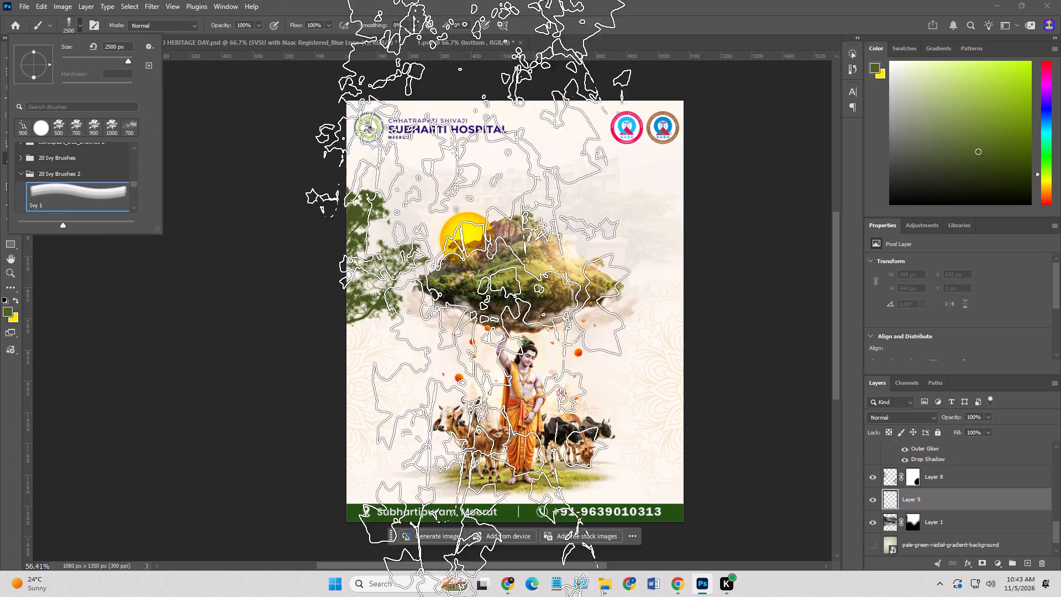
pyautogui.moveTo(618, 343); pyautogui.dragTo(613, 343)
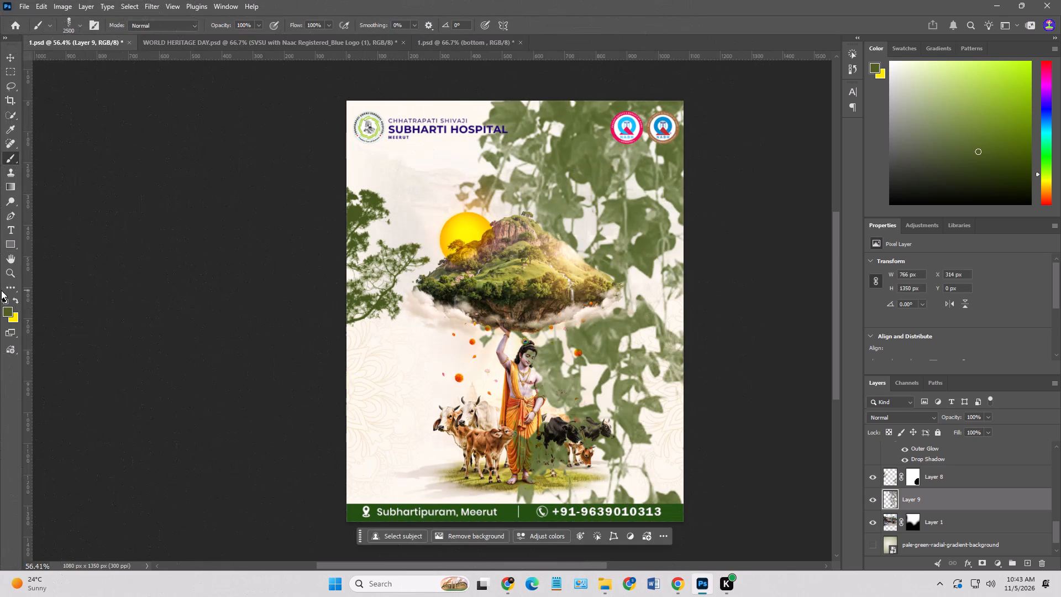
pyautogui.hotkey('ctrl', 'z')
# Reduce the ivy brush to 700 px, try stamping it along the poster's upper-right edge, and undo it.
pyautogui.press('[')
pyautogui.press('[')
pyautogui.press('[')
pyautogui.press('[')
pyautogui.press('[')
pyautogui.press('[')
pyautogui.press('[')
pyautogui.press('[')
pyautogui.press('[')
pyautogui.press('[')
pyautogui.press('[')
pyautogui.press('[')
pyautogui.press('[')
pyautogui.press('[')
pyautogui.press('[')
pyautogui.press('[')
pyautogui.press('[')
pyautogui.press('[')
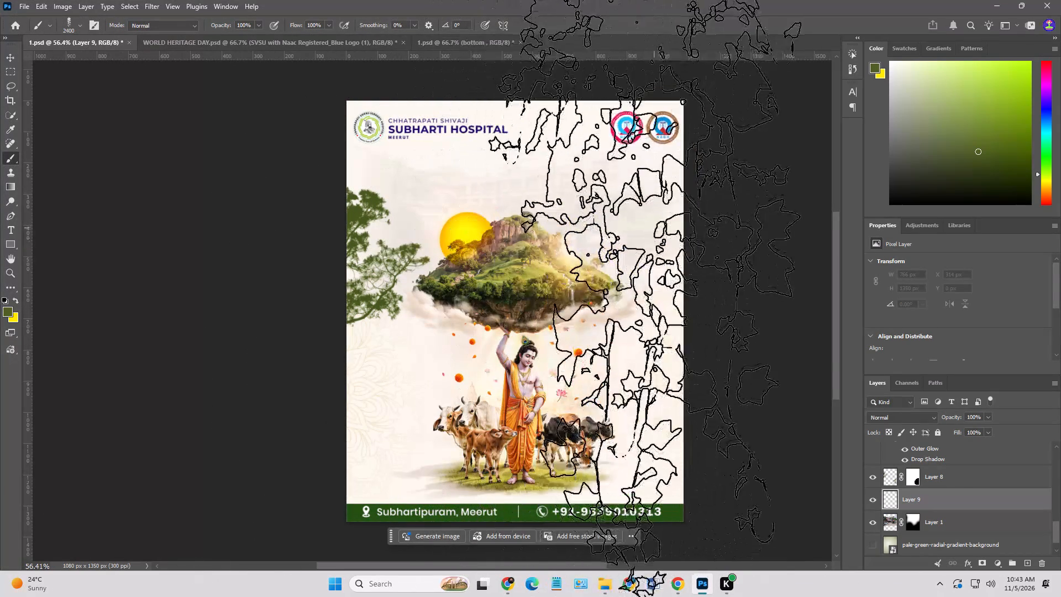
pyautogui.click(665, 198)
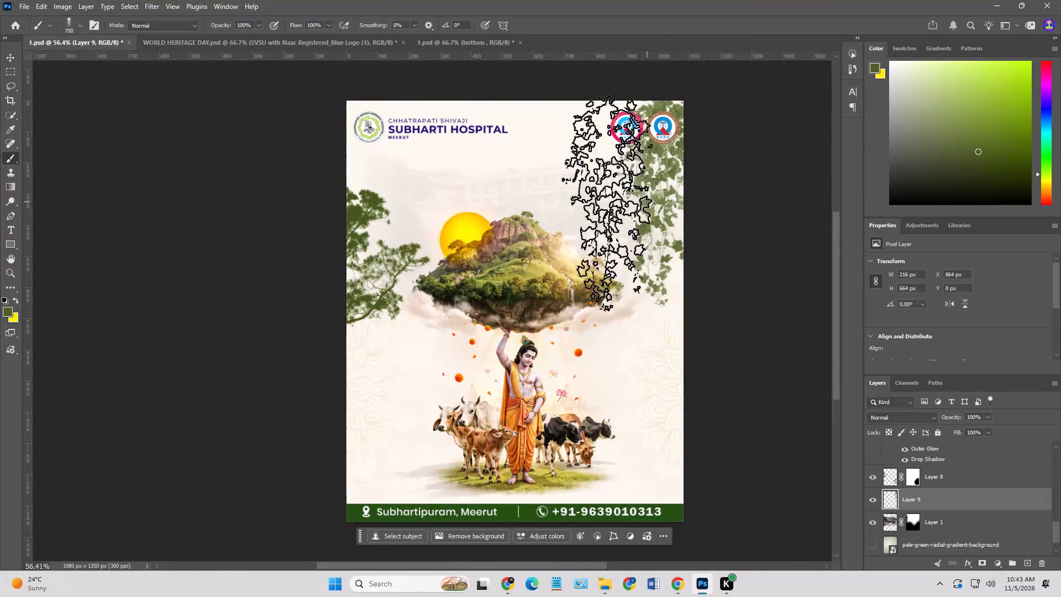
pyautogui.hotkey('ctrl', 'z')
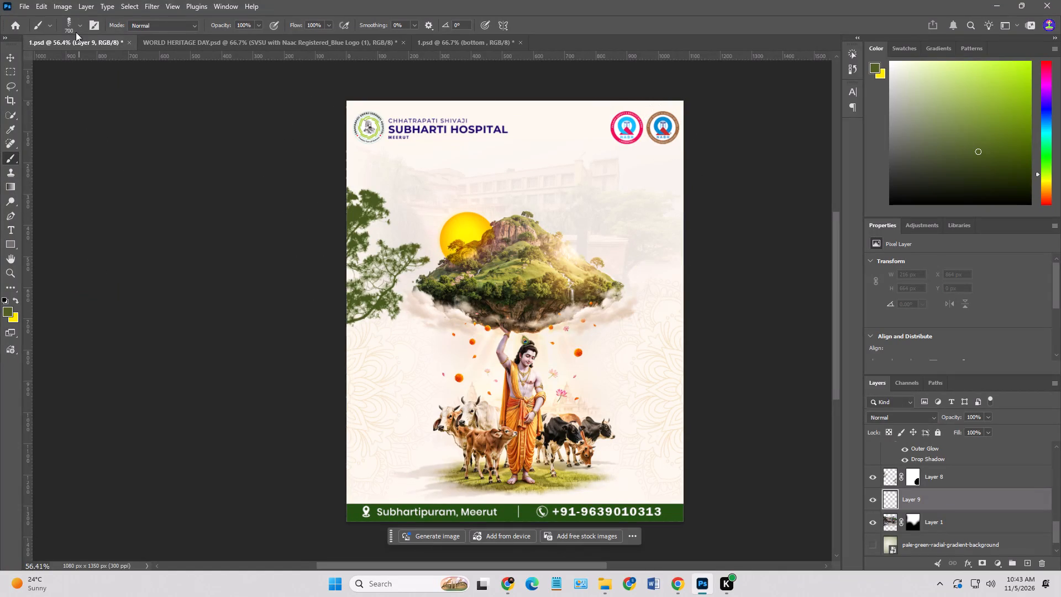
# Select the Ivy 2 brush from the 20 Ivy Brushes 2 set and set its size to 511 px.
pyautogui.click(70, 27)
pyautogui.scroll(-3, 37, 195)
pyautogui.click(59, 201)
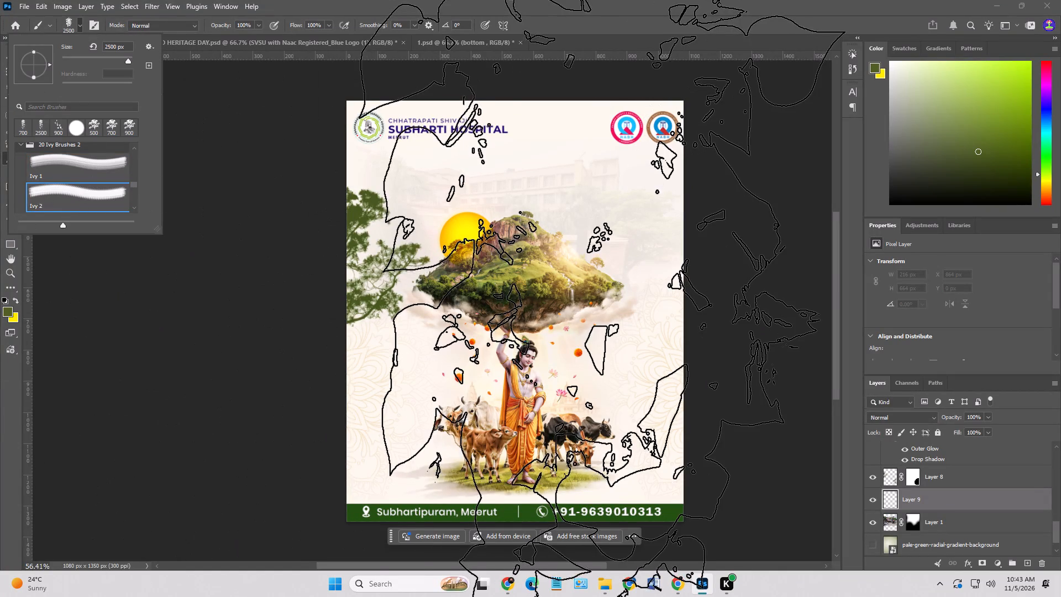
pyautogui.press('[')
pyautogui.press('[')
pyautogui.press('[')
pyautogui.press('[')
pyautogui.press('[')
pyautogui.press('[')
pyautogui.press('[')
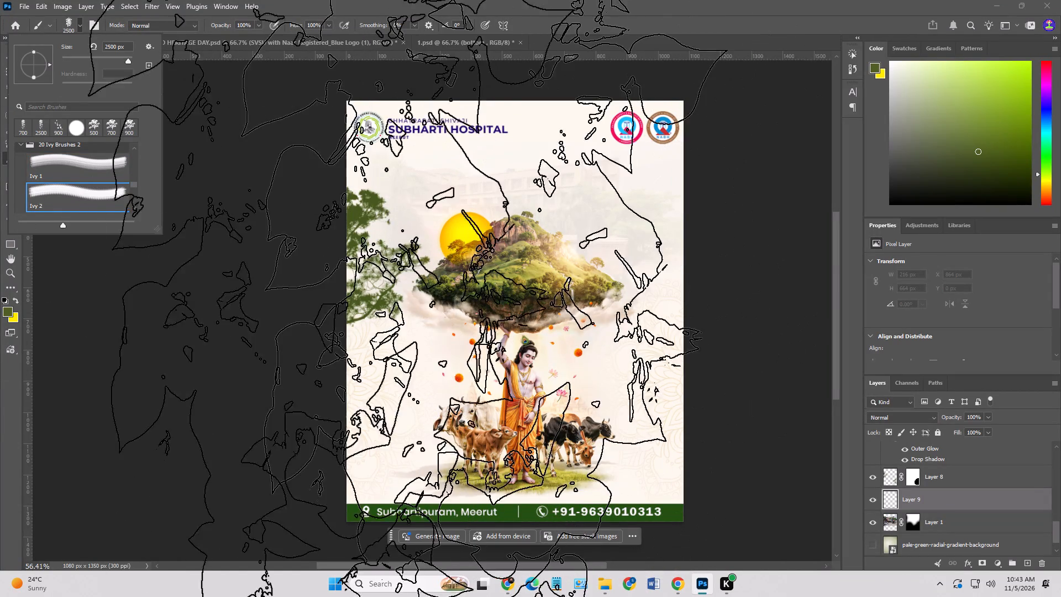
pyautogui.click(95, 56)
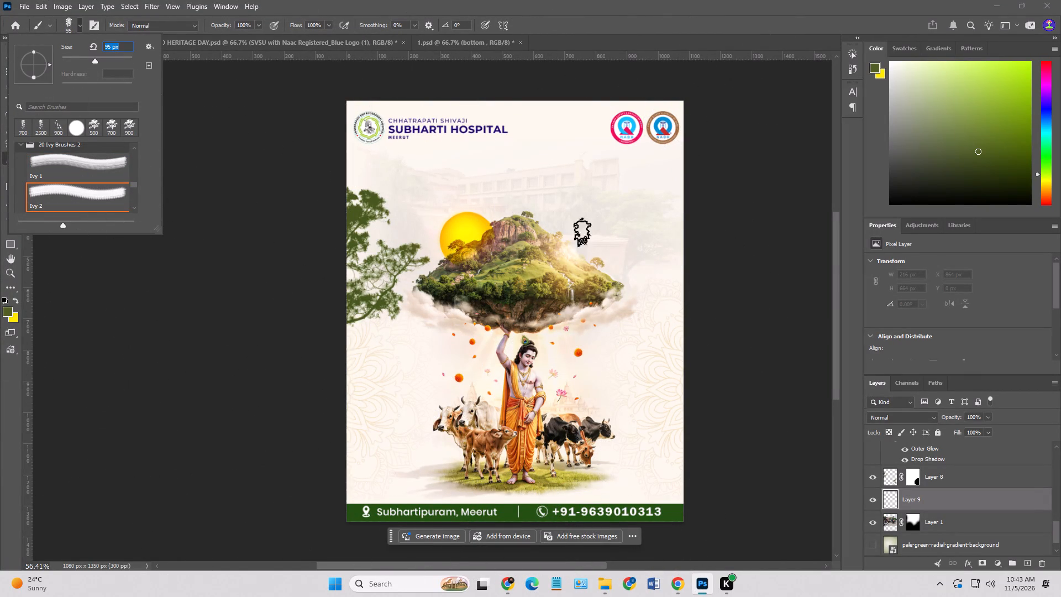
pyautogui.click(104, 60)
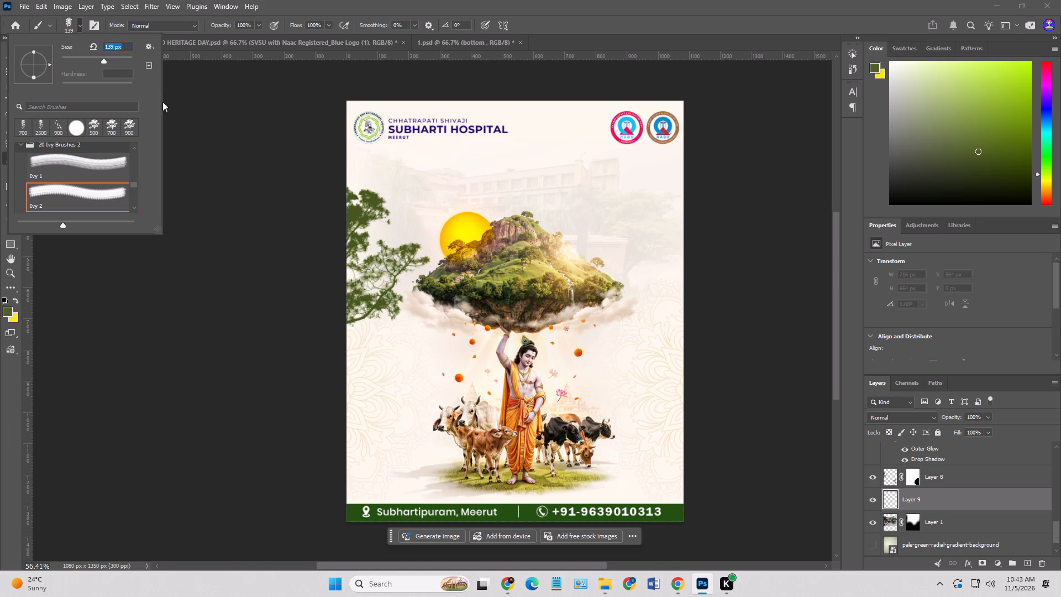
pyautogui.click(115, 58)
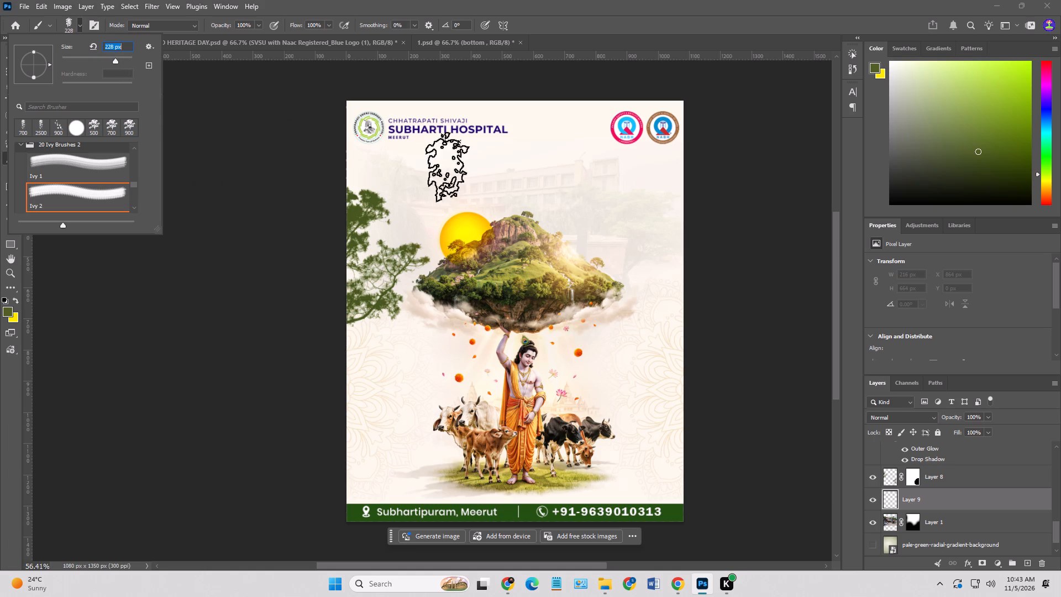
pyautogui.click(125, 59)
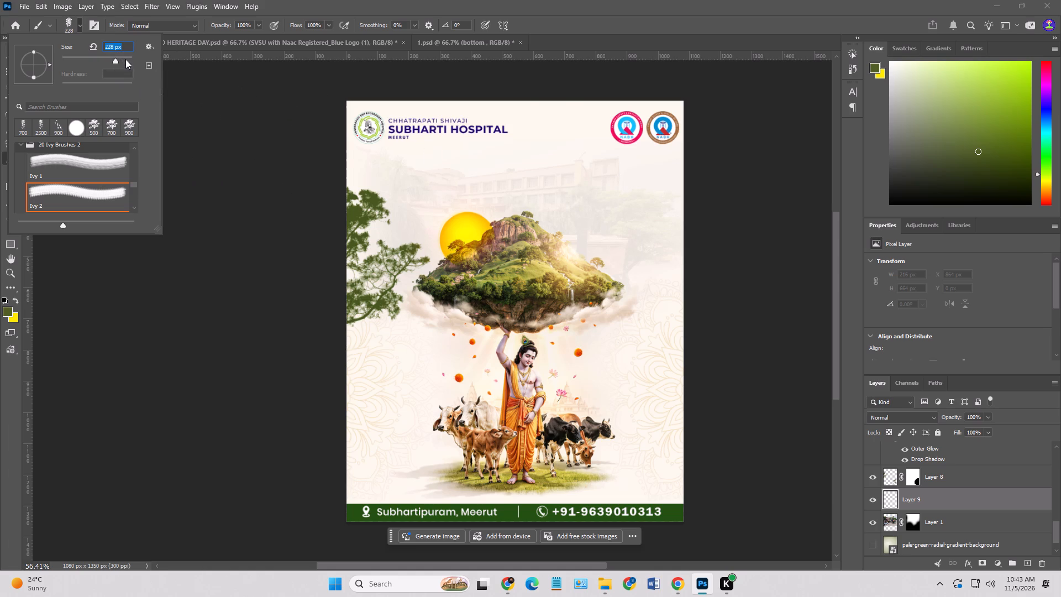
pyautogui.click(128, 57)
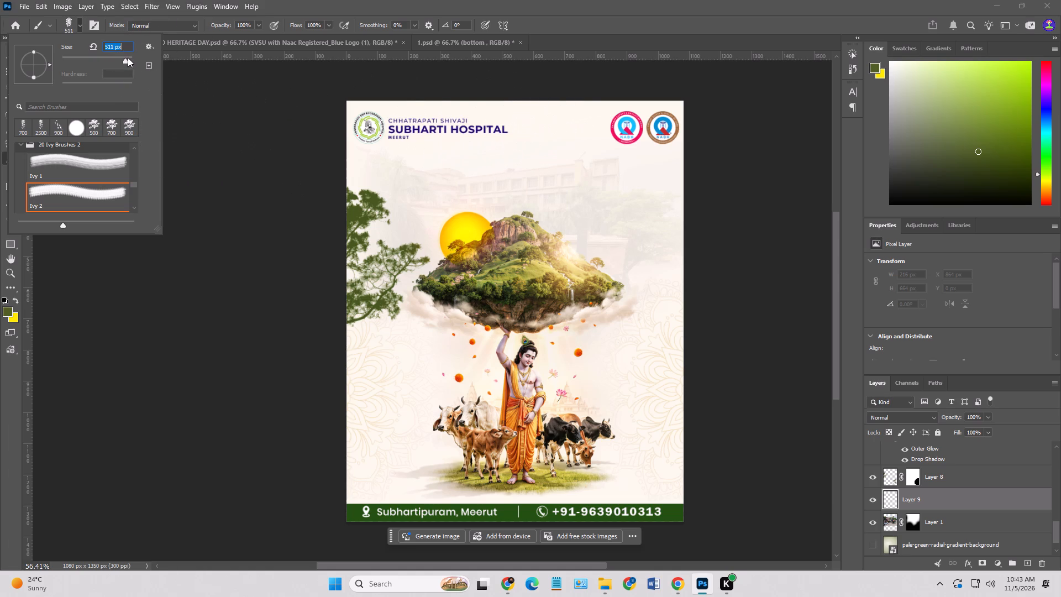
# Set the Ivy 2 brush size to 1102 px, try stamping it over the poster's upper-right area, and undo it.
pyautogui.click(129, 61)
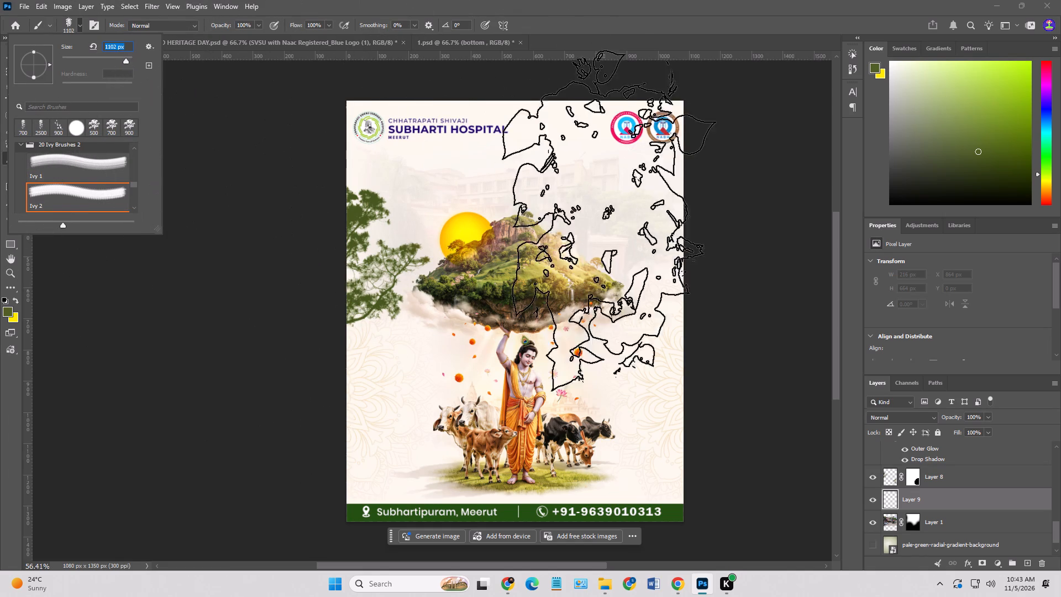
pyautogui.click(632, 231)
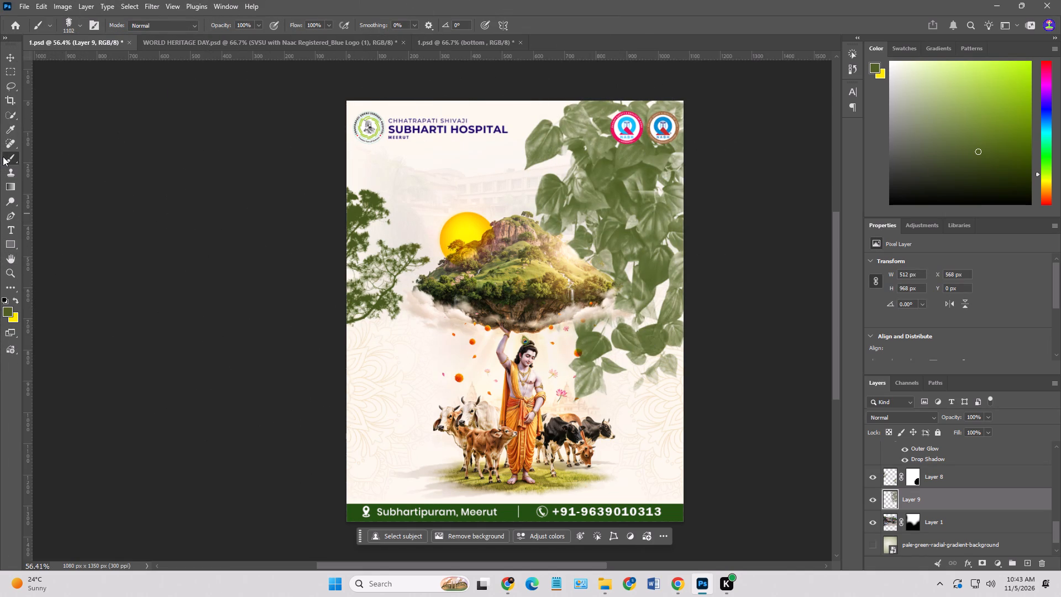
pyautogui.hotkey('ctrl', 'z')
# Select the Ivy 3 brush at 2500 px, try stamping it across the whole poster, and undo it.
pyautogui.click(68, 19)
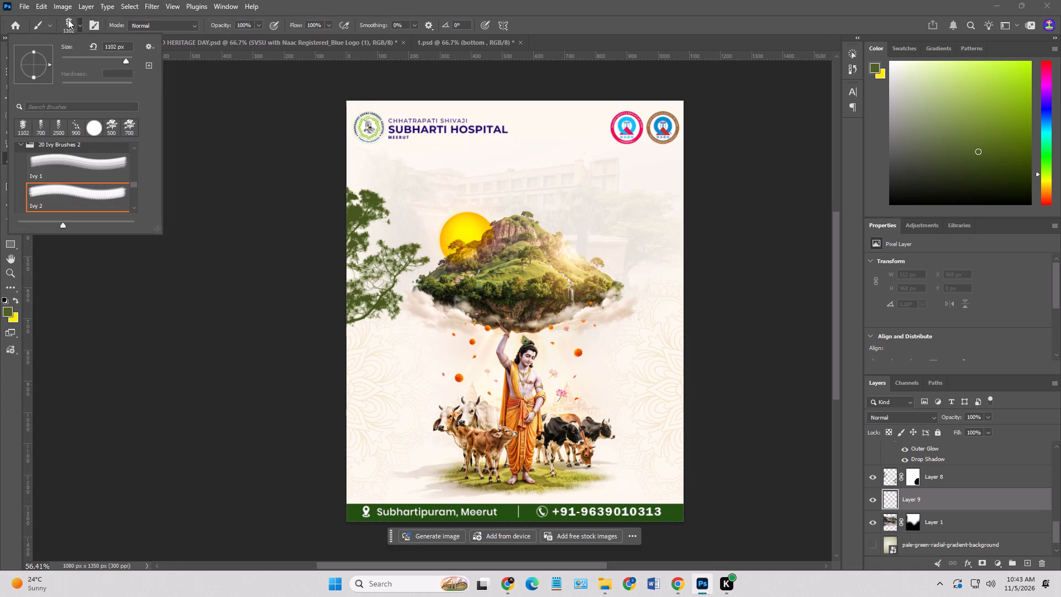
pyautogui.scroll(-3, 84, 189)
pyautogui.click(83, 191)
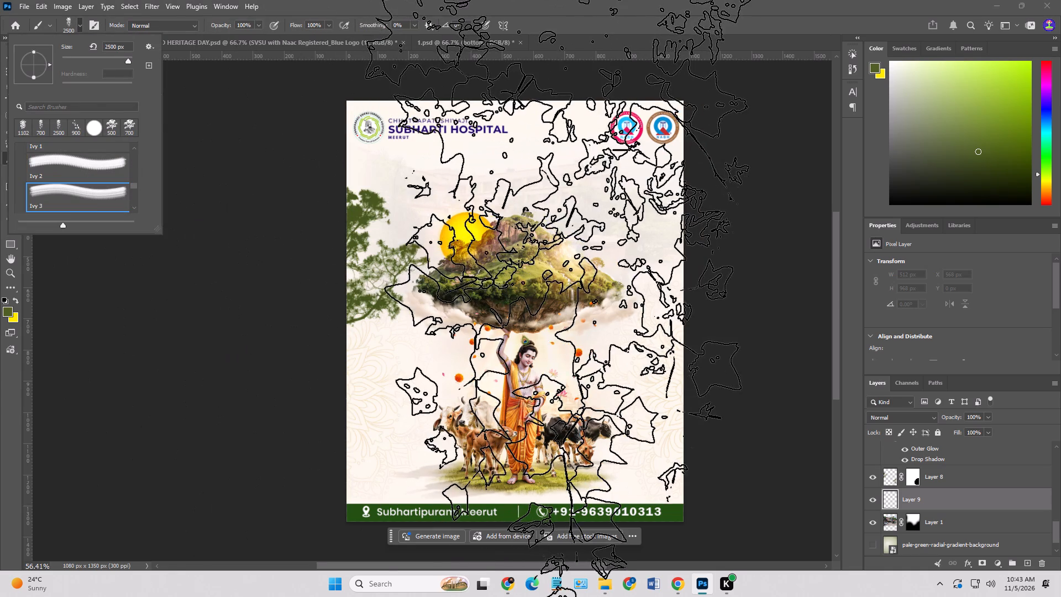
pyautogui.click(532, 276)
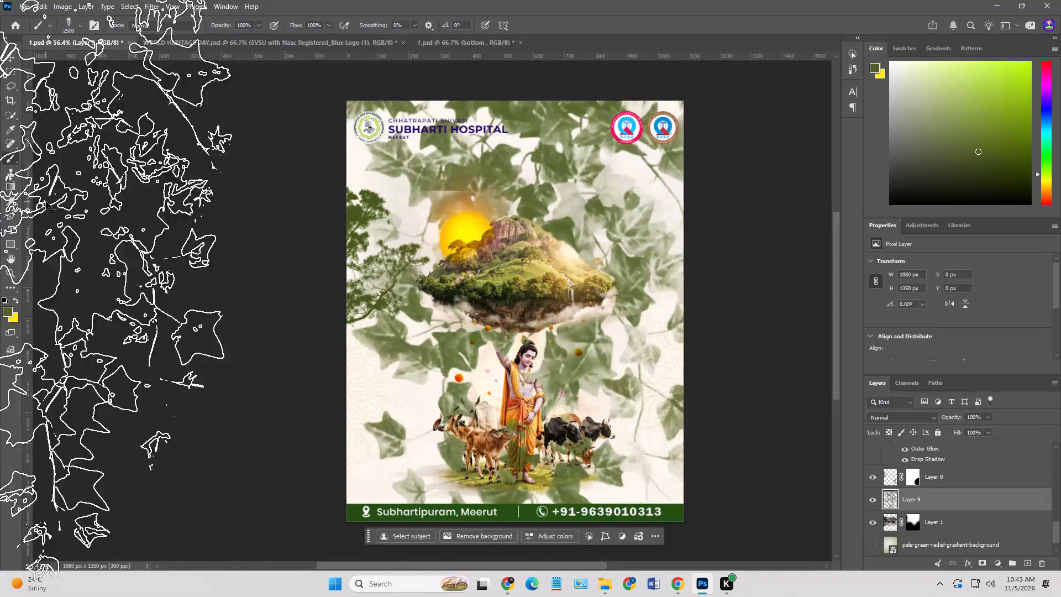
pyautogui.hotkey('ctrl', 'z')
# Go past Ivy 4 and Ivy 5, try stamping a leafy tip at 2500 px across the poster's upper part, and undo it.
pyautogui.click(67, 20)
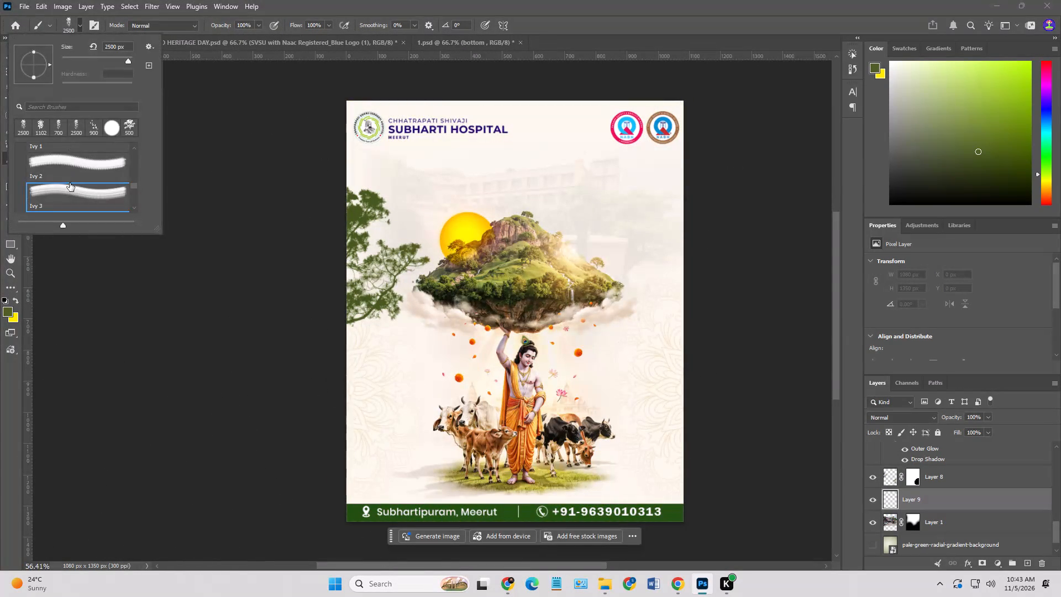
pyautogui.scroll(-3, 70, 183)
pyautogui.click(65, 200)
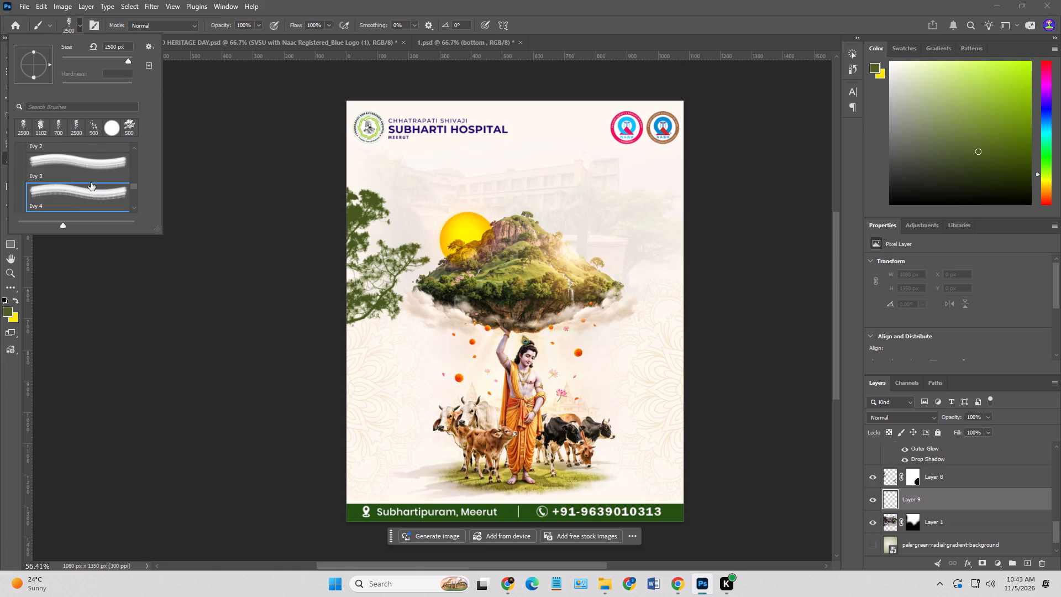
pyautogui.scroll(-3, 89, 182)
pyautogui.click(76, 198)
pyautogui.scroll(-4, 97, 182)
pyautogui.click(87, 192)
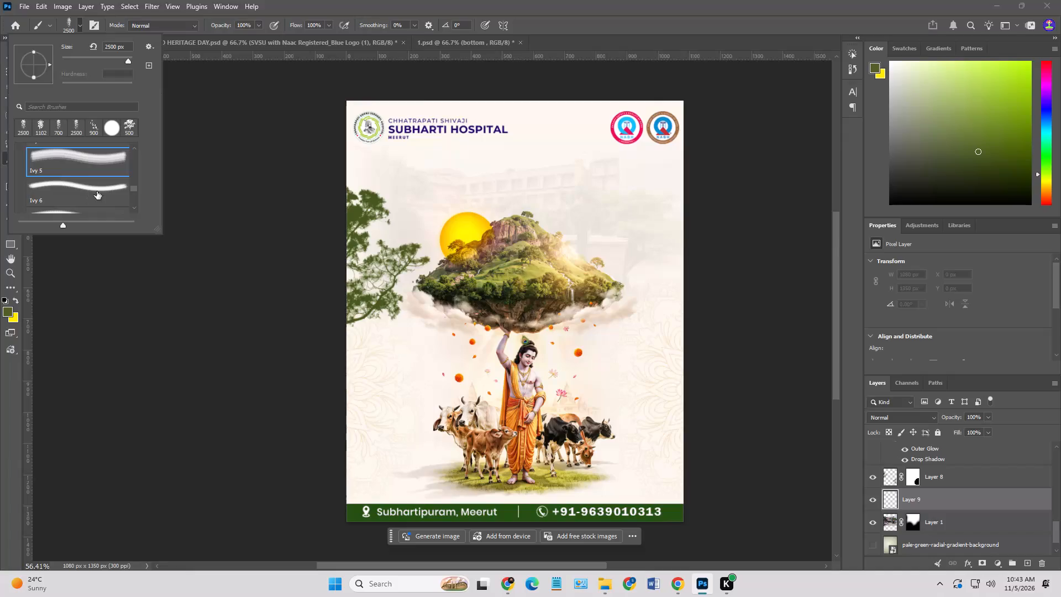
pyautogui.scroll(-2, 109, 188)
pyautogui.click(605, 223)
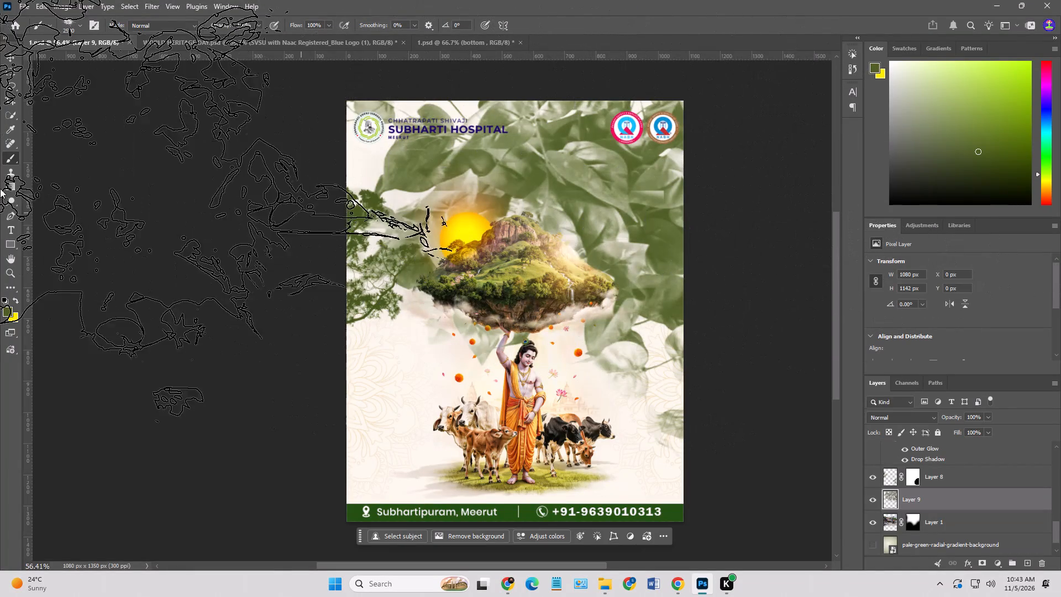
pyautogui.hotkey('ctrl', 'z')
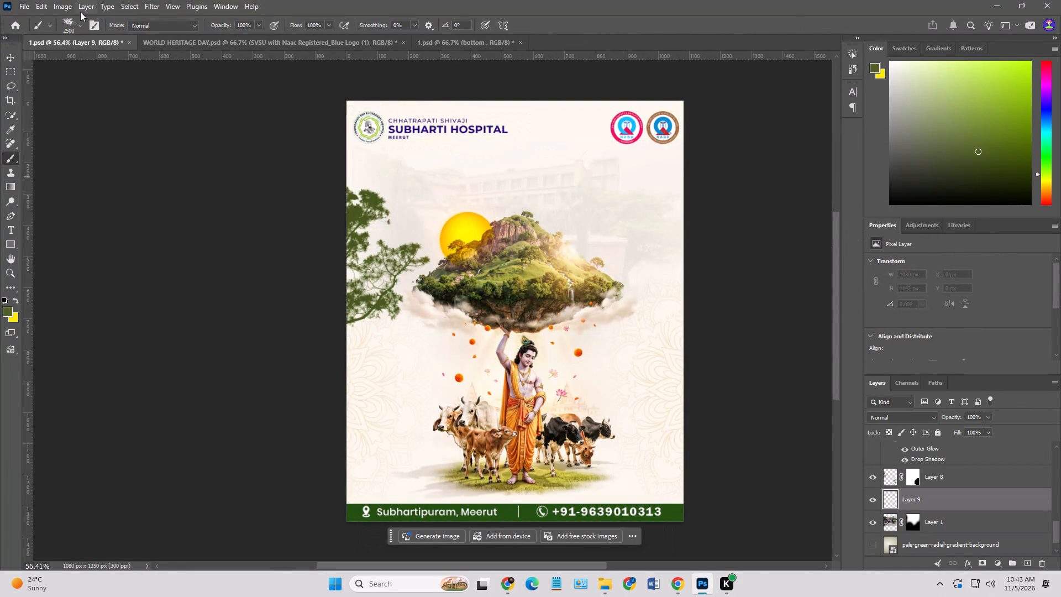
# Examine further brush shapes in the 20 Ivy Brushes 2 set, around Ivy 6 and Ivy 7.
pyautogui.click(67, 22)
pyautogui.scroll(-3, 82, 184)
pyautogui.click(83, 181)
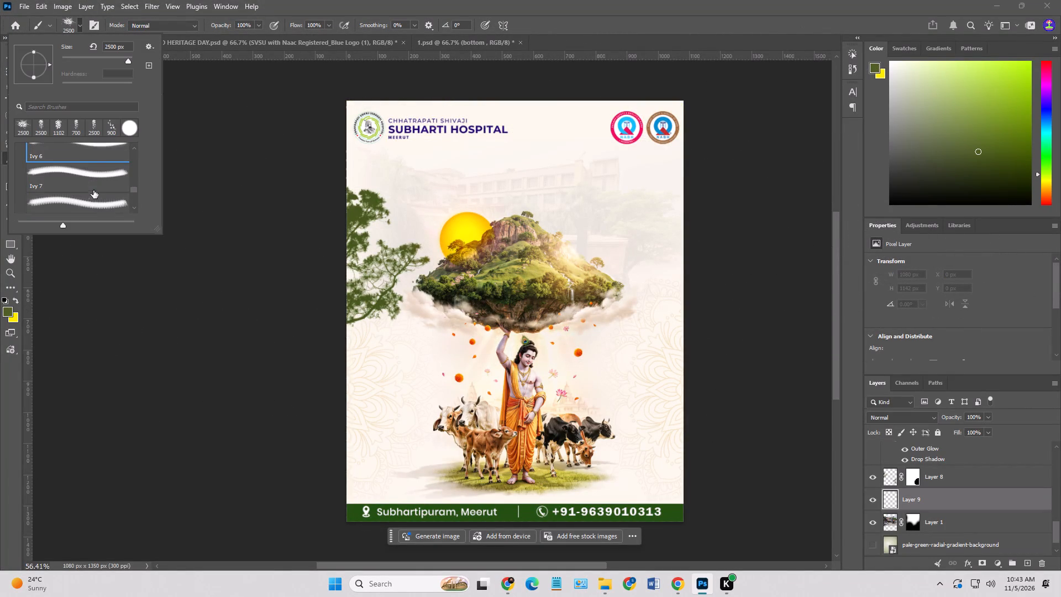
pyautogui.scroll(-4, 93, 190)
pyautogui.click(88, 193)
pyautogui.scroll(-2, 101, 187)
pyautogui.scroll(12, 101, 187)
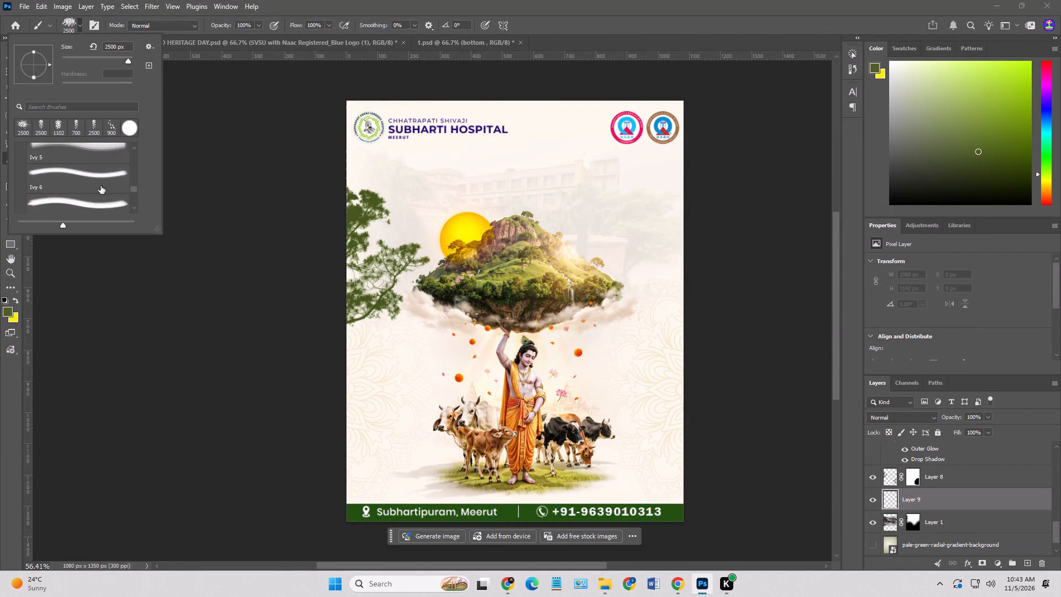
pyautogui.scroll(20, 101, 186)
pyautogui.scroll(2, 101, 186)
pyautogui.scroll(-3, 58, 192)
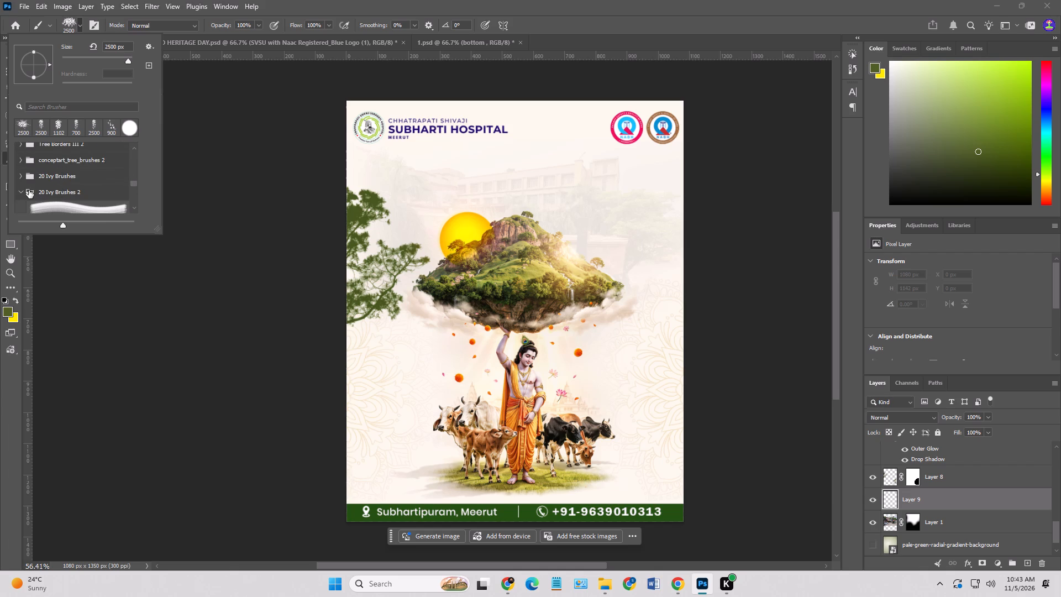
# Collapse the 20 Ivy Brushes 2 set and examine tips 1 to 7 in the Ivy Photoshop Brushes 2 set.
pyautogui.click(22, 191)
pyautogui.scroll(-2, 67, 188)
pyautogui.click(19, 192)
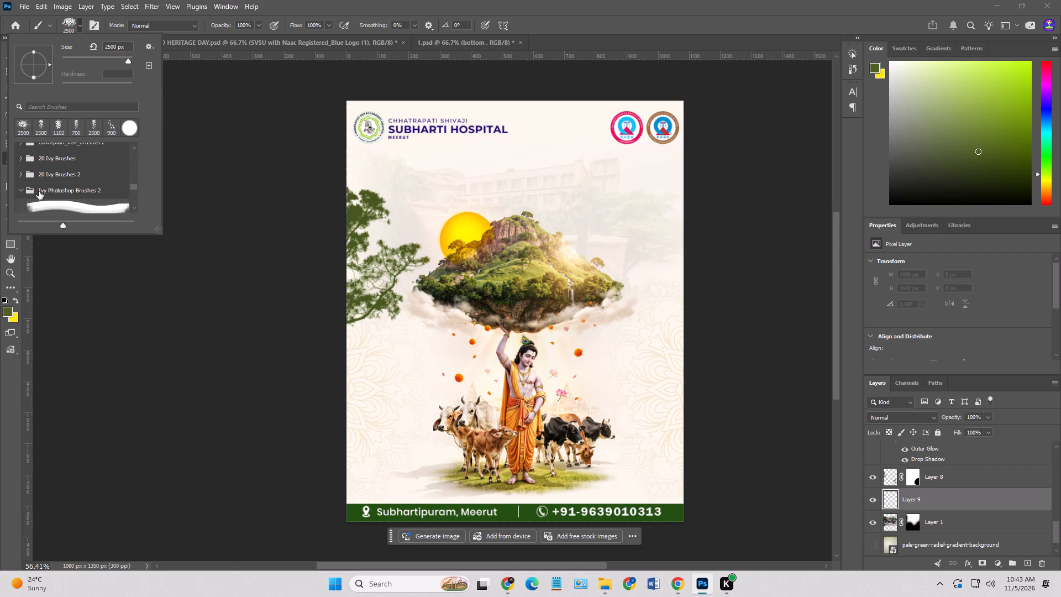
pyautogui.scroll(-2, 86, 188)
pyautogui.click(84, 188)
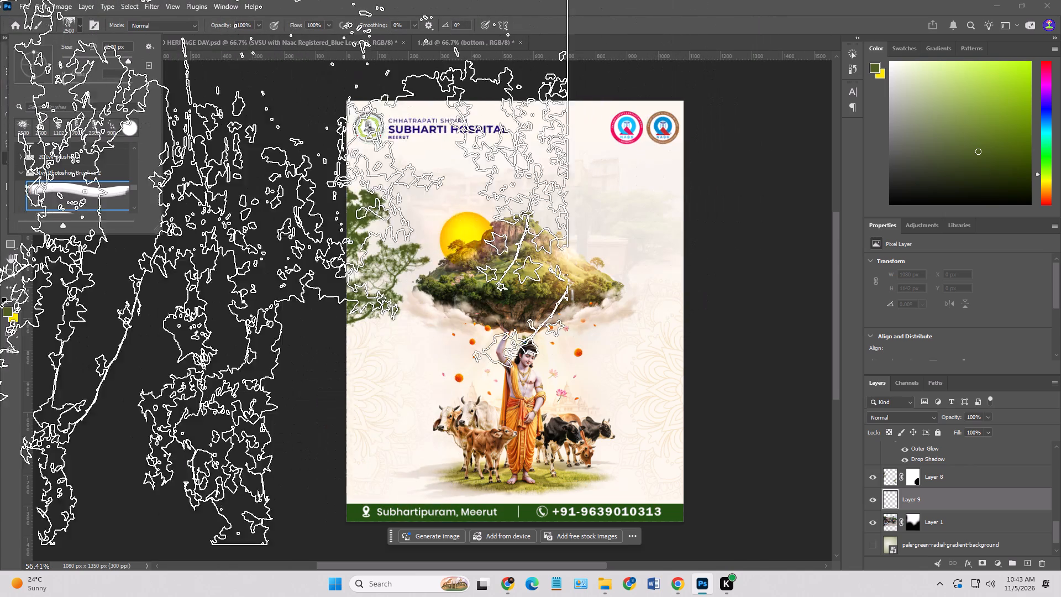
pyautogui.scroll(-4, 57, 192)
pyautogui.click(63, 186)
pyautogui.scroll(-3, 96, 175)
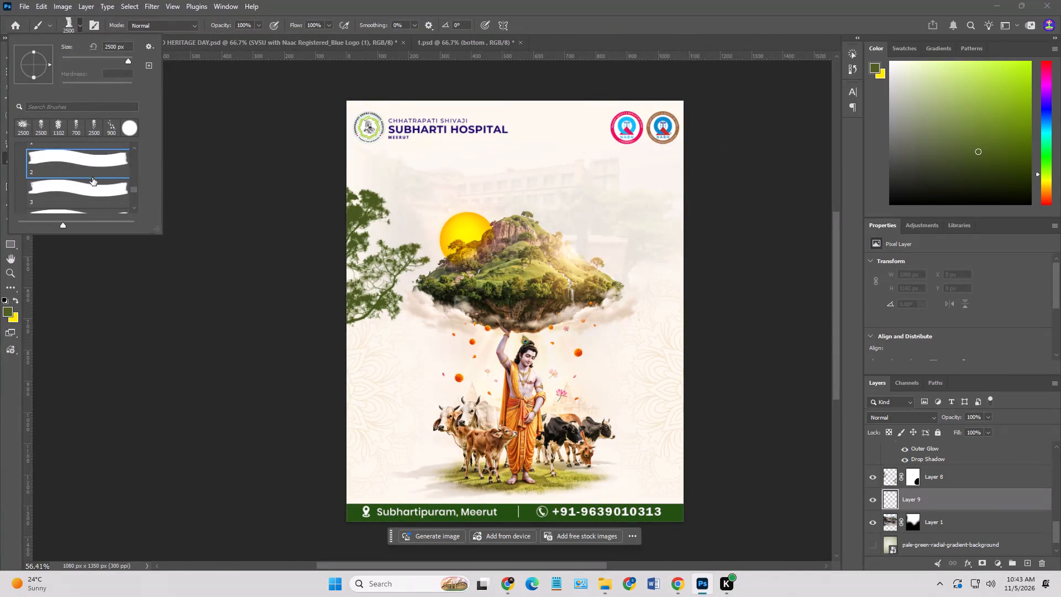
pyautogui.click(87, 182)
pyautogui.scroll(-3, 98, 181)
pyautogui.click(91, 196)
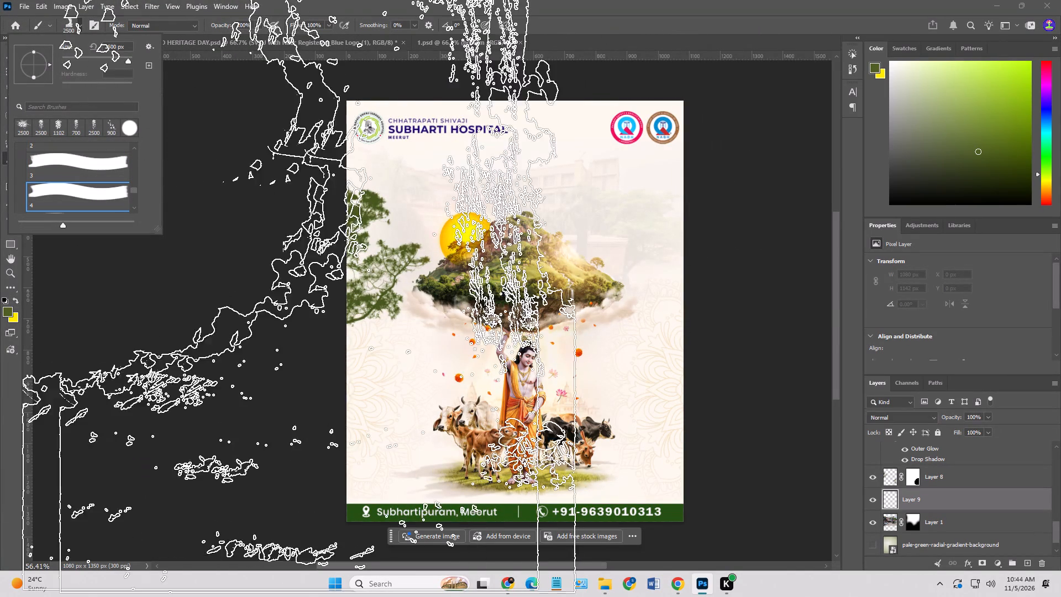
pyautogui.scroll(-4, 83, 177)
pyautogui.click(77, 187)
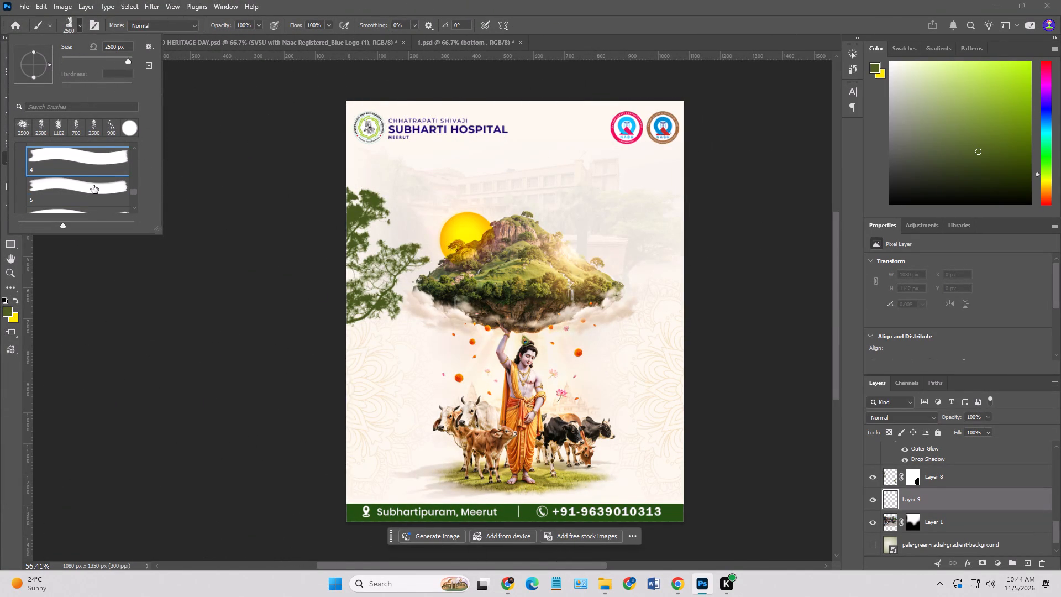
pyautogui.scroll(-3, 93, 181)
pyautogui.click(93, 186)
pyautogui.scroll(-3, 98, 184)
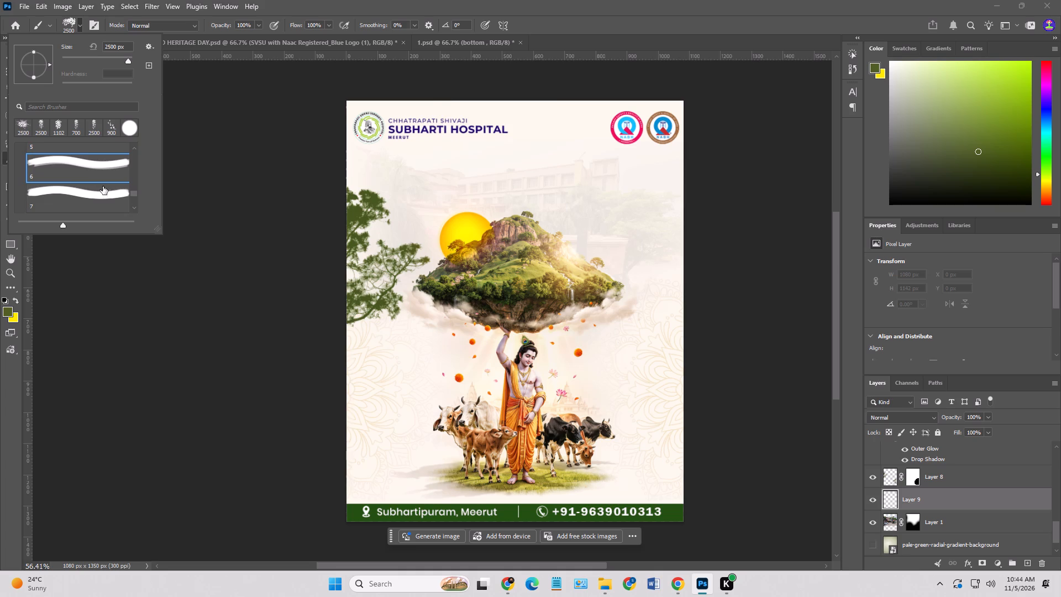
pyautogui.click(94, 196)
pyautogui.scroll(-7, 139, 187)
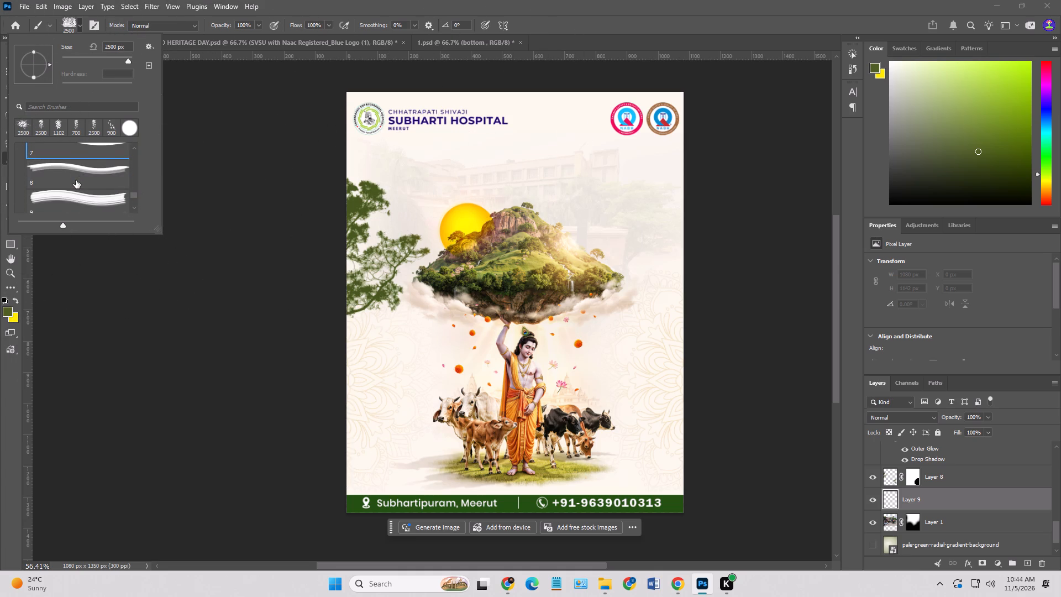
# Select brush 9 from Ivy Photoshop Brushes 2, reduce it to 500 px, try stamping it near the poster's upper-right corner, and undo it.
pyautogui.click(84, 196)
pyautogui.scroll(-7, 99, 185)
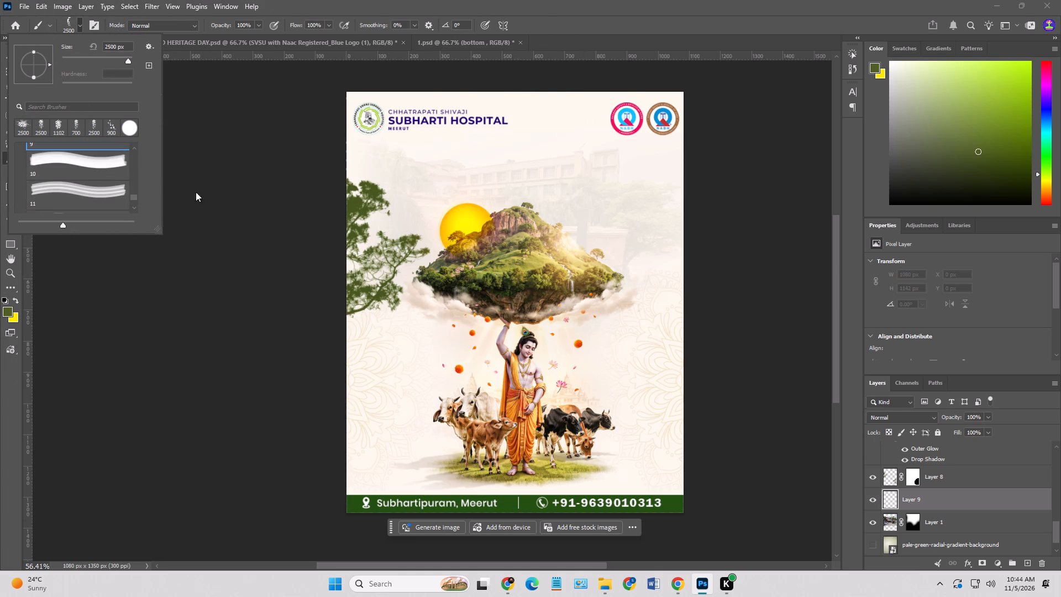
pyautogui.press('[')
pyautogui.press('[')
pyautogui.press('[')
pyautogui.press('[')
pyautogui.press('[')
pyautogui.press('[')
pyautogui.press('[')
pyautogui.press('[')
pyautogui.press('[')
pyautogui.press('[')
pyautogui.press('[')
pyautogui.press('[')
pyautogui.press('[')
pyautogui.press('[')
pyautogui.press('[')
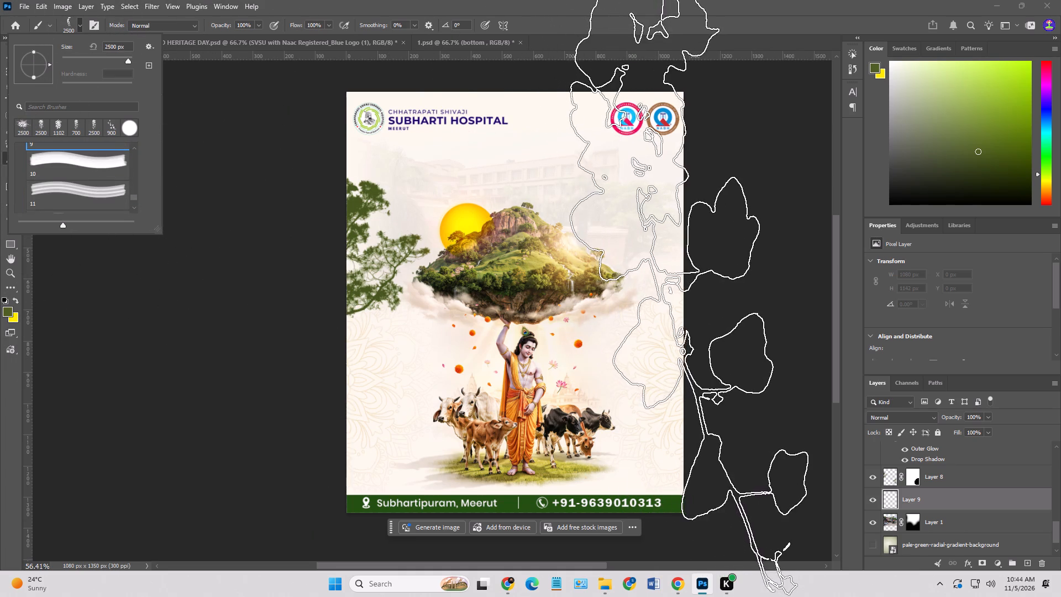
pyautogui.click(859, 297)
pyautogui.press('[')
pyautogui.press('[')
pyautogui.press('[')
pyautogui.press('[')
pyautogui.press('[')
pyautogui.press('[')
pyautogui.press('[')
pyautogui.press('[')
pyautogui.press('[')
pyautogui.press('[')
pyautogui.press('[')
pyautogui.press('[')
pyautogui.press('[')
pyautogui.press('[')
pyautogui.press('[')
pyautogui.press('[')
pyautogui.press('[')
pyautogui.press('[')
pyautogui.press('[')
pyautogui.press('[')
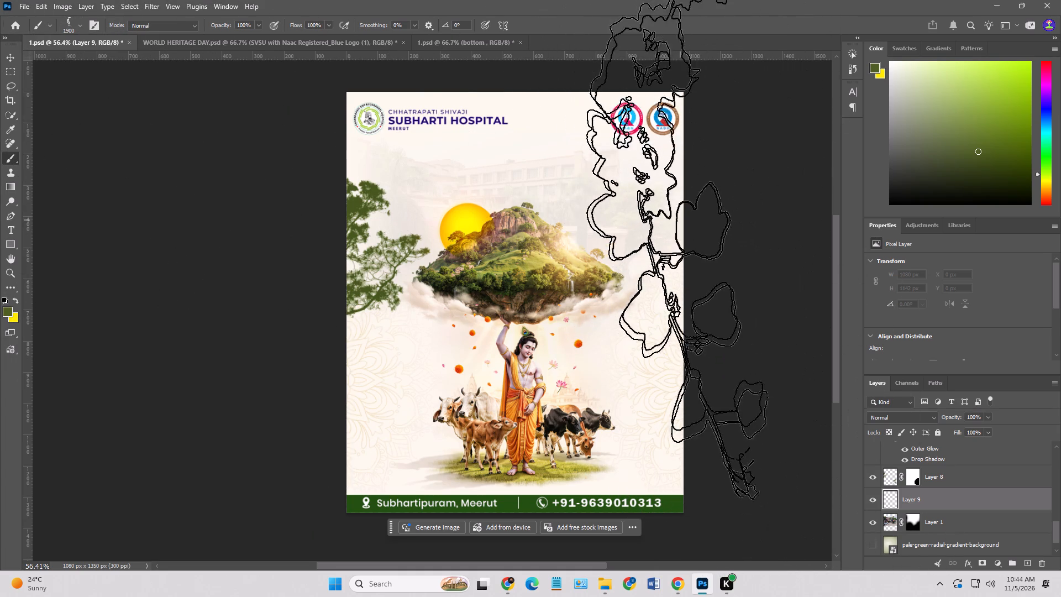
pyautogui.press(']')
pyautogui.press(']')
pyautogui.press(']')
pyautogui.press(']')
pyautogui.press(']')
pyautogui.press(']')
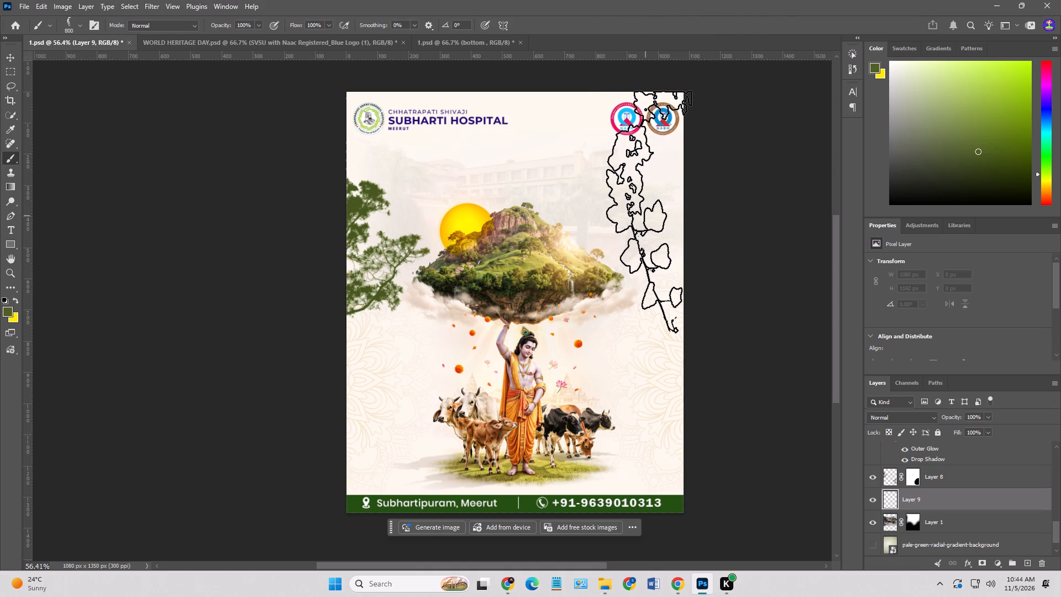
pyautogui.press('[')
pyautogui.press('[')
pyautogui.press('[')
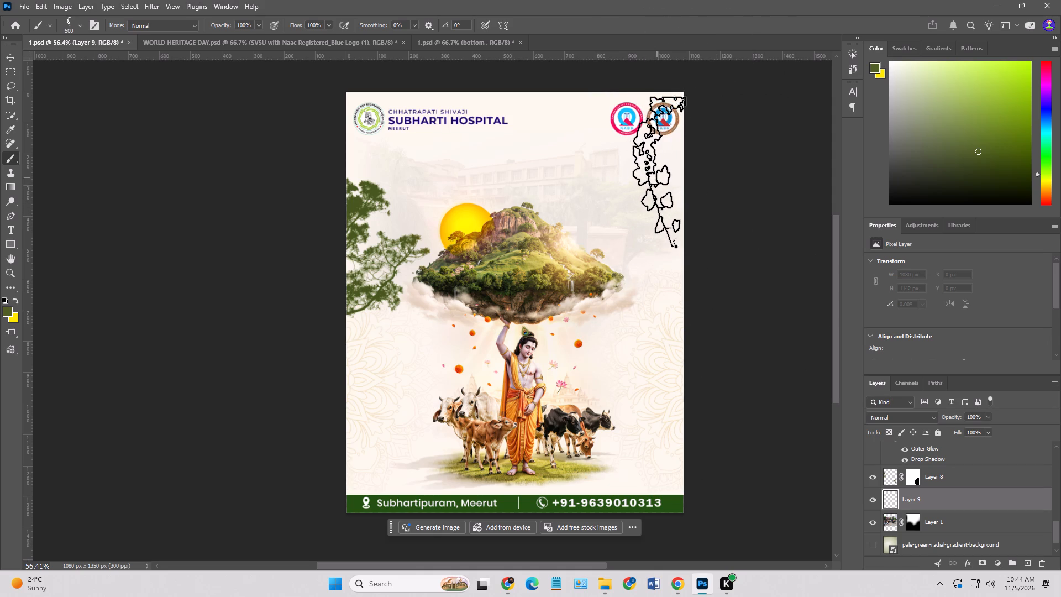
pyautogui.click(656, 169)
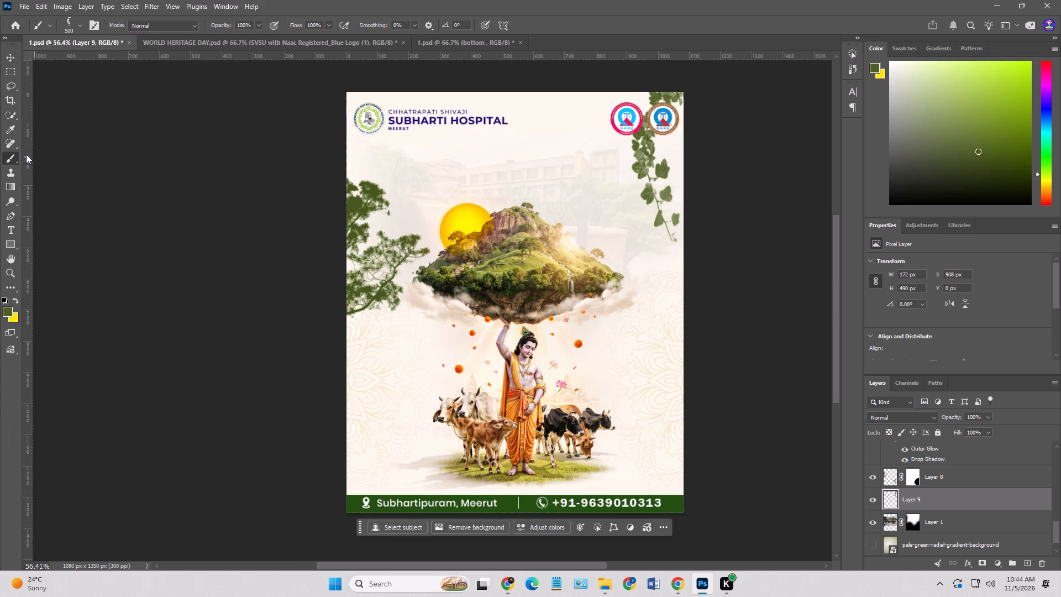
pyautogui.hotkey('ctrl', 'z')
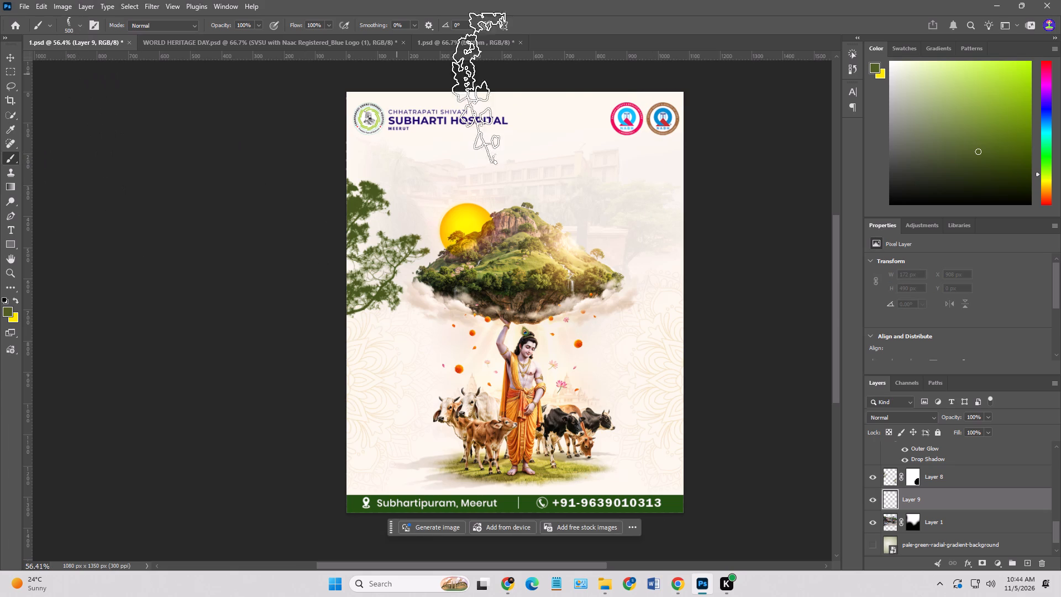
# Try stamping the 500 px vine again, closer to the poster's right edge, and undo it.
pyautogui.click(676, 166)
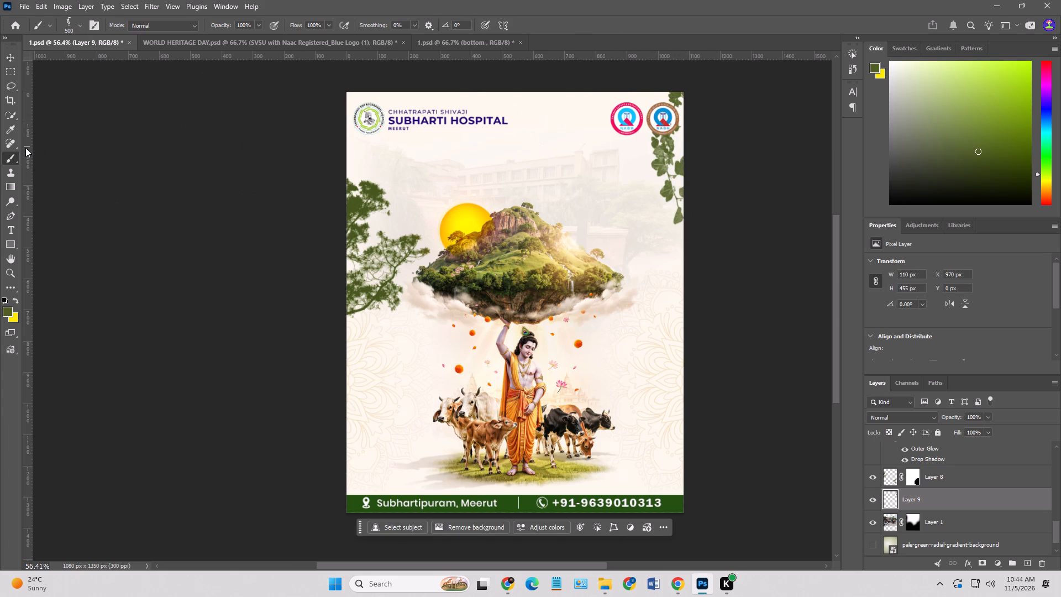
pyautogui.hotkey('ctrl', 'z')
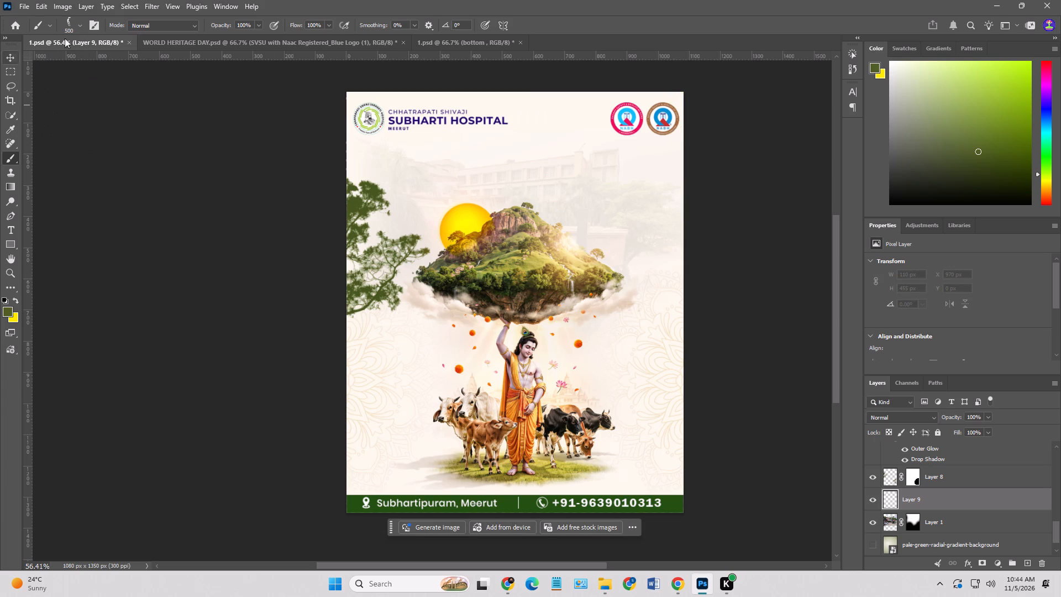
# Examine brush tips 10, 11 and 12 in the Ivy Photoshop Brushes 2 set.
pyautogui.click(71, 23)
pyautogui.click(56, 188)
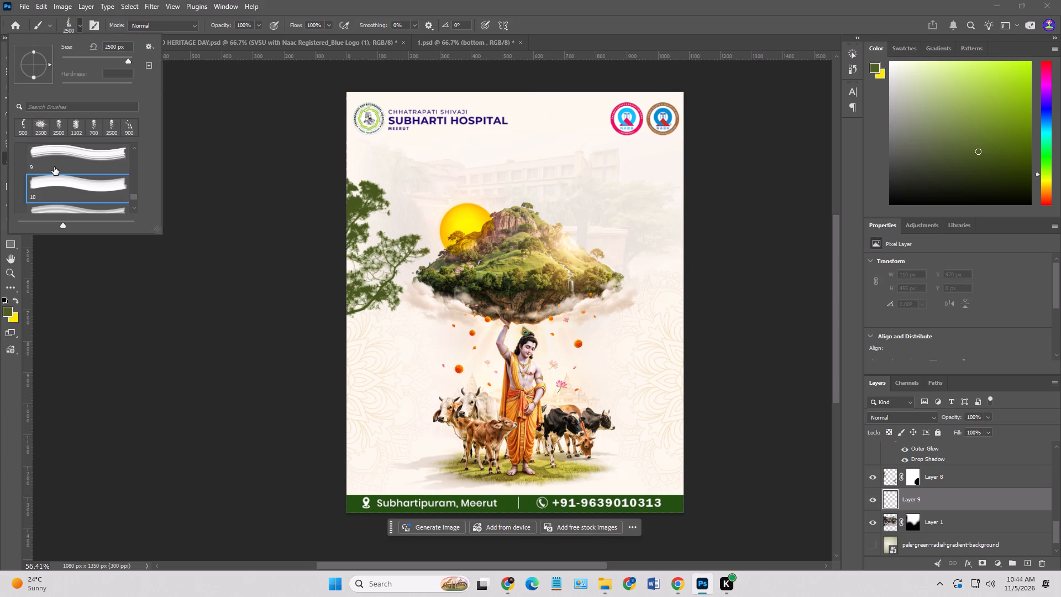
pyautogui.scroll(-2, 54, 166)
pyautogui.click(65, 190)
pyautogui.scroll(-4, 91, 175)
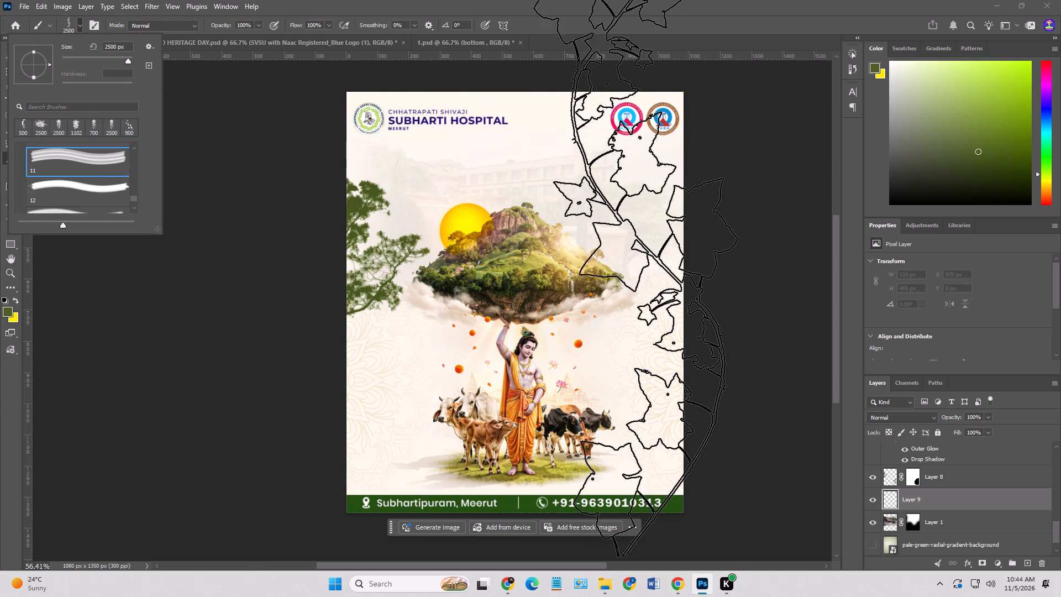
pyautogui.scroll(-2, 85, 181)
pyautogui.click(88, 171)
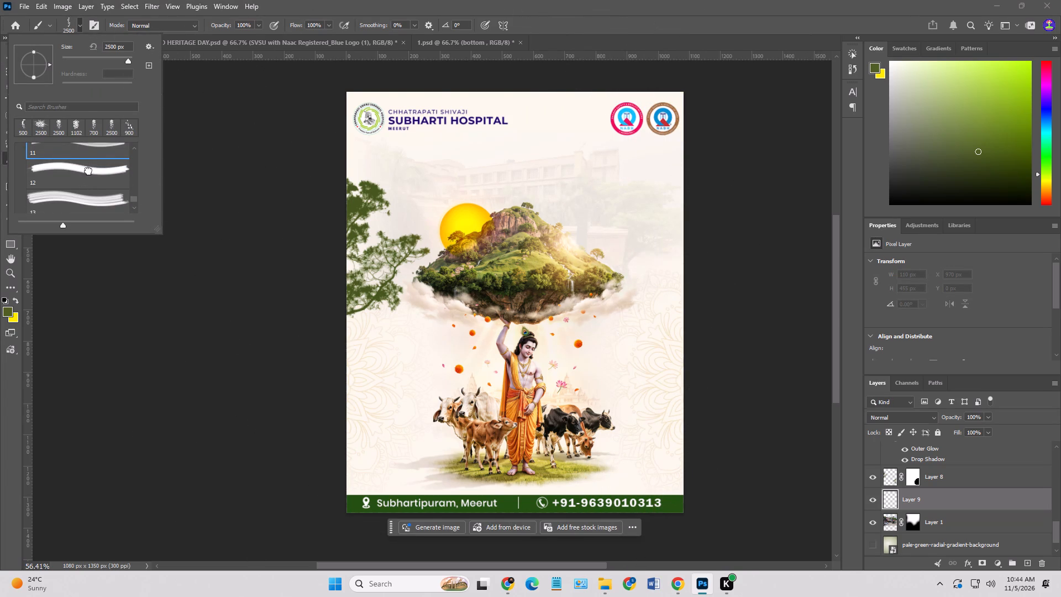
pyautogui.scroll(-4, 88, 171)
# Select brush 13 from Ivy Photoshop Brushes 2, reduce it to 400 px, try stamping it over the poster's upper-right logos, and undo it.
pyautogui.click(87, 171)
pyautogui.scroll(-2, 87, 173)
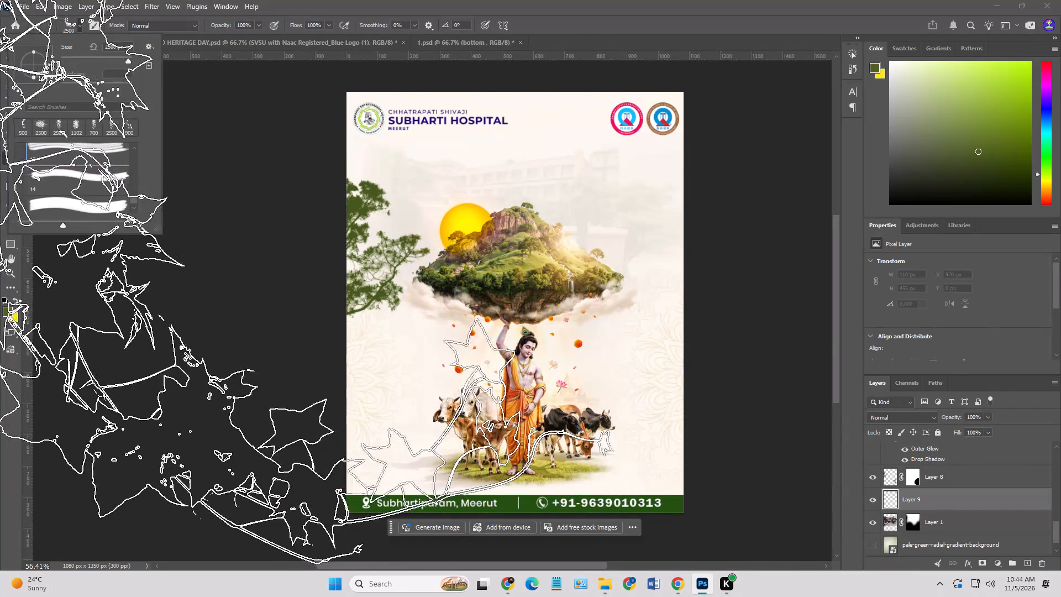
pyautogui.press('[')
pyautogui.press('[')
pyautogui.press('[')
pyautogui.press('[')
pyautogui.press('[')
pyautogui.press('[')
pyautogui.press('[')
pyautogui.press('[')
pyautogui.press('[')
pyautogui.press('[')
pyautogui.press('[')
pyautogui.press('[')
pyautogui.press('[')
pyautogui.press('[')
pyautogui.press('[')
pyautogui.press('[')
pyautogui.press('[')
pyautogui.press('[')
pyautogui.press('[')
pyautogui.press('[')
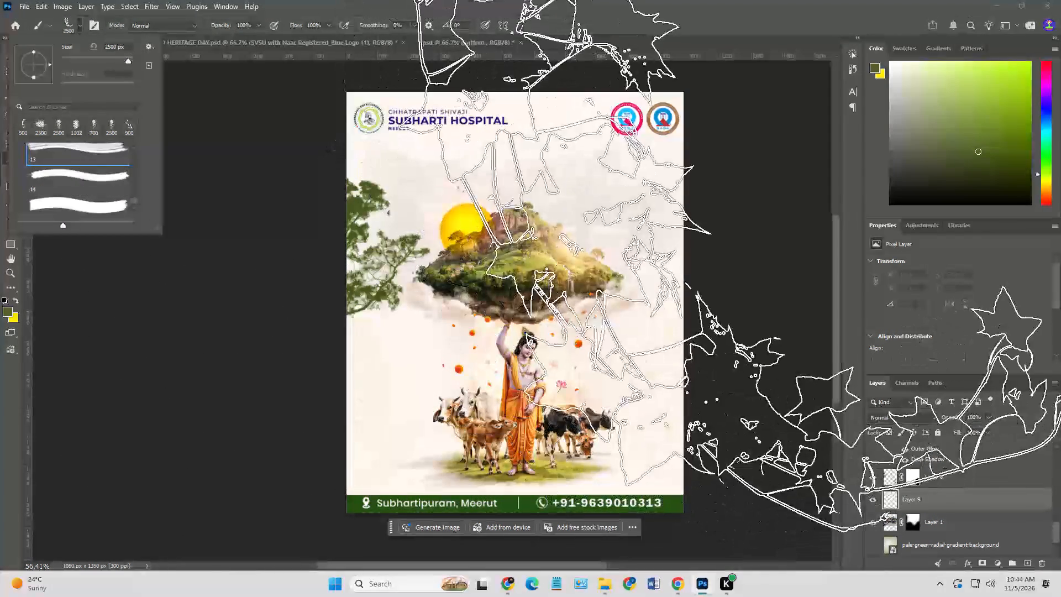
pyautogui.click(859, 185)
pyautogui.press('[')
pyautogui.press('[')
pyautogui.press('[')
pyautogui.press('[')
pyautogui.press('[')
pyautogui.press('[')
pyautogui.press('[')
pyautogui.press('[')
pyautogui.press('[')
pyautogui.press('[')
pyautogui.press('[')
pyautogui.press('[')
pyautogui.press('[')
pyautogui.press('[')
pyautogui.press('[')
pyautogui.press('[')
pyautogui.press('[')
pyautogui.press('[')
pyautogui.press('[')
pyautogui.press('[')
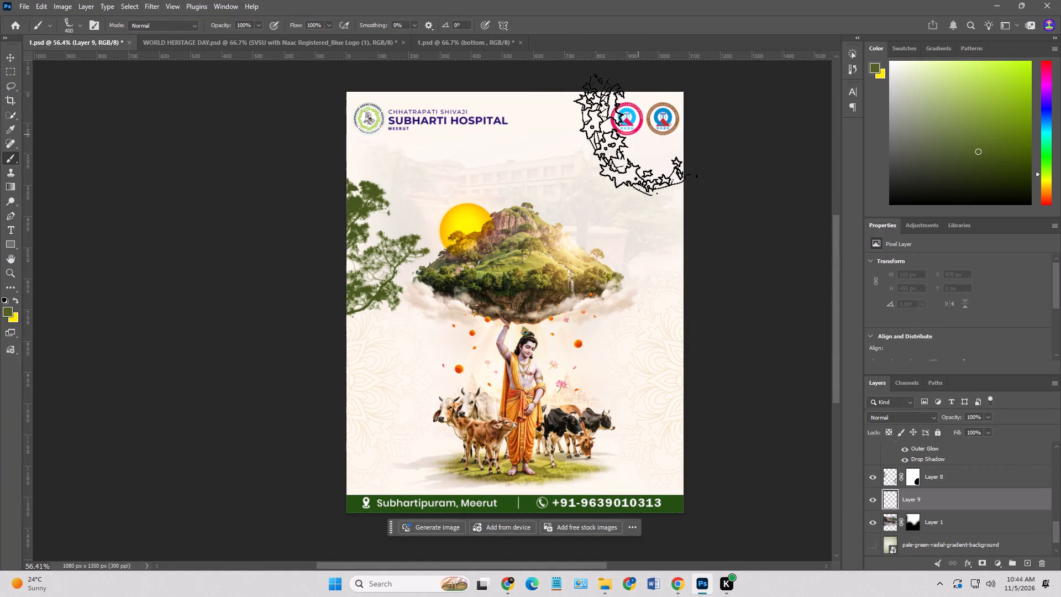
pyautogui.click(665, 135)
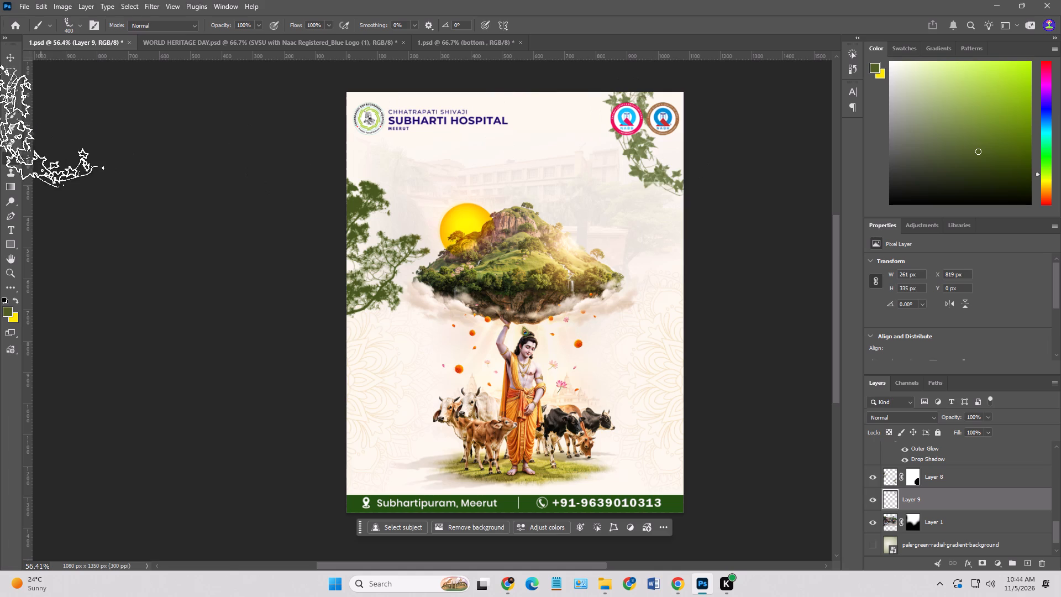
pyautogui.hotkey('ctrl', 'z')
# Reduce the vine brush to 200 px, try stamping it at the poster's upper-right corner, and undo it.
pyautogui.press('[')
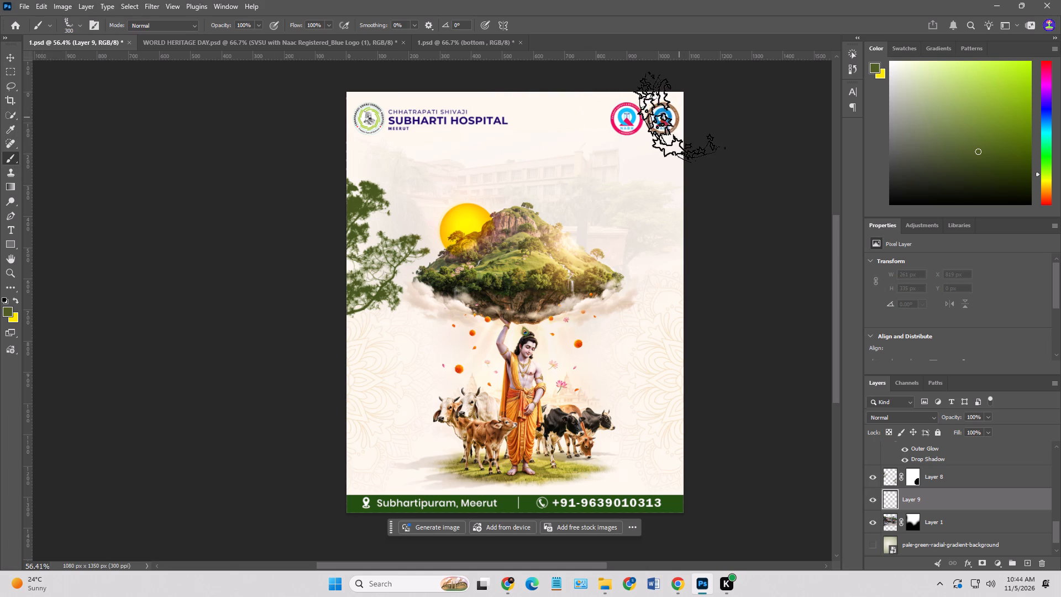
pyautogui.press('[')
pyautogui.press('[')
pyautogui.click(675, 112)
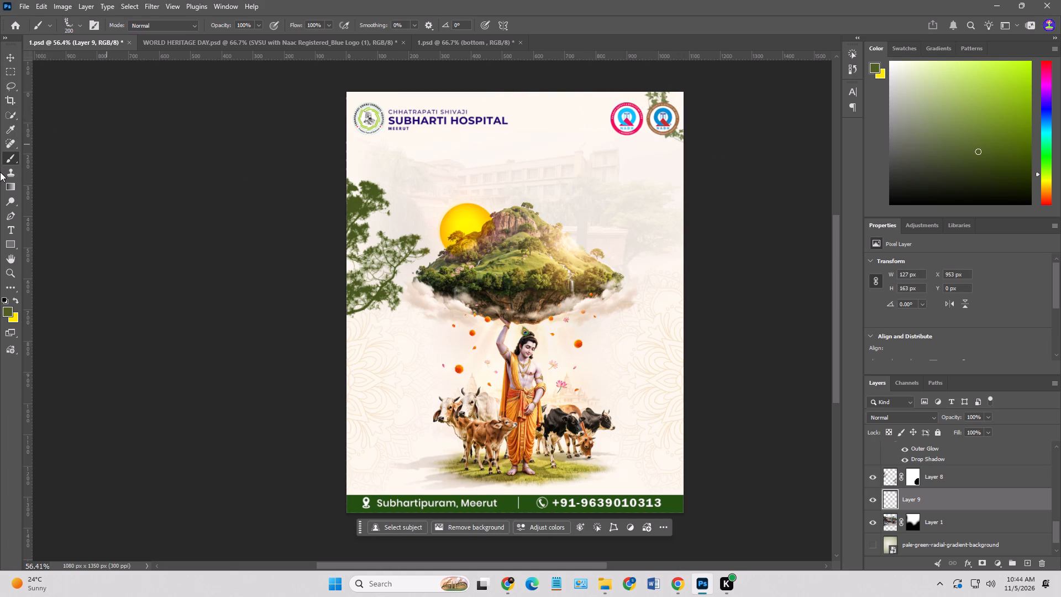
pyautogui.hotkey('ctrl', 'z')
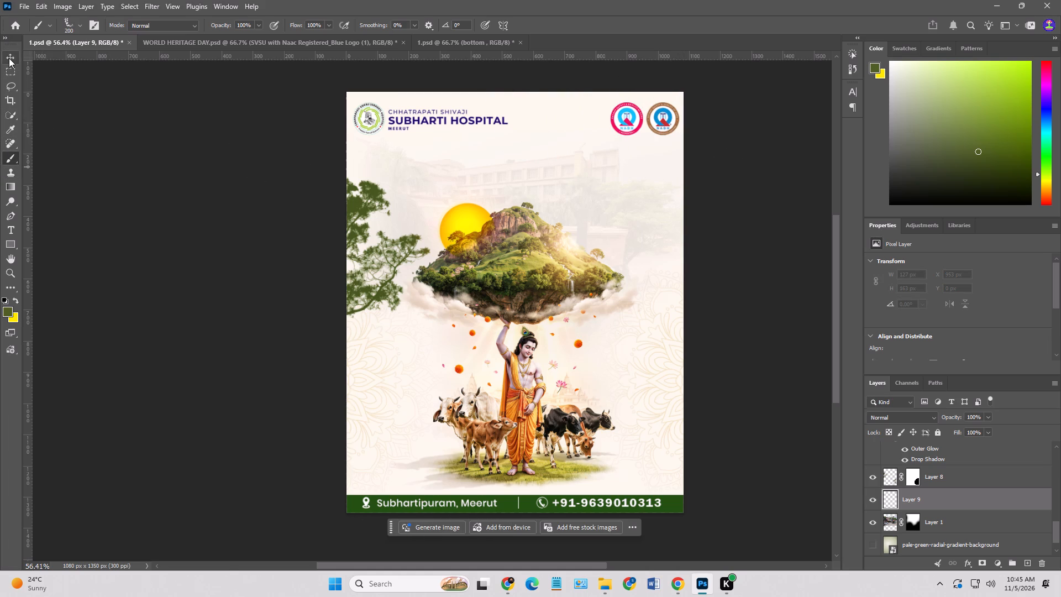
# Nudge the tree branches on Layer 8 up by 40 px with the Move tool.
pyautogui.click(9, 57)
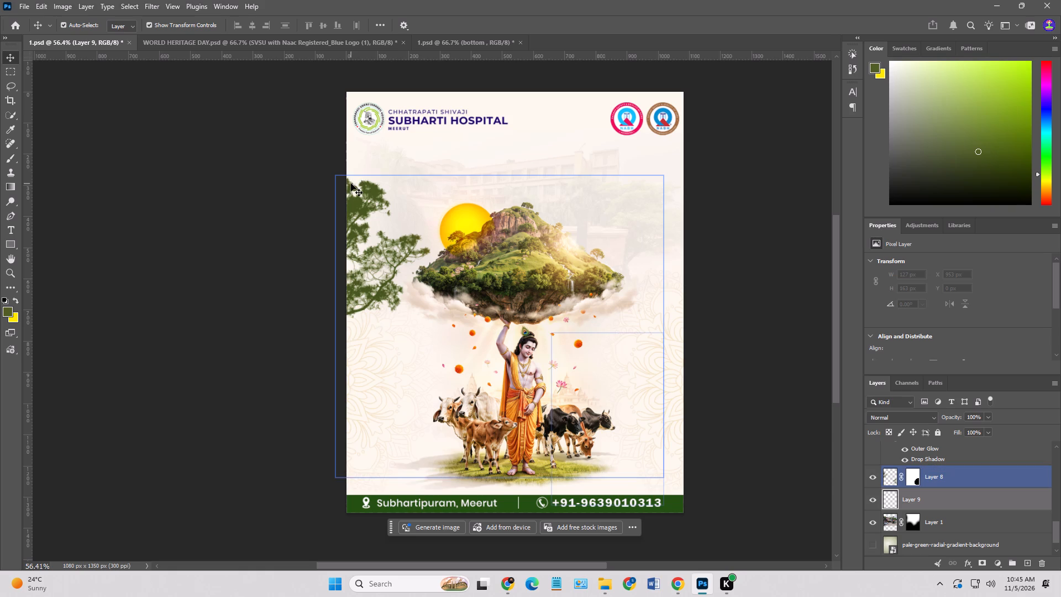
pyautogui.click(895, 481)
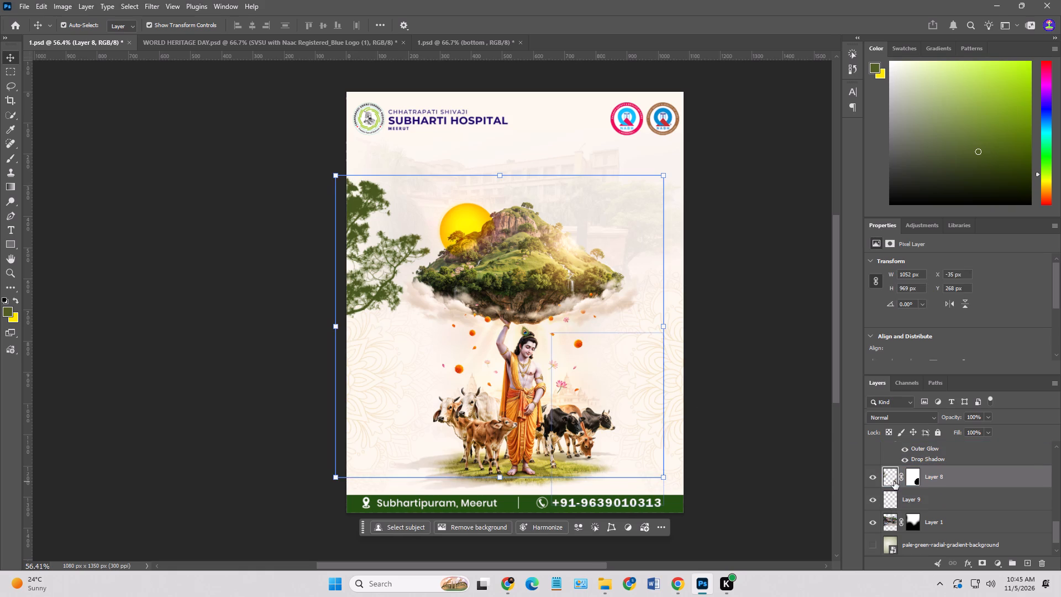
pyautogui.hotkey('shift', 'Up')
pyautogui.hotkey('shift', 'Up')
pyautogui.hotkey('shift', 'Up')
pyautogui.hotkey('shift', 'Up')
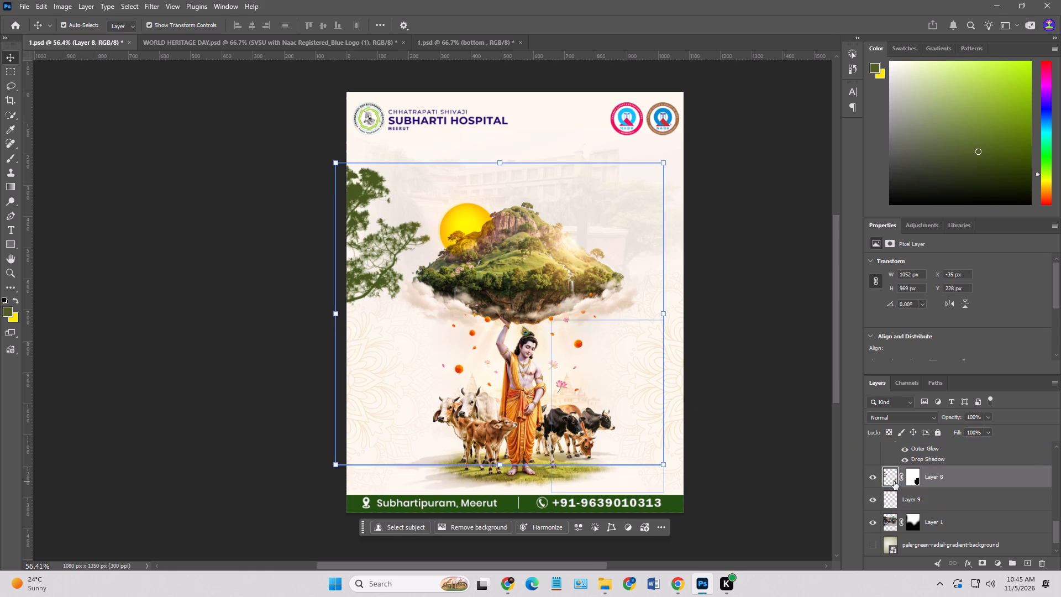
# Move the tree branches on Layer 8 down to about Y 276 px and deselect the layer.
pyautogui.click(746, 370)
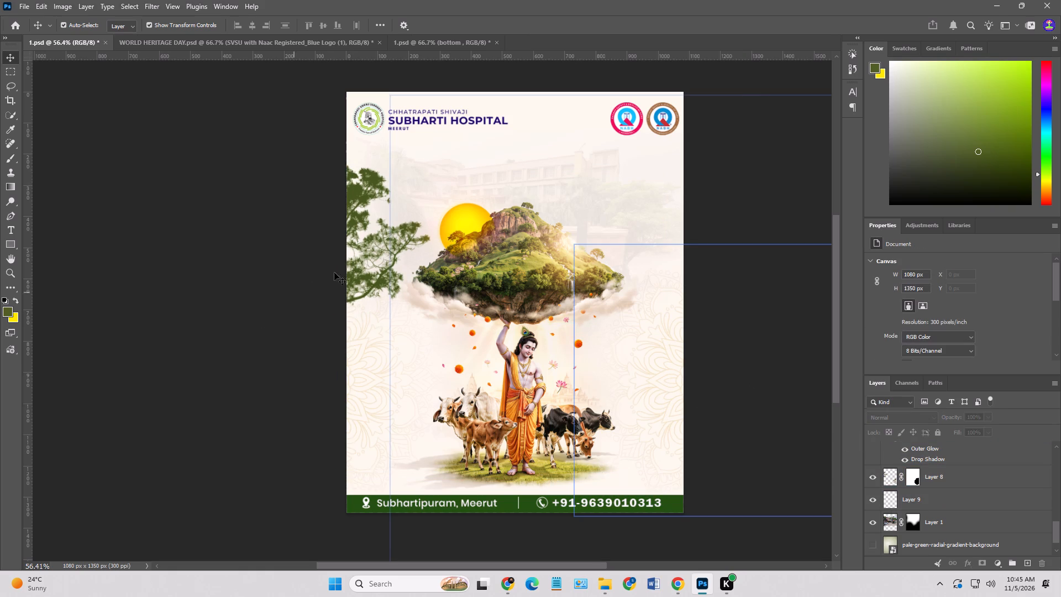
pyautogui.click(373, 272)
pyautogui.click(359, 192)
pyautogui.moveTo(359, 192); pyautogui.dragTo(358, 197)
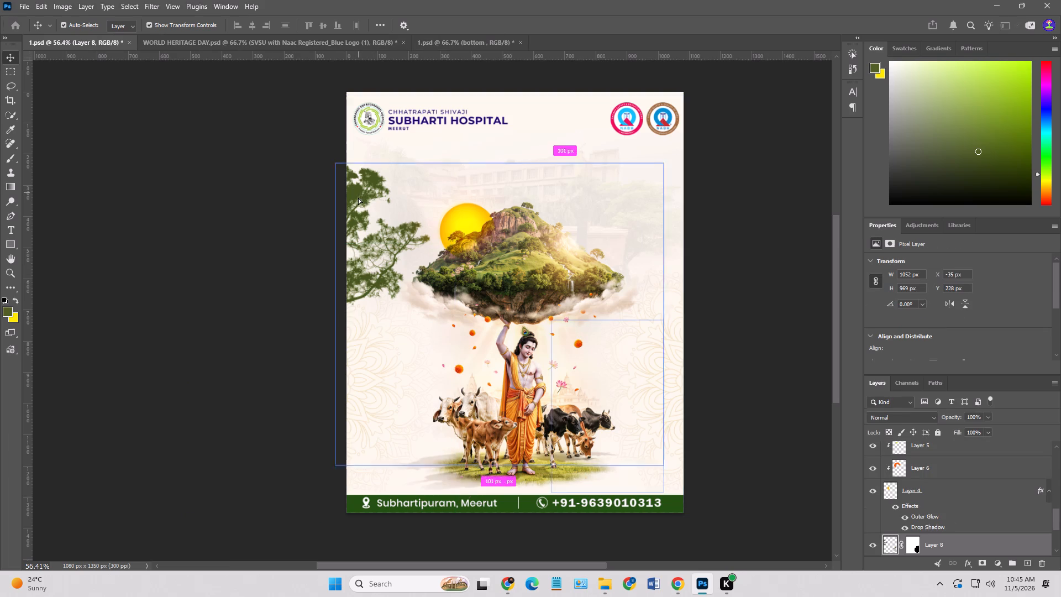
pyautogui.moveTo(358, 197); pyautogui.dragTo(360, 205)
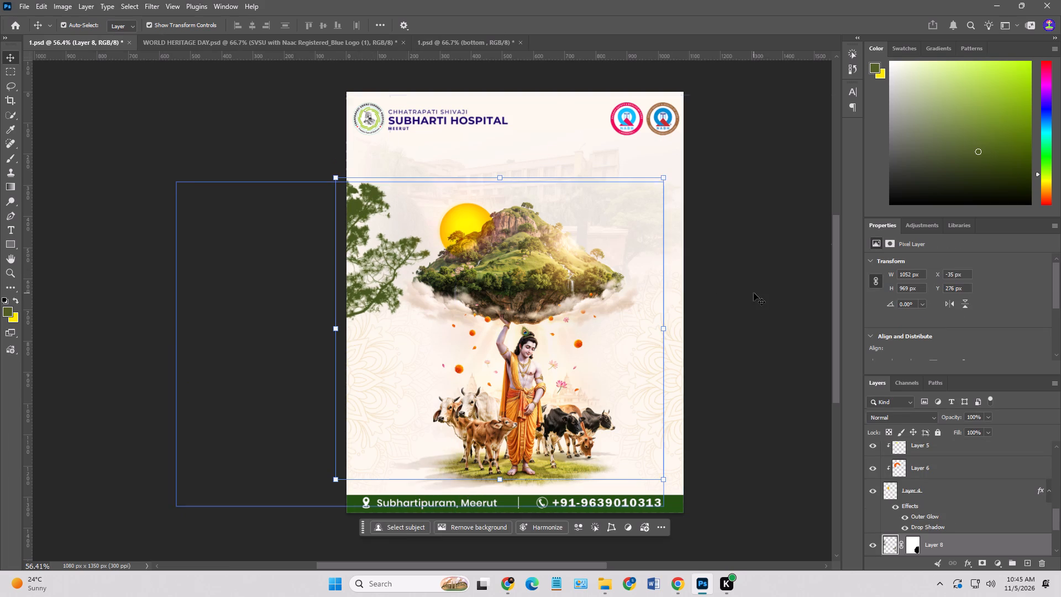
pyautogui.click(754, 293)
pyautogui.click(777, 358)
pyautogui.click(161, 192)
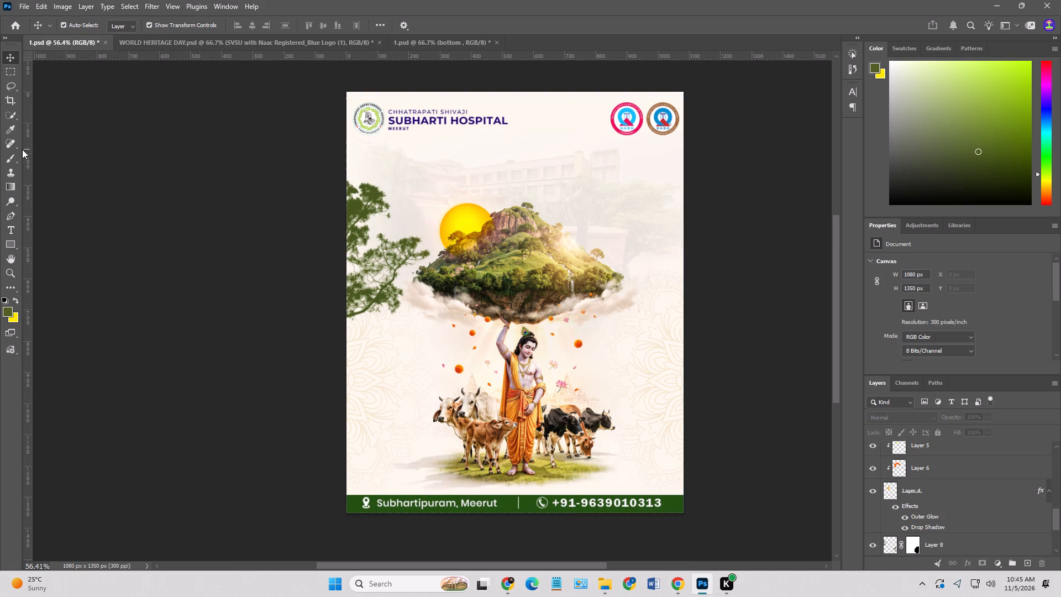
# Switch to Chrome and search Pinterest for "happy goverdhan pooja text typography".
pyautogui.click(665, 537)
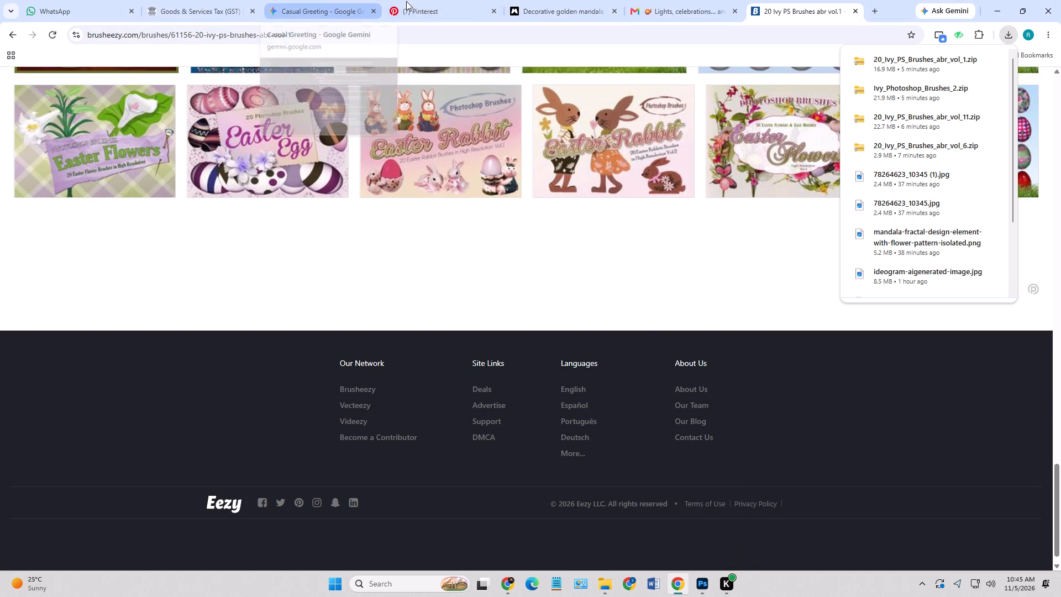
pyautogui.click(337, 0)
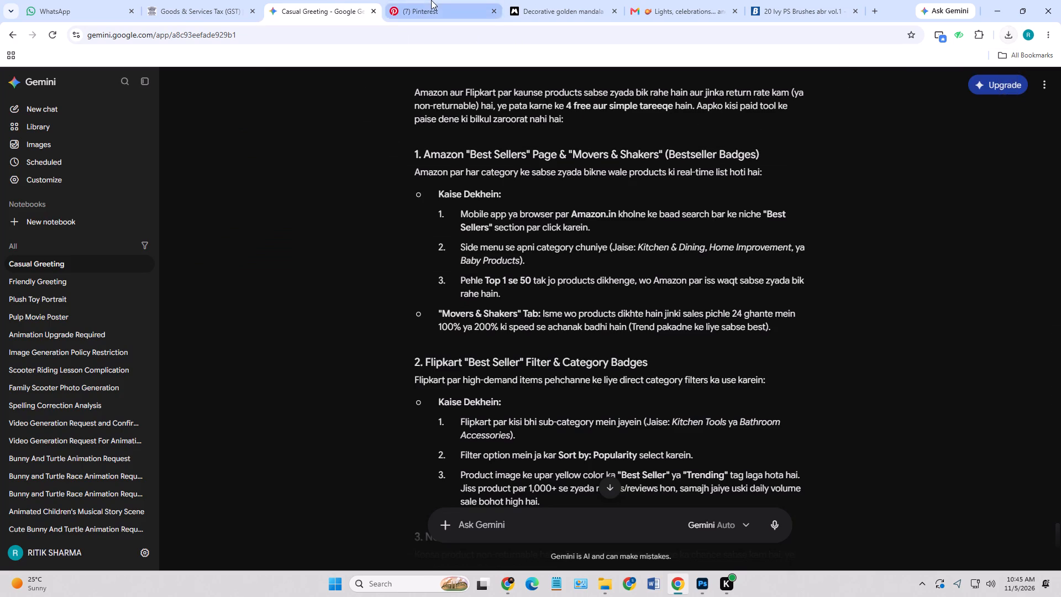
pyautogui.click(431, 0)
pyautogui.click(383, 92)
pyautogui.moveTo(365, 92); pyautogui.dragTo(271, 92)
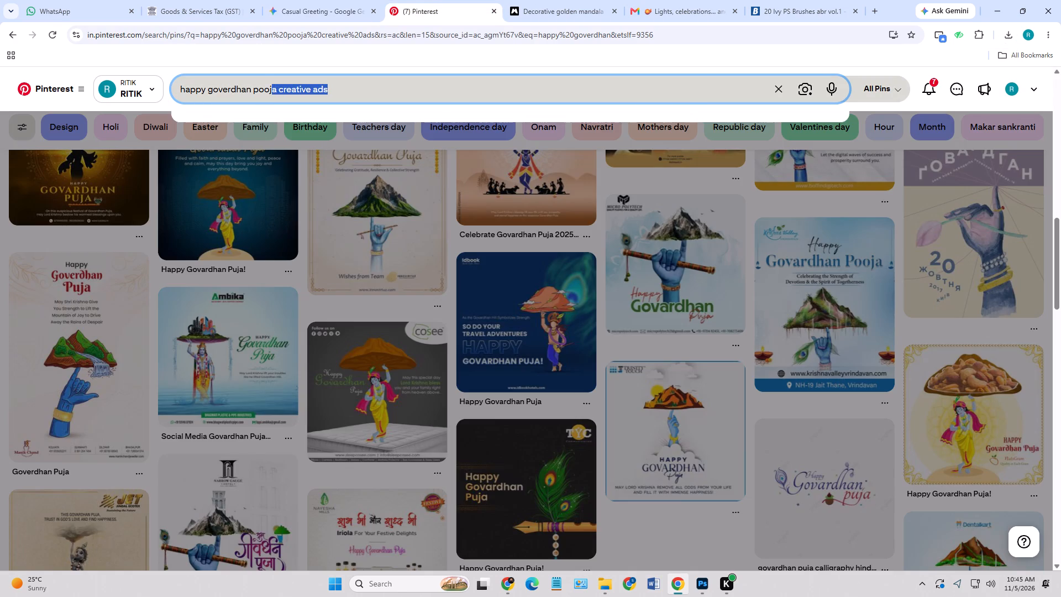
pyautogui.moveTo(271, 92); pyautogui.dragTo(279, 94)
pyautogui.write('text typo')
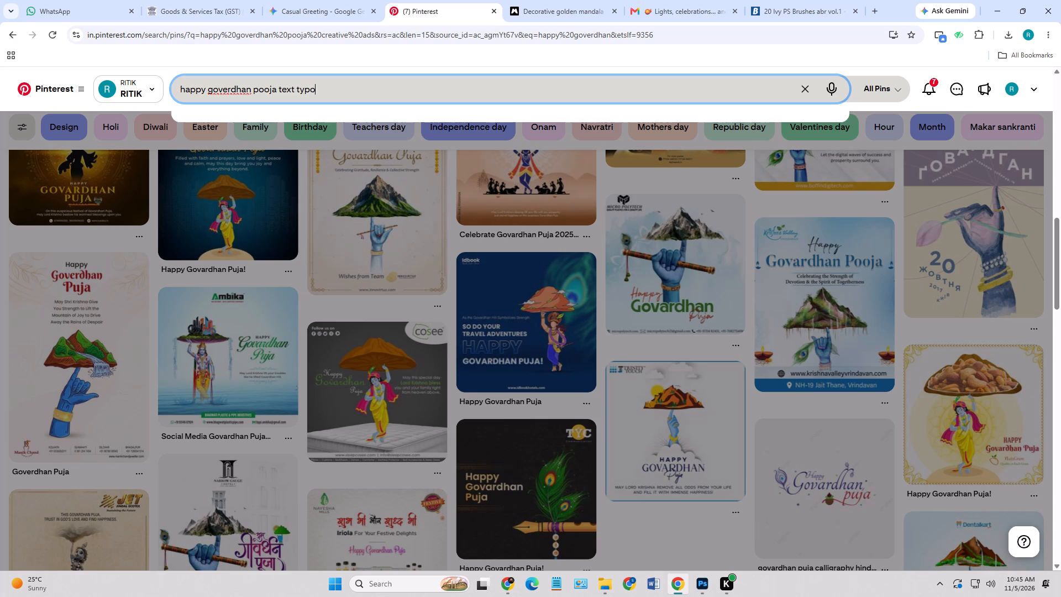
pyautogui.write('graphy')
pyautogui.press('Return')
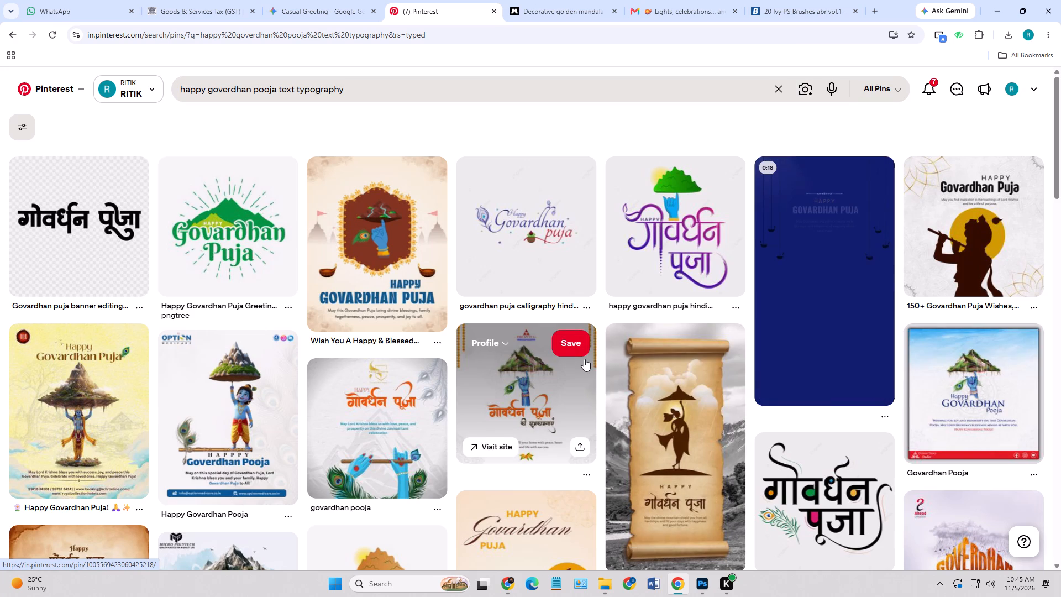
# Look through the typography results and open the pin with black script "Govardhan" lettering, a peacock feather and a flute.
pyautogui.scroll(-4, 584, 359)
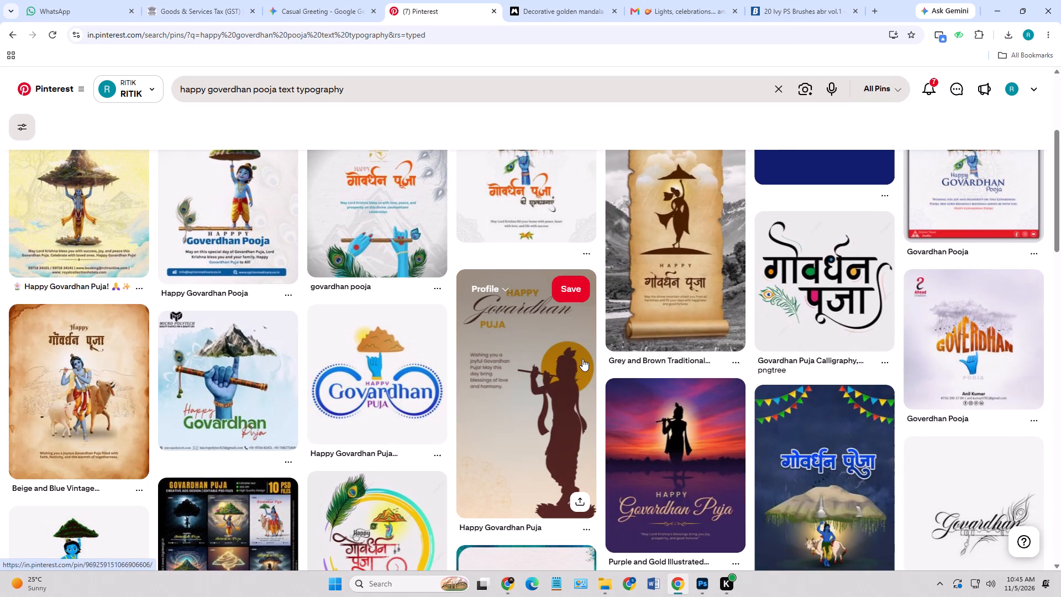
pyautogui.scroll(-2, 582, 359)
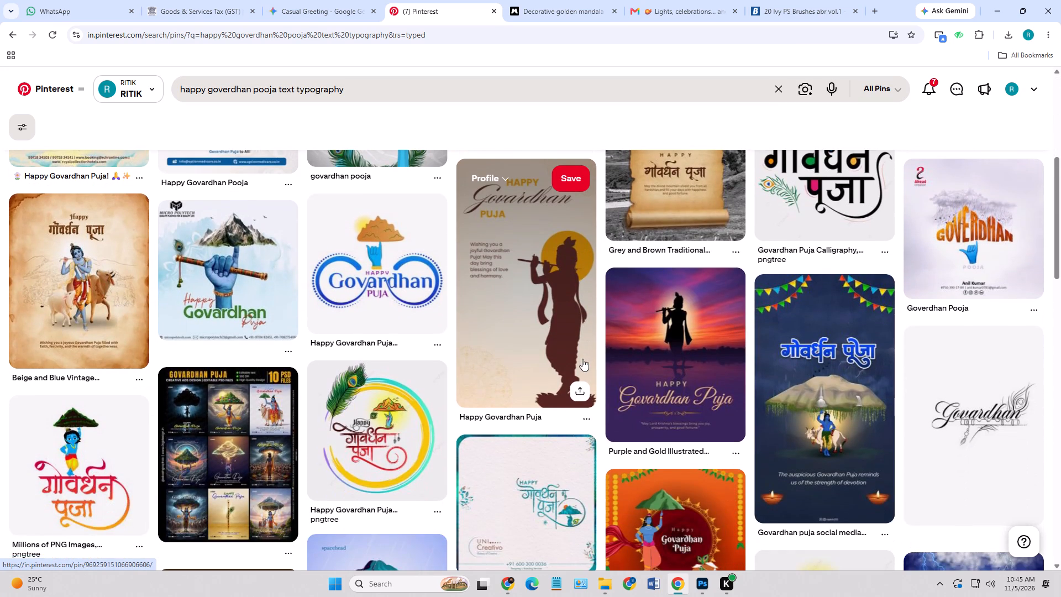
pyautogui.scroll(-2, 582, 359)
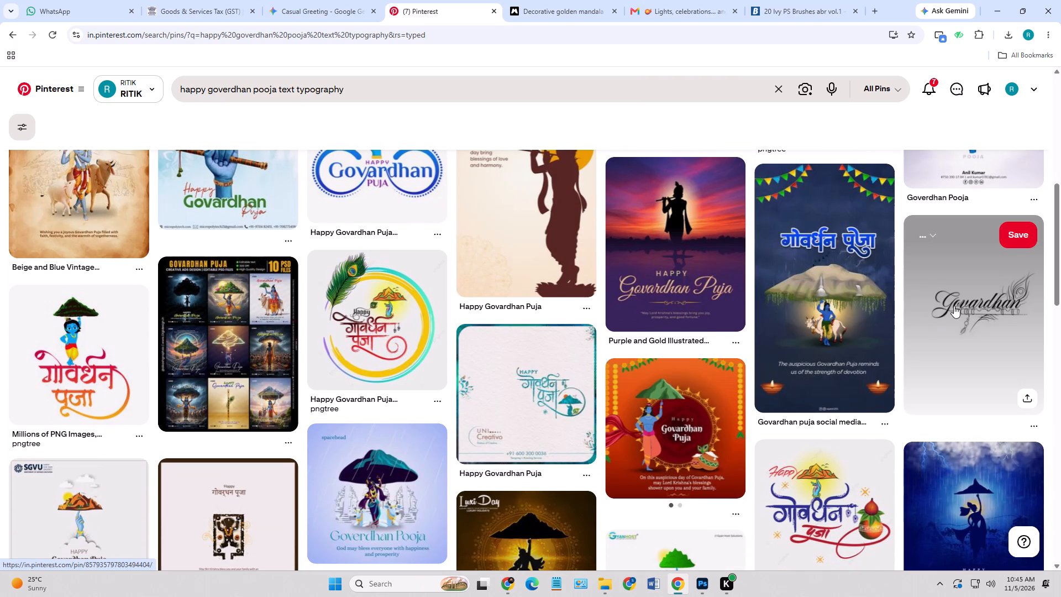
pyautogui.click(954, 306)
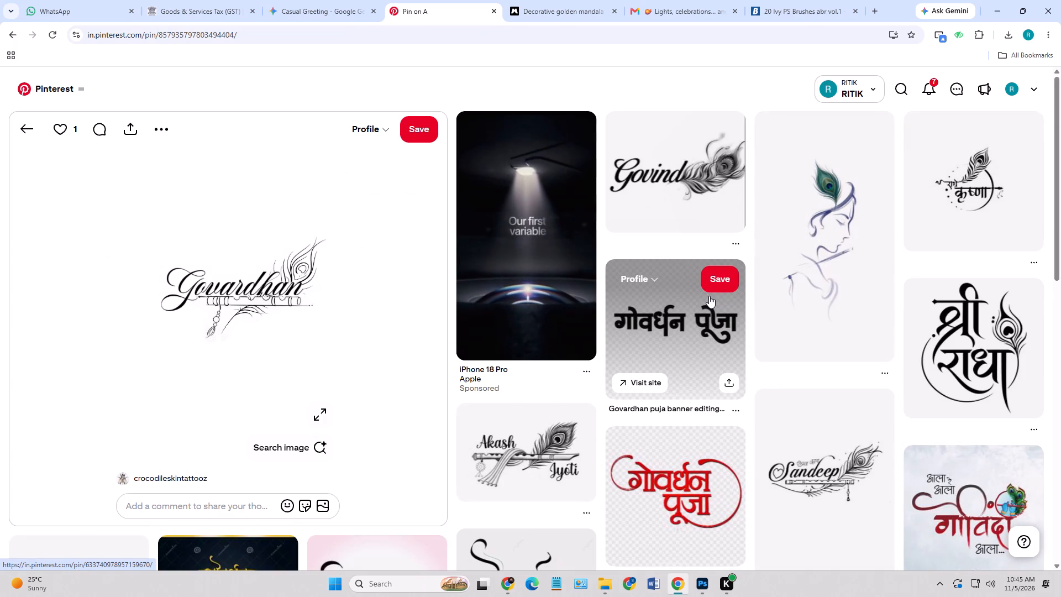
# Examine the related lettering designs below the opened Govardhan pin for other title styles.
pyautogui.scroll(-4, 703, 290)
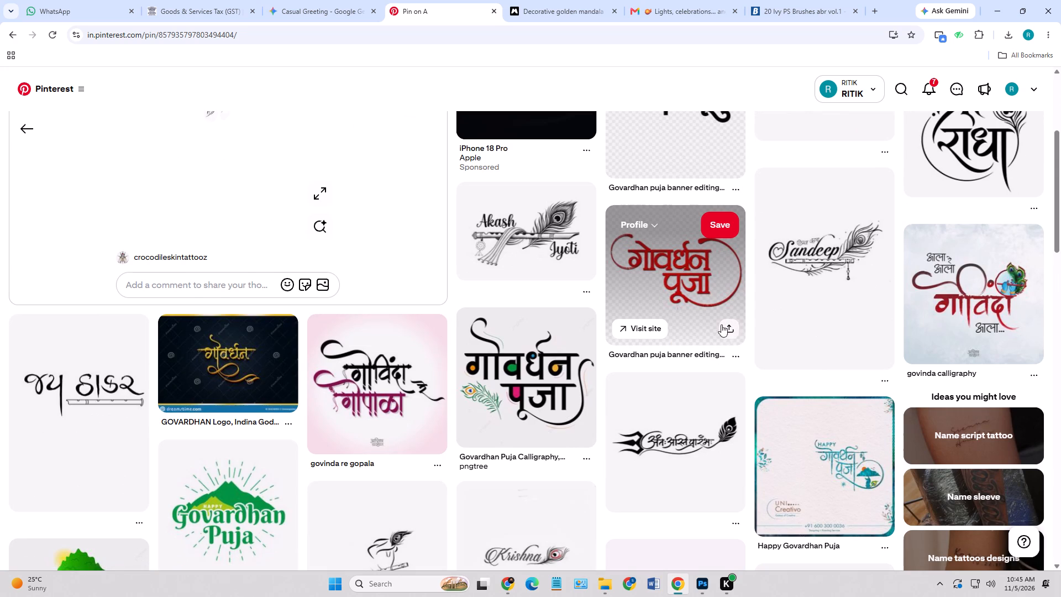
pyautogui.scroll(-7, 719, 326)
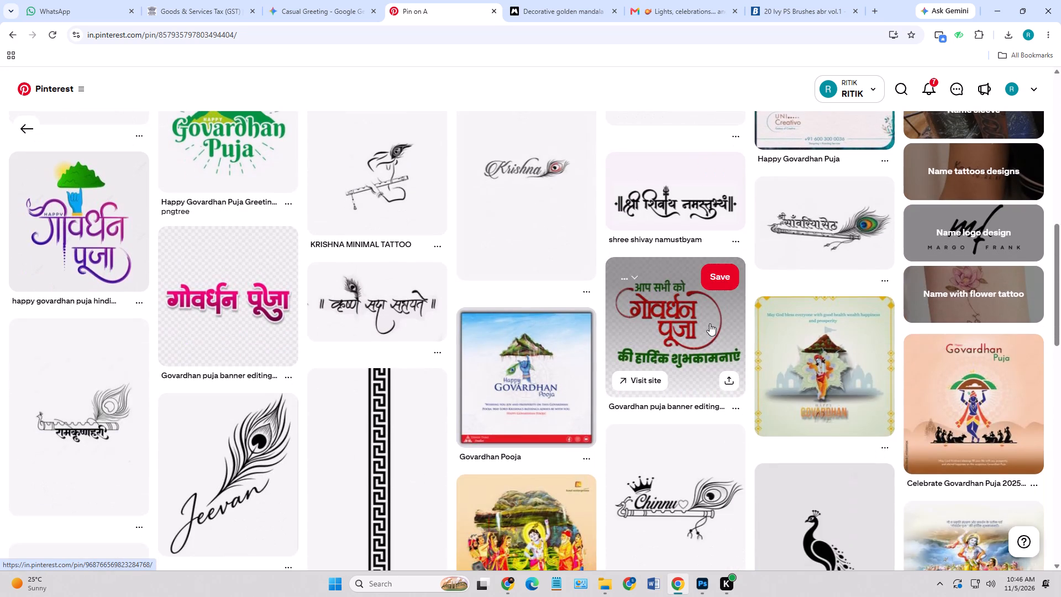
pyautogui.scroll(-1, 600, 253)
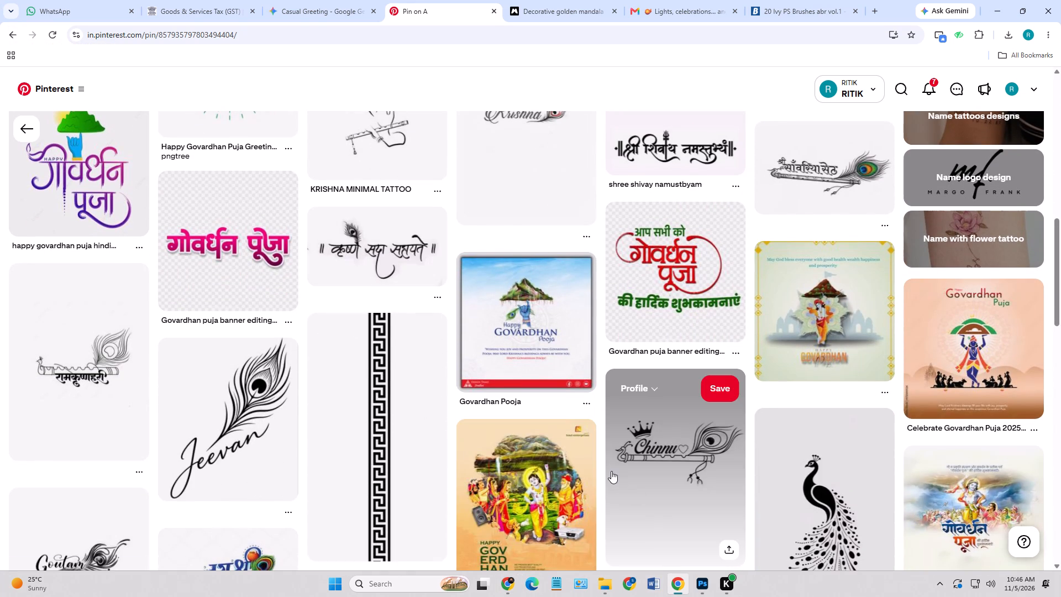
pyautogui.scroll(-7, 474, 439)
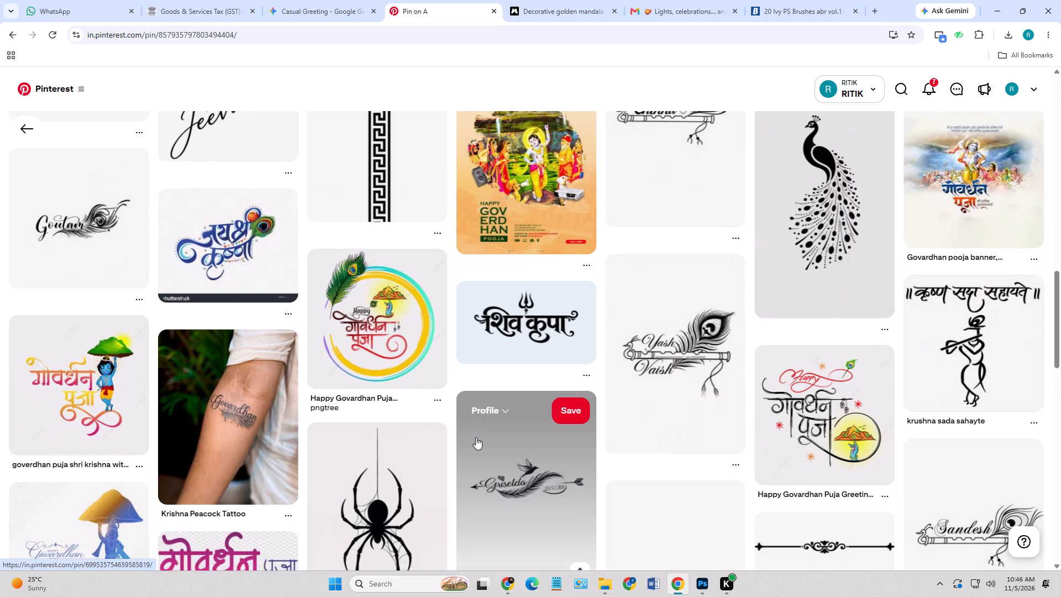
pyautogui.scroll(-1, 476, 437)
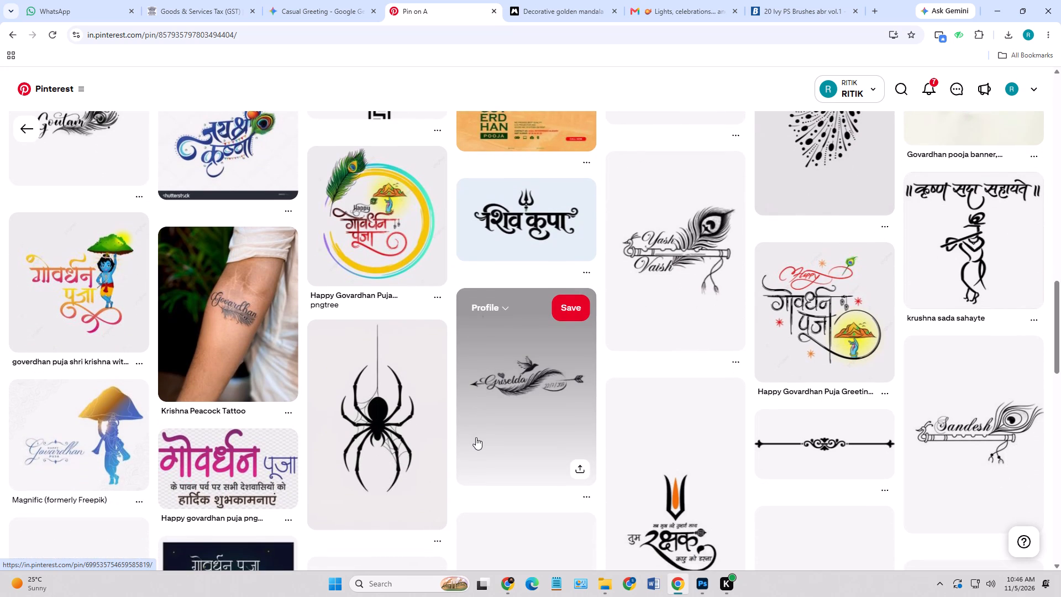
pyautogui.scroll(10, 632, 386)
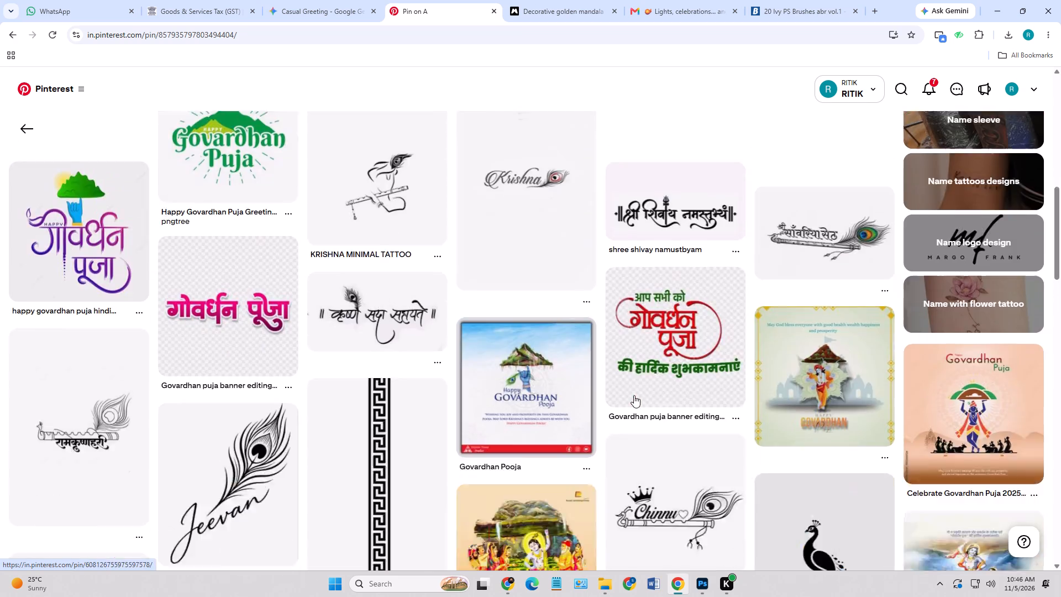
pyautogui.scroll(11, 634, 395)
# Copy the black script "Govardhan" lettering image from the opened pin.
pyautogui.click(288, 294)
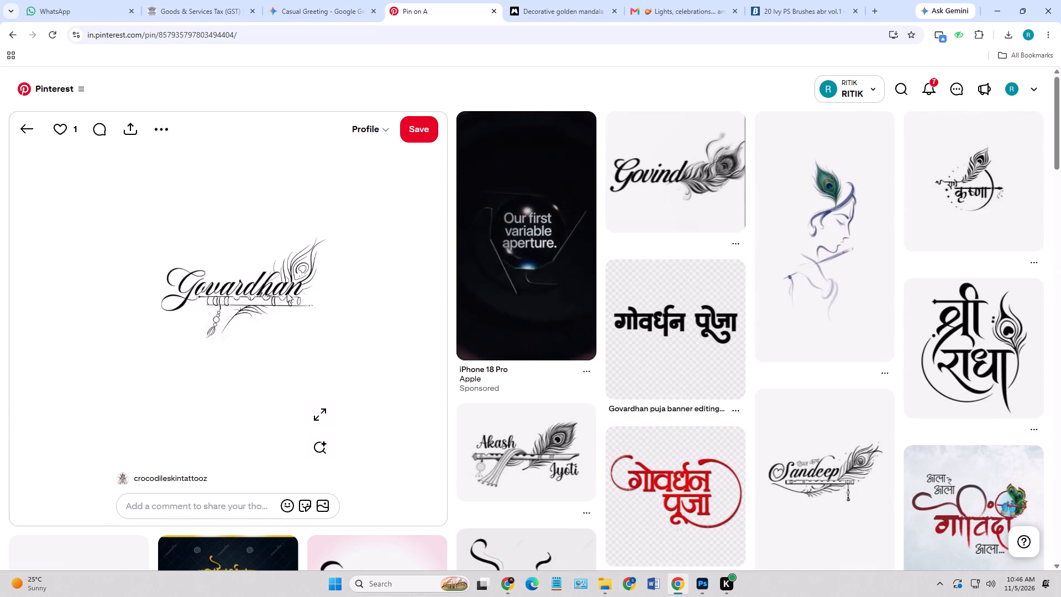
pyautogui.rightClick(253, 261)
pyautogui.click(293, 304)
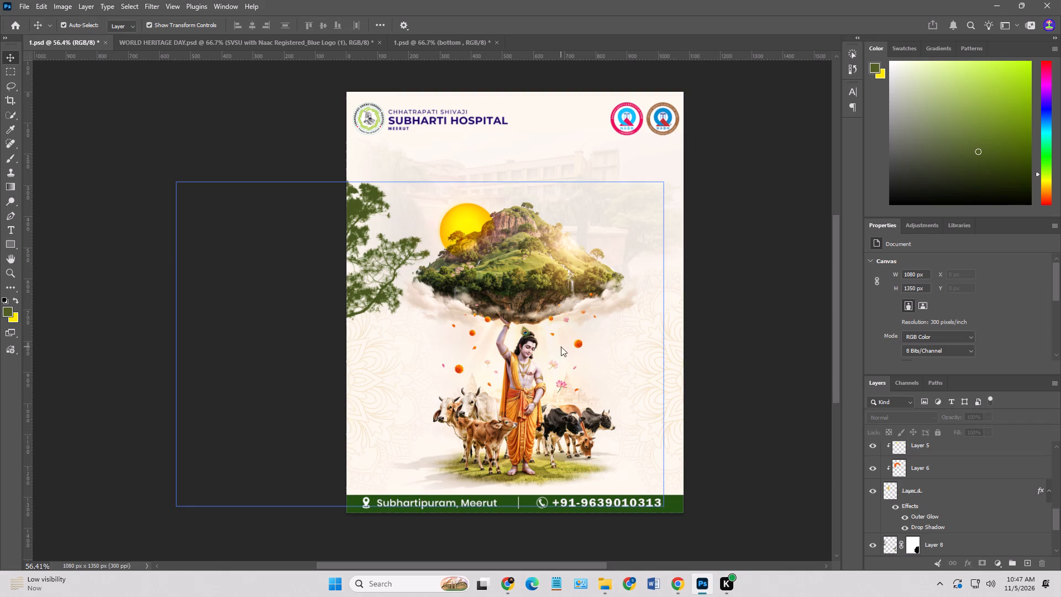
# Scale the placed Govardhan lettering to about 643 x 339 px and position it over the top of the hill, below the logos.
pyautogui.keyDown('alt'); pyautogui.moveTo(688, 390); pyautogui.dragTo(669, 384); pyautogui.keyUp('alt')
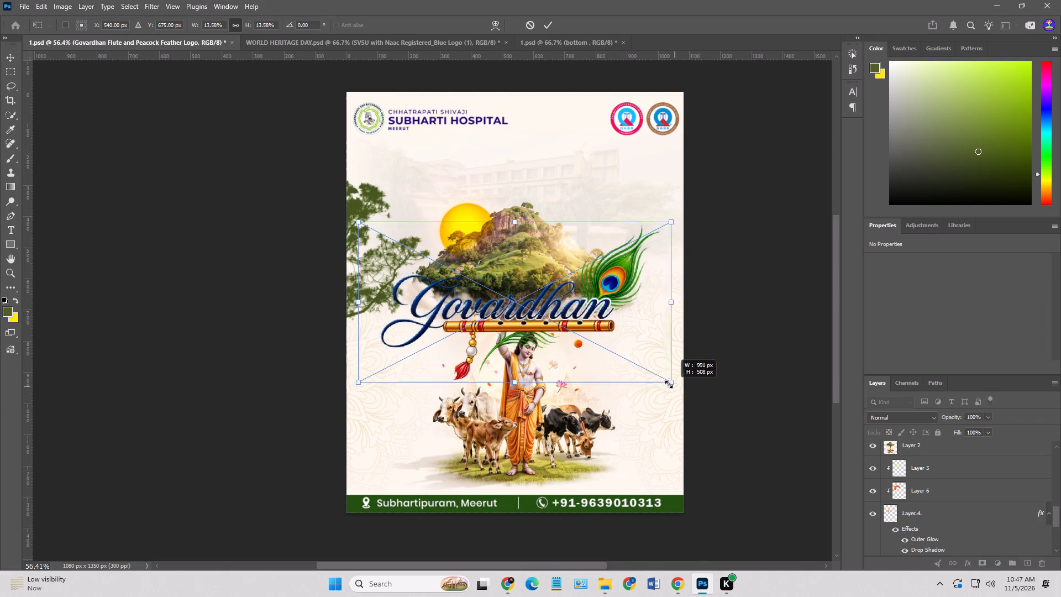
pyautogui.keyDown('alt'); pyautogui.moveTo(669, 384); pyautogui.dragTo(607, 370); pyautogui.keyUp('alt')
pyautogui.moveTo(556, 297); pyautogui.dragTo(564, 169)
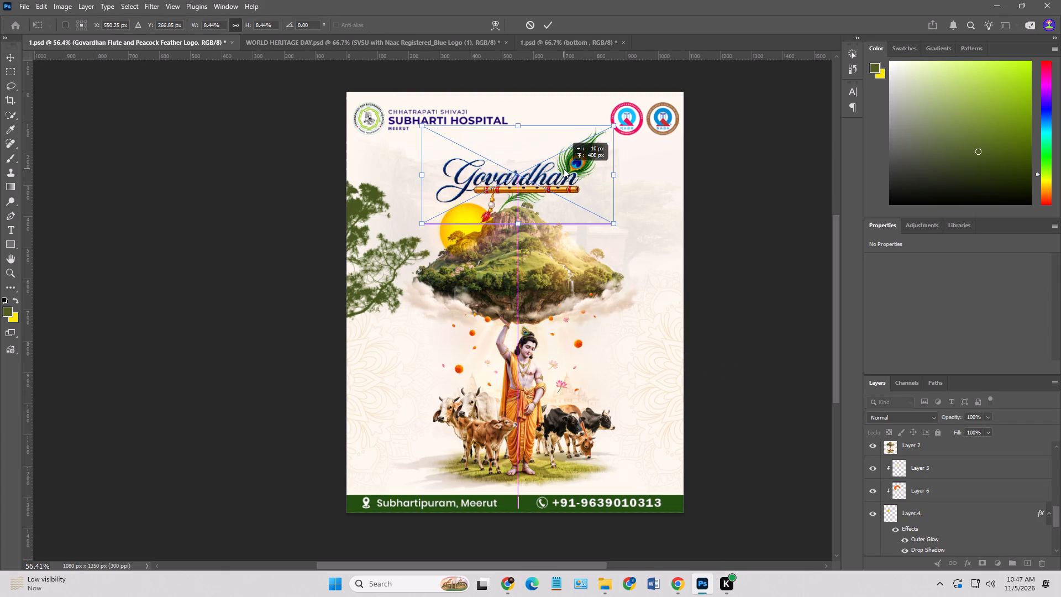
pyautogui.moveTo(564, 169); pyautogui.dragTo(569, 170)
pyautogui.keyDown('alt'); pyautogui.moveTo(624, 222); pyautogui.dragTo(644, 232); pyautogui.keyUp('alt')
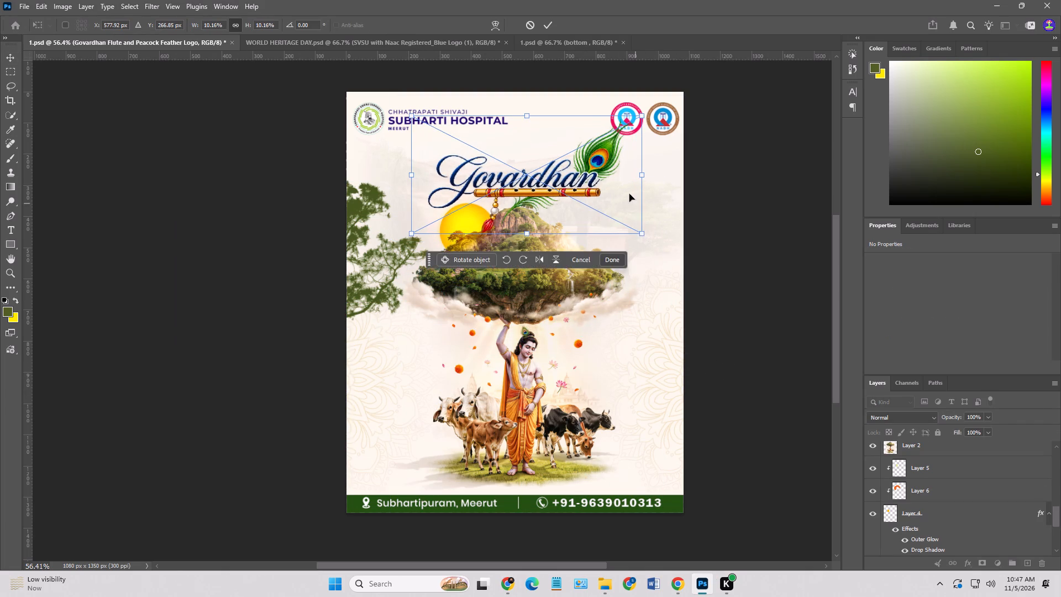
pyautogui.moveTo(629, 194); pyautogui.dragTo(625, 212)
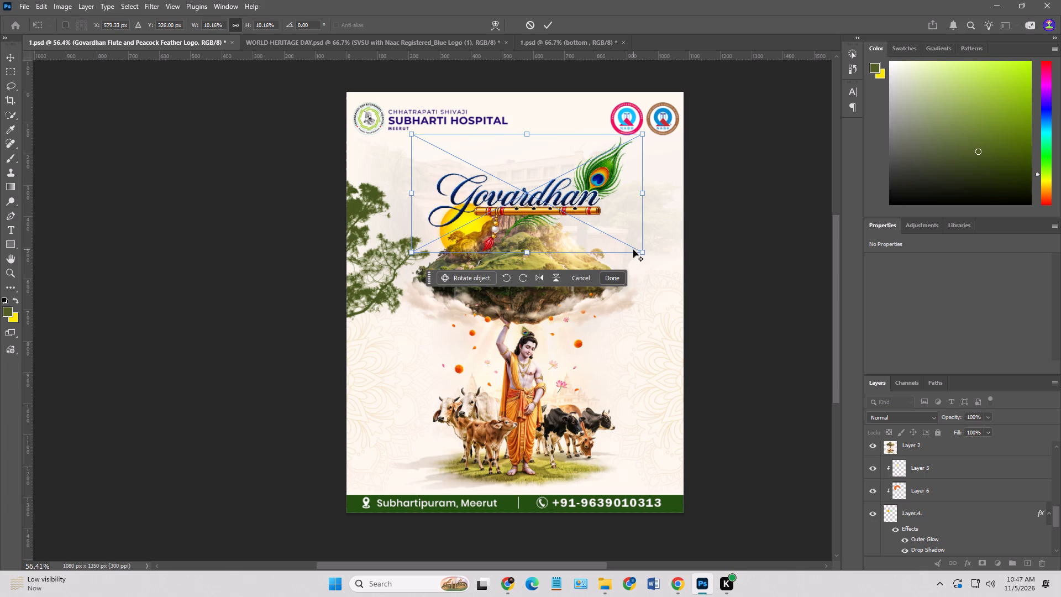
pyautogui.keyDown('alt'); pyautogui.moveTo(640, 250); pyautogui.dragTo(630, 239); pyautogui.keyUp('alt')
pyautogui.press('Return')
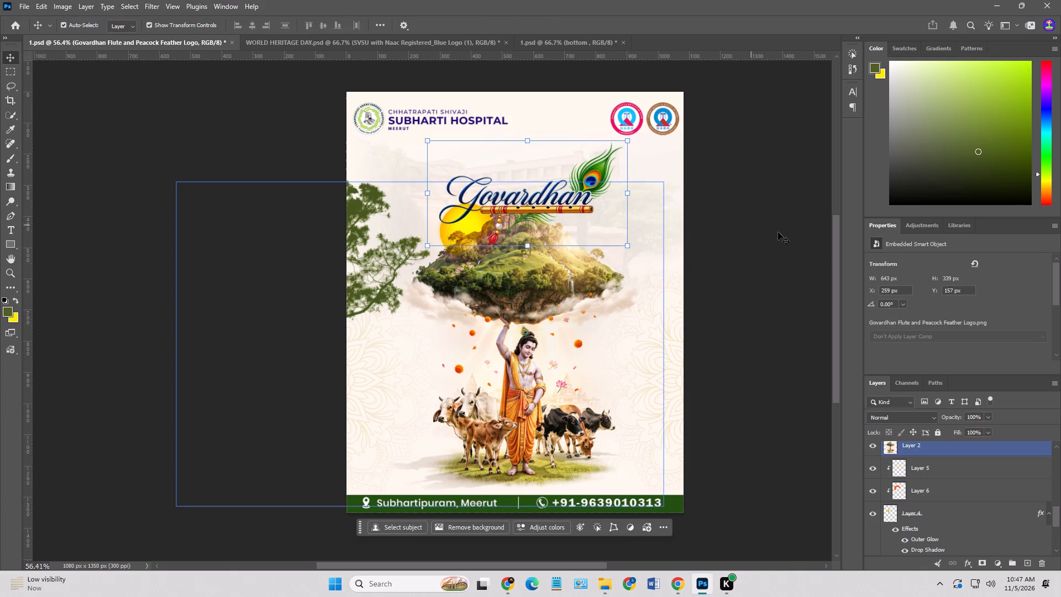
# Select the hill and Krishna scene layers from Layer 2 copy down to Layer 4, scale them to about 93%, and move them down and slightly right.
pyautogui.click(841, 255)
pyautogui.click(559, 296)
pyautogui.keyDown('shift'); pyautogui.click(943, 476); pyautogui.keyUp('shift')
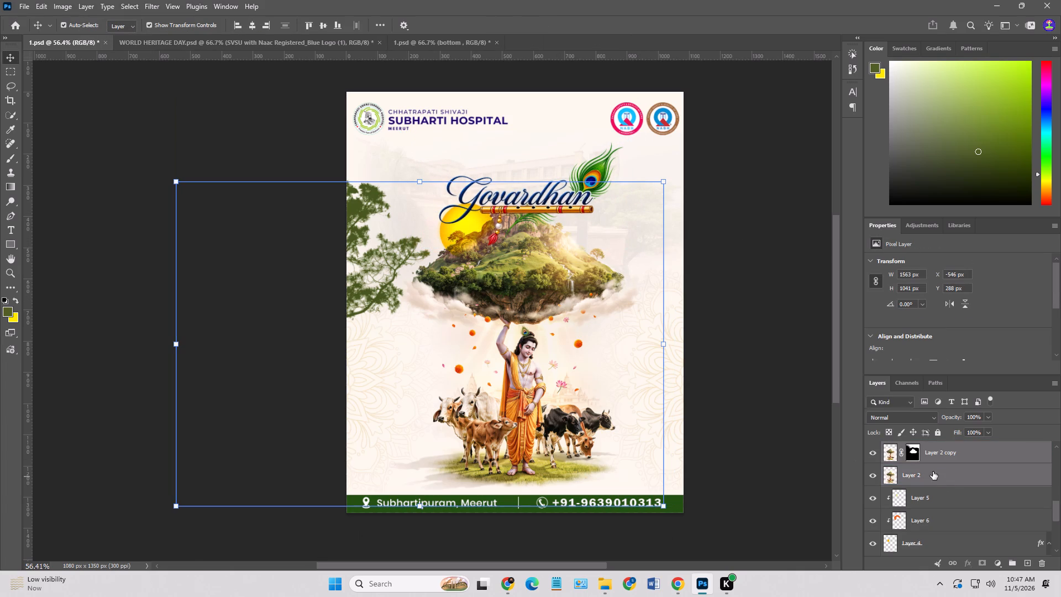
pyautogui.scroll(1, 997, 478)
pyautogui.scroll(-2, 973, 487)
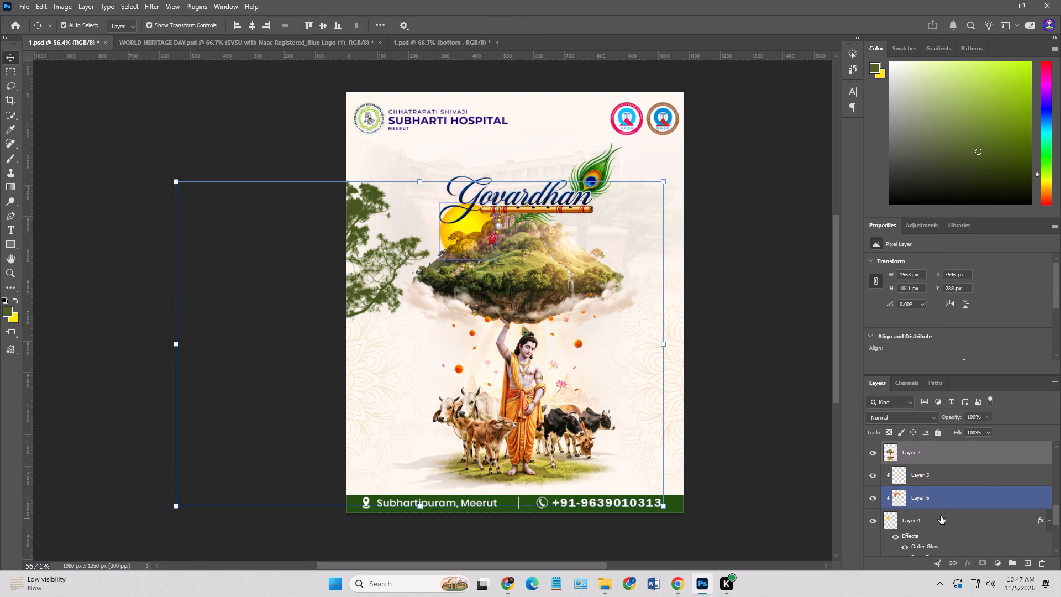
pyautogui.click(941, 517)
pyautogui.scroll(2, 937, 473)
pyautogui.keyDown('shift'); pyautogui.click(937, 462); pyautogui.keyUp('shift')
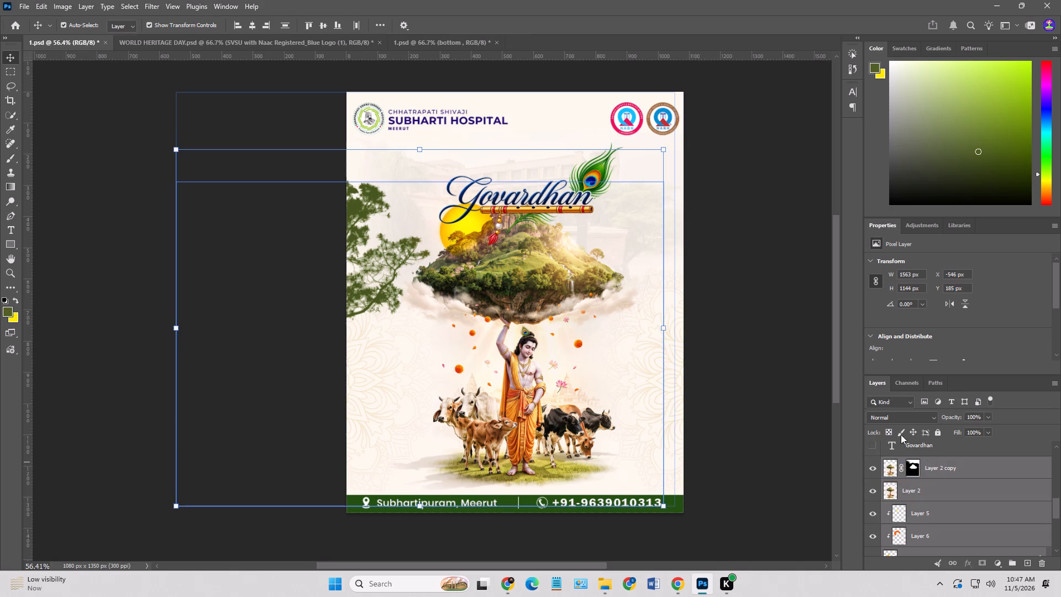
pyautogui.keyDown('alt'); pyautogui.moveTo(661, 149); pyautogui.dragTo(652, 167); pyautogui.keyUp('alt')
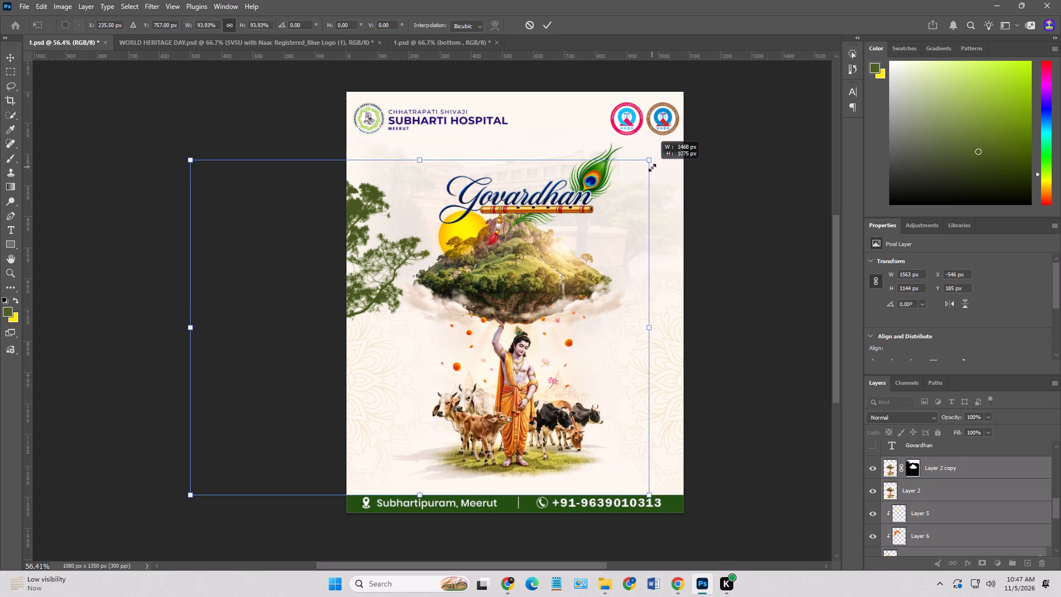
pyautogui.keyDown('alt'); pyautogui.moveTo(652, 167); pyautogui.dragTo(651, 169); pyautogui.keyUp('alt')
pyautogui.moveTo(619, 218); pyautogui.dragTo(629, 237)
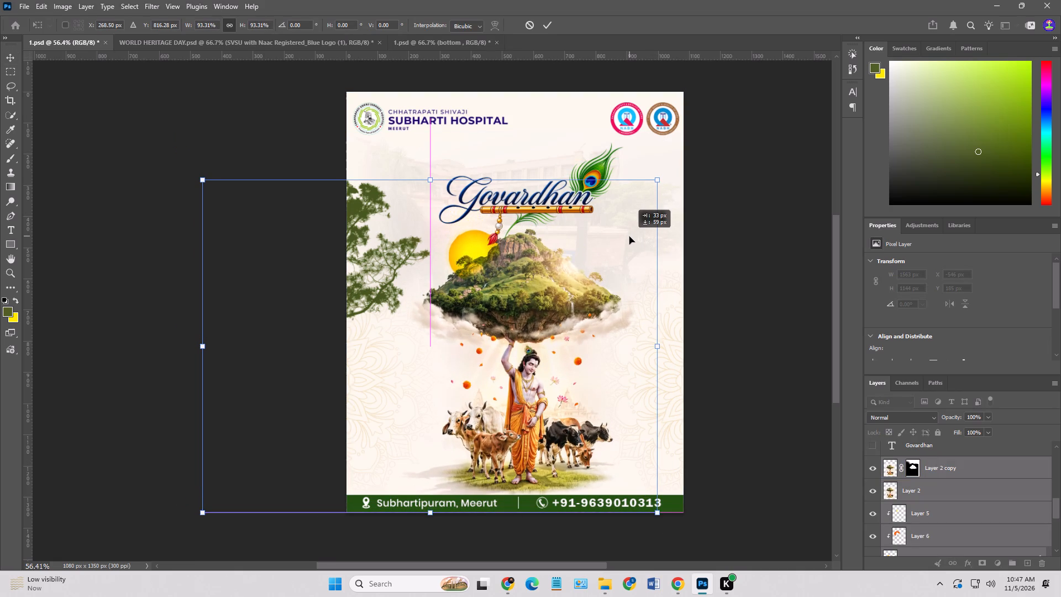
pyautogui.moveTo(629, 237); pyautogui.dragTo(629, 232)
pyautogui.press('Return')
pyautogui.click(793, 270)
pyautogui.click(771, 271)
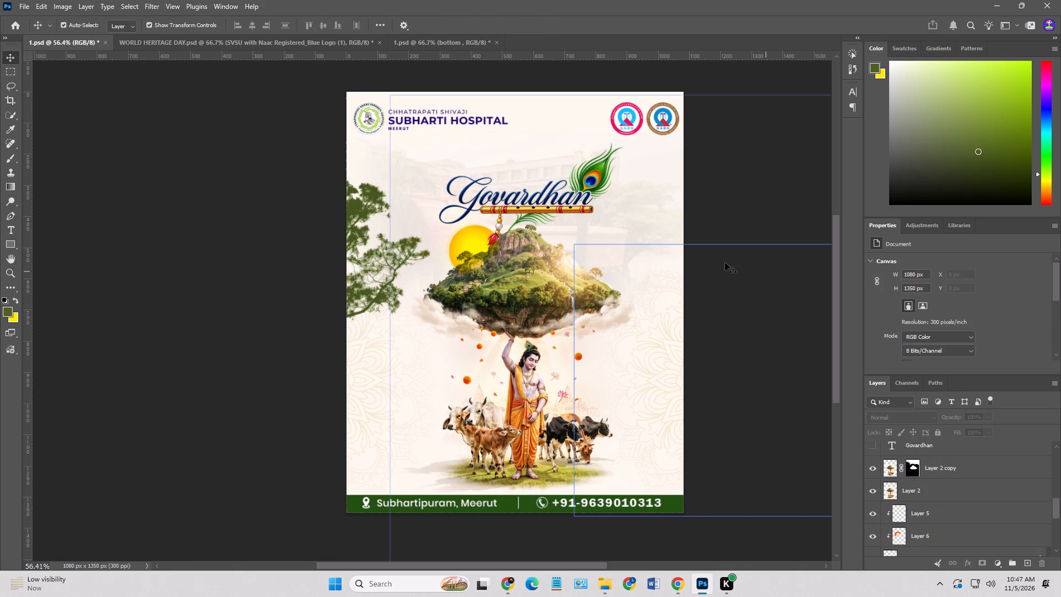
# Reposition the Govardhan lettering slightly up and to the left, at about X 219 px, Y 126 px.
pyautogui.moveTo(566, 195); pyautogui.dragTo(563, 184)
pyautogui.doubleClick(774, 229)
pyautogui.moveTo(579, 193); pyautogui.dragTo(577, 193)
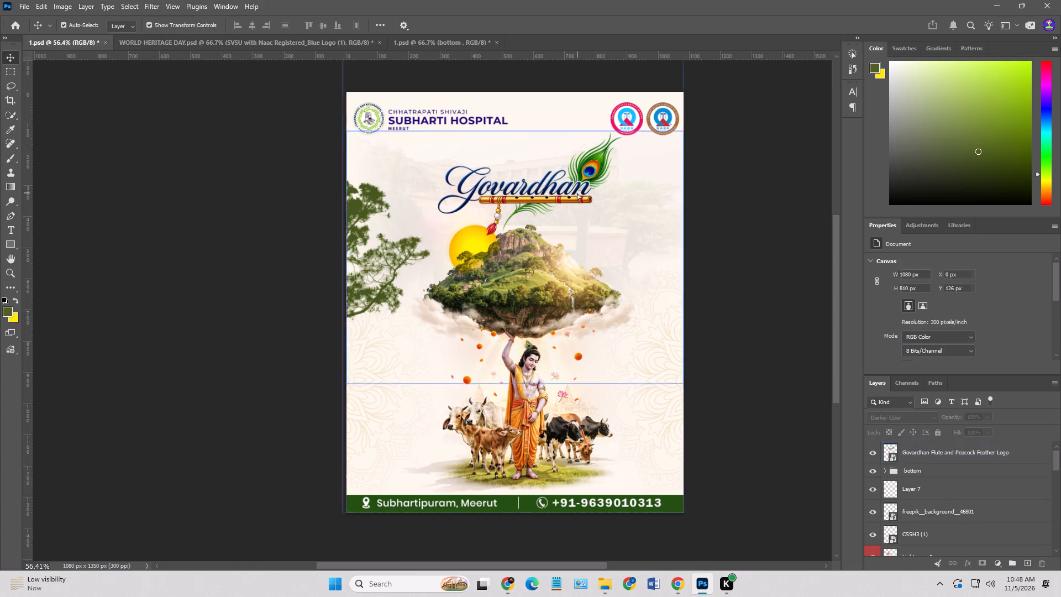
pyautogui.moveTo(577, 193); pyautogui.dragTo(571, 191)
pyautogui.hotkey('ctrl', 'z')
pyautogui.click(782, 248)
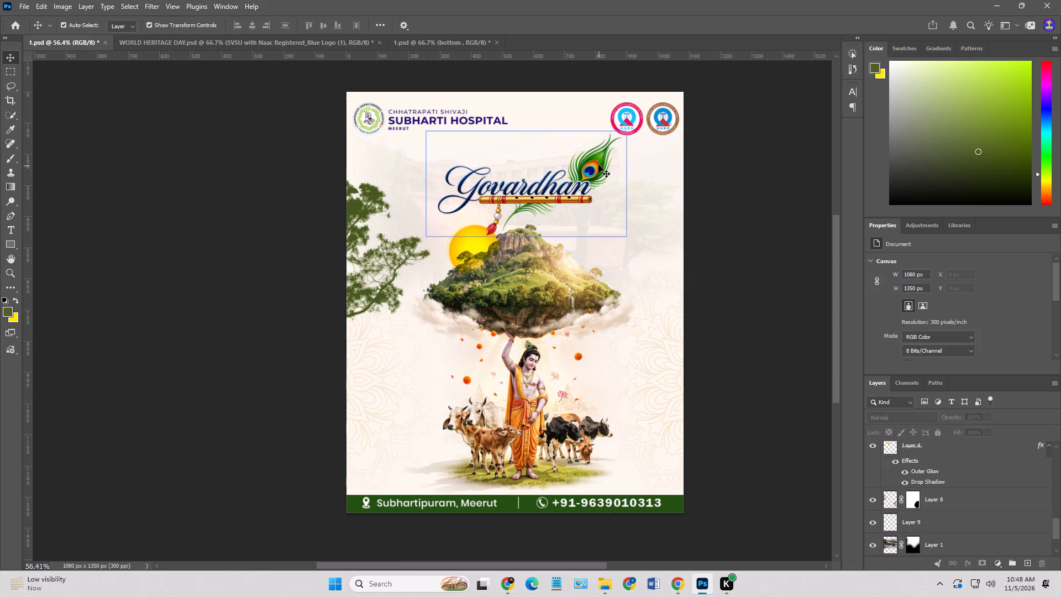
pyautogui.click(598, 165)
pyautogui.moveTo(596, 163); pyautogui.dragTo(584, 163)
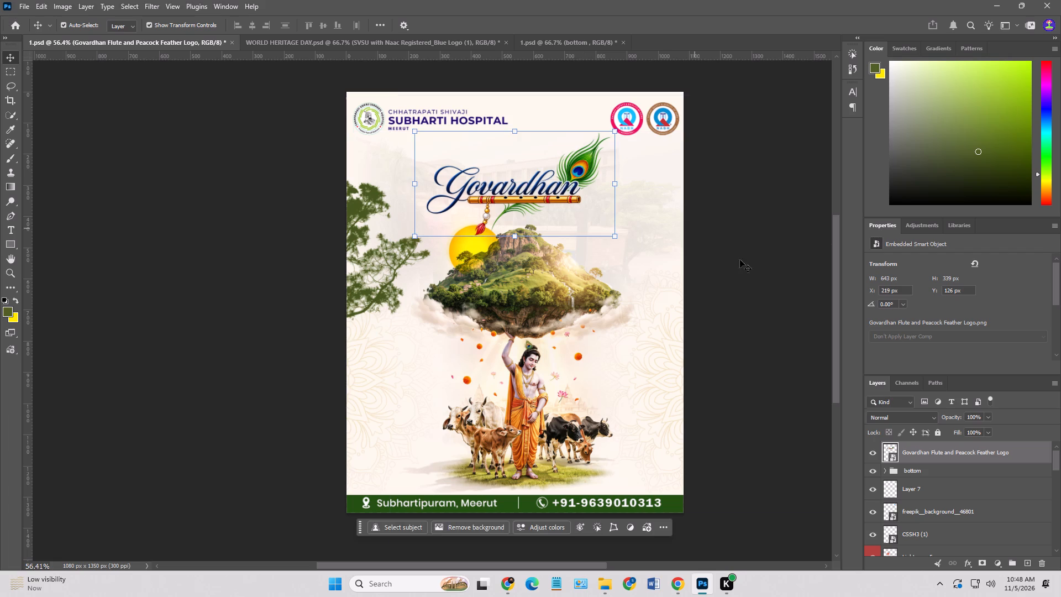
pyautogui.click(747, 265)
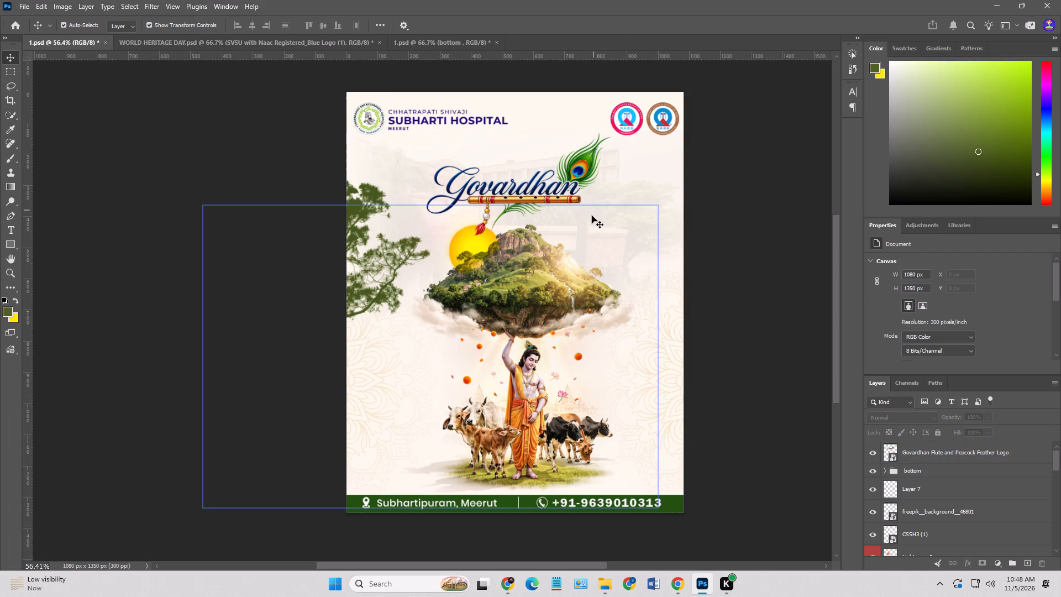
# Move the Govardhan lettering layer down the layer stack to directly above Layer 8, behind the hill scene.
pyautogui.click(580, 167)
pyautogui.moveTo(892, 447); pyautogui.dragTo(889, 459)
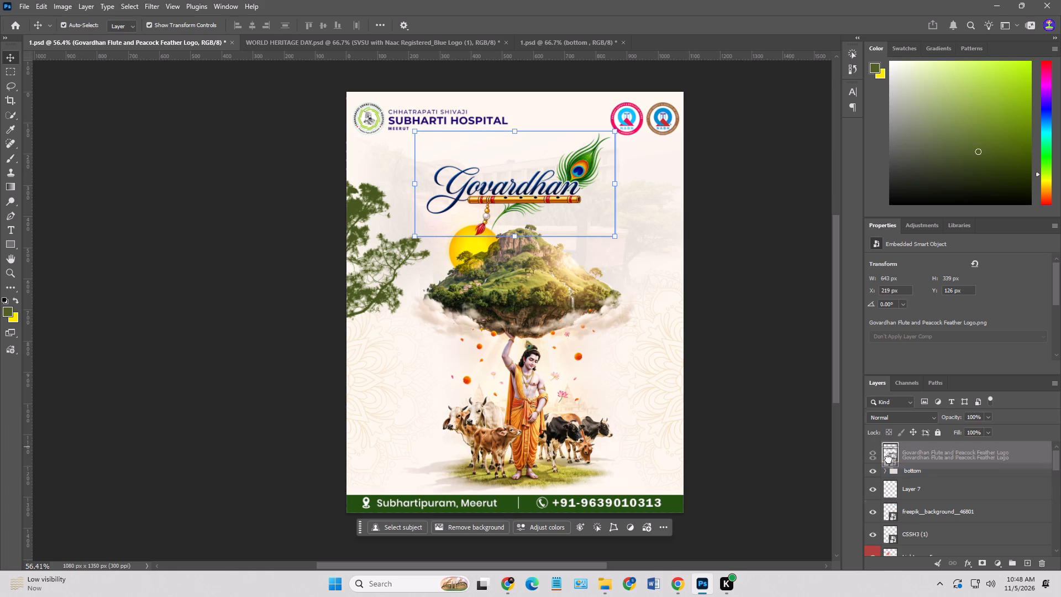
pyautogui.moveTo(889, 459); pyautogui.dragTo(898, 533)
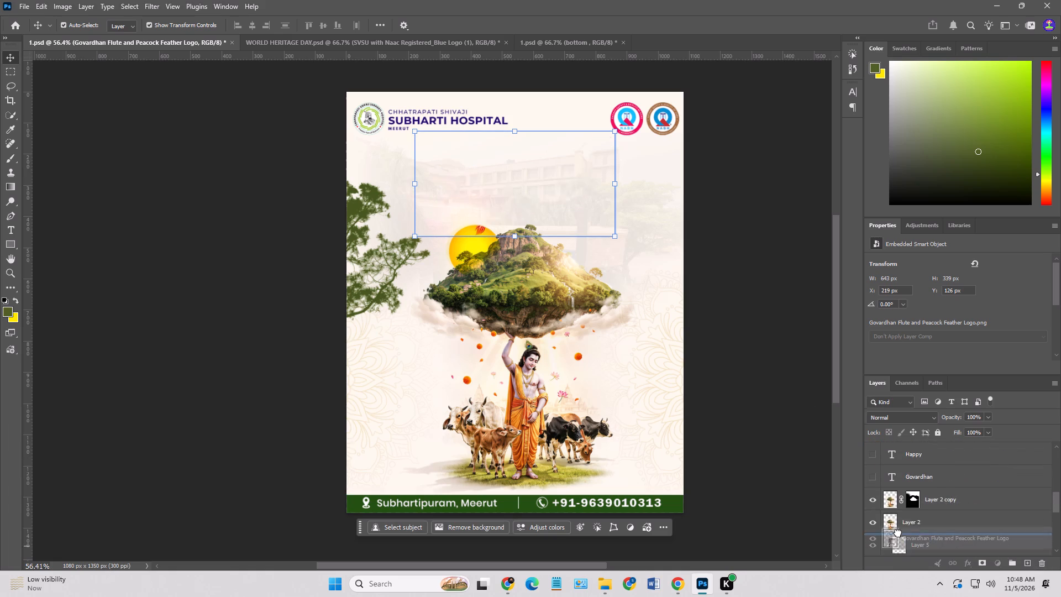
pyautogui.moveTo(898, 533); pyautogui.dragTo(901, 512)
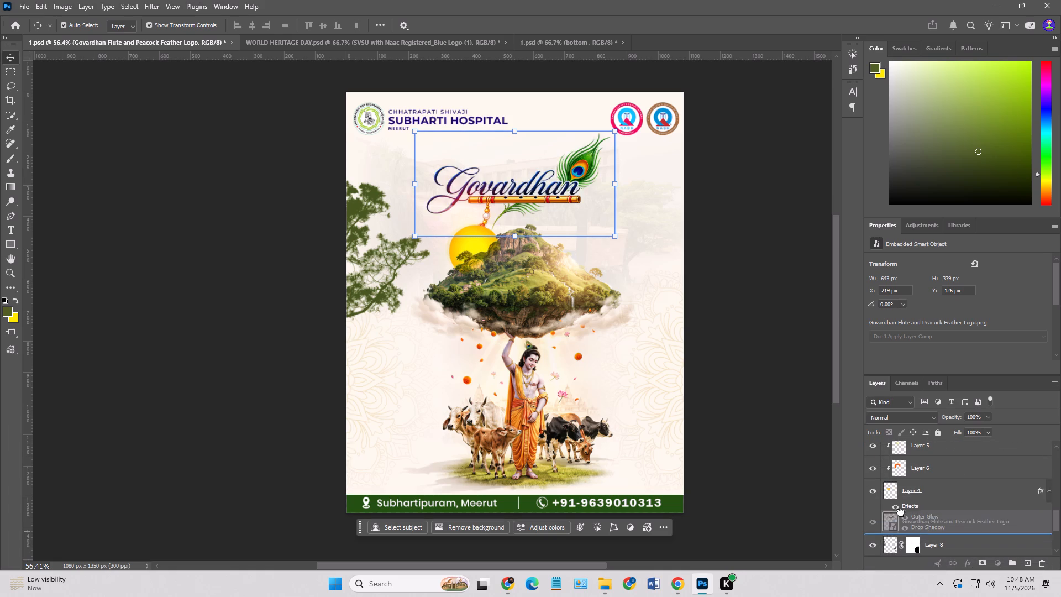
pyautogui.moveTo(901, 512); pyautogui.dragTo(896, 516)
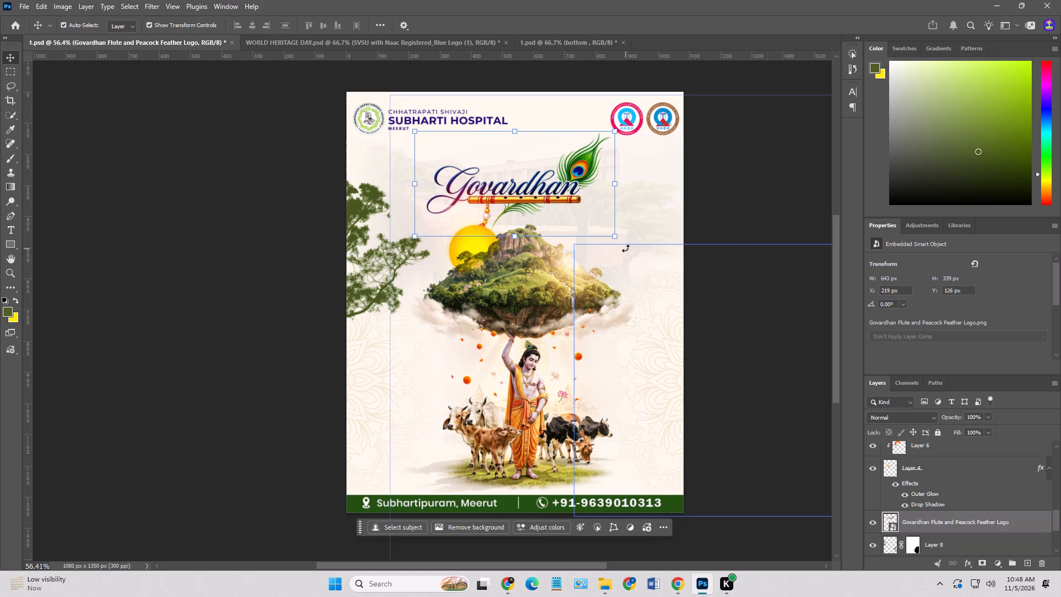
# Scale the Light copy 5 layer up to about 611 x 587 px and move it down over the hill.
pyautogui.scroll(3, 844, 501)
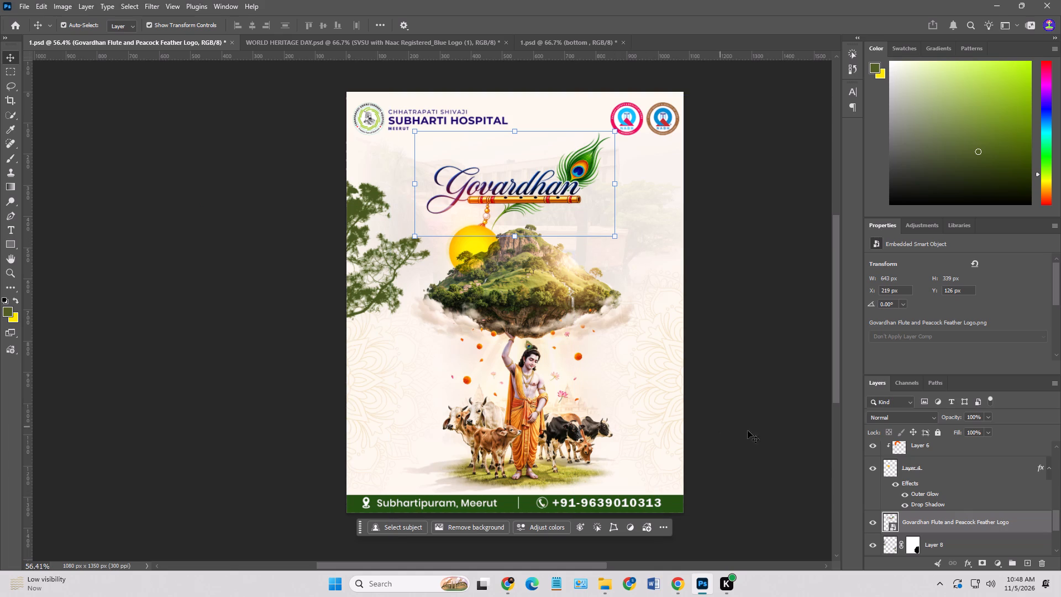
pyautogui.scroll(18, 984, 501)
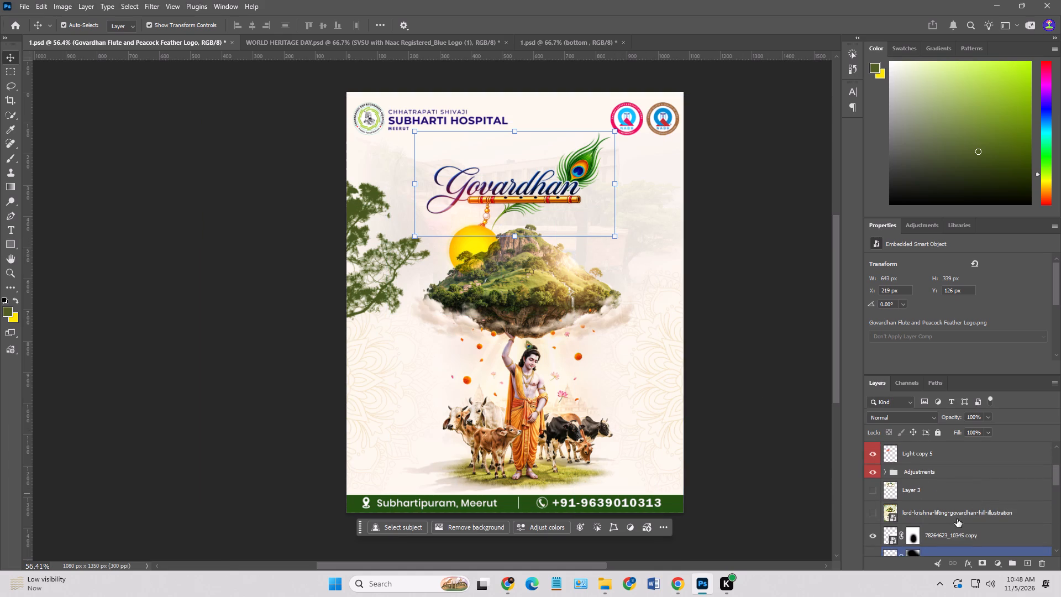
pyautogui.click(911, 451)
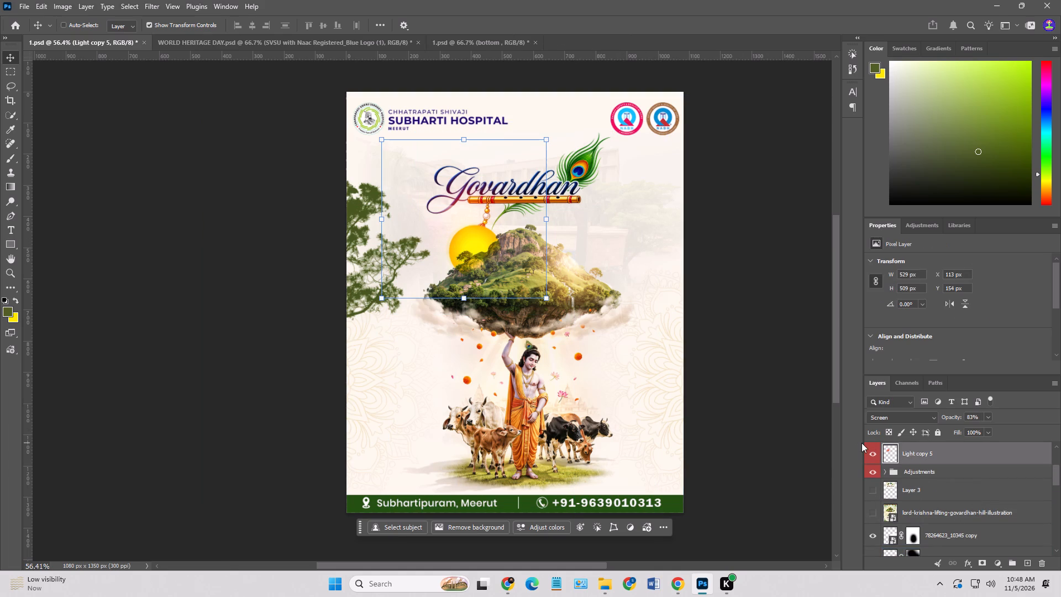
pyautogui.hotkey('ctrl', 't')
pyautogui.click(491, 200)
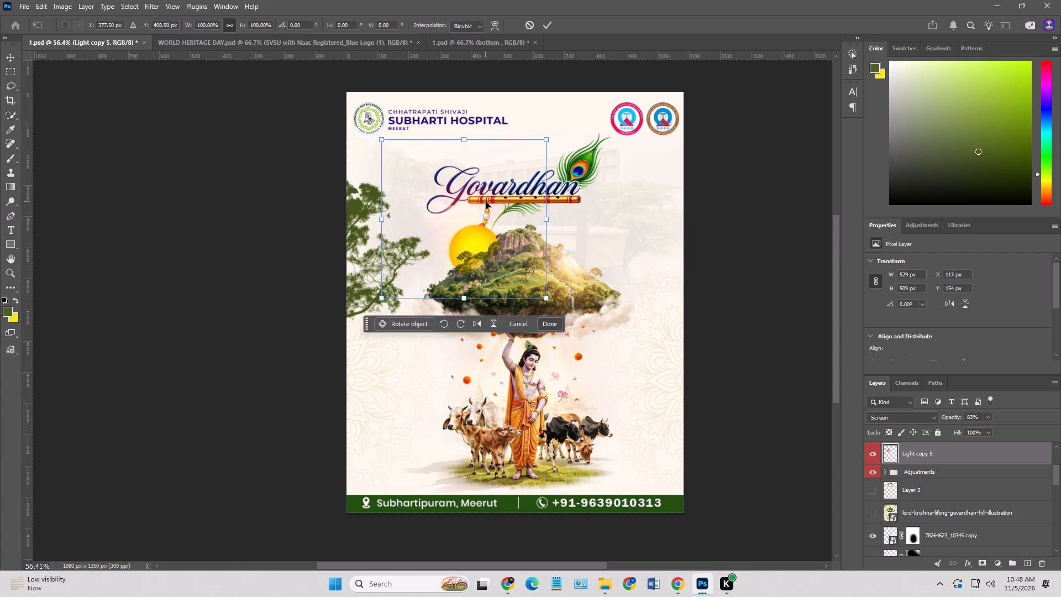
pyautogui.moveTo(461, 186); pyautogui.dragTo(470, 213)
pyautogui.moveTo(556, 167); pyautogui.dragTo(566, 160)
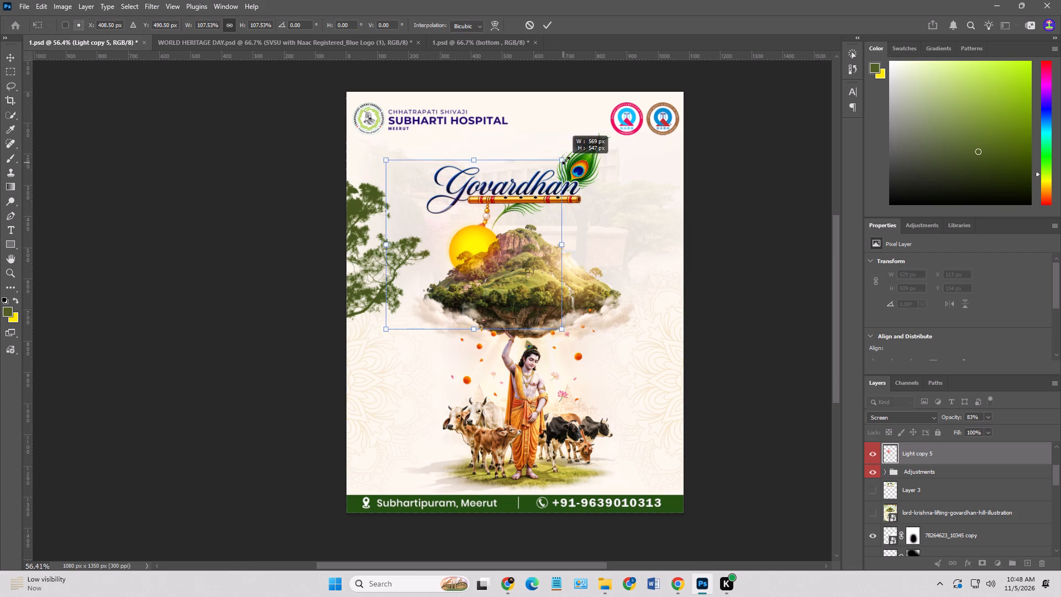
pyautogui.moveTo(566, 160); pyautogui.dragTo(559, 198)
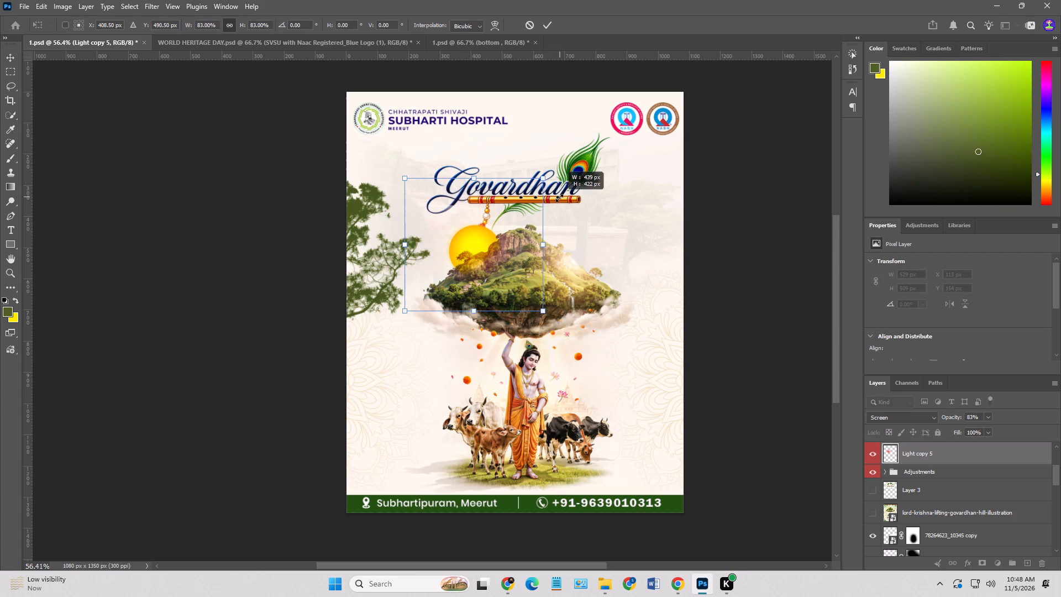
pyautogui.moveTo(559, 198); pyautogui.dragTo(585, 171)
pyautogui.click(535, 248)
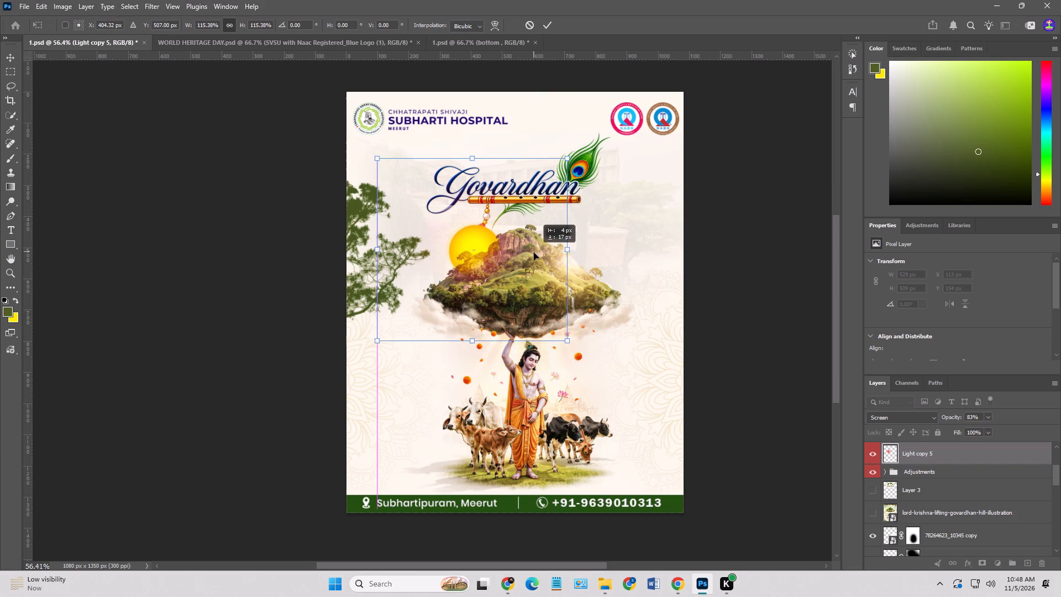
pyautogui.press('Return')
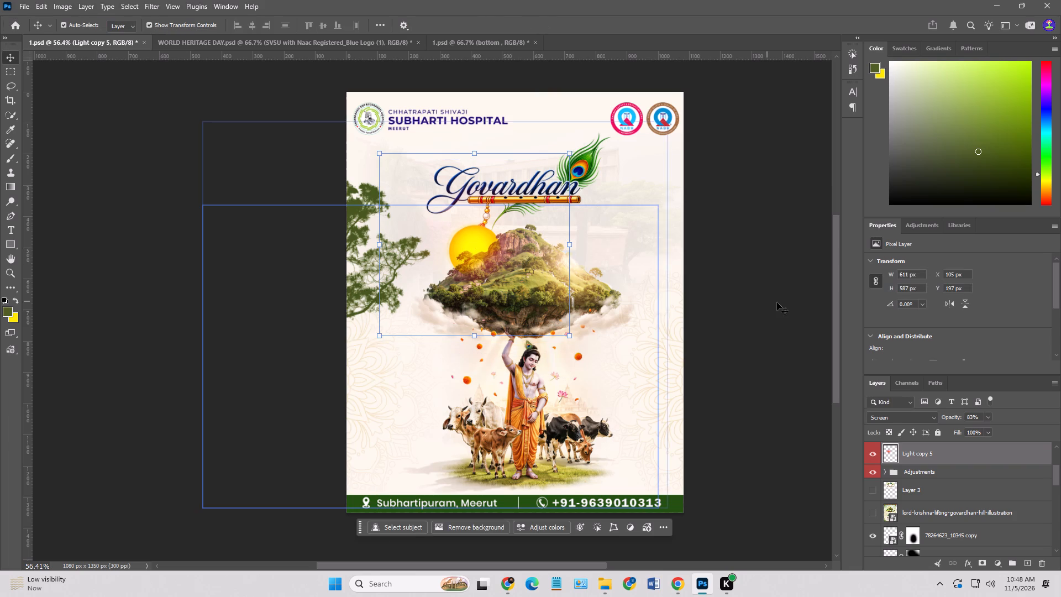
pyautogui.click(782, 305)
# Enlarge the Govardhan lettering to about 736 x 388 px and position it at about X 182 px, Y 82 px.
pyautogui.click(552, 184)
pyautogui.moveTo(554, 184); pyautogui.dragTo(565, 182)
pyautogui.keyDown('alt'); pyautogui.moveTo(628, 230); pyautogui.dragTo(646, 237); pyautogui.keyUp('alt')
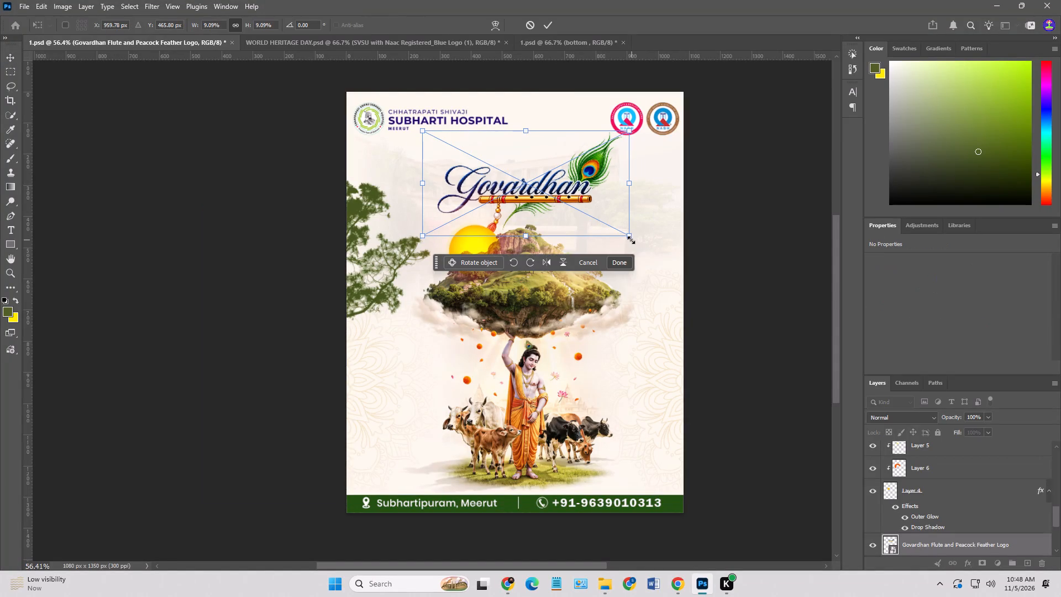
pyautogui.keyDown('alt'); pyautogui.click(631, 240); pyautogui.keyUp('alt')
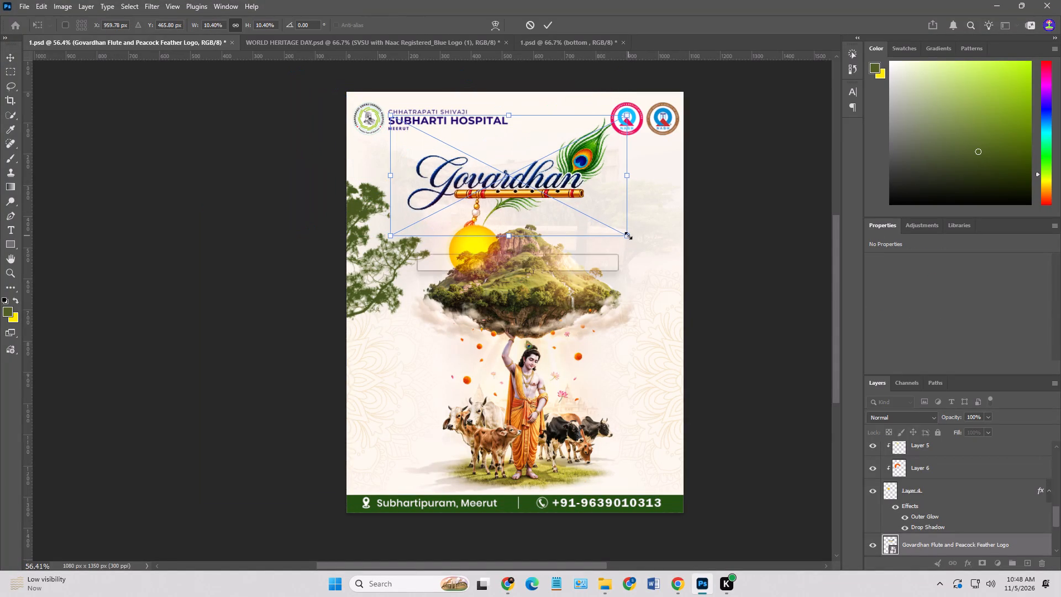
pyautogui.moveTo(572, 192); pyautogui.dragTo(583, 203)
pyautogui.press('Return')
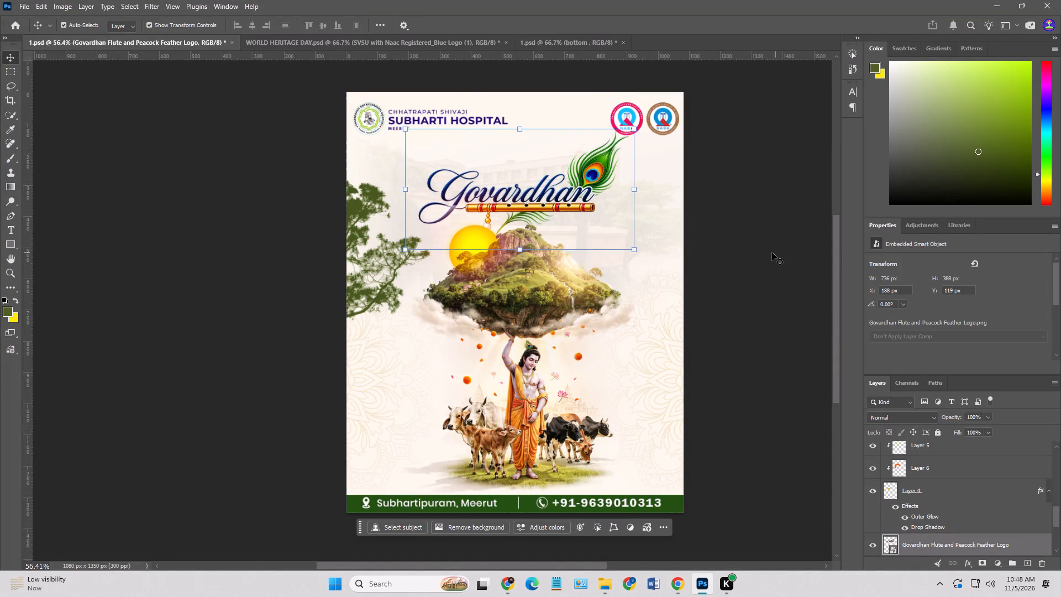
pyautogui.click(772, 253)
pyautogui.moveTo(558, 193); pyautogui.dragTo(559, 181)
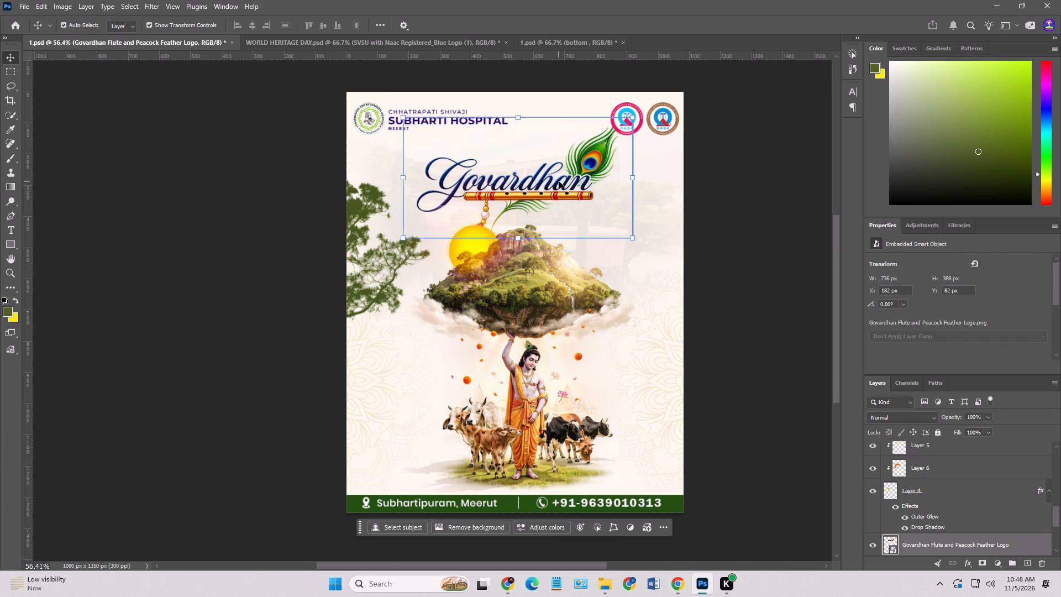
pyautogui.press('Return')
# Delete the placed Govardhan flute and peacock feather lettering layer.
pyautogui.press('Delete')
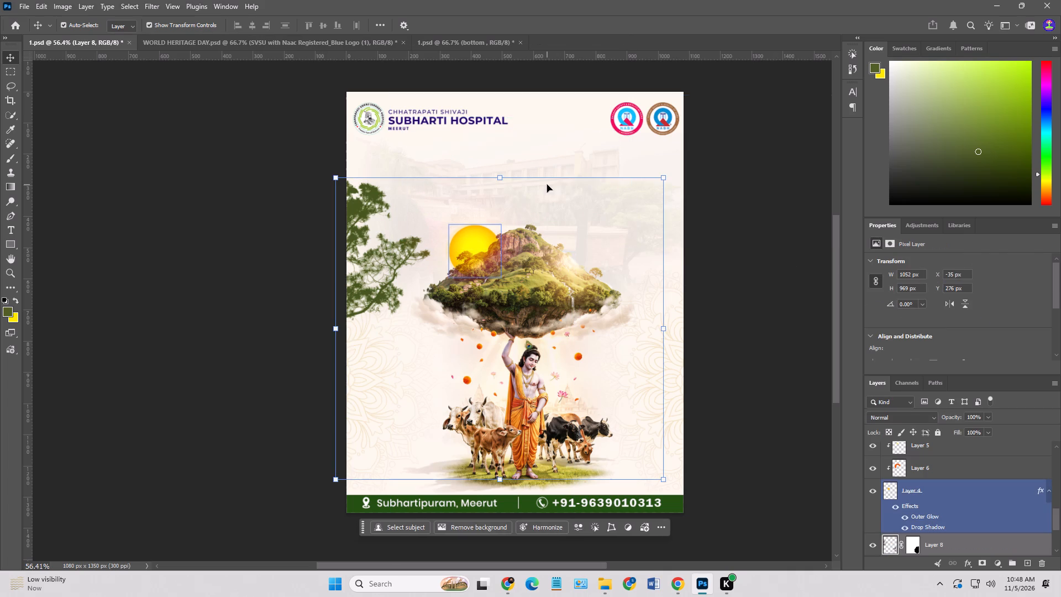
pyautogui.click(717, 180)
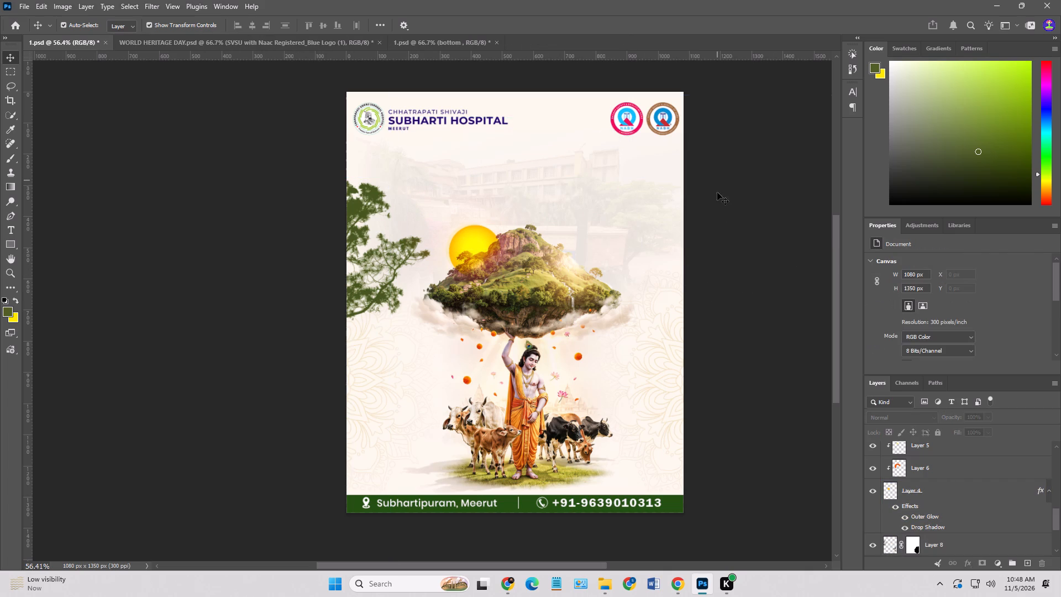
# Move the hidden Happy and Govardhan text layers together to the top of the layer stack, above the bottom group.
pyautogui.scroll(-9, 956, 487)
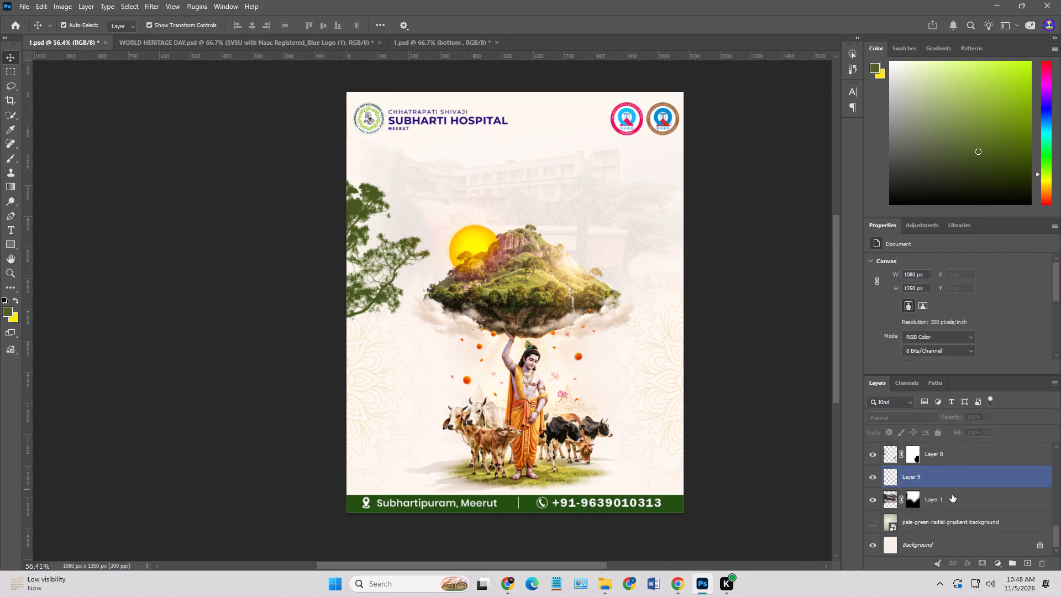
pyautogui.scroll(-5, 950, 498)
pyautogui.scroll(17, 950, 508)
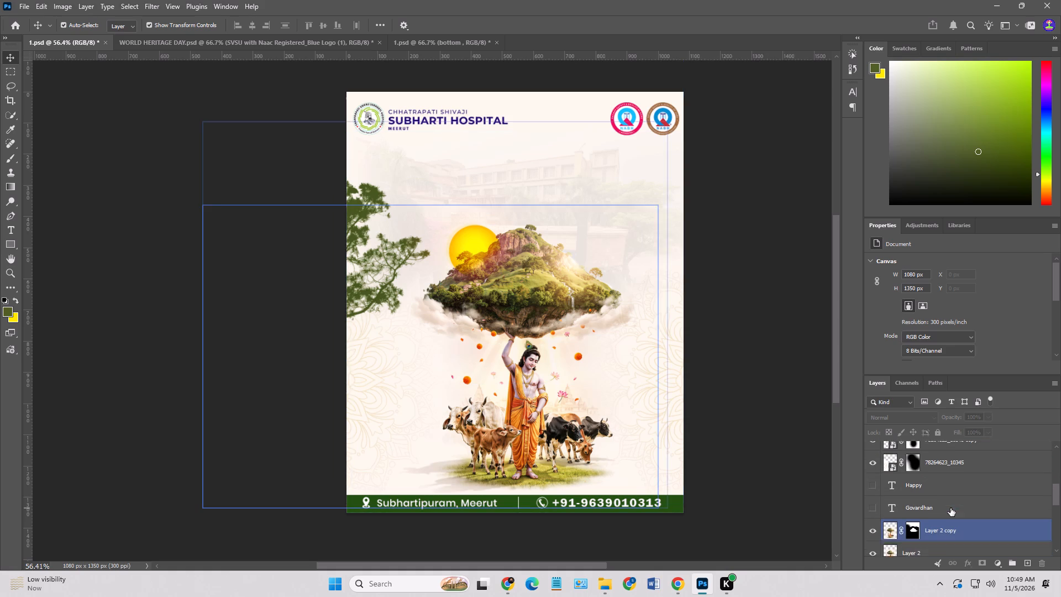
pyautogui.click(918, 499)
pyautogui.keyDown('shift'); pyautogui.click(933, 521); pyautogui.keyUp('shift')
pyautogui.moveTo(933, 501); pyautogui.dragTo(931, 497)
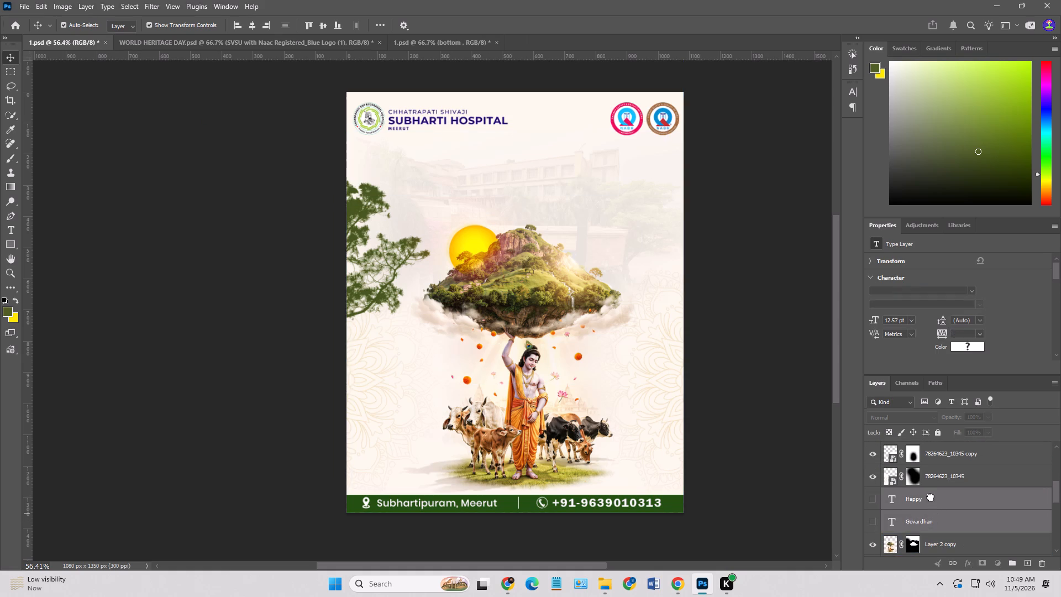
pyautogui.moveTo(931, 497); pyautogui.dragTo(869, 324)
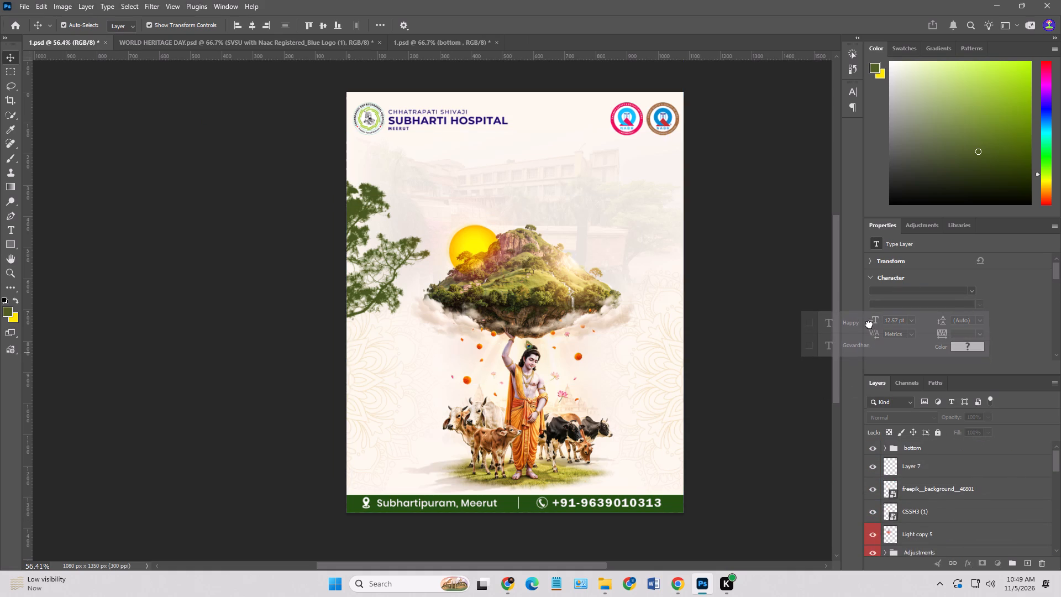
pyautogui.moveTo(869, 324); pyautogui.dragTo(910, 431)
# Make the Govardhan text layer visible and select it on its own.
pyautogui.click(924, 469)
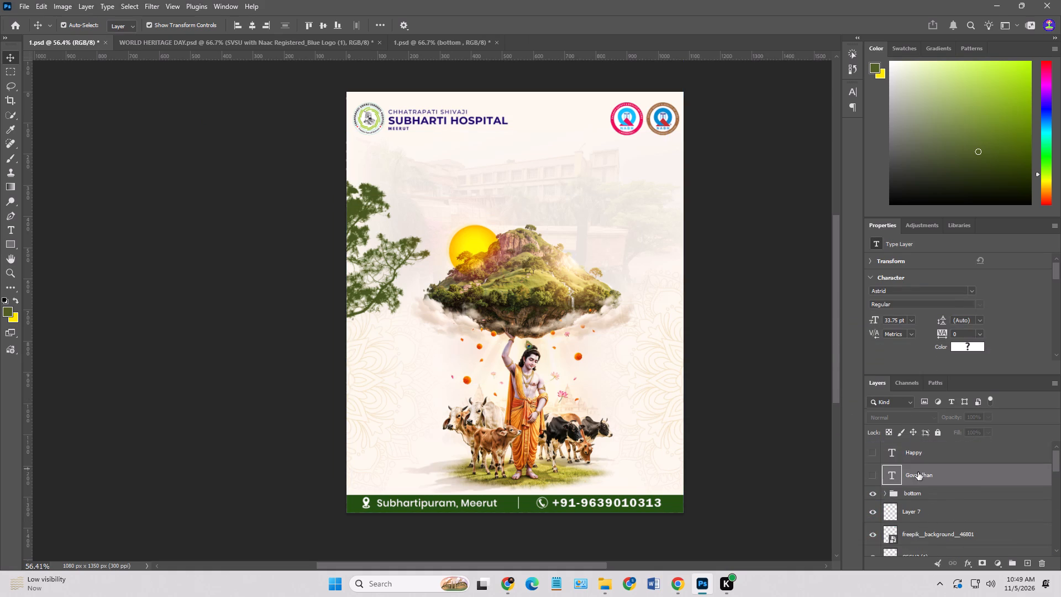
pyautogui.click(872, 476)
pyautogui.click(932, 477)
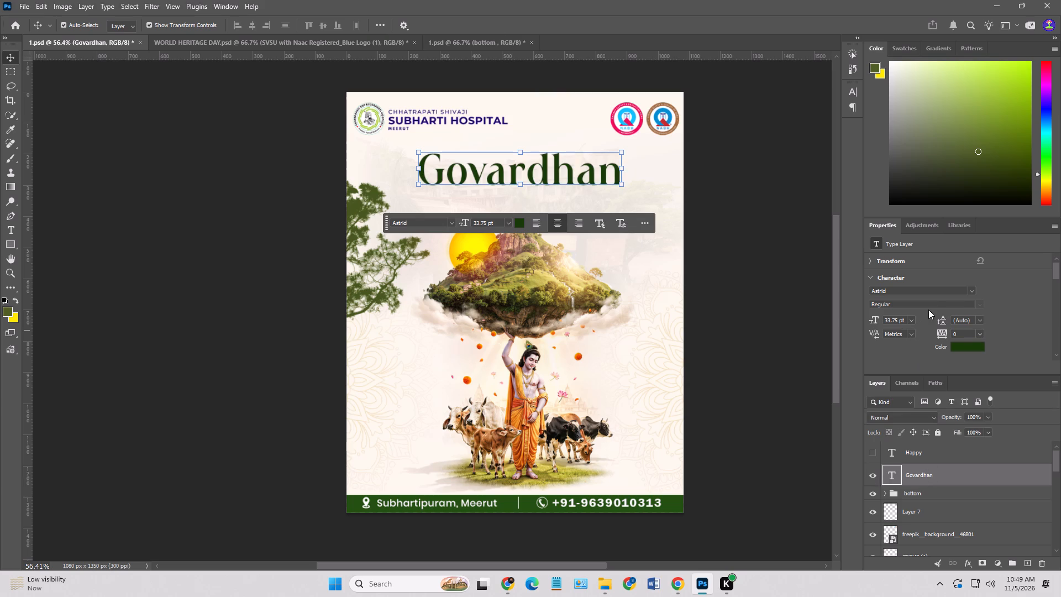
# Examine how the heading looks in the installed fonts, going through the AMS fonts and on to 00254 Regular.
pyautogui.click(971, 289)
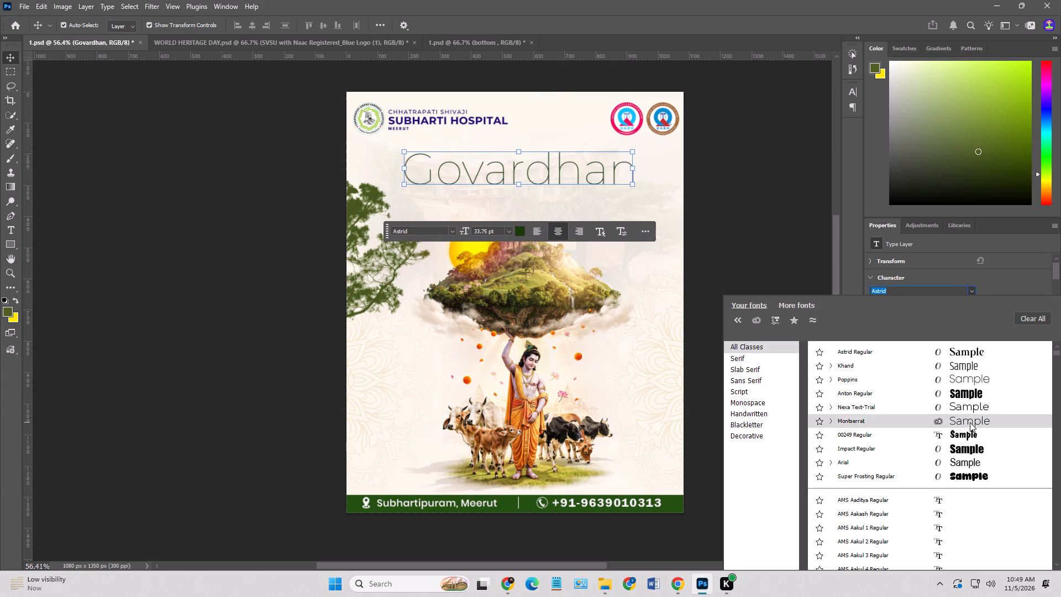
pyautogui.scroll(-3, 968, 425)
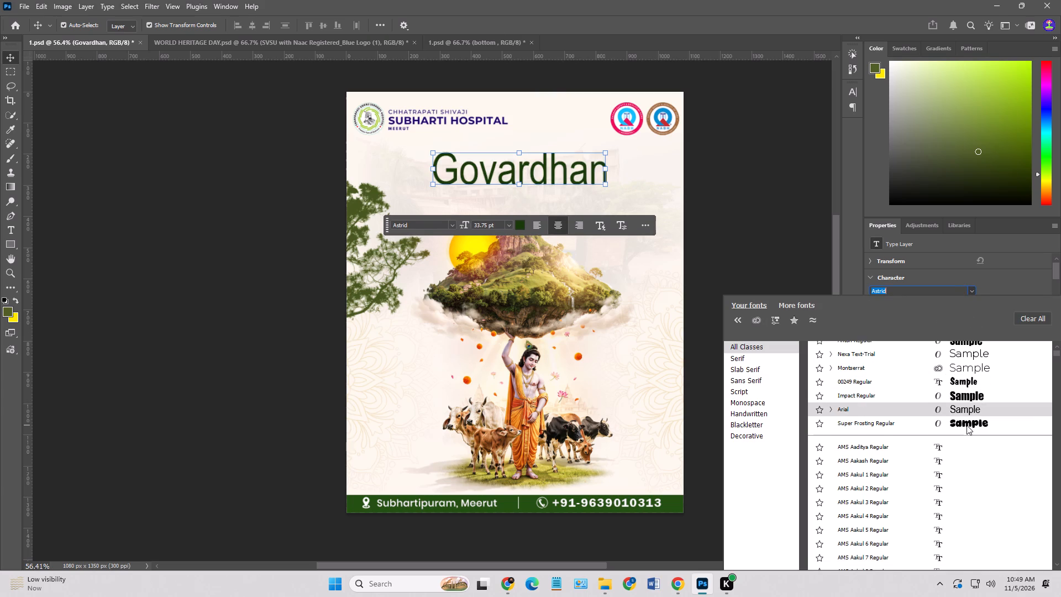
pyautogui.scroll(-2, 965, 426)
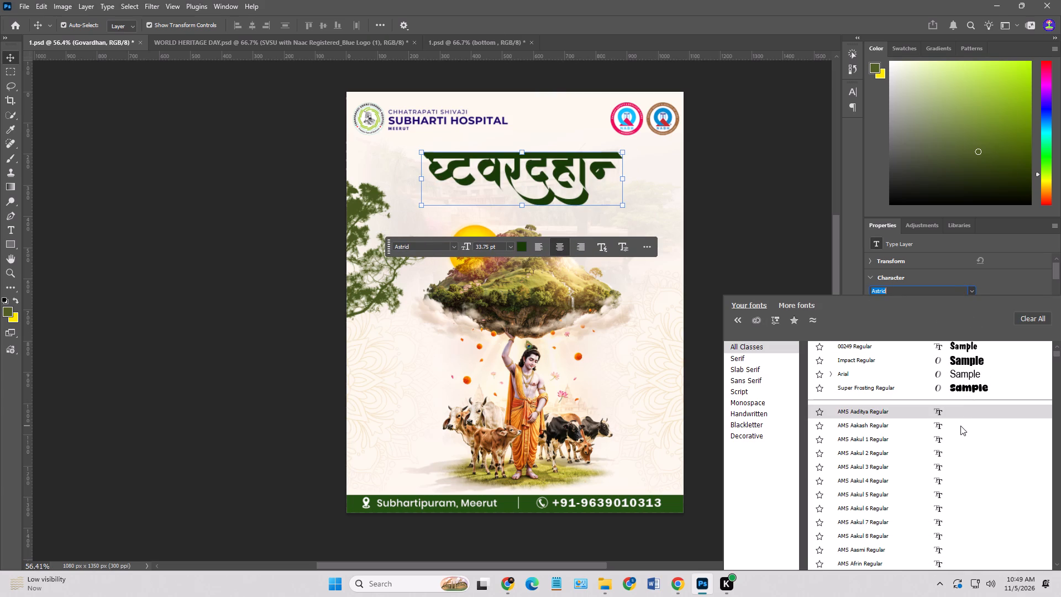
pyautogui.scroll(-10, 960, 426)
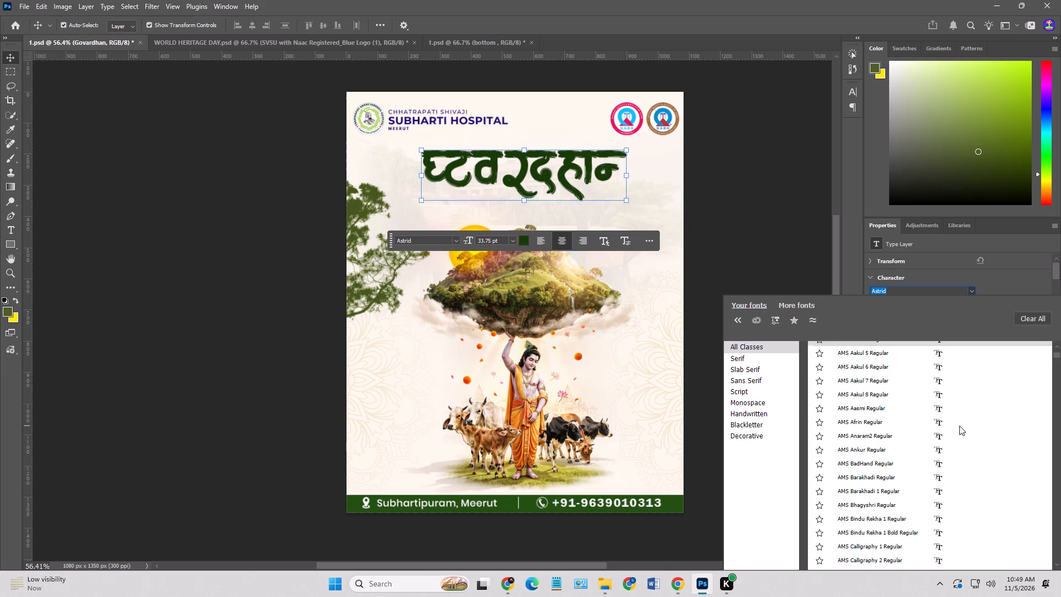
pyautogui.scroll(-5, 959, 426)
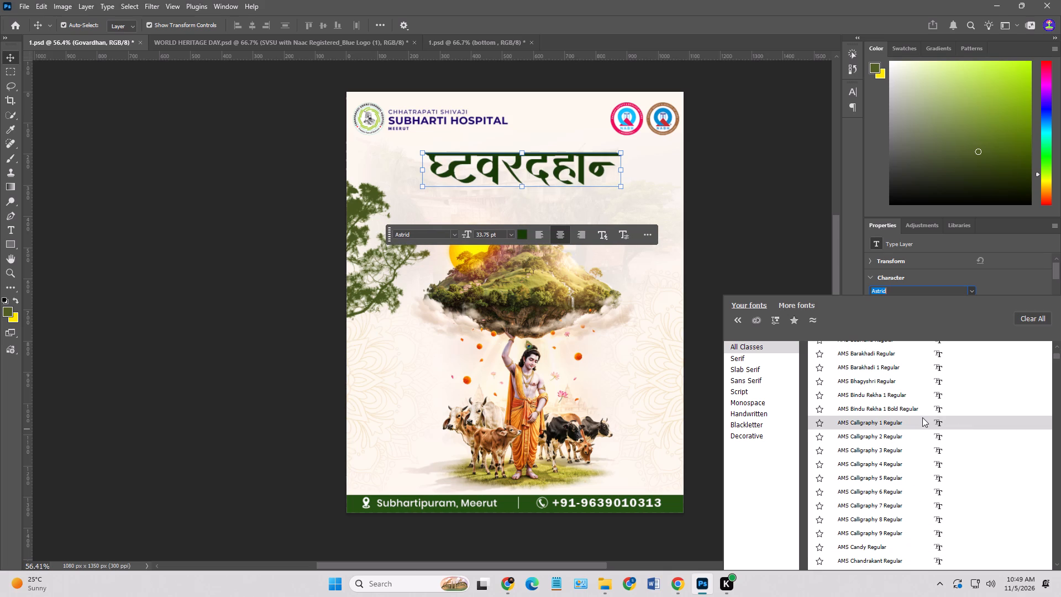
pyautogui.press('Down')
pyautogui.press('Down')
pyautogui.press('Down')
pyautogui.press('Down')
pyautogui.press('Down')
pyautogui.press('Down')
pyautogui.press('Down')
pyautogui.press('Down')
pyautogui.press('Down')
pyautogui.press('Down')
pyautogui.press('Down')
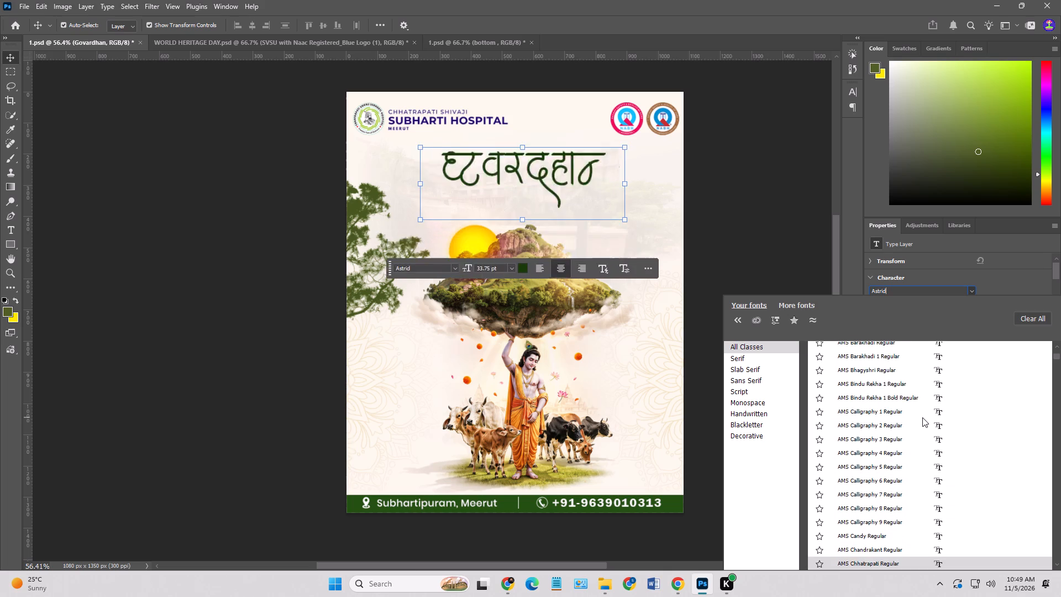
pyautogui.press('Down')
pyautogui.press('Down')
pyautogui.press('Down')
pyautogui.press('Down')
pyautogui.press('Down')
pyautogui.press('Down')
pyautogui.press('Down')
pyautogui.press('Down')
pyautogui.press('Down')
pyautogui.press('Down')
pyautogui.press('Down')
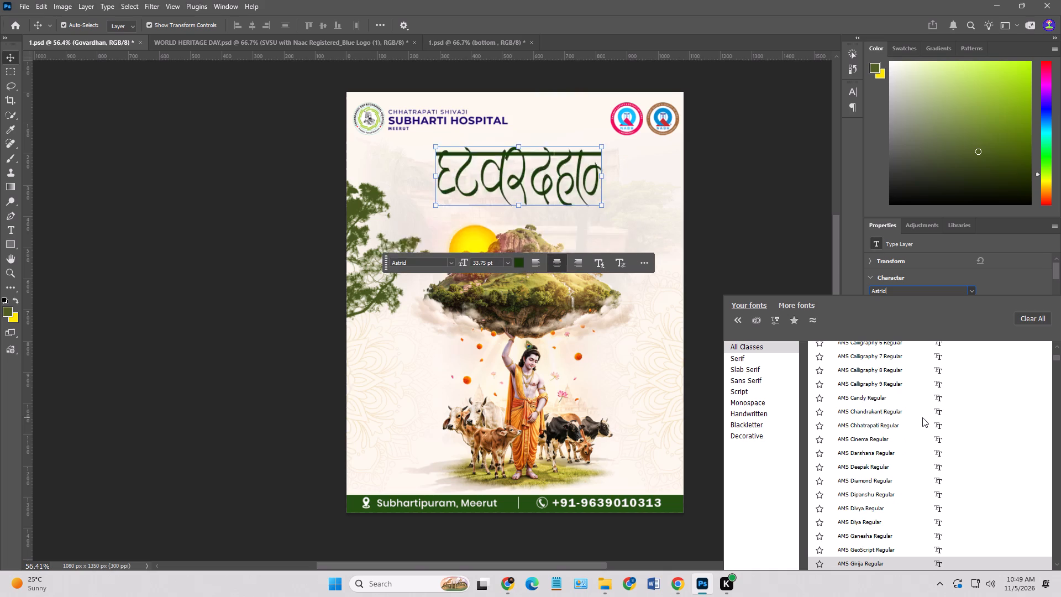
pyautogui.press('Down')
pyautogui.press('Down')
pyautogui.press('Down')
pyautogui.press('Down')
pyautogui.press('Down')
pyautogui.press('Down')
pyautogui.press('Down')
pyautogui.press('Down')
pyautogui.press('Down')
pyautogui.press('Down')
pyautogui.press('Down')
pyautogui.press('Down')
pyautogui.press('Down')
pyautogui.press('Down')
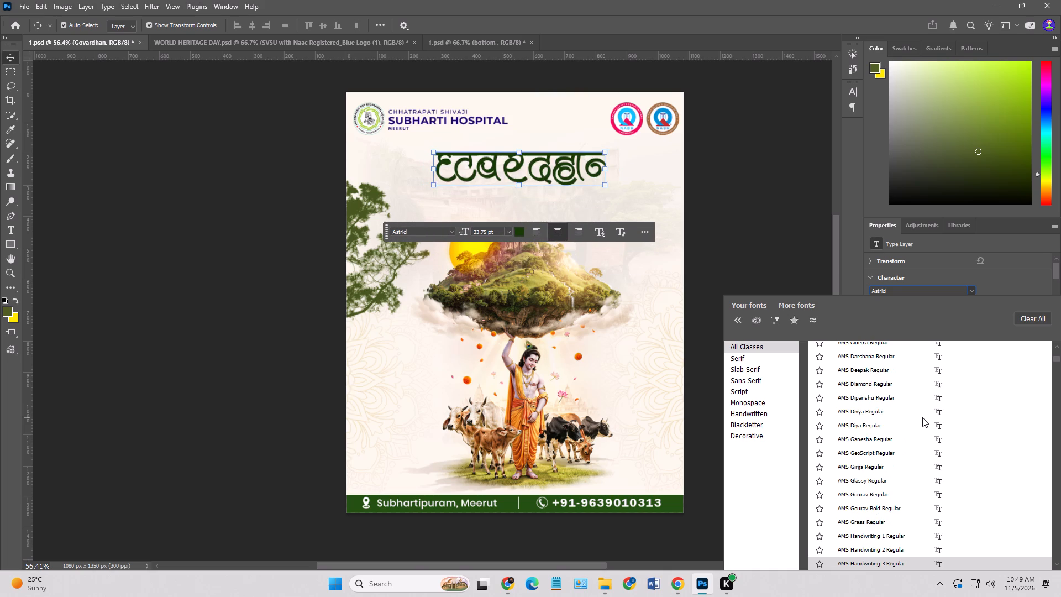
pyautogui.press('Down')
pyautogui.press('Down')
pyautogui.press('Down')
pyautogui.press('Down')
pyautogui.press('Down')
pyautogui.press('Down')
pyautogui.press('Down')
pyautogui.press('Down')
pyautogui.press('Down')
pyautogui.press('Down')
pyautogui.press('Down')
pyautogui.press('Down')
pyautogui.press('Down')
pyautogui.press('Down')
pyautogui.press('Down')
pyautogui.press('Down')
pyautogui.press('Down')
pyautogui.press('Down')
pyautogui.press('Down')
pyautogui.press('Down')
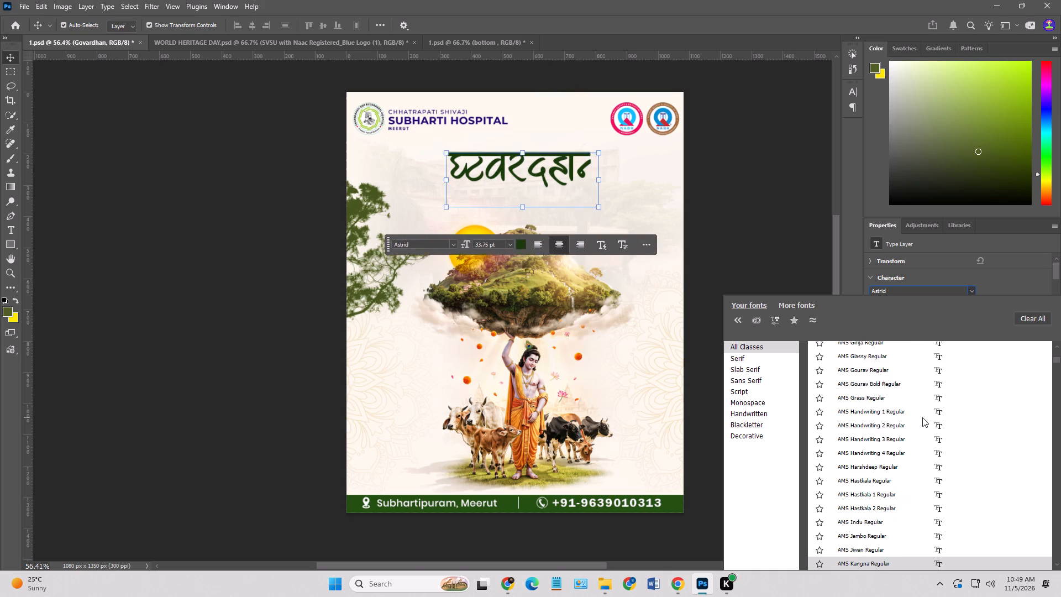
pyautogui.press('Down')
pyautogui.press('Down')
pyautogui.press('Down')
pyautogui.press('Down')
pyautogui.press('Down')
pyautogui.press('Down')
pyautogui.press('Down')
pyautogui.press('Down')
pyautogui.press('Down')
pyautogui.press('Down')
pyautogui.press('Down')
pyautogui.press('Down')
pyautogui.press('Down')
pyautogui.press('Down')
pyautogui.press('Down')
pyautogui.press('Down')
pyautogui.press('Down')
pyautogui.press('Down')
pyautogui.press('Down')
pyautogui.press('Down')
pyautogui.press('Down')
pyautogui.press('Down')
pyautogui.press('Down')
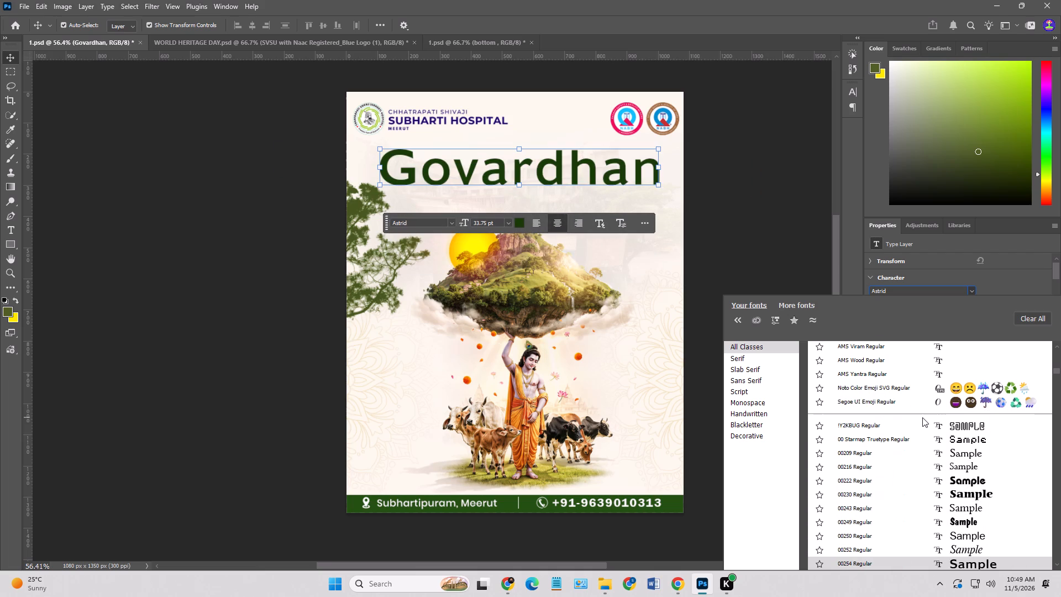
# Preview the Govardhan heading in the number-named fonts after 00254 Regular, from 00260 Regular through 1998A Regular.
pyautogui.press('Down')
pyautogui.press('Down')
pyautogui.press('Down')
pyautogui.press('Down')
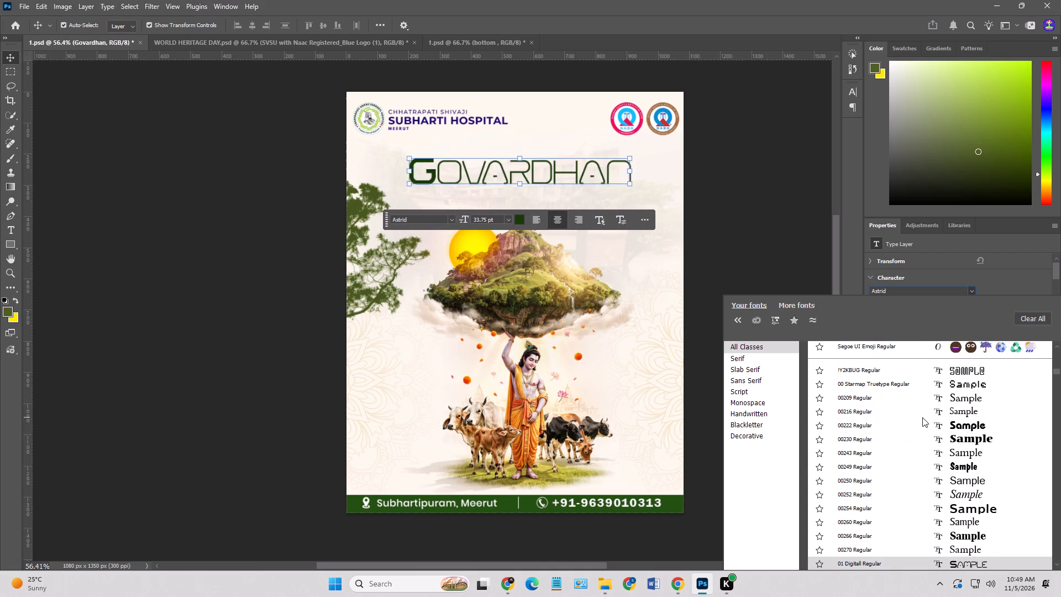
pyautogui.press('Down')
pyautogui.press('Up')
pyautogui.press('Down')
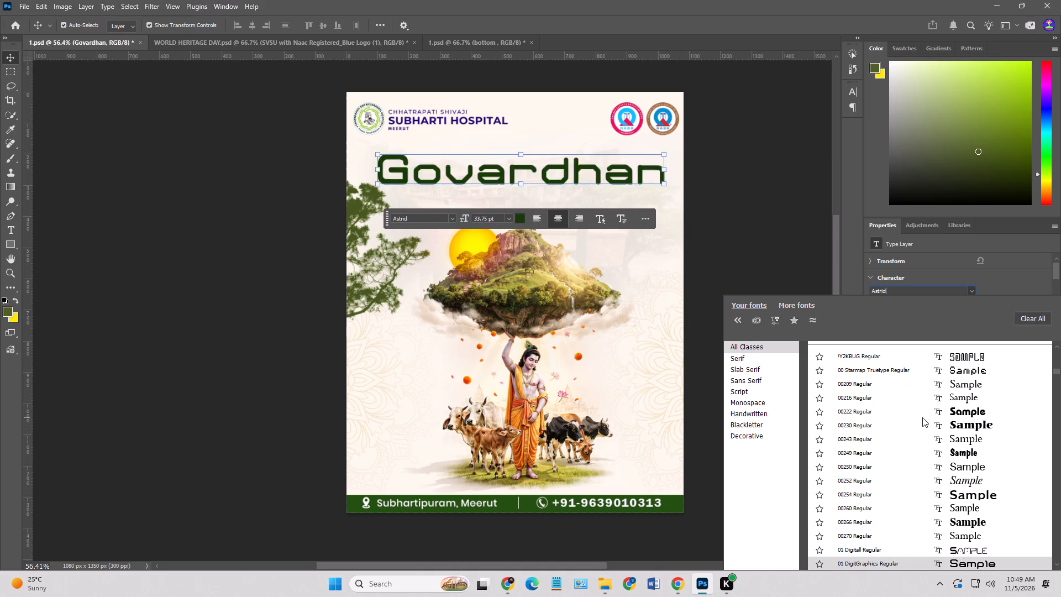
pyautogui.press('Down')
pyautogui.press('Down')
pyautogui.press('Down')
pyautogui.press('Down')
pyautogui.press('Down')
pyautogui.press('Down')
pyautogui.press('Down')
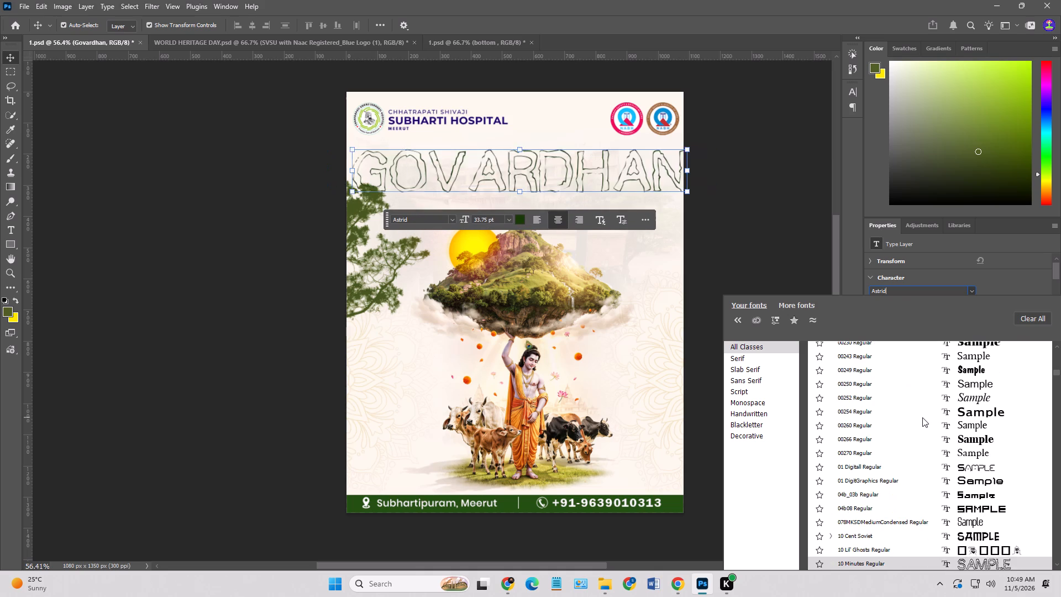
pyautogui.press('Down')
pyautogui.press('Down')
pyautogui.press('Down')
pyautogui.press('Up')
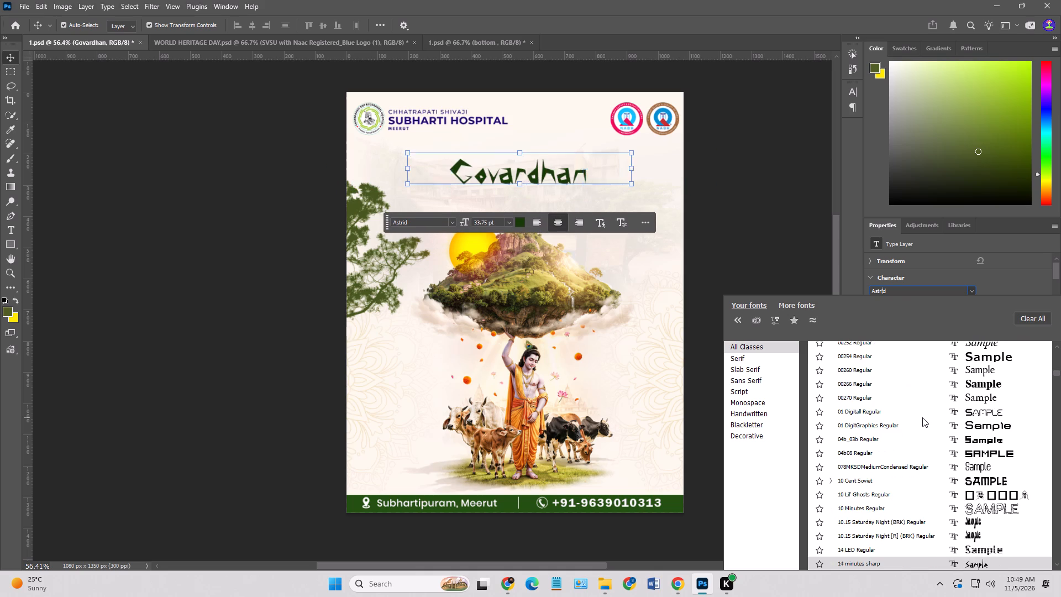
pyautogui.press('Down')
pyautogui.press('Down')
pyautogui.press('Down')
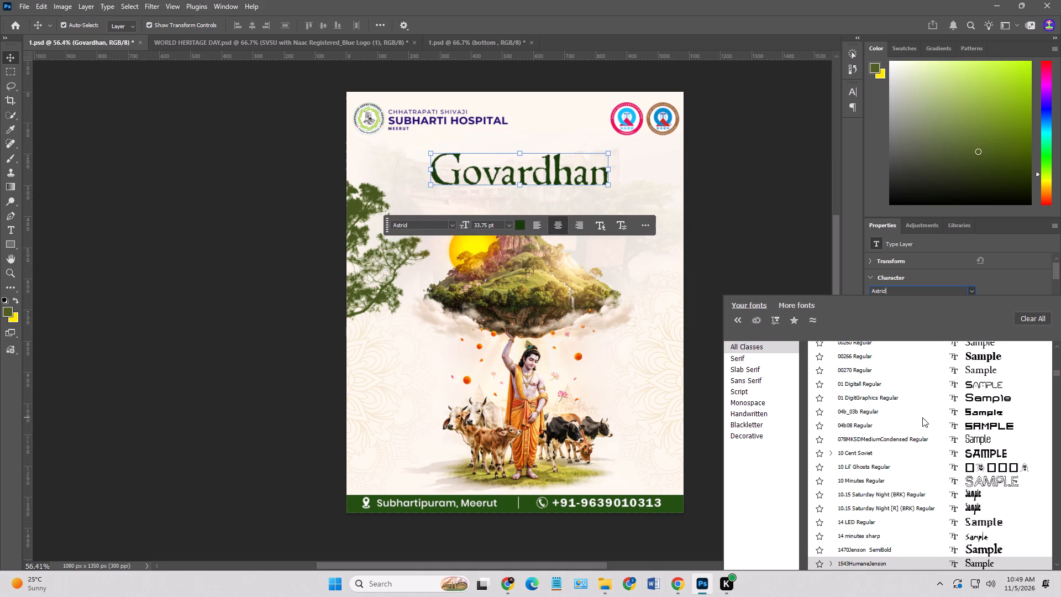
pyautogui.press('Down')
pyautogui.press('Down')
pyautogui.press('Up')
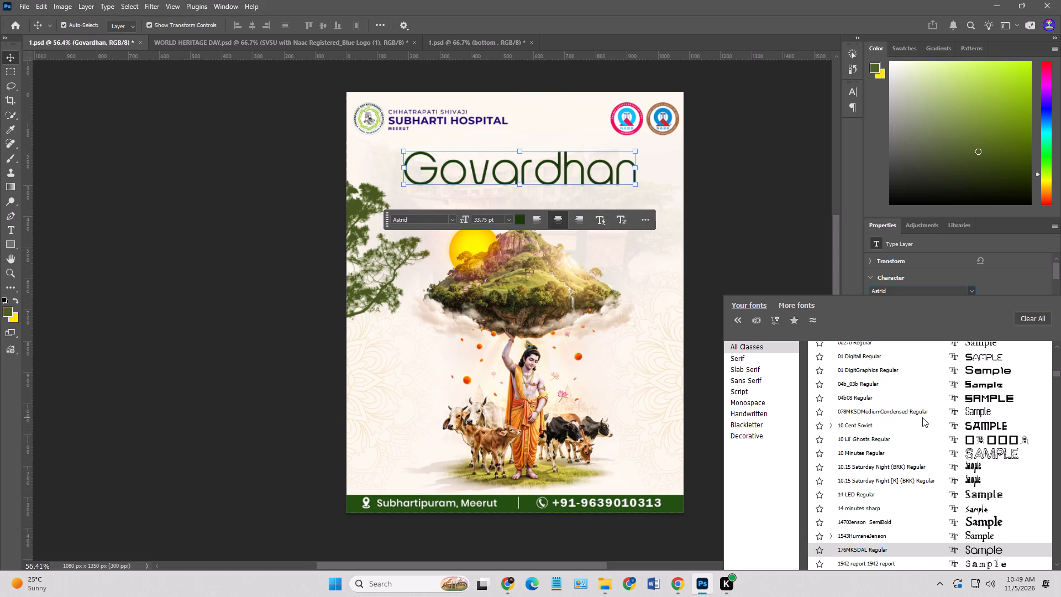
pyautogui.press('Down')
pyautogui.press('Down')
pyautogui.press('Down')
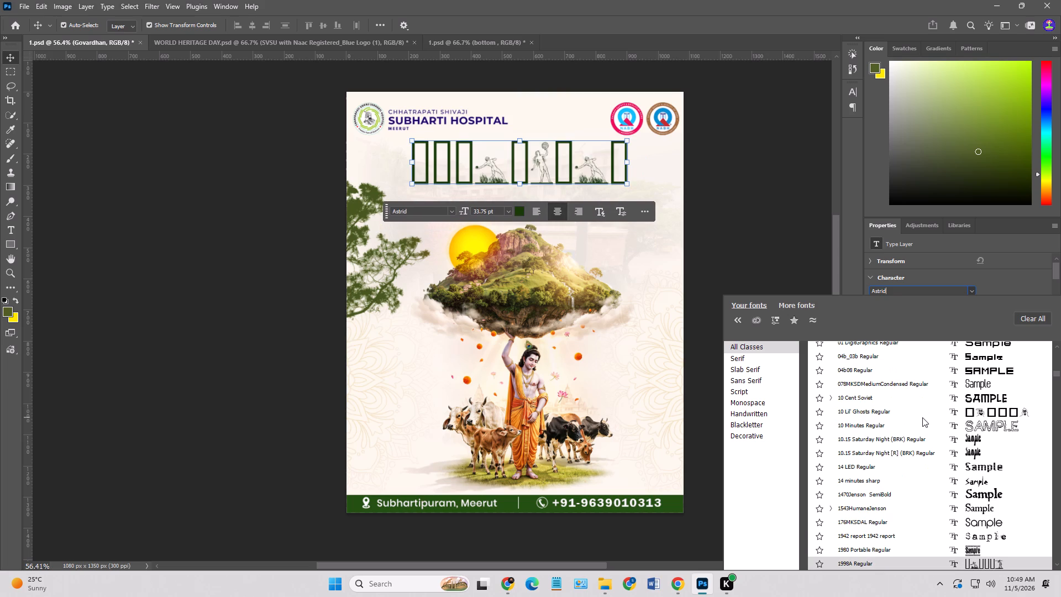
# Preview the Govardhan heading in the fonts starting with A, from Aakar Regular through Allura Regular.
pyautogui.press('Down')
pyautogui.press('Down')
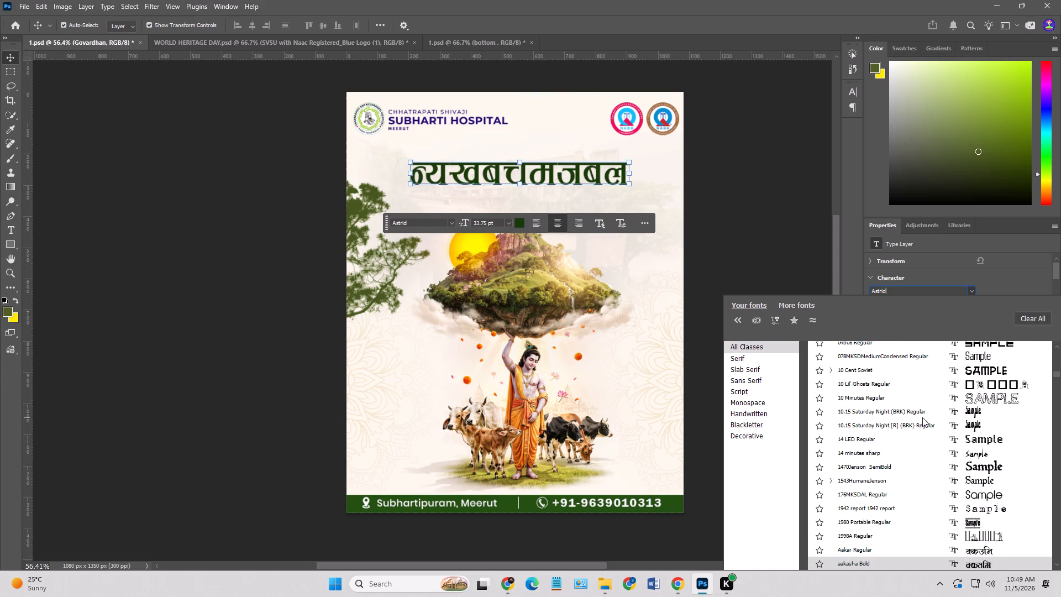
pyautogui.press('Down')
pyautogui.press('Down')
pyautogui.press('Down')
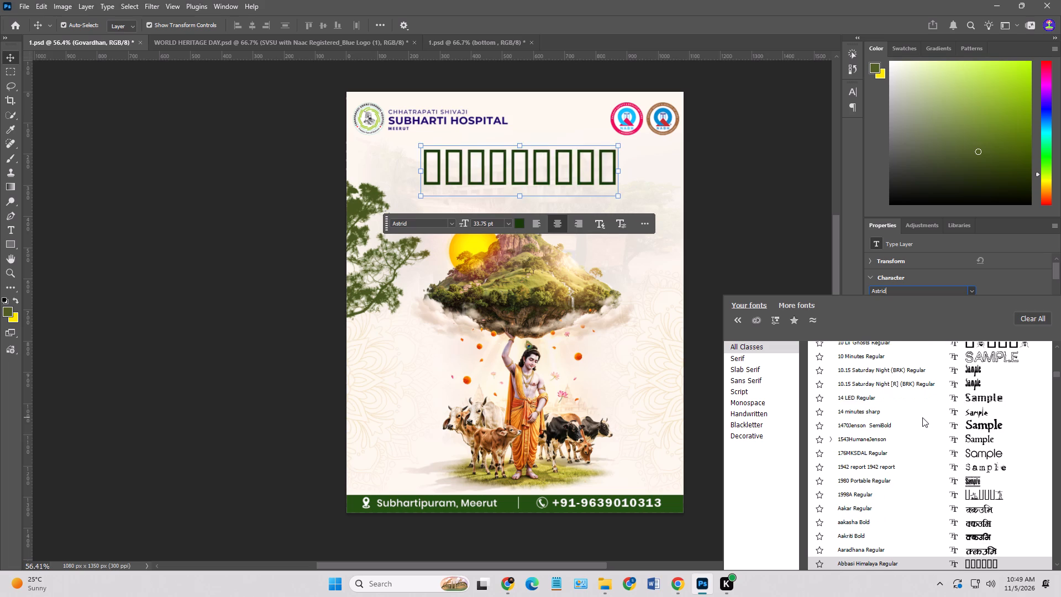
pyautogui.press('Down')
pyautogui.press('Down')
pyautogui.press('Down')
pyautogui.press('Up')
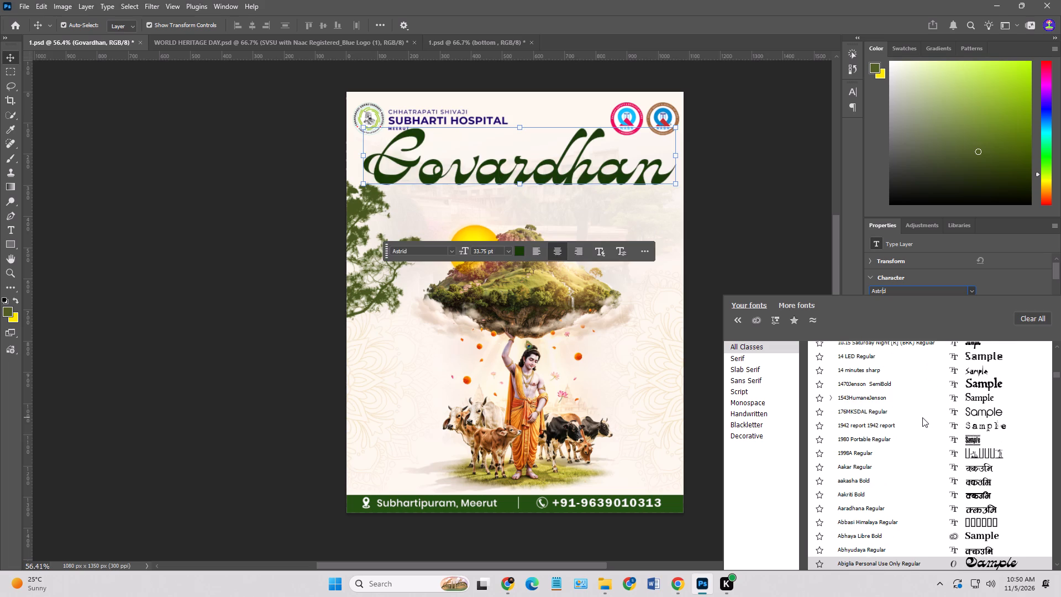
pyautogui.press('Down')
pyautogui.press('Down')
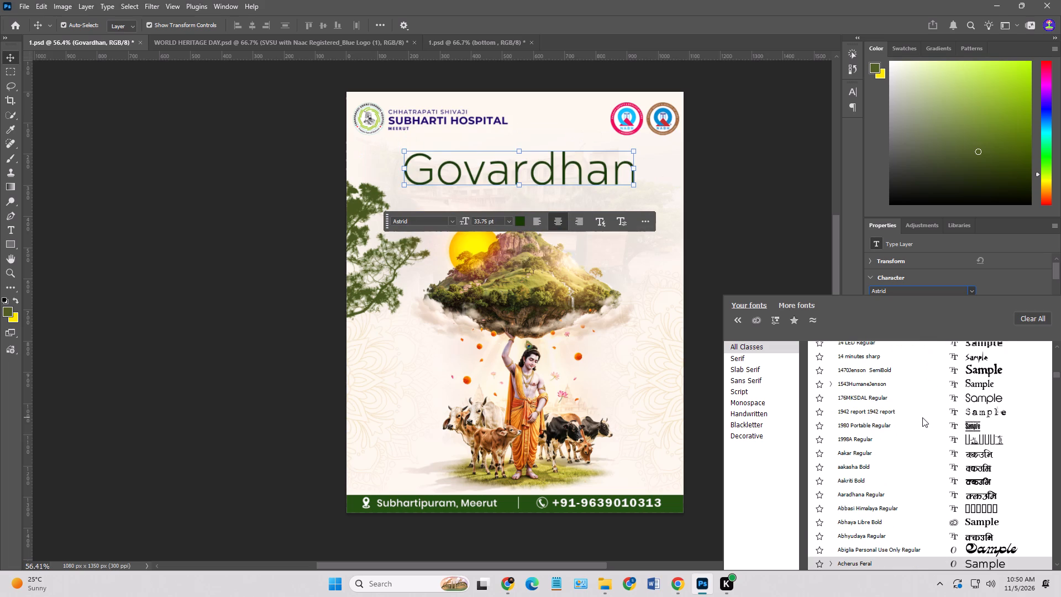
pyautogui.press('Down')
pyautogui.press('Down')
pyautogui.press('Down')
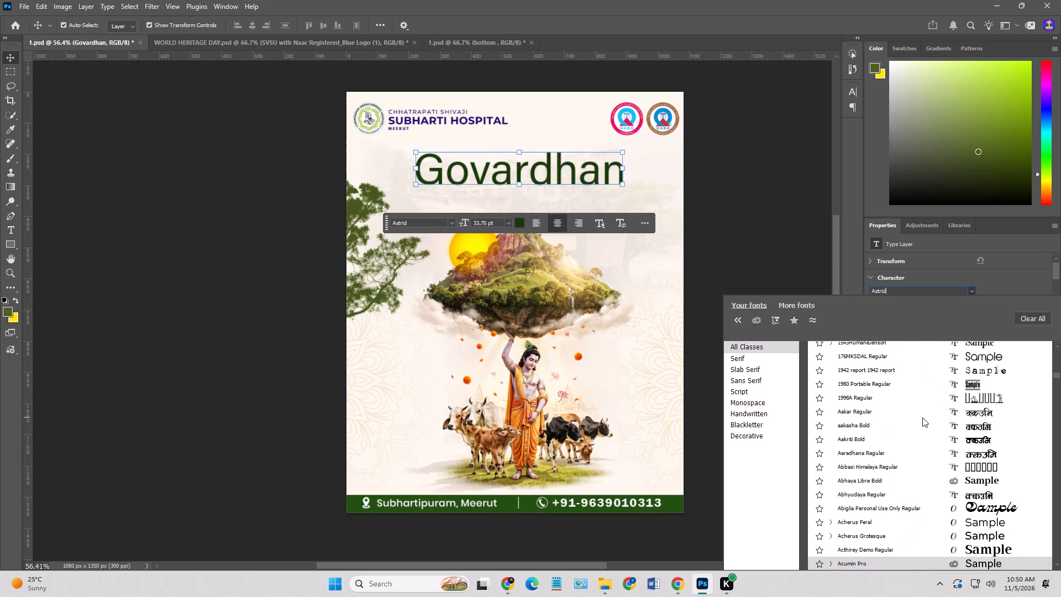
pyautogui.press('Up')
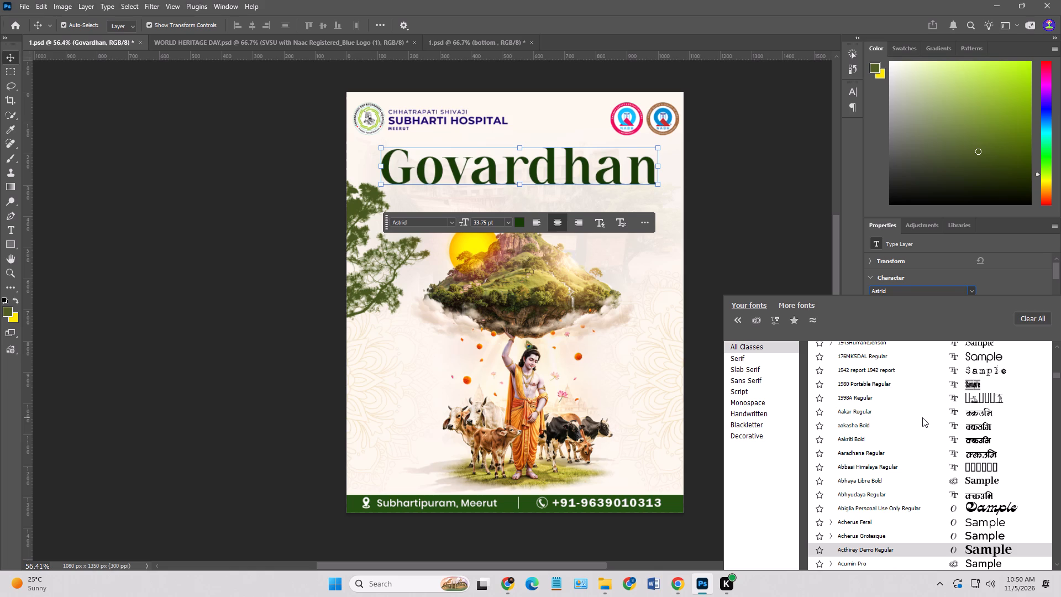
pyautogui.press('Down')
pyautogui.press('Down')
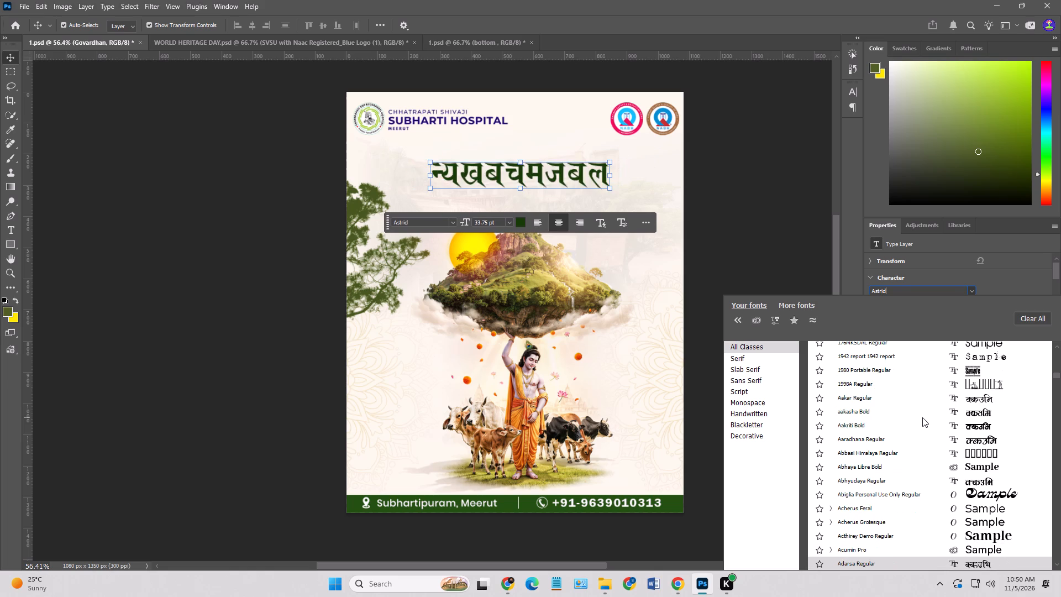
pyautogui.press('Down')
pyautogui.press('Down')
pyautogui.press('Down')
pyautogui.press('Up')
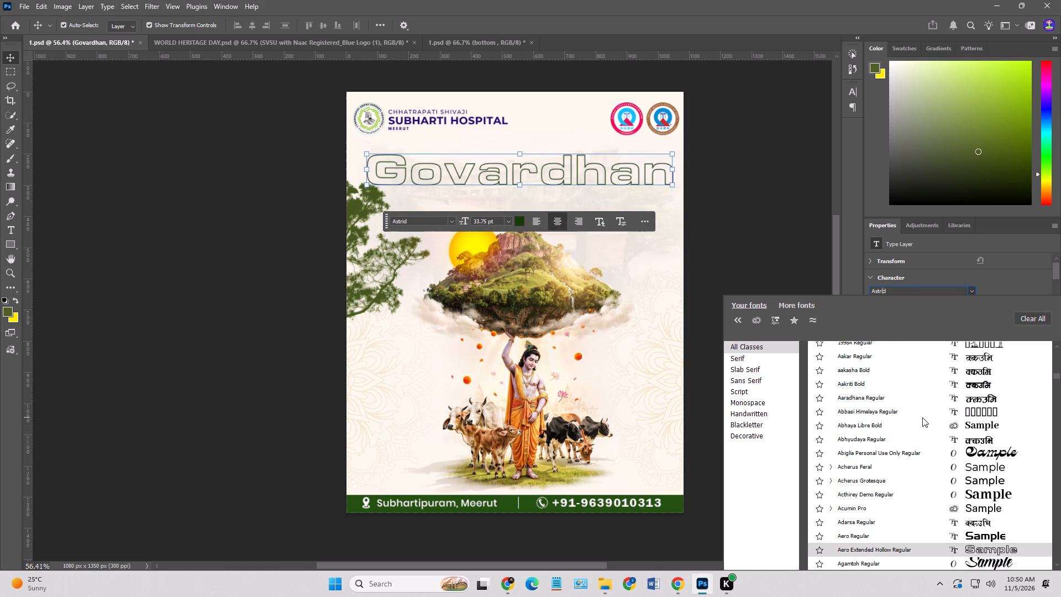
pyautogui.press('Down')
pyautogui.press('Down')
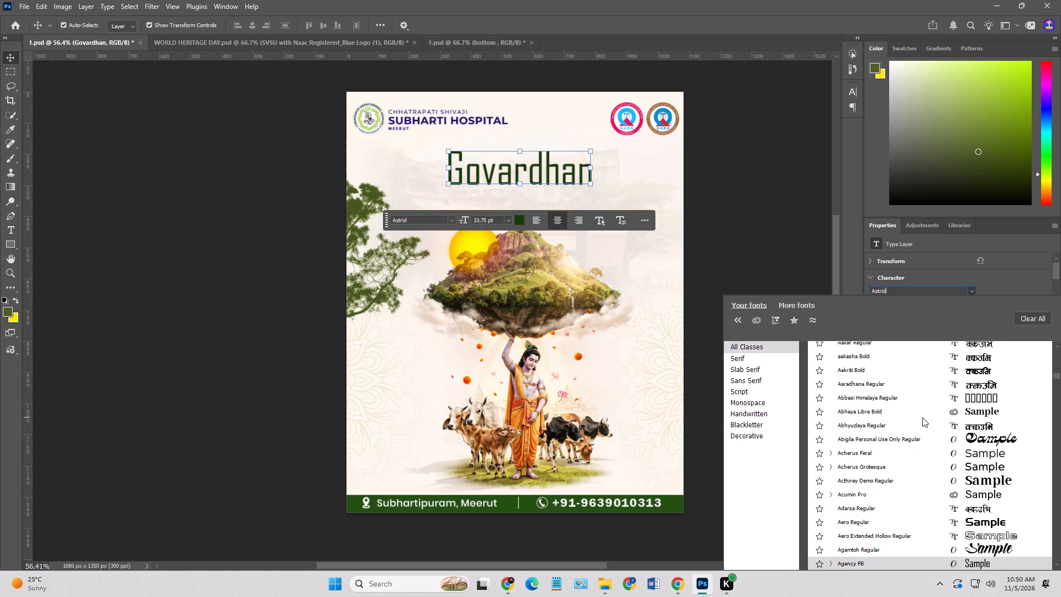
pyautogui.press('Down')
pyautogui.press('Down')
pyautogui.press('Down')
pyautogui.press('Down')
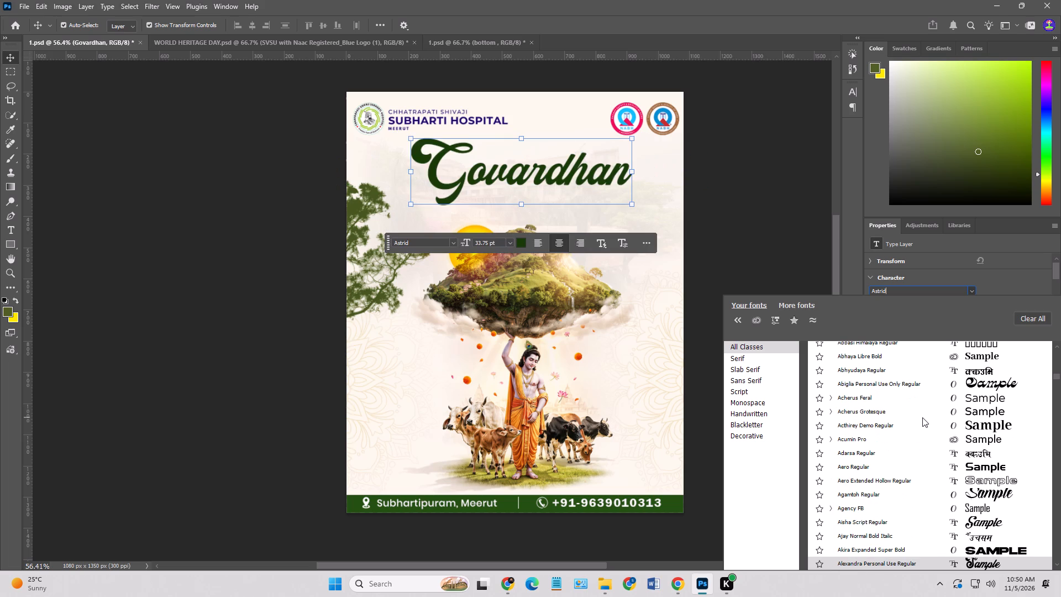
pyautogui.press('Up')
pyautogui.press('Down')
pyautogui.press('Down')
pyautogui.press('Down')
pyautogui.press('Down')
# Preview the Govardhan heading in the Aloevera Black and Bold fonts and the Aloeveracondensed weights through ThinItalic.
pyautogui.press('Down')
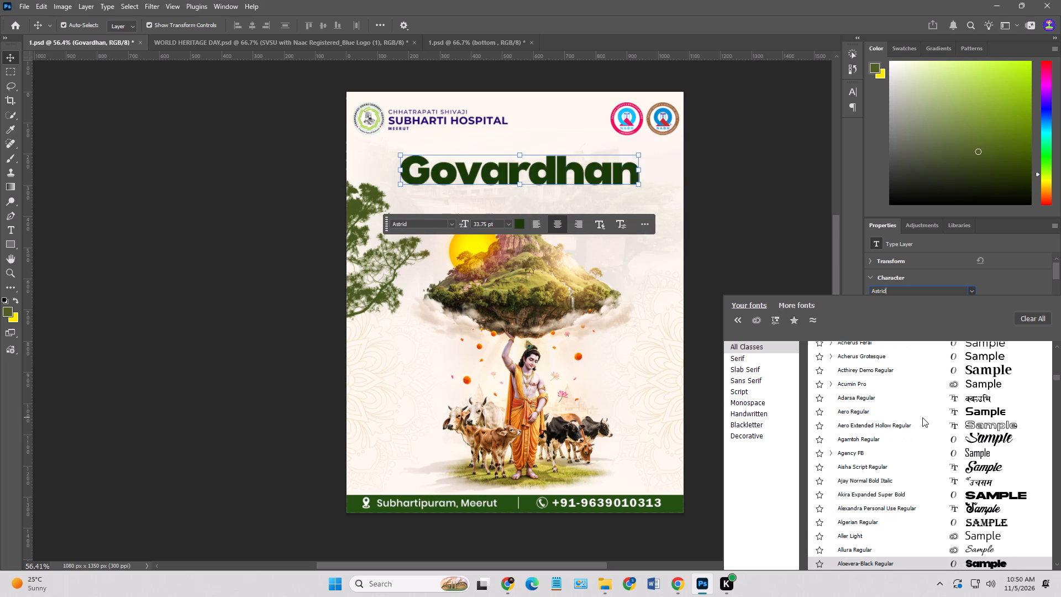
pyautogui.press('Up')
pyautogui.press('Down')
pyautogui.press('Down')
pyautogui.press('Down')
pyautogui.press('Down')
pyautogui.press('Down')
pyautogui.press('Down')
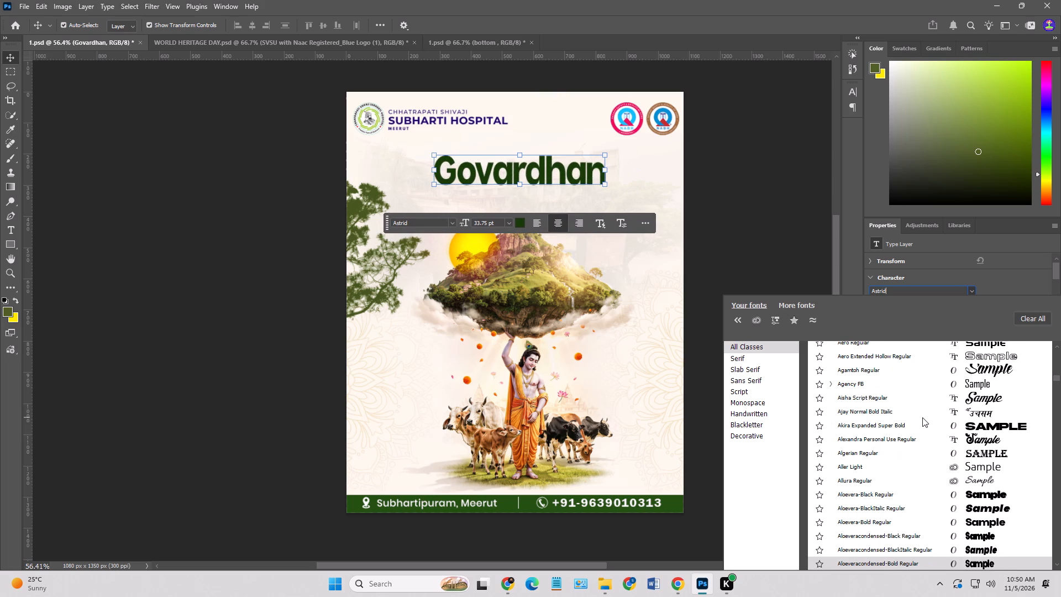
pyautogui.press('Down')
pyautogui.press('Down')
pyautogui.press('Down')
pyautogui.press('Down')
pyautogui.press('Down')
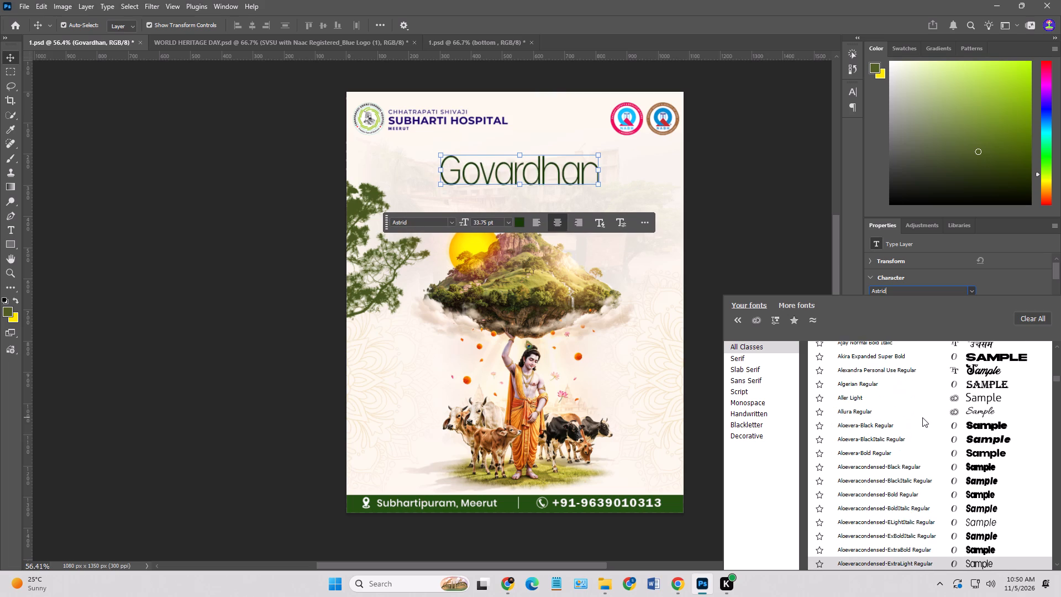
pyautogui.press('Down')
pyautogui.press('Down')
pyautogui.press('Down')
pyautogui.press('Down')
pyautogui.press('Down')
pyautogui.press('Down')
pyautogui.press('Down')
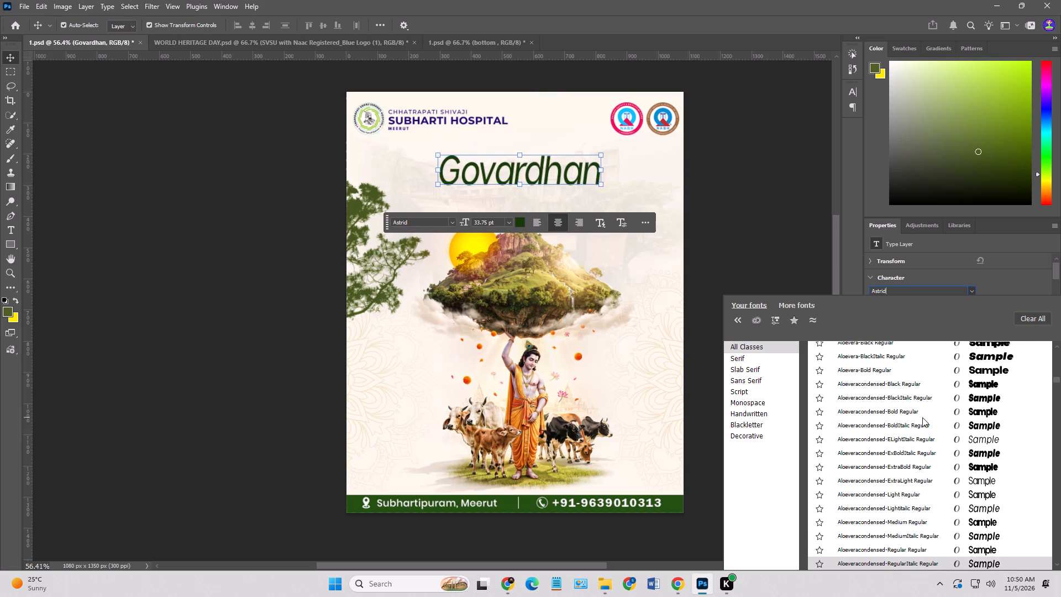
pyautogui.press('Down')
pyautogui.press('Down')
pyautogui.press('Down')
pyautogui.press('Down')
pyautogui.press('Up')
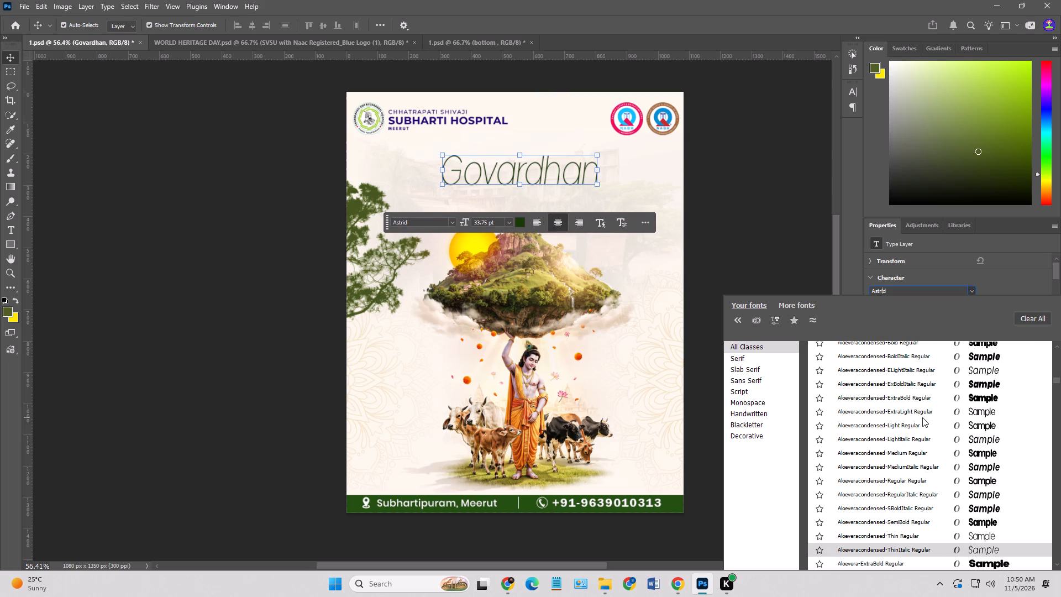
# Preview the Govardhan heading in the Aloevera fonts from ExtraBold through MediumItalic.
pyautogui.press('Down')
pyautogui.press('Down')
pyautogui.press('Up')
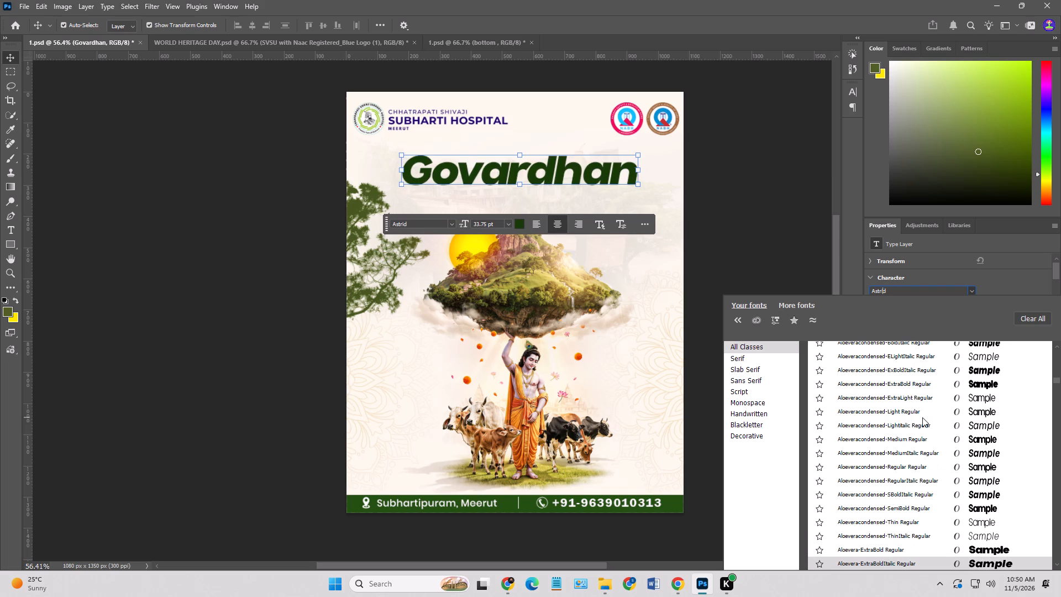
pyautogui.press('Down')
pyautogui.press('Down')
pyautogui.press('Down')
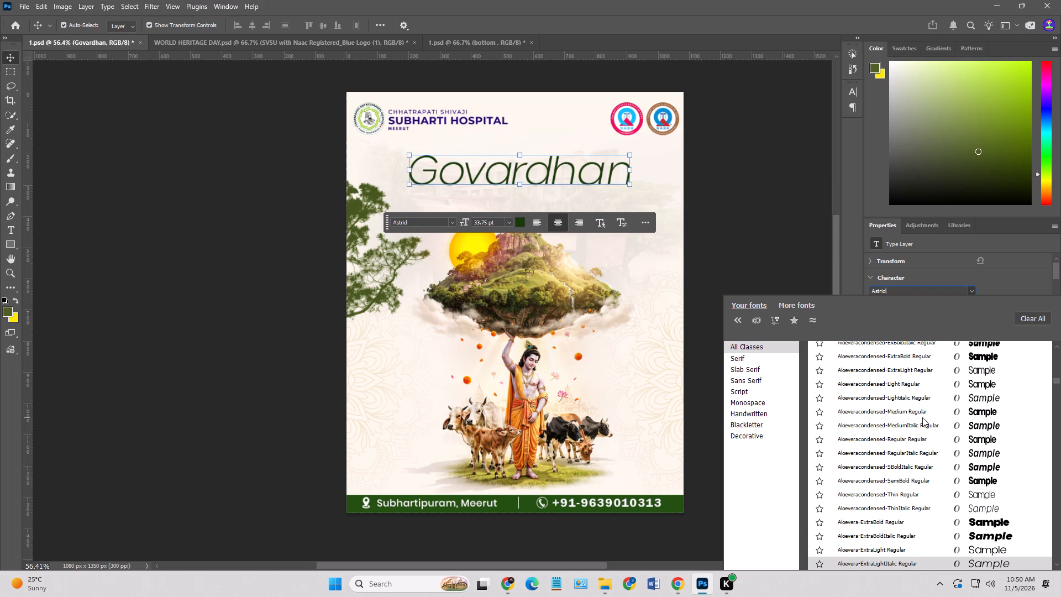
pyautogui.press('Down')
pyautogui.press('Down')
pyautogui.press('Down')
pyautogui.press('Down')
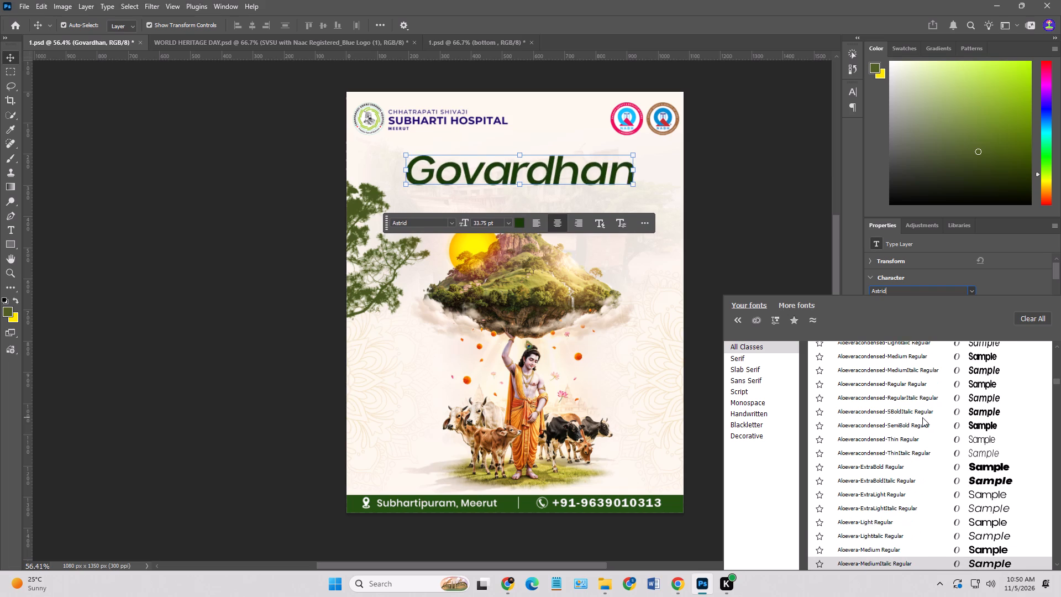
# Preview the Govardhan heading in the Aloeveraoutline fonts from Black through ThinItalic.
pyautogui.press('Down')
pyautogui.press('Down')
pyautogui.press('Down')
pyautogui.press('Down')
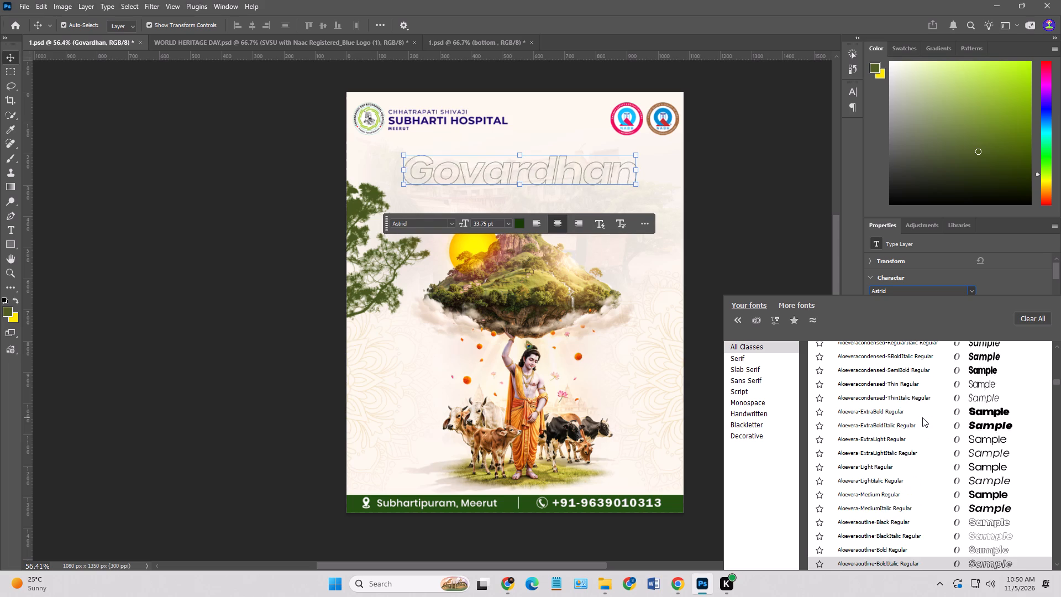
pyautogui.press('Down')
pyautogui.press('Down')
pyautogui.press('Down')
pyautogui.press('Down')
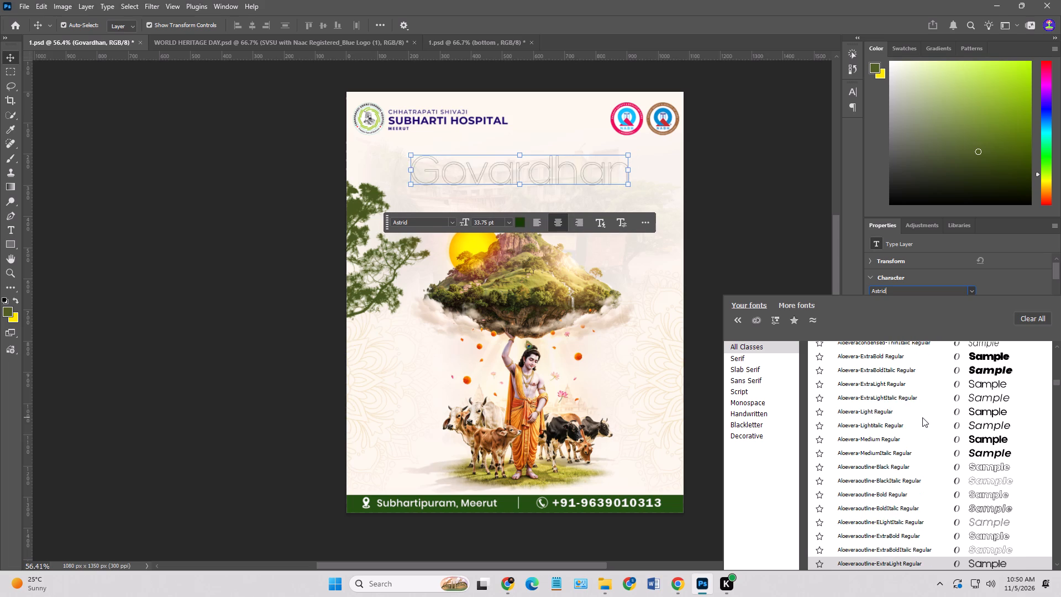
pyautogui.press('Down')
pyautogui.press('Down')
pyautogui.press('Down')
pyautogui.press('Down')
pyautogui.press('Down')
pyautogui.press('Down')
pyautogui.press('Down')
pyautogui.press('Down')
pyautogui.press('Down')
pyautogui.press('Down')
pyautogui.press('Down')
pyautogui.press('Down')
pyautogui.press('Down')
pyautogui.press('Down')
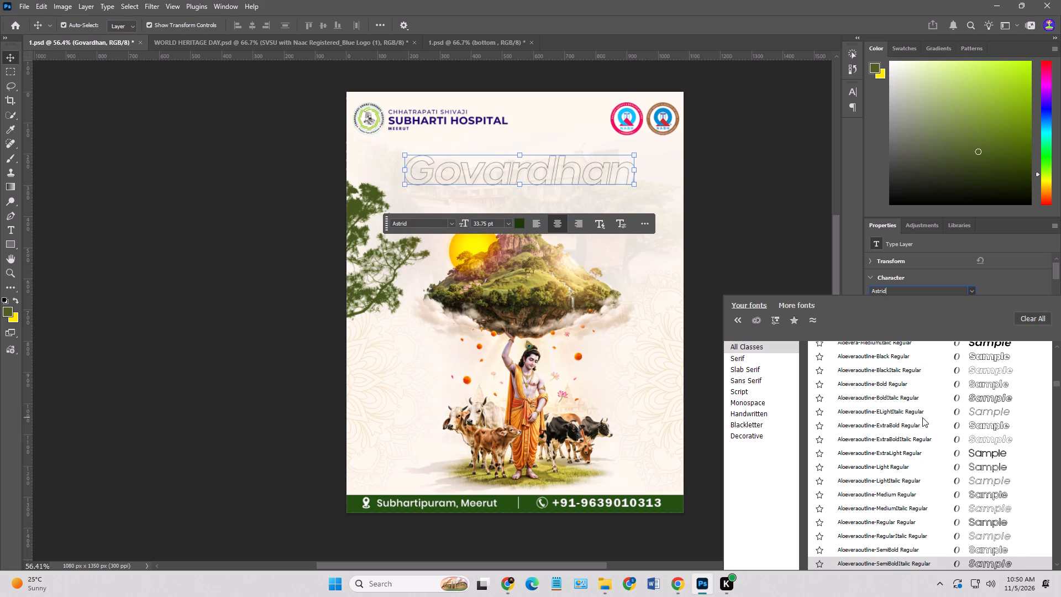
pyautogui.press('Up')
pyautogui.press('Up')
pyautogui.press('Down')
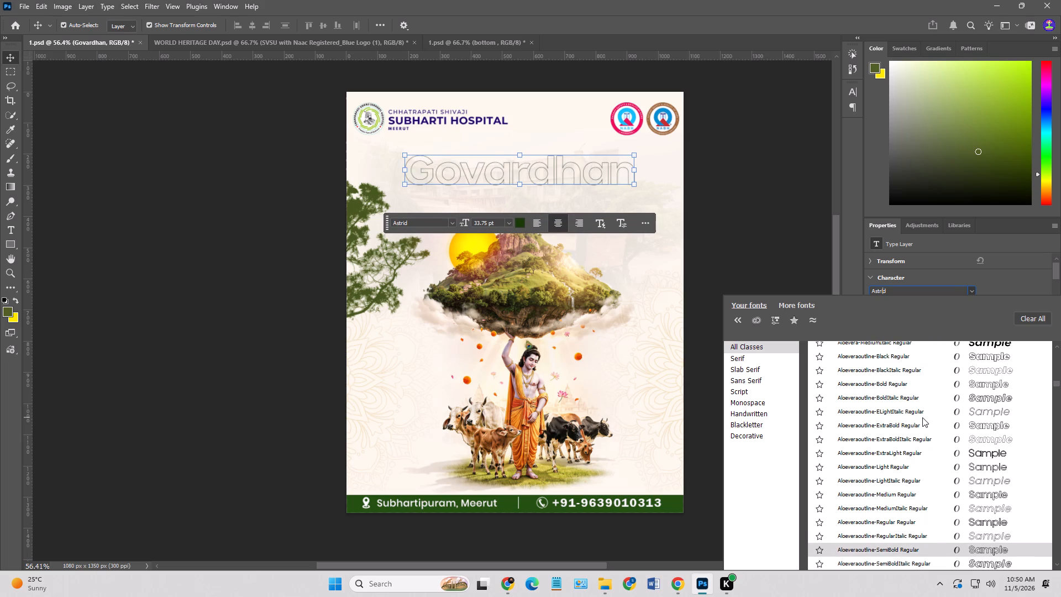
pyautogui.press('Down')
pyautogui.press('Down')
pyautogui.press('Down')
pyautogui.press('Up')
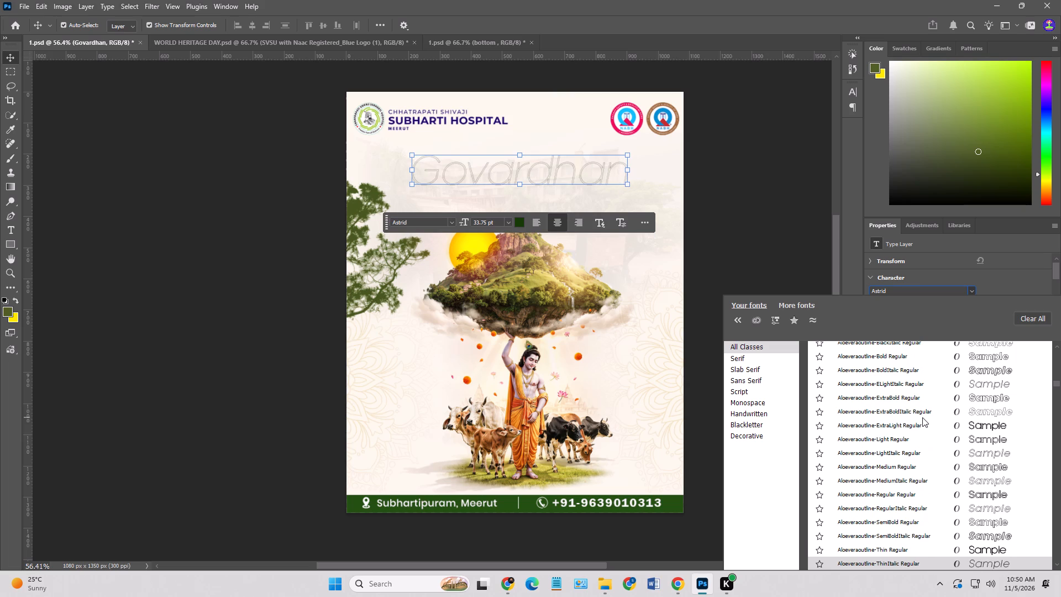
pyautogui.press('Up')
pyautogui.press('Down')
pyautogui.press('Down')
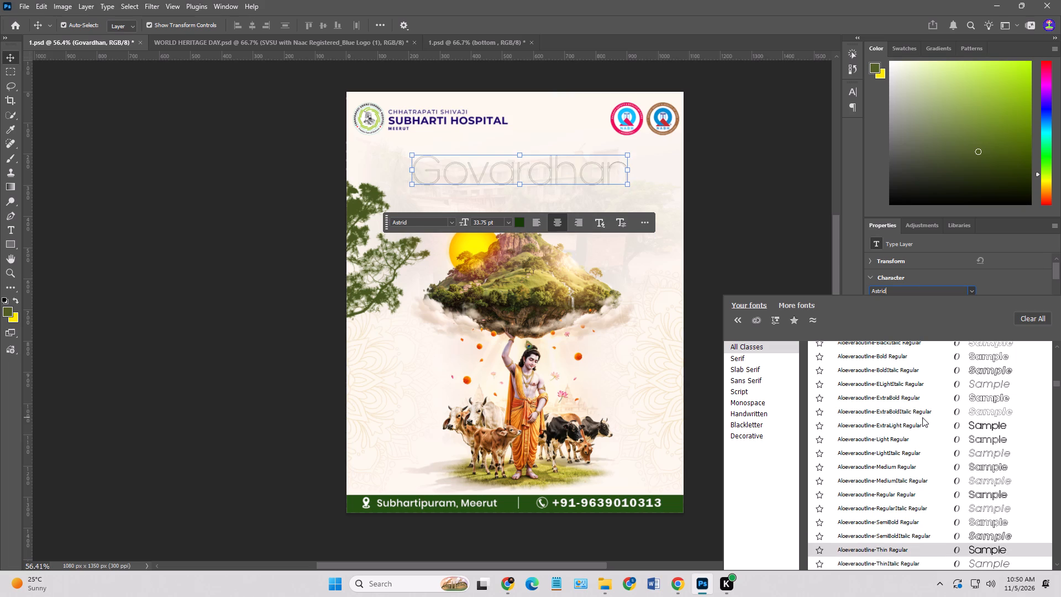
# Preview the Govardhan heading in the remaining Aloevera weights, from Regular through ThinItalic.
pyautogui.press('Down')
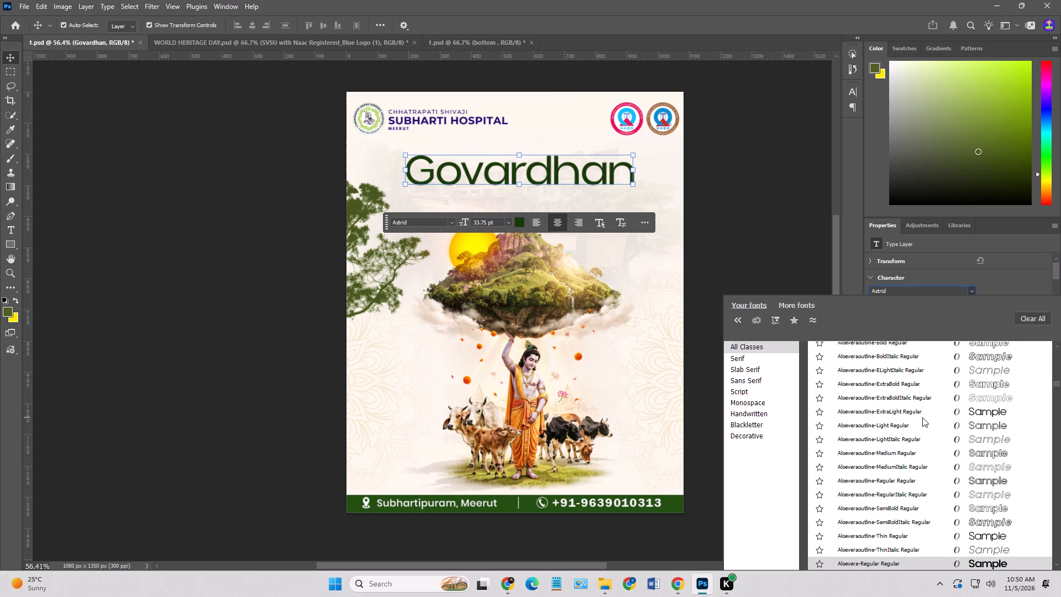
pyautogui.press('Down')
pyautogui.press('Down')
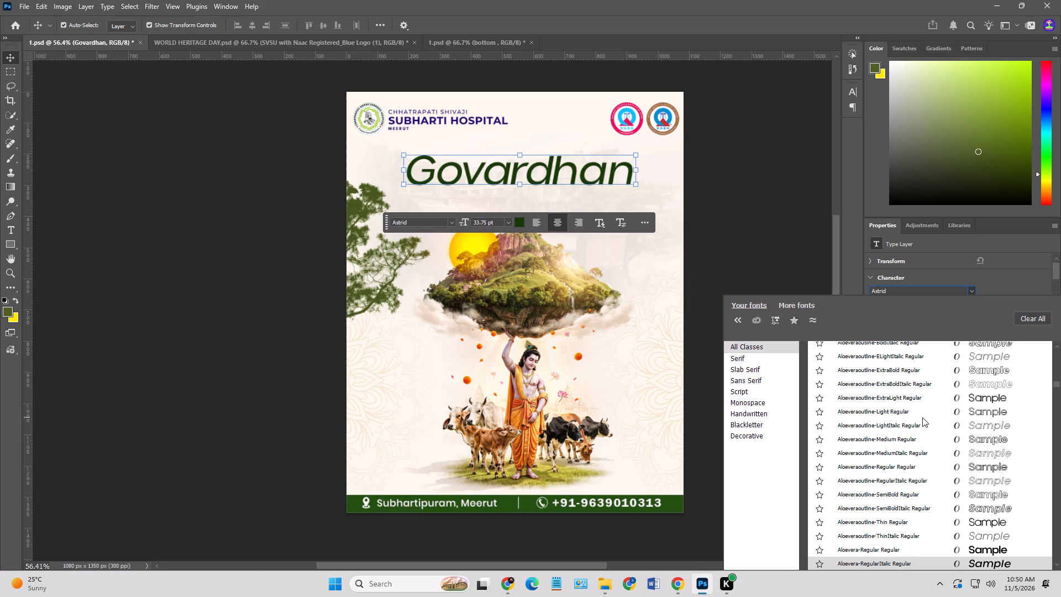
pyautogui.press('Down')
pyautogui.press('Down')
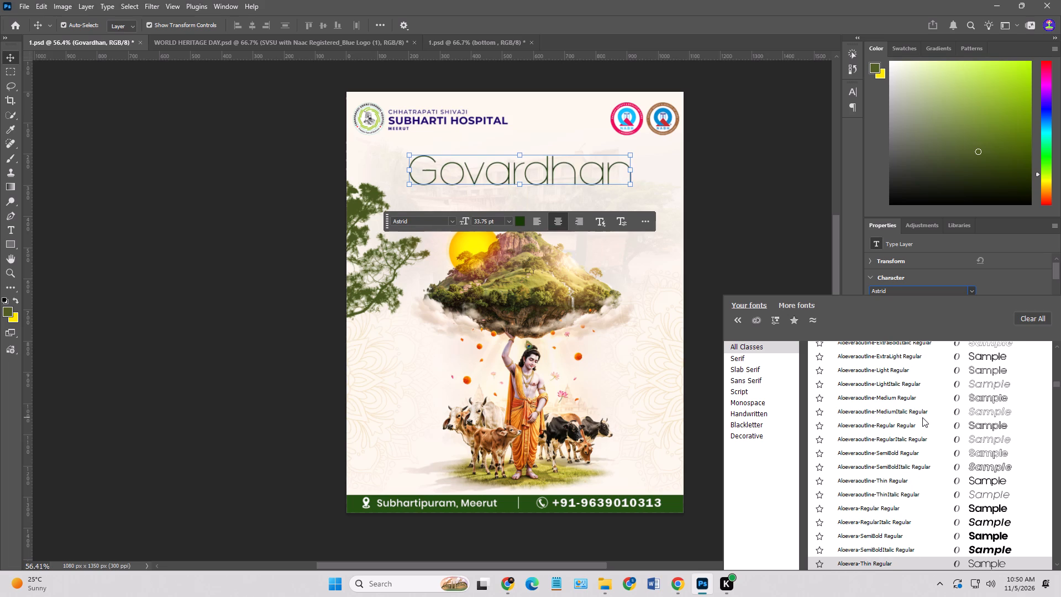
pyautogui.press('Down')
# Preview the Govardhan heading in the fonts from Altavista Regular through AMS Wishes Regular.
pyautogui.press('Down')
pyautogui.press('Down')
pyautogui.press('Up')
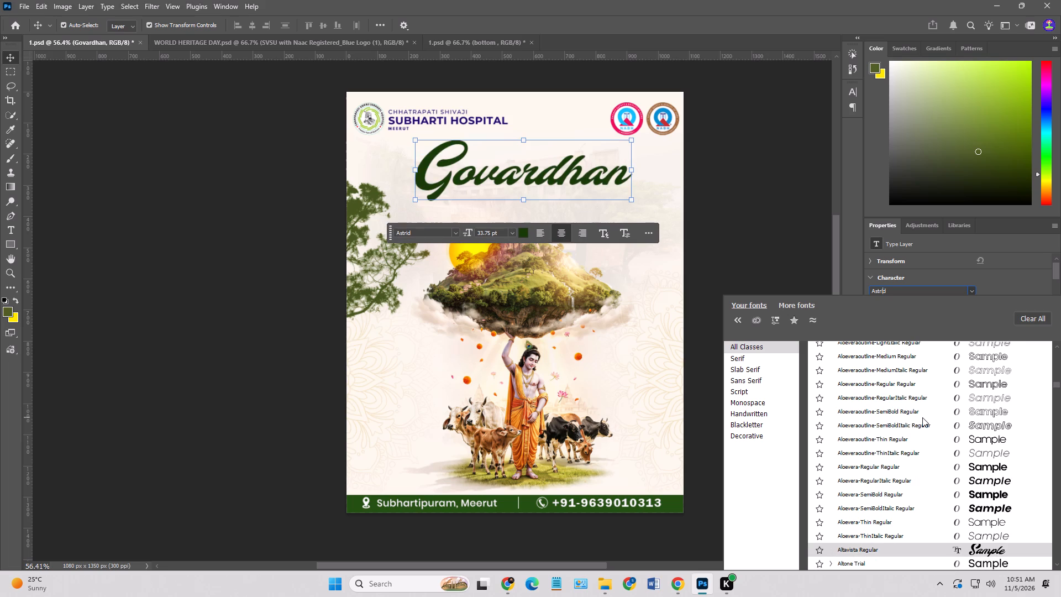
pyautogui.press('Down')
pyautogui.press('Down')
pyautogui.press('Down')
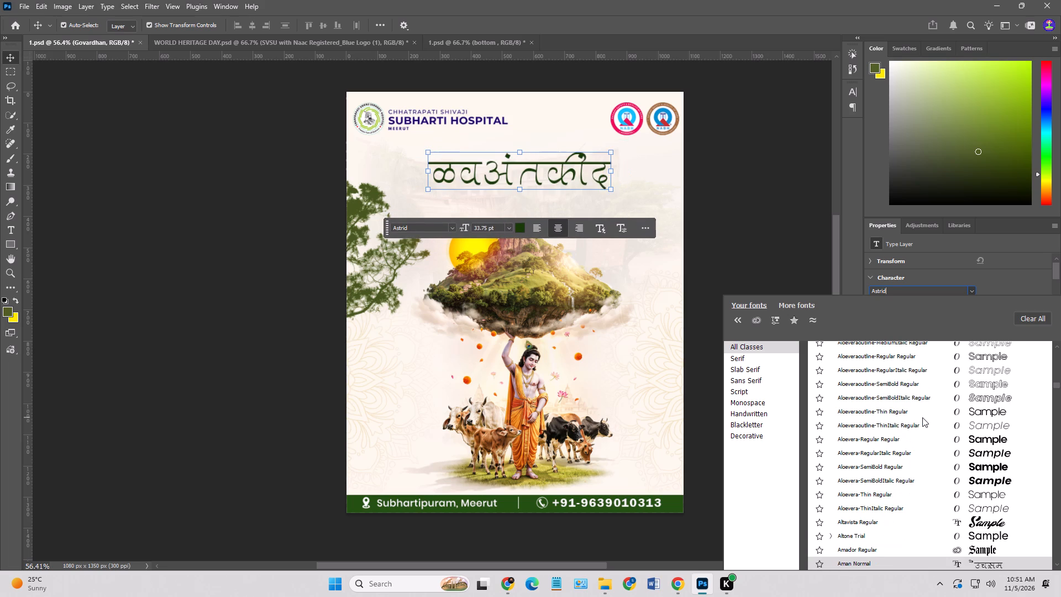
pyautogui.press('Down')
pyautogui.press('Down')
pyautogui.press('Down')
pyautogui.press('Down')
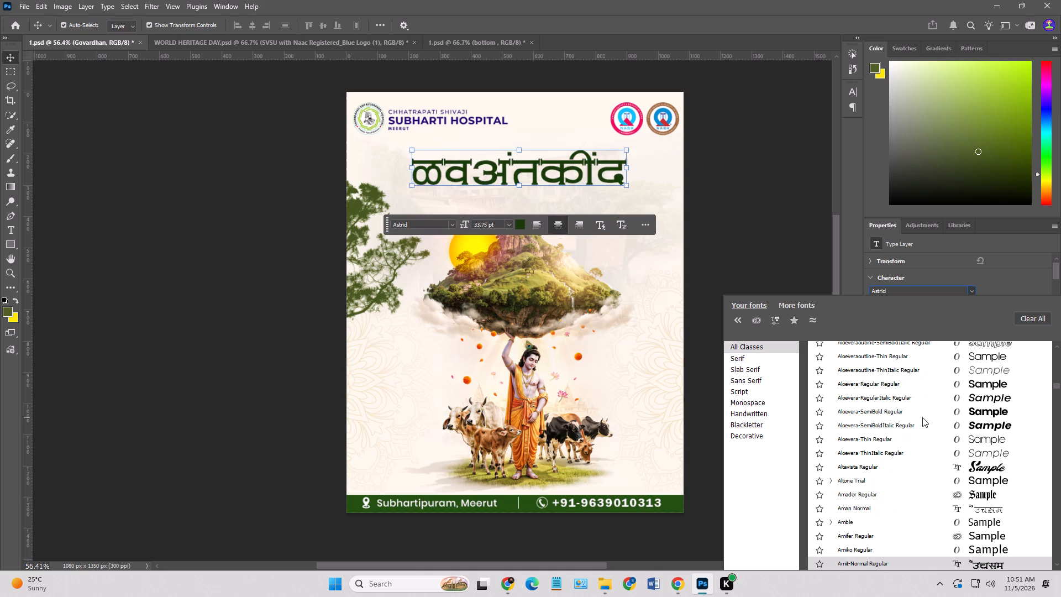
pyautogui.press('Down')
pyautogui.press('Down')
pyautogui.press('Down')
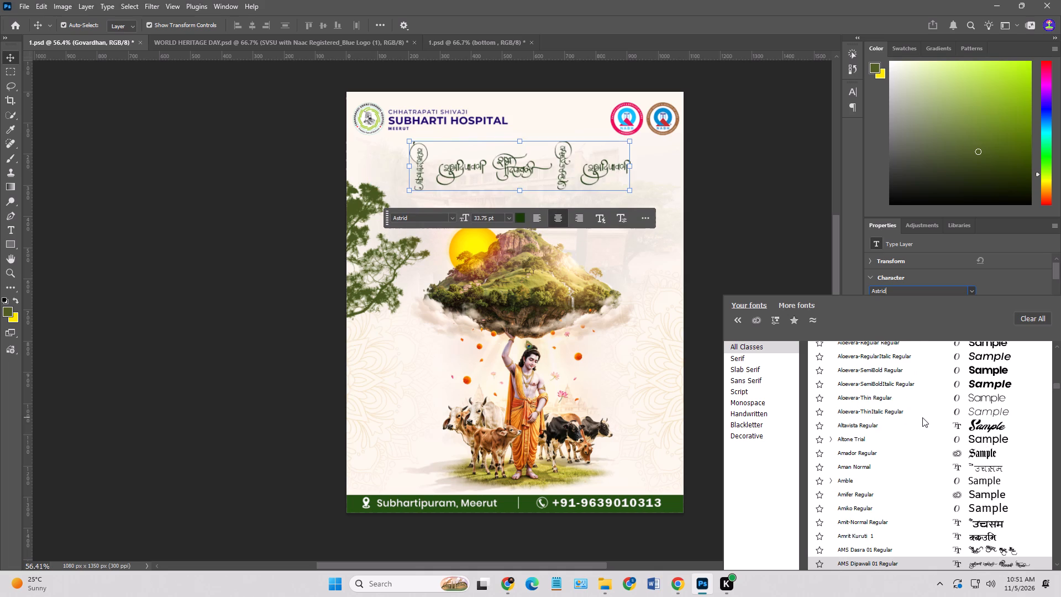
pyautogui.press('Down')
pyautogui.press('Down')
pyautogui.press('Down')
pyautogui.press('Up')
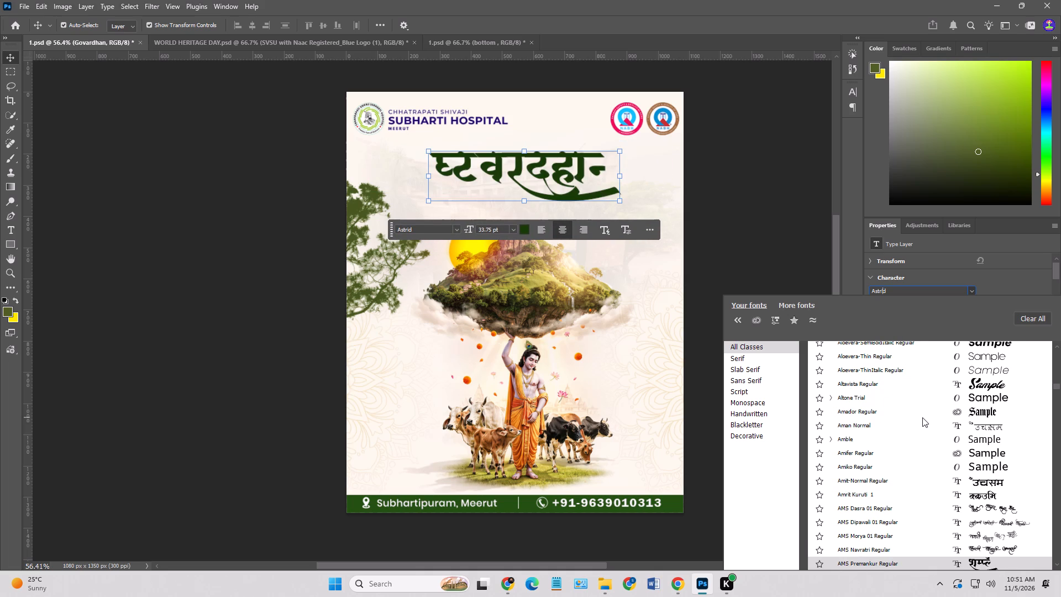
pyautogui.press('Down')
pyautogui.press('Down')
pyautogui.press('Down')
# Compare Amsterdam Handwriting Regular with Ananda Regular on the Govardhan heading and apply Amsterdam Handwriting.
pyautogui.press('Down')
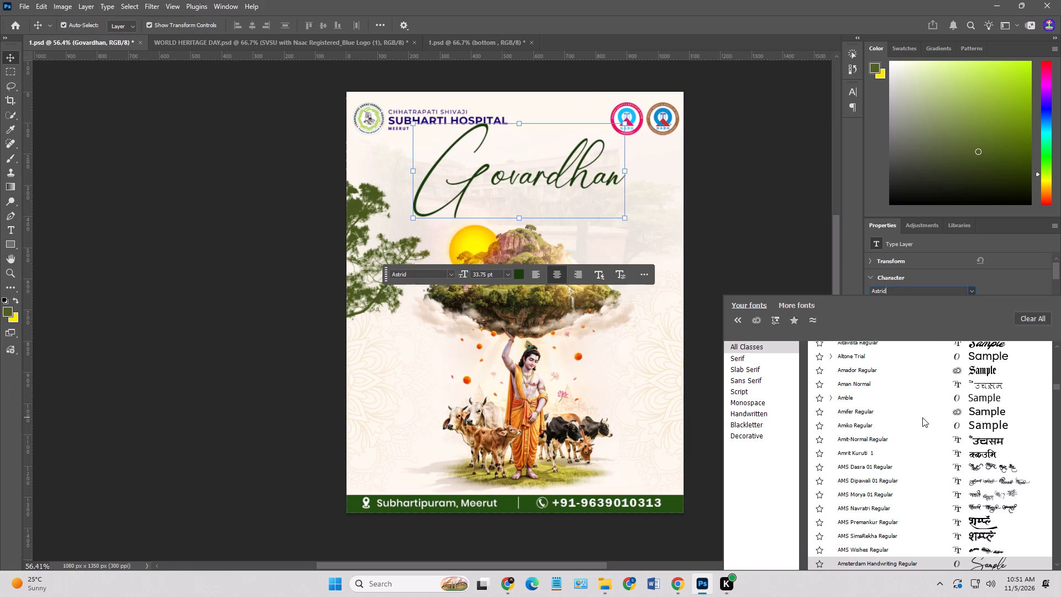
pyautogui.press('Down')
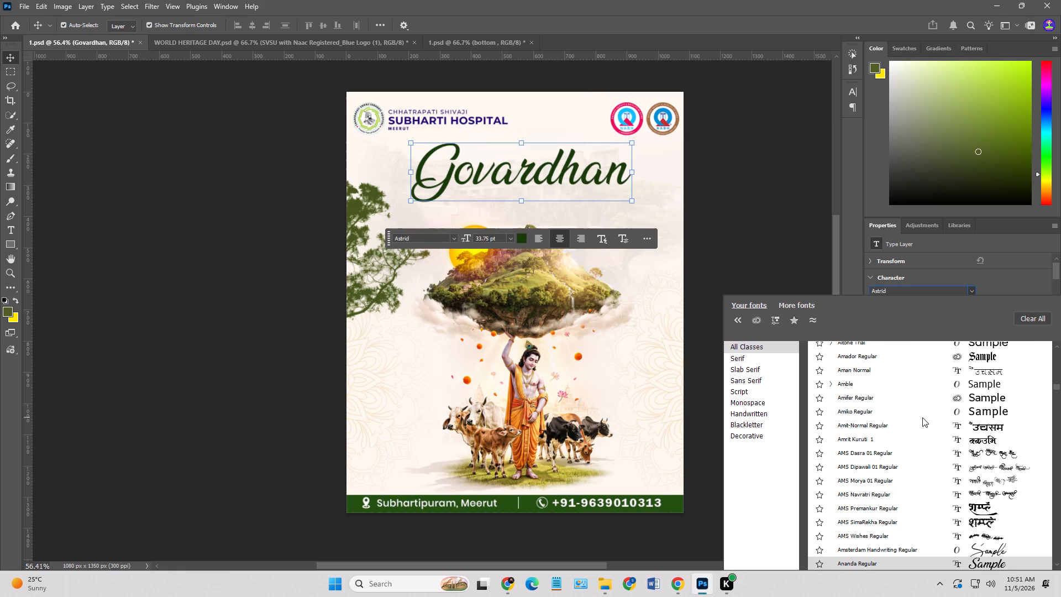
pyautogui.press('Up')
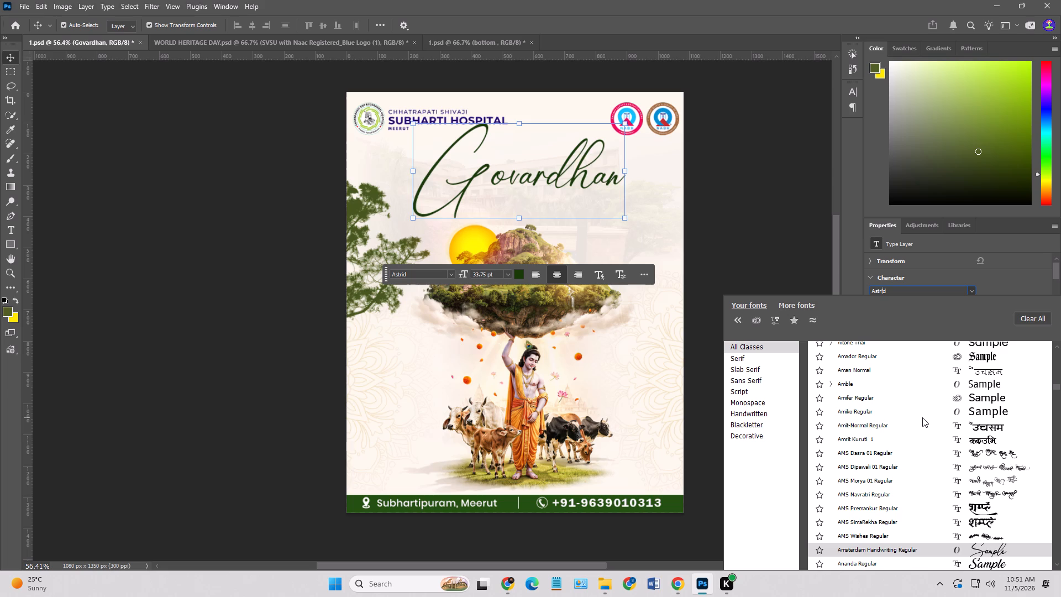
pyautogui.press('Return')
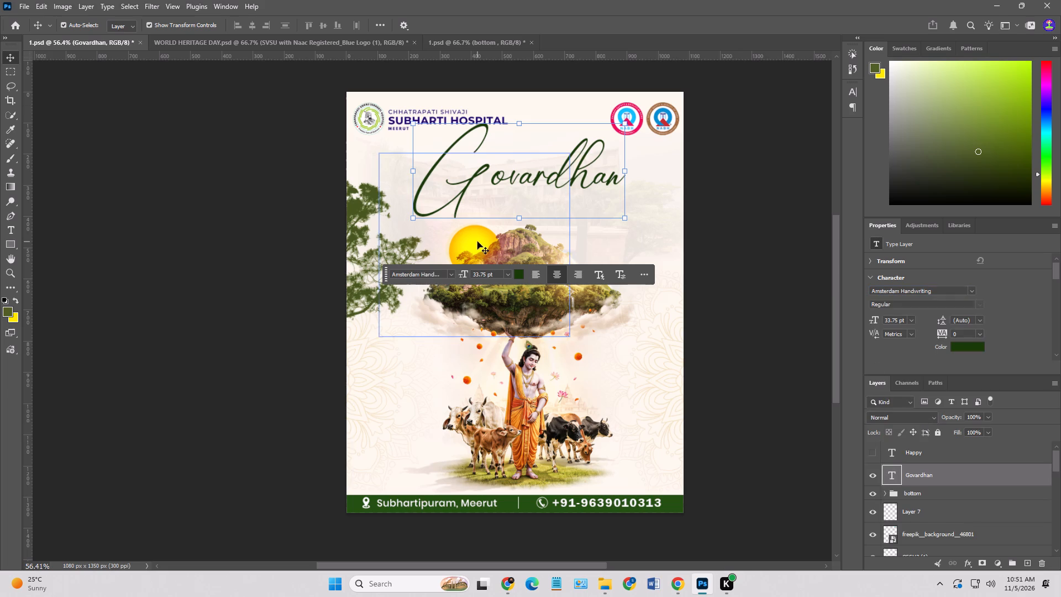
# Move the green tree foliage on Layer 8 slightly lower along the poster's left edge.
pyautogui.click(365, 188)
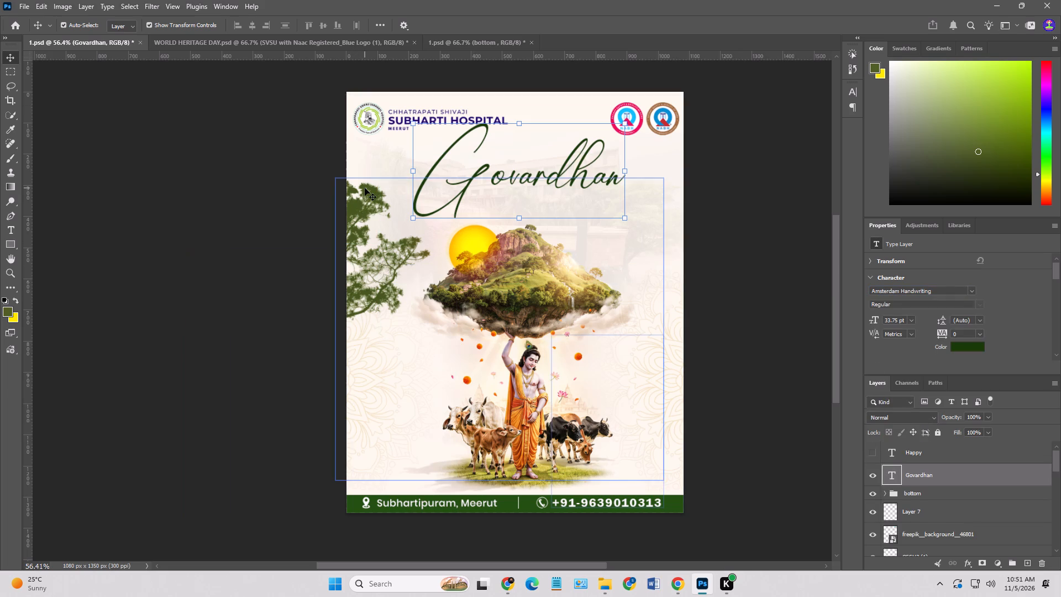
pyautogui.moveTo(365, 190); pyautogui.dragTo(364, 208)
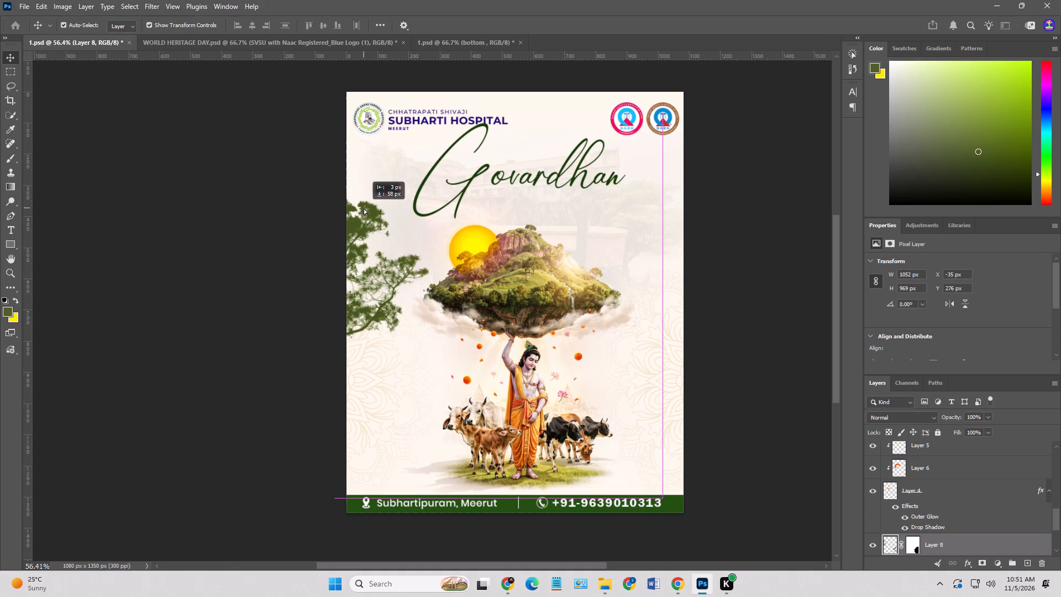
pyautogui.moveTo(364, 208); pyautogui.dragTo(376, 298)
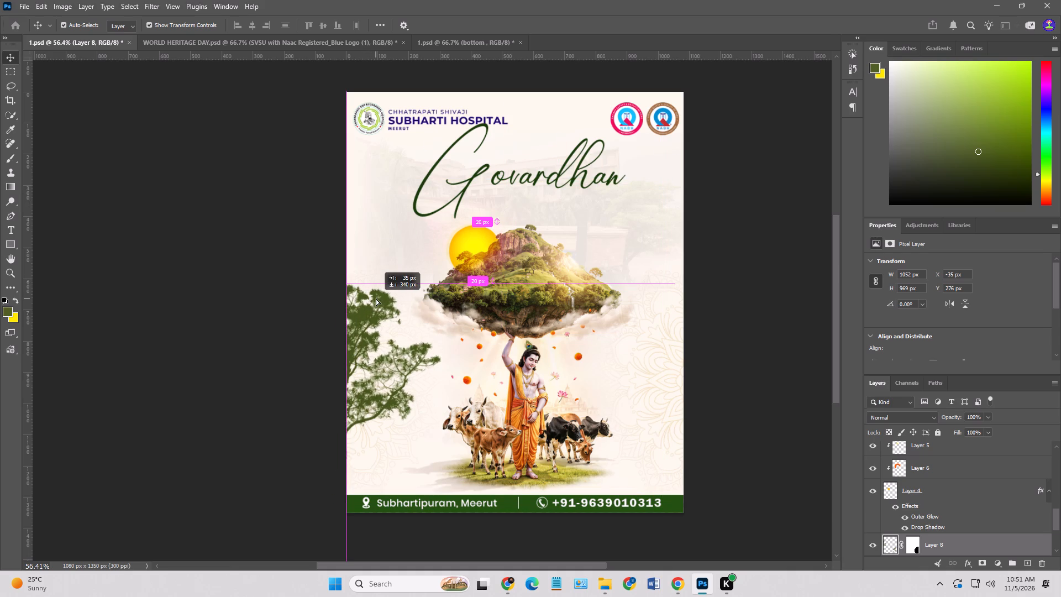
pyautogui.moveTo(376, 298); pyautogui.dragTo(377, 253)
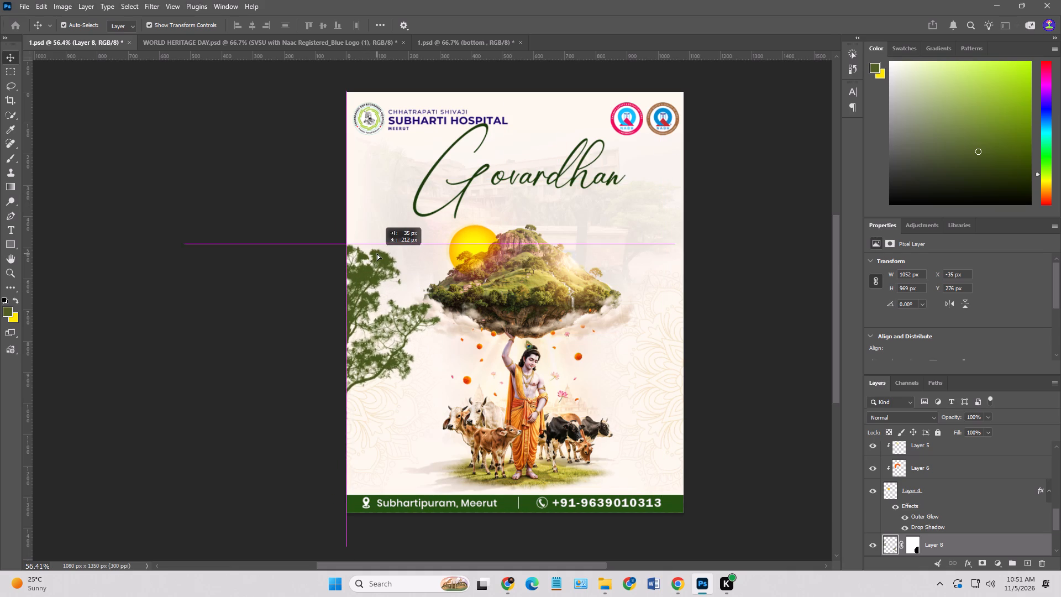
pyautogui.moveTo(377, 253); pyautogui.dragTo(377, 208)
pyautogui.click(738, 267)
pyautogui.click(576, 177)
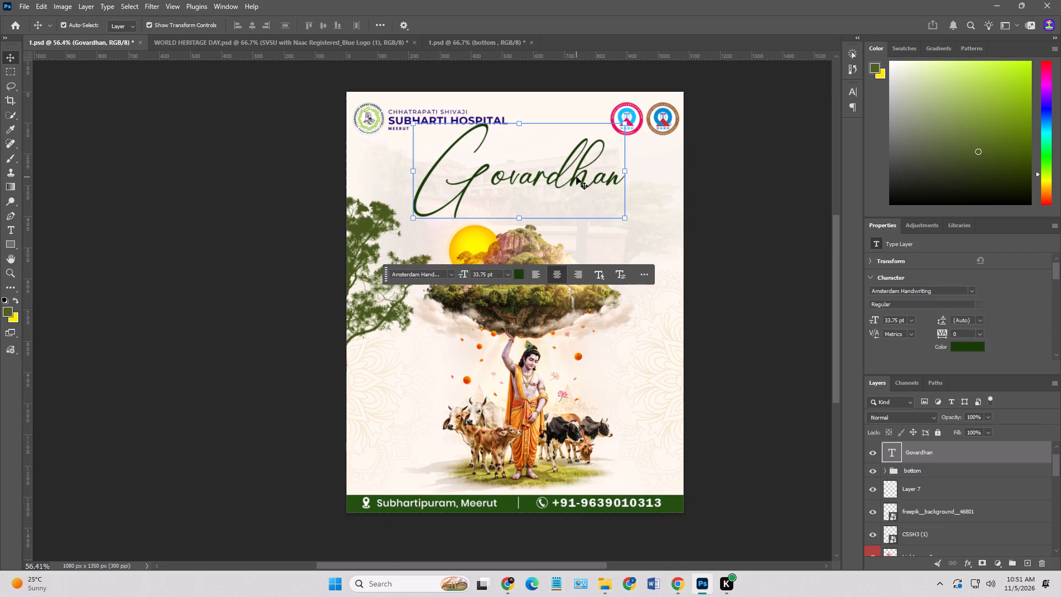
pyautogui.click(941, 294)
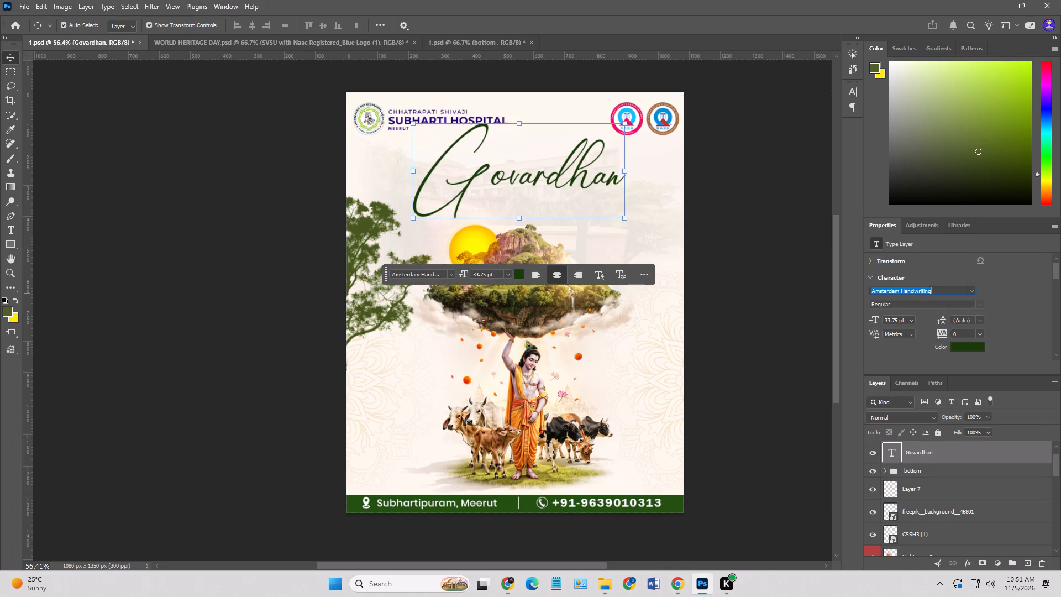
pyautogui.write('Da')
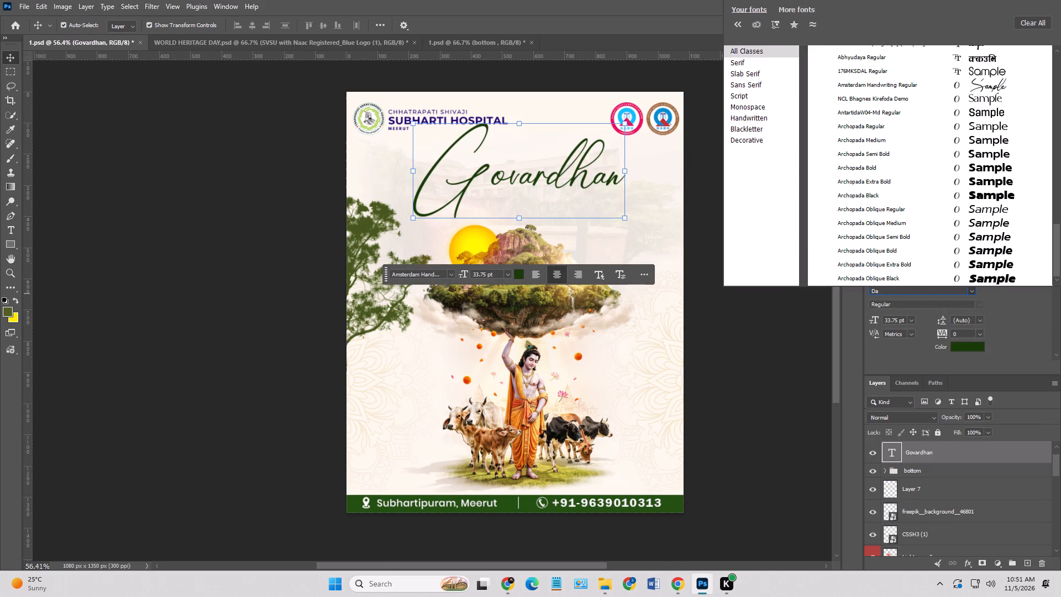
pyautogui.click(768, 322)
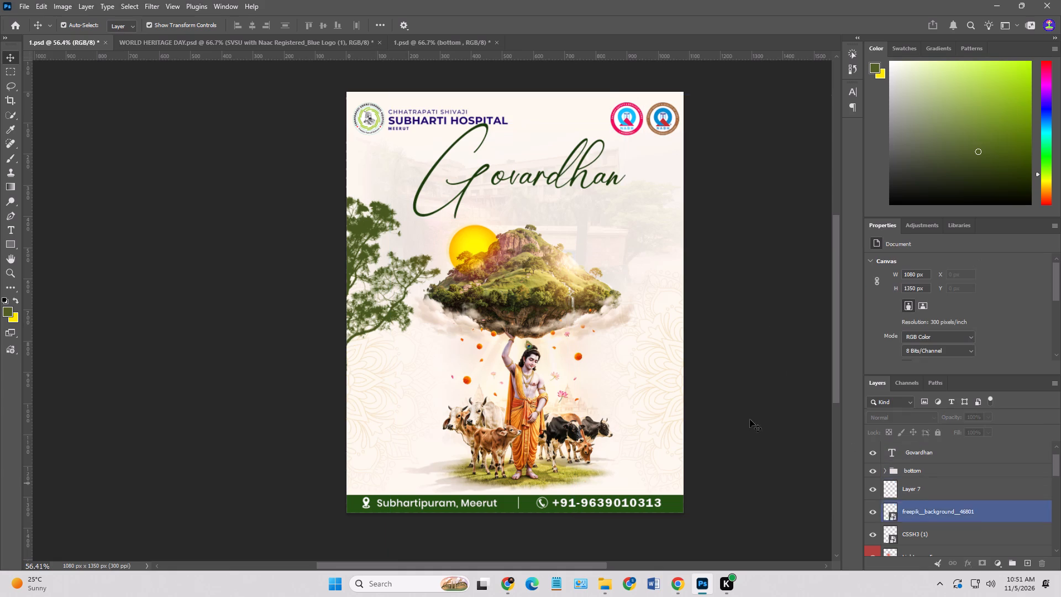
# Duplicate the Govardhan heading just below itself and change the copy's text to "Day".
pyautogui.click(541, 180)
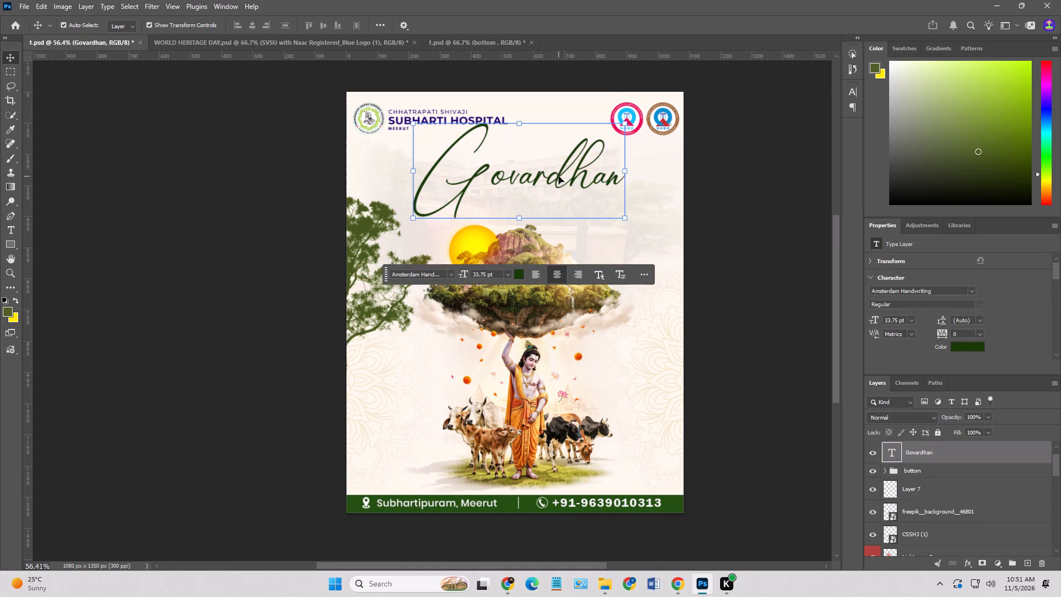
pyautogui.keyDown('alt'); pyautogui.moveTo(559, 175); pyautogui.dragTo(564, 232); pyautogui.keyUp('alt')
pyautogui.keyDown('alt'); pyautogui.rightClick(564, 232); pyautogui.keyUp('alt')
pyautogui.doubleClick(564, 232)
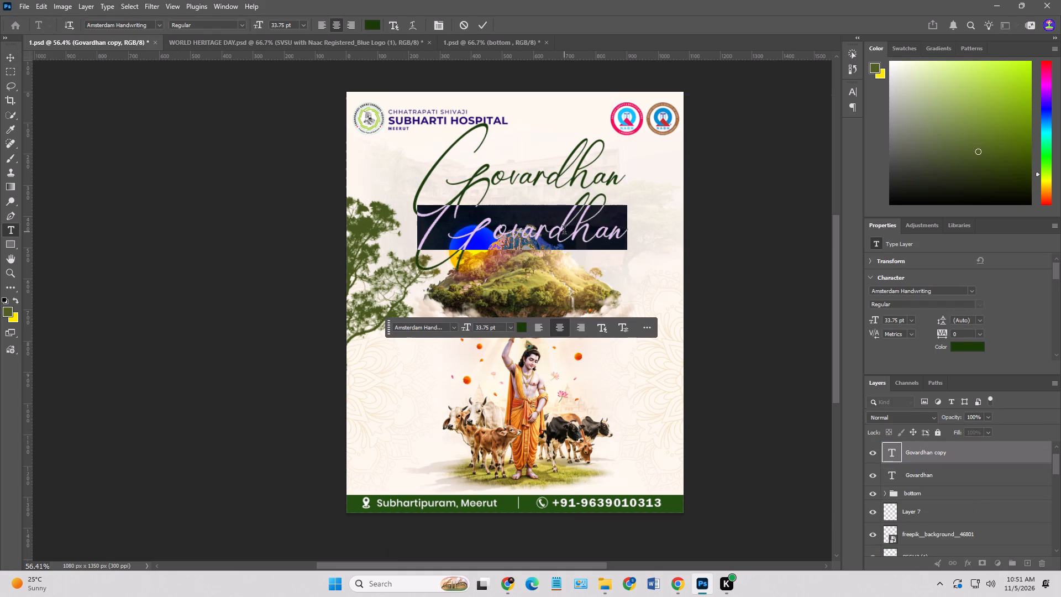
pyautogui.write('Day')
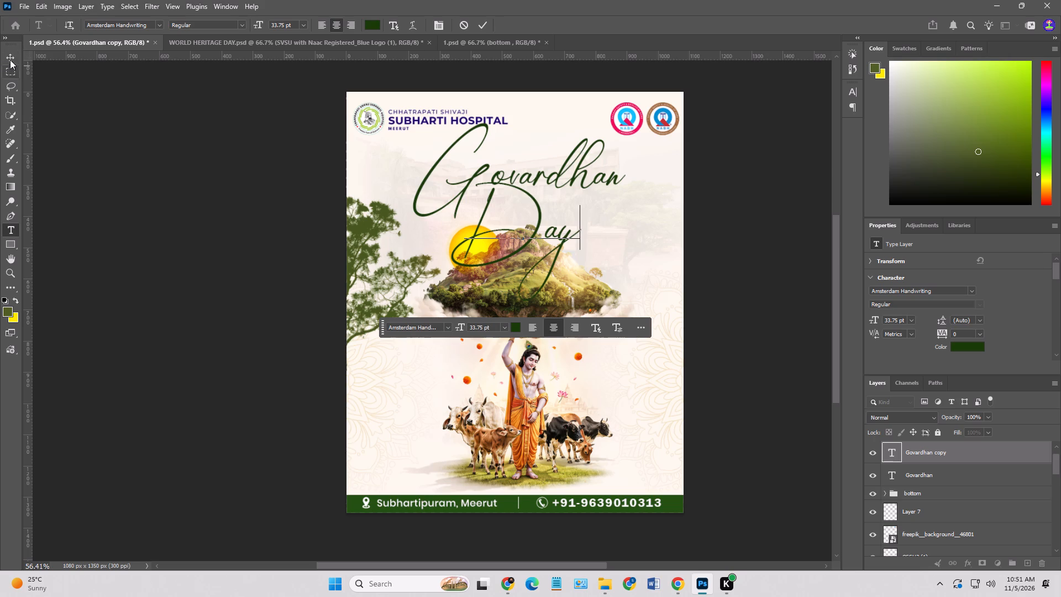
pyautogui.click(9, 59)
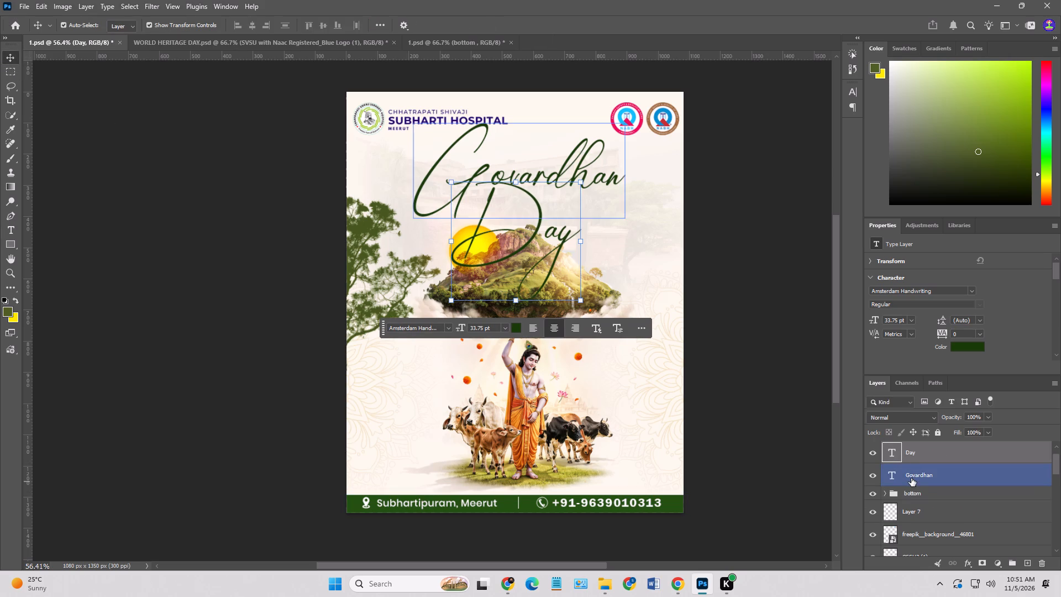
# Make the hidden "Happy" text layer above the Day layer visible.
pyautogui.scroll(1, 911, 478)
pyautogui.click(907, 449)
pyautogui.click(875, 454)
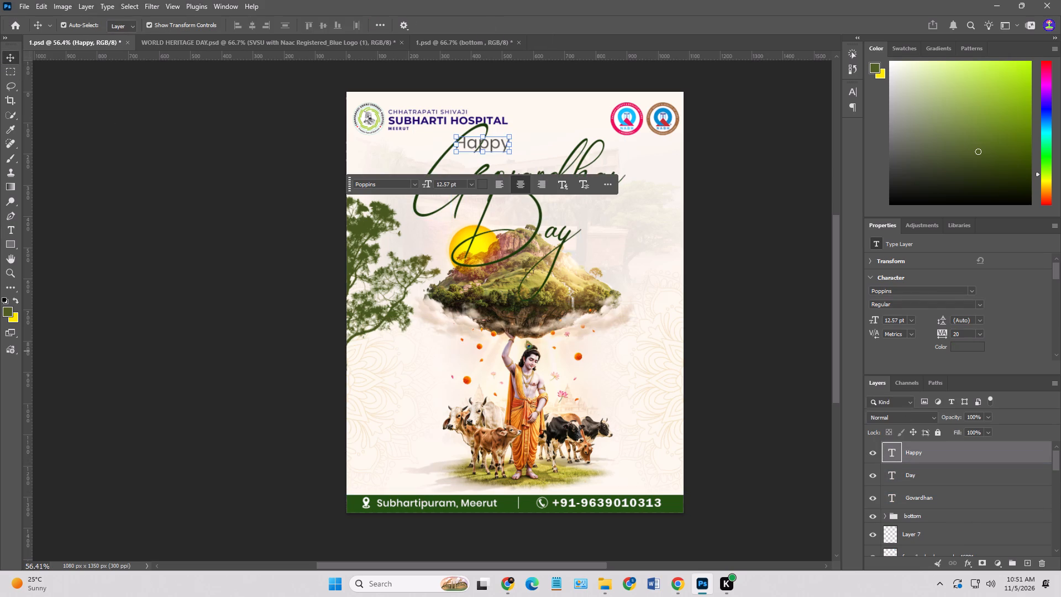
# Search the fonts for "ams" and preview several of them on the Happy text.
pyautogui.click(971, 293)
pyautogui.scroll(14, 961, 91)
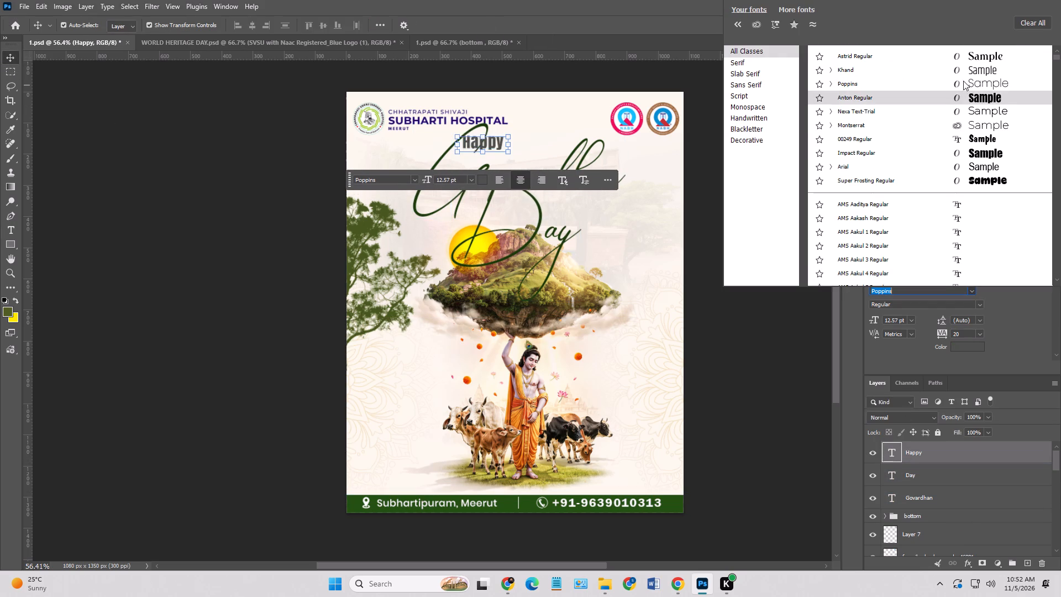
pyautogui.scroll(2, 963, 81)
pyautogui.scroll(4, 865, 68)
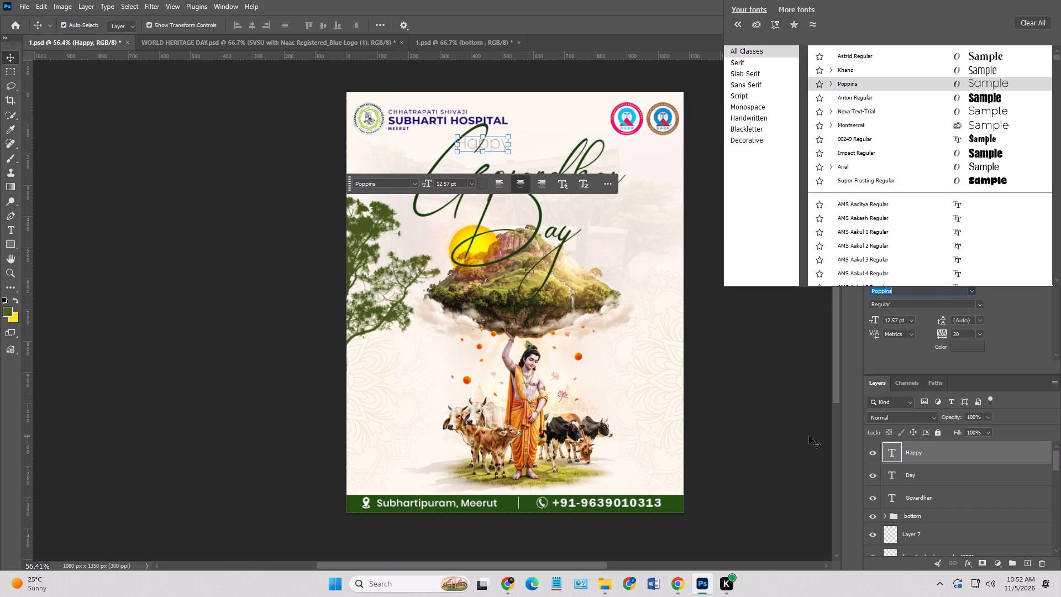
pyautogui.click(787, 436)
pyautogui.click(890, 451)
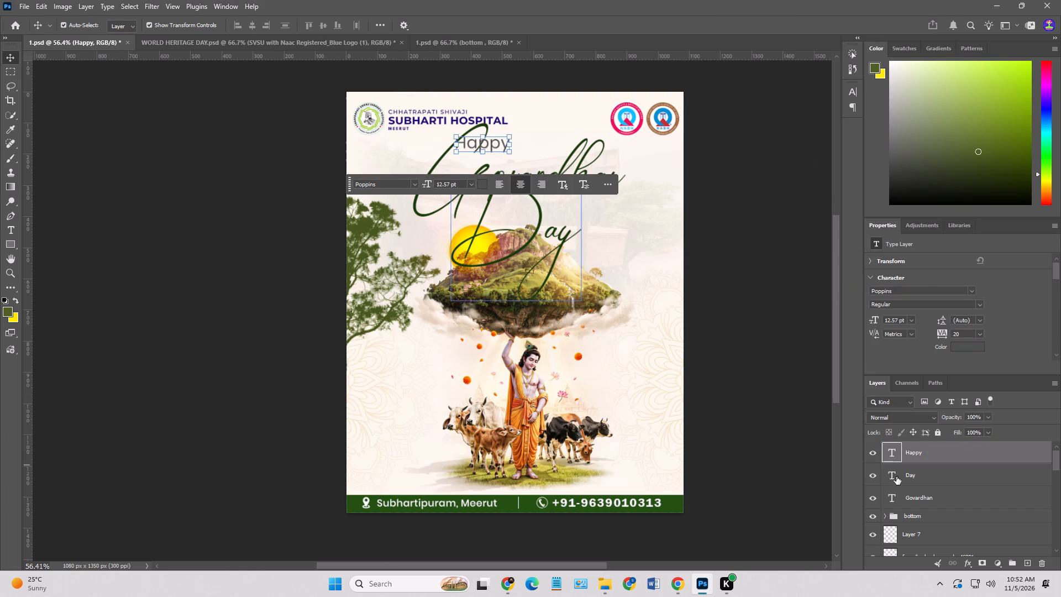
pyautogui.click(913, 478)
pyautogui.click(894, 457)
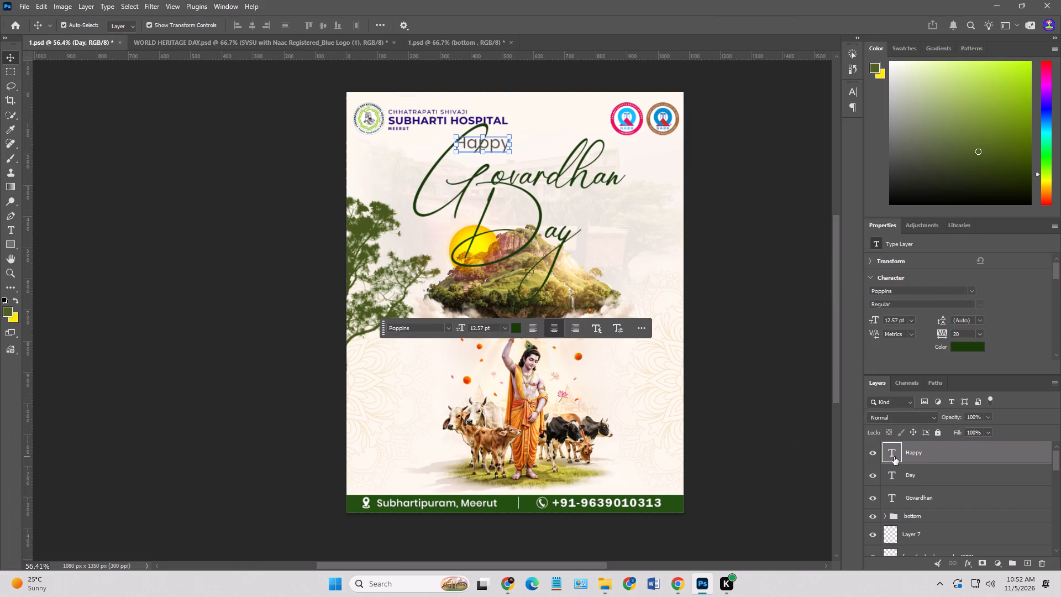
pyautogui.click(905, 289)
pyautogui.write('am')
pyautogui.press('s')
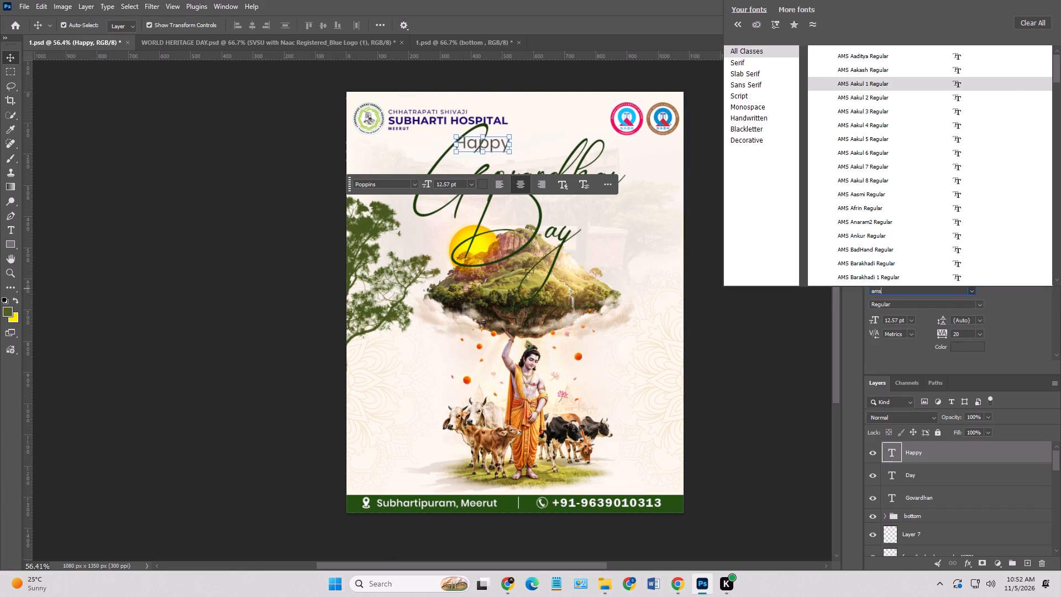
pyautogui.scroll(-5, 879, 219)
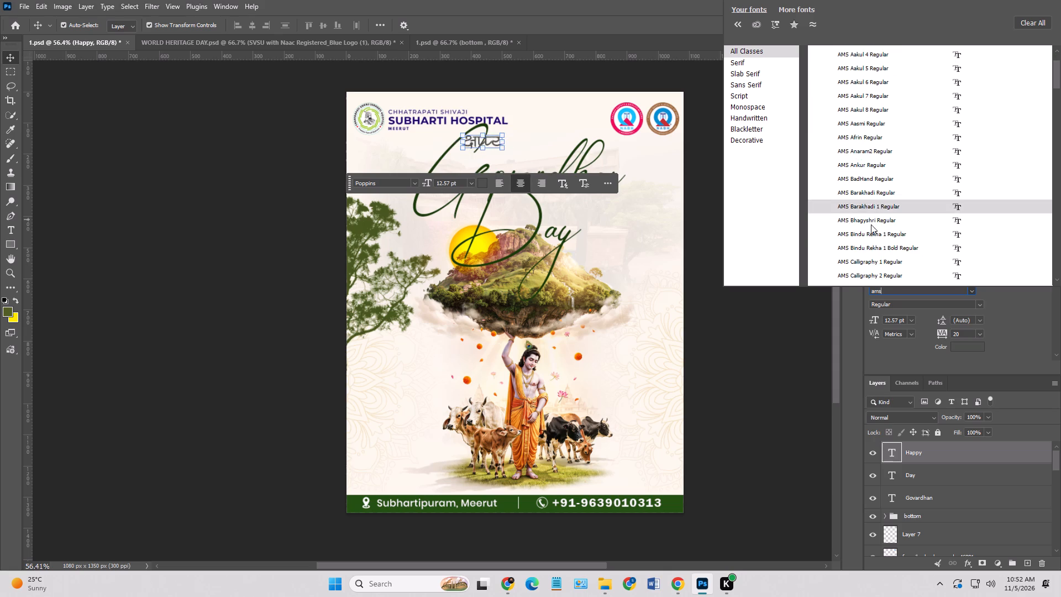
pyautogui.scroll(-13, 871, 224)
pyautogui.click(819, 363)
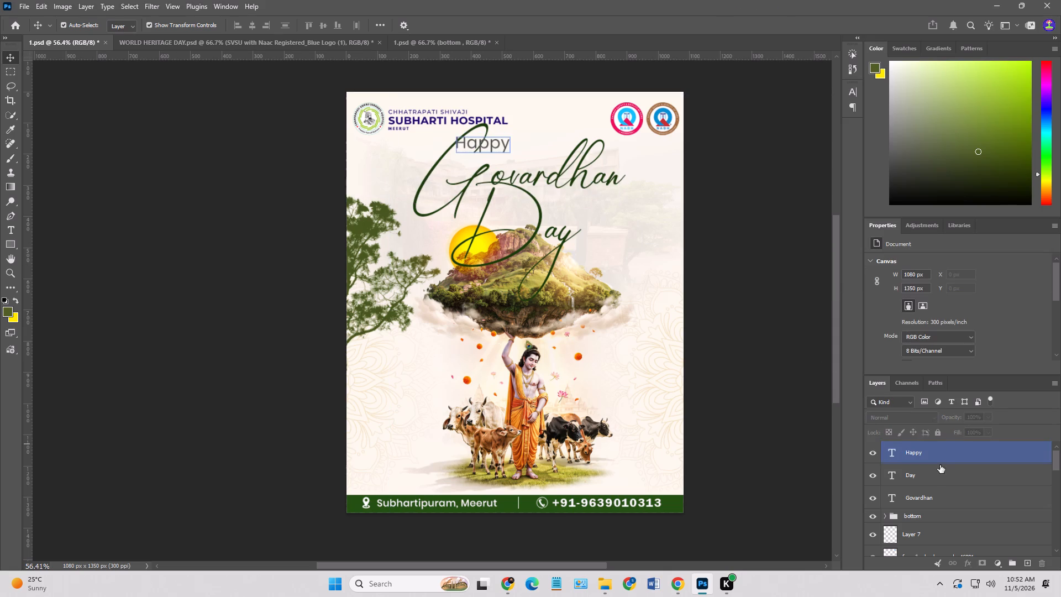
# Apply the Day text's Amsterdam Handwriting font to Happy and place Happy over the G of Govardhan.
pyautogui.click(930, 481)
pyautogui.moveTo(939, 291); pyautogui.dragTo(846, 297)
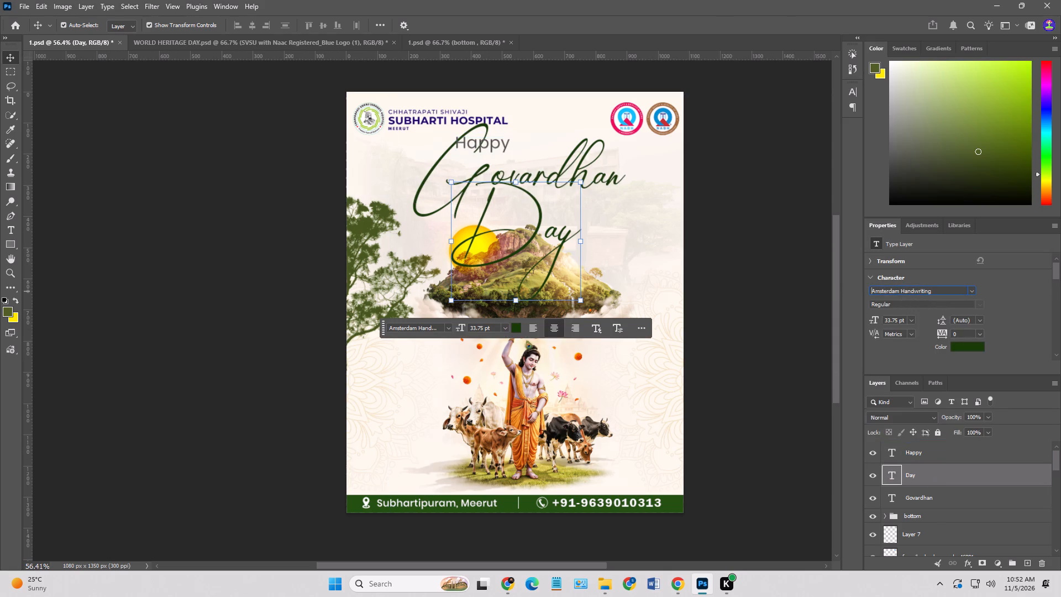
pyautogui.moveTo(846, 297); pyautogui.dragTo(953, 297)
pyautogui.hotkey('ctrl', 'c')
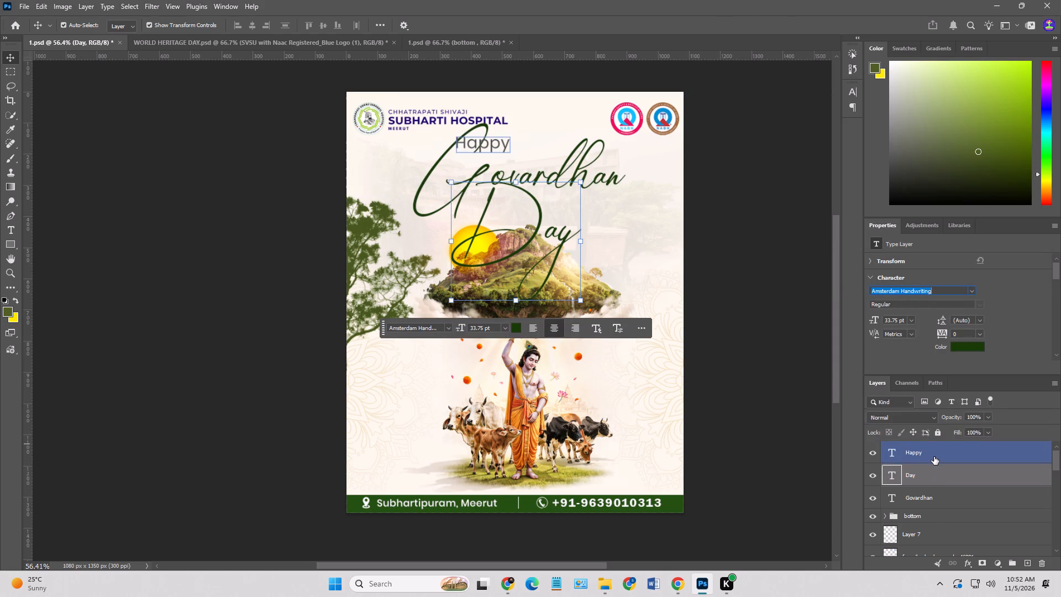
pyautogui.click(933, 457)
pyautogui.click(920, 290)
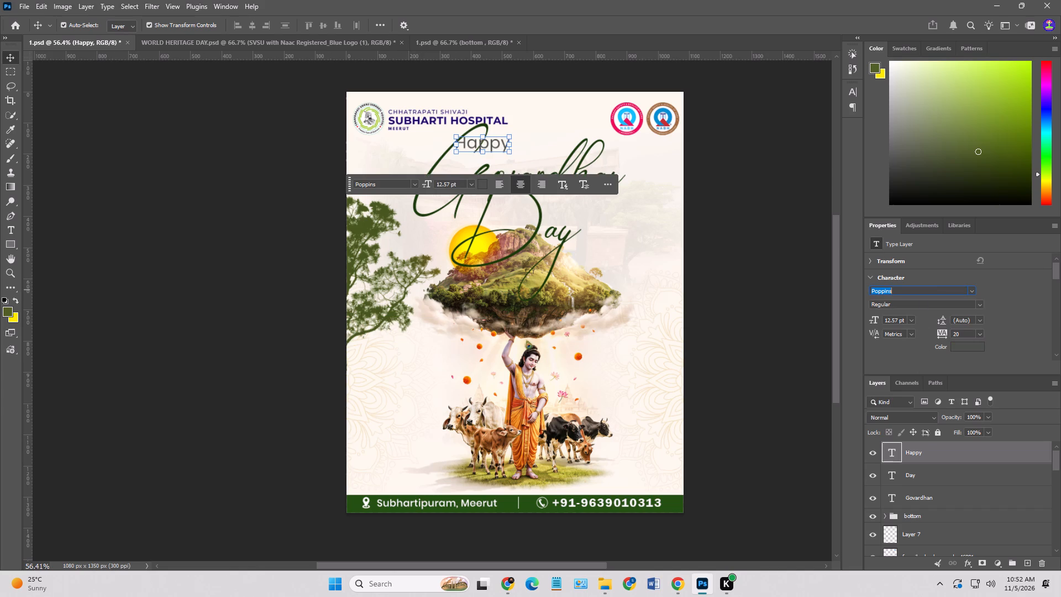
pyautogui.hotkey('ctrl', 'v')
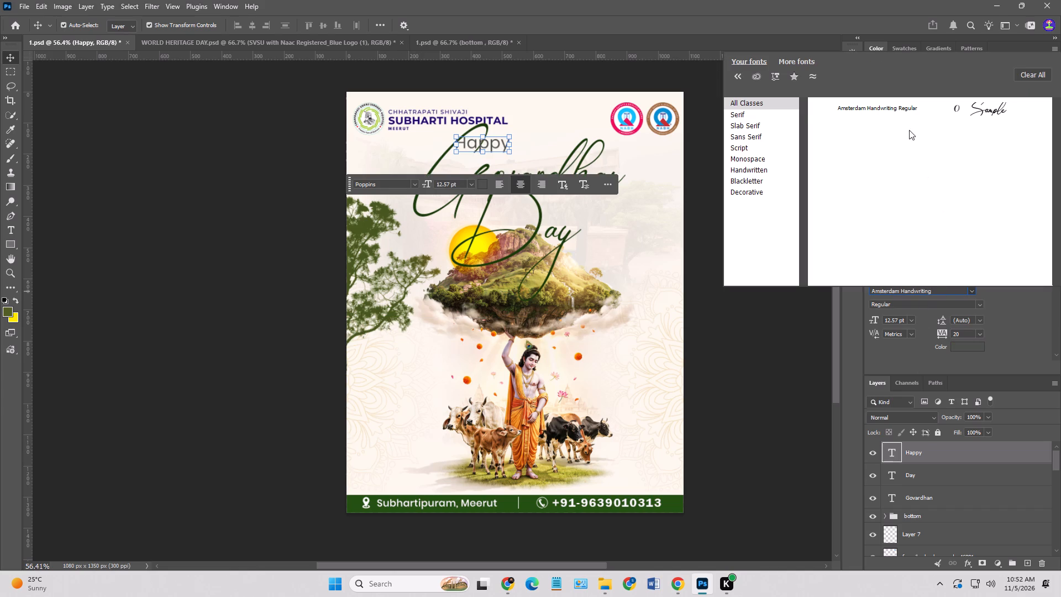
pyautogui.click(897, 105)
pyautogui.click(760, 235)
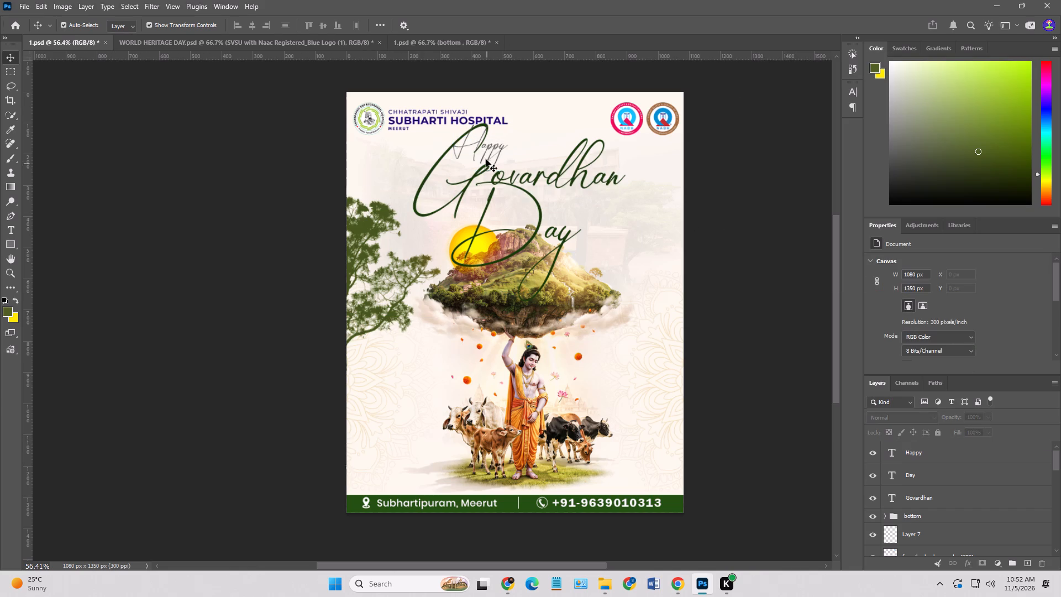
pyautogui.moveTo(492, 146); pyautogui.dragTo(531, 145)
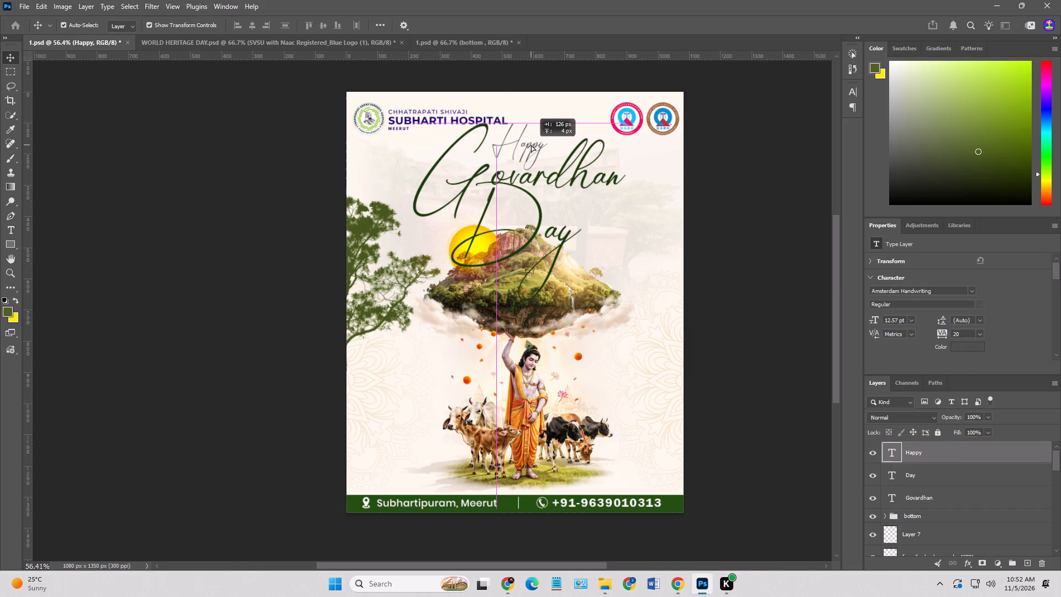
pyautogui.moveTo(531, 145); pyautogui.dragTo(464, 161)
# Change the Govardhan heading's font to Astrid Regular.
pyautogui.click(549, 172)
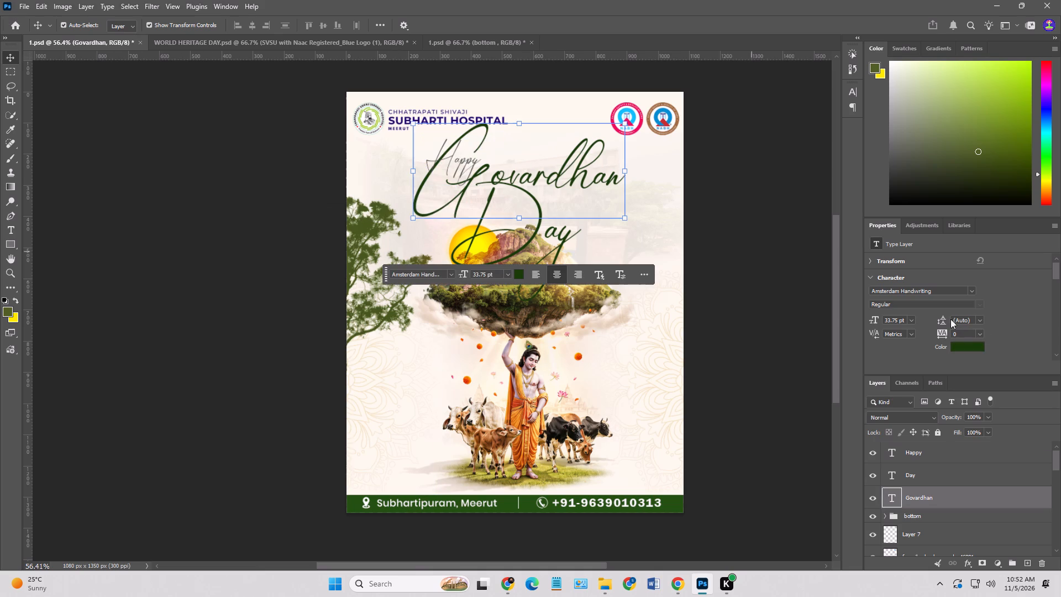
pyautogui.click(968, 290)
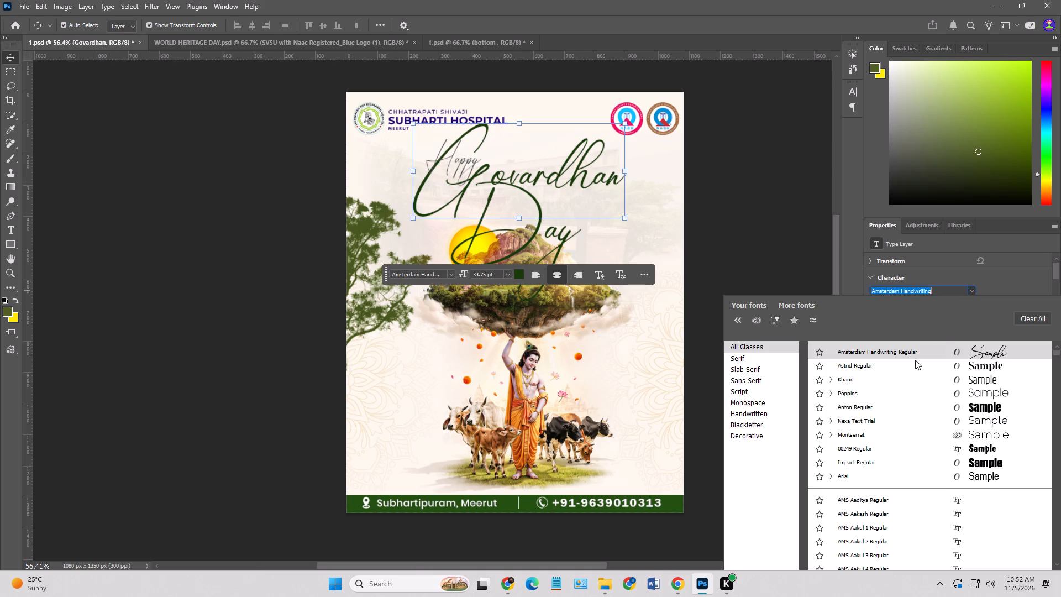
pyautogui.click(858, 370)
pyautogui.click(787, 337)
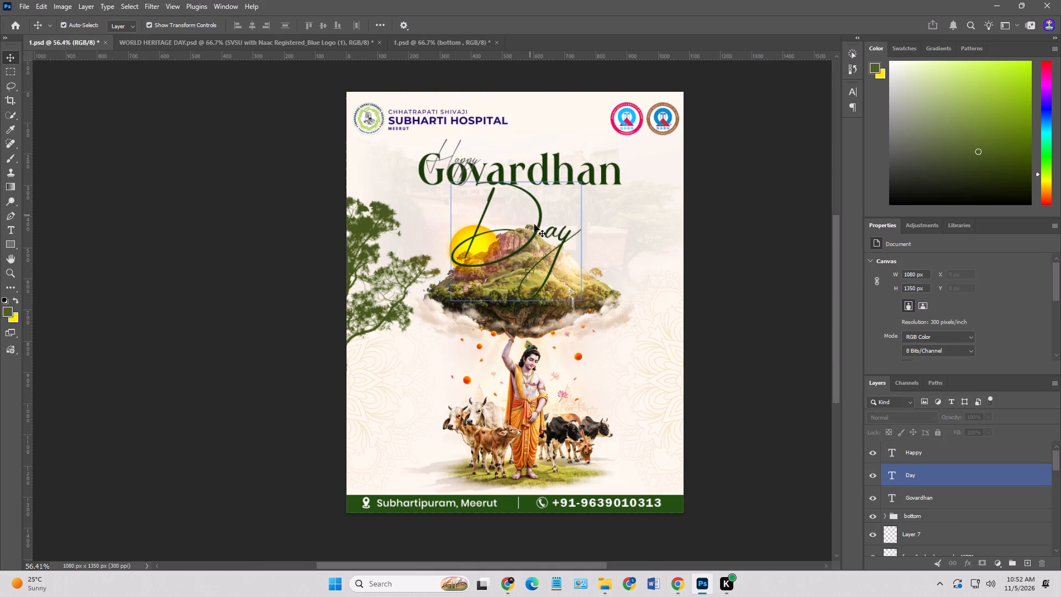
# Scale the Day text down to about 45% (15.2 pt) and place it over the end of Govardhan.
pyautogui.moveTo(538, 225); pyautogui.dragTo(628, 199)
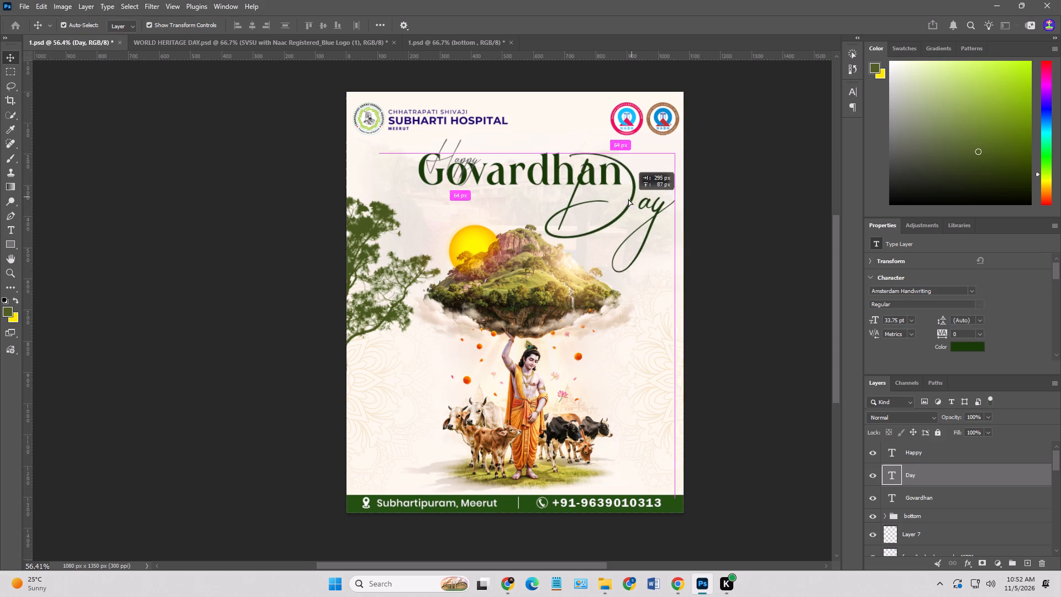
pyautogui.moveTo(628, 199); pyautogui.dragTo(628, 200)
pyautogui.moveTo(675, 277); pyautogui.dragTo(591, 224)
pyautogui.moveTo(573, 192); pyautogui.dragTo(611, 202)
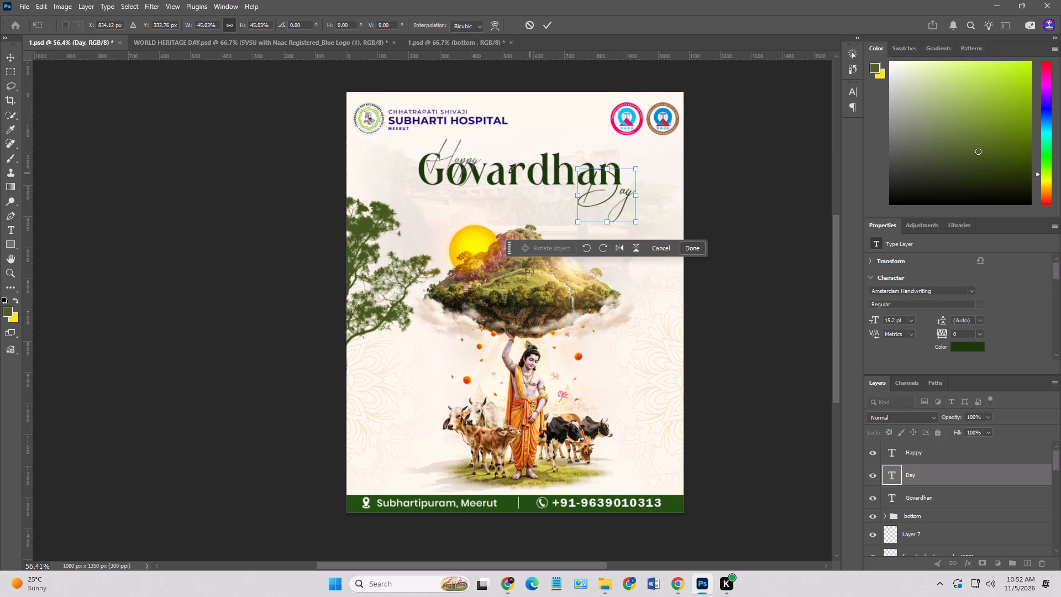
pyautogui.click(744, 216)
pyautogui.click(693, 256)
pyautogui.click(783, 301)
pyautogui.click(783, 301)
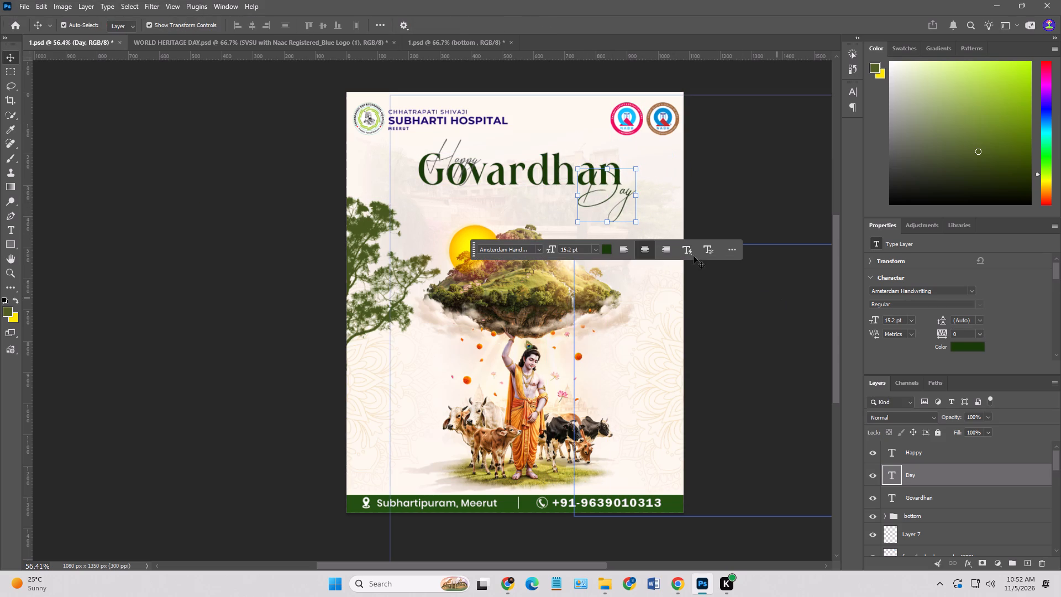
# Move the Govardhan heading about 54 px down and 12 px right, and shift Day below its last letters.
pyautogui.click(531, 160)
pyautogui.moveTo(535, 164); pyautogui.dragTo(539, 182)
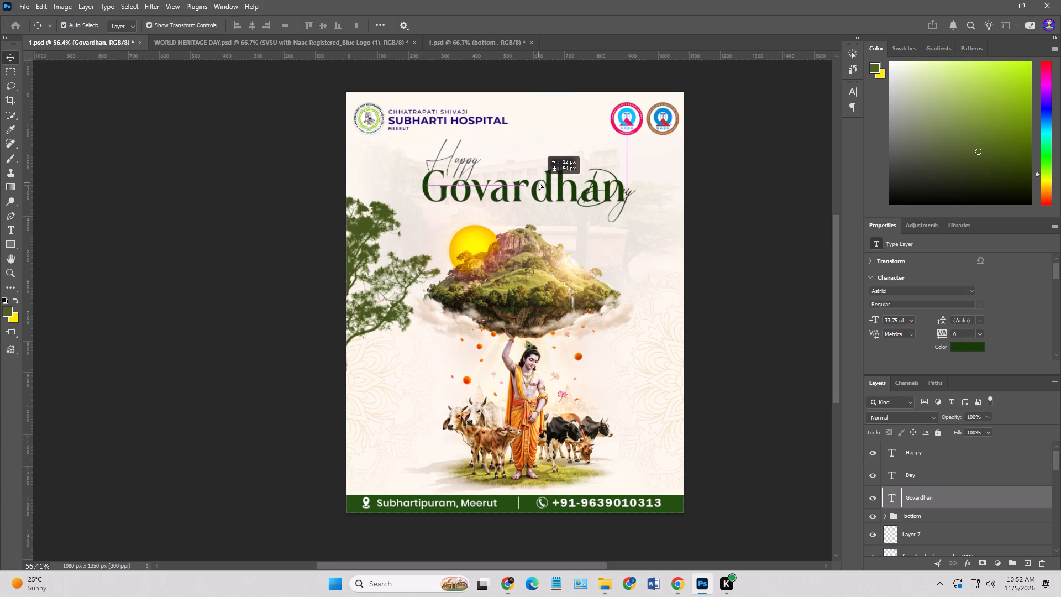
pyautogui.moveTo(539, 182); pyautogui.dragTo(539, 182)
pyautogui.click(765, 247)
pyautogui.moveTo(622, 197); pyautogui.dragTo(626, 214)
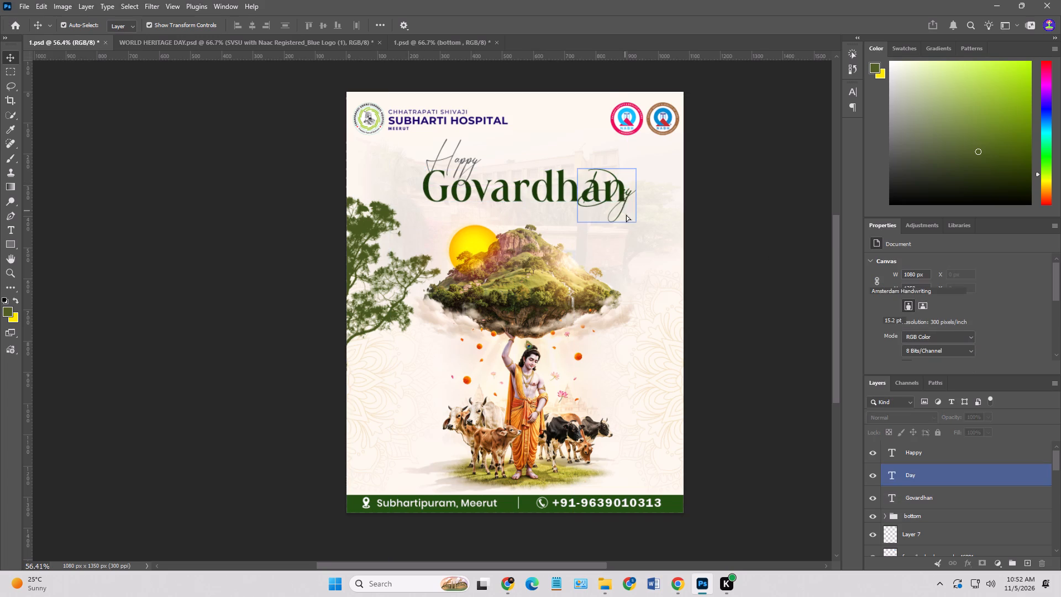
pyautogui.moveTo(626, 214); pyautogui.dragTo(628, 219)
pyautogui.click(744, 221)
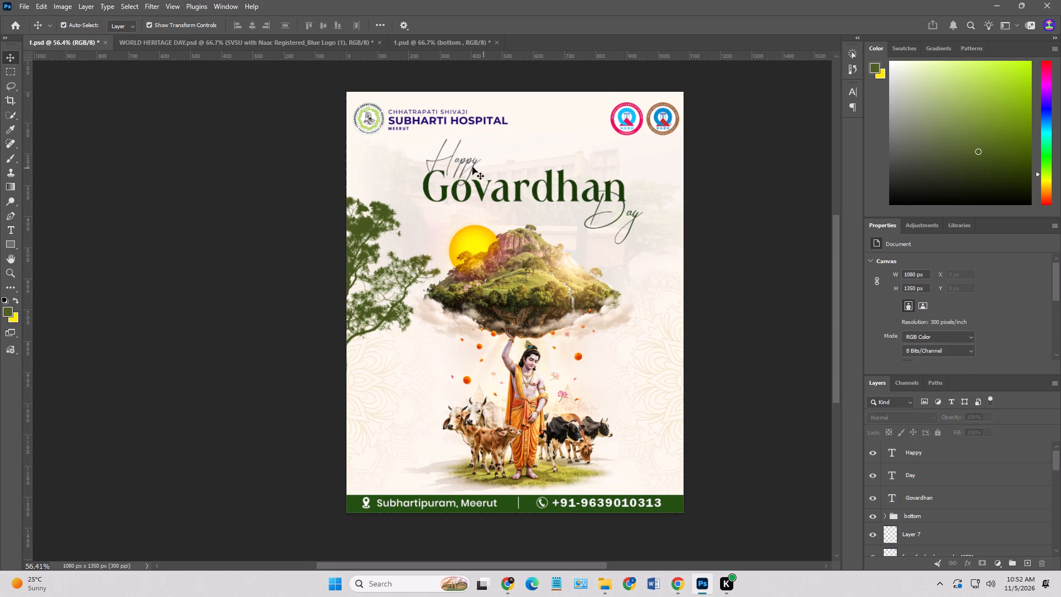
# Set the Happy text's font to Astrid and place it just above the first letters of Govardhan.
pyautogui.moveTo(471, 165); pyautogui.dragTo(497, 161)
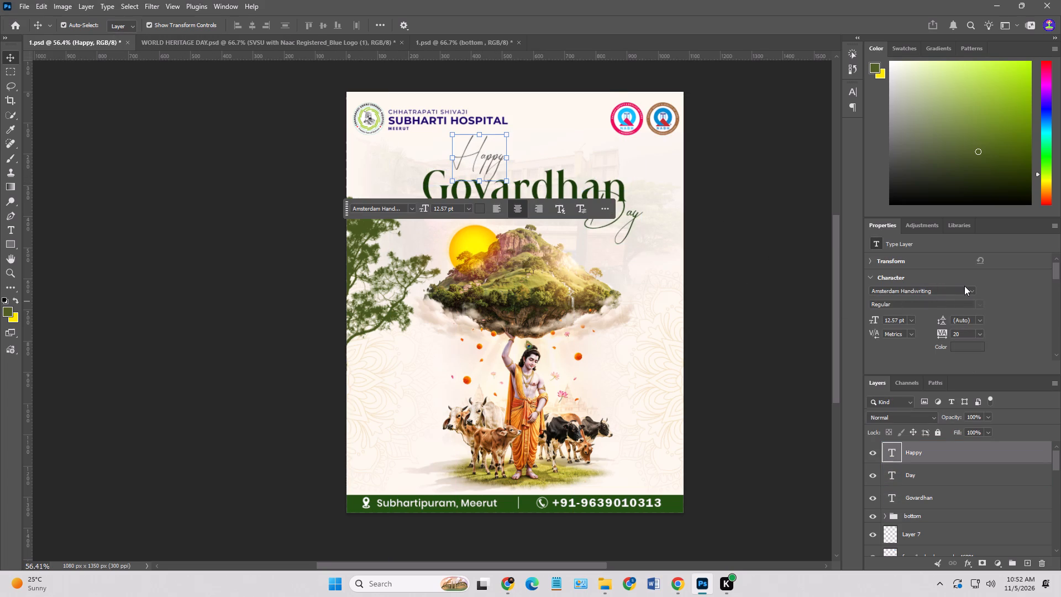
pyautogui.click(972, 287)
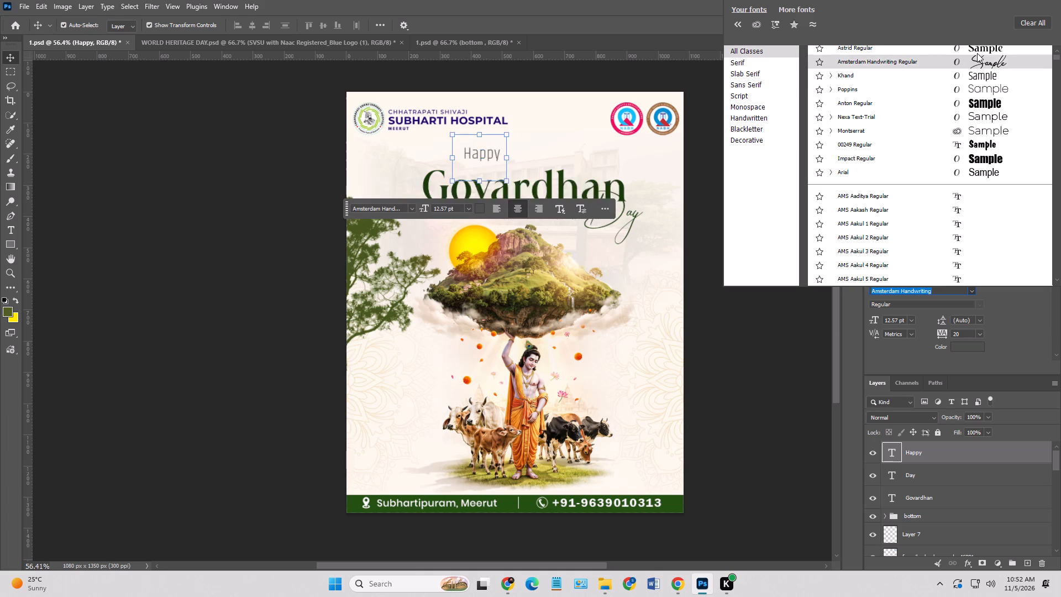
pyautogui.click(977, 53)
pyautogui.click(750, 165)
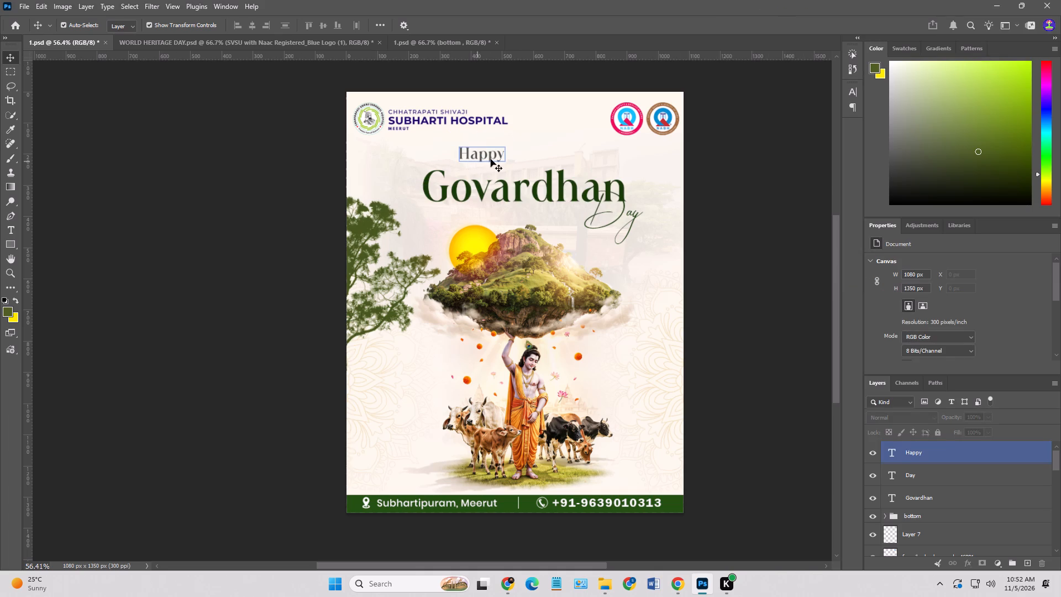
pyautogui.moveTo(491, 156); pyautogui.dragTo(481, 166)
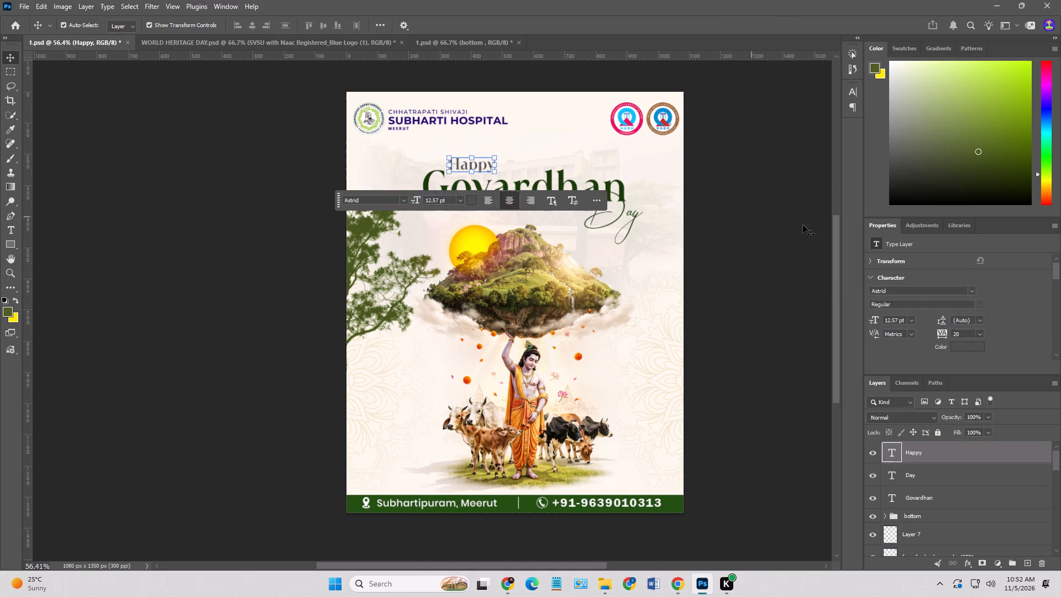
pyautogui.click(803, 225)
pyautogui.click(803, 225)
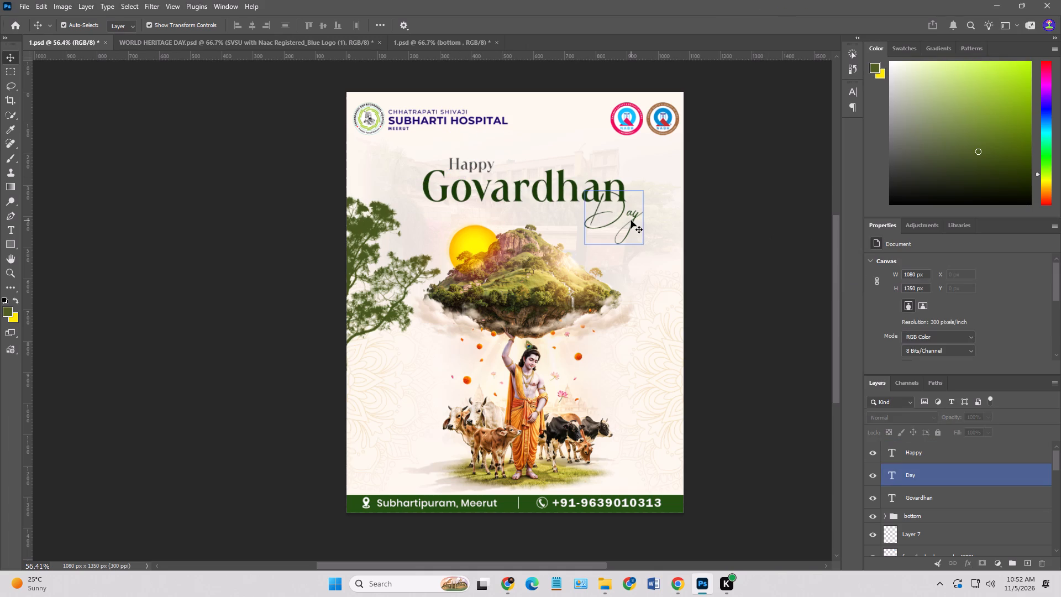
pyautogui.click(631, 221)
pyautogui.click(749, 229)
# Change the Govardhan heading's text colour to navy blue 061a59.
pyautogui.click(554, 195)
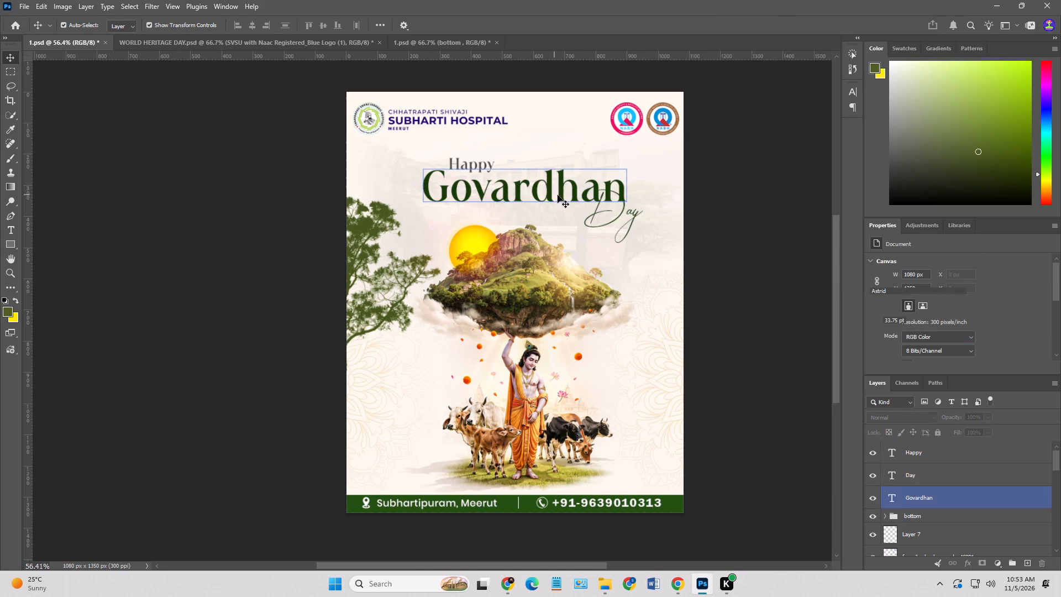
pyautogui.click(971, 347)
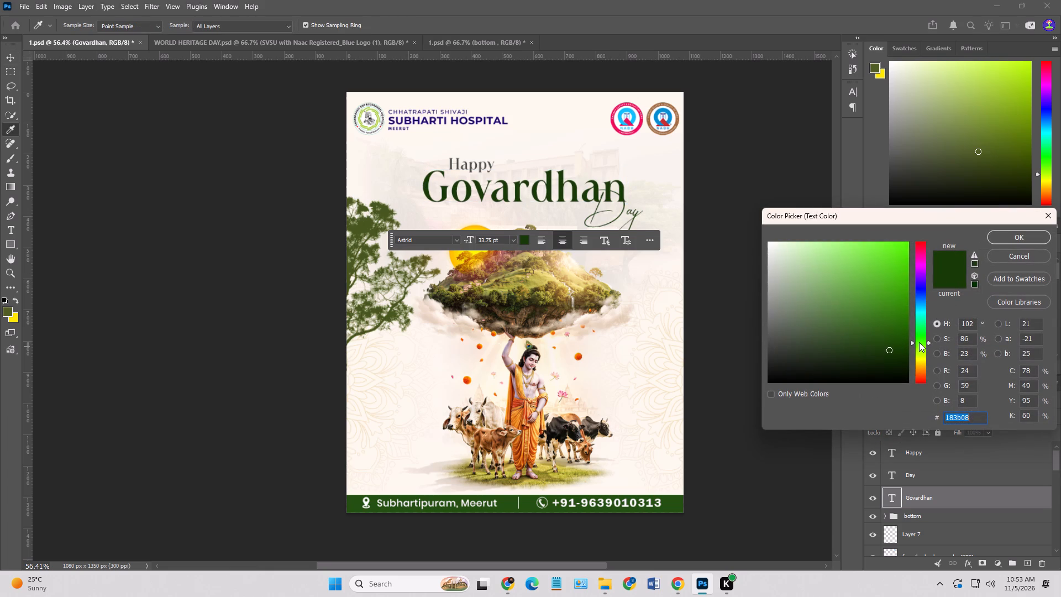
pyautogui.moveTo(919, 342); pyautogui.dragTo(918, 295)
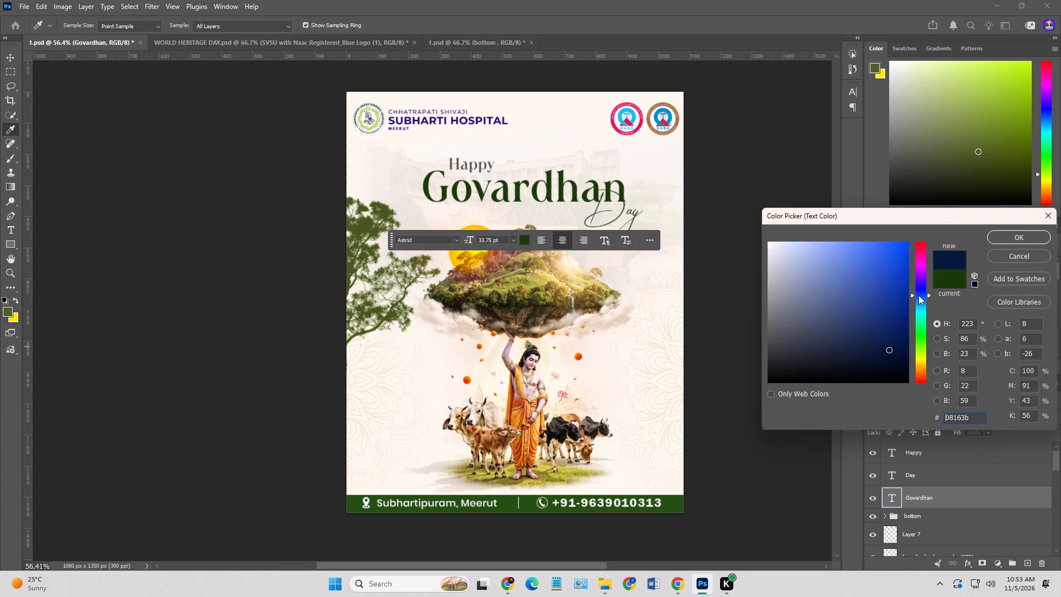
pyautogui.moveTo(918, 295); pyautogui.dragTo(918, 301)
pyautogui.moveTo(890, 313); pyautogui.dragTo(918, 304)
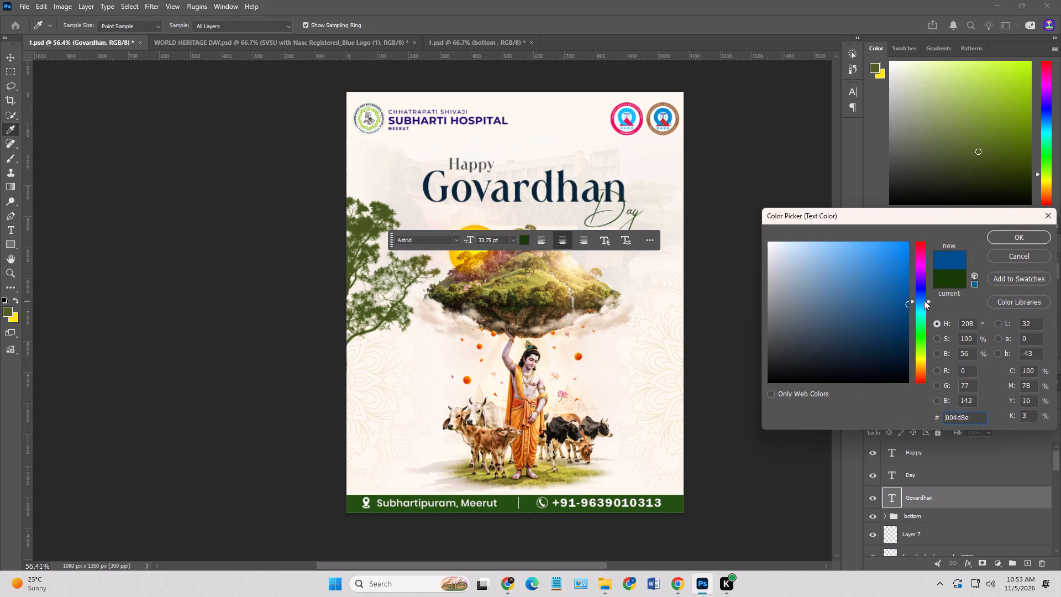
pyautogui.click(919, 297)
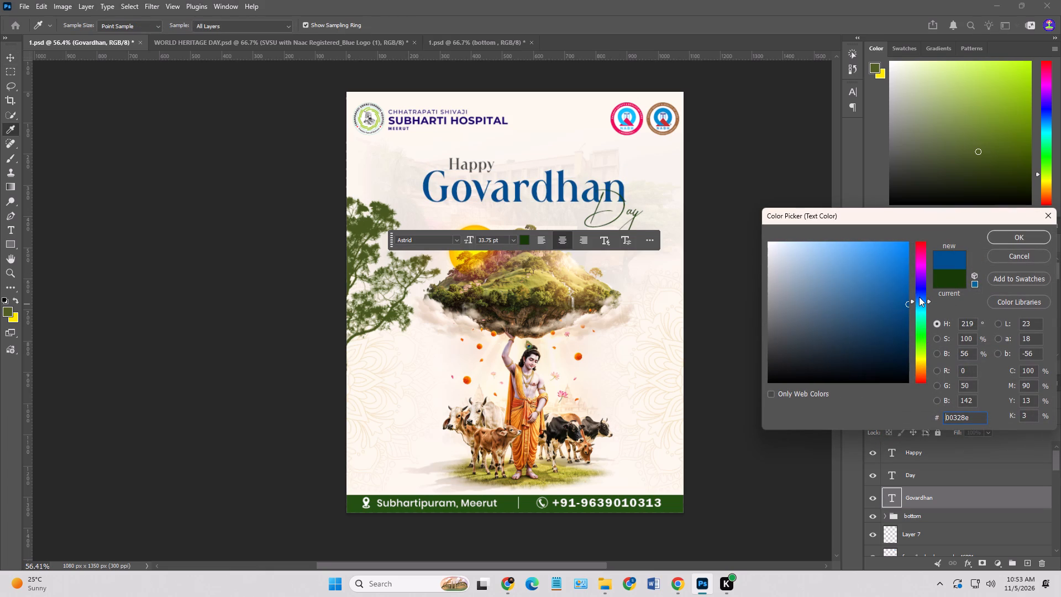
pyautogui.moveTo(899, 328); pyautogui.dragTo(899, 333)
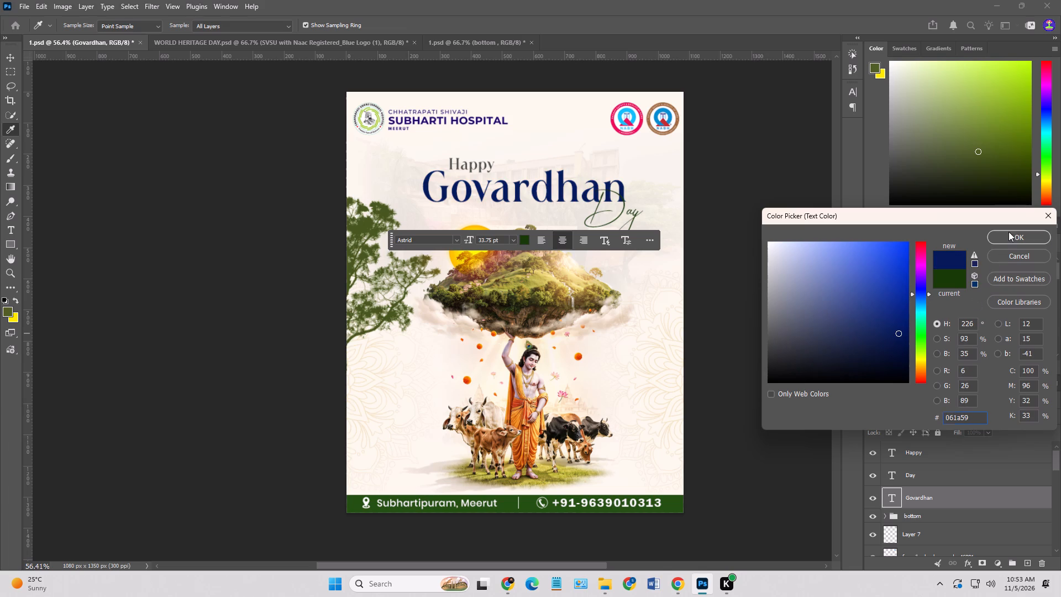
pyautogui.click(1009, 232)
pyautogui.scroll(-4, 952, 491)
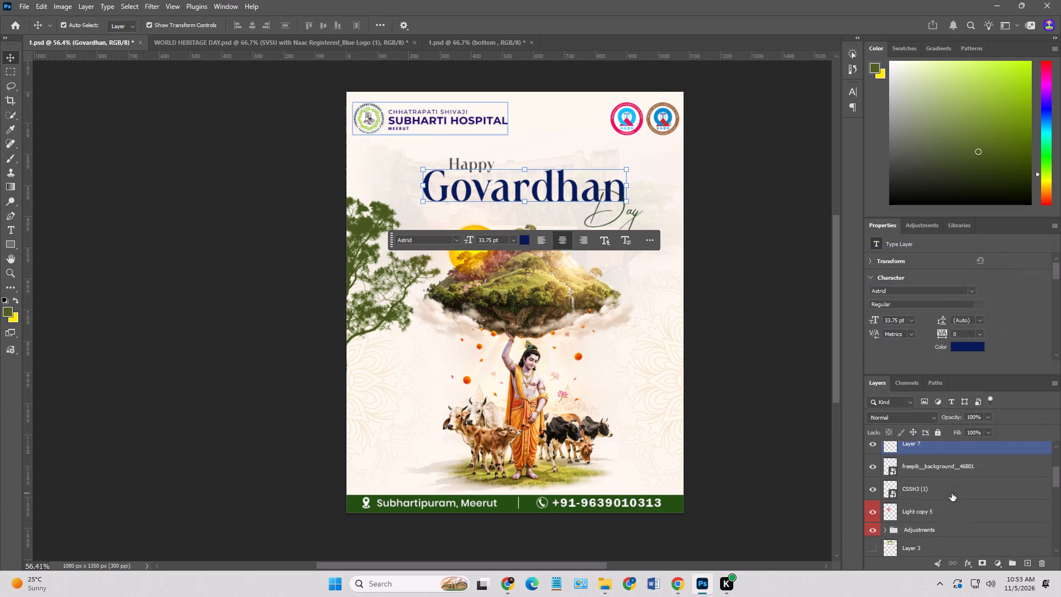
# Delete the hidden Layer 3 and the hidden lord-krishna-lifting-govardhan-hill-illustration layer.
pyautogui.scroll(-3, 950, 495)
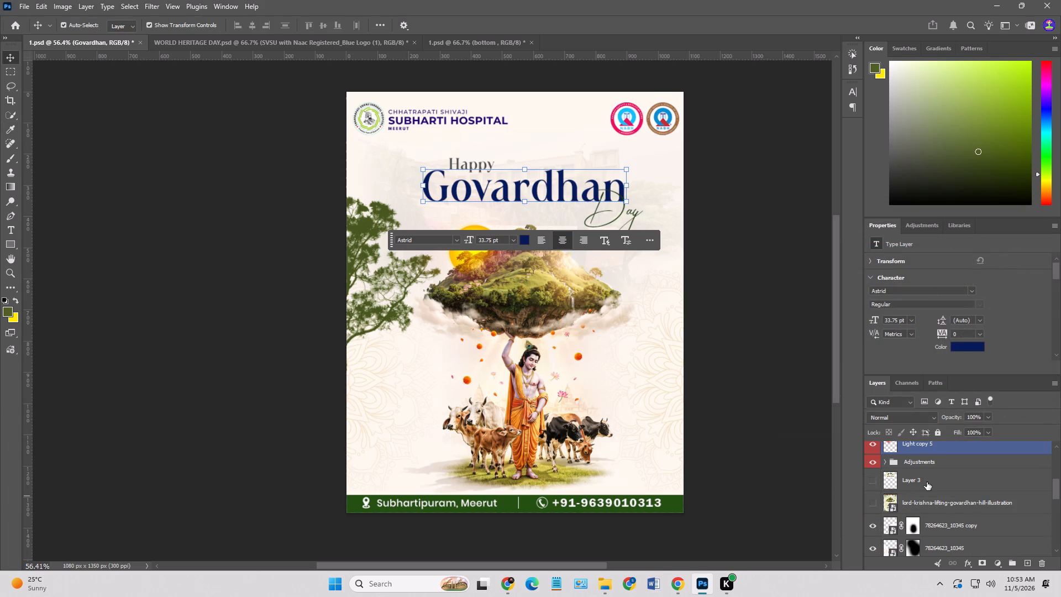
pyautogui.click(927, 482)
pyautogui.press('Delete')
pyautogui.press('Delete')
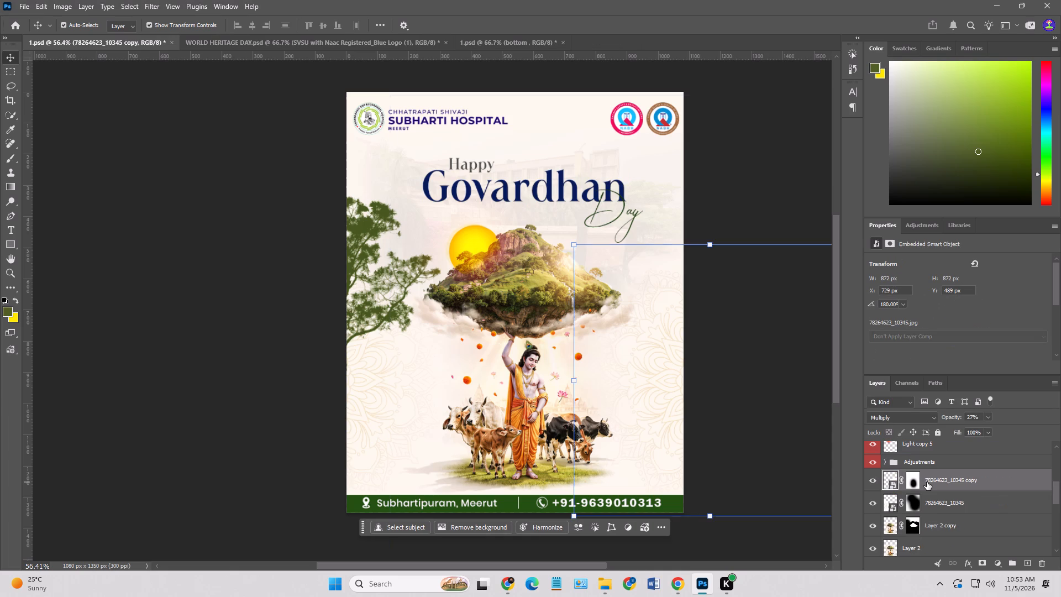
# Look through the rest of the layer stack down to the Background layer.
pyautogui.scroll(-2, 776, 511)
pyautogui.scroll(-2, 871, 522)
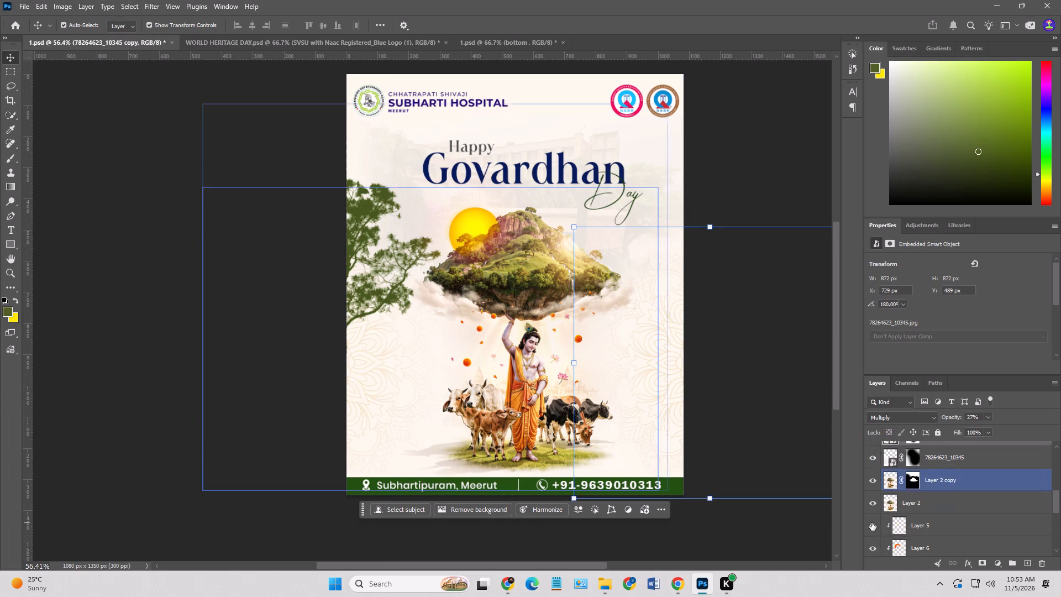
pyautogui.scroll(-7, 871, 522)
pyautogui.scroll(-2, 916, 520)
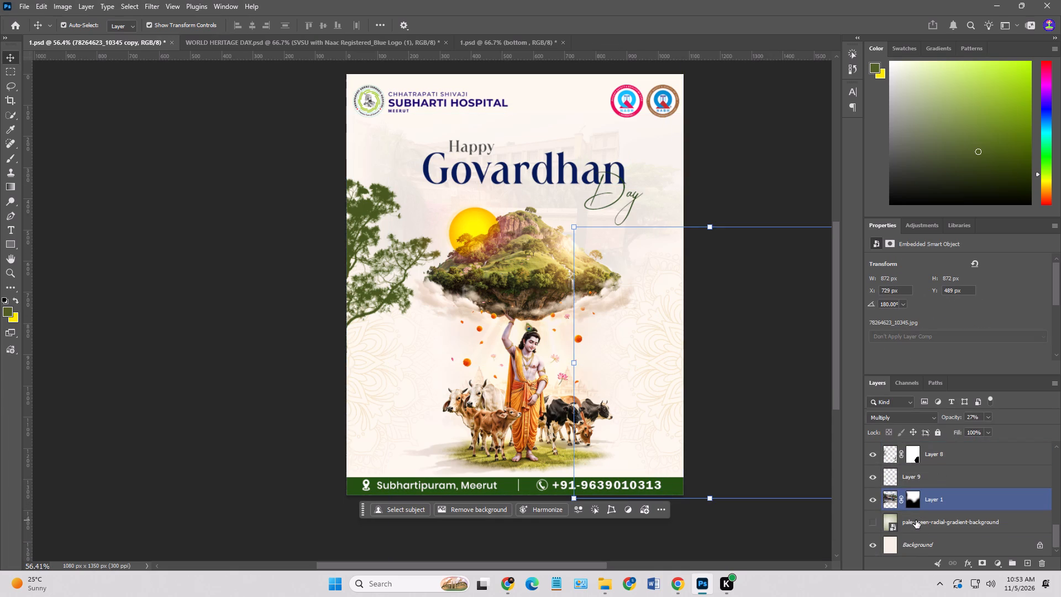
pyautogui.scroll(-1, 915, 522)
pyautogui.scroll(1, 913, 521)
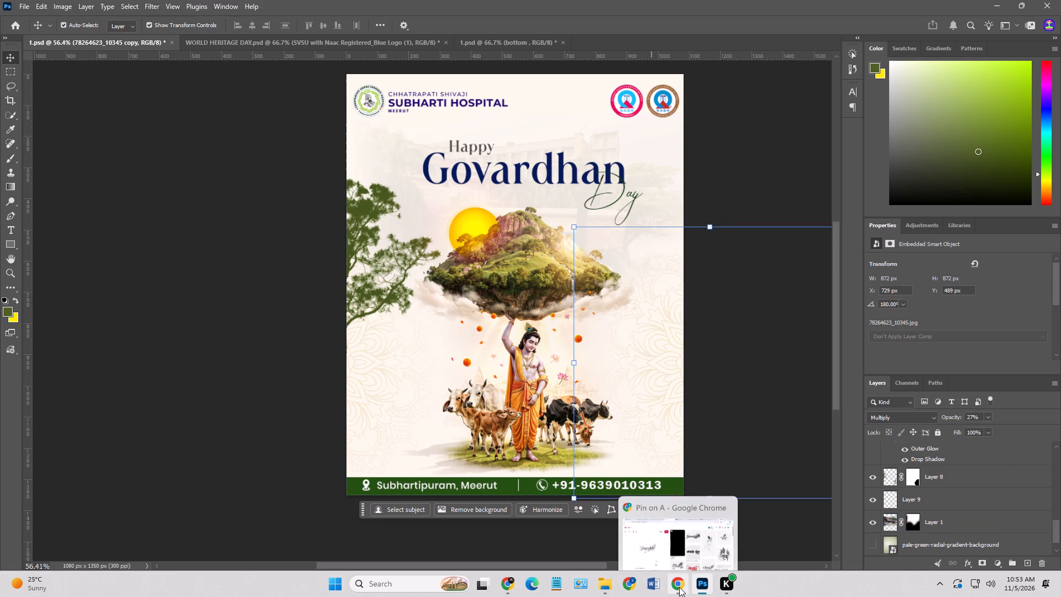
# Copy the Govardhan flute-and-peacock-feather lettering image from ChatGPT in Chrome and paste it into the Photoshop poster.
pyautogui.click(507, 579)
pyautogui.rightClick(445, 321)
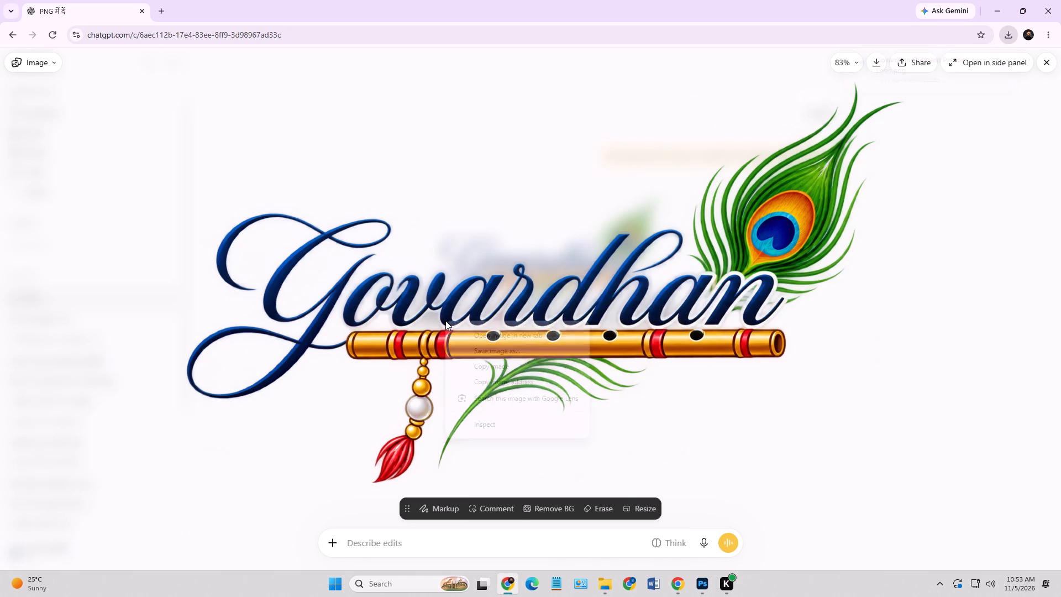
pyautogui.click(487, 365)
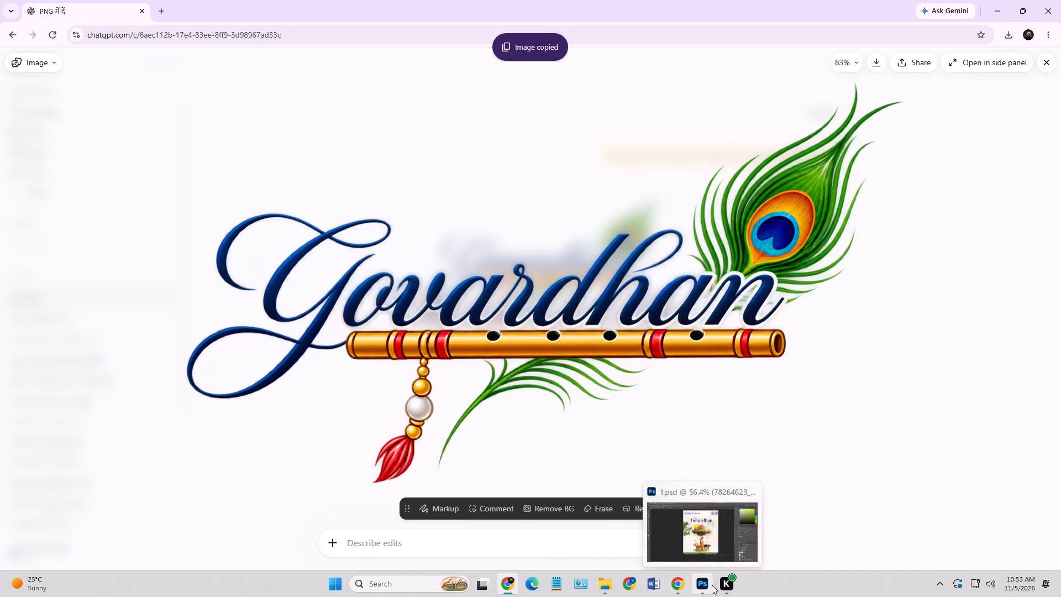
pyautogui.click(700, 589)
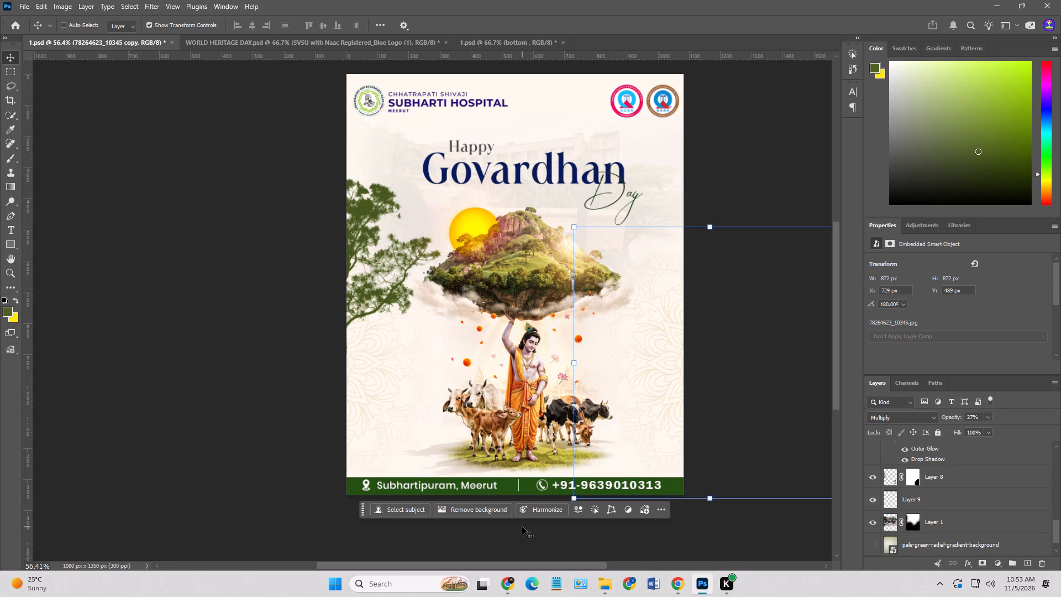
pyautogui.hotkey('ctrl', 'v')
# Scale the pasted Govardhan lettering down to about 757 x 400 px and place it over the navy Govardhan heading.
pyautogui.moveTo(578, 303); pyautogui.dragTo(507, 313)
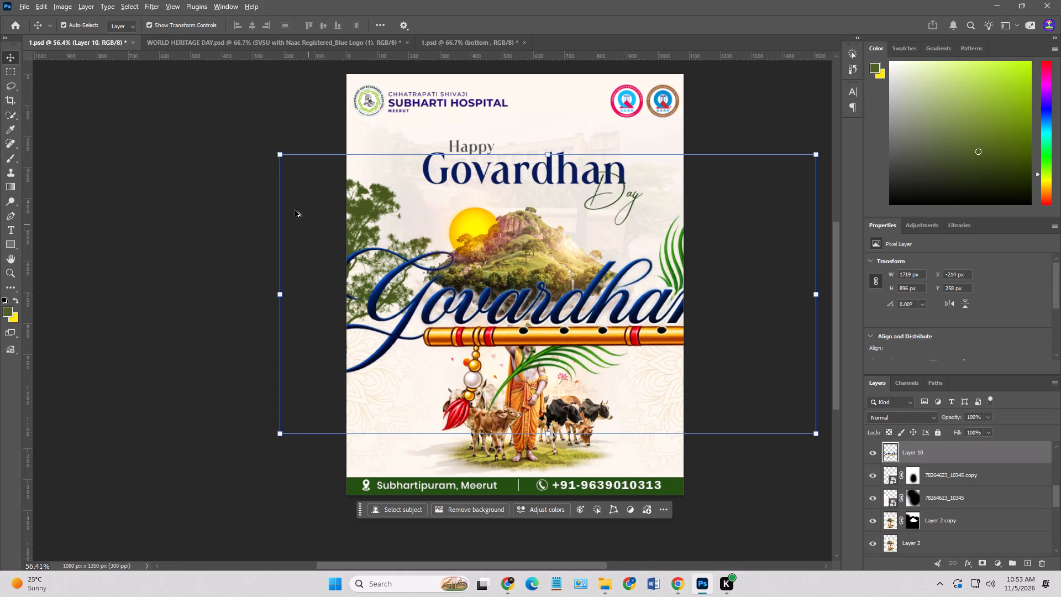
pyautogui.keyDown('alt'); pyautogui.moveTo(283, 155); pyautogui.dragTo(379, 232); pyautogui.keyUp('alt')
pyautogui.moveTo(613, 300); pyautogui.dragTo(607, 285)
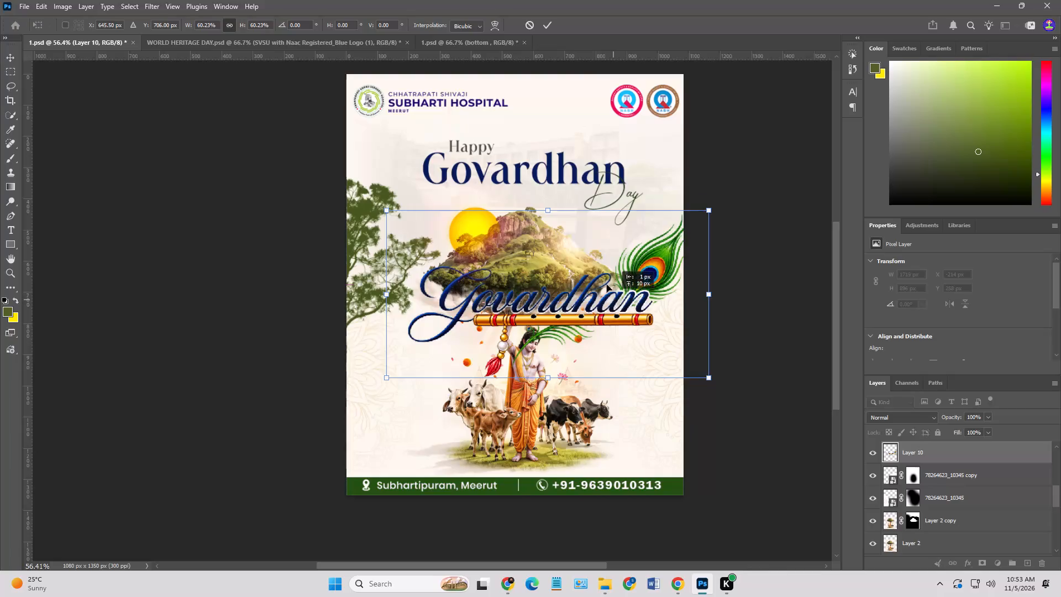
pyautogui.moveTo(607, 285); pyautogui.dragTo(603, 202)
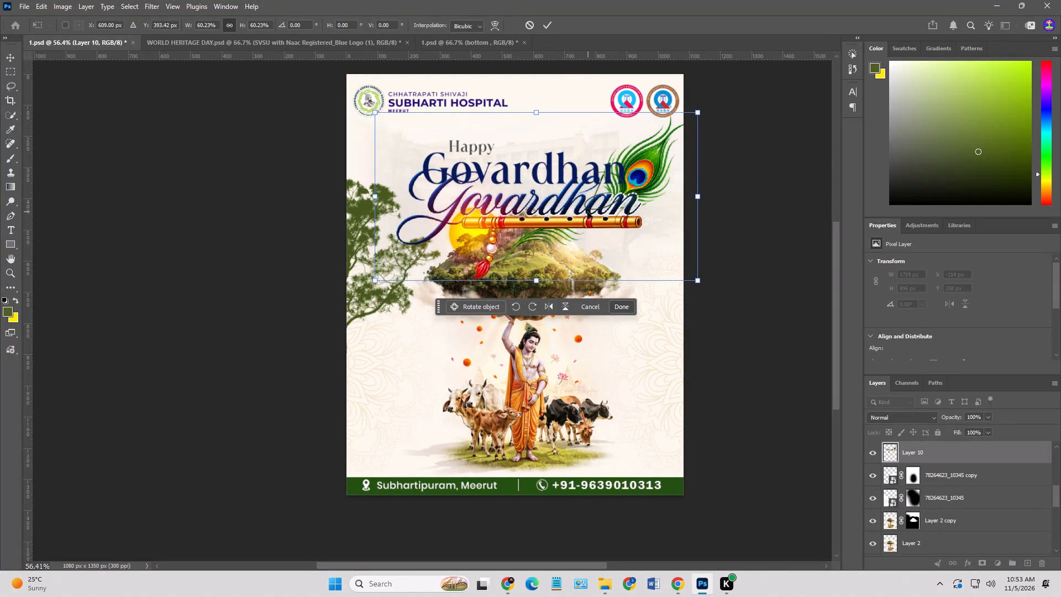
pyautogui.moveTo(637, 213); pyautogui.dragTo(644, 355)
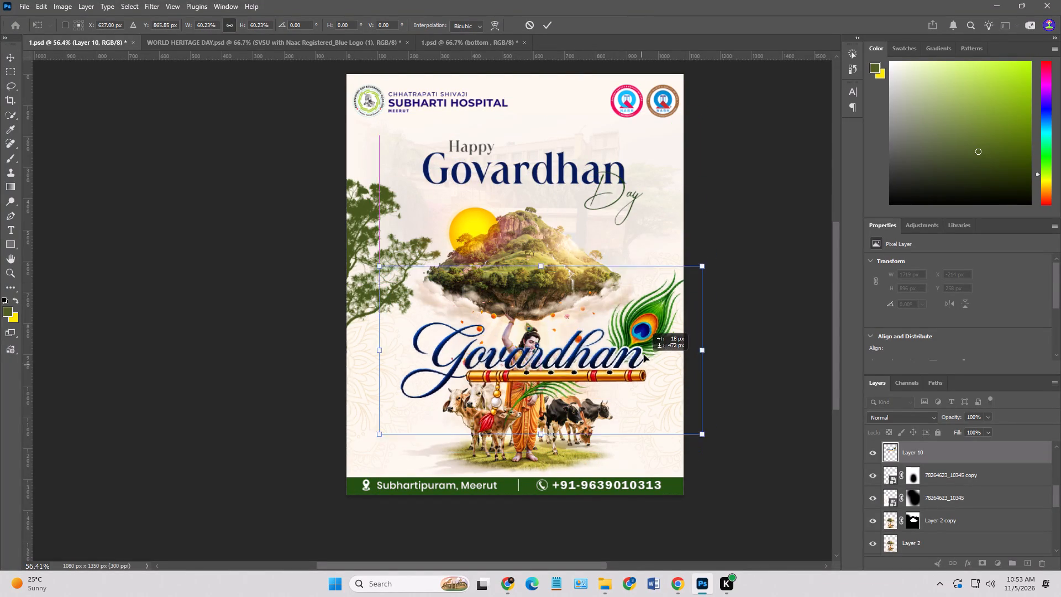
pyautogui.moveTo(644, 355); pyautogui.dragTo(644, 354)
pyautogui.click(789, 395)
pyautogui.click(759, 376)
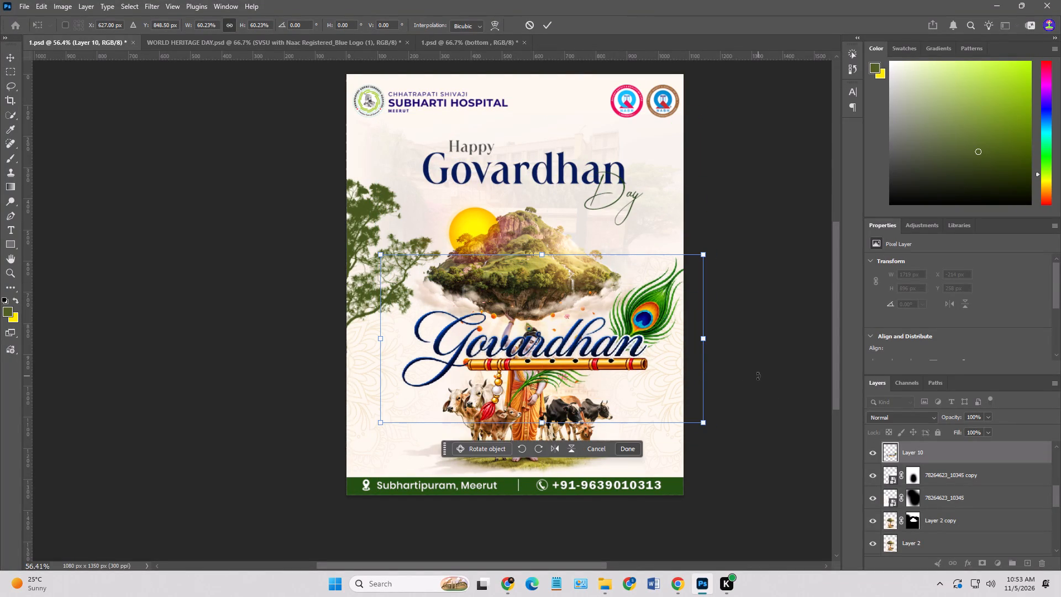
pyautogui.moveTo(602, 359); pyautogui.dragTo(581, 191)
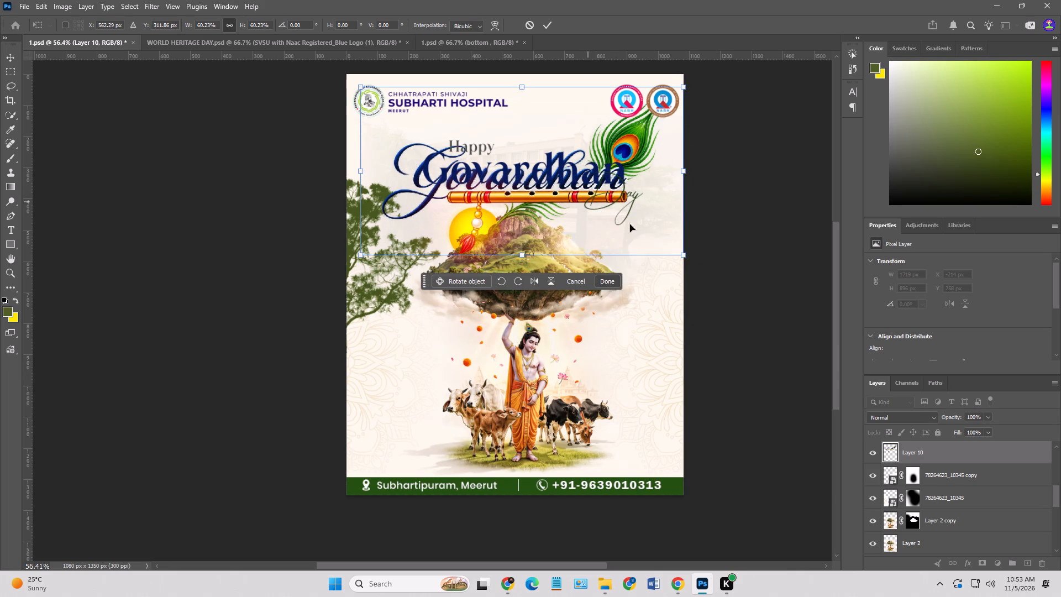
pyautogui.keyDown('alt'); pyautogui.moveTo(685, 255); pyautogui.dragTo(639, 242); pyautogui.keyUp('alt')
pyautogui.click(553, 192)
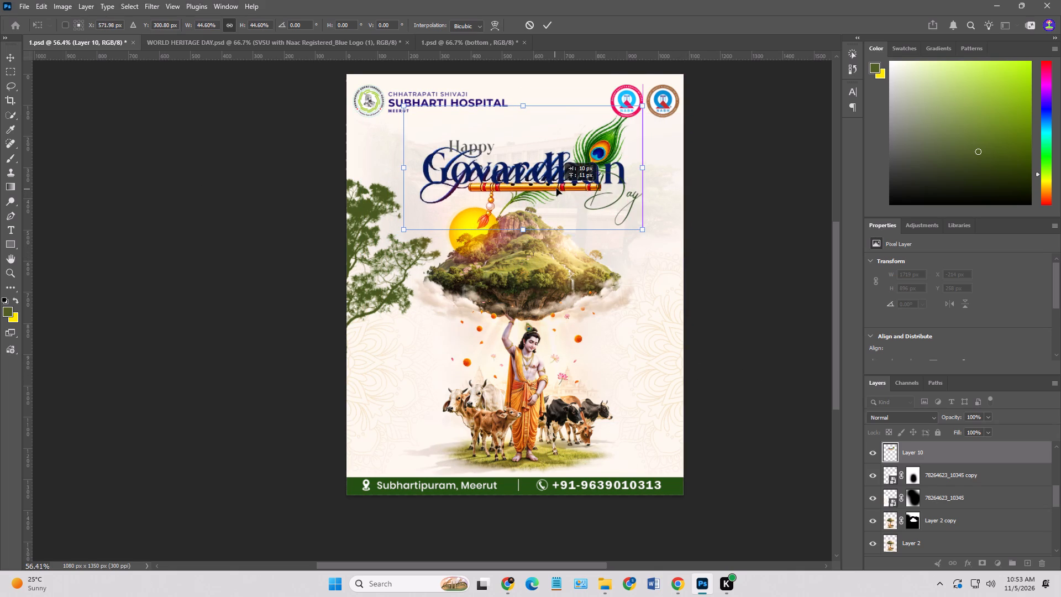
pyautogui.press('Return')
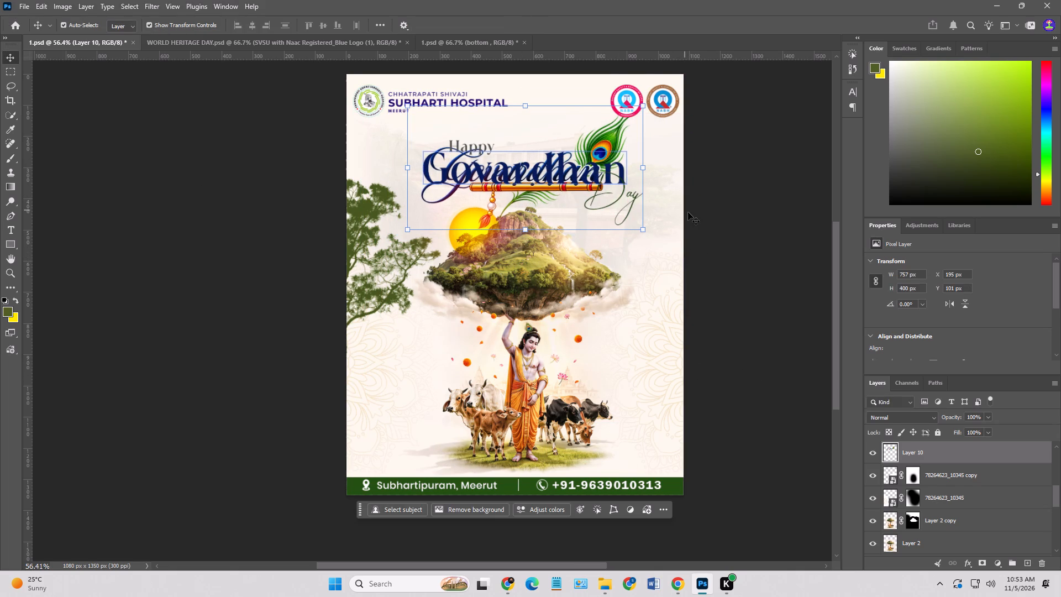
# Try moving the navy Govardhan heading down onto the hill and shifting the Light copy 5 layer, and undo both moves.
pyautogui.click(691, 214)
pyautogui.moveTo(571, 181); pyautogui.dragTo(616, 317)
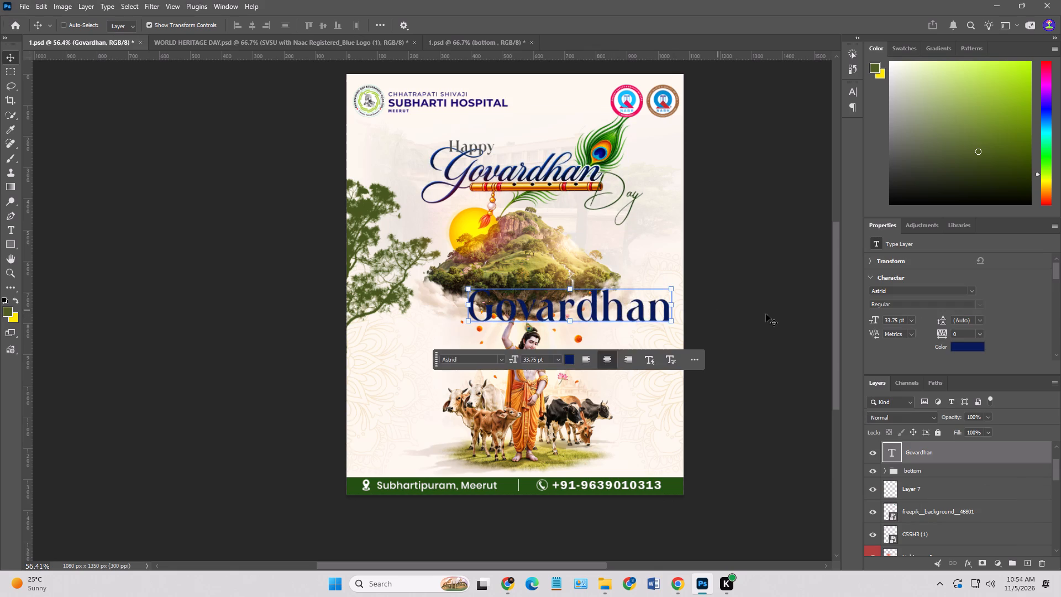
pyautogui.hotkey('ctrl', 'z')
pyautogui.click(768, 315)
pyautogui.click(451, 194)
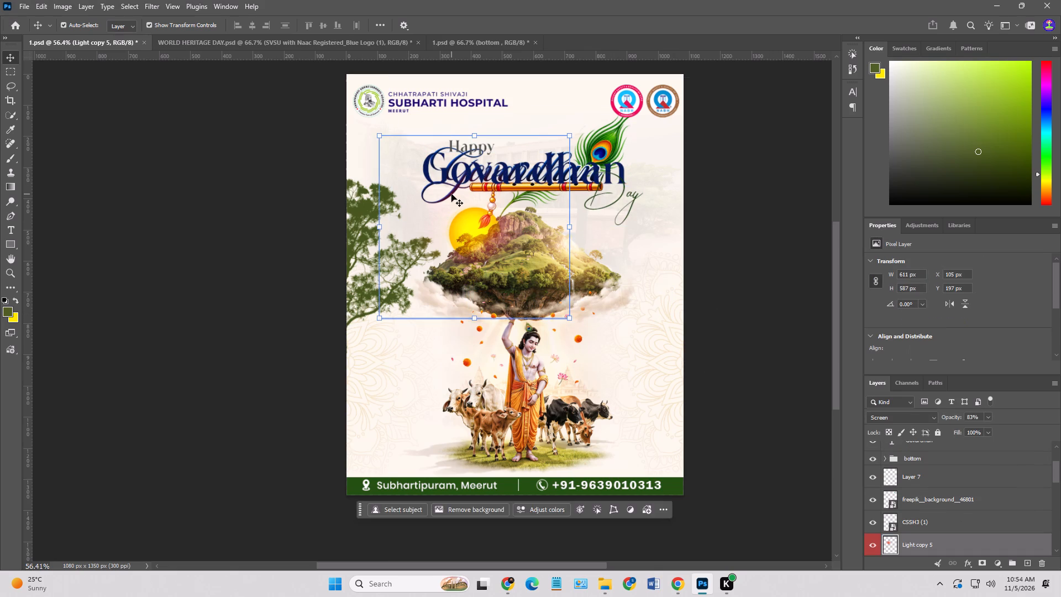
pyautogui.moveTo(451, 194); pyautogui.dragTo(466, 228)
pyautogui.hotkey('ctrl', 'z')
# Move the pasted Govardhan lettering down over Krishna and the cows, to about X 267 px, Y 849 px.
pyautogui.click(607, 134)
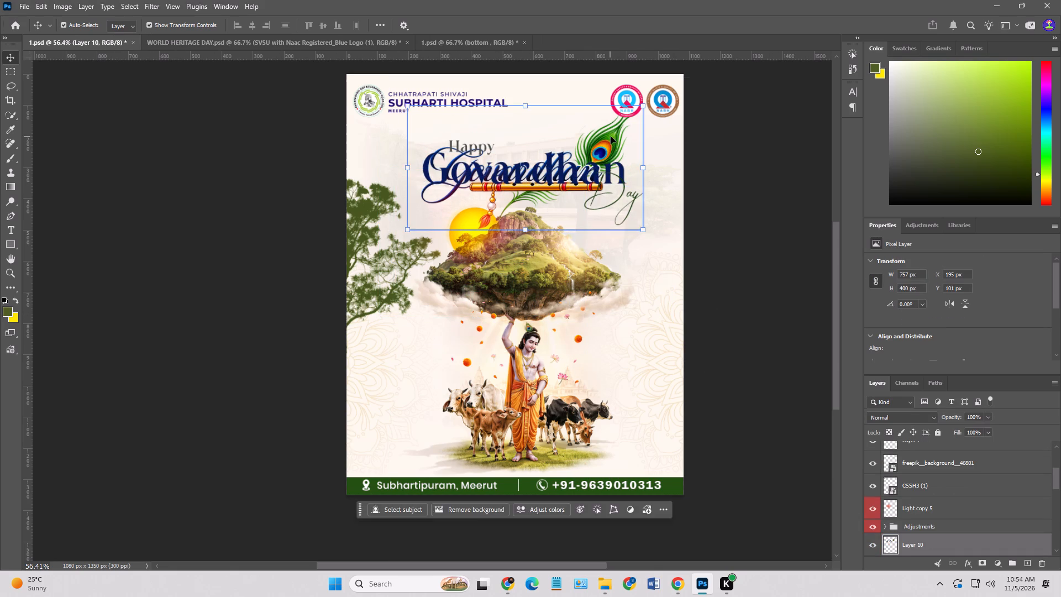
pyautogui.moveTo(611, 137); pyautogui.dragTo(633, 370)
pyautogui.click(483, 239)
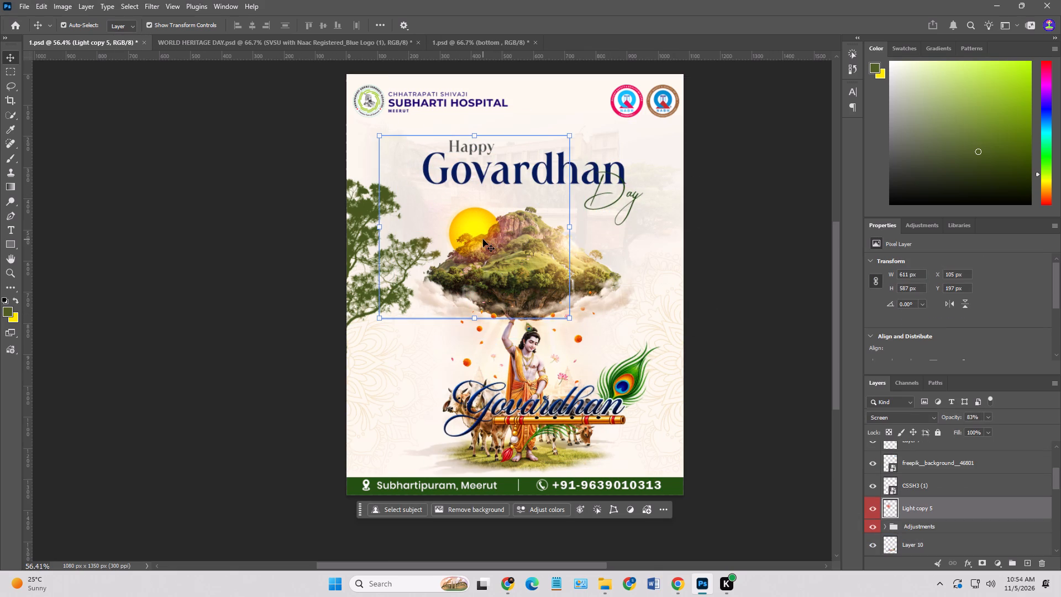
pyautogui.click(702, 296)
pyautogui.click(528, 416)
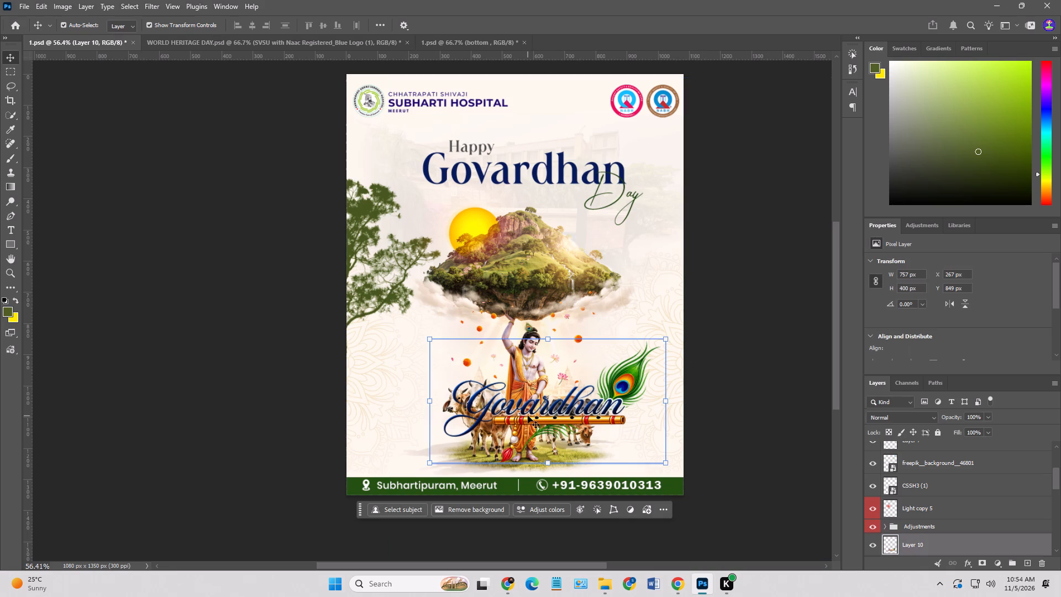
pyautogui.click(760, 330)
# Preview script and handwritten fonts on the navy Govardhan heading, working backward through the font list from its end to the fonts starting with O.
pyautogui.click(541, 176)
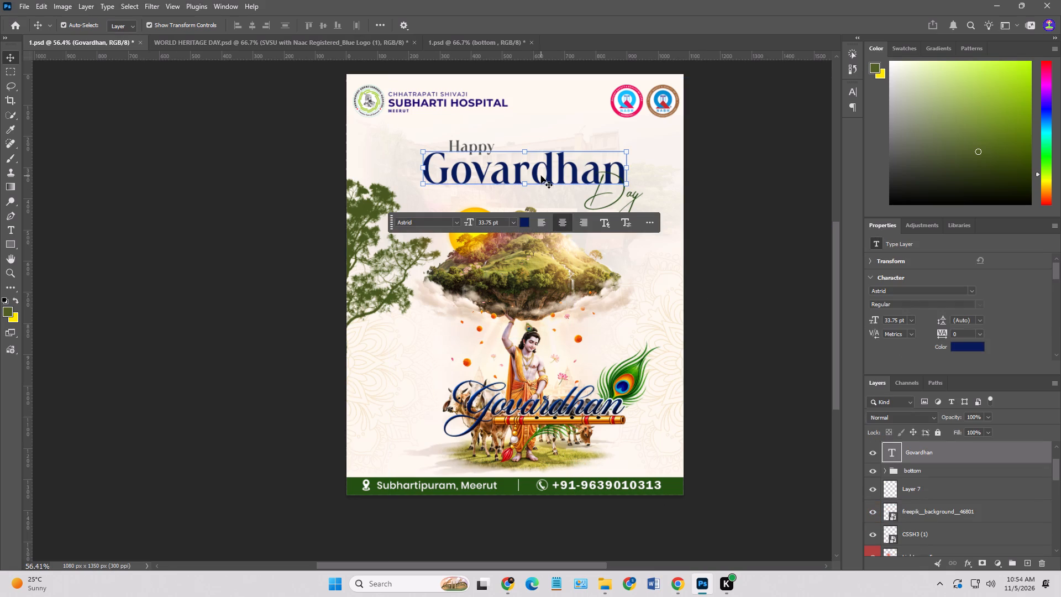
pyautogui.click(976, 289)
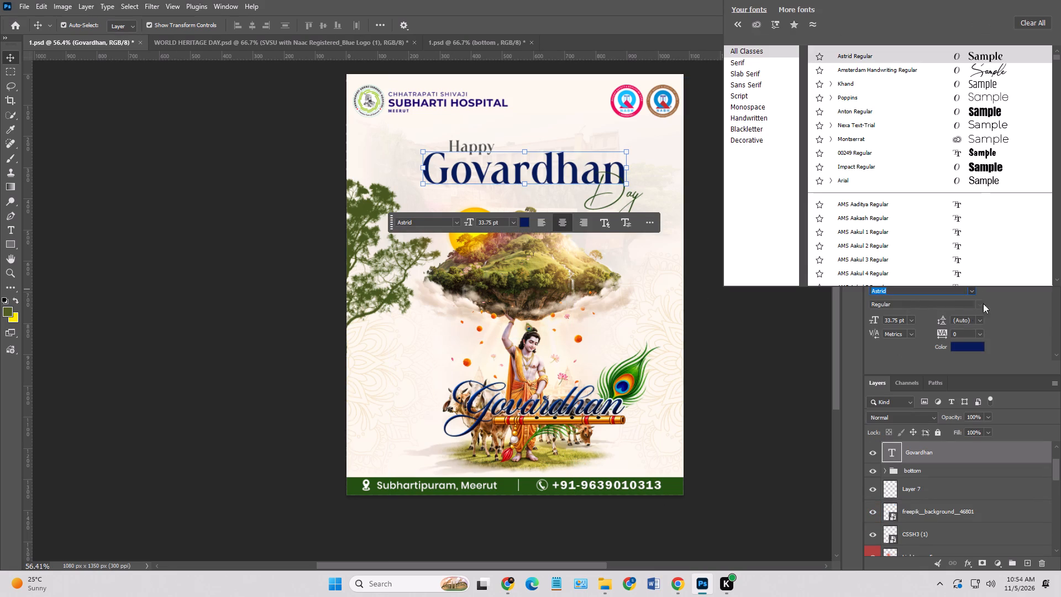
pyautogui.moveTo(1057, 59); pyautogui.dragTo(1050, 284)
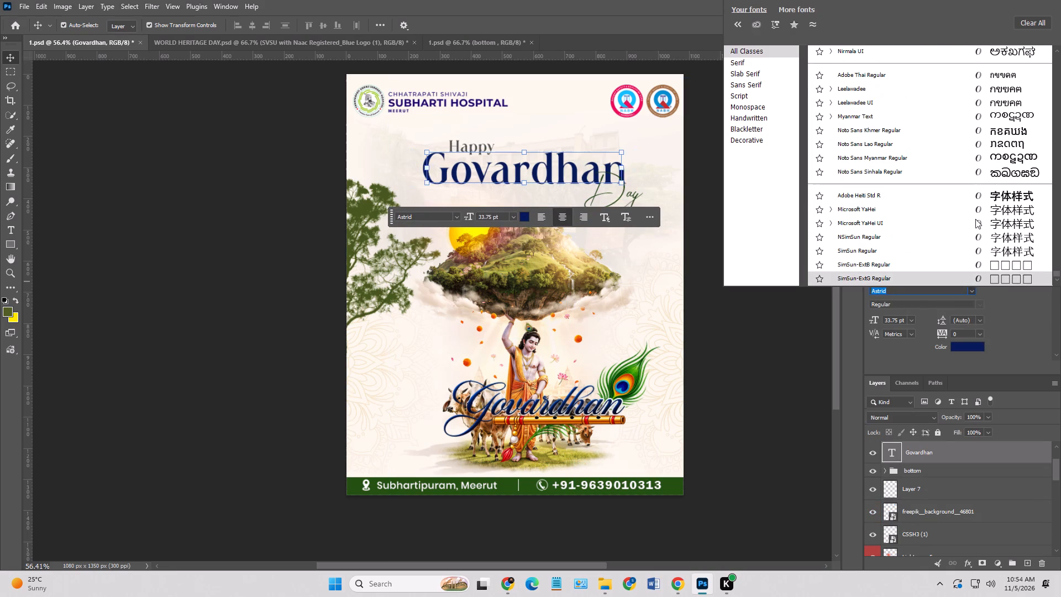
pyautogui.scroll(20, 974, 214)
pyautogui.scroll(18, 974, 214)
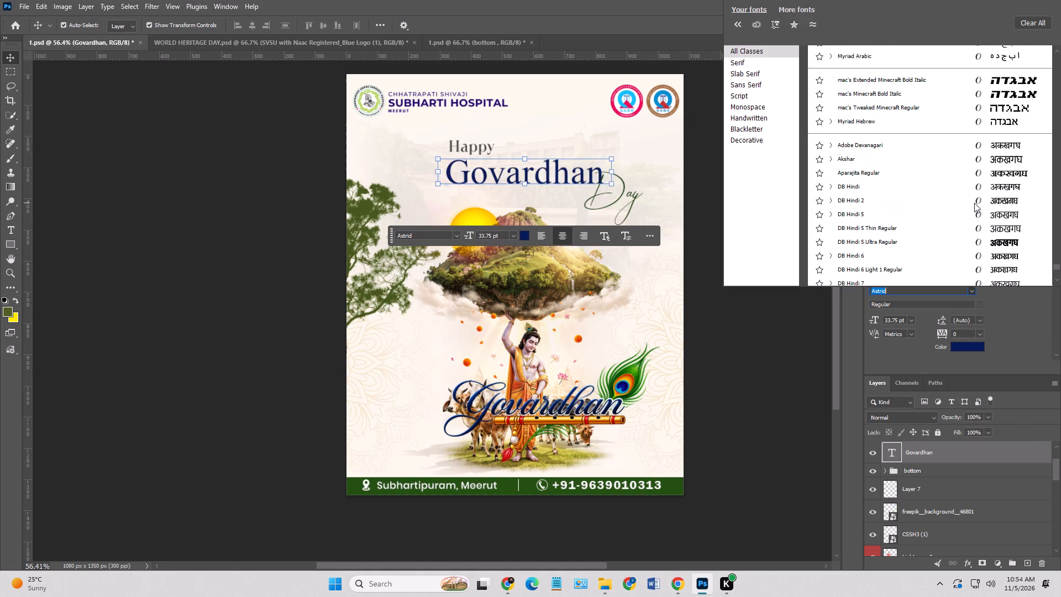
pyautogui.scroll(20, 974, 203)
pyautogui.scroll(12, 974, 203)
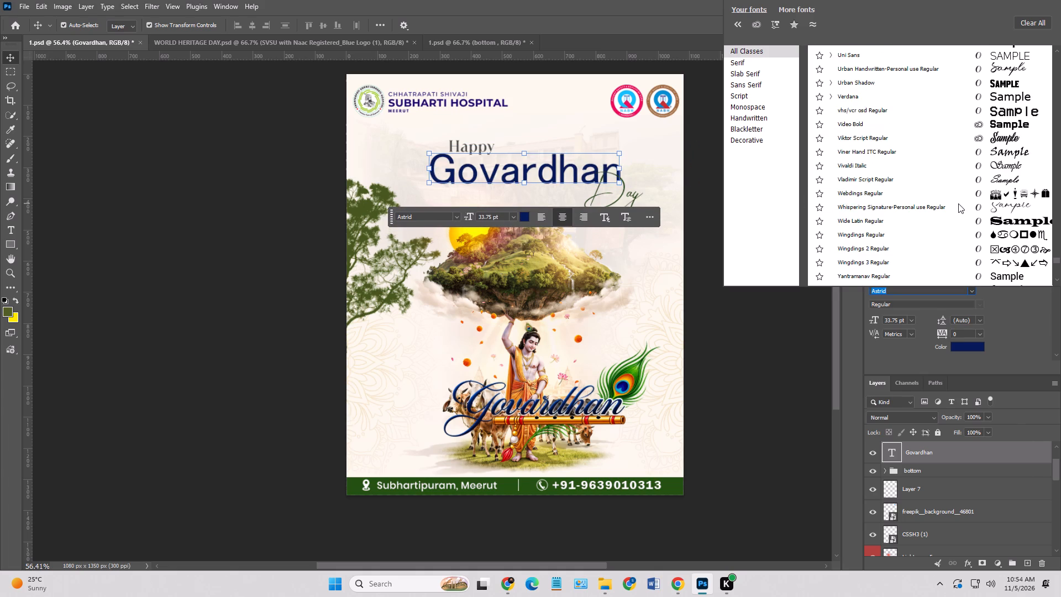
pyautogui.scroll(-3, 958, 203)
pyautogui.scroll(1, 957, 202)
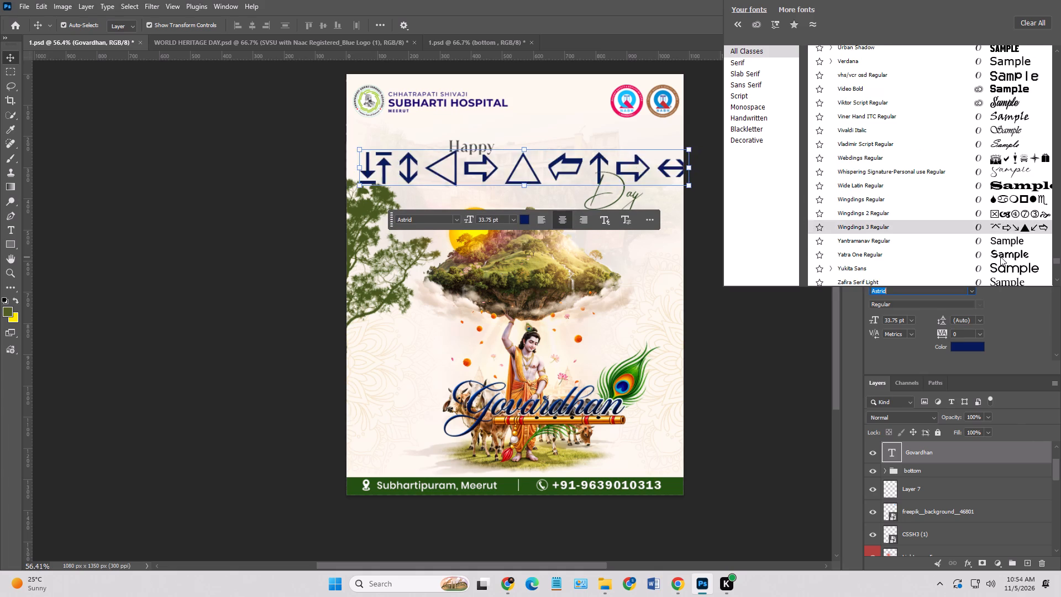
pyautogui.scroll(3, 1000, 254)
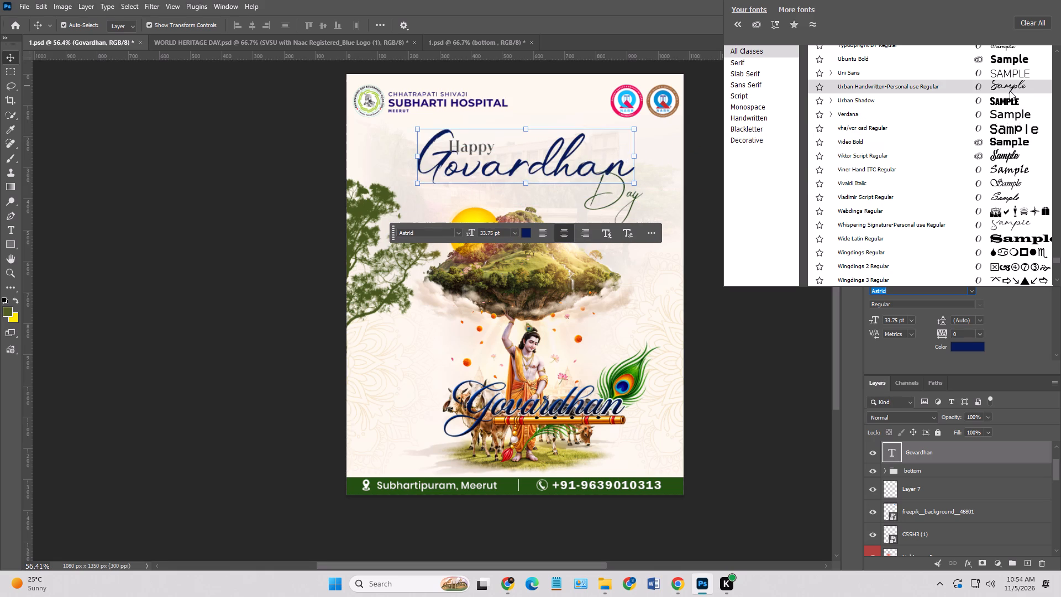
pyautogui.scroll(2, 1009, 92)
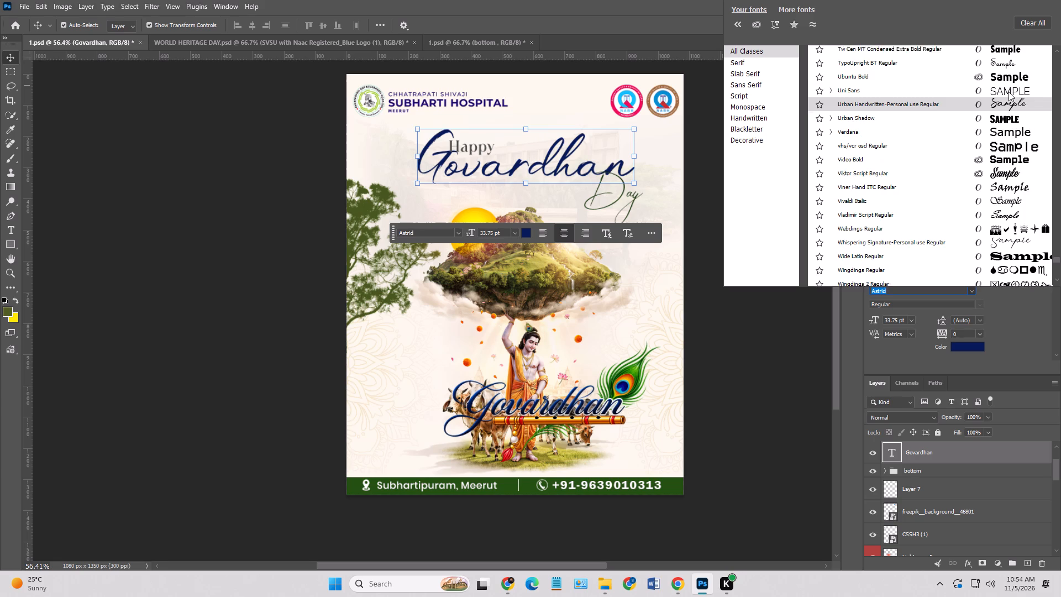
pyautogui.scroll(4, 1009, 92)
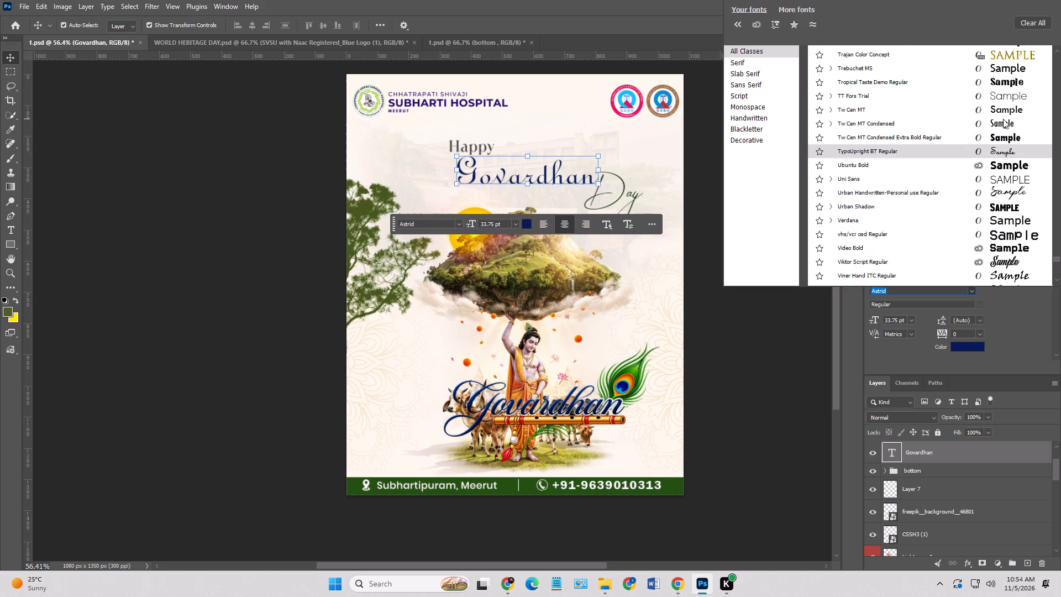
pyautogui.scroll(2, 1003, 119)
pyautogui.scroll(19, 1003, 119)
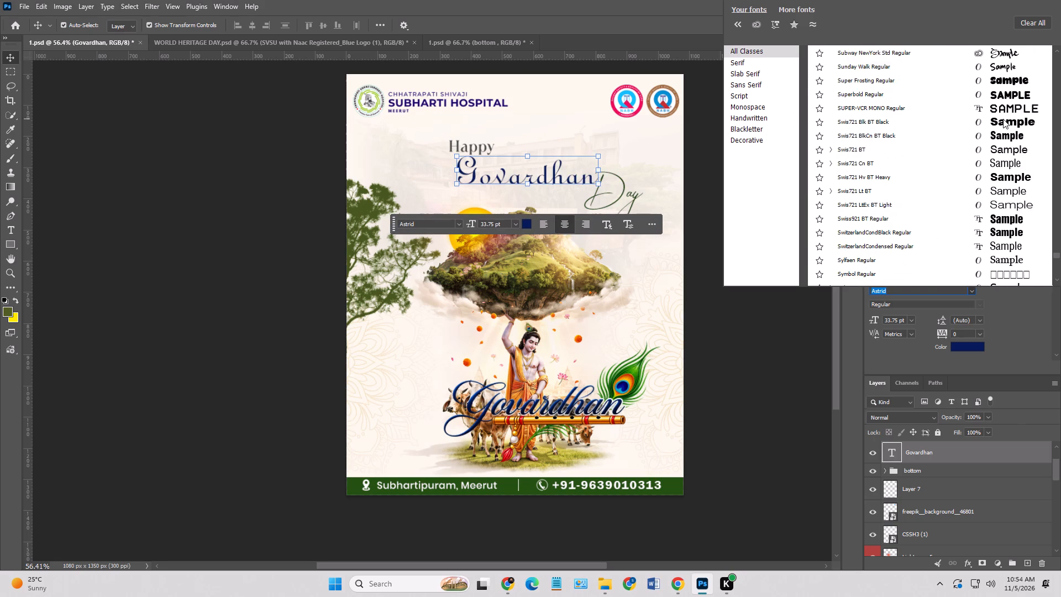
pyautogui.scroll(4, 1003, 119)
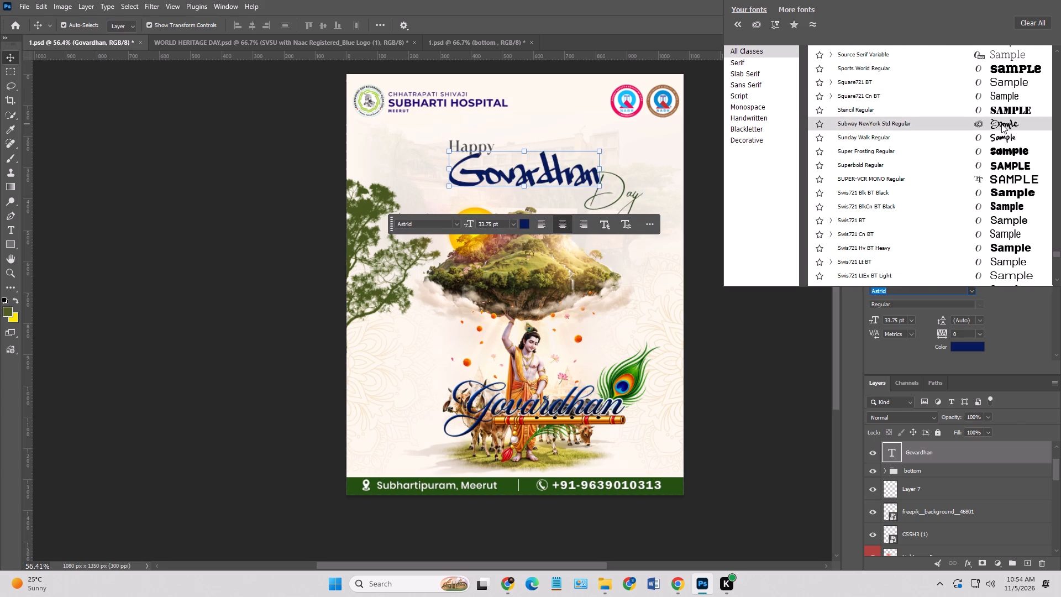
pyautogui.scroll(8, 1001, 124)
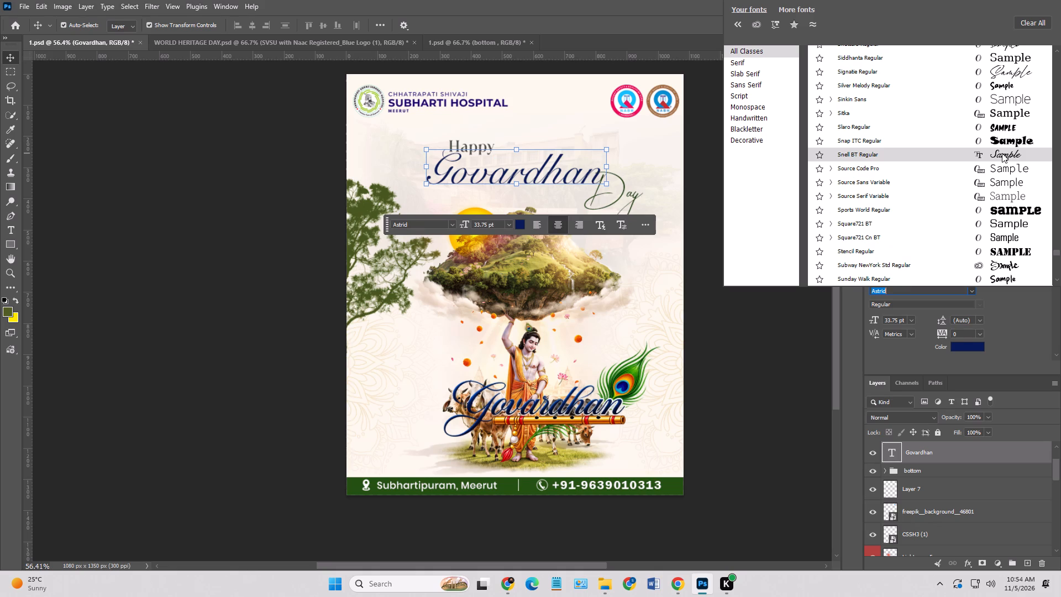
pyautogui.scroll(3, 1002, 153)
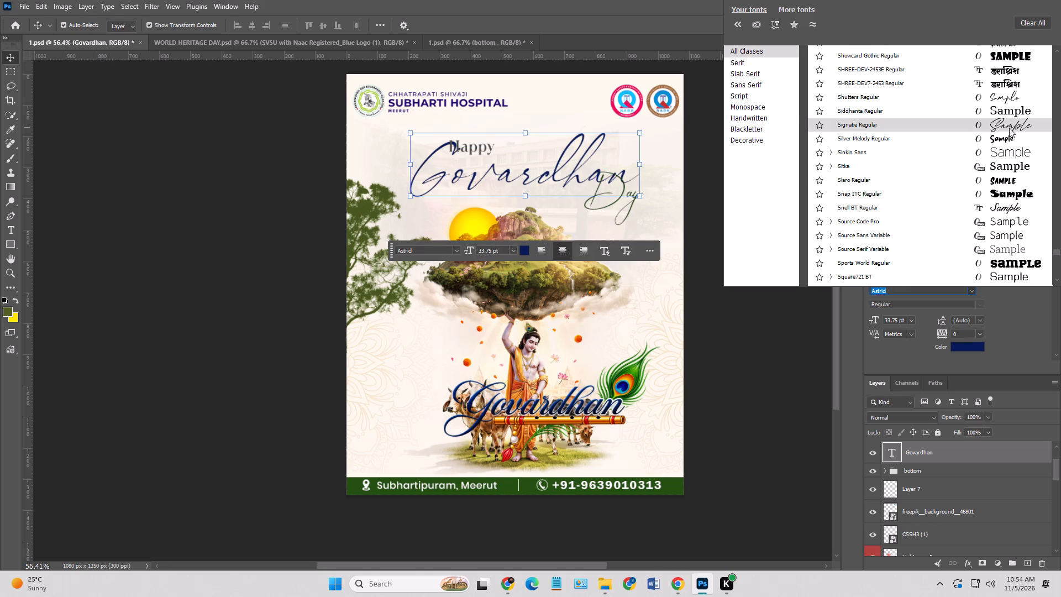
pyautogui.scroll(3, 1009, 128)
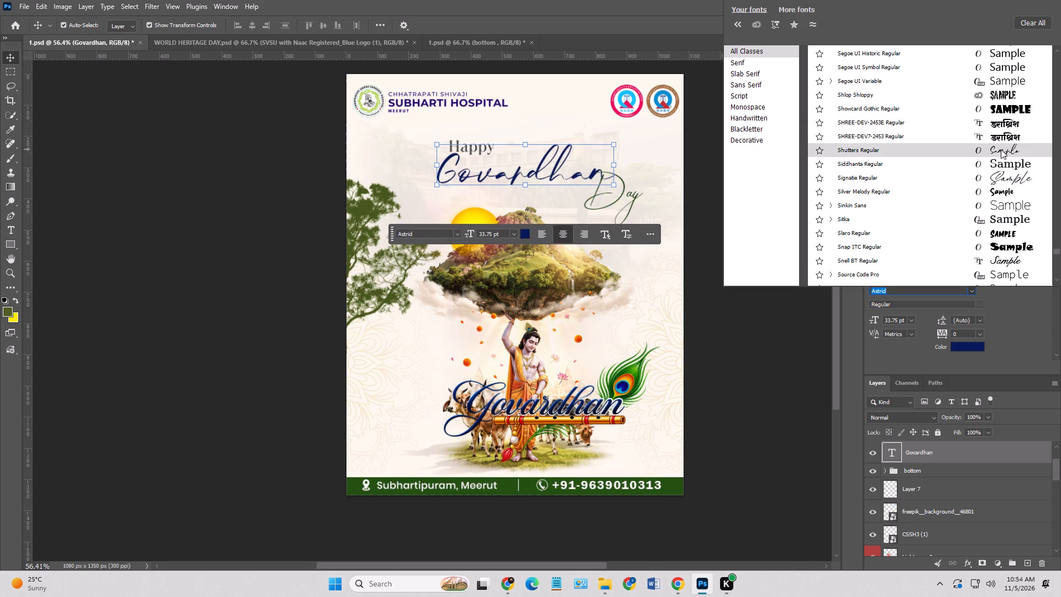
pyautogui.scroll(7, 1001, 149)
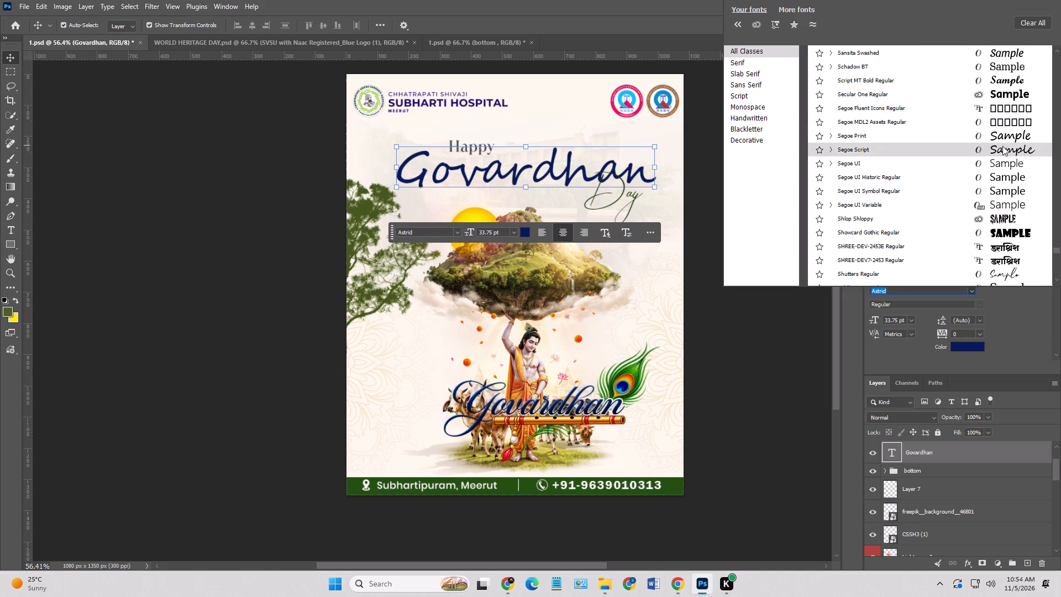
pyautogui.scroll(2, 1005, 139)
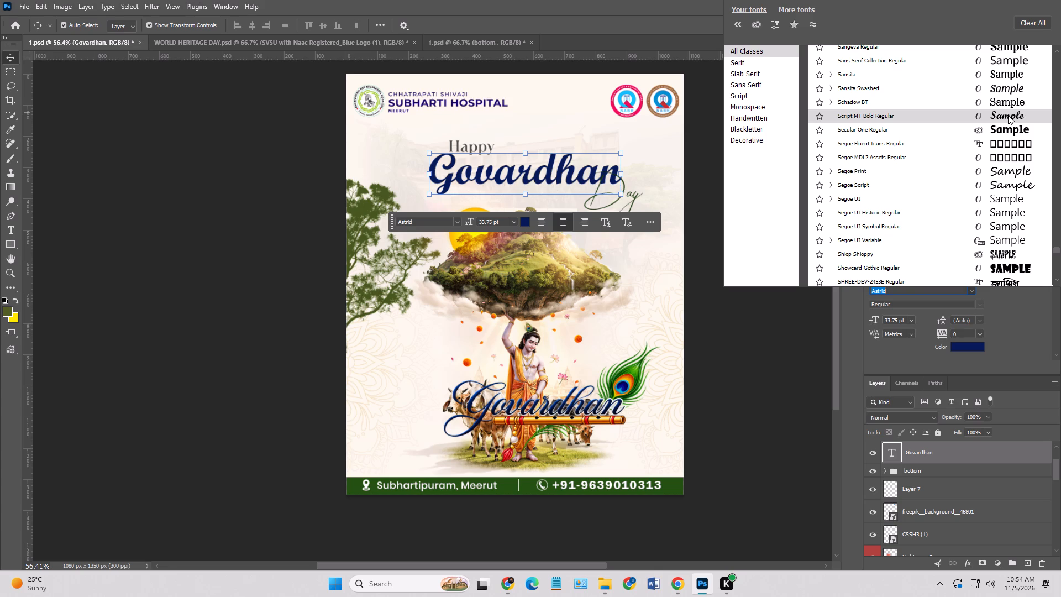
pyautogui.scroll(5, 1008, 115)
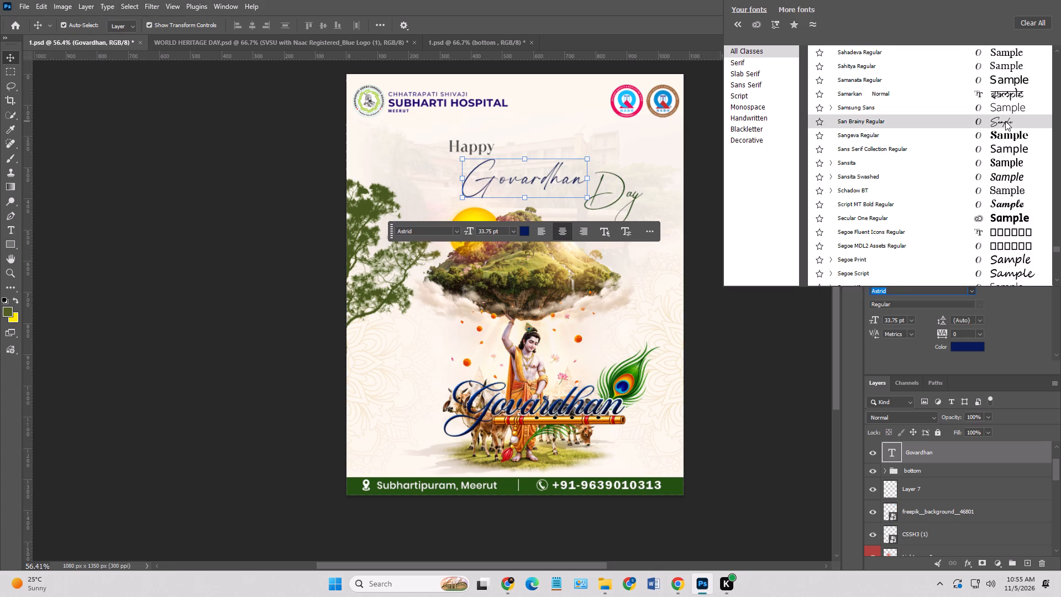
pyautogui.scroll(4, 1005, 121)
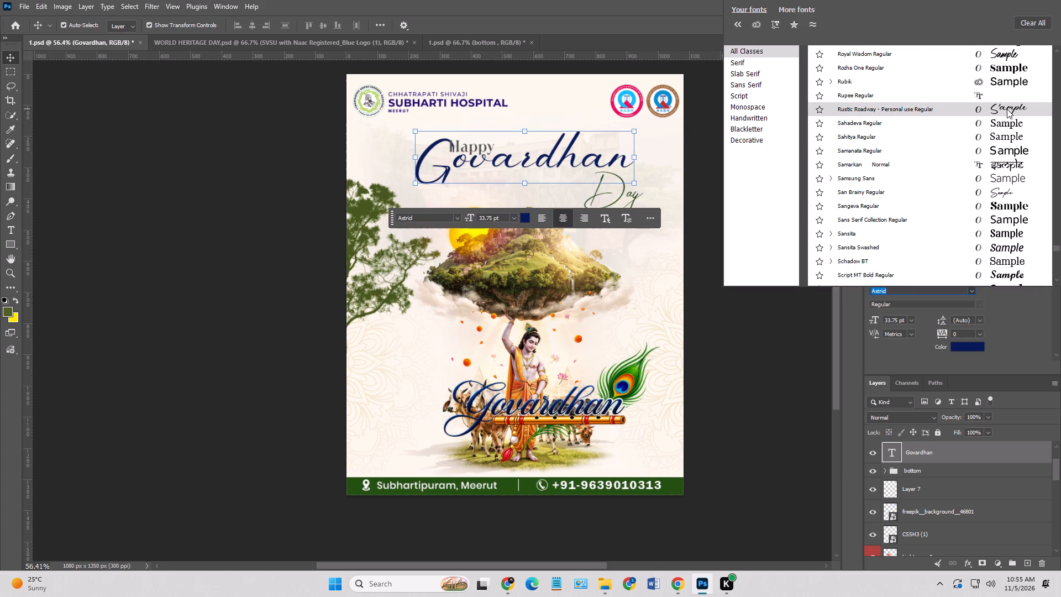
pyautogui.scroll(3, 1007, 109)
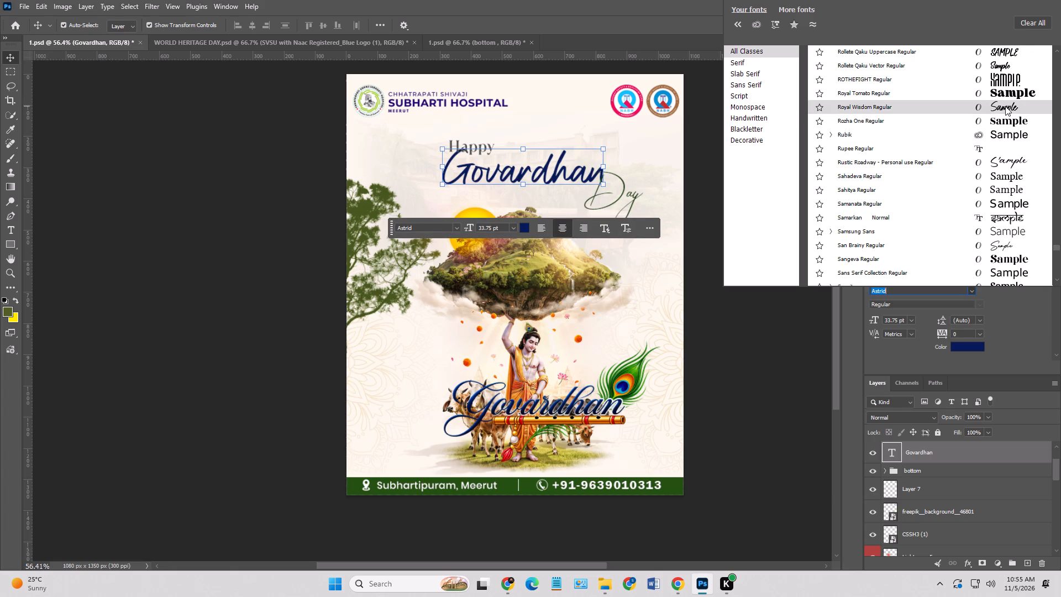
pyautogui.scroll(3, 1005, 106)
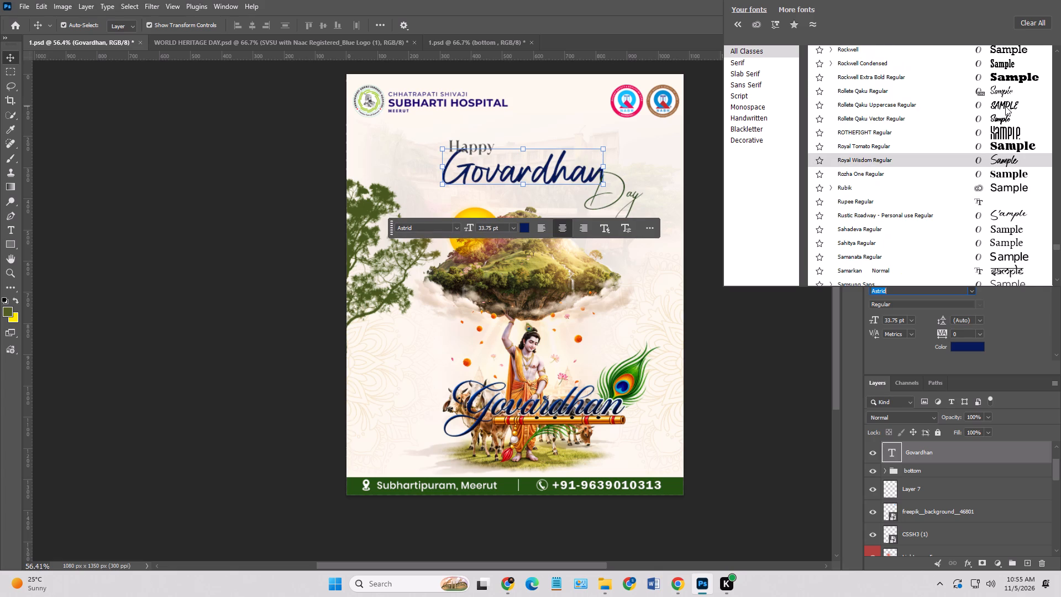
pyautogui.scroll(2, 1002, 144)
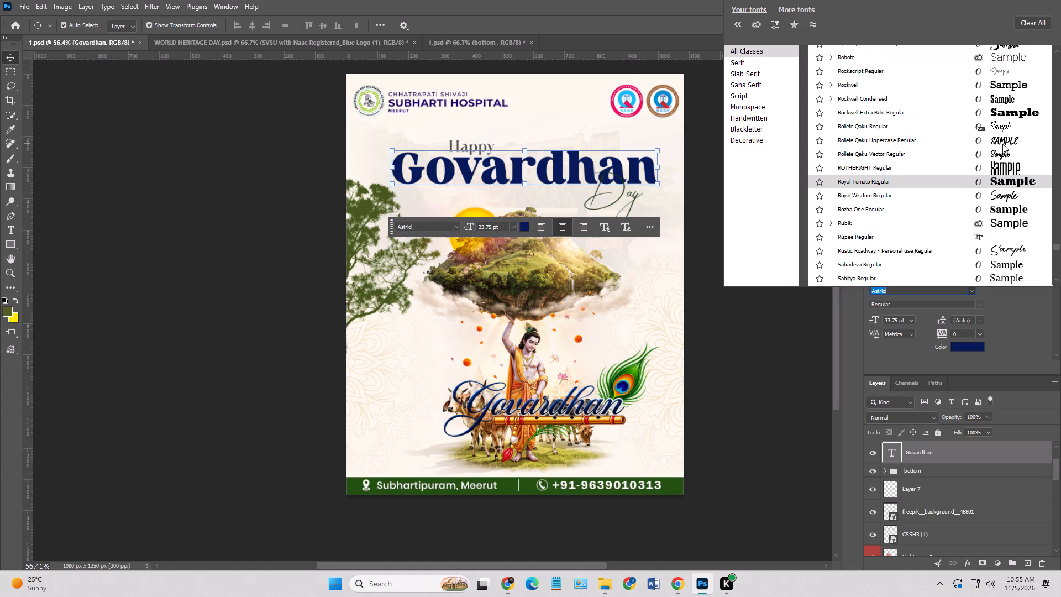
pyautogui.scroll(1, 1002, 144)
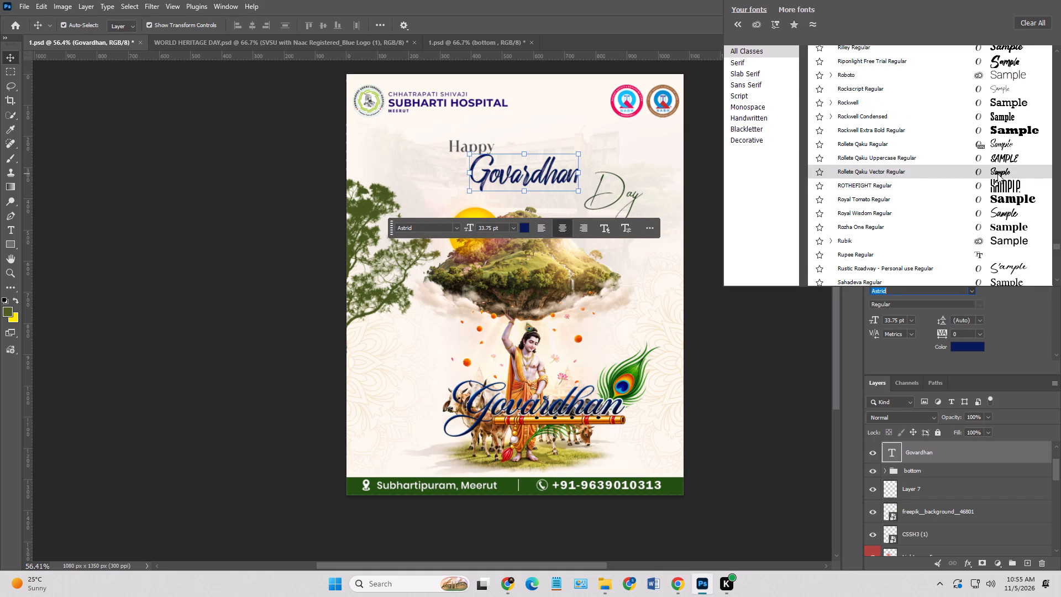
pyautogui.scroll(2, 997, 174)
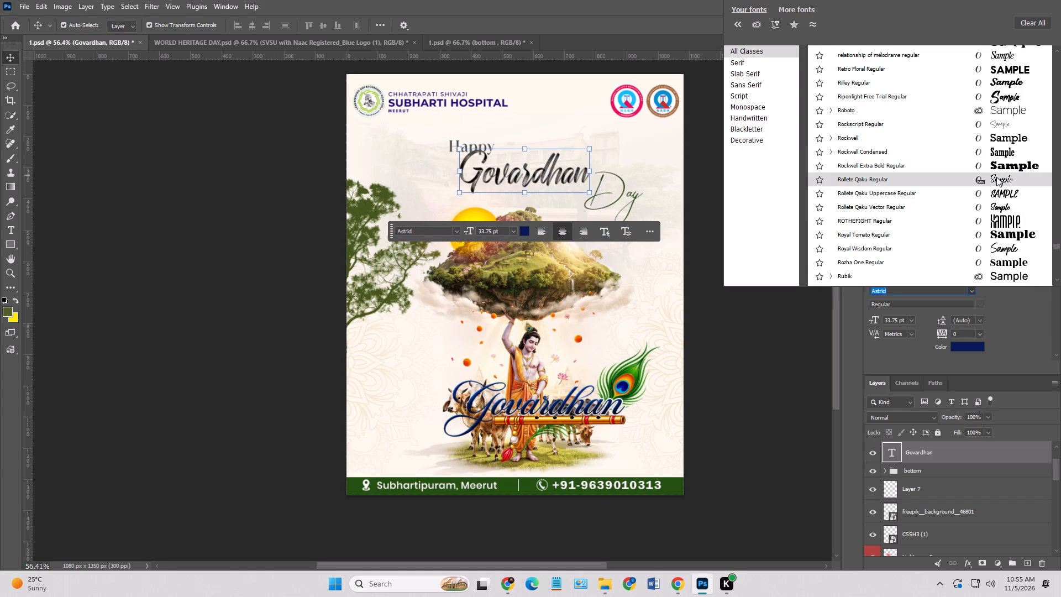
pyautogui.scroll(1, 995, 146)
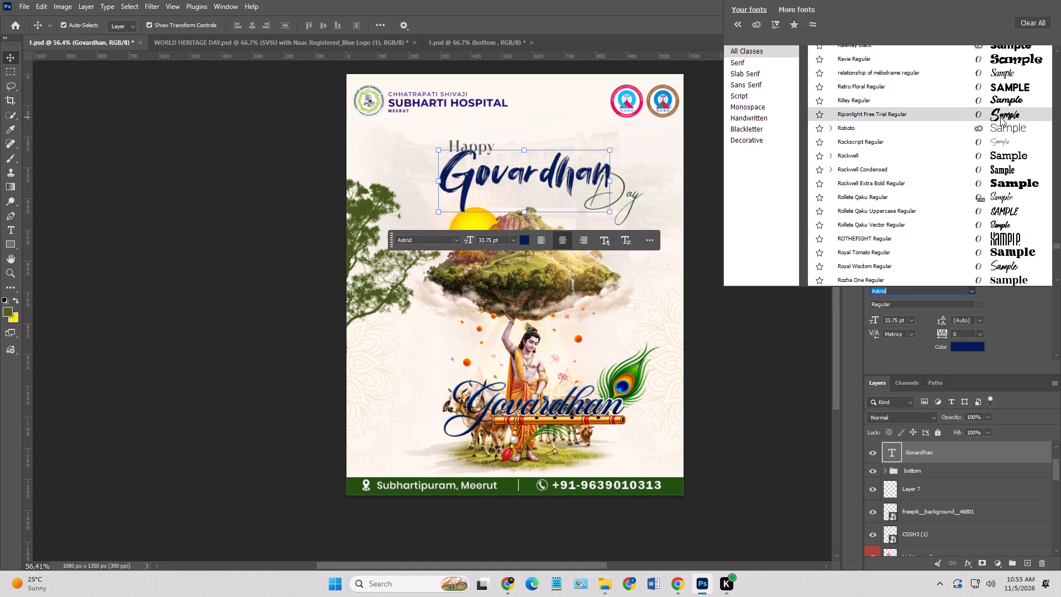
pyautogui.scroll(3, 1000, 117)
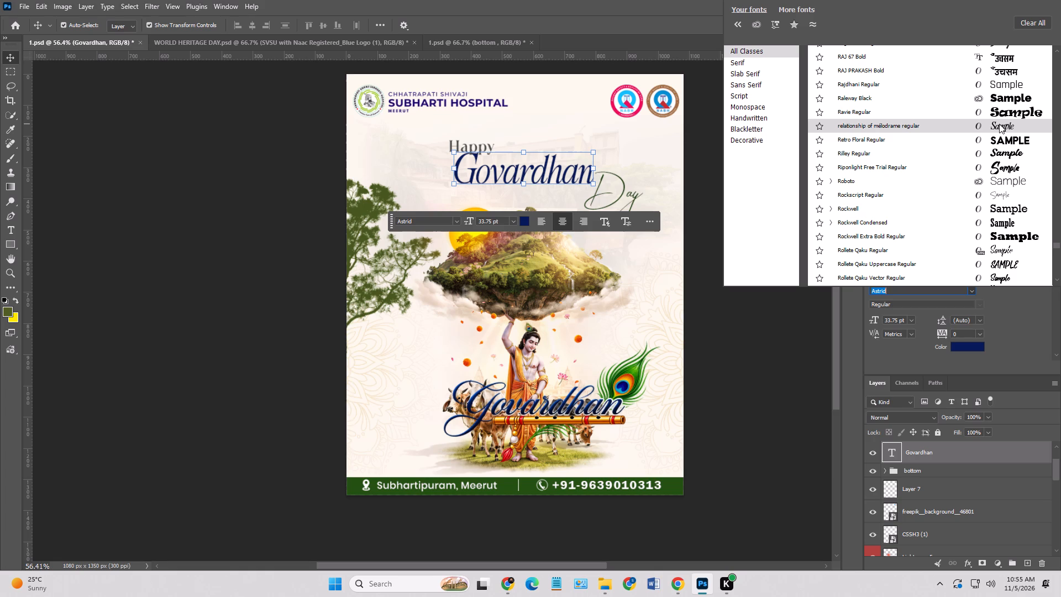
pyautogui.scroll(4, 999, 124)
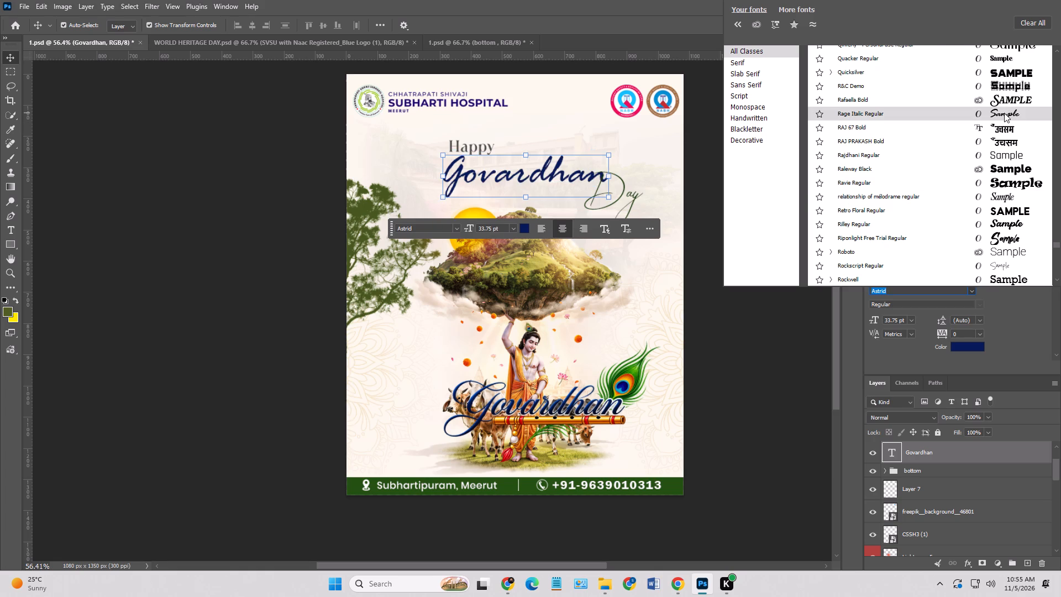
pyautogui.scroll(4, 1003, 114)
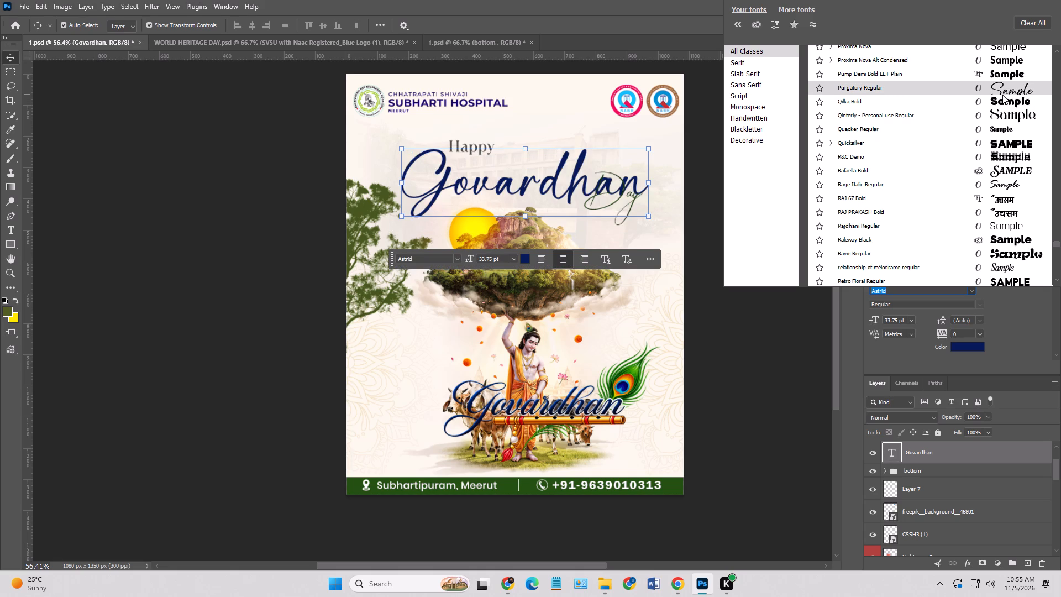
pyautogui.scroll(4, 1002, 95)
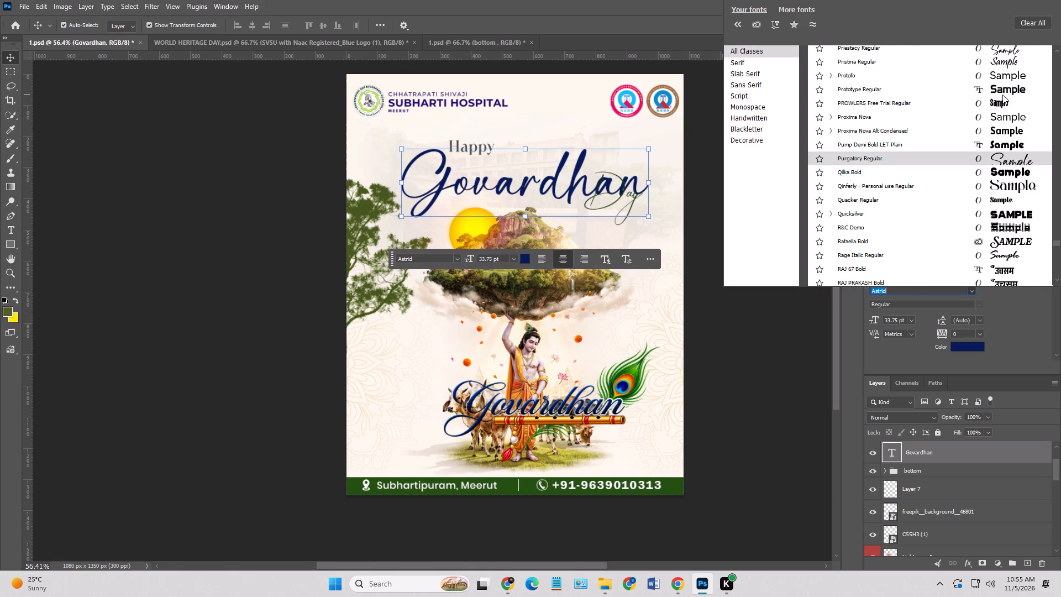
pyautogui.scroll(2, 998, 107)
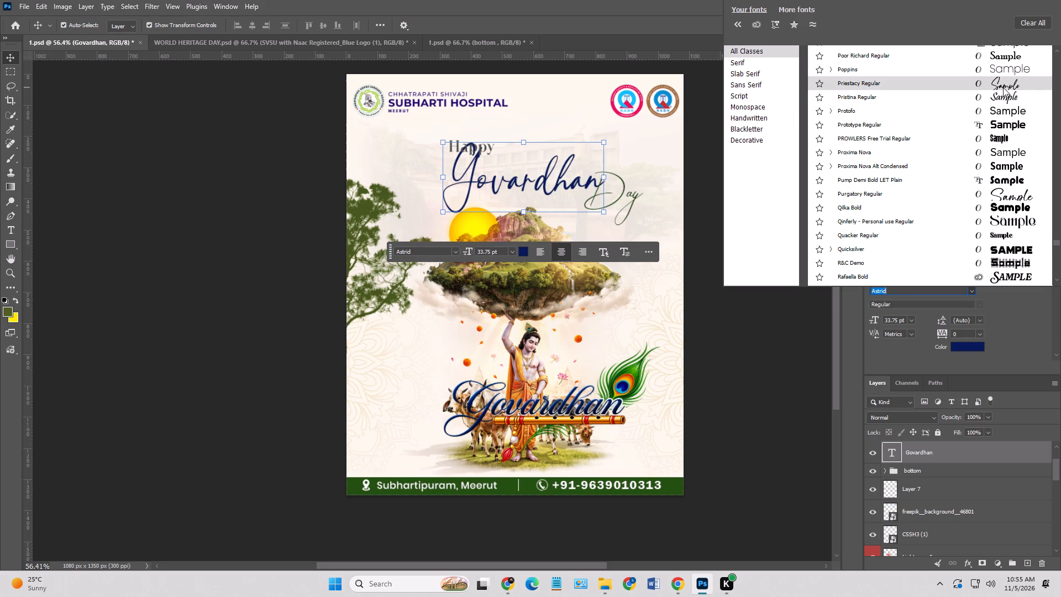
pyautogui.scroll(6, 1003, 87)
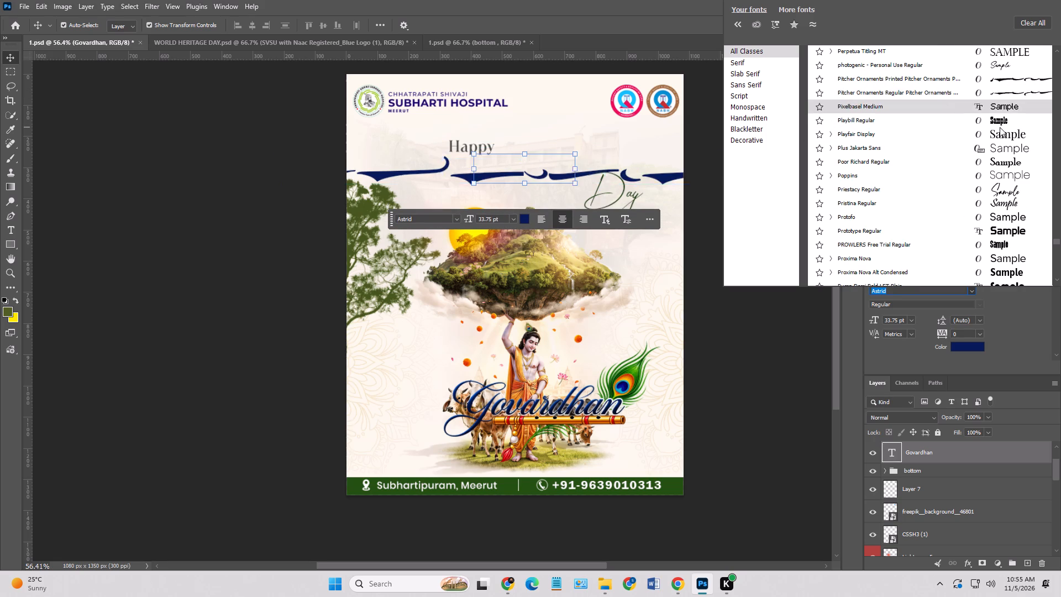
pyautogui.scroll(4, 1000, 127)
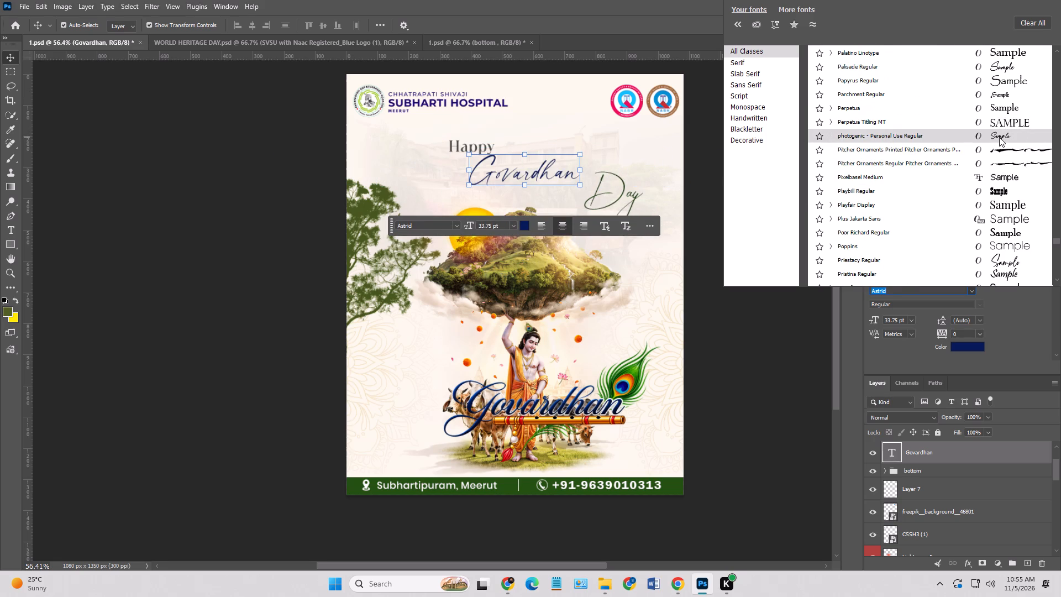
pyautogui.scroll(2, 1001, 133)
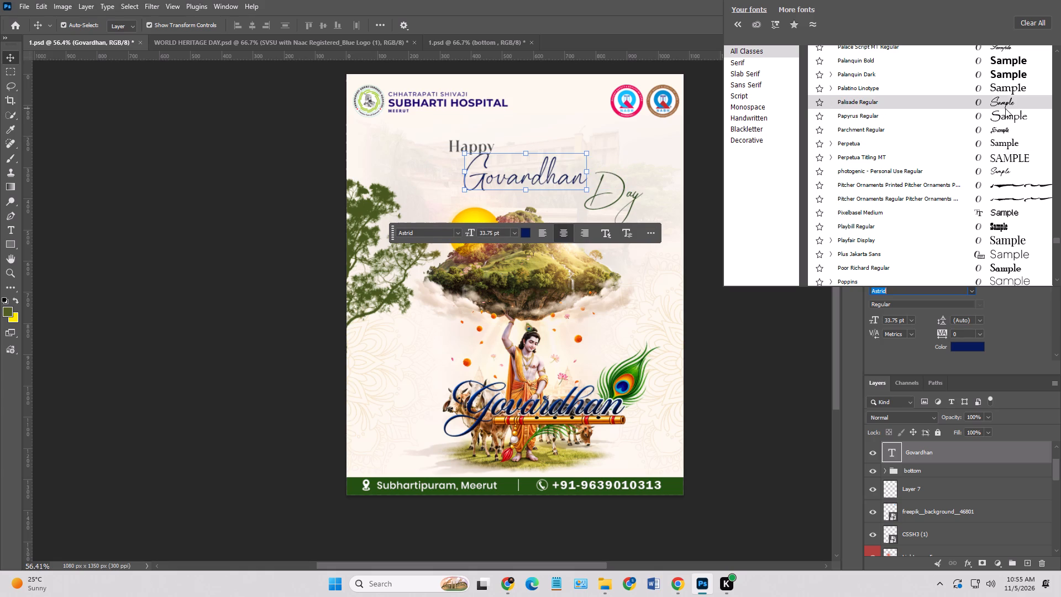
pyautogui.scroll(3, 1005, 108)
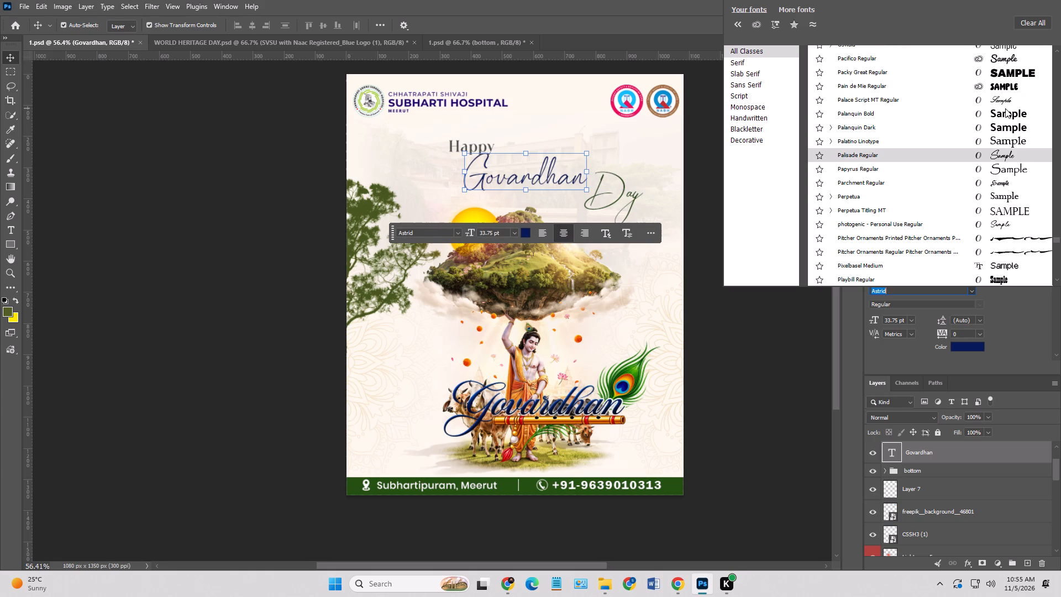
pyautogui.scroll(3, 1005, 108)
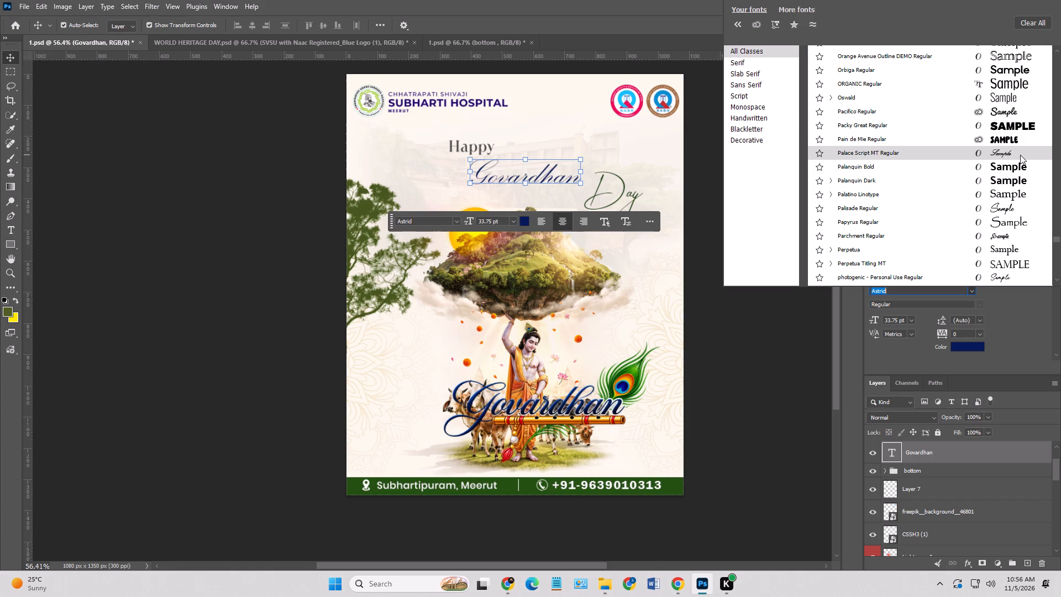
pyautogui.scroll(4, 1020, 155)
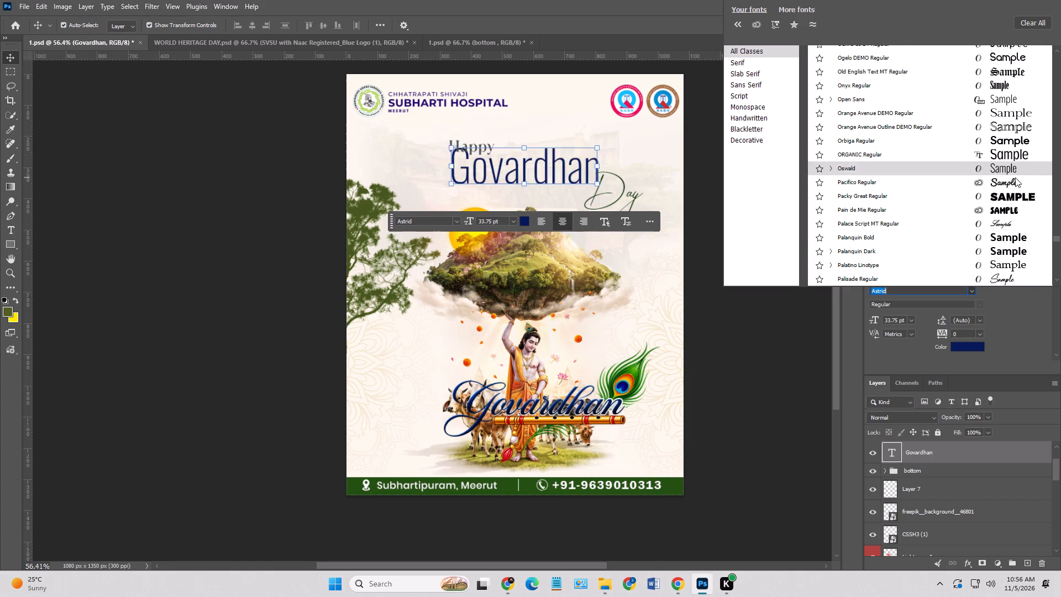
# Preview script fonts on the navy Govardhan heading, working backward from the O fonts through N and M, including Ningetan, Monsieur La Doulaise and Mayonice.
pyautogui.scroll(12, 1015, 179)
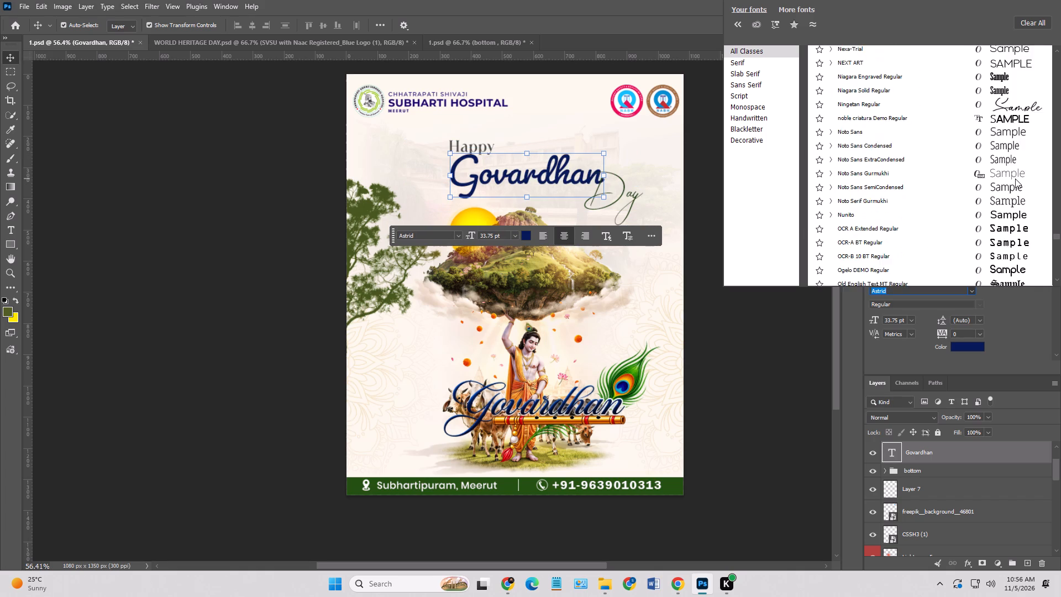
pyautogui.scroll(4, 1015, 179)
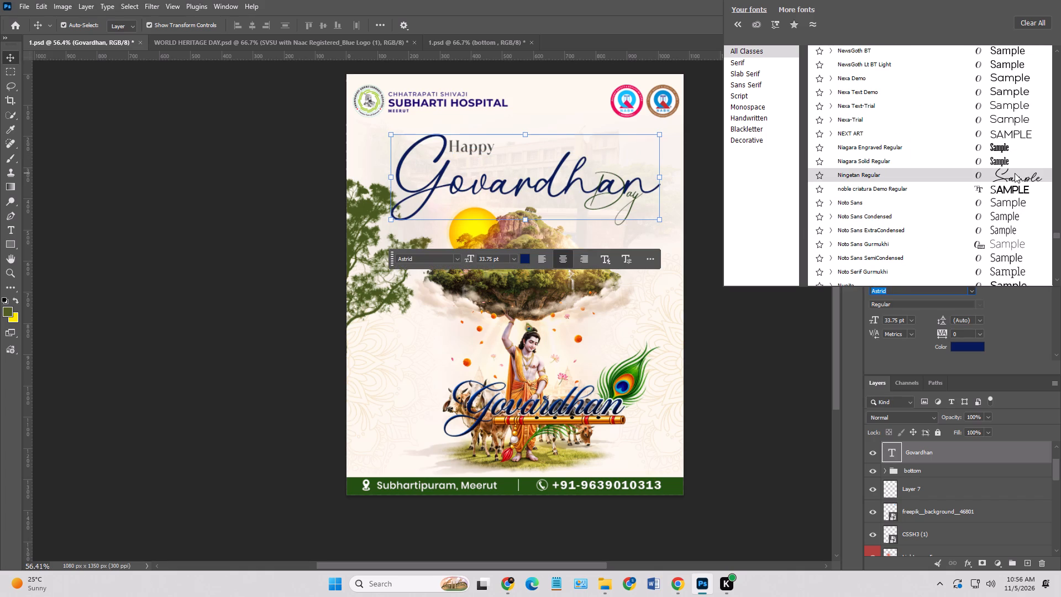
pyautogui.scroll(2, 1015, 173)
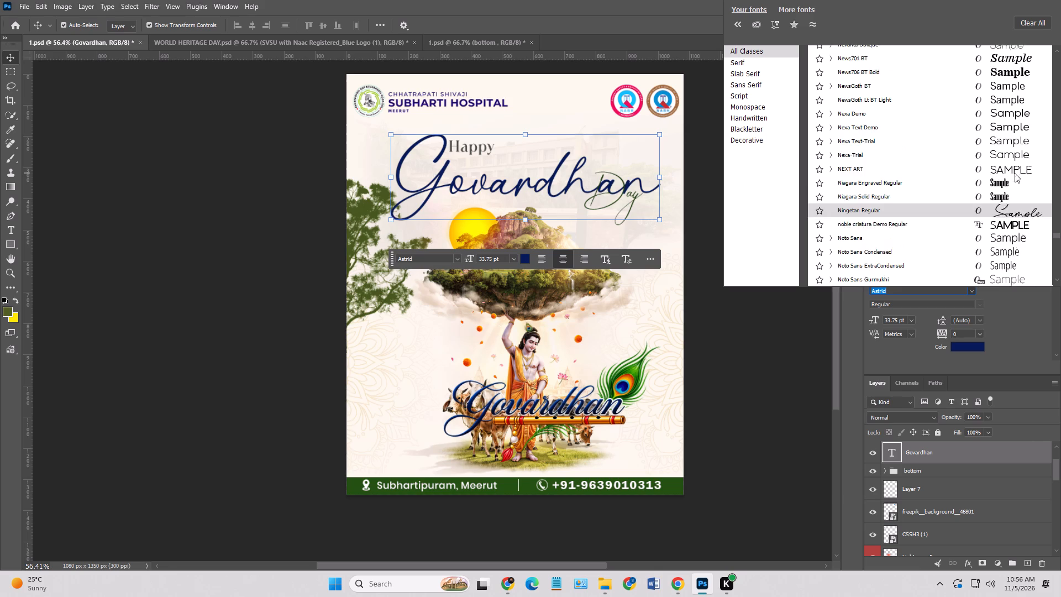
pyautogui.scroll(11, 1015, 173)
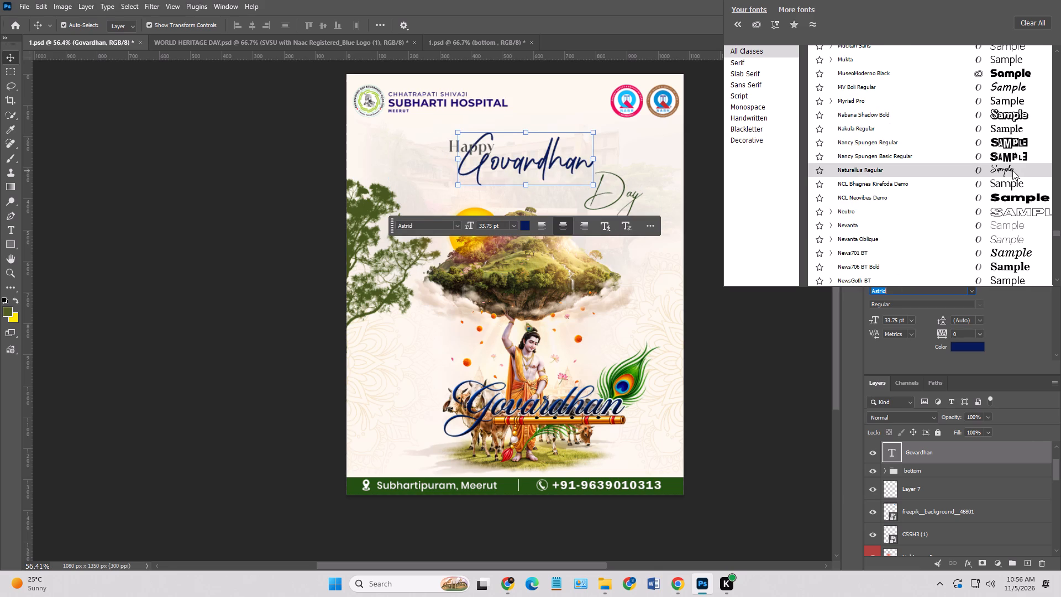
pyautogui.scroll(4, 1012, 170)
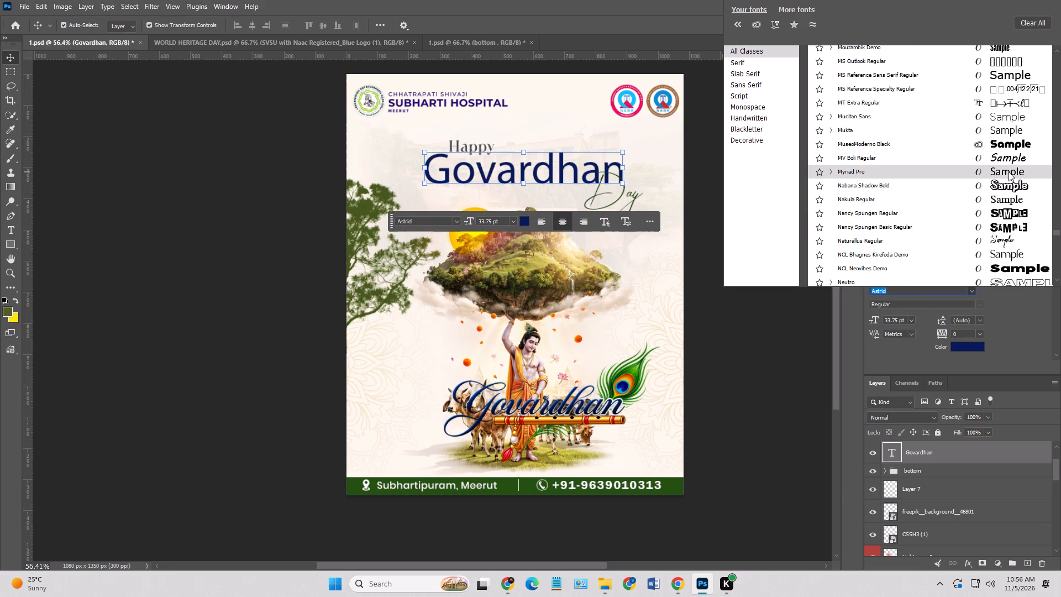
pyautogui.scroll(1, 1009, 172)
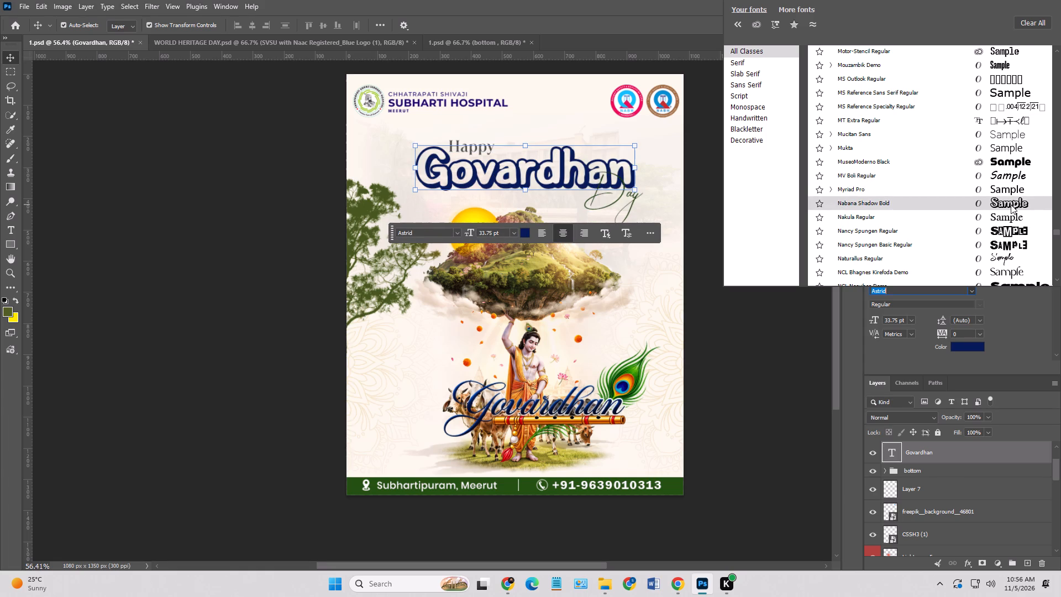
pyautogui.scroll(9, 1011, 205)
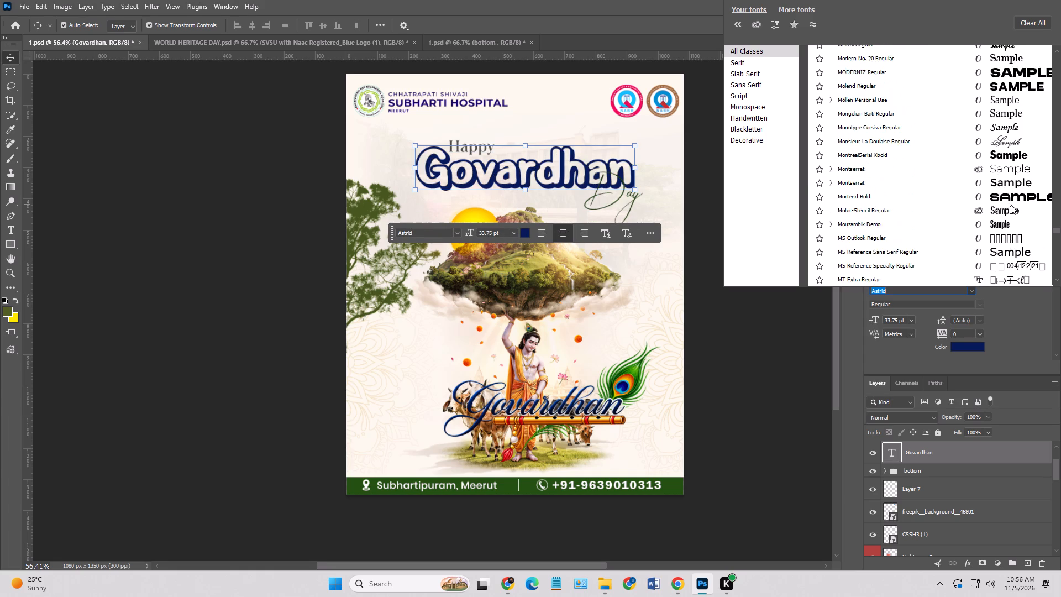
pyautogui.scroll(4, 1011, 201)
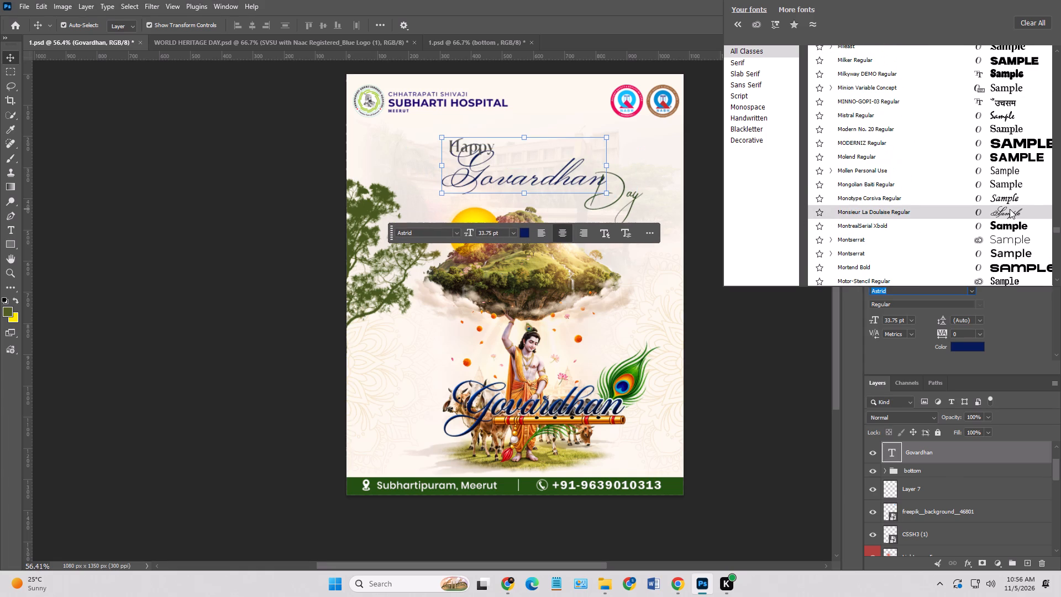
pyautogui.scroll(4, 1011, 200)
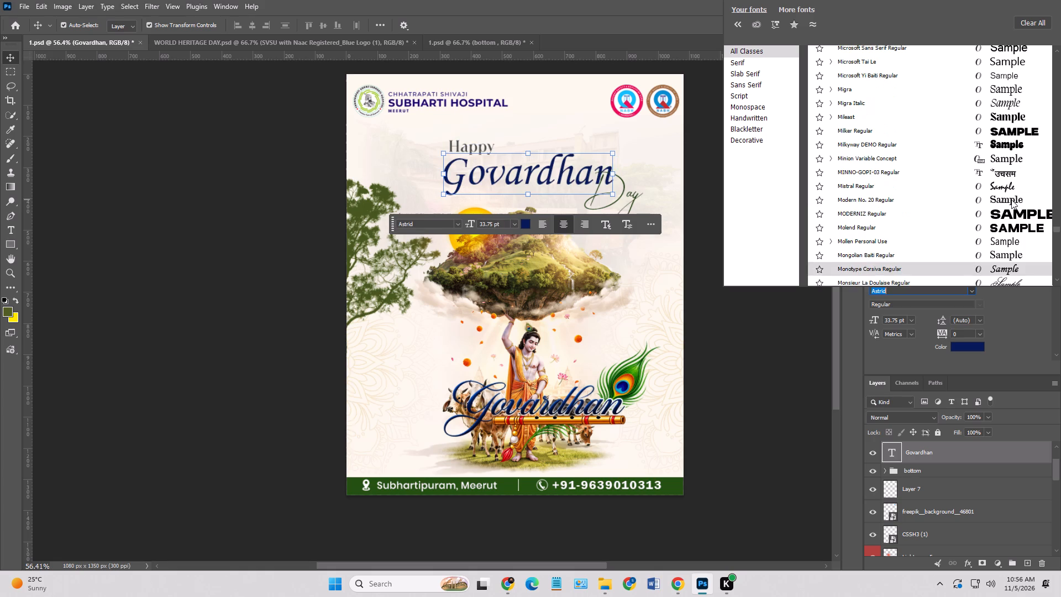
pyautogui.scroll(5, 1011, 200)
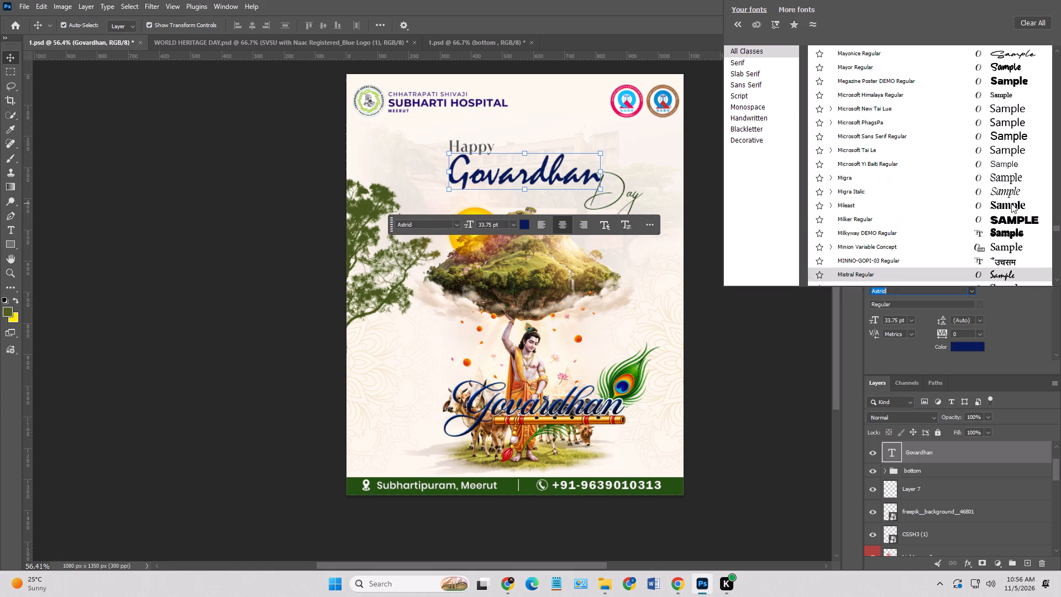
pyautogui.scroll(9, 1011, 203)
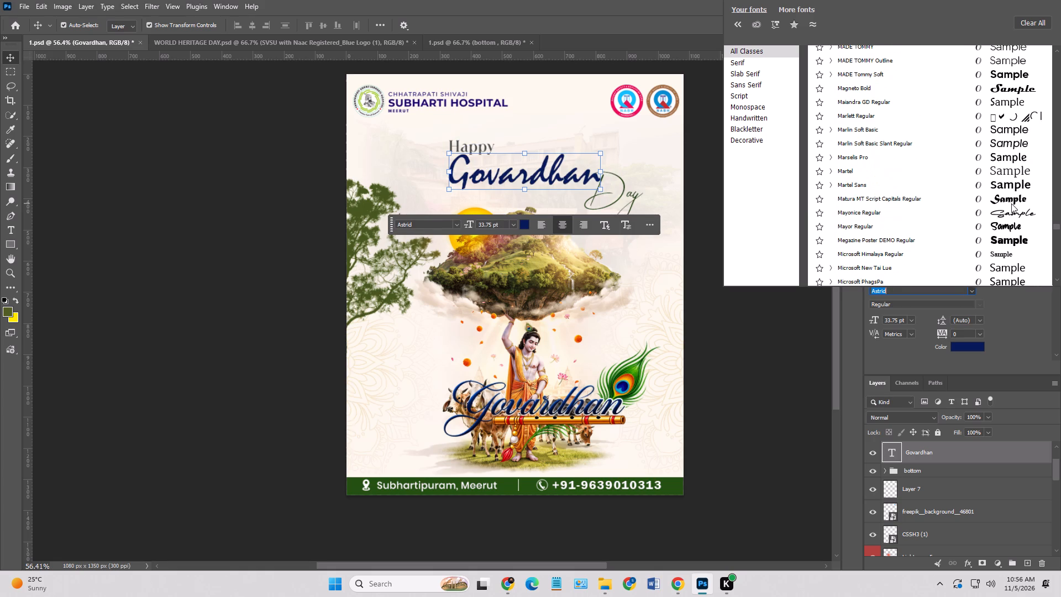
pyautogui.scroll(6, 1007, 209)
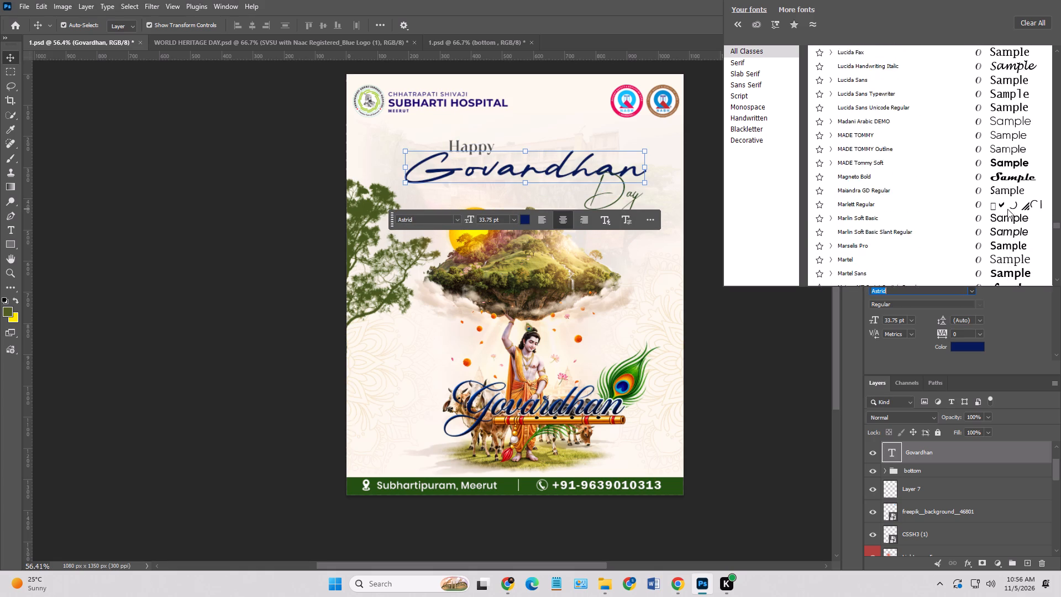
# Continue backward through the L fonts and the Kruti Dev family, sampling a few on the Govardhan heading, to the remaining K fonts.
pyautogui.scroll(9, 1007, 209)
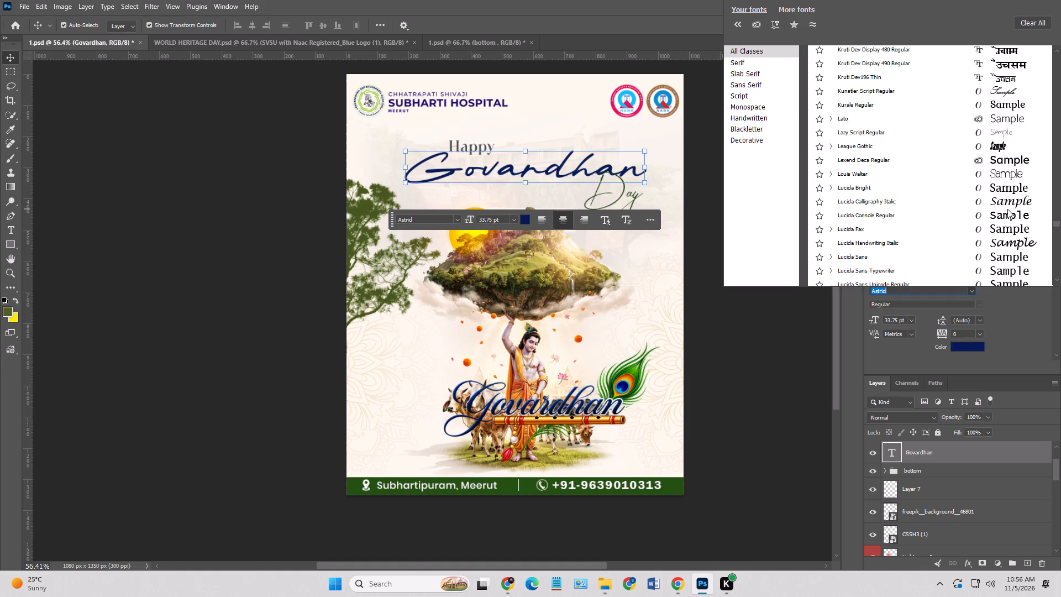
pyautogui.scroll(9, 1007, 209)
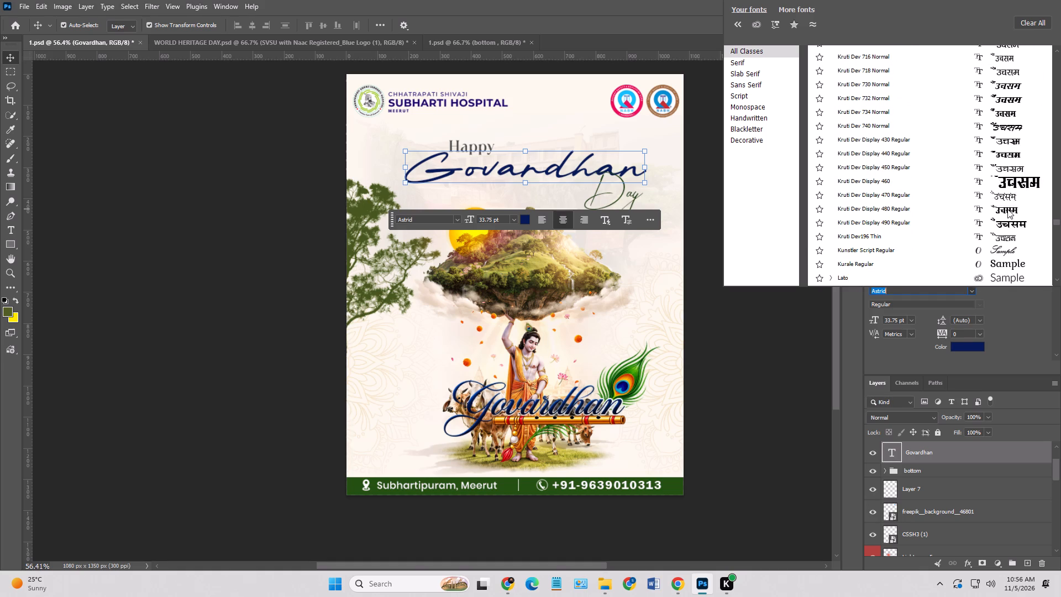
pyautogui.scroll(19, 1007, 209)
pyautogui.scroll(6, 1007, 209)
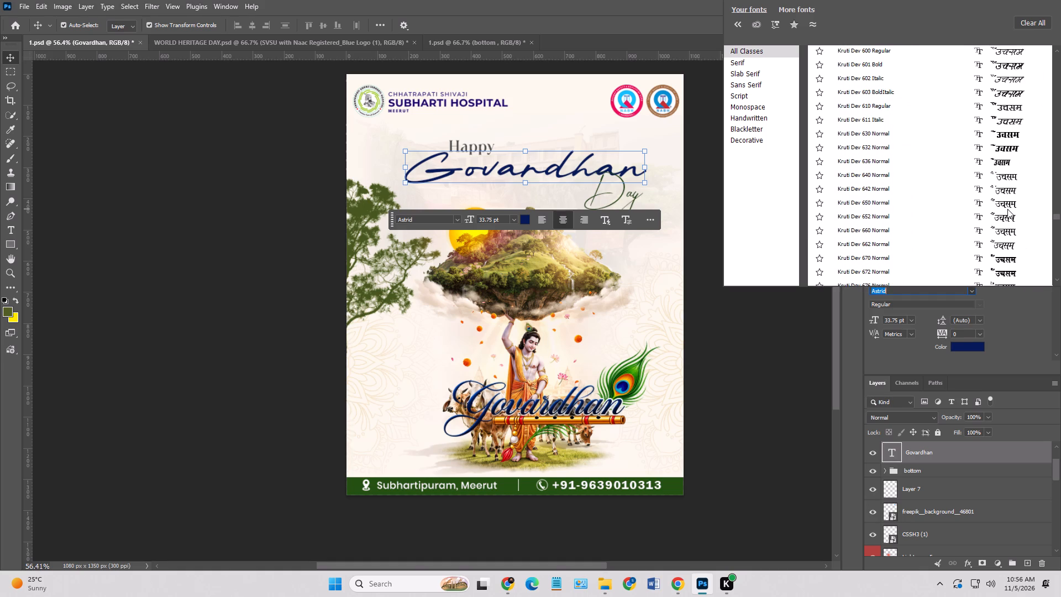
pyautogui.scroll(20, 1007, 209)
pyautogui.scroll(1, 1007, 209)
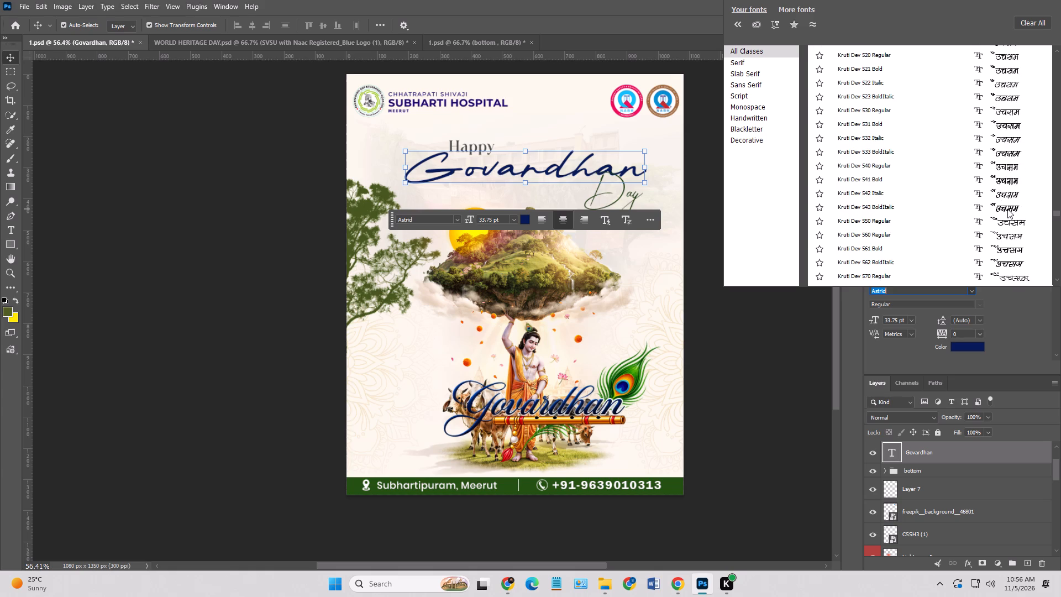
pyautogui.scroll(7, 1007, 209)
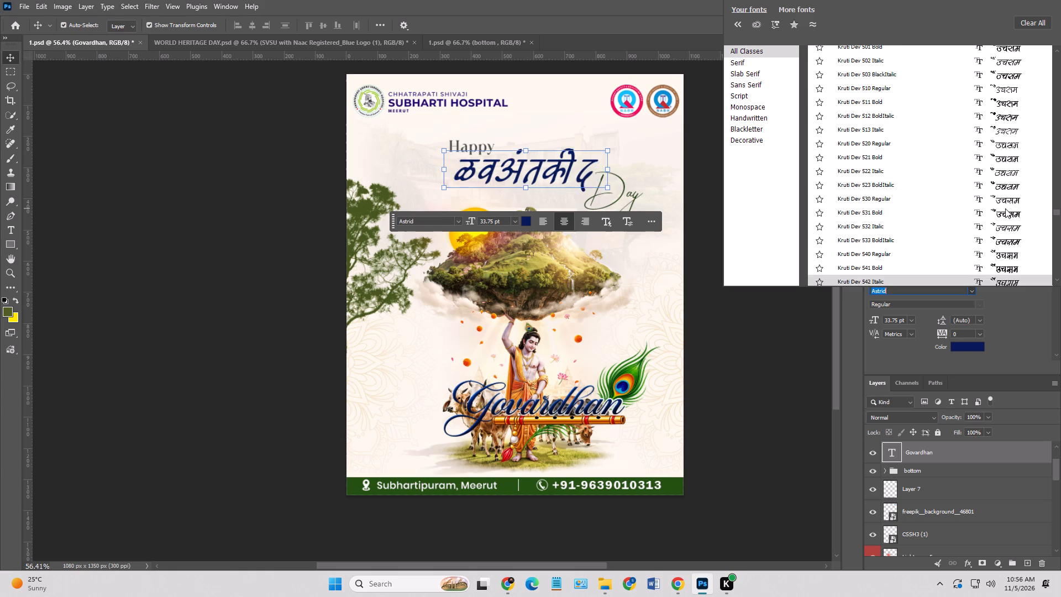
pyautogui.scroll(20, 1005, 208)
pyautogui.scroll(6, 1005, 208)
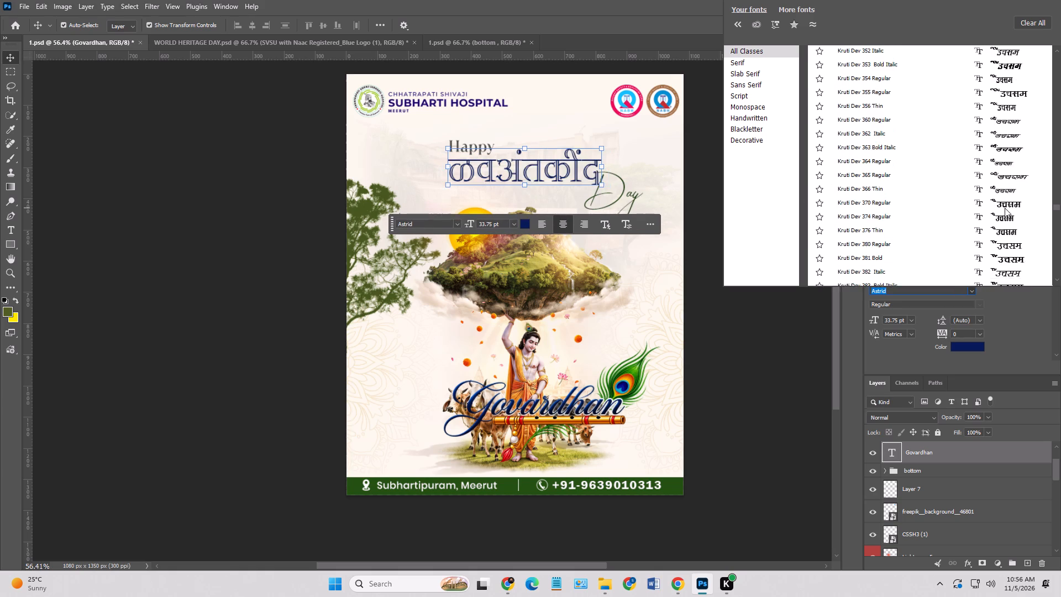
pyautogui.scroll(13, 1005, 208)
pyautogui.scroll(15, 1008, 185)
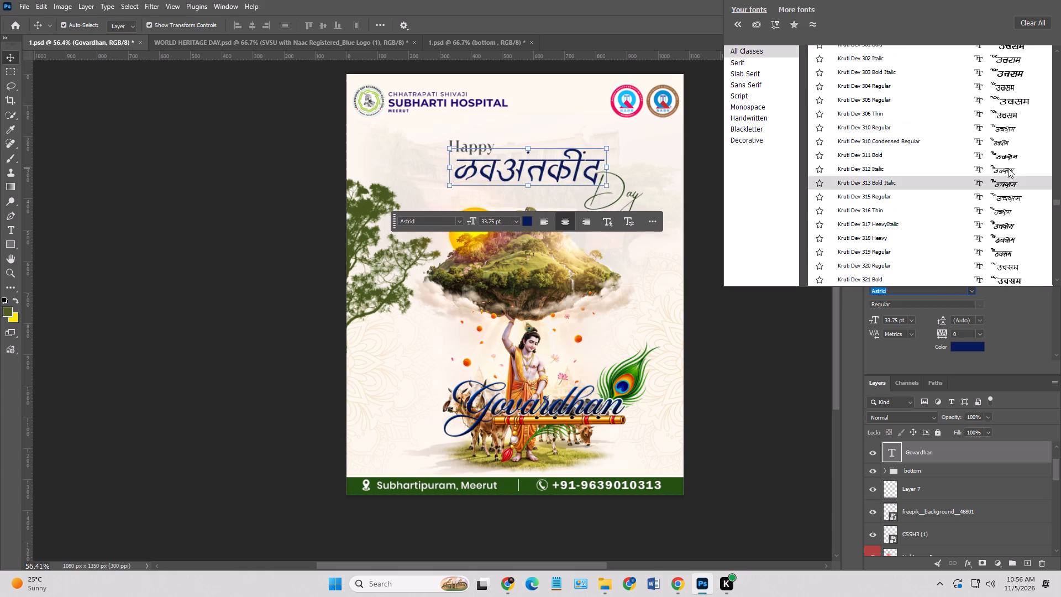
pyautogui.scroll(18, 1008, 168)
pyautogui.scroll(16, 1012, 145)
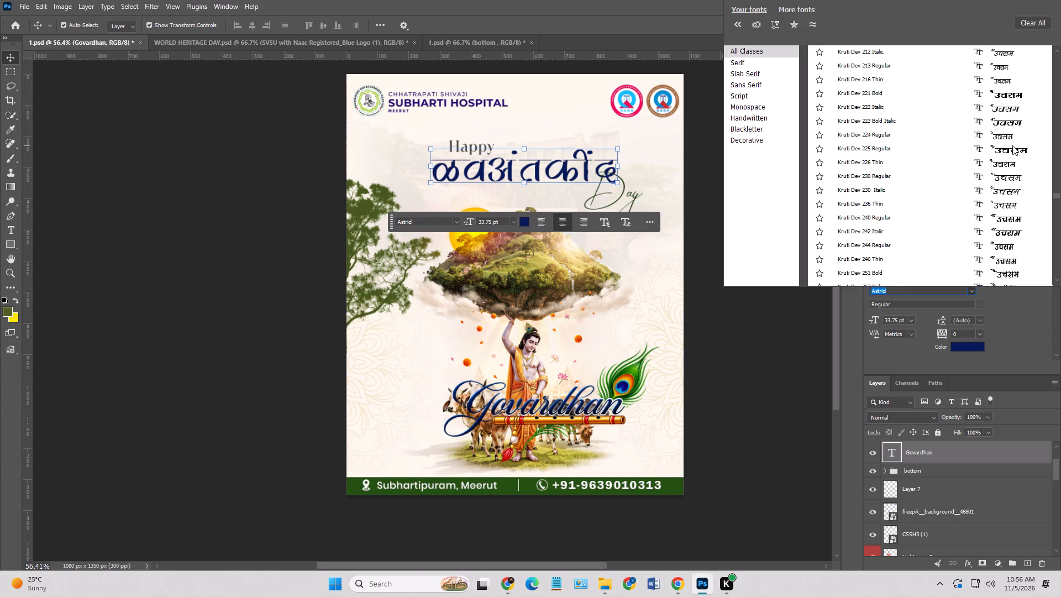
pyautogui.scroll(20, 1012, 145)
pyautogui.scroll(10, 1012, 145)
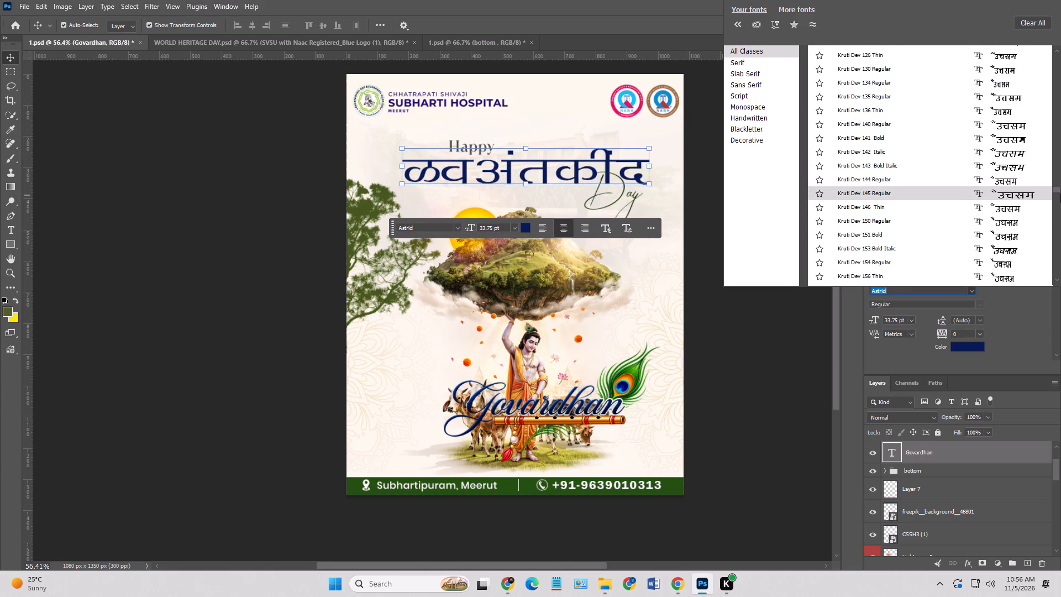
pyautogui.moveTo(1055, 189); pyautogui.dragTo(1055, 176)
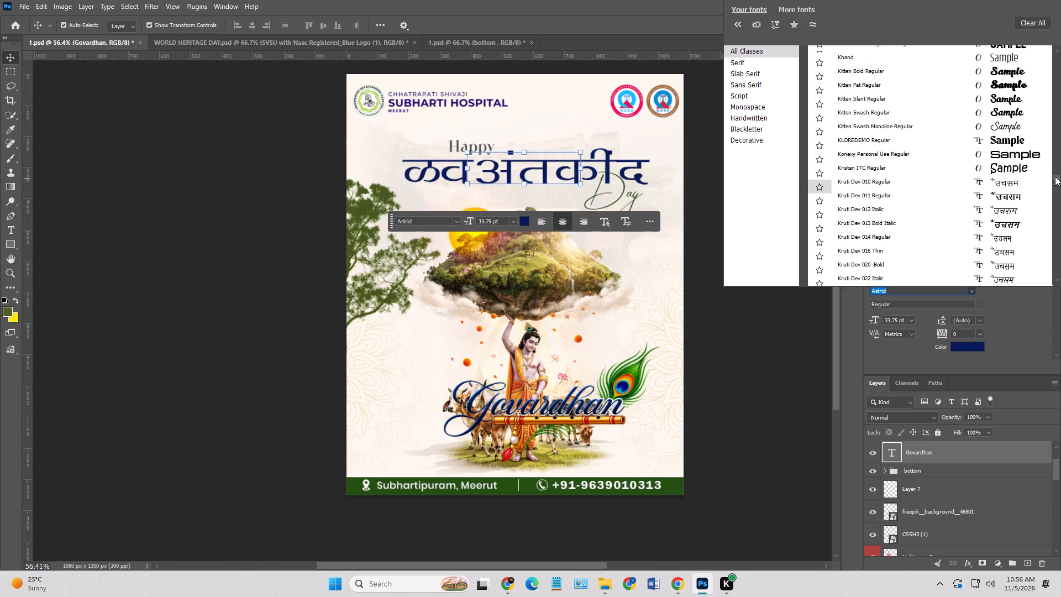
pyautogui.moveTo(1055, 176); pyautogui.dragTo(1057, 179)
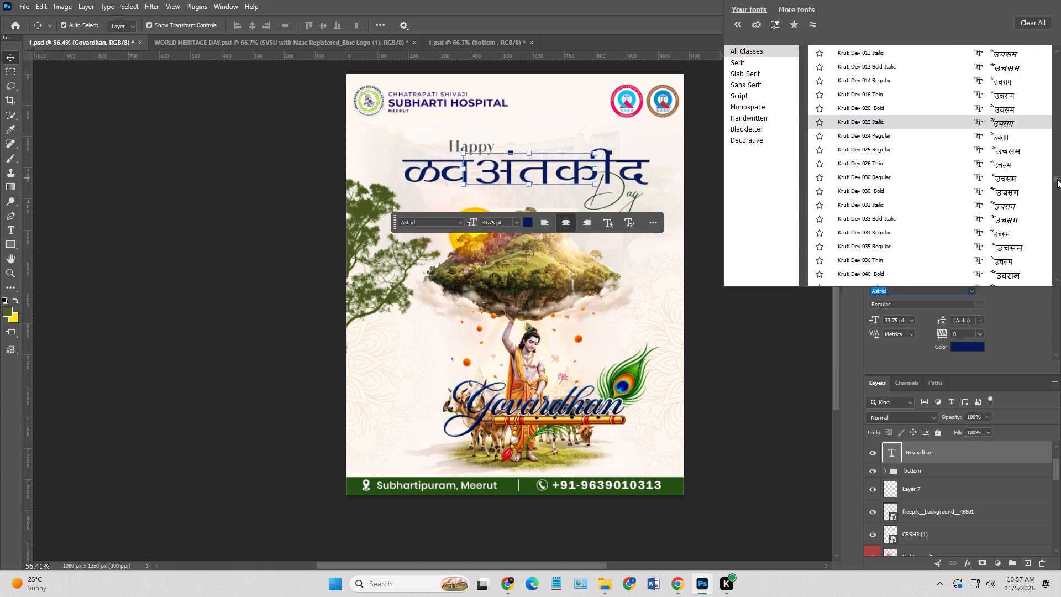
pyautogui.moveTo(1057, 179); pyautogui.dragTo(1057, 175)
# Preview script fonts on the navy Govardhan heading, working backward from K through H, including Kitten Swash, Kelly And Ryan, Kaufmann BT and James Stroker.
pyautogui.scroll(-3, 1011, 268)
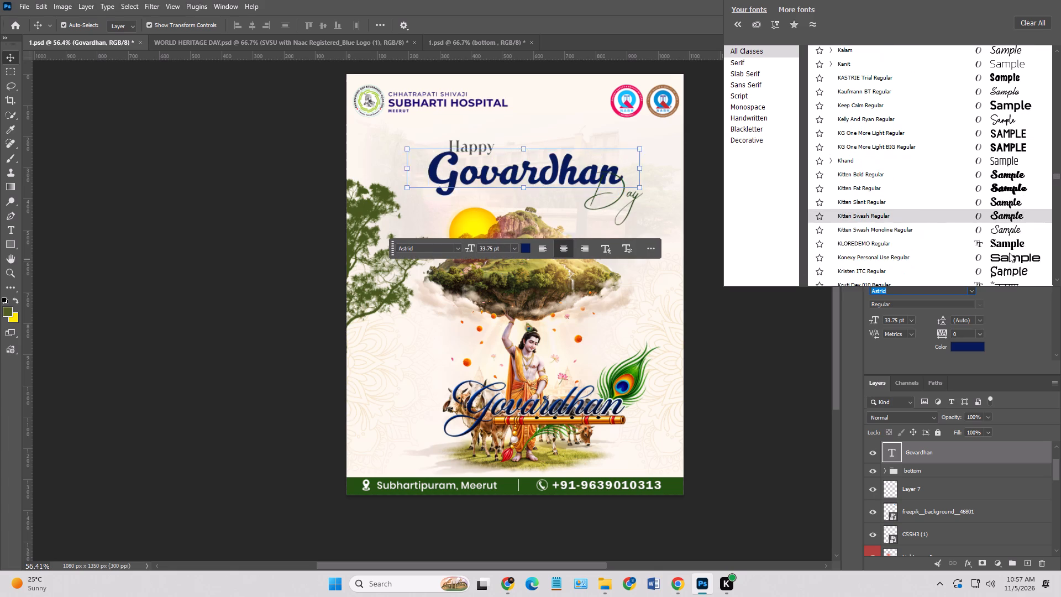
pyautogui.scroll(-2, 1009, 250)
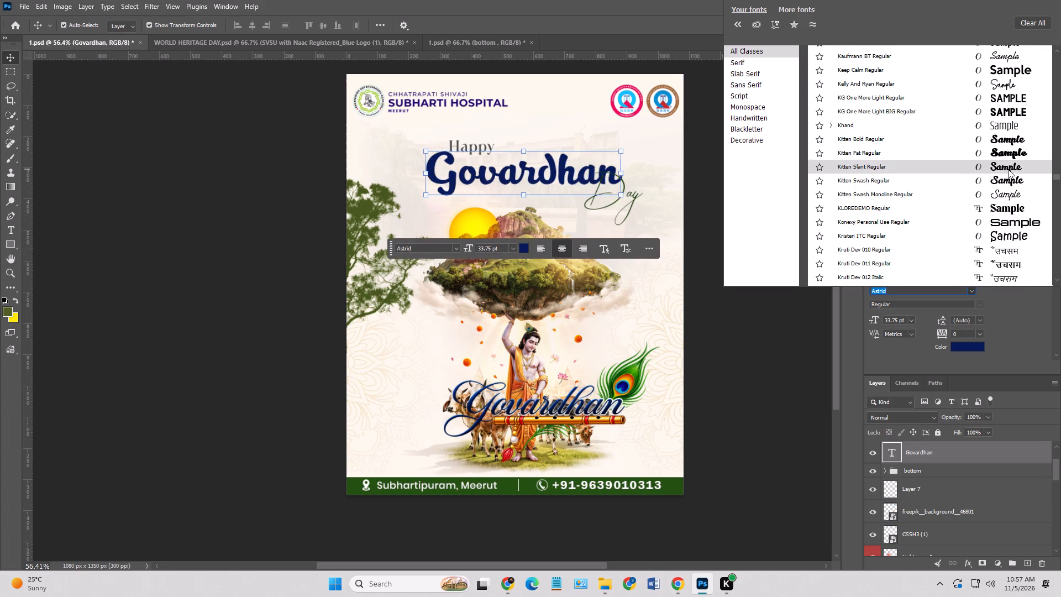
pyautogui.scroll(3, 1009, 137)
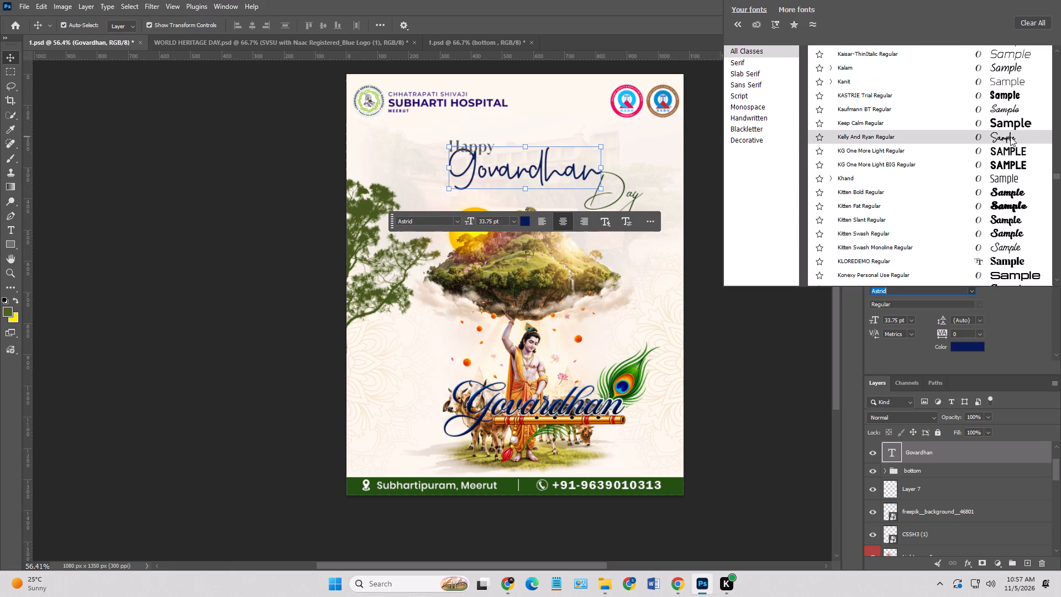
pyautogui.scroll(4, 1002, 107)
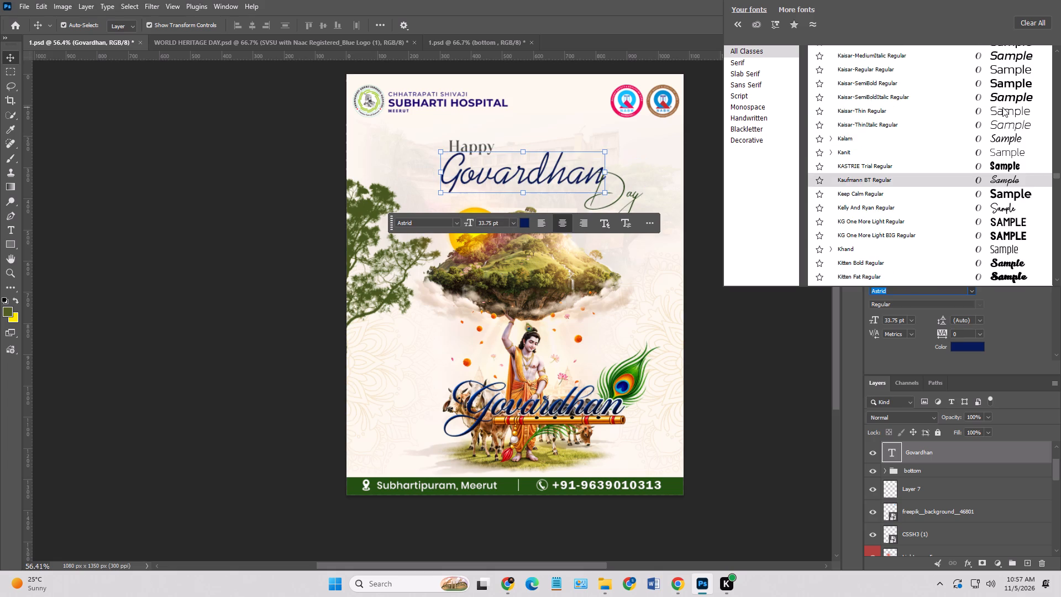
pyautogui.scroll(19, 1002, 108)
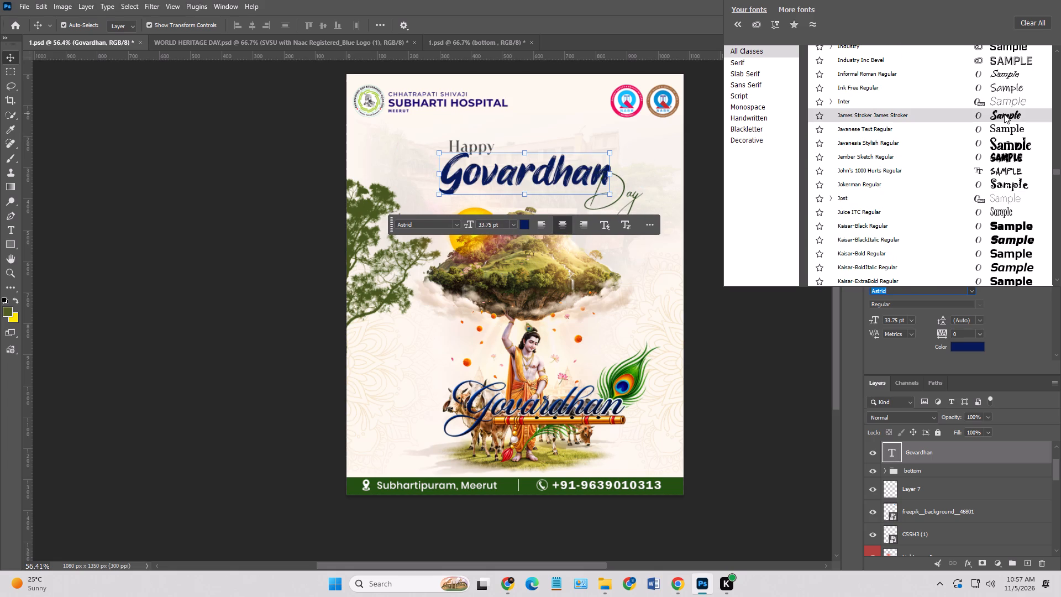
pyautogui.scroll(4, 1004, 121)
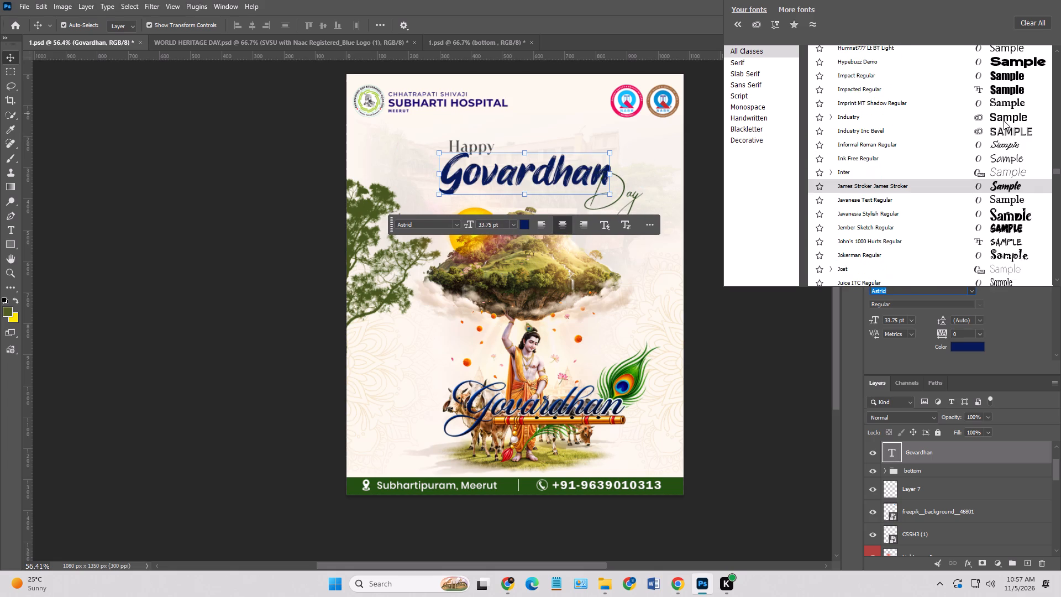
pyautogui.scroll(19, 1004, 121)
pyautogui.scroll(4, 1004, 121)
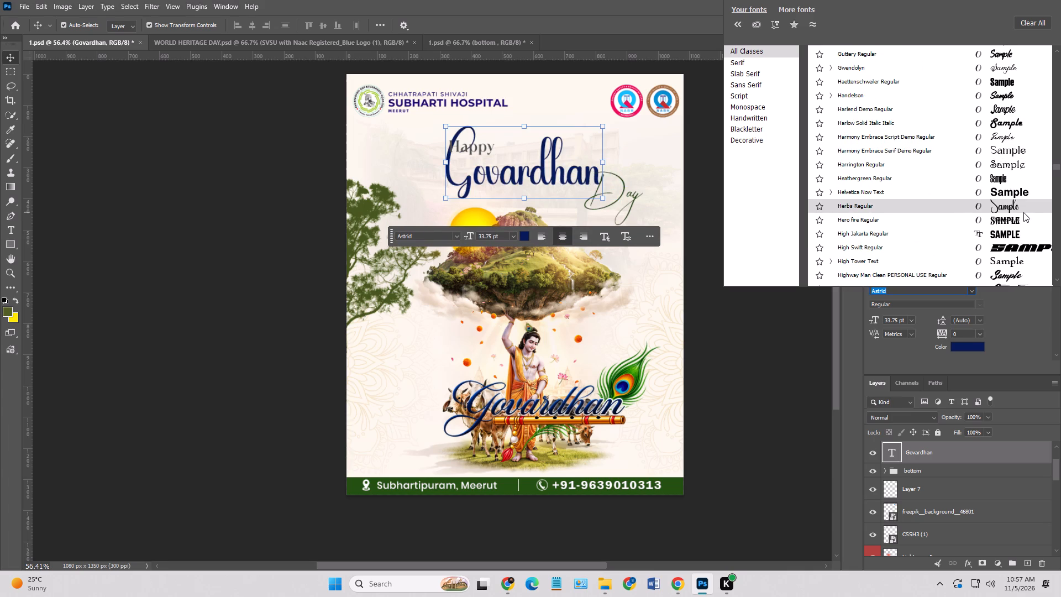
# Continue backward through the H, G and F fonts on the Govardhan heading, sampling Harlow Solid Italic, Great Vibes, GoodVibrations Script, Gista Danes and Ganetha.
pyautogui.scroll(5, 1010, 135)
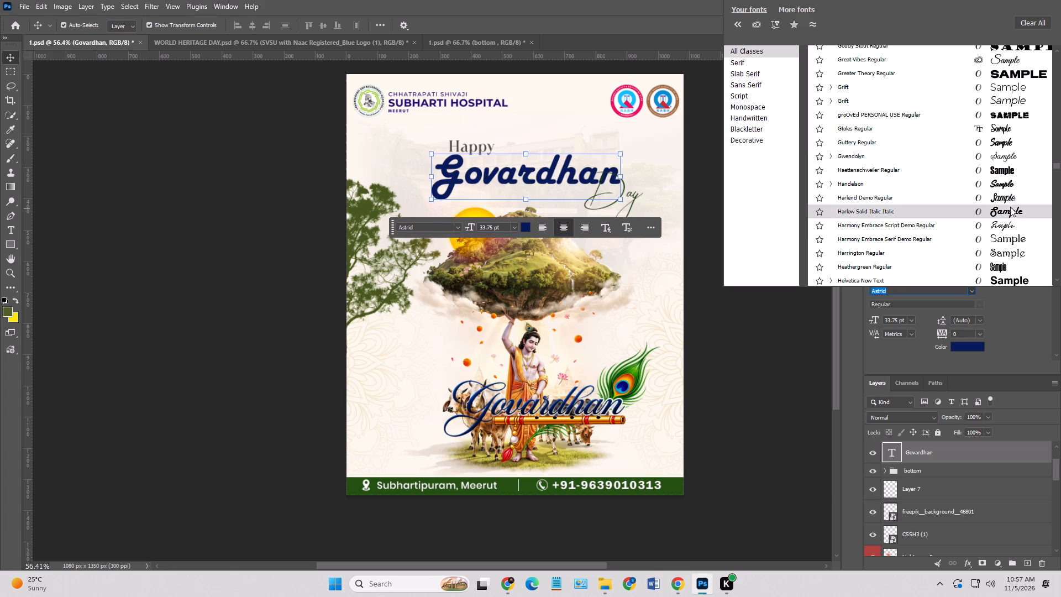
pyautogui.scroll(3, 1011, 201)
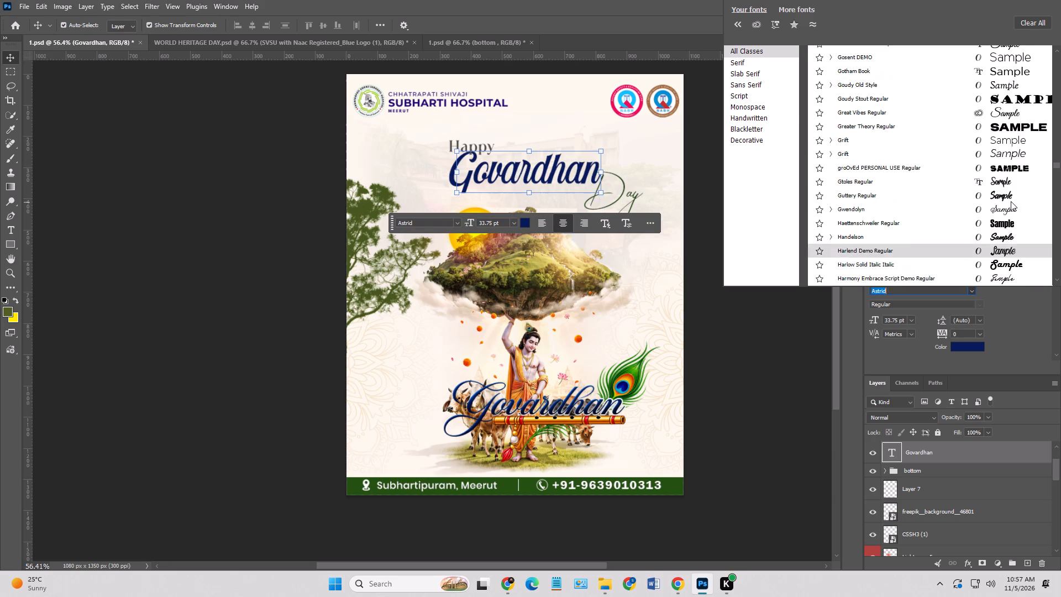
pyautogui.scroll(3, 1011, 201)
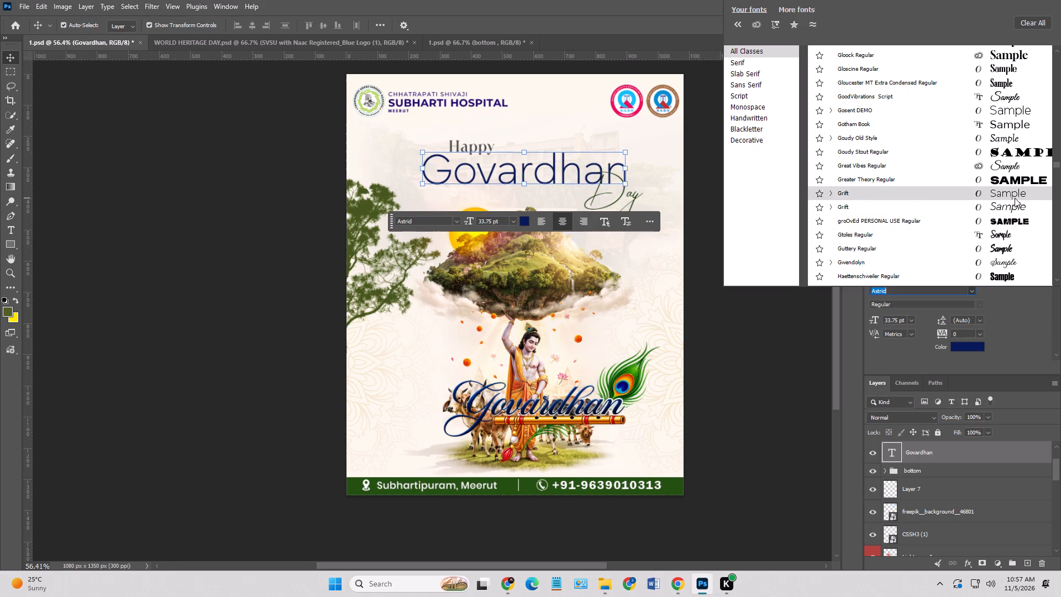
pyautogui.scroll(1, 1015, 198)
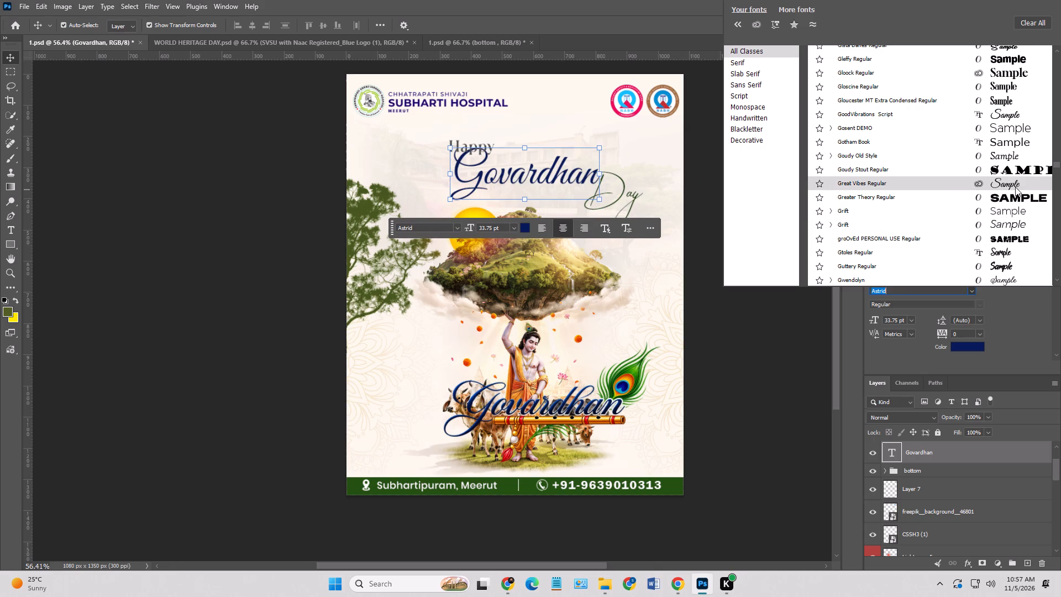
pyautogui.scroll(3, 1015, 187)
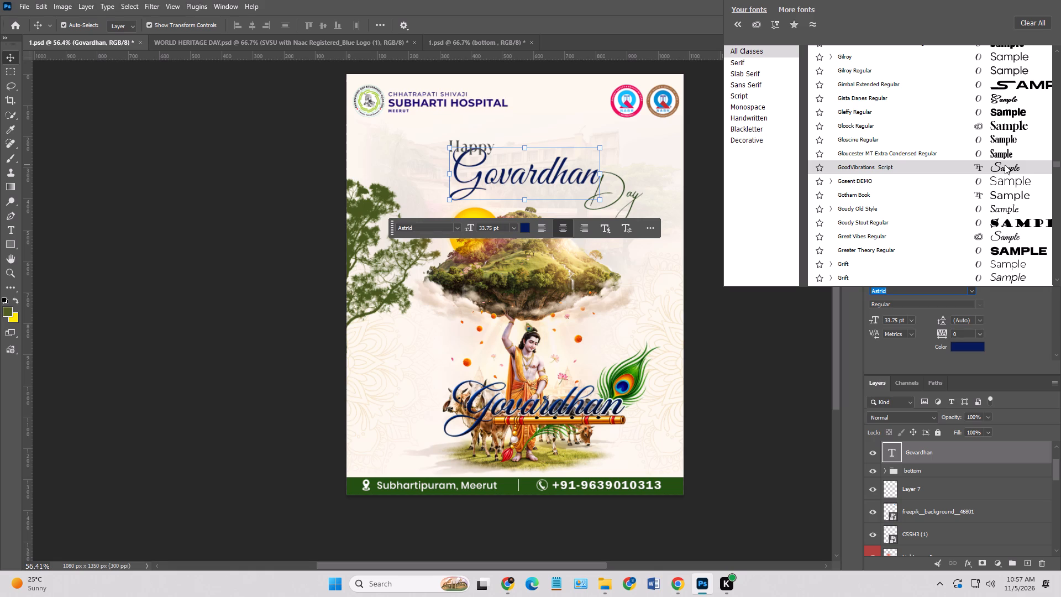
pyautogui.scroll(6, 1005, 165)
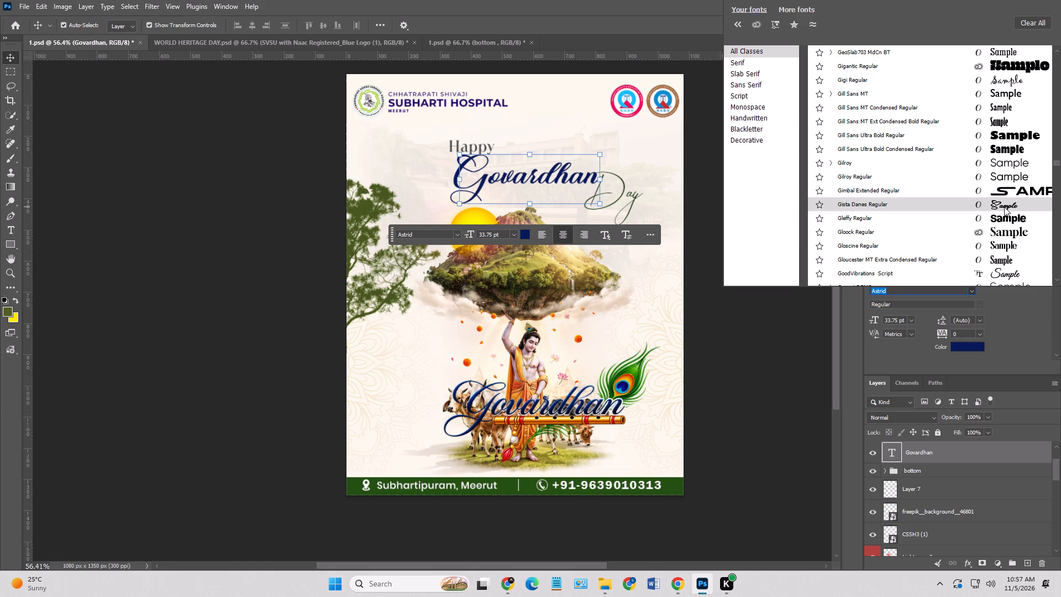
pyautogui.scroll(6, 1004, 207)
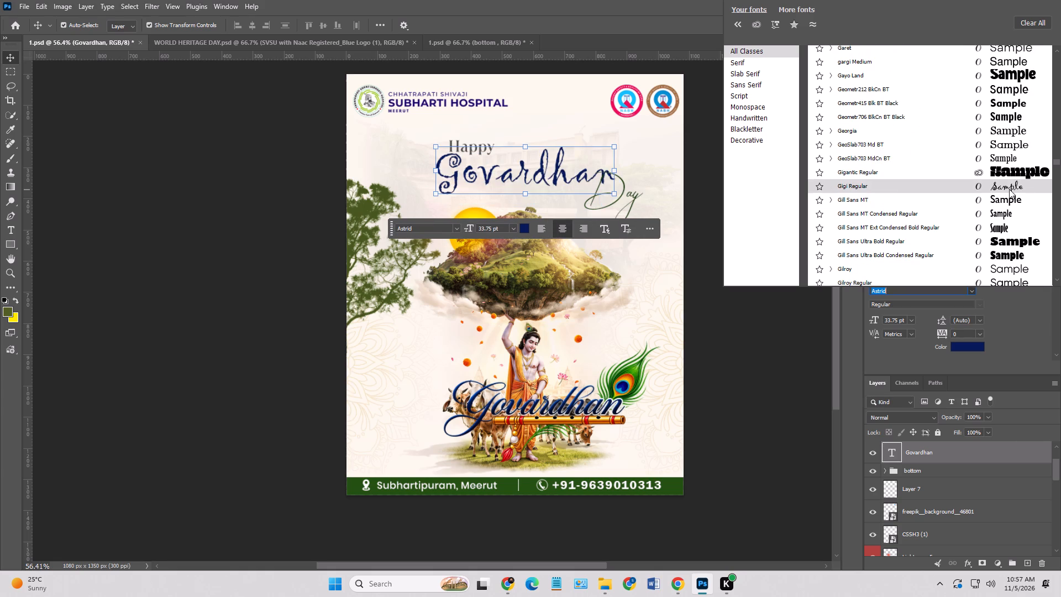
pyautogui.scroll(11, 1009, 189)
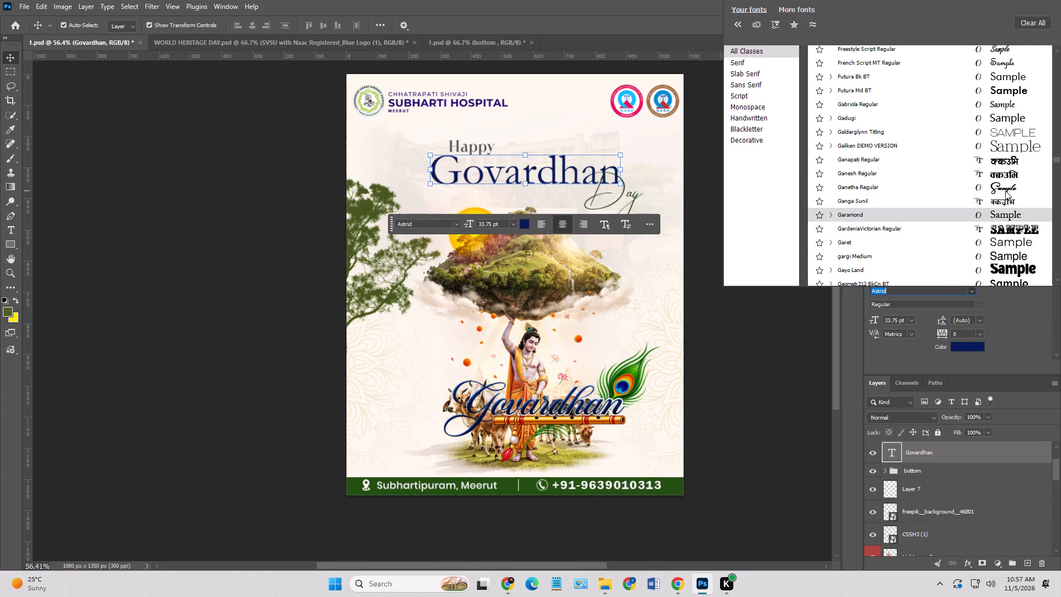
pyautogui.scroll(4, 1005, 187)
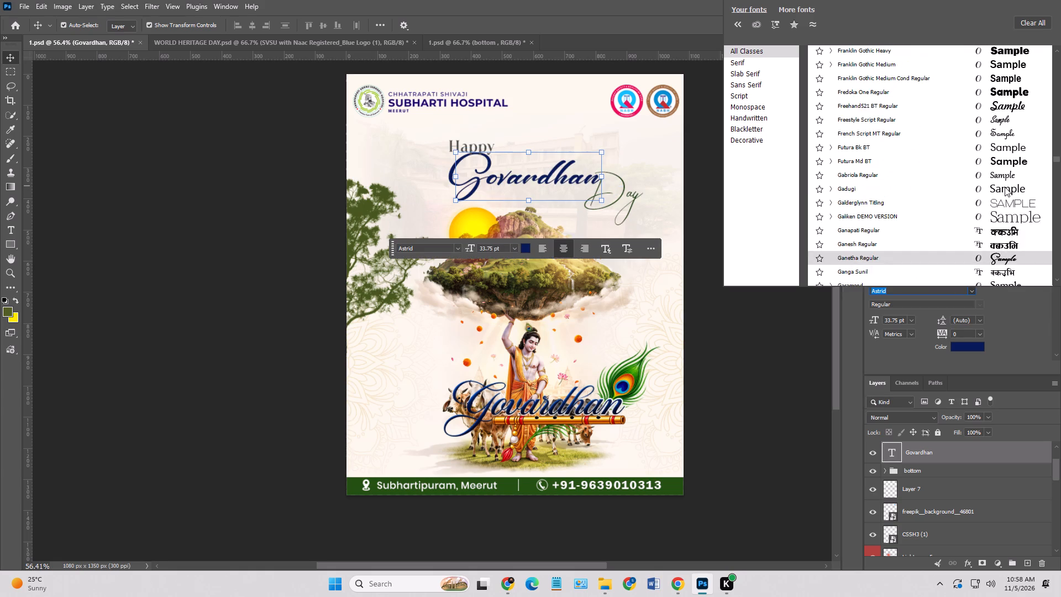
pyautogui.scroll(2, 1005, 187)
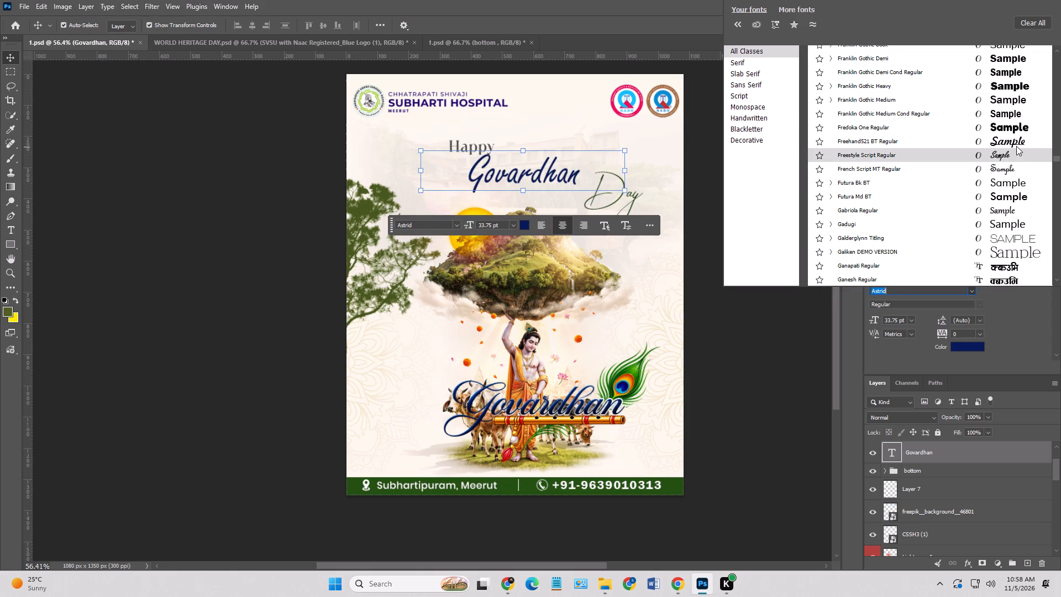
# Set the navy Govardhan heading's font to FONTSPRING DEMO - Roc Grotesk Wide Medium.
pyautogui.scroll(14, 1012, 150)
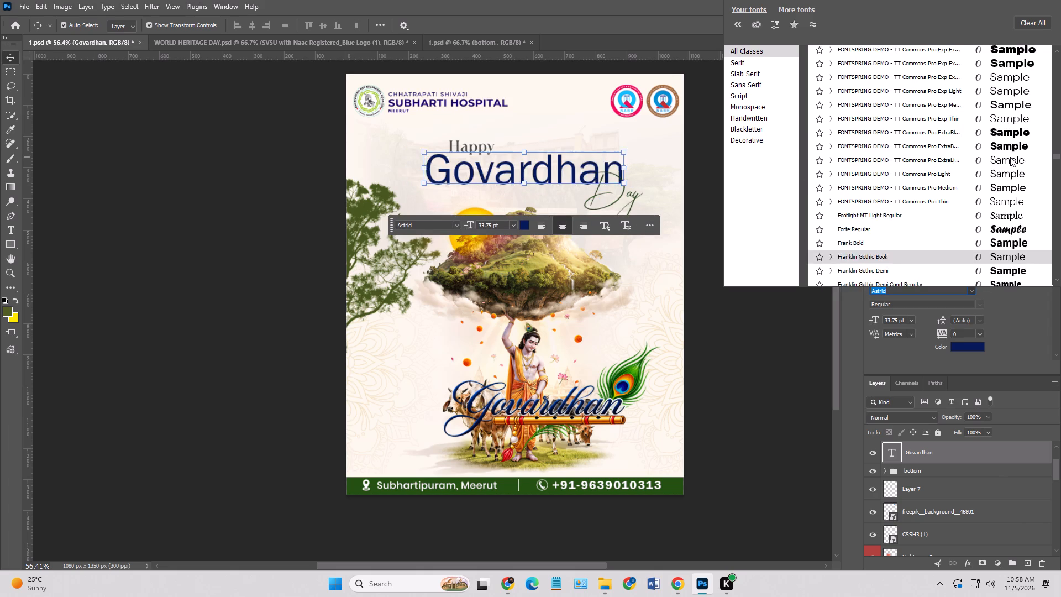
pyautogui.scroll(20, 1010, 157)
pyautogui.scroll(5, 1010, 157)
pyautogui.scroll(-2, 1010, 157)
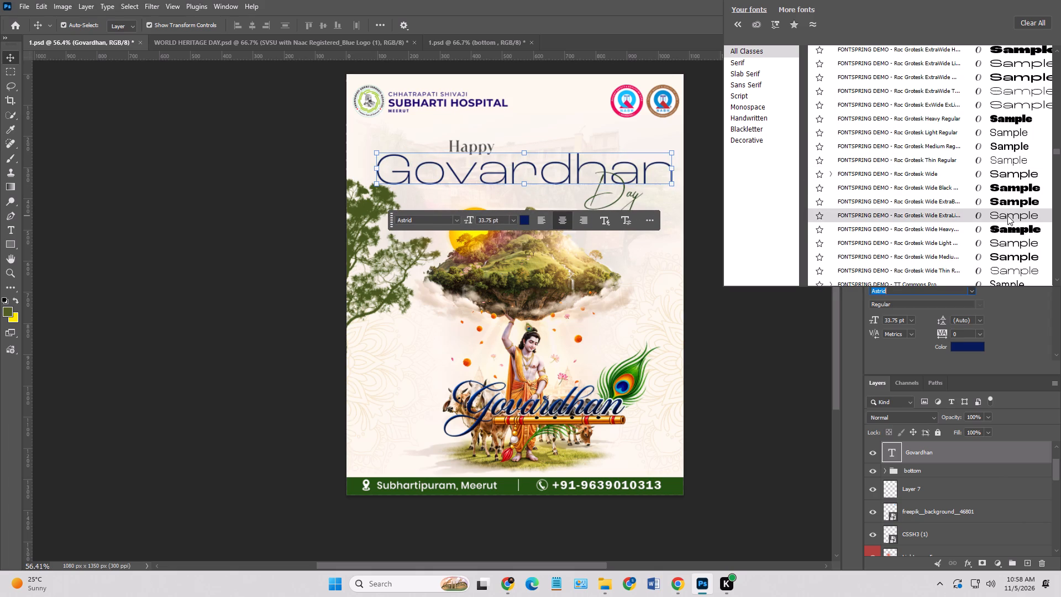
pyautogui.click(1008, 259)
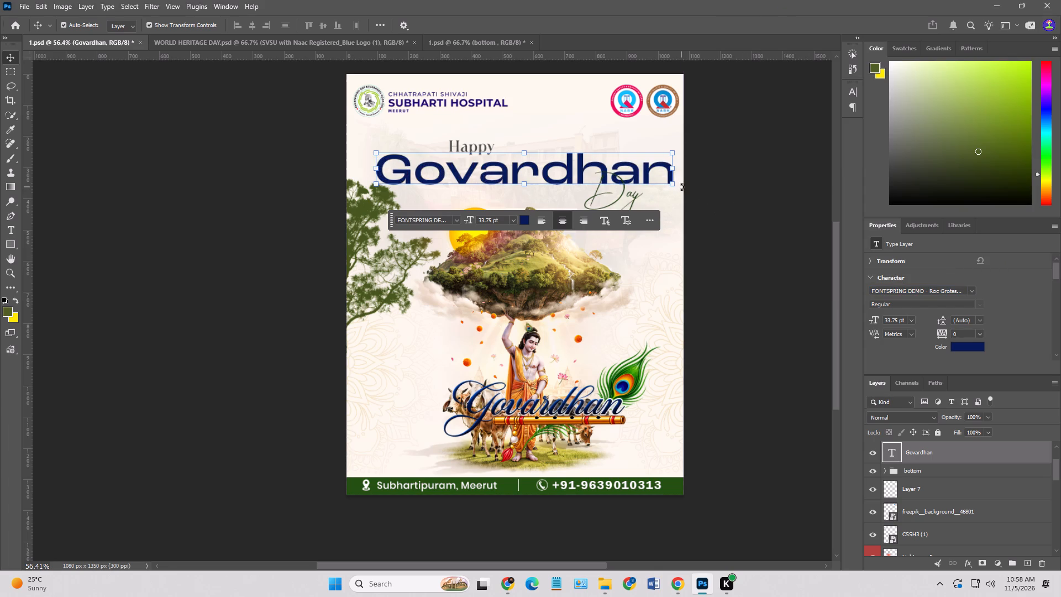
# Scale the navy Govardhan heading down to about 24.56 pt and place it roughly centred between Happy and Day.
pyautogui.keyDown('alt'); pyautogui.moveTo(675, 186); pyautogui.dragTo(666, 185); pyautogui.keyUp('alt')
pyautogui.moveTo(677, 193); pyautogui.dragTo(659, 189)
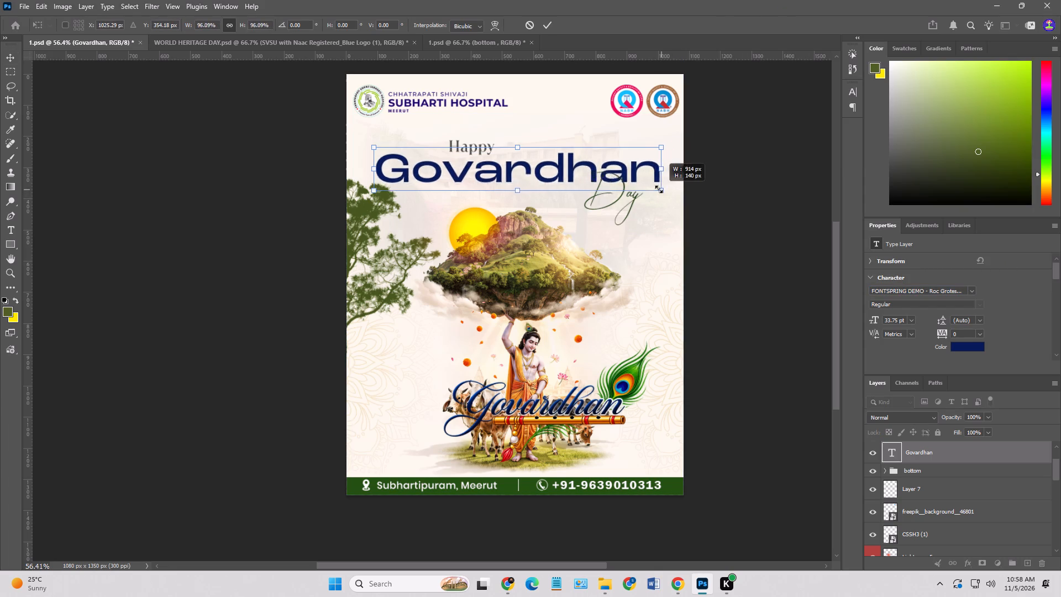
pyautogui.moveTo(659, 189); pyautogui.dragTo(596, 176)
pyautogui.moveTo(574, 164); pyautogui.dragTo(621, 167)
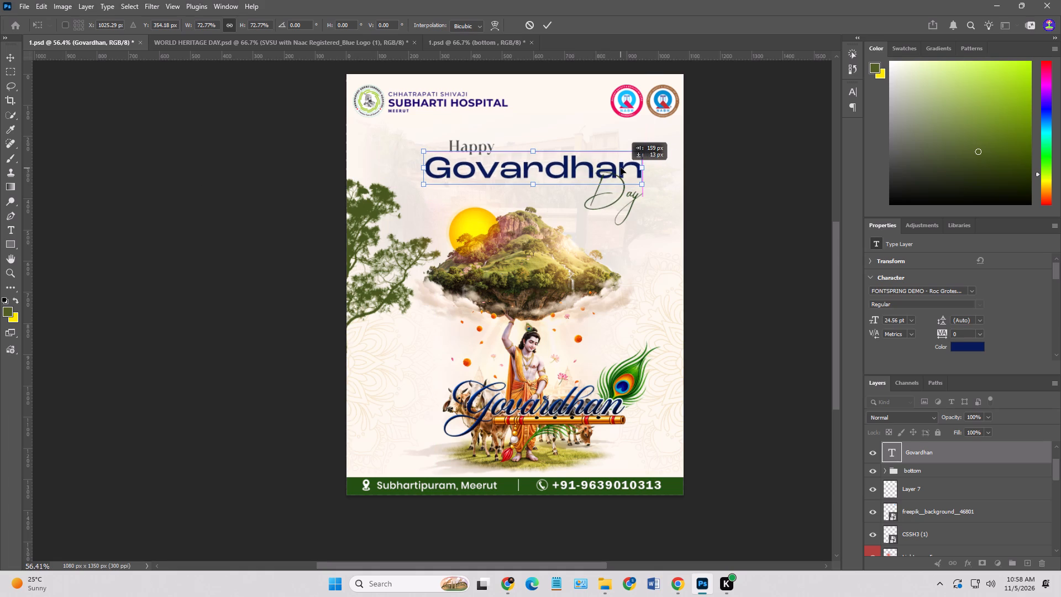
pyautogui.moveTo(621, 167); pyautogui.dragTo(616, 163)
pyautogui.click(753, 221)
pyautogui.press('Return')
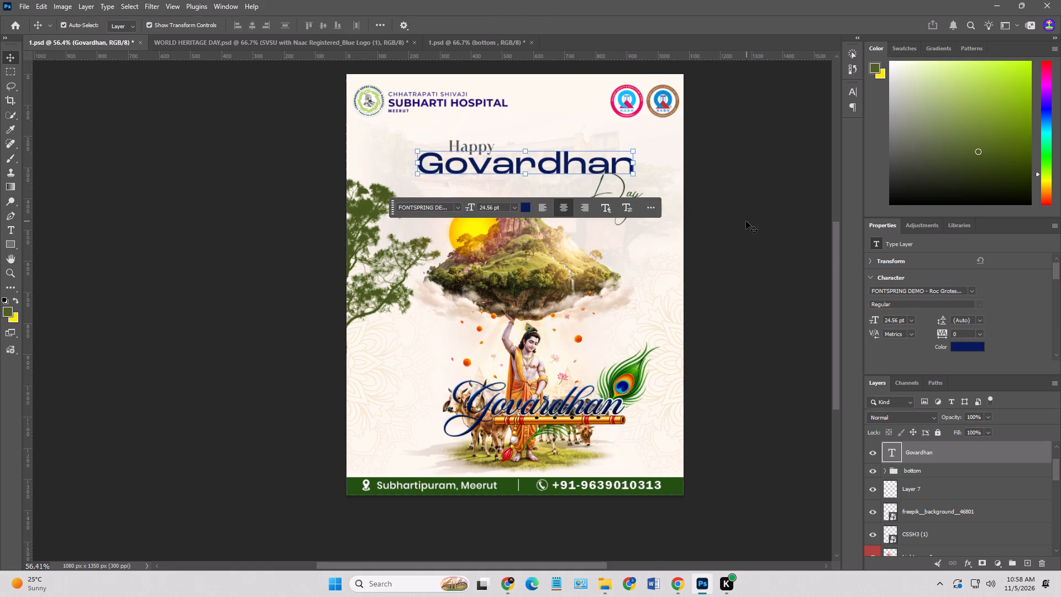
pyautogui.click(746, 221)
# Move the word Happy slightly up and to the left, clear of the Govardhan heading.
pyautogui.moveTo(476, 145); pyautogui.dragTo(466, 142)
pyautogui.click(755, 195)
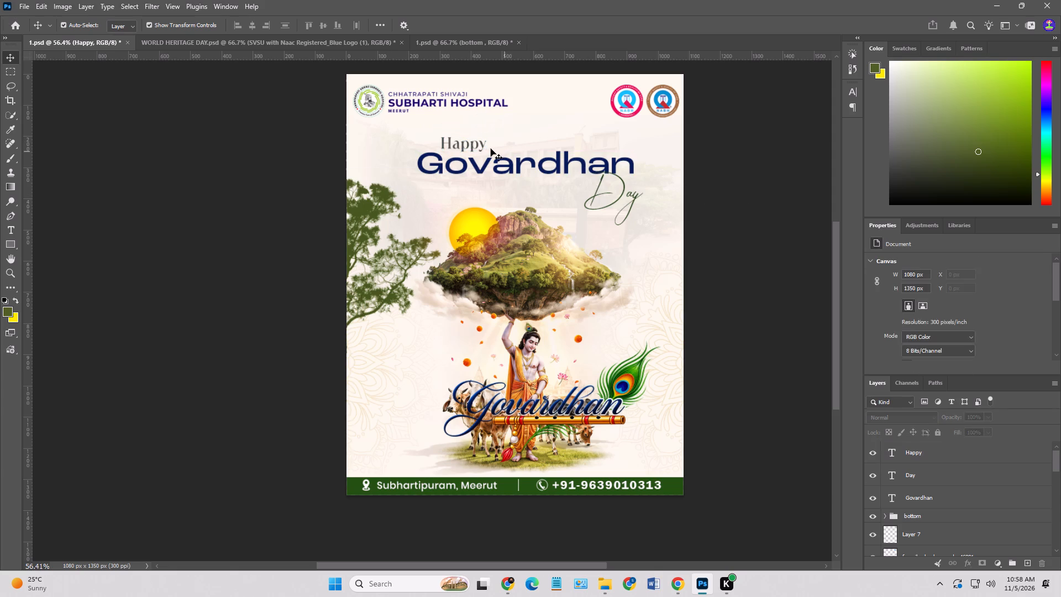
# Set the word Happy's font to FONTSPRING DEMO - Roc Grotesk Wide Medium.
pyautogui.click(477, 143)
pyautogui.click(971, 288)
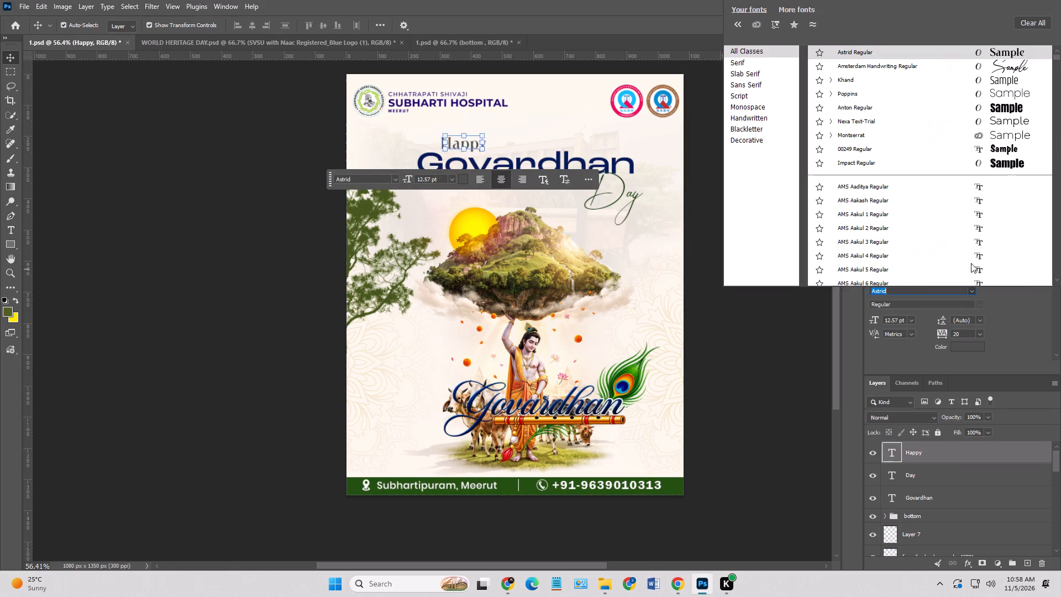
pyautogui.scroll(4, 1001, 63)
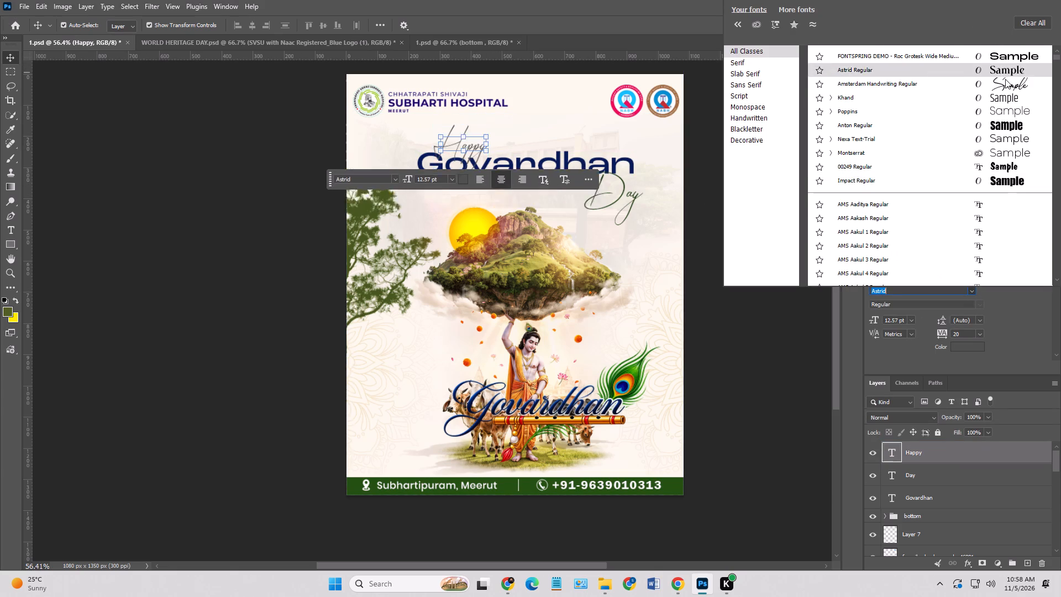
pyautogui.scroll(2, 1005, 79)
pyautogui.click(1012, 56)
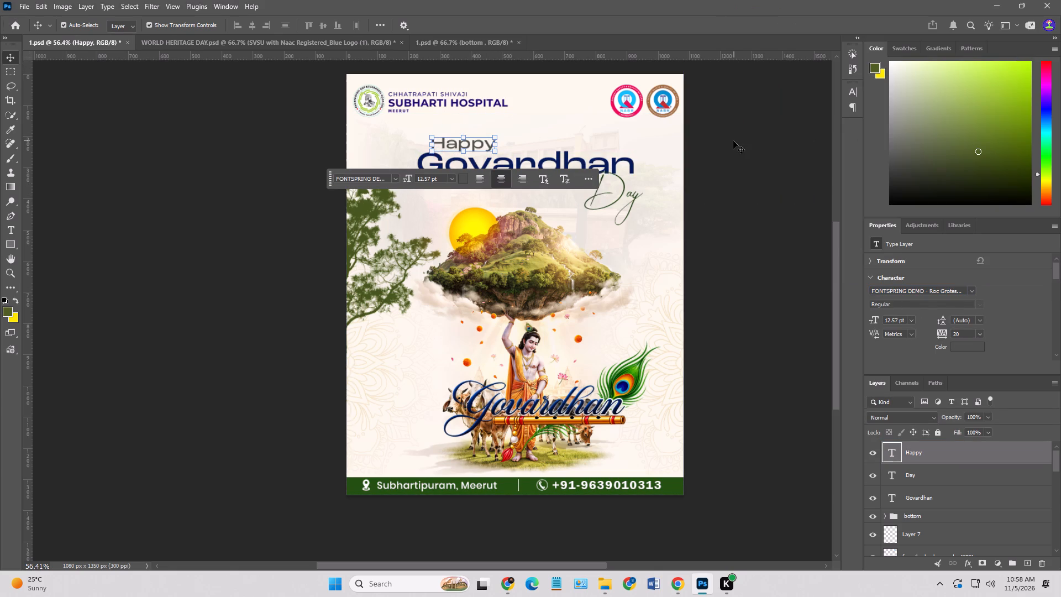
pyautogui.click(733, 141)
# Change the word Happy's text color to near-black 080808.
pyautogui.click(474, 145)
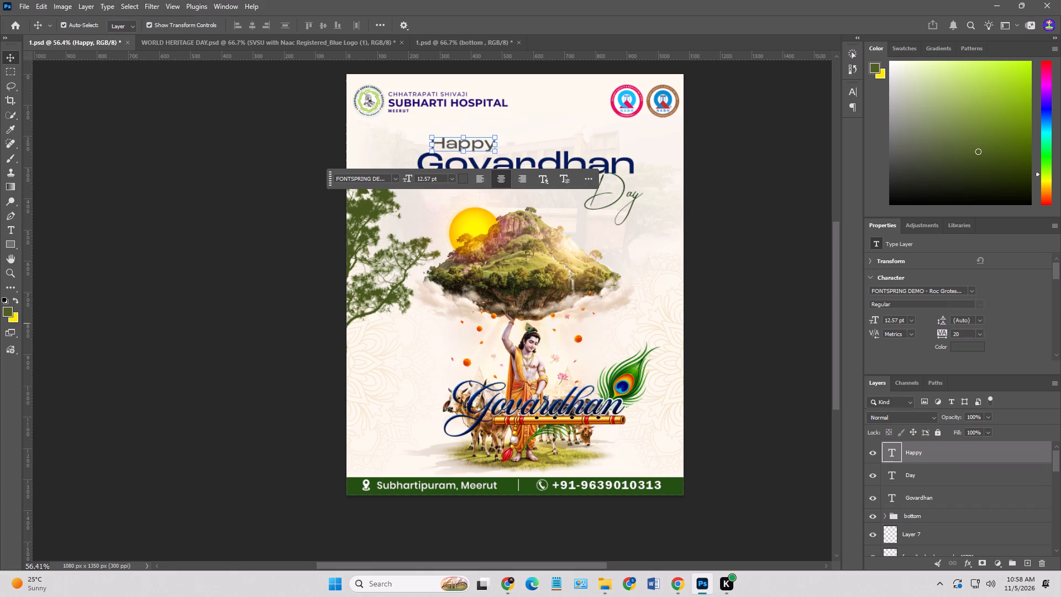
pyautogui.click(970, 347)
pyautogui.moveTo(788, 296); pyautogui.dragTo(765, 378)
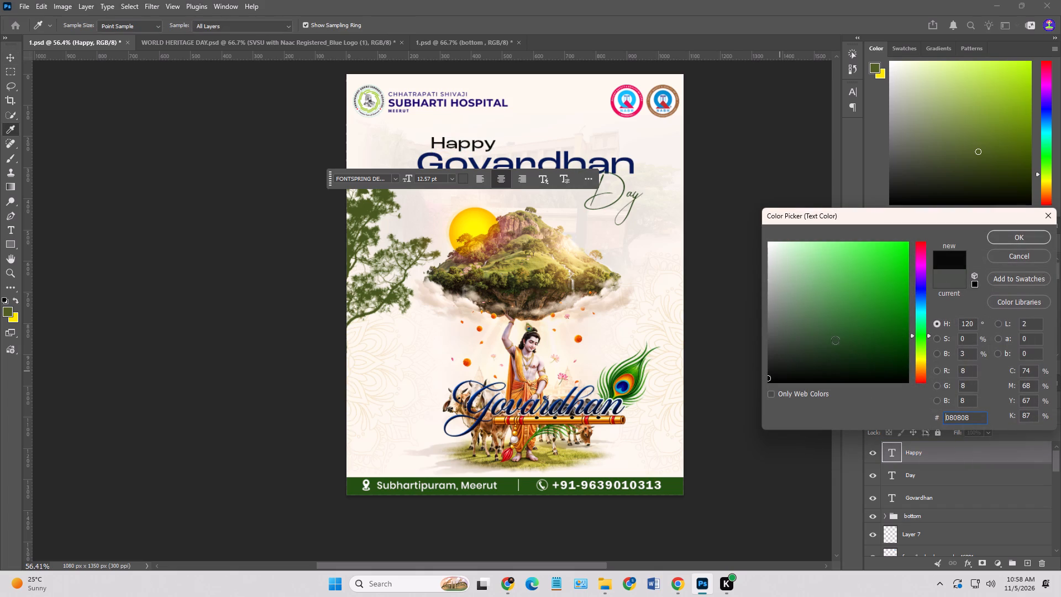
pyautogui.click(1017, 233)
pyautogui.click(712, 202)
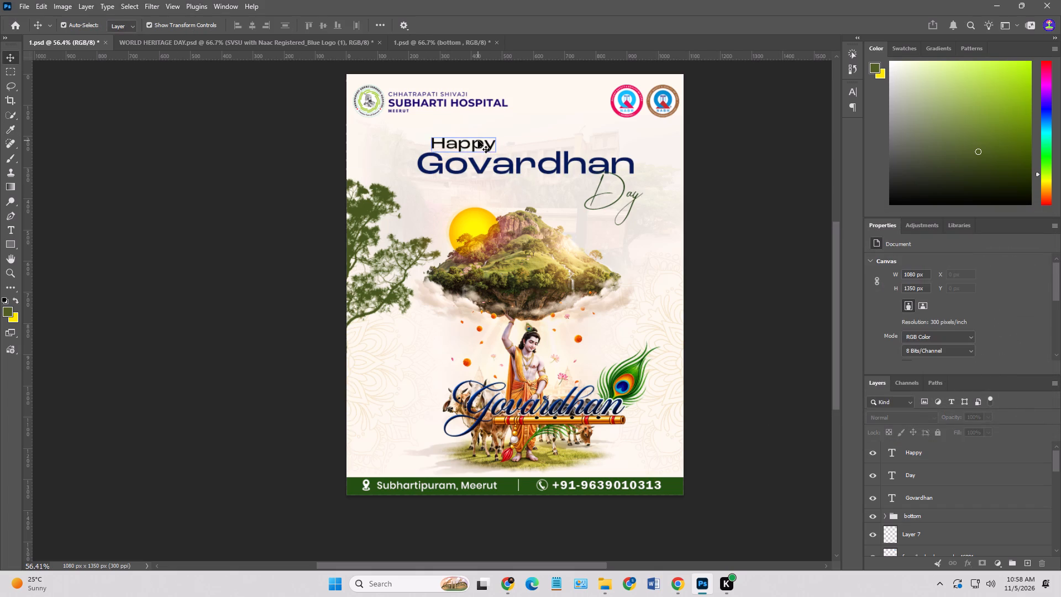
# Move the word Happy to the right so it sits roughly centred above the Govardhan heading.
pyautogui.moveTo(478, 140); pyautogui.dragTo(533, 141)
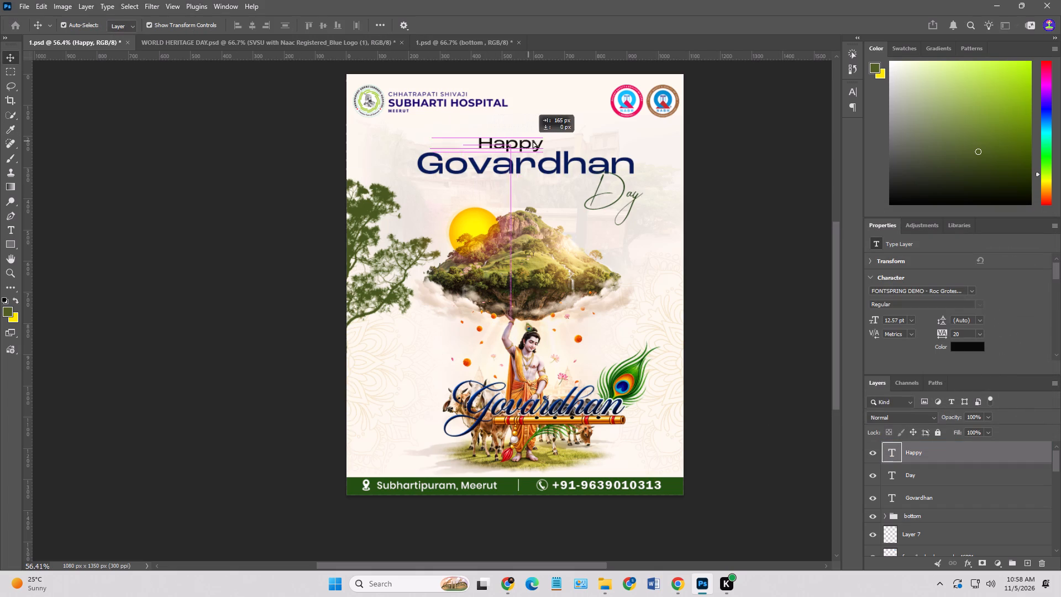
pyautogui.moveTo(533, 141); pyautogui.dragTo(534, 139)
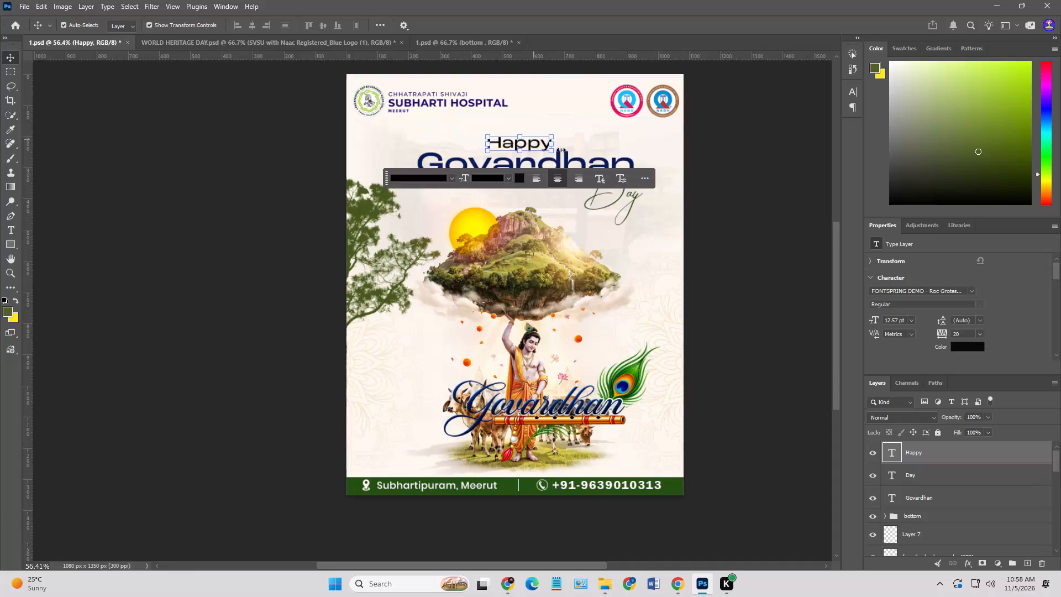
pyautogui.click(716, 201)
pyautogui.click(529, 143)
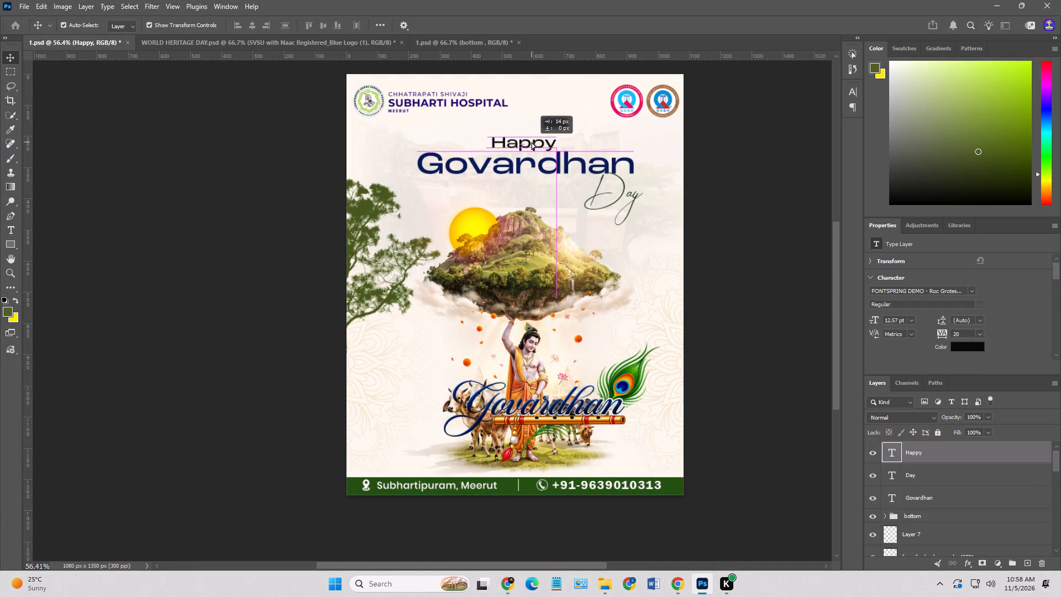
pyautogui.click(749, 211)
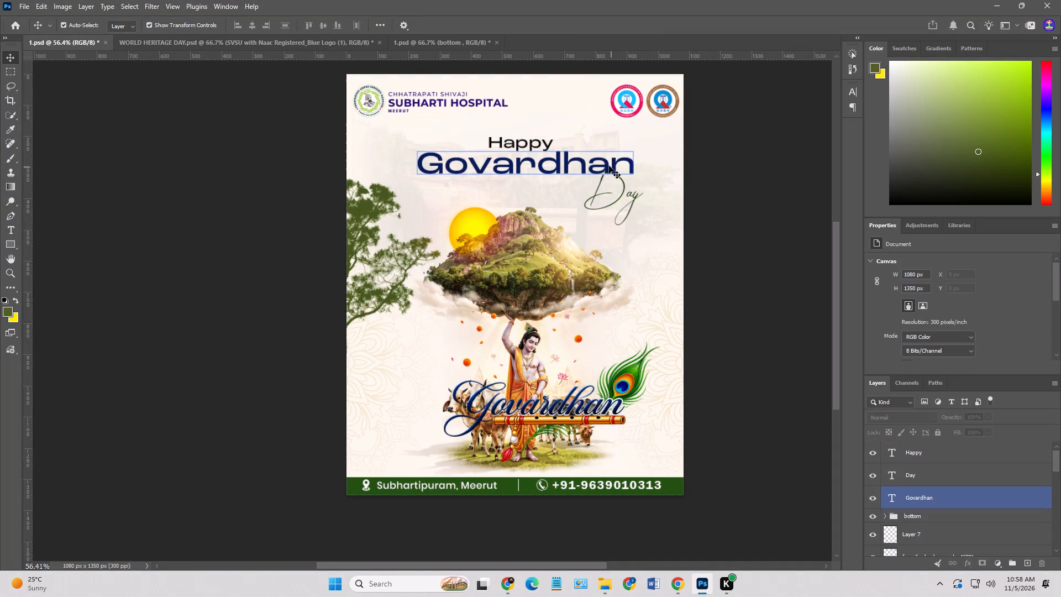
# Recolor the upper Govardhan heading to blue 326bbf, sampled from the script Govardhan lettering.
pyautogui.click(608, 166)
pyautogui.click(969, 348)
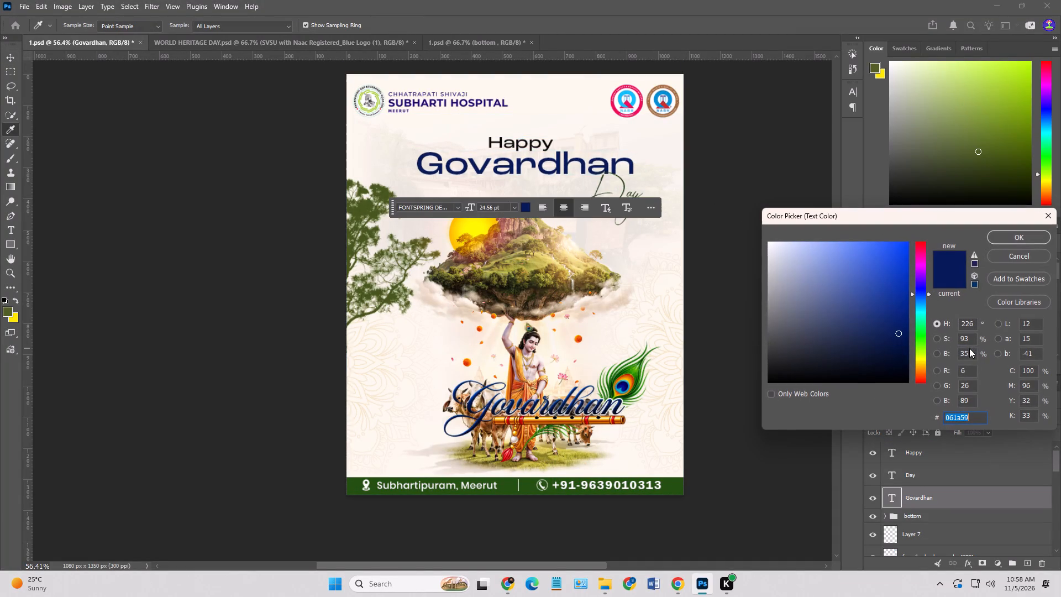
pyautogui.click(478, 391)
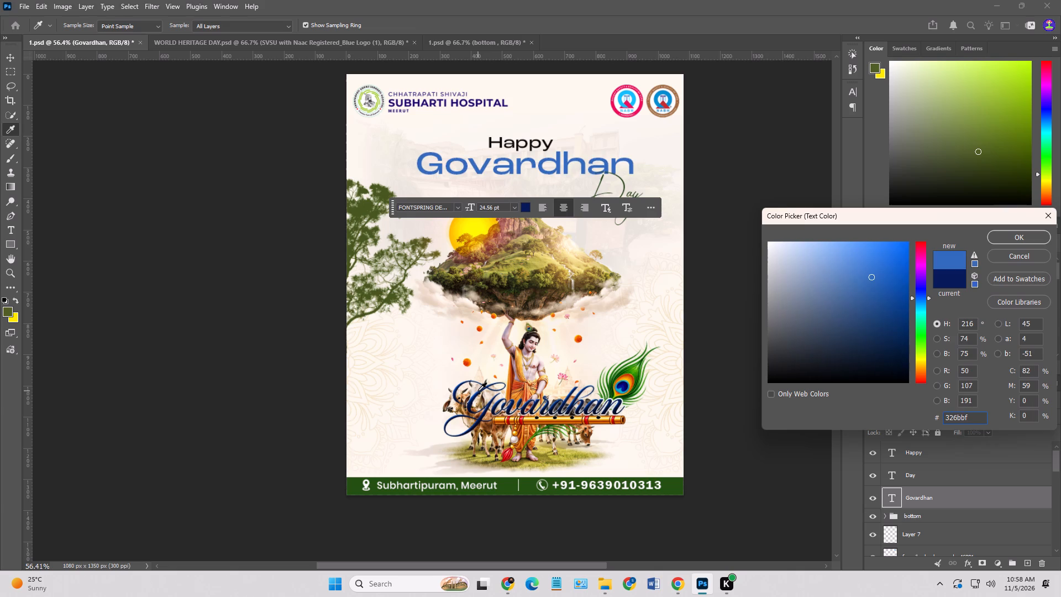
pyautogui.click(1032, 237)
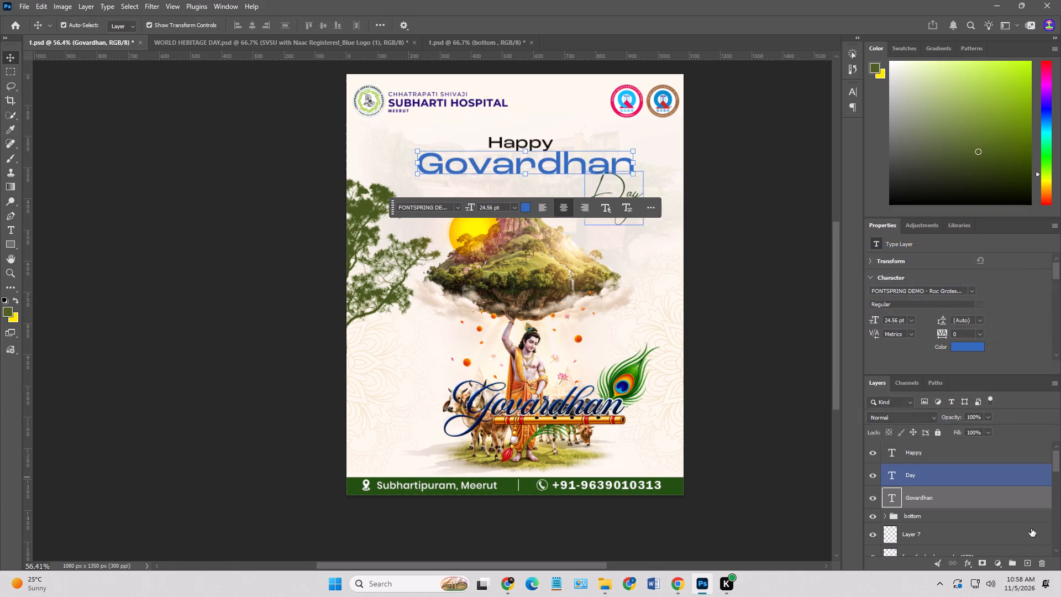
# Add a new empty layer above the Govardhan heading and clip it to that text.
pyautogui.click(1028, 562)
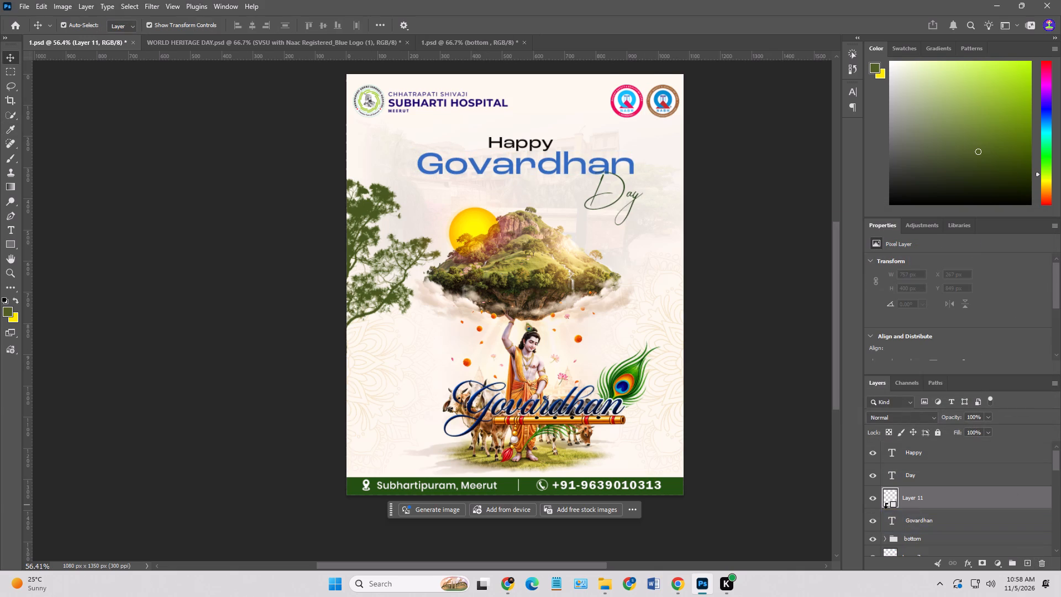
pyautogui.keyDown('alt'); pyautogui.click(886, 508); pyautogui.keyUp('alt')
pyautogui.scroll(-4, 947, 323)
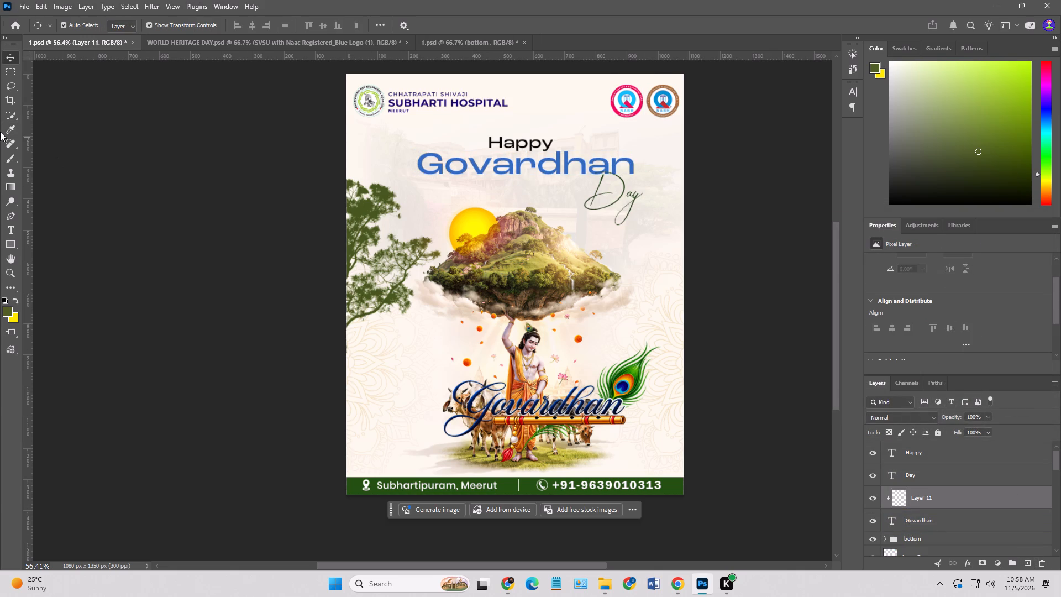
# Choose the Soft Round brush from the General Brushes set for painting on the clipped layer.
pyautogui.click(11, 155)
pyautogui.click(64, 19)
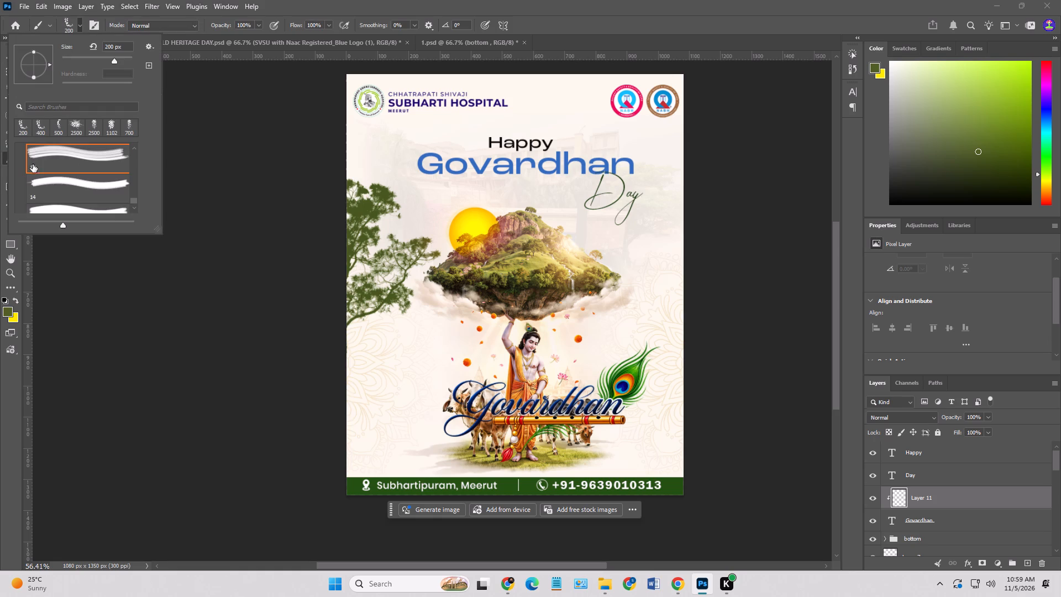
pyautogui.scroll(20, 33, 164)
pyautogui.scroll(12, 33, 164)
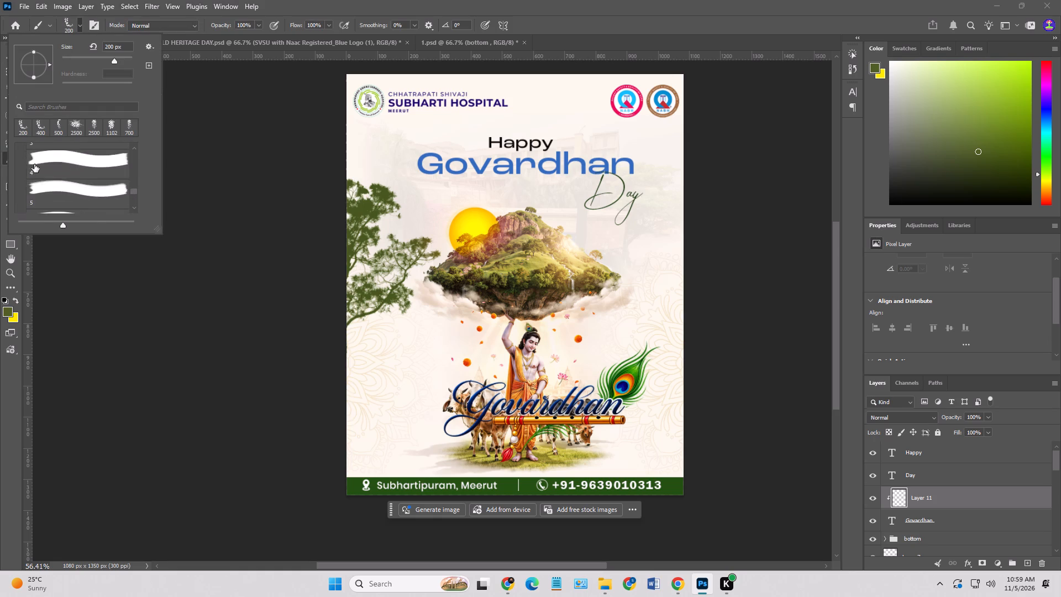
pyautogui.scroll(15, 34, 164)
pyautogui.click(22, 192)
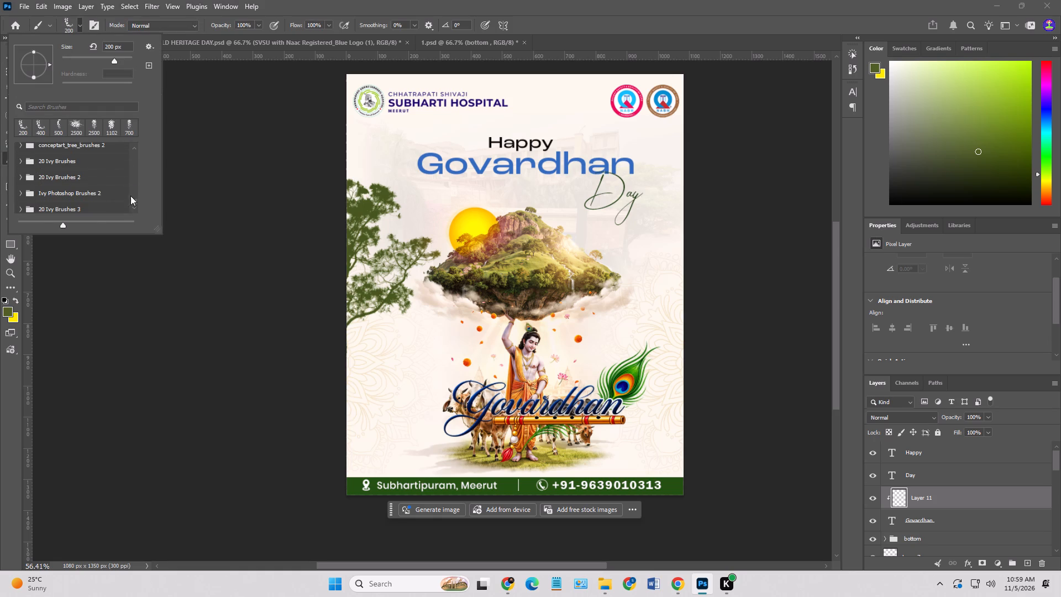
pyautogui.moveTo(132, 201); pyautogui.dragTo(134, 135)
pyautogui.click(21, 148)
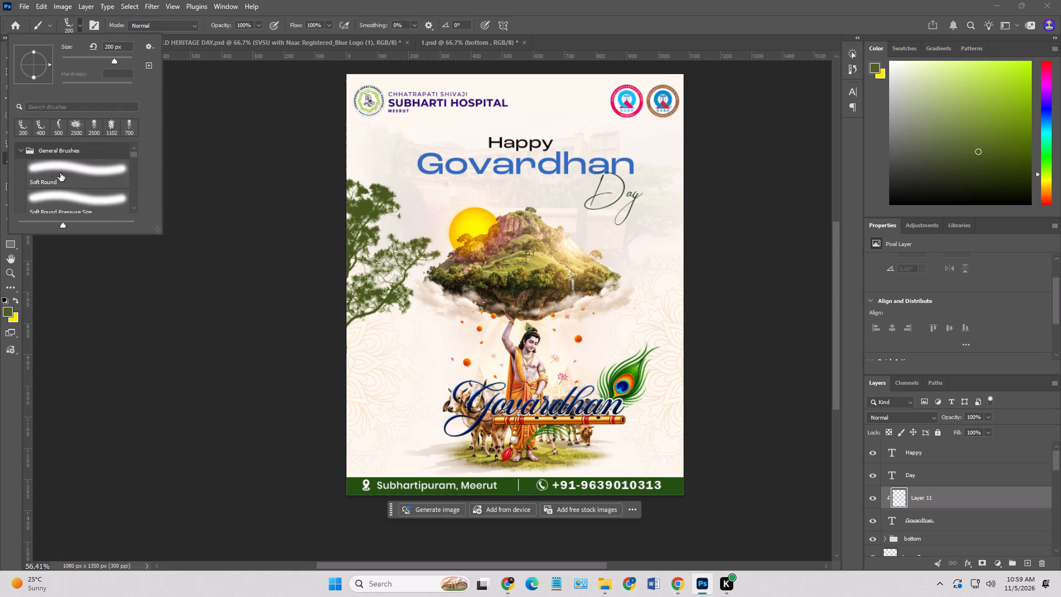
pyautogui.doubleClick(60, 173)
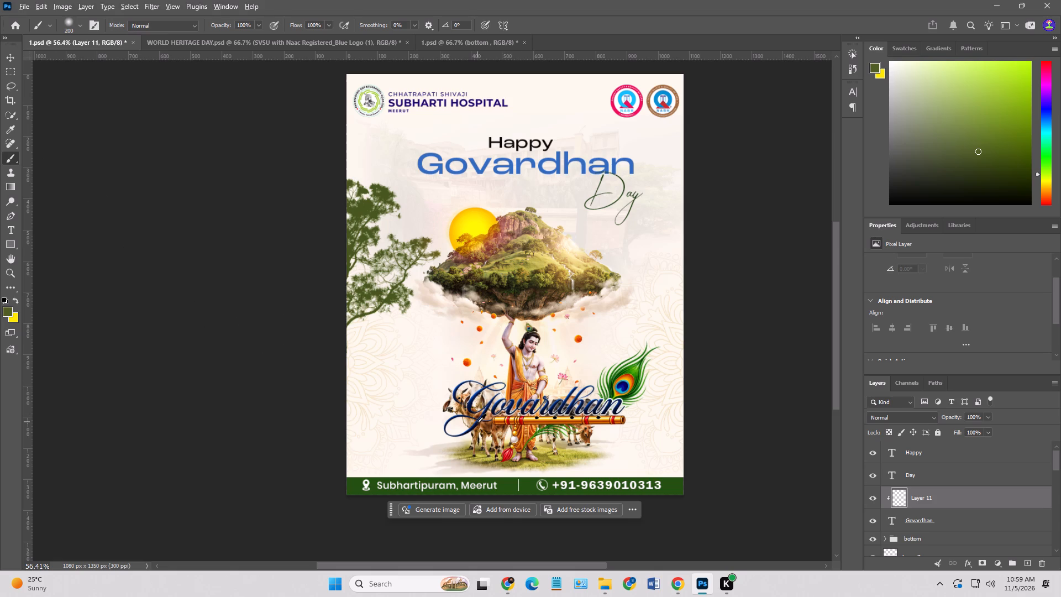
# Paint soft dark navy shading, sampled from the script lettering, along the lower part of the Govardhan heading on the clipped layer.
pyautogui.keyDown('alt'); pyautogui.click(477, 423); pyautogui.keyUp('alt')
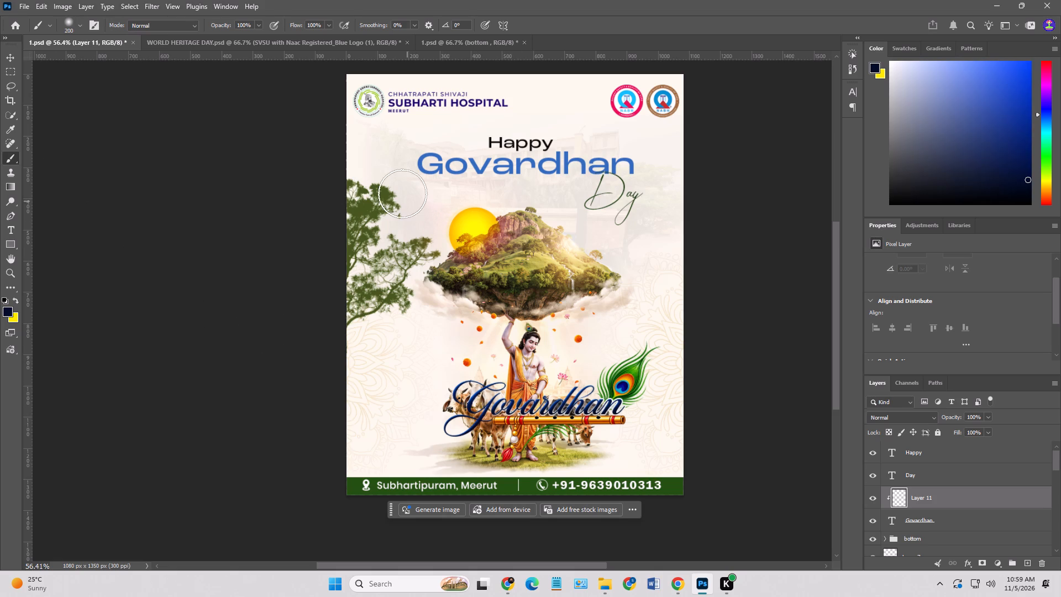
pyautogui.moveTo(402, 192); pyautogui.dragTo(356, 179)
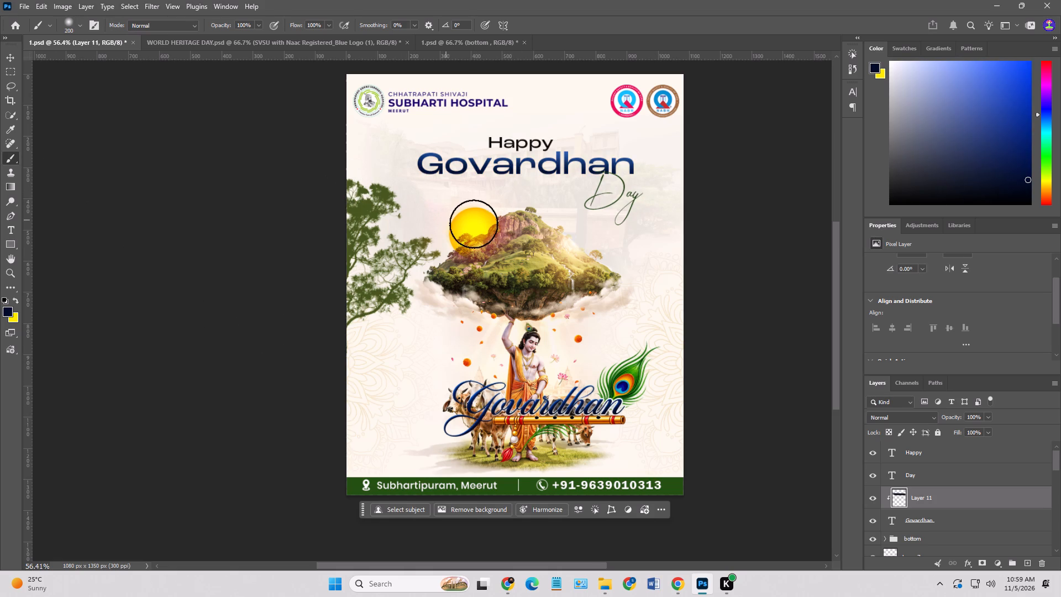
pyautogui.hotkey('ctrl', 'z')
pyautogui.moveTo(400, 186); pyautogui.dragTo(686, 195)
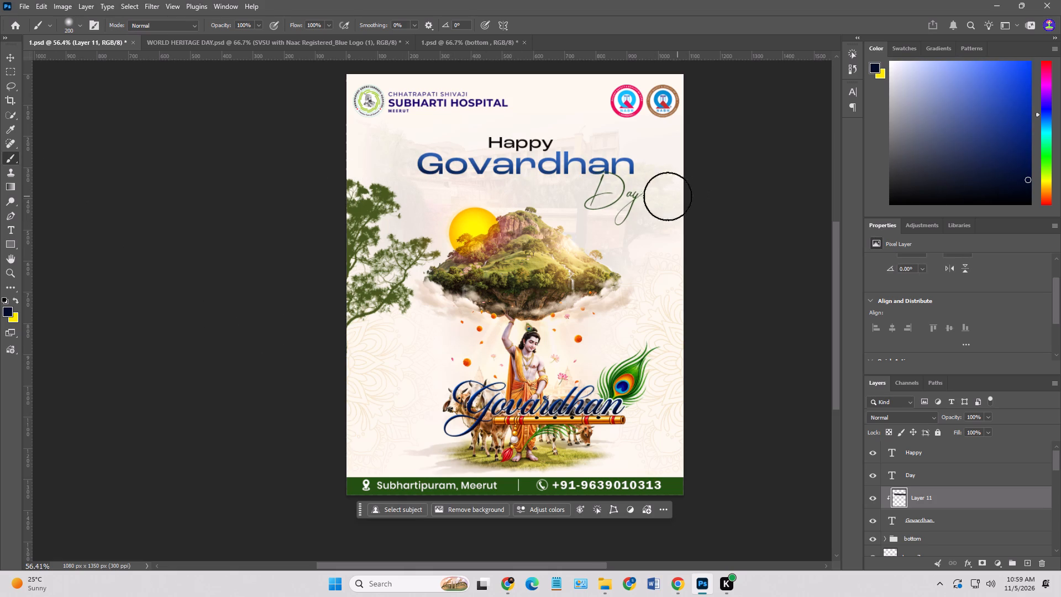
pyautogui.moveTo(635, 195); pyautogui.dragTo(303, 186)
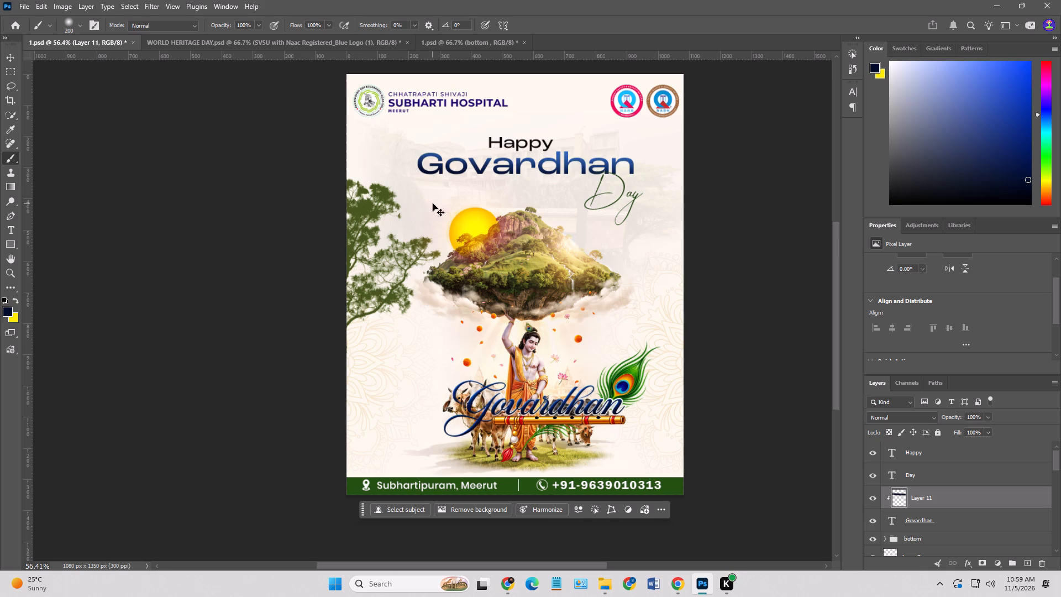
pyautogui.hotkey('ctrl', 'z')
pyautogui.moveTo(437, 191); pyautogui.dragTo(703, 197)
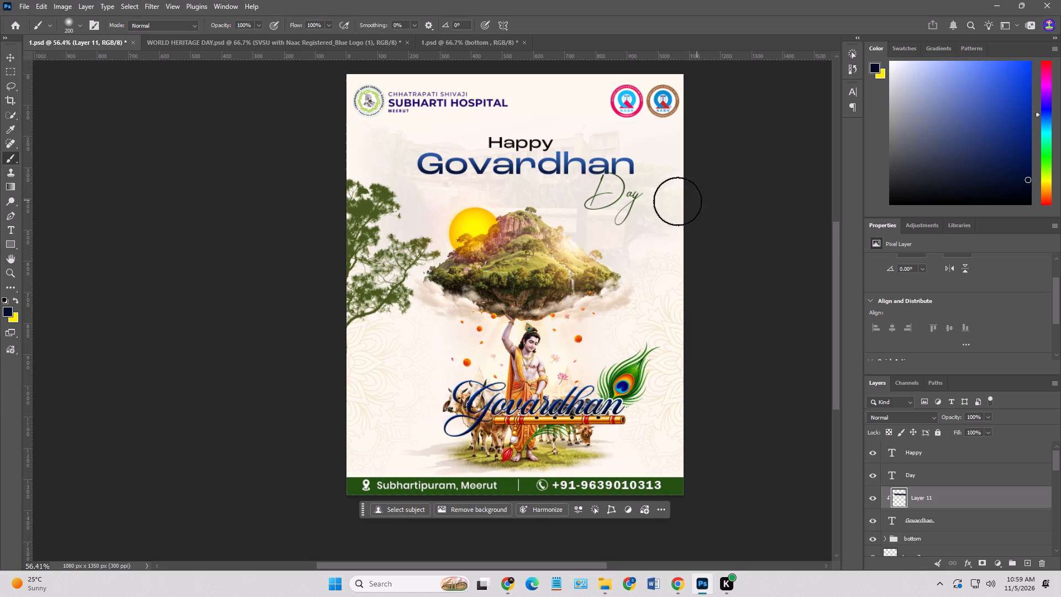
pyautogui.click(6, 55)
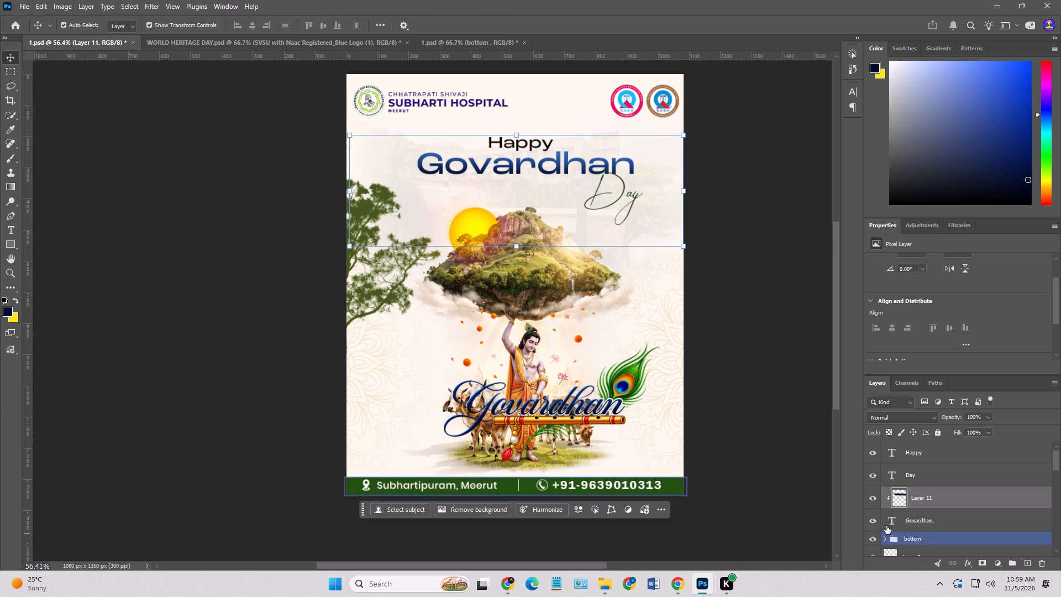
# Add a 5 px outside stroke in off-white fffdf7 to the Govardhan heading.
pyautogui.click(888, 523)
pyautogui.rightClick(888, 523)
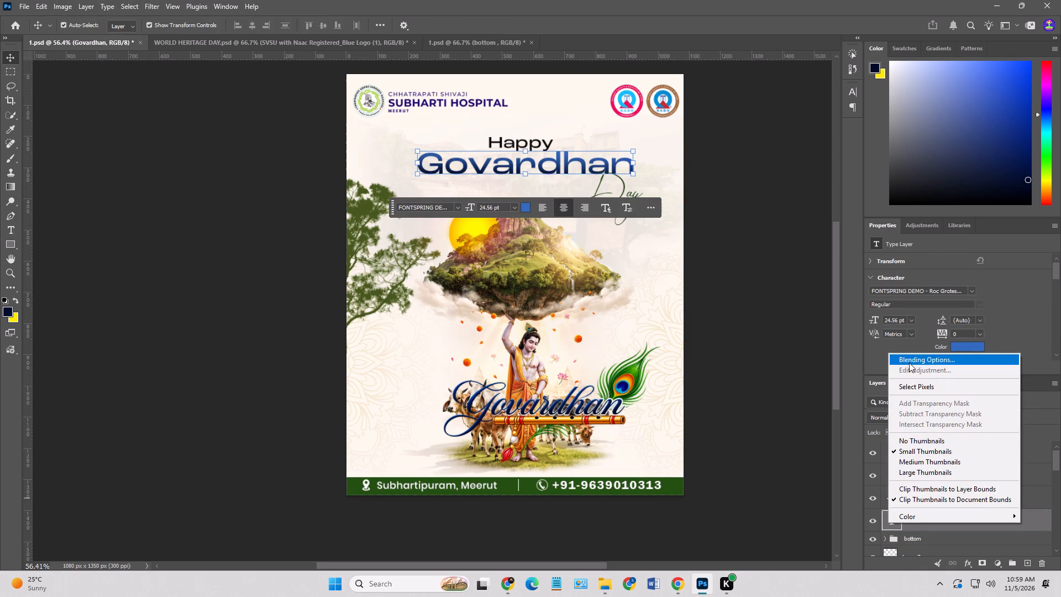
pyautogui.click(910, 363)
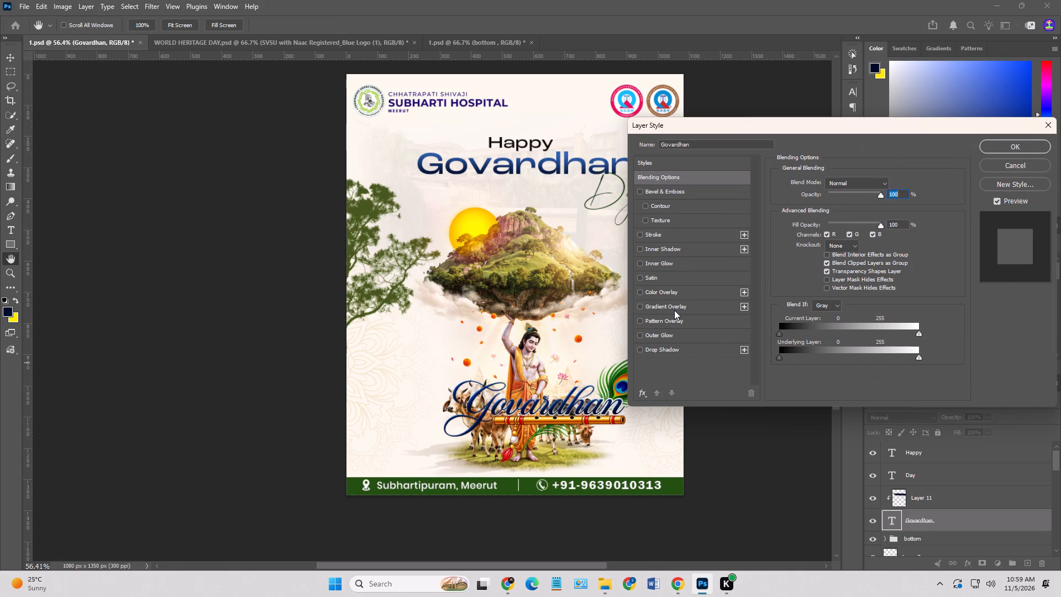
pyautogui.click(653, 233)
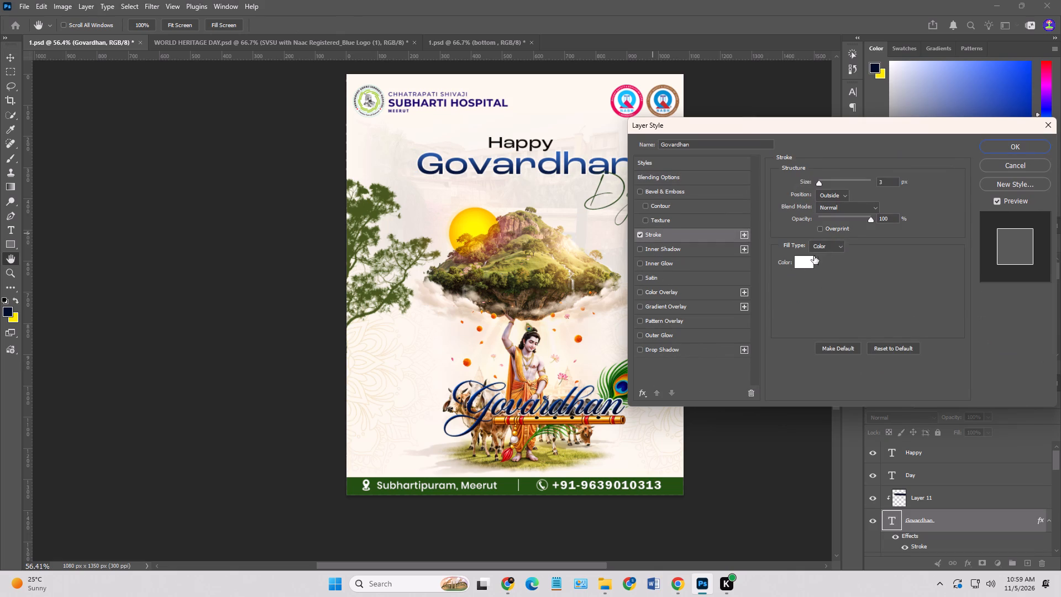
pyautogui.click(820, 183)
pyautogui.click(799, 260)
pyautogui.click(450, 311)
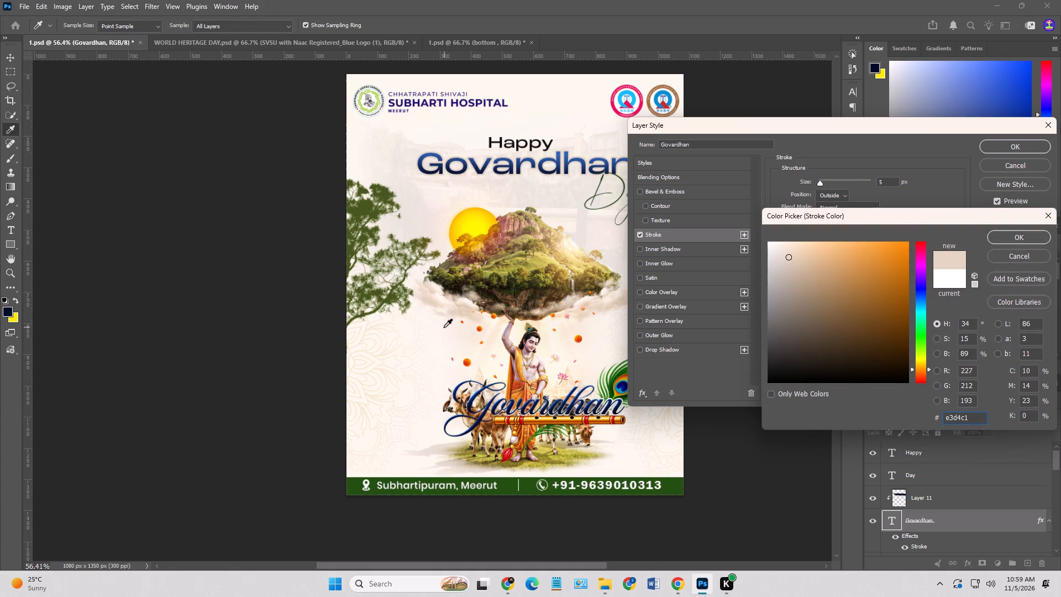
pyautogui.click(444, 328)
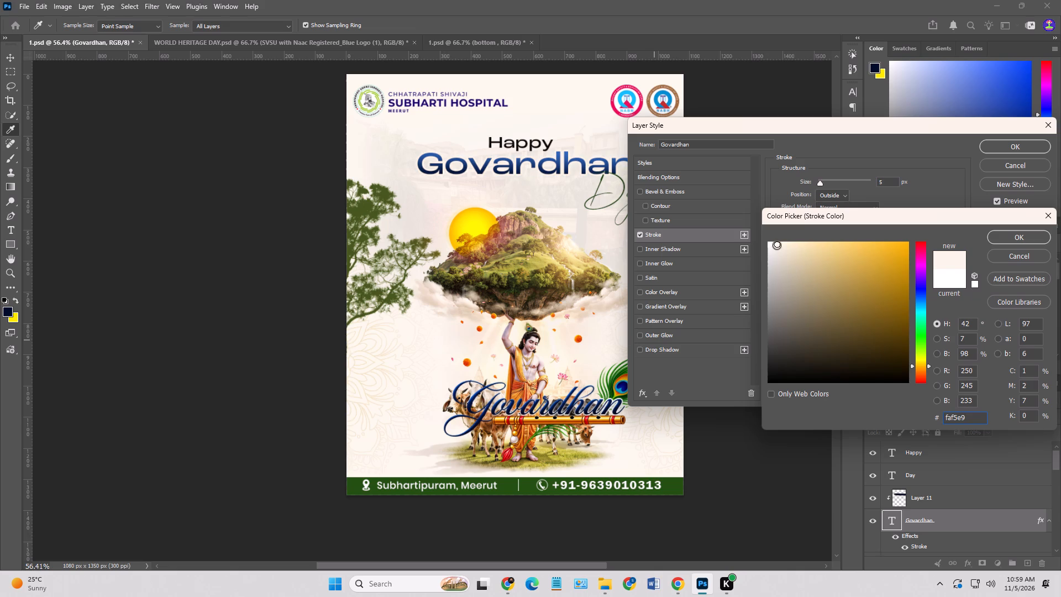
pyautogui.click(776, 243)
pyautogui.click(1037, 239)
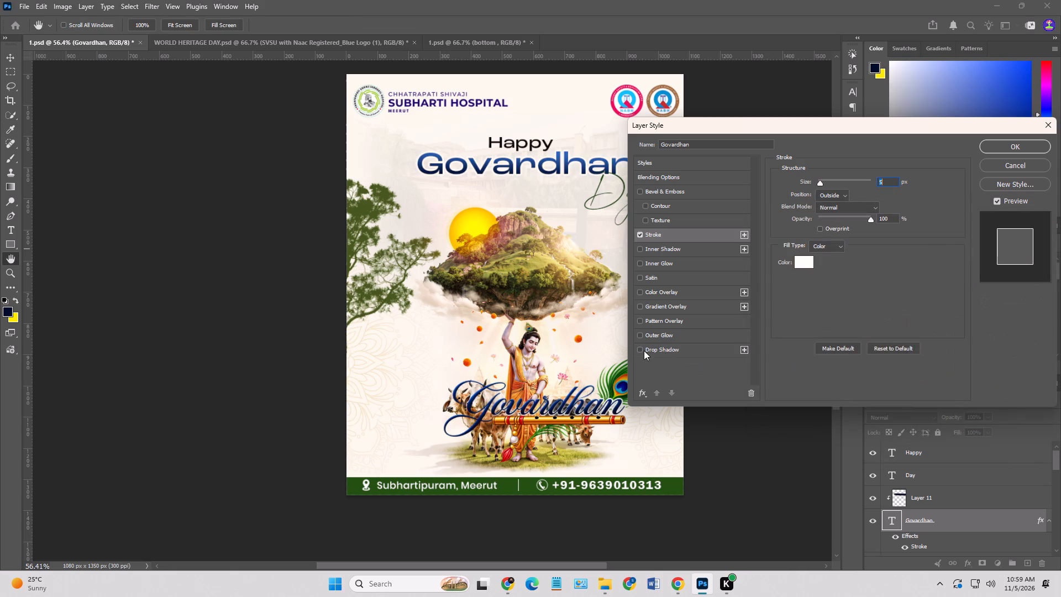
# Add a drop shadow to the Govardhan heading and set its color to black.
pyautogui.click(644, 350)
pyautogui.click(668, 351)
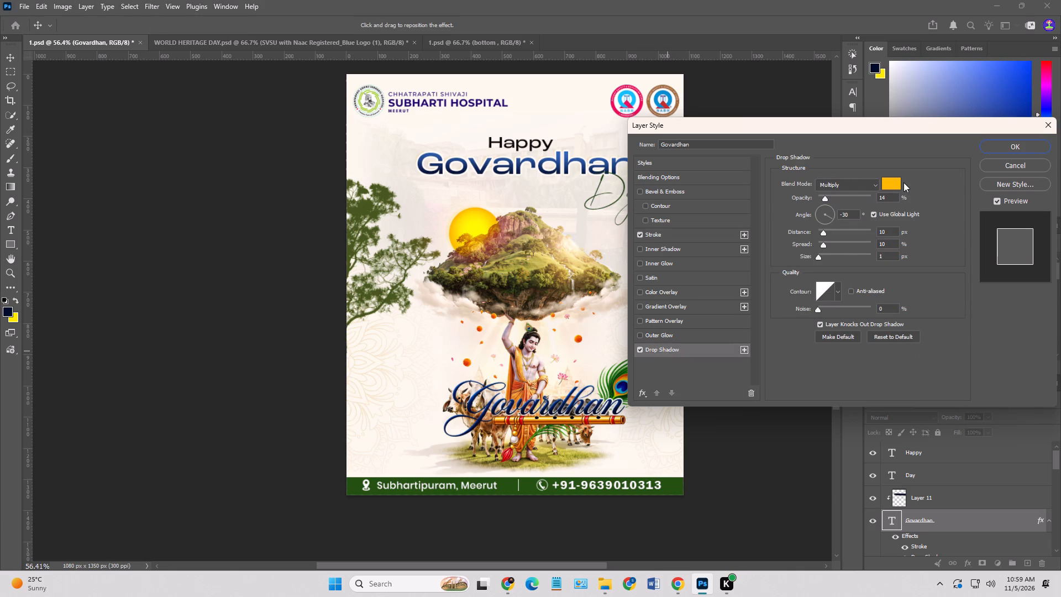
pyautogui.click(899, 184)
pyautogui.moveTo(795, 339); pyautogui.dragTo(740, 394)
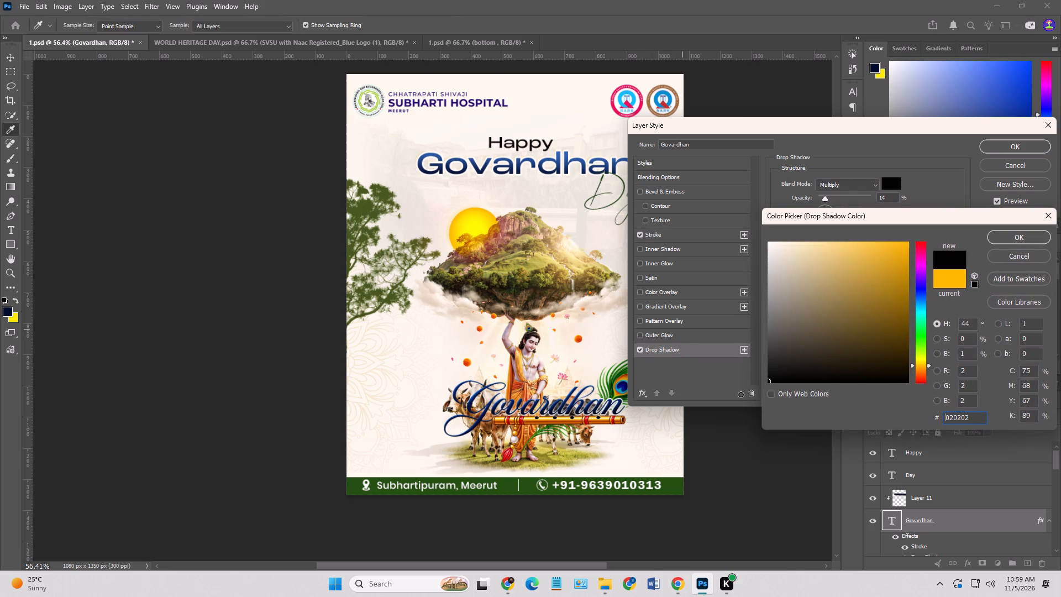
pyautogui.moveTo(740, 394); pyautogui.dragTo(737, 399)
pyautogui.click(1013, 238)
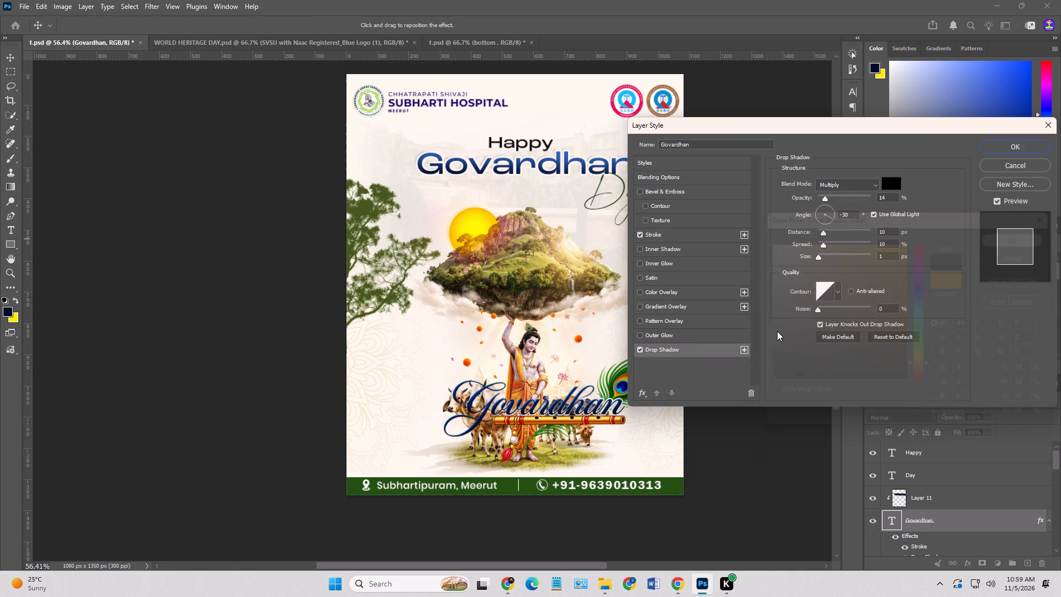
# Set the Govardhan heading's drop shadow to a 115° angle, 13 px distance and 9% spread, and apply the layer style.
pyautogui.moveTo(752, 124); pyautogui.dragTo(548, 248)
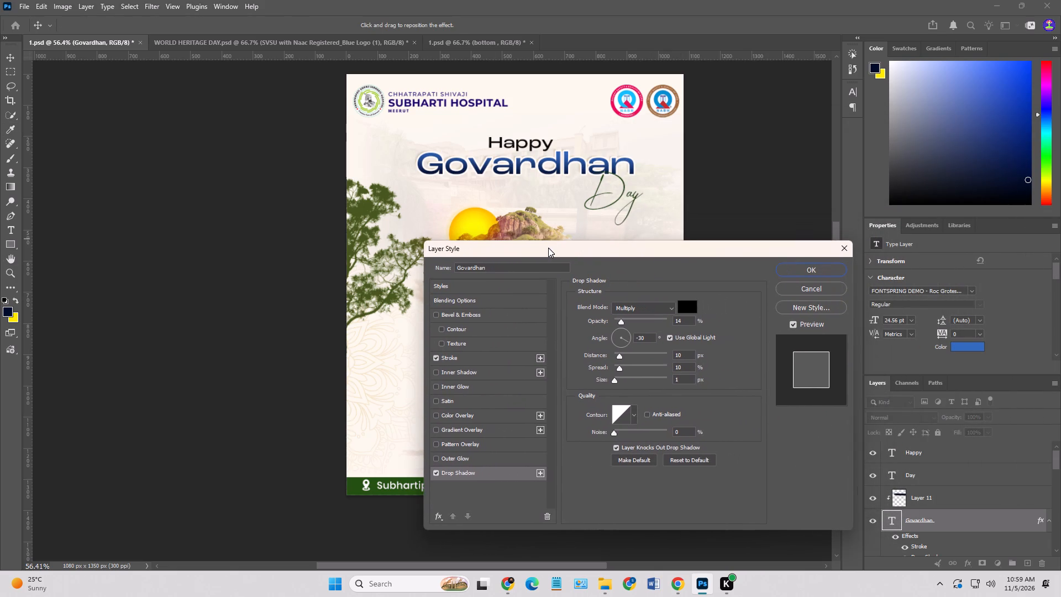
pyautogui.moveTo(548, 248); pyautogui.dragTo(548, 248)
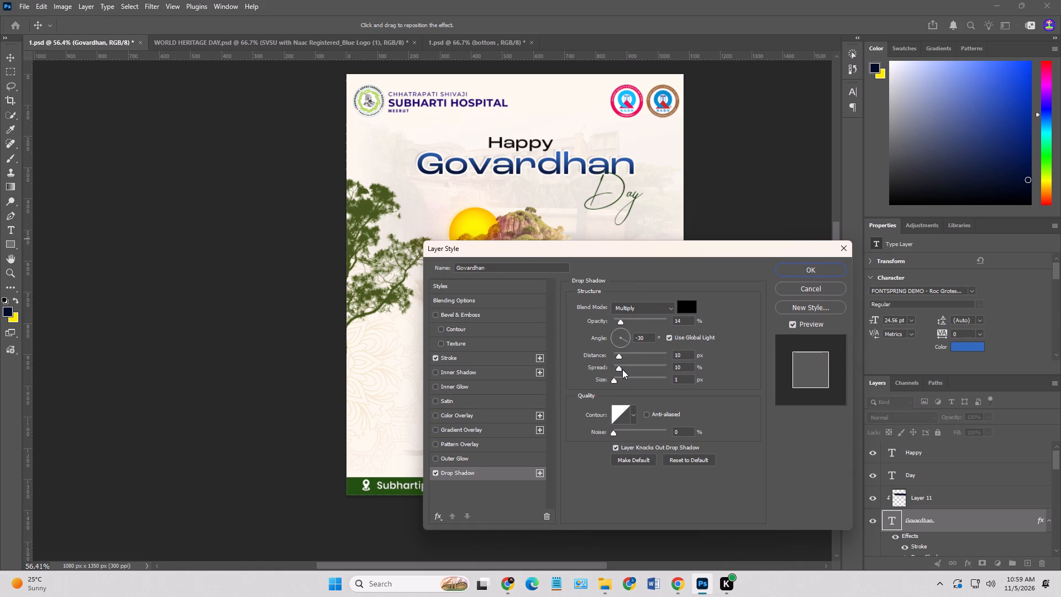
pyautogui.click(621, 369)
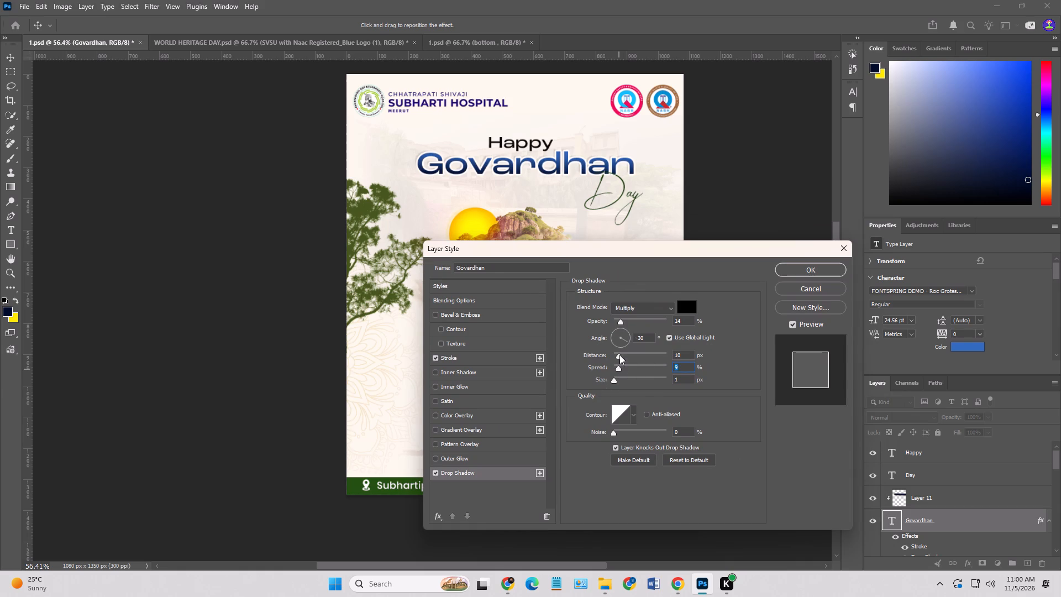
pyautogui.click(619, 355)
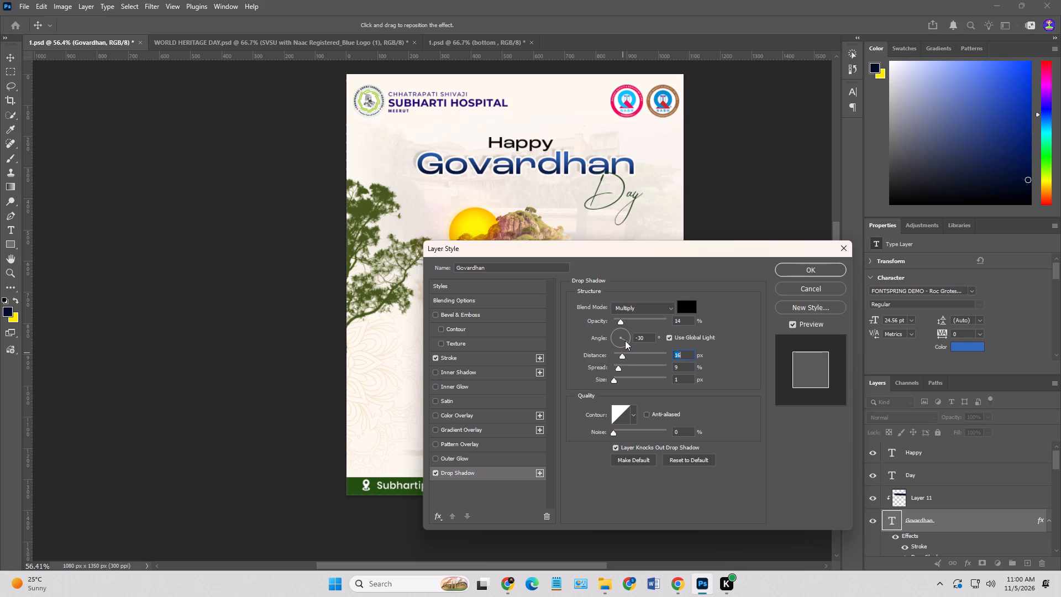
pyautogui.moveTo(623, 337); pyautogui.dragTo(621, 331)
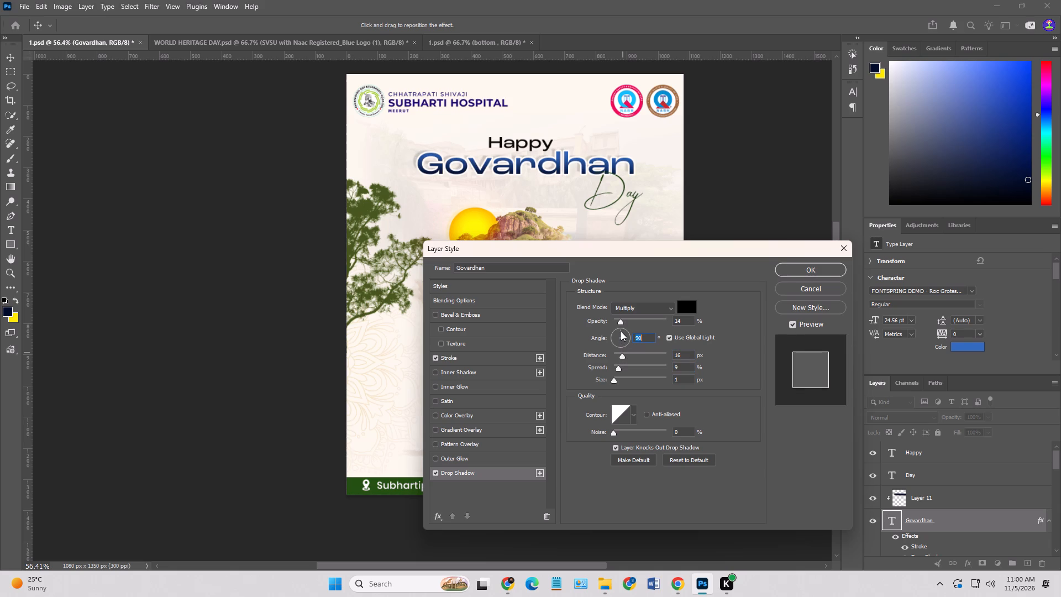
pyautogui.click(618, 336)
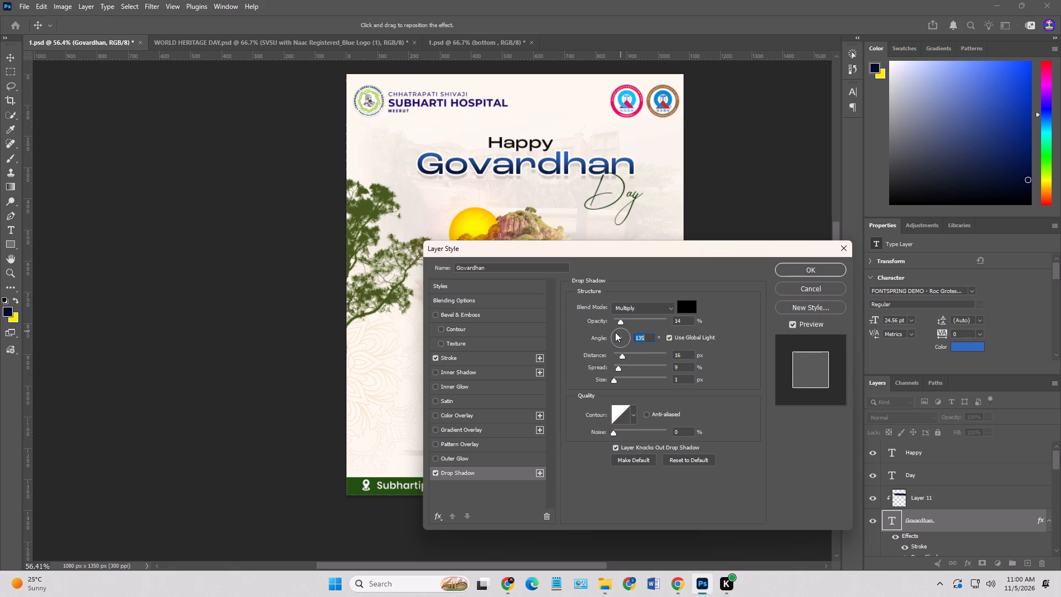
pyautogui.click(615, 332)
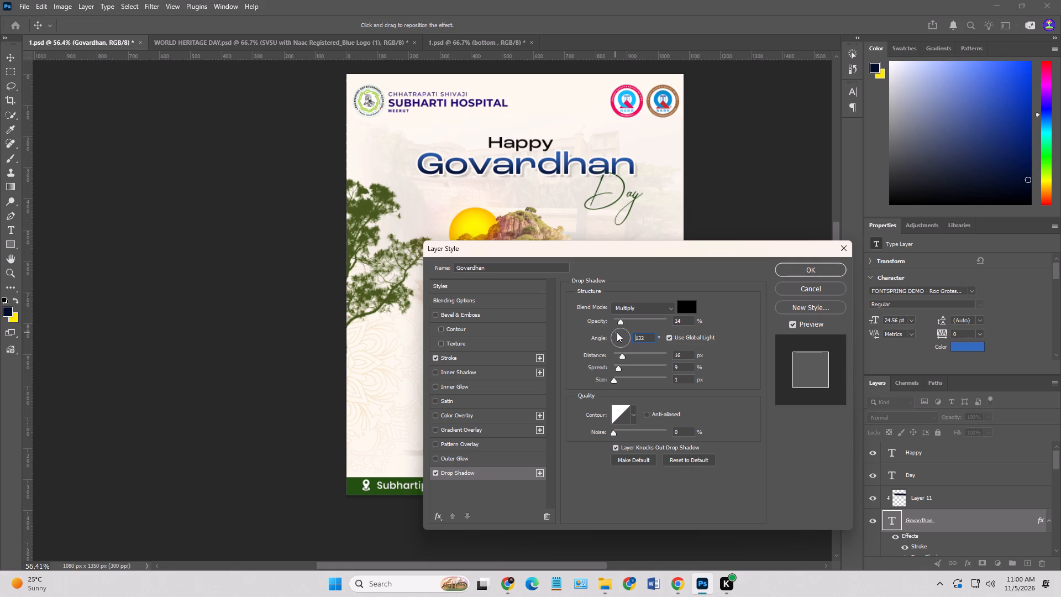
pyautogui.click(617, 332)
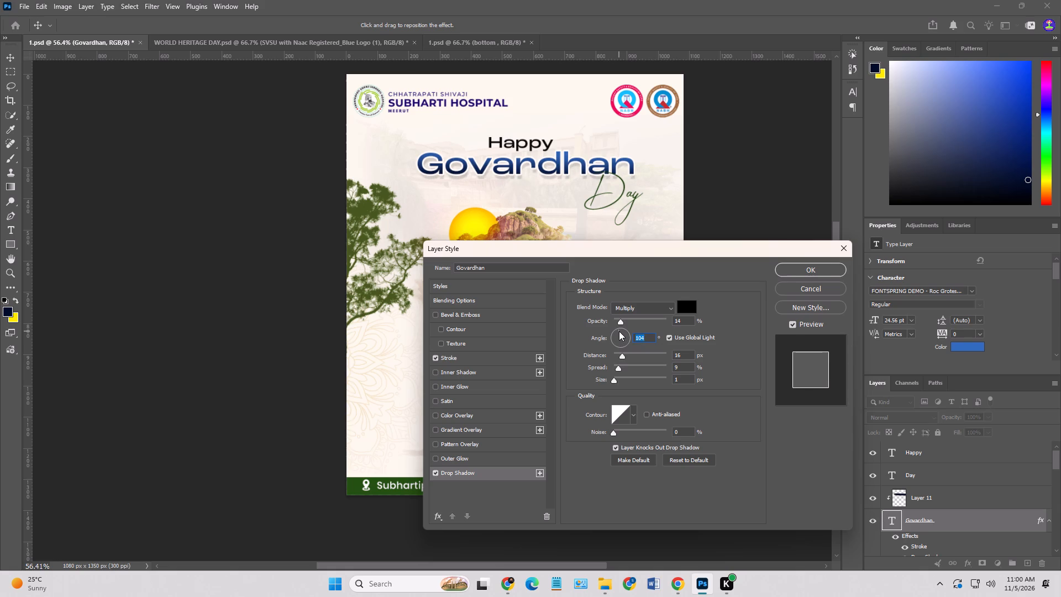
pyautogui.click(619, 331)
pyautogui.click(621, 357)
pyautogui.click(805, 270)
pyautogui.click(758, 242)
# Move the Day text layer above the Happy layer in the layer stack.
pyautogui.click(633, 198)
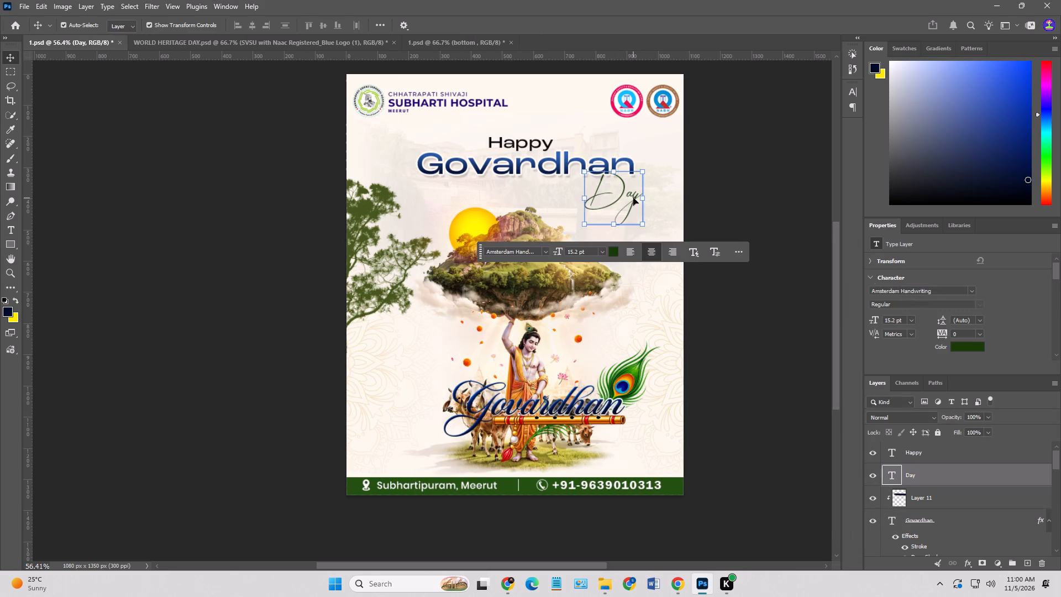
pyautogui.click(635, 201)
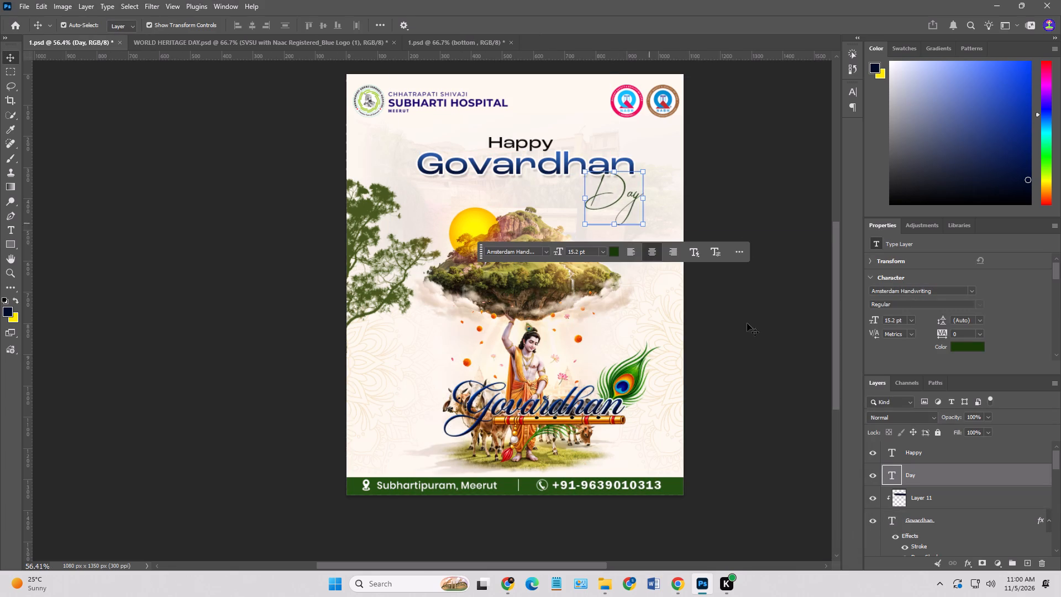
pyautogui.moveTo(936, 479); pyautogui.dragTo(934, 453)
pyautogui.moveTo(939, 480); pyautogui.dragTo(938, 448)
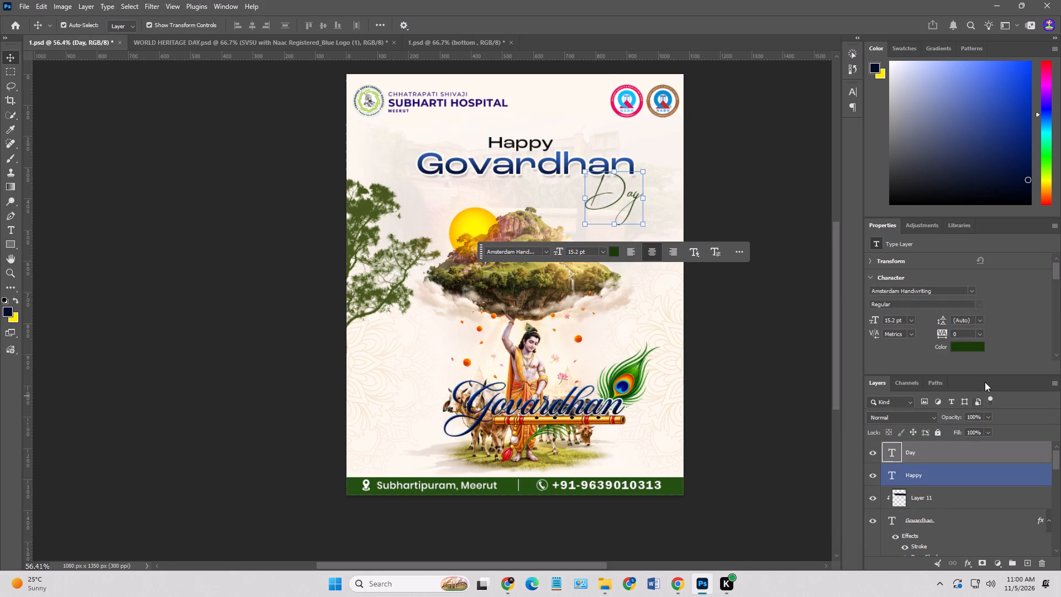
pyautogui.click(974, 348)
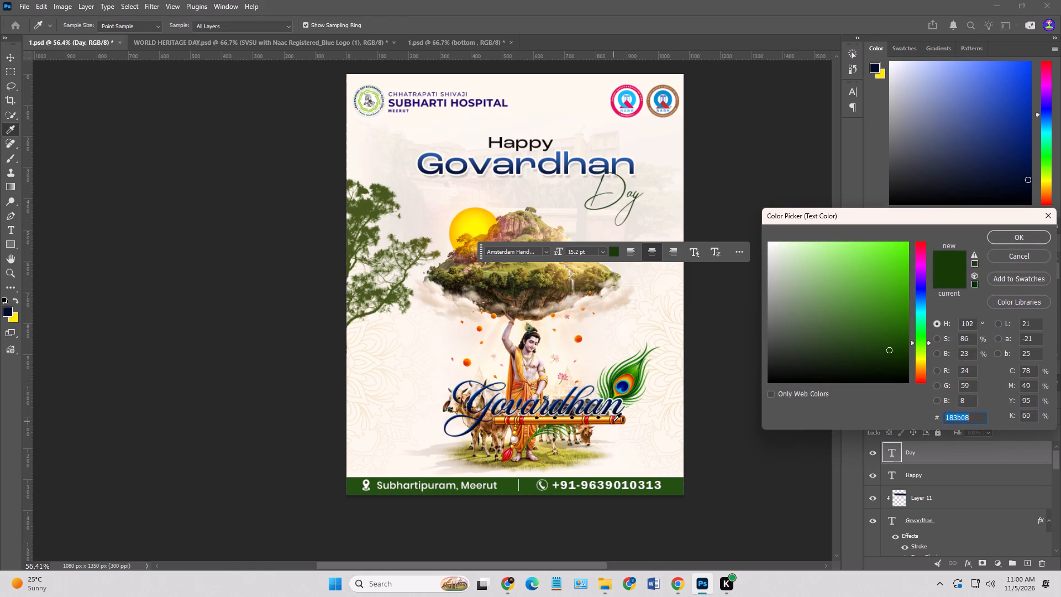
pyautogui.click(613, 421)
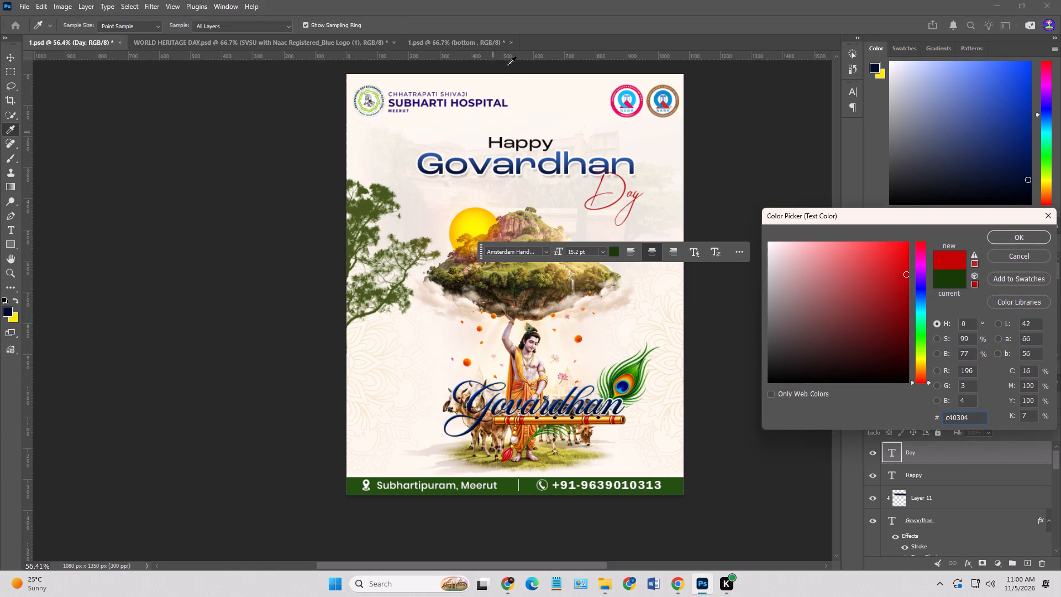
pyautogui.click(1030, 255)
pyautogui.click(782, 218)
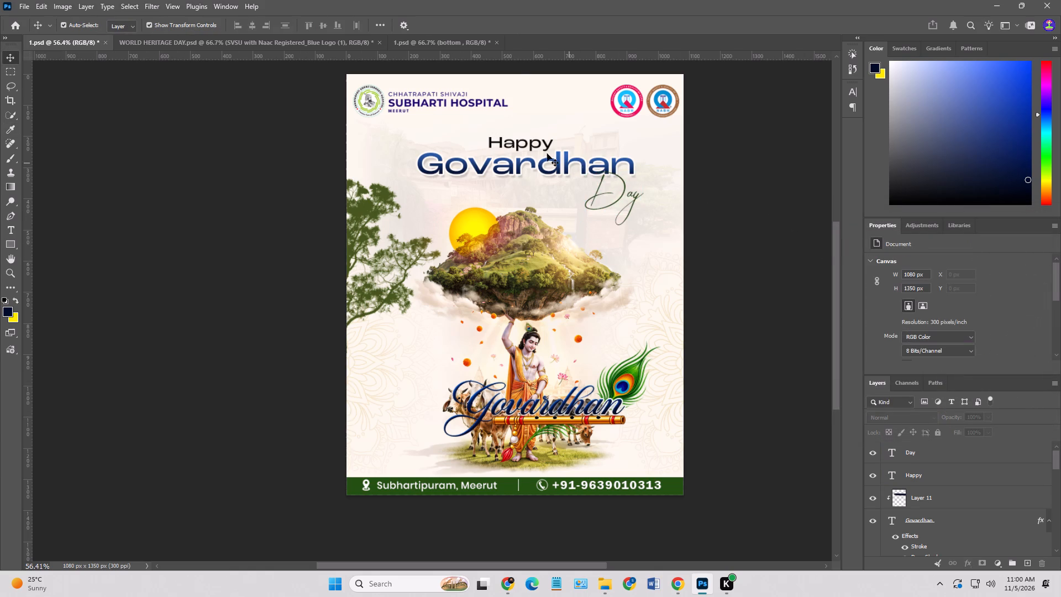
# Recolor the main Govardhan heading text red by shifting only its hue.
pyautogui.click(556, 164)
pyautogui.click(559, 171)
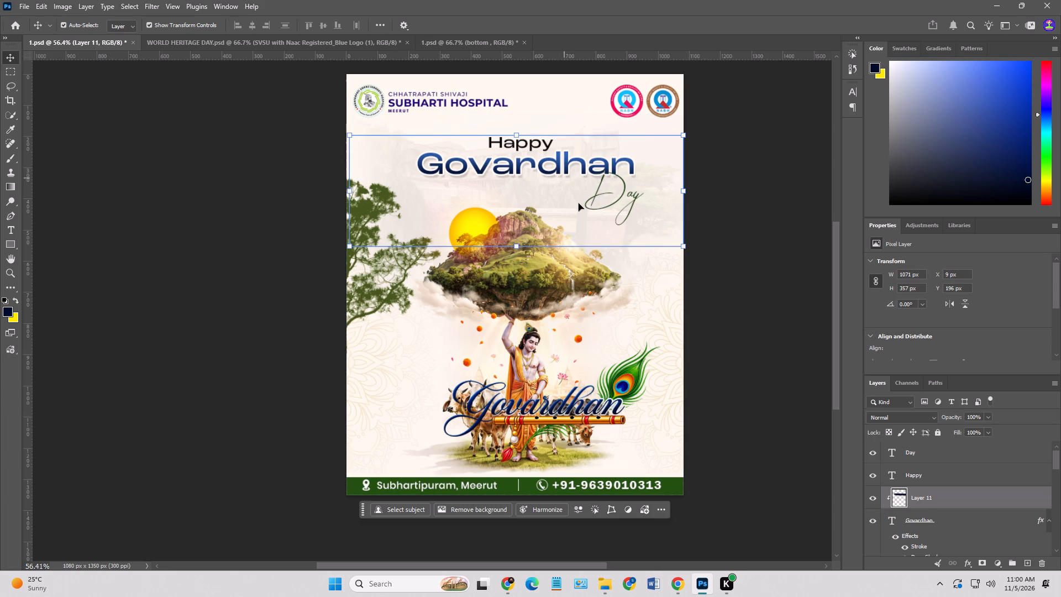
pyautogui.click(921, 516)
pyautogui.click(966, 344)
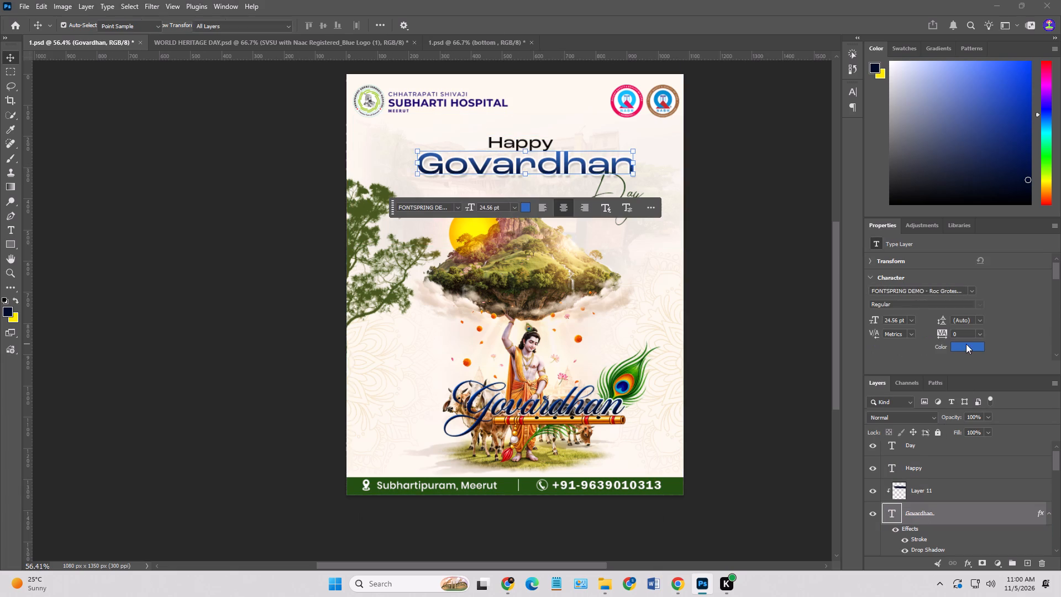
pyautogui.moveTo(925, 295); pyautogui.dragTo(922, 251)
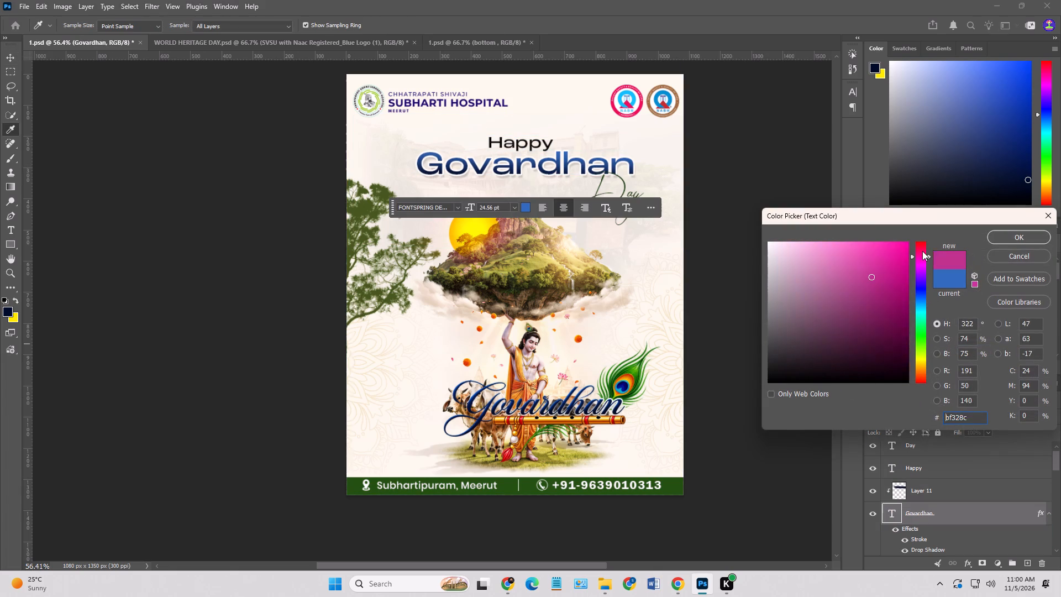
pyautogui.moveTo(922, 251); pyautogui.dragTo(922, 242)
pyautogui.click(1013, 239)
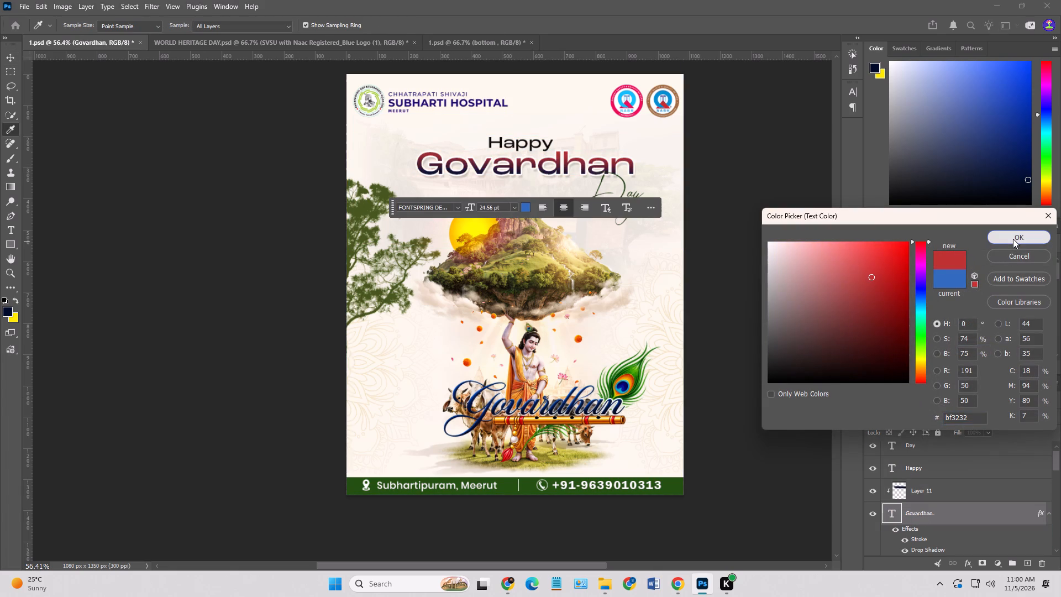
pyautogui.click(722, 200)
# Set the Day text color to black 000000.
pyautogui.click(635, 203)
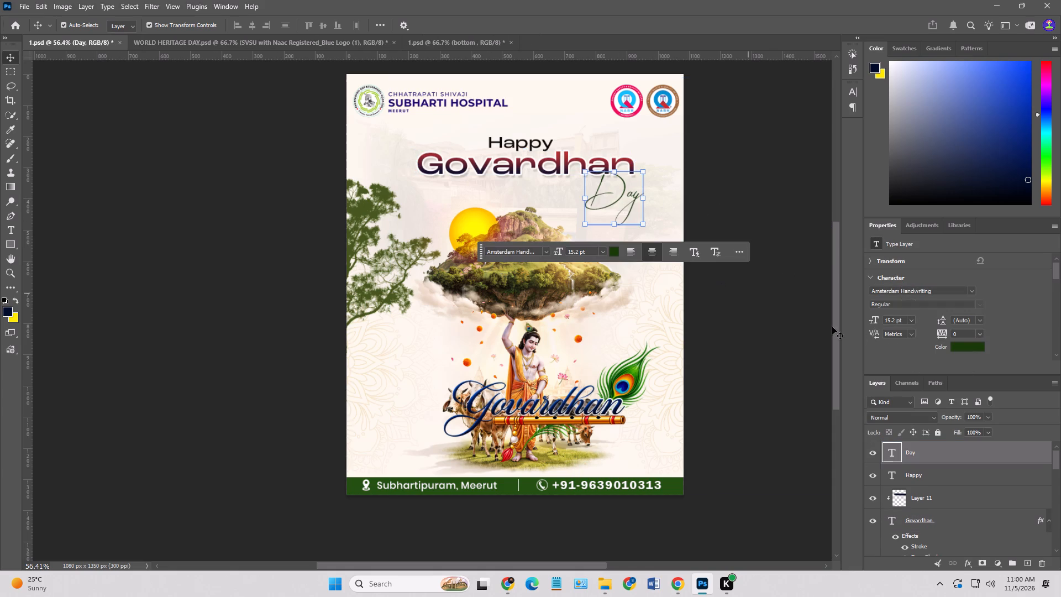
pyautogui.click(969, 348)
pyautogui.moveTo(786, 346); pyautogui.dragTo(755, 387)
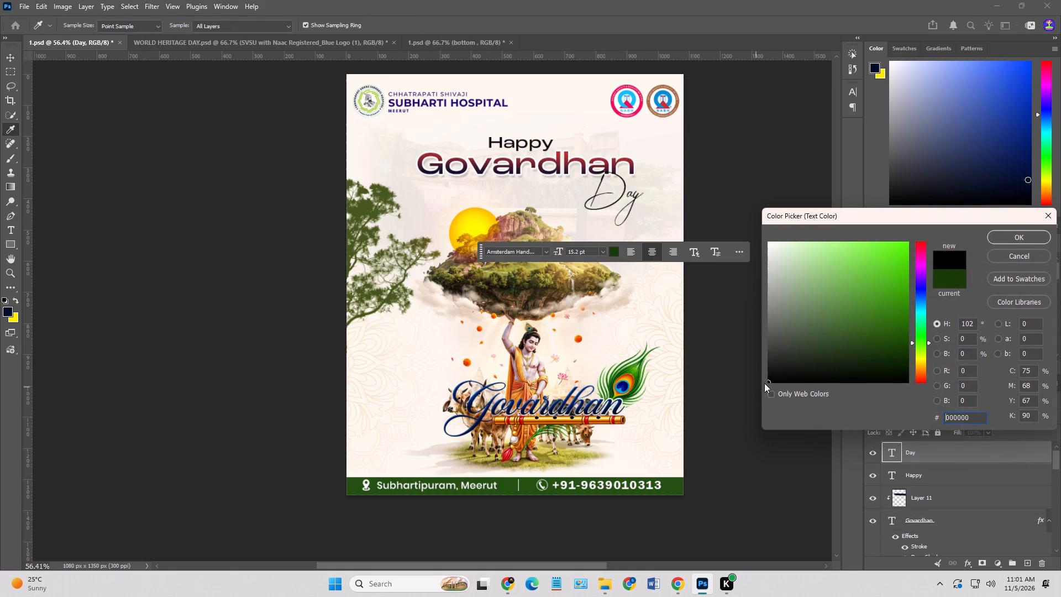
pyautogui.click(1001, 237)
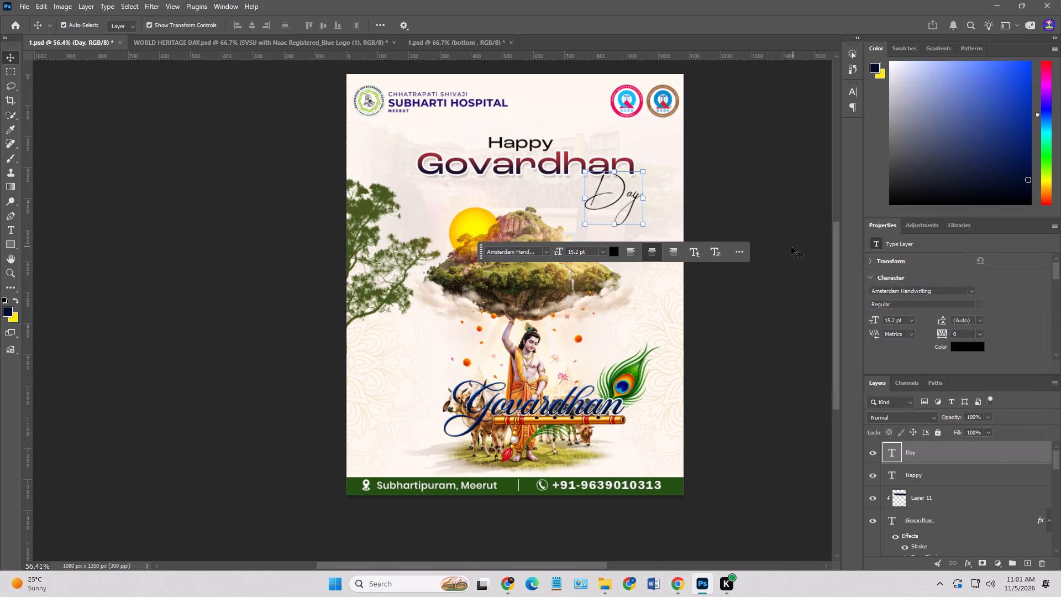
# Add a new empty layer clipped directly above the Govardhan heading and hide the navy shading layer.
pyautogui.click(554, 170)
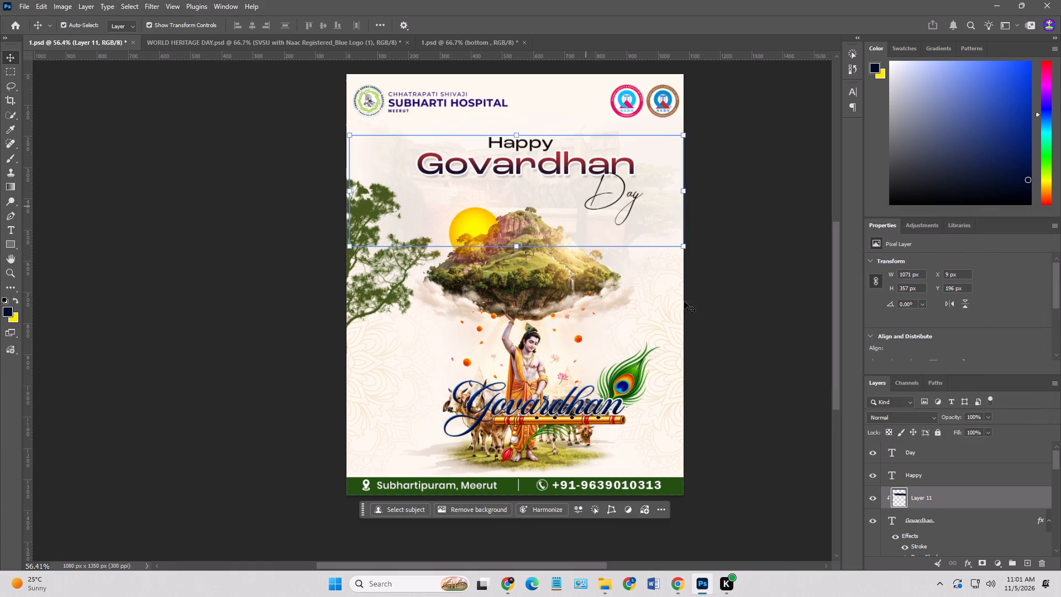
pyautogui.click(915, 520)
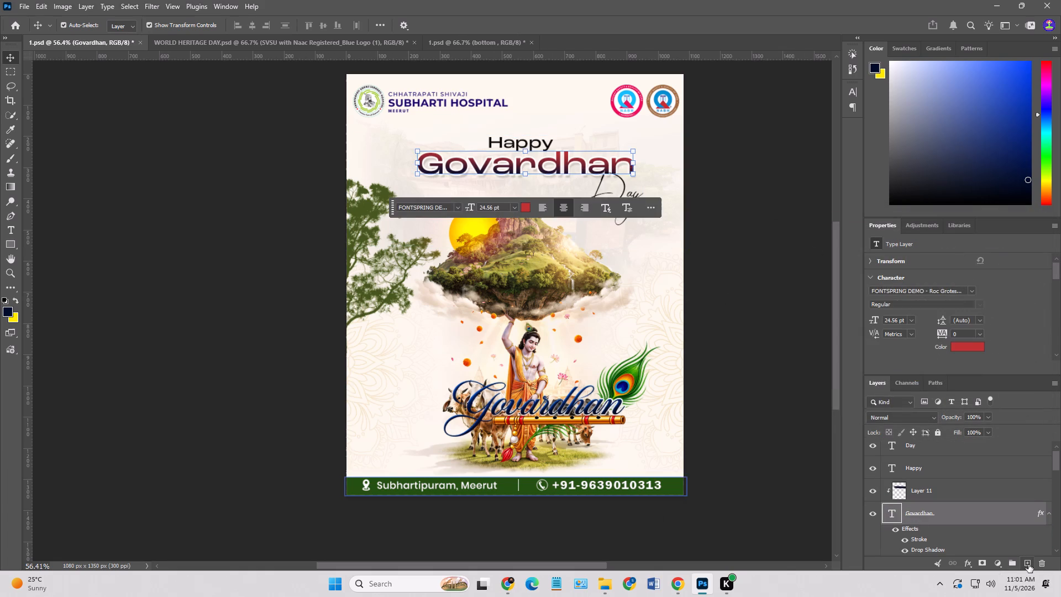
pyautogui.click(1028, 564)
pyautogui.click(869, 489)
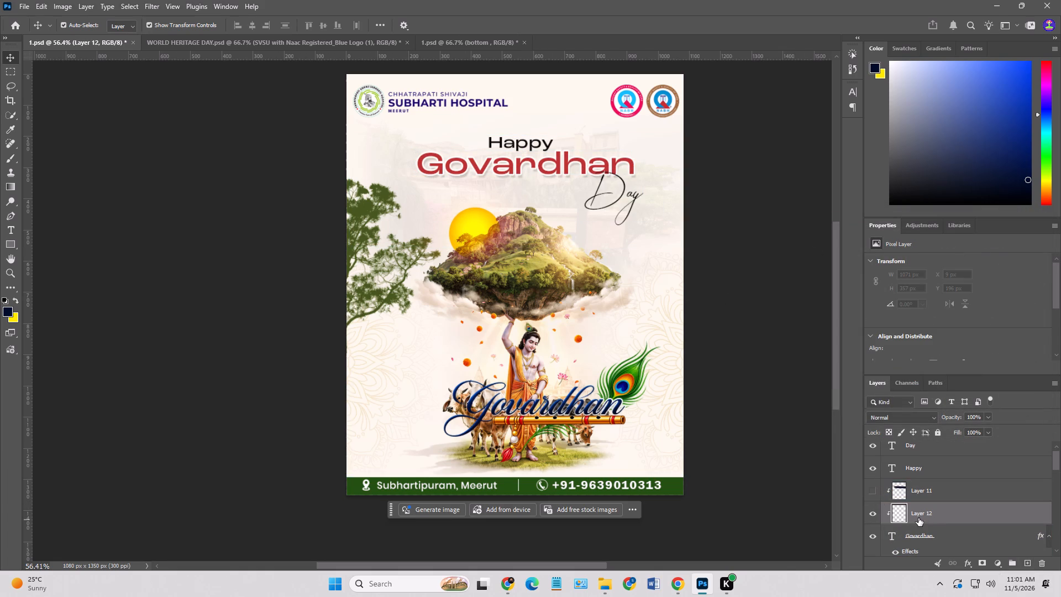
pyautogui.click(918, 518)
# Paint soft dark maroon 4a0000 shading along the lower part of the Govardhan heading on the new clipped layer.
pyautogui.click(2, 312)
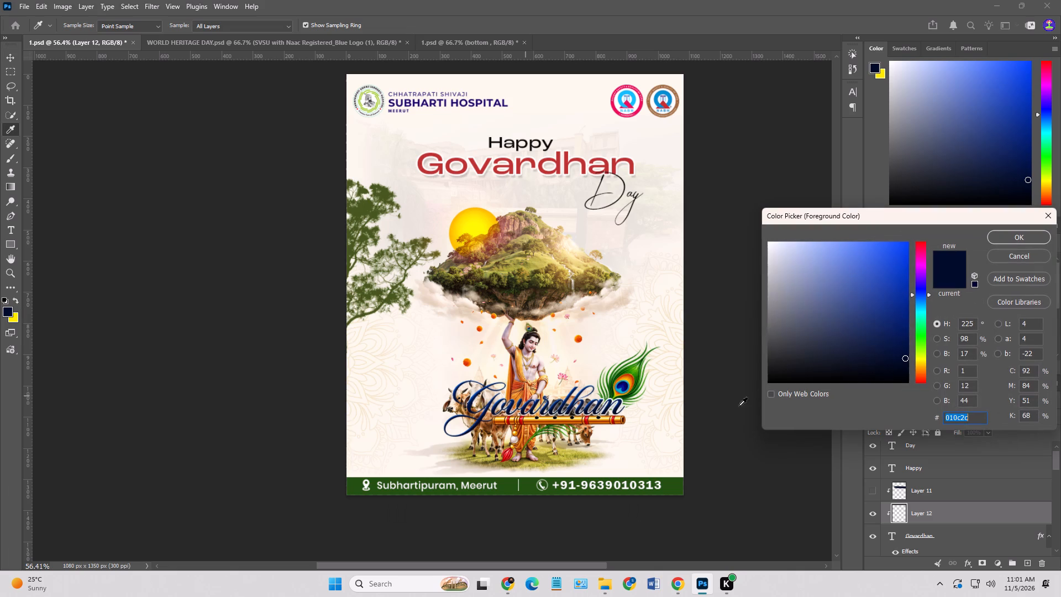
pyautogui.moveTo(924, 296); pyautogui.dragTo(917, 229)
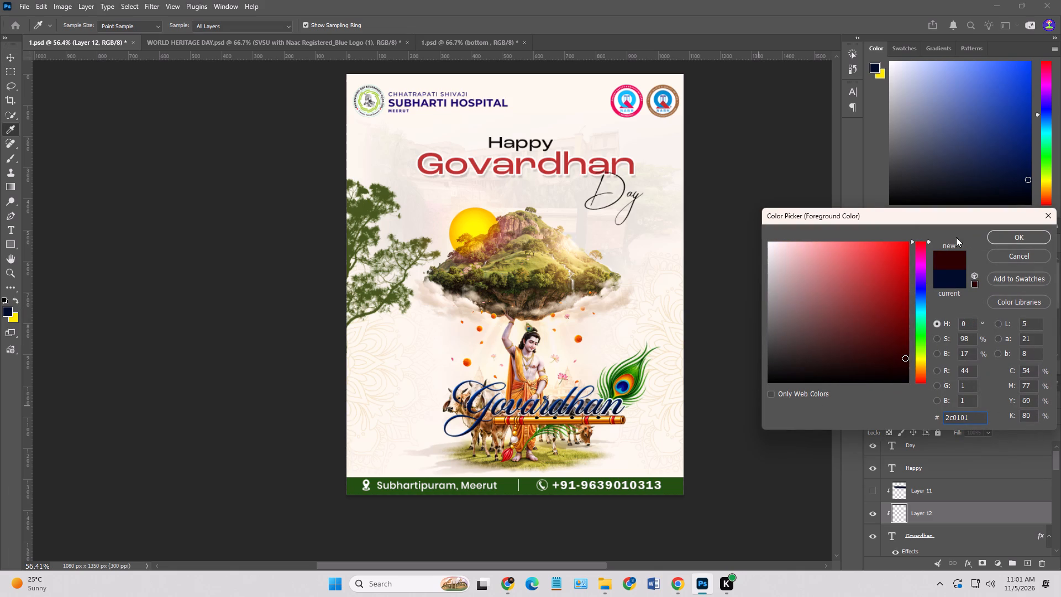
pyautogui.moveTo(903, 359); pyautogui.dragTo(917, 341)
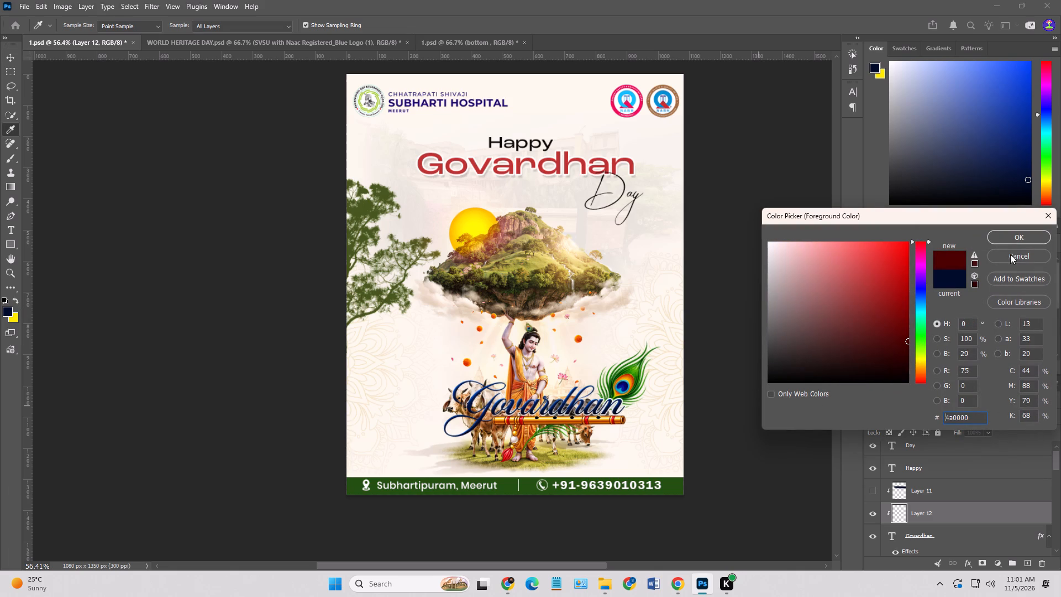
pyautogui.click(1009, 234)
pyautogui.click(9, 155)
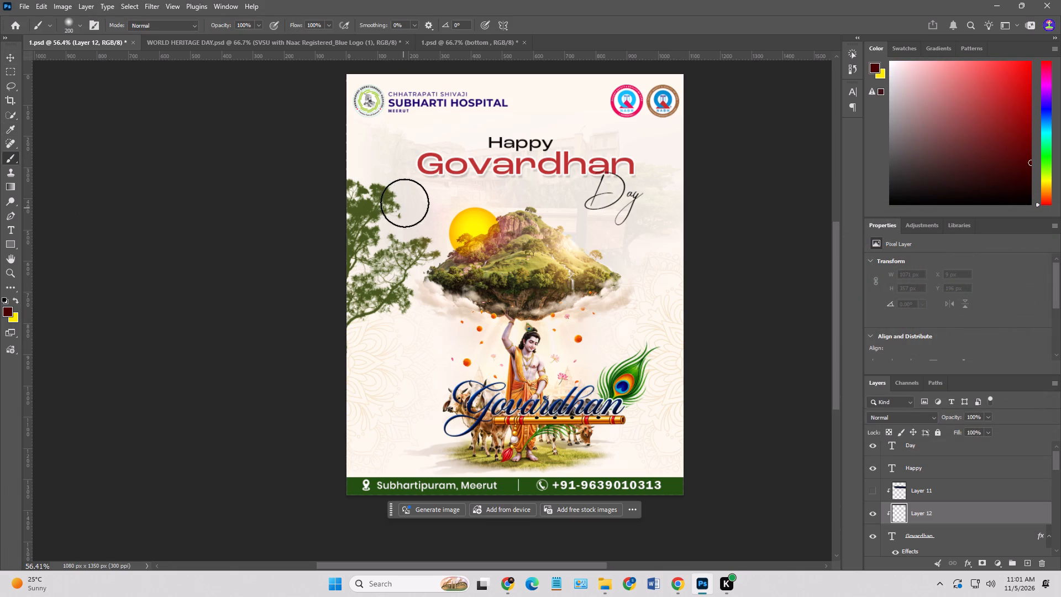
pyautogui.moveTo(398, 192); pyautogui.dragTo(712, 207)
pyautogui.moveTo(658, 195); pyautogui.dragTo(458, 196)
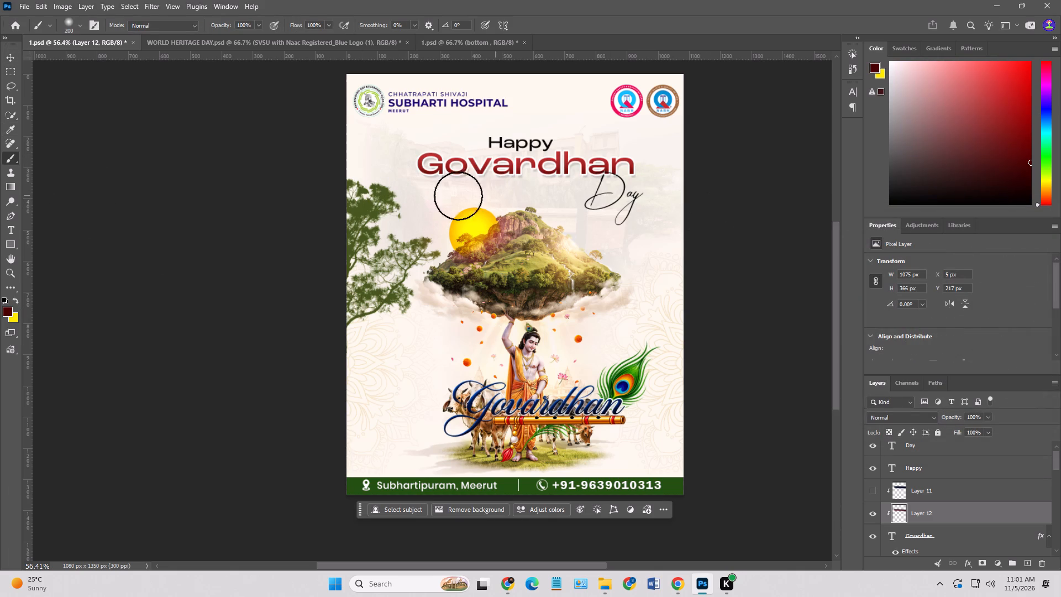
pyautogui.moveTo(458, 196); pyautogui.dragTo(270, 196)
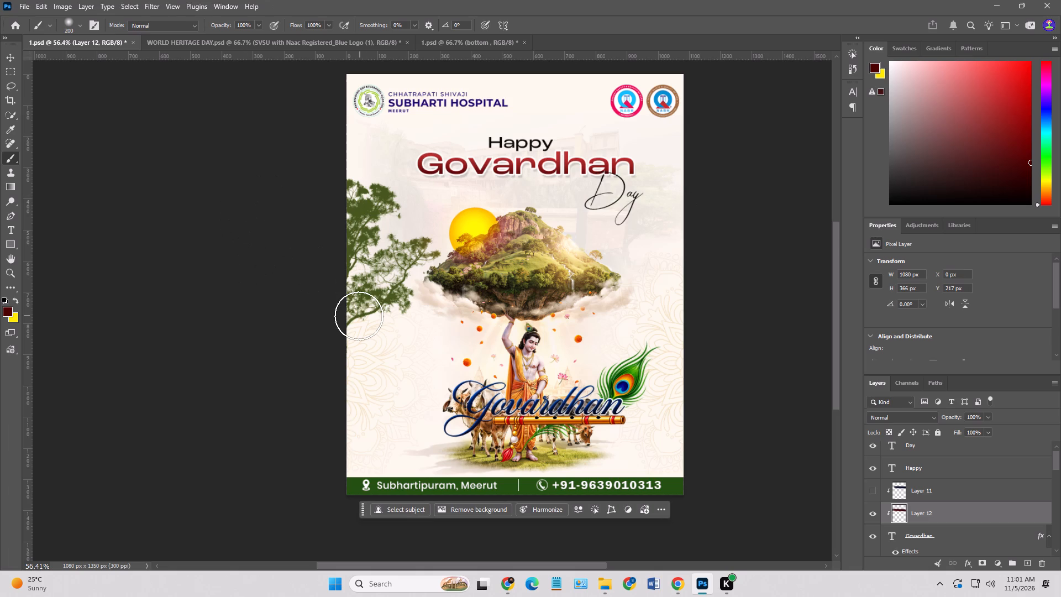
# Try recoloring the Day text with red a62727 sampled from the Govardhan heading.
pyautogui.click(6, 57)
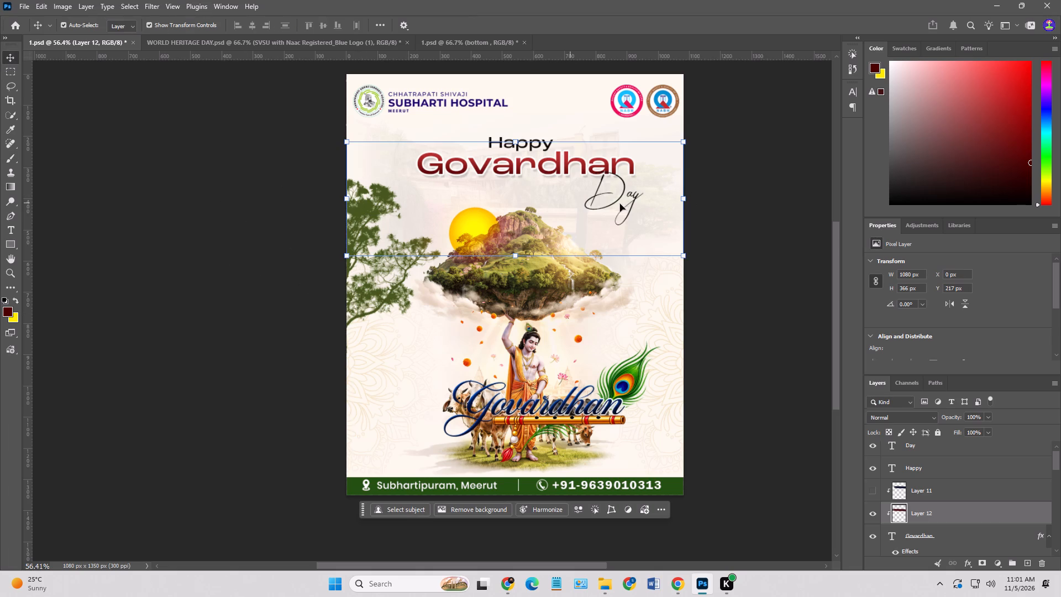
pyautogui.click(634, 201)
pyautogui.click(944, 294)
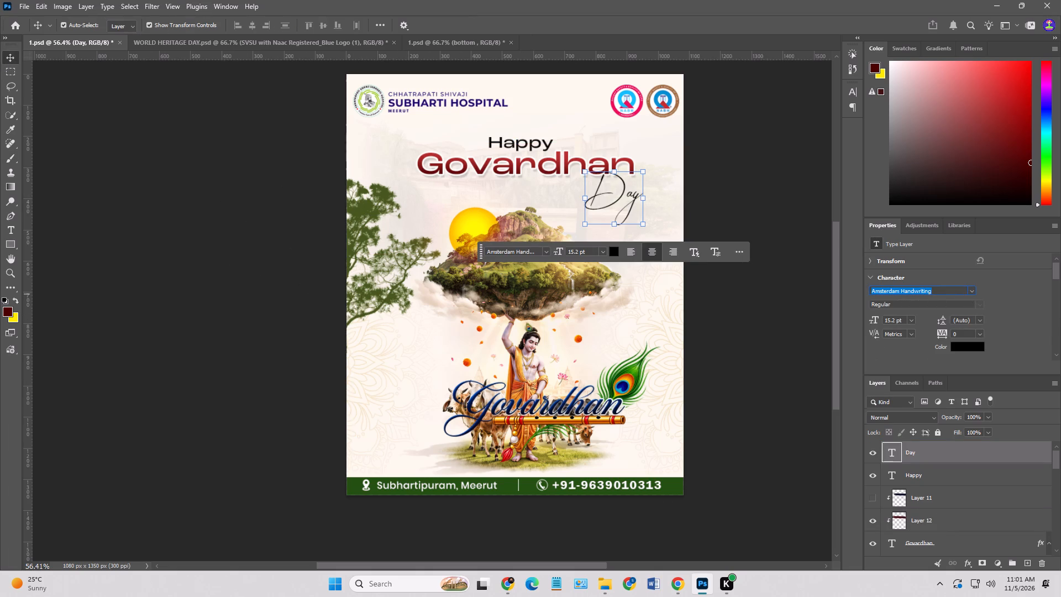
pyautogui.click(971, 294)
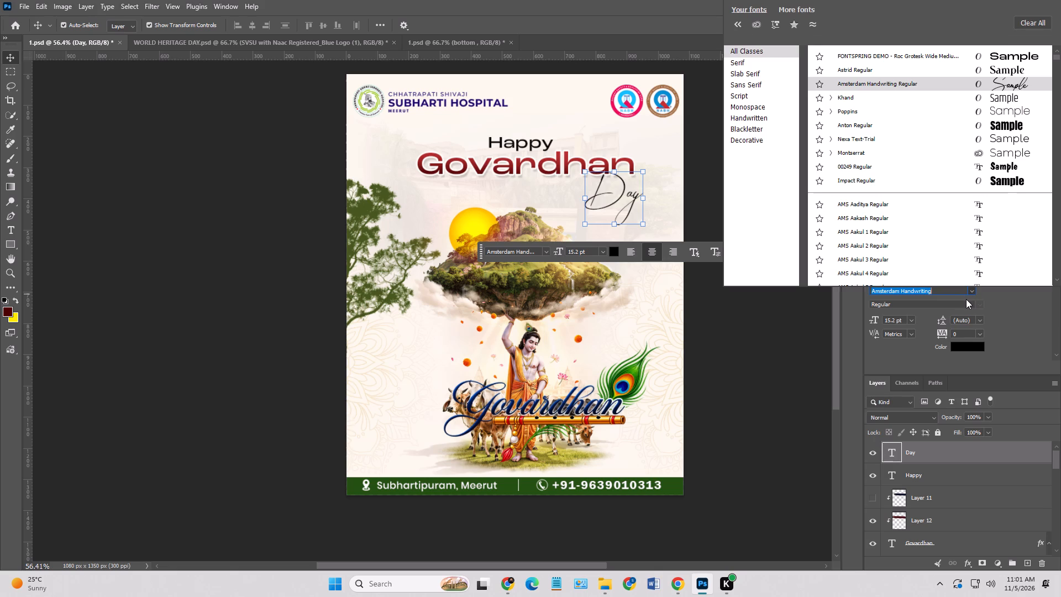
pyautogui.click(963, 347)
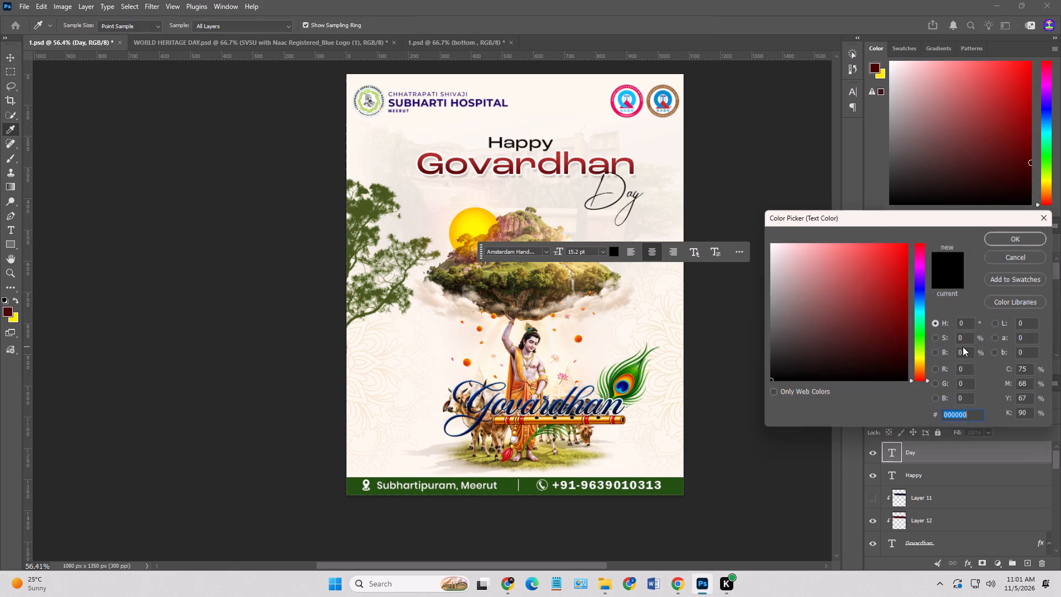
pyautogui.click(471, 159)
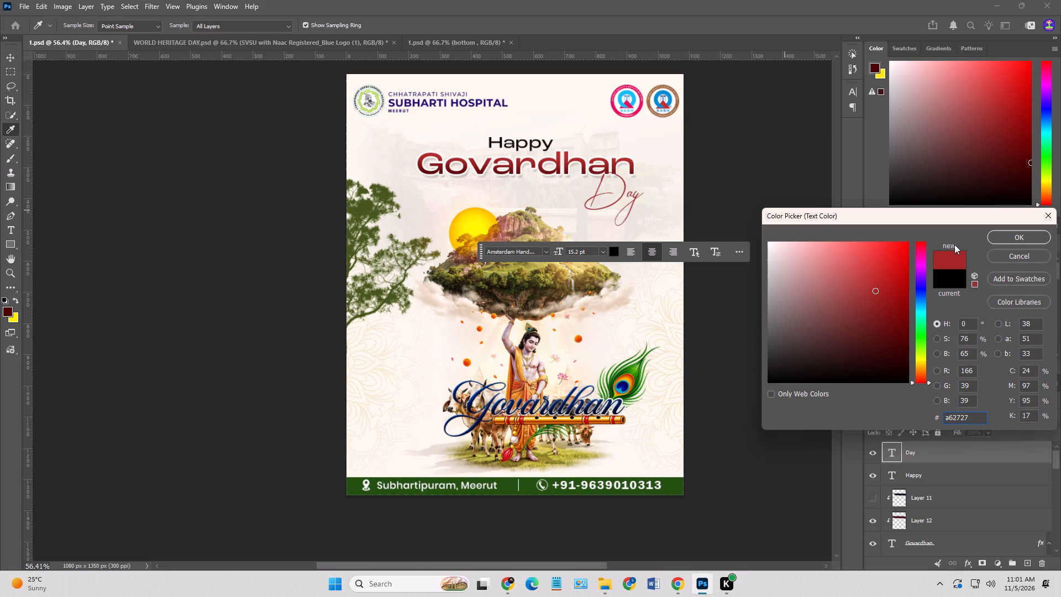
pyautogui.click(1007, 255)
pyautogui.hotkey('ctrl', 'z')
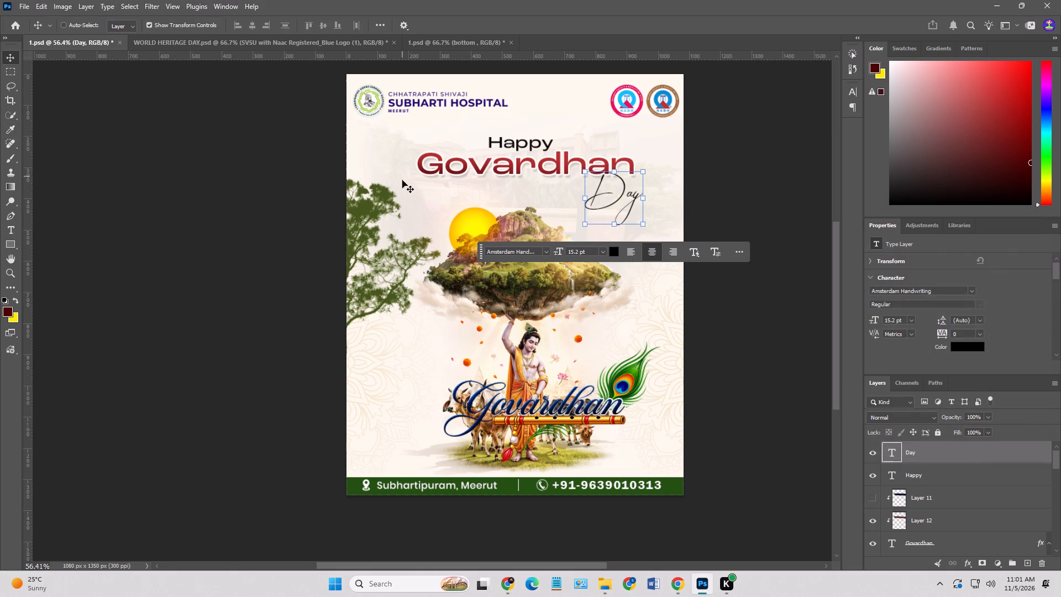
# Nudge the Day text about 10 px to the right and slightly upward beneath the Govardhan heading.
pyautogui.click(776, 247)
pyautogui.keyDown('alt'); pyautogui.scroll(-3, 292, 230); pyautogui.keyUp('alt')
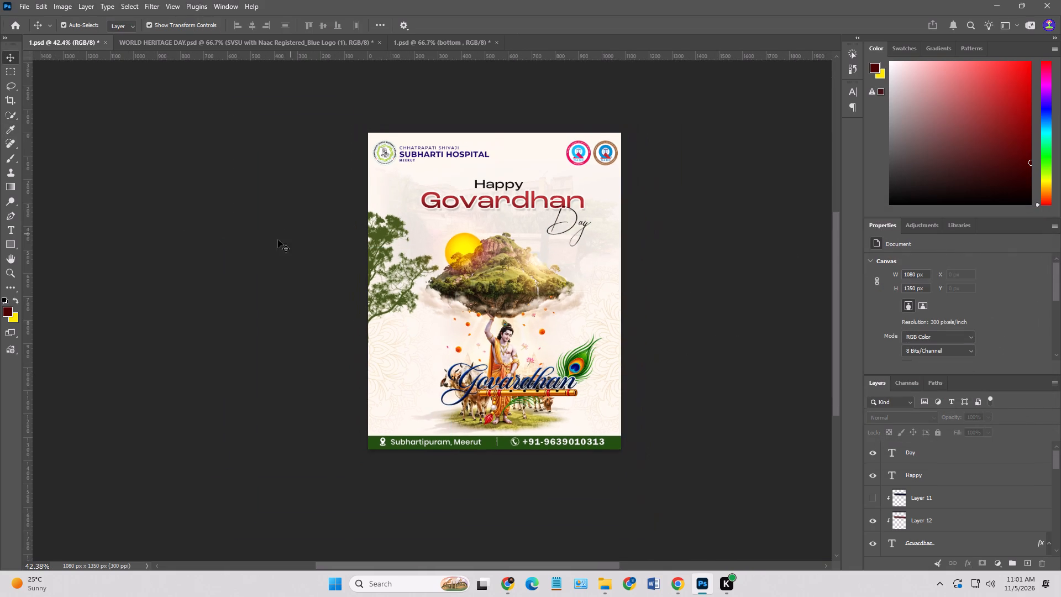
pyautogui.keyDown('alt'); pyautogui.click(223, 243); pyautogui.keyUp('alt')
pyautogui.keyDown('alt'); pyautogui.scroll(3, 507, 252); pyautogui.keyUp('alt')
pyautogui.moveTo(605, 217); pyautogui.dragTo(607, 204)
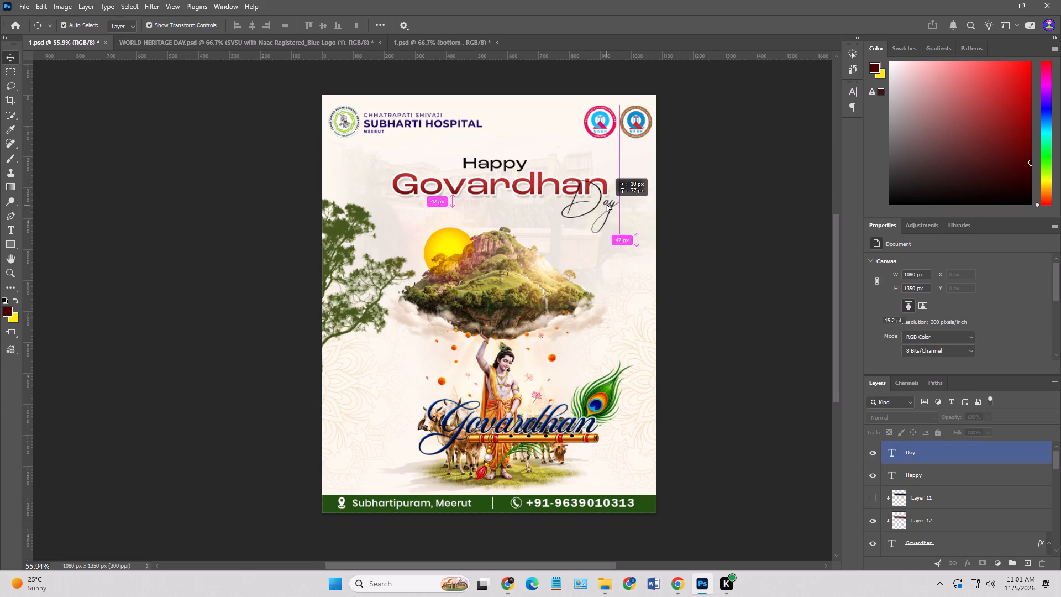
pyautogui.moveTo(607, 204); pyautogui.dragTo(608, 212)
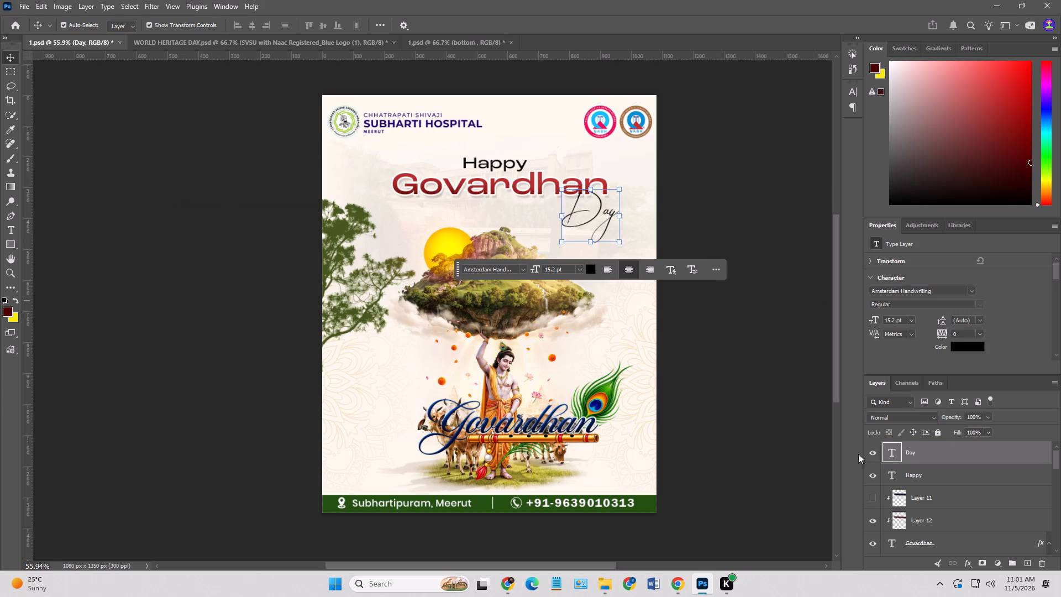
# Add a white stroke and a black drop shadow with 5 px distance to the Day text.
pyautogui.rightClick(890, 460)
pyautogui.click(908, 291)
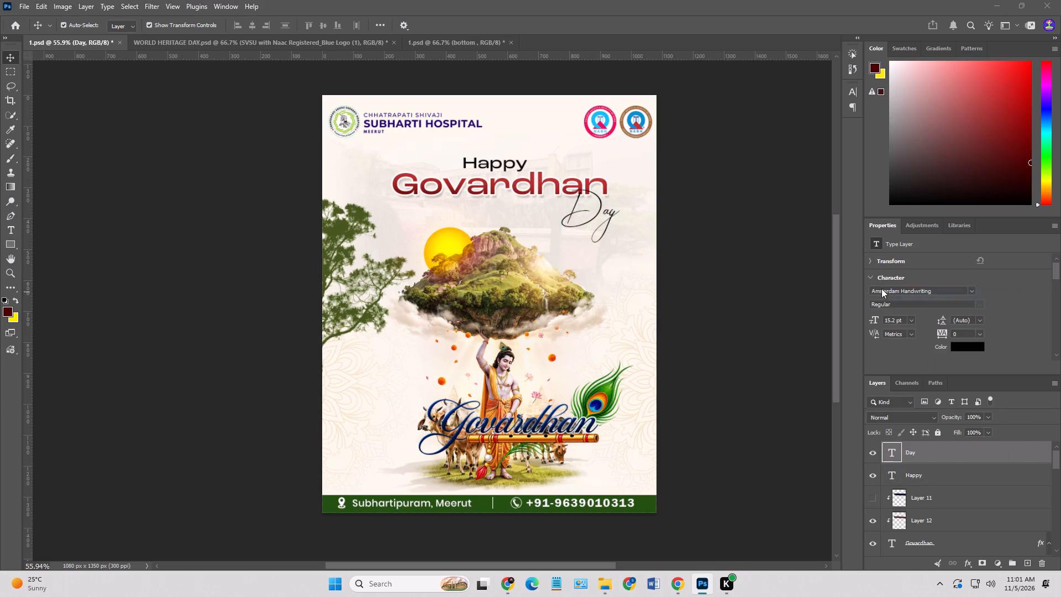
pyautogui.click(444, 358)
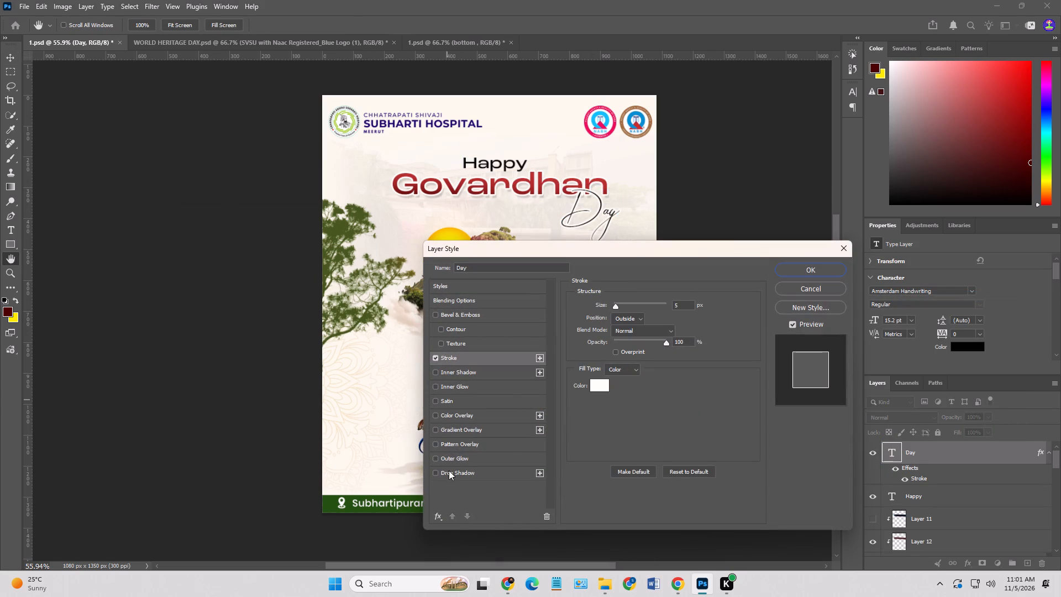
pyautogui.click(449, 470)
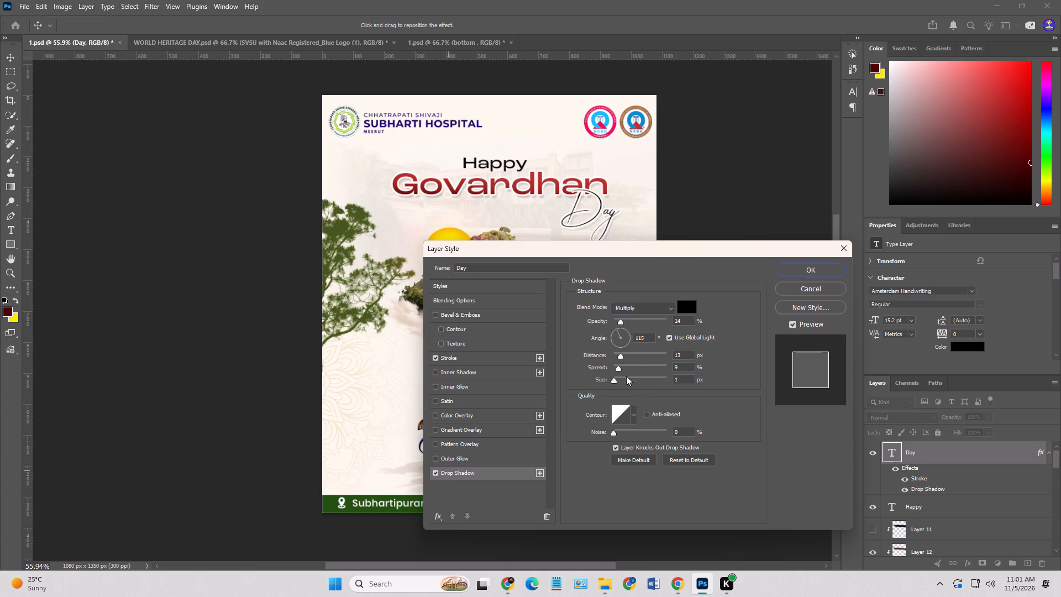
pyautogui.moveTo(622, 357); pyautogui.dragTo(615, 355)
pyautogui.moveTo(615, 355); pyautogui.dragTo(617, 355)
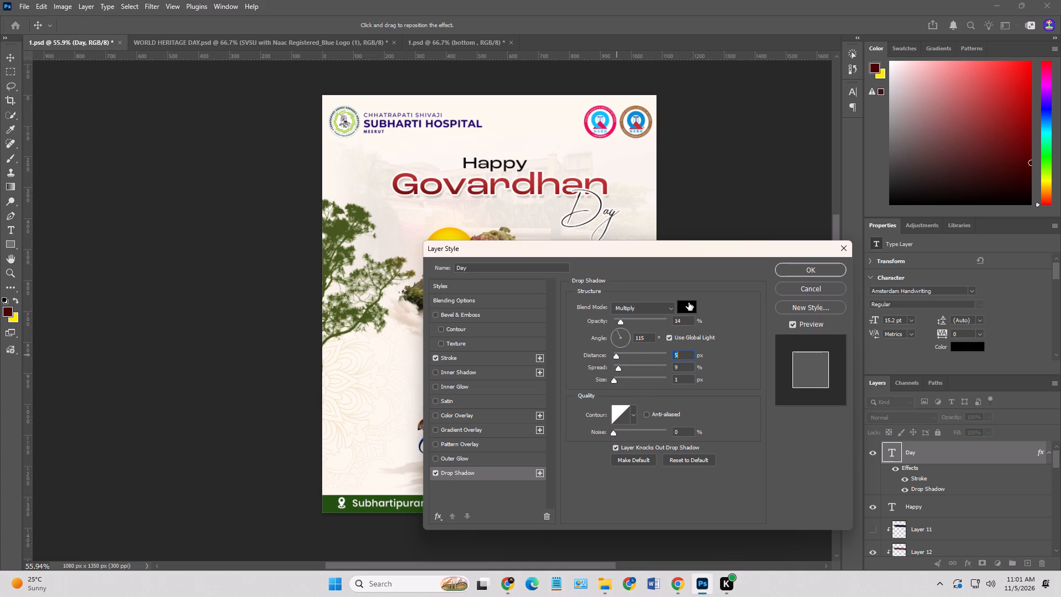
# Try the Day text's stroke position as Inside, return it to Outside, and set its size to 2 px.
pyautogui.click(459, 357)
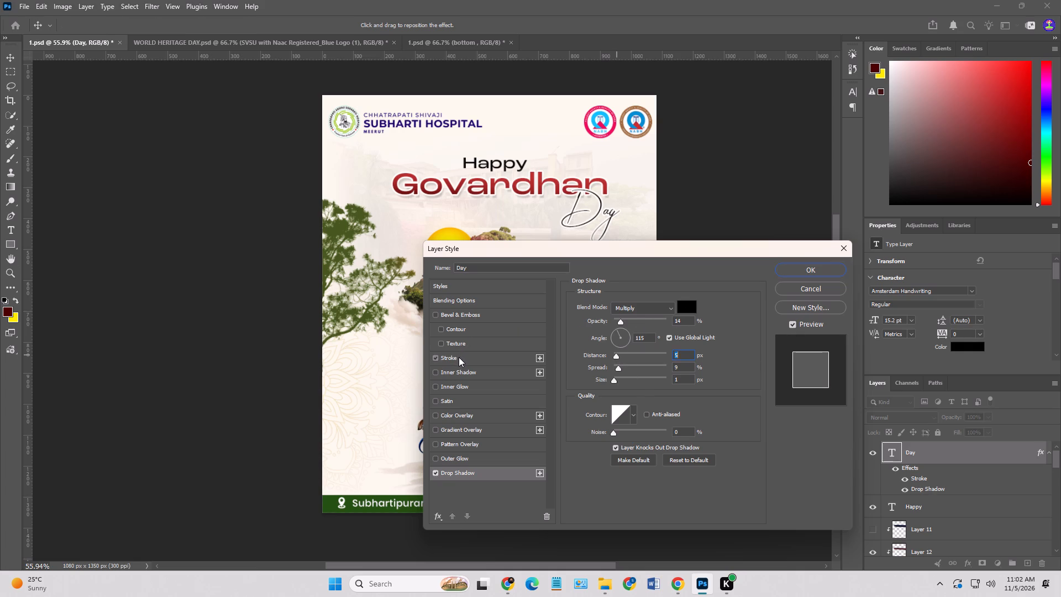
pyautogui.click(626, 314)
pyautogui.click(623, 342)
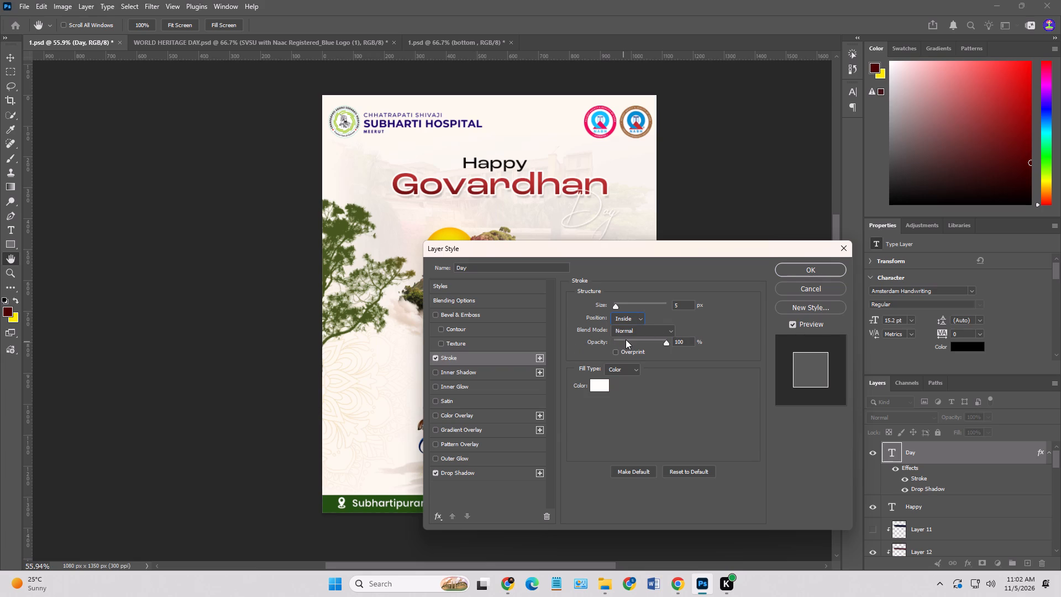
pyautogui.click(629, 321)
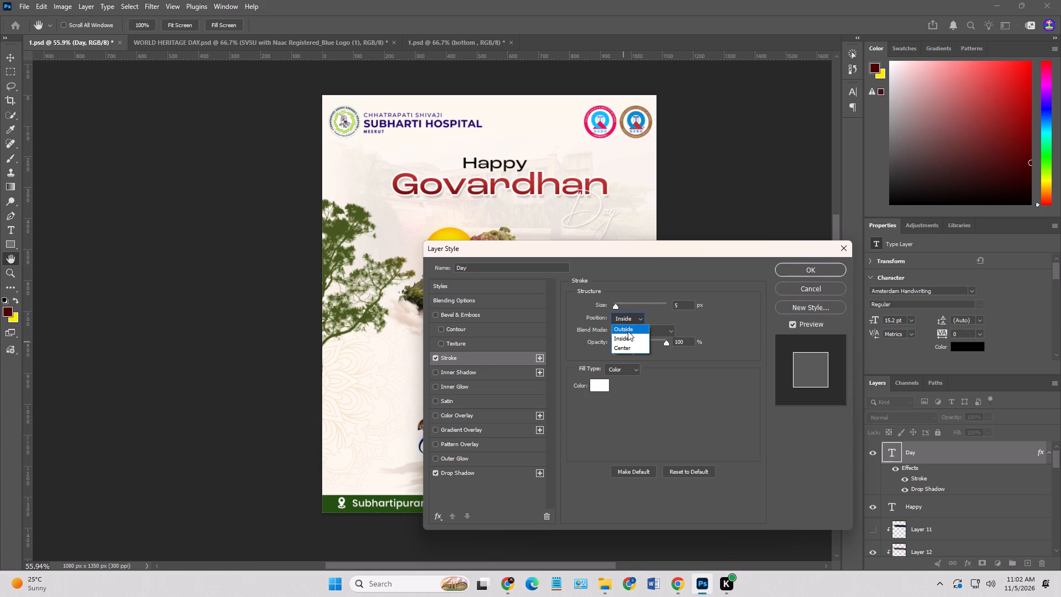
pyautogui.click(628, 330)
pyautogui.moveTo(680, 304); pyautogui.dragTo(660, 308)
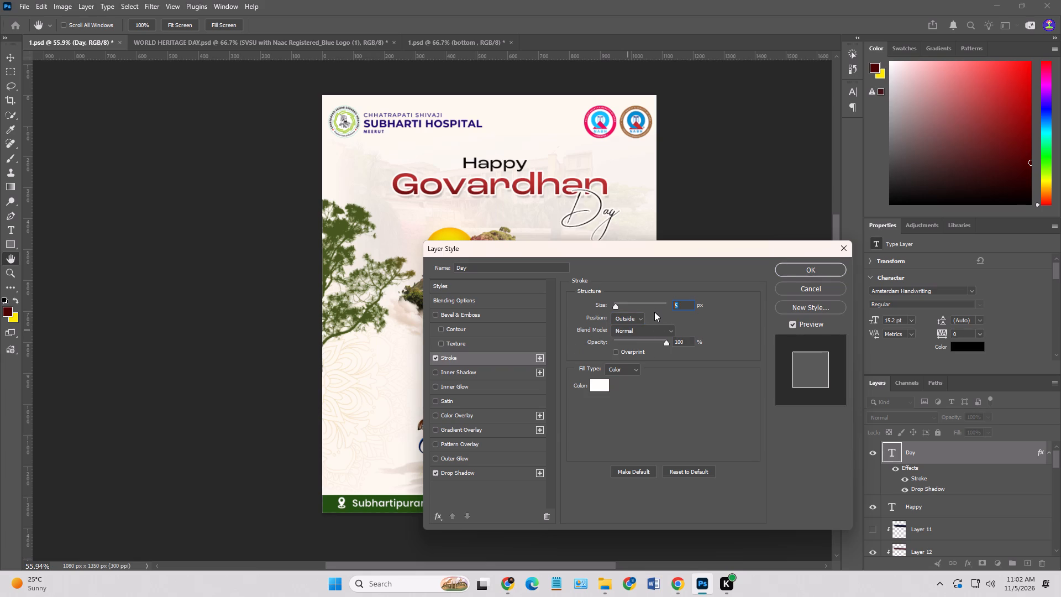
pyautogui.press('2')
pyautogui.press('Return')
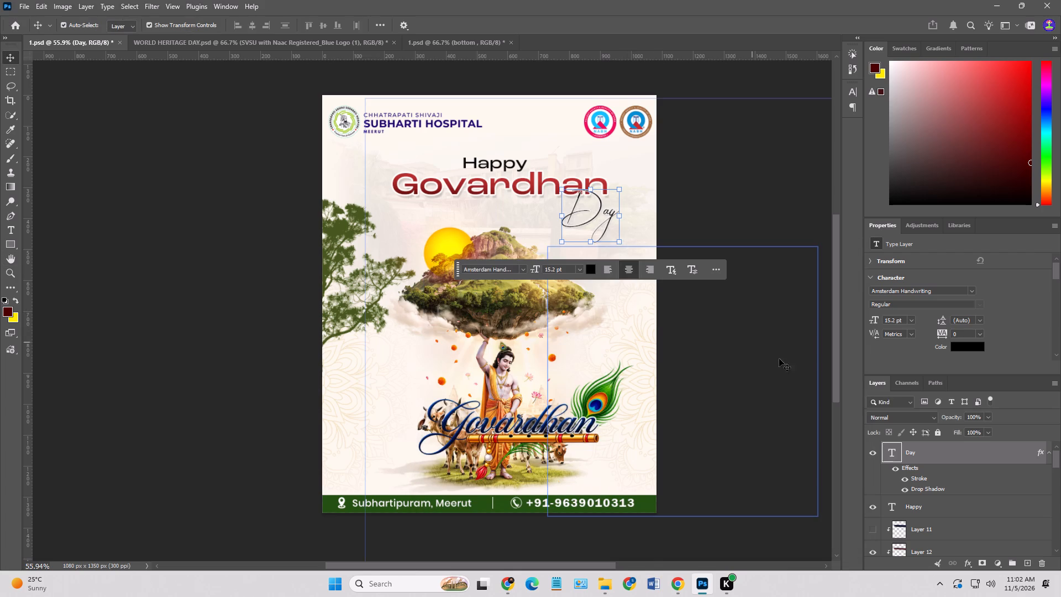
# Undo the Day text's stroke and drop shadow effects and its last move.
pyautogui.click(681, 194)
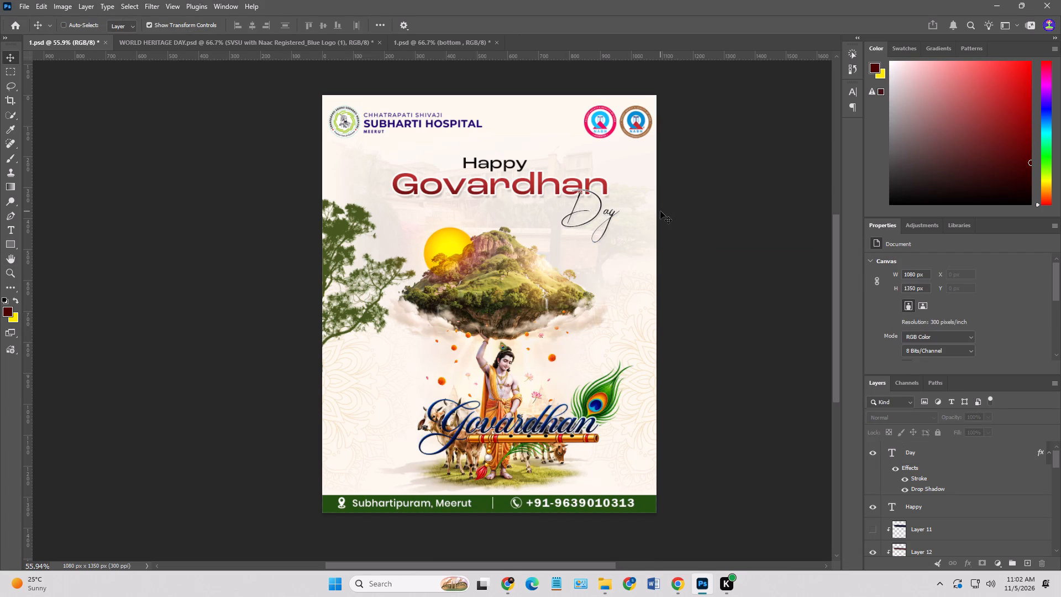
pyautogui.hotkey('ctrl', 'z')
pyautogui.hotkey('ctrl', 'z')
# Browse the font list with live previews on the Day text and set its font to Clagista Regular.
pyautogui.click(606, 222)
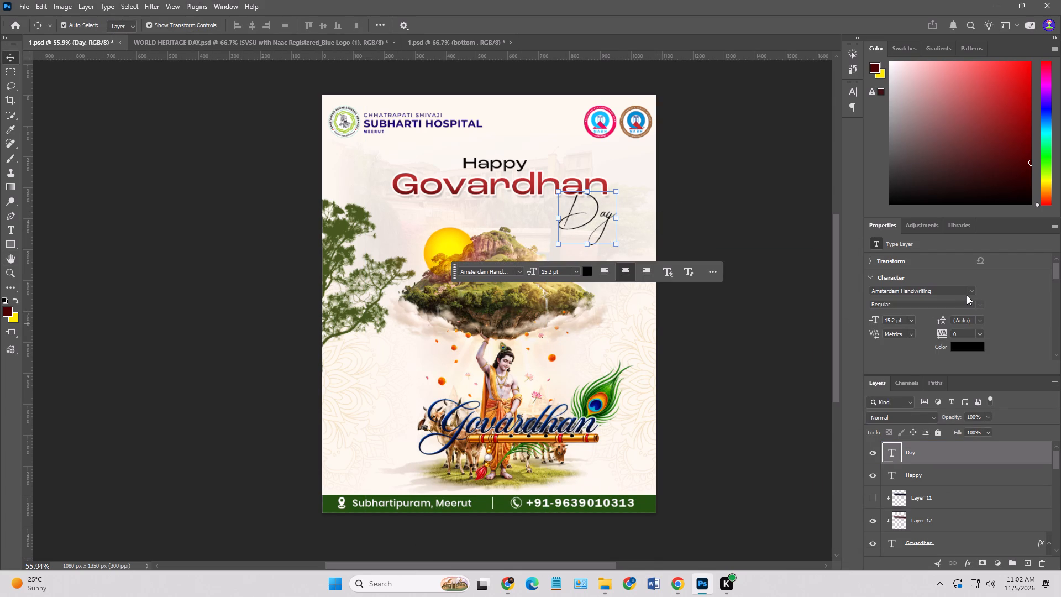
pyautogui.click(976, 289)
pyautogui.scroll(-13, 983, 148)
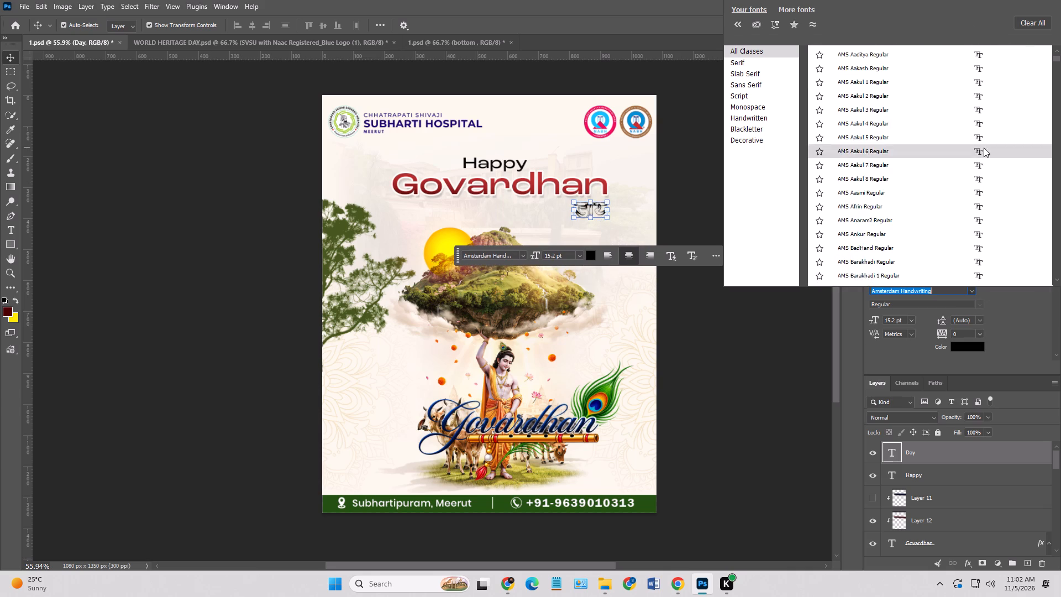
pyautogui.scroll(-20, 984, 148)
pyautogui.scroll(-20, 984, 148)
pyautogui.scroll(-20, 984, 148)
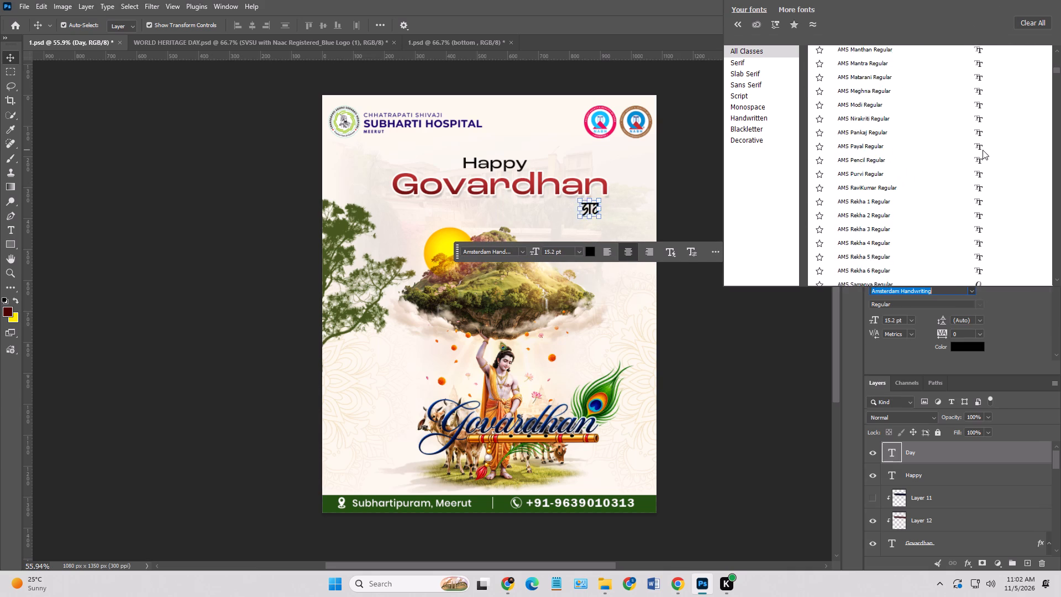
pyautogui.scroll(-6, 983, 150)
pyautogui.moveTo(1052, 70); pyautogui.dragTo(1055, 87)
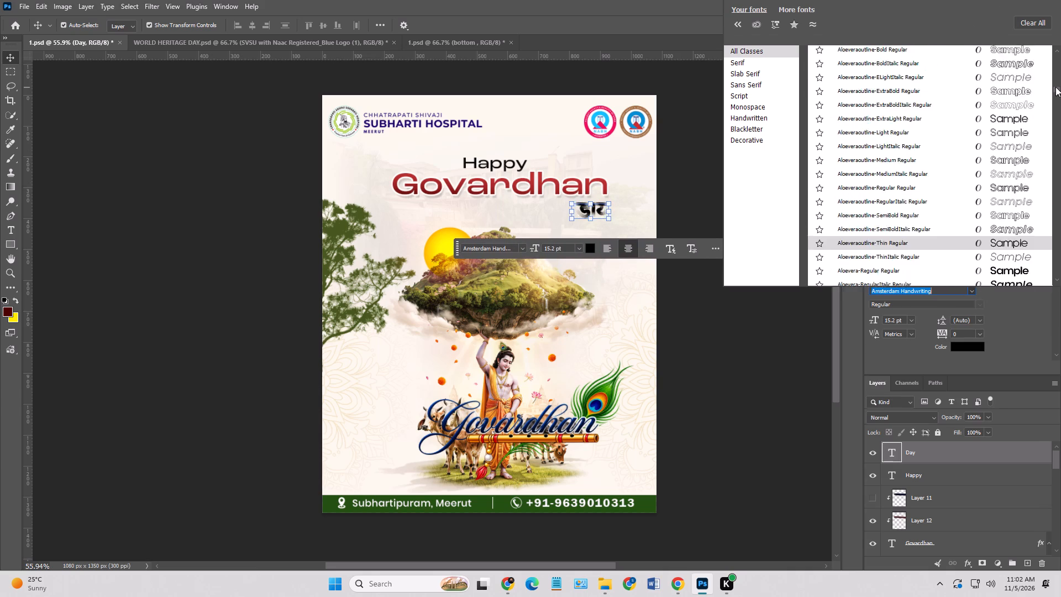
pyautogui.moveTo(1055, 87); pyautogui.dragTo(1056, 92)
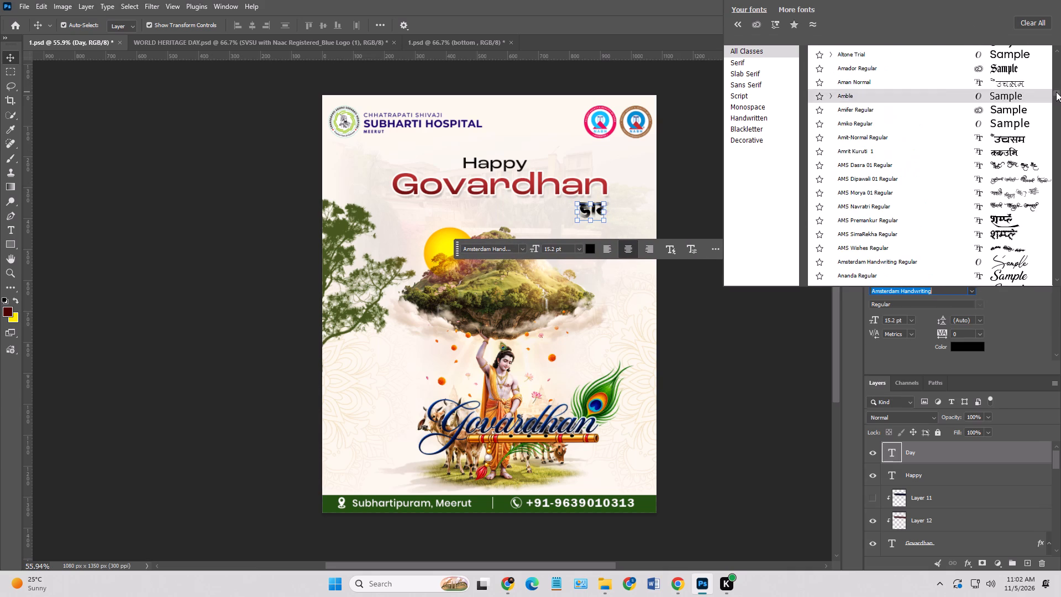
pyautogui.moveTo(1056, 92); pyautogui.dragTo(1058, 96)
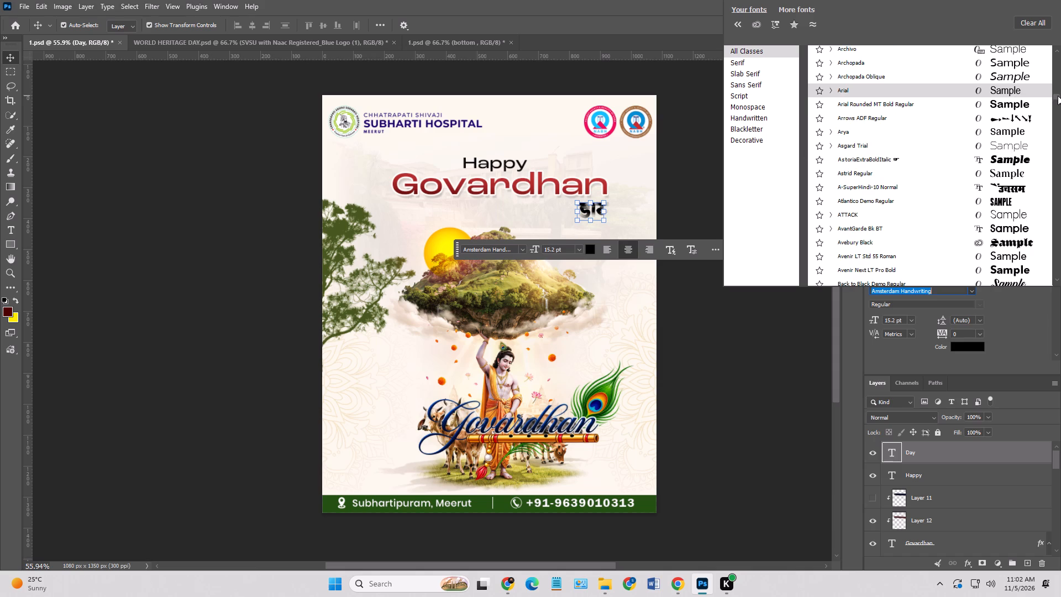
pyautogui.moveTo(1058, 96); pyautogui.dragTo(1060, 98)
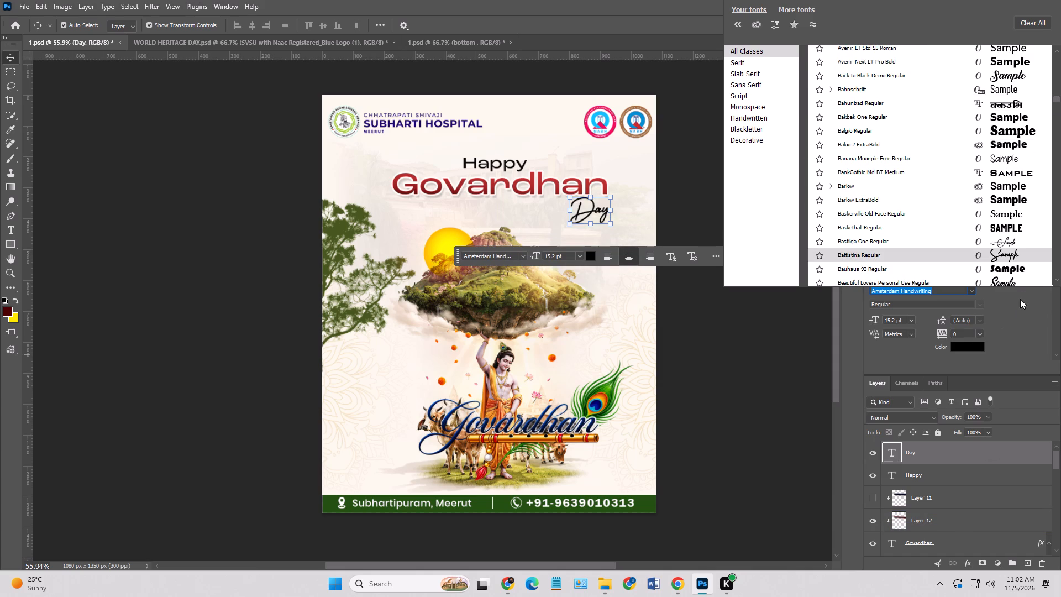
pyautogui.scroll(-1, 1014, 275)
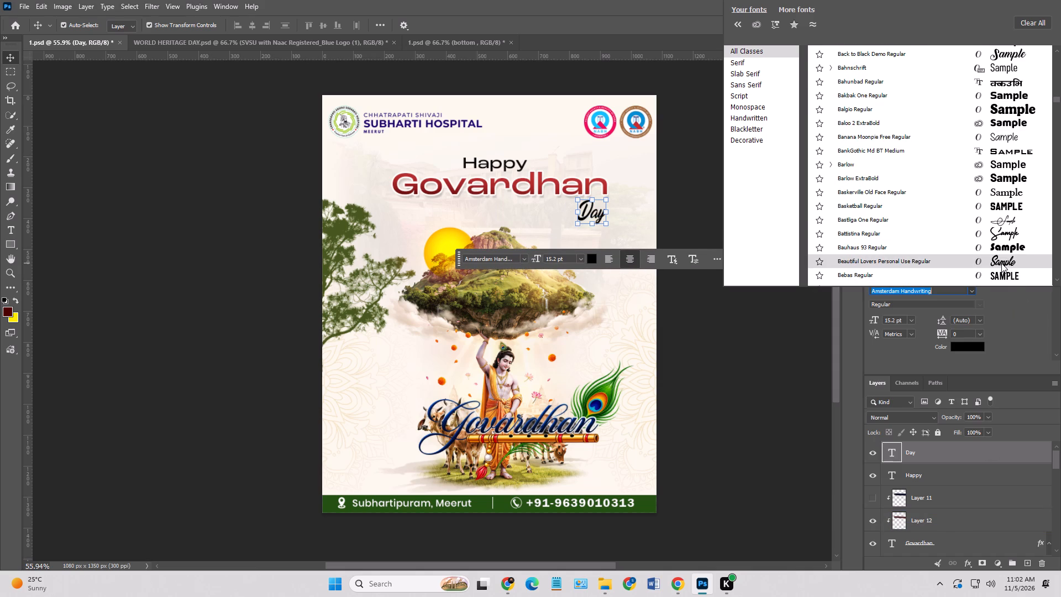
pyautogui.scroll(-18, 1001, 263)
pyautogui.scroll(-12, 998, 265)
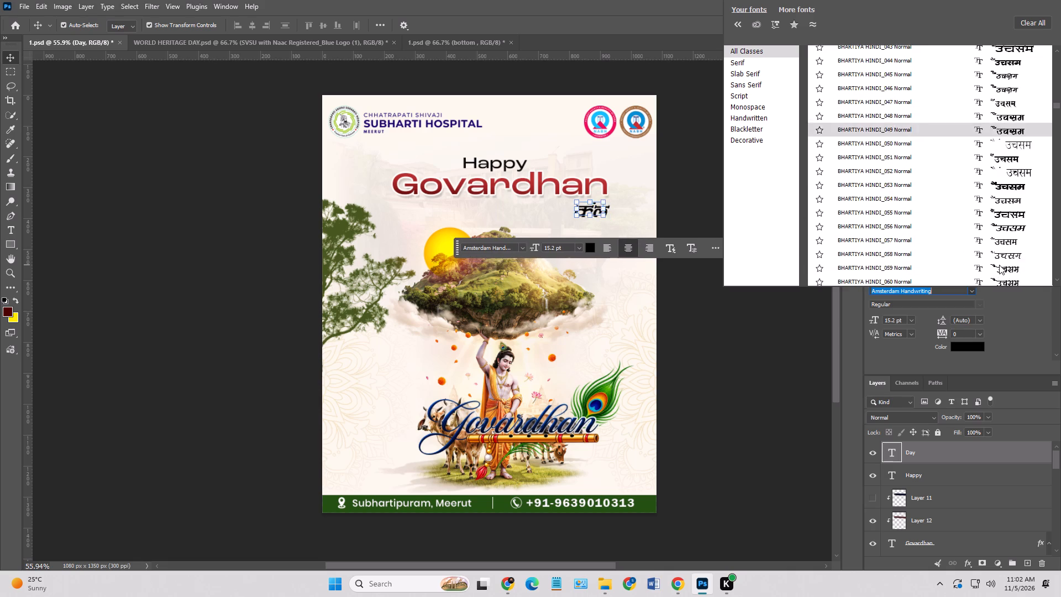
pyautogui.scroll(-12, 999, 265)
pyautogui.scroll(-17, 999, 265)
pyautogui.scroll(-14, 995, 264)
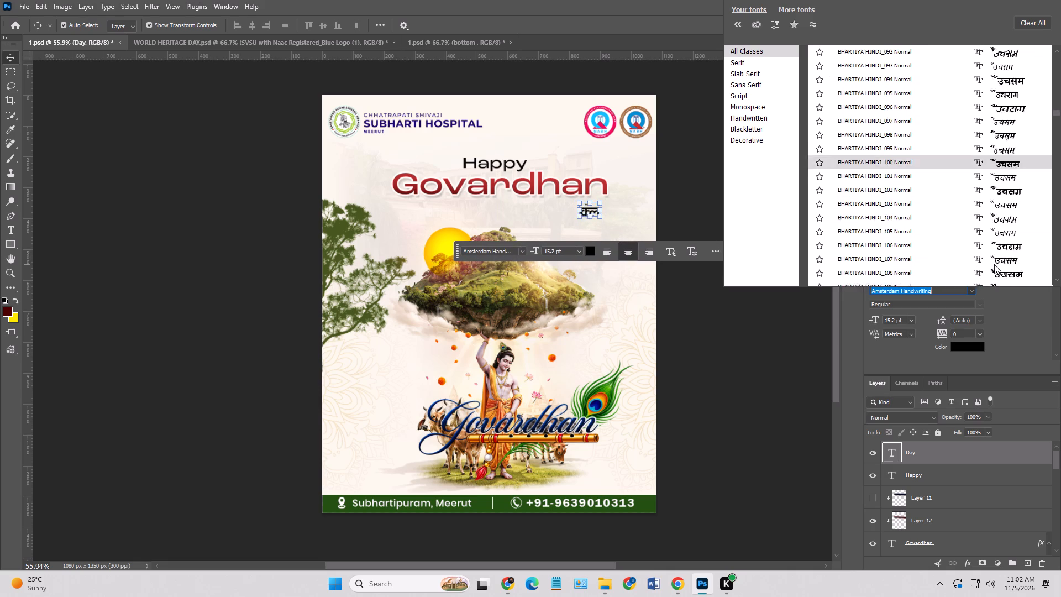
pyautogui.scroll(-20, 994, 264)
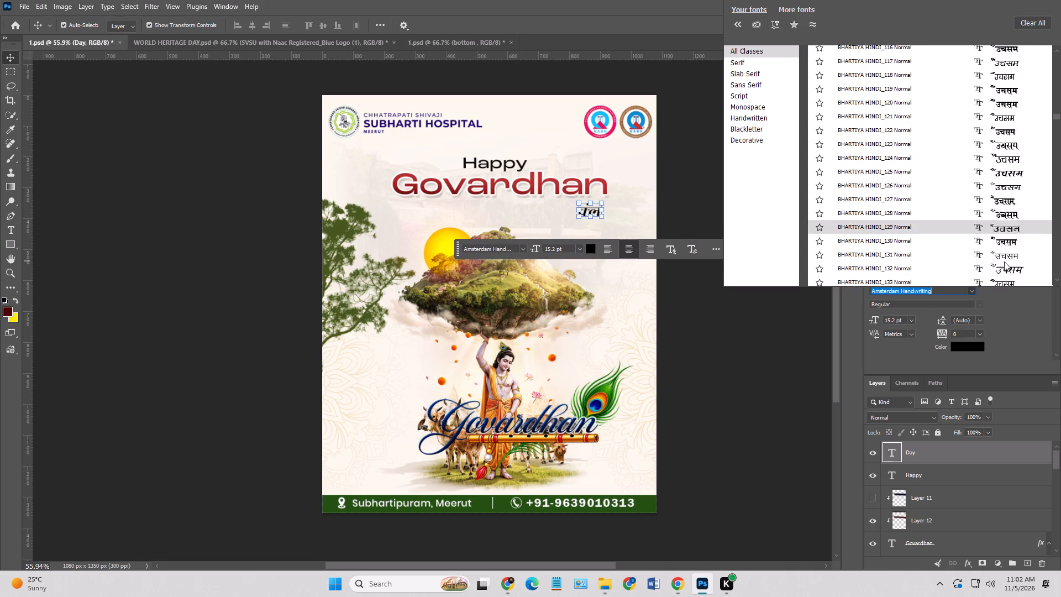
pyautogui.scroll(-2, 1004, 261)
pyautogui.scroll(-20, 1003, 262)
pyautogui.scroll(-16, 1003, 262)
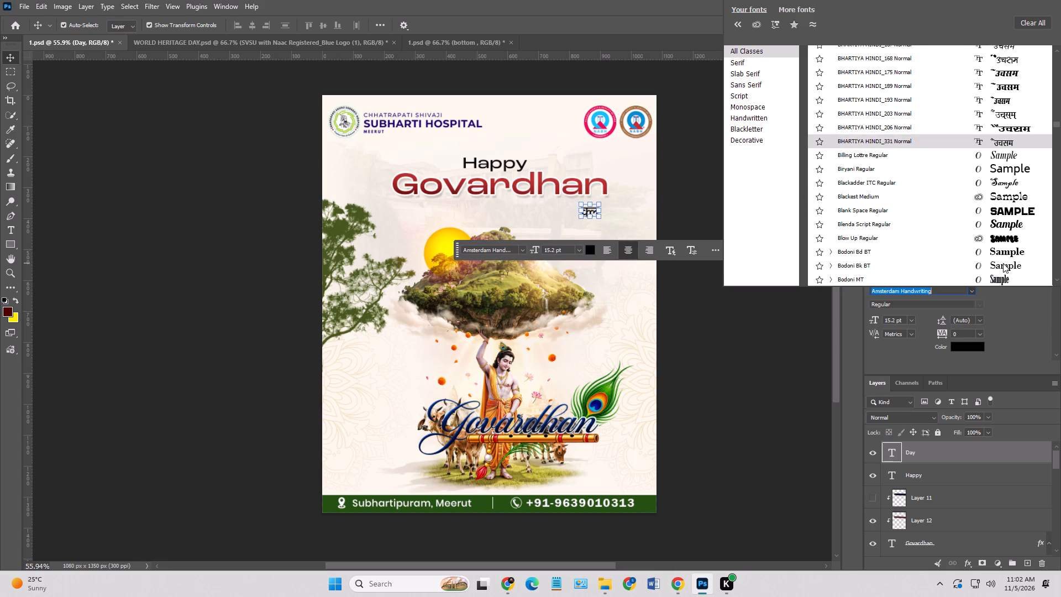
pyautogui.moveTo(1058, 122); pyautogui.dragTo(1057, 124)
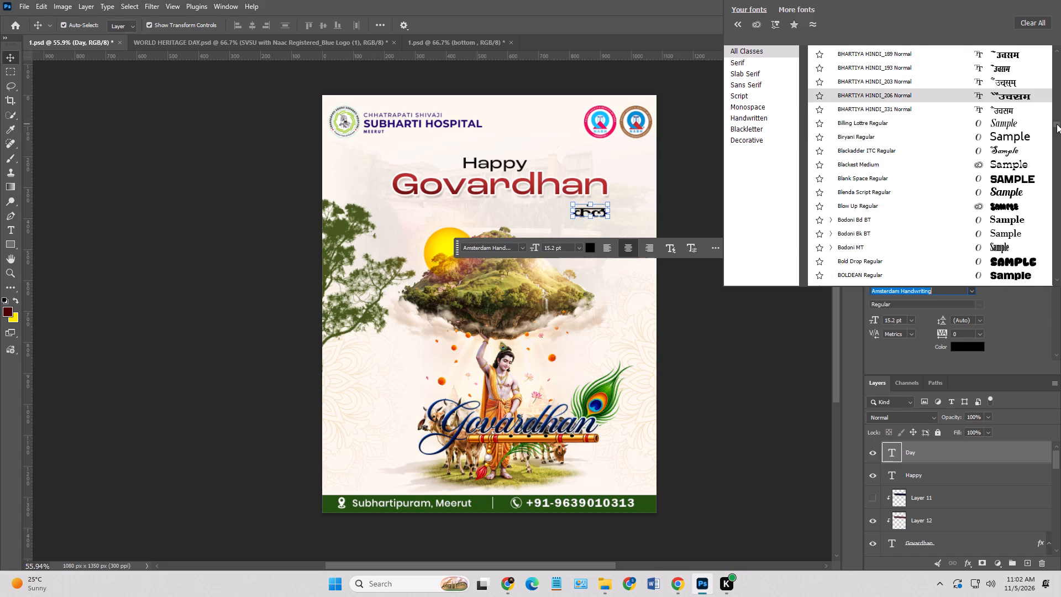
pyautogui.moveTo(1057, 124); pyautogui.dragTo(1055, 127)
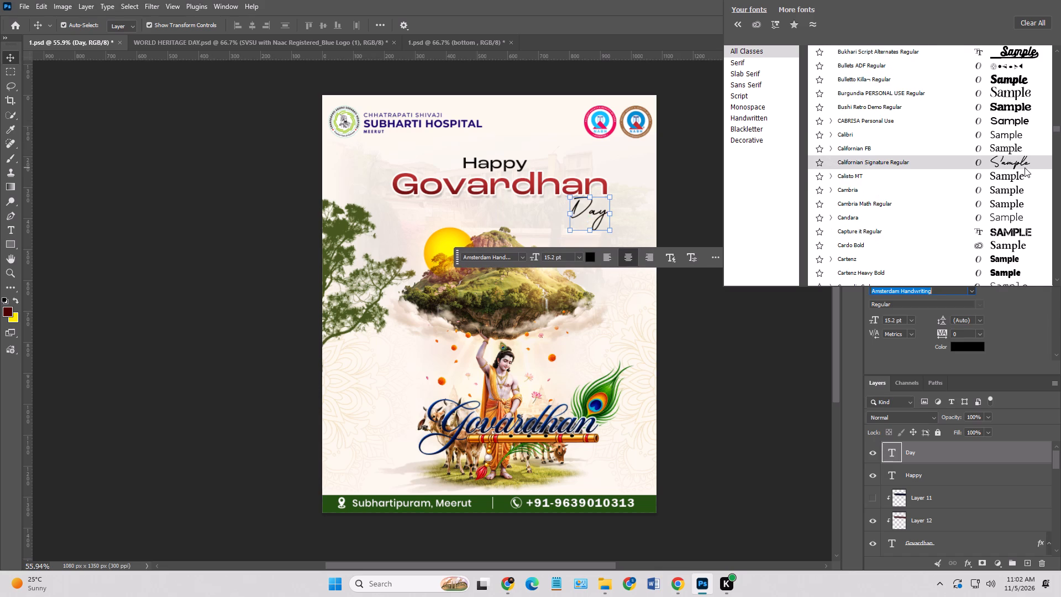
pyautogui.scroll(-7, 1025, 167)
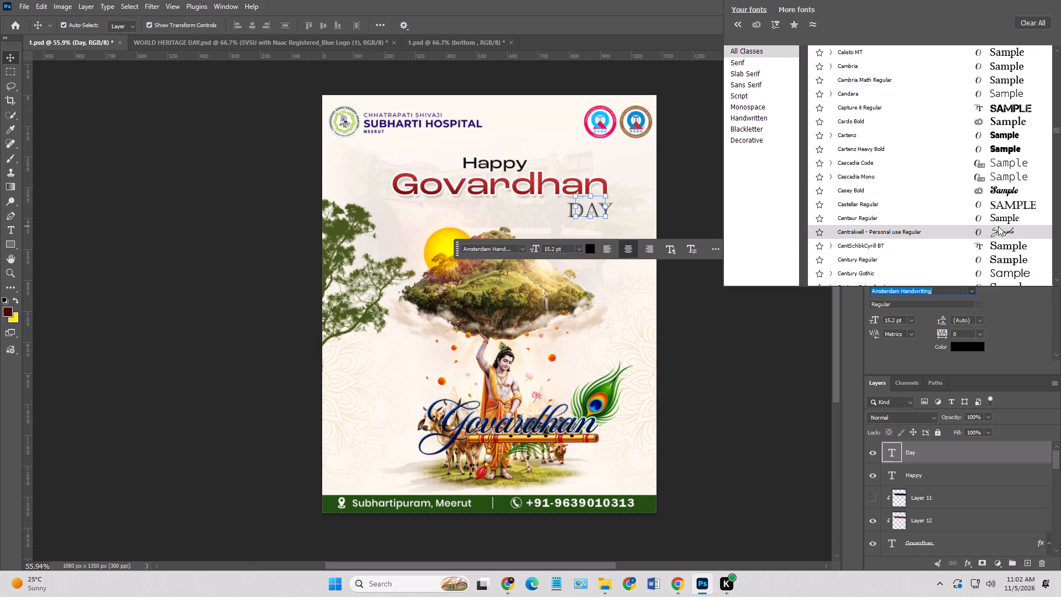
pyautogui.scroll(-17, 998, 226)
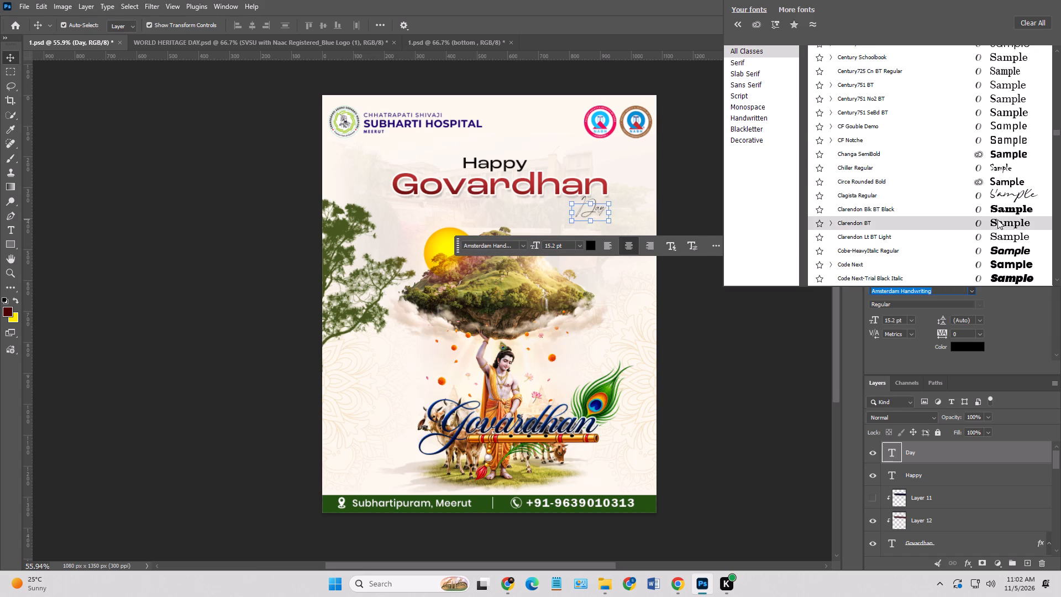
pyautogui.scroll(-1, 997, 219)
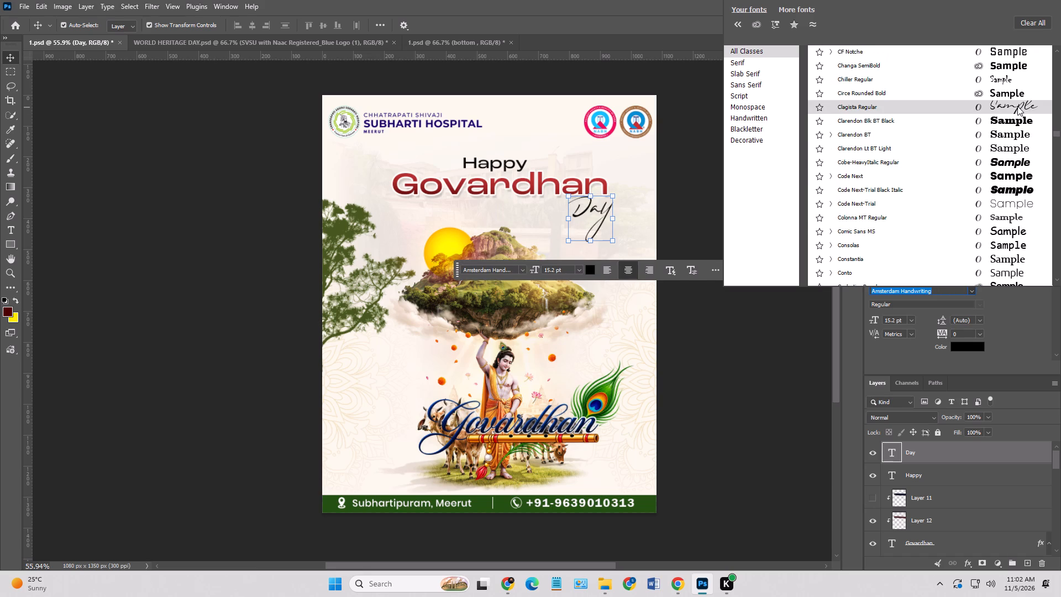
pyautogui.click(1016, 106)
# Replace the wording of the Day text with Puja.
pyautogui.doubleClick(884, 446)
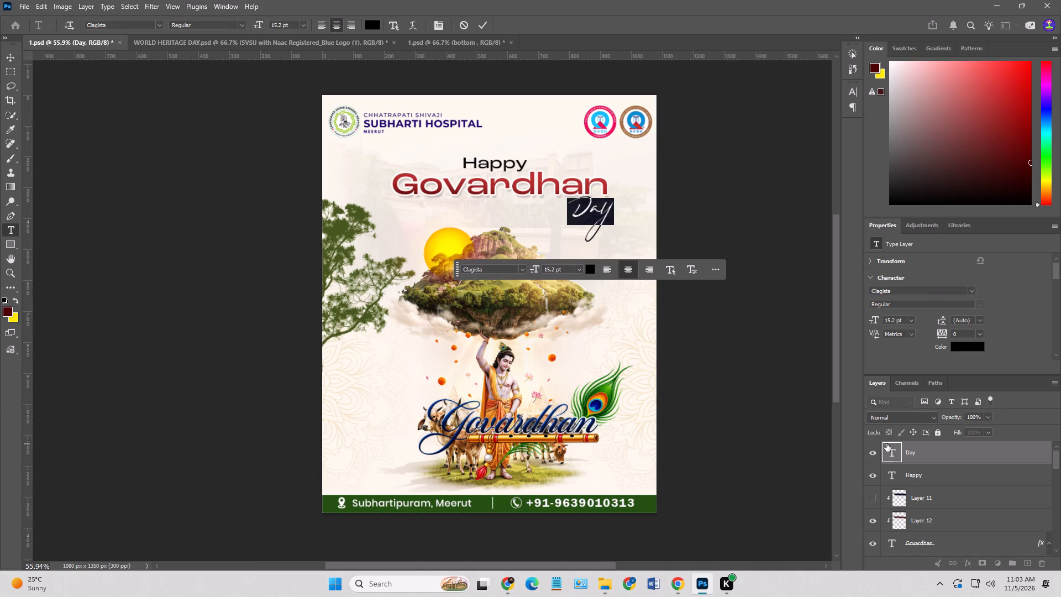
pyautogui.write('Puja')
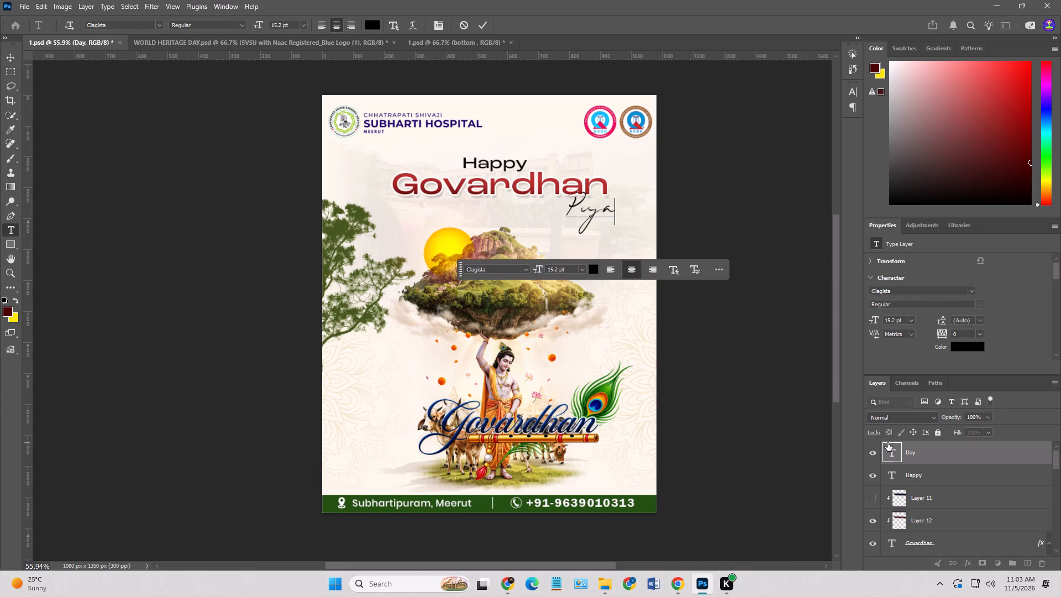
pyautogui.click(10, 56)
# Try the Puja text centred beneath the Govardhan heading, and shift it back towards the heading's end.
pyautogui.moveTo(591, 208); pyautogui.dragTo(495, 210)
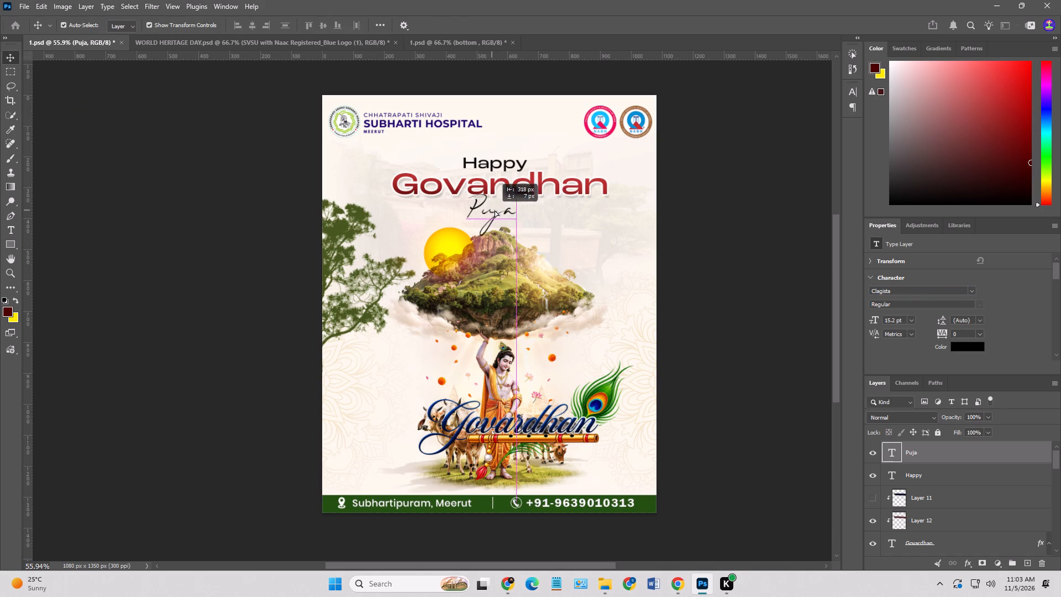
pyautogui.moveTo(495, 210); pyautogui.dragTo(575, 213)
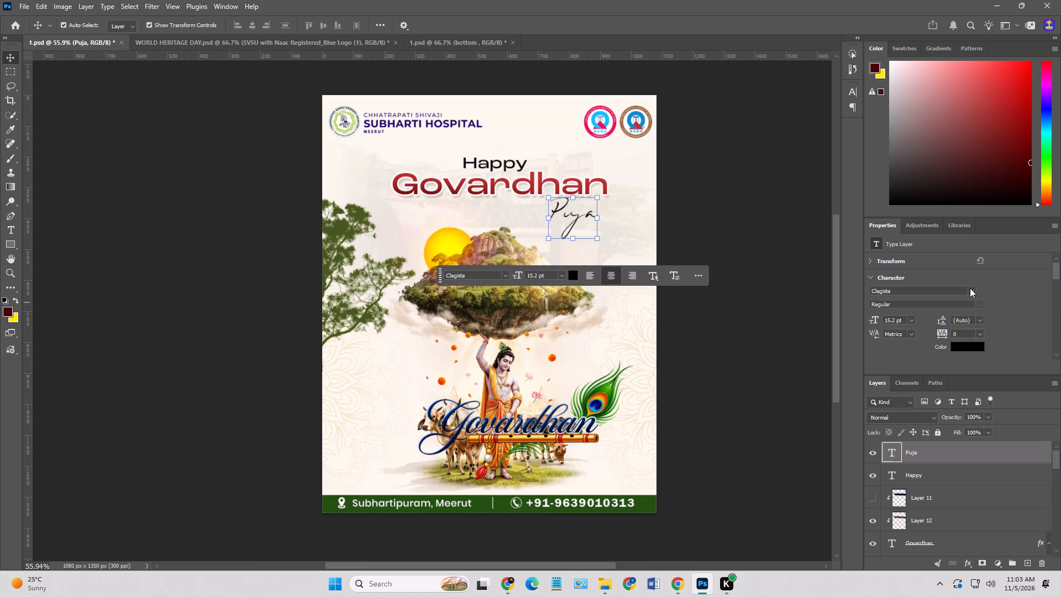
# Change the Puja text's font to FONTSPRING DEMO - Roc Grotesk, matching the Happy text.
pyautogui.click(970, 288)
pyautogui.click(1003, 73)
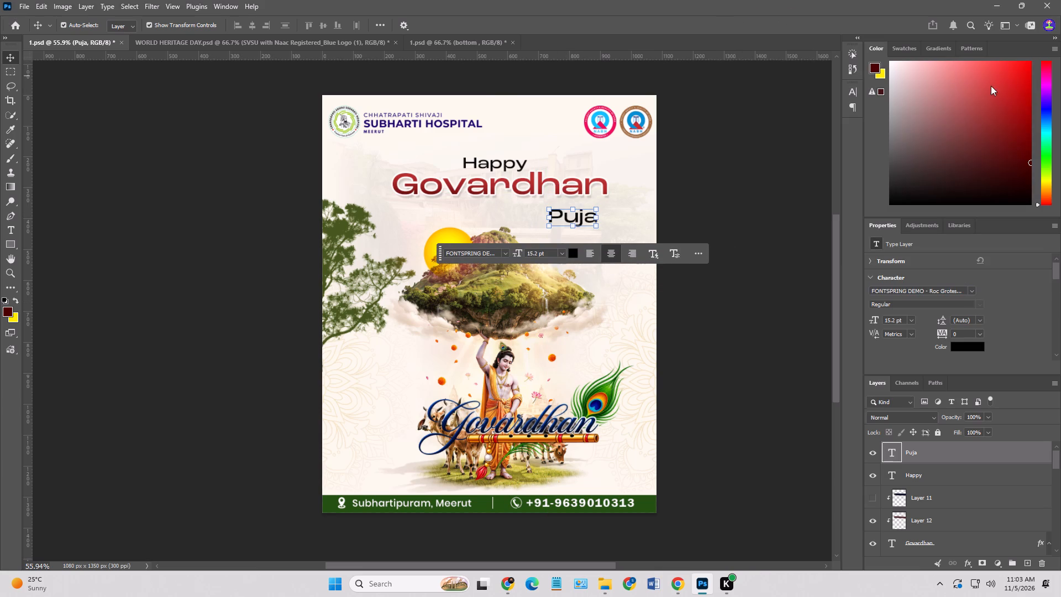
pyautogui.click(780, 201)
# Move the Puja text up and right to sit close beneath the last letters of the Govardhan heading.
pyautogui.moveTo(581, 218); pyautogui.dragTo(592, 209)
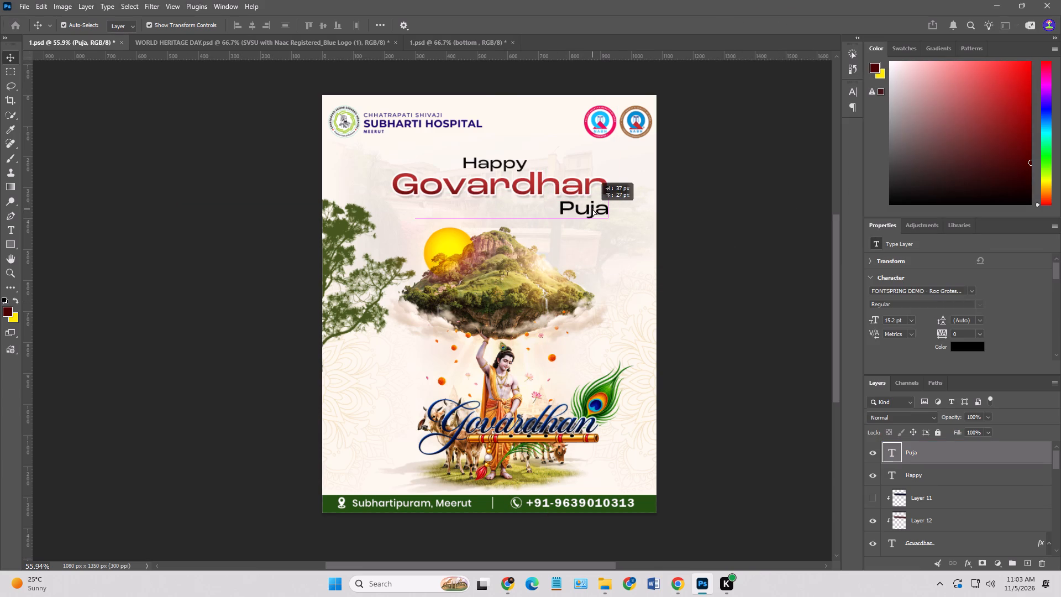
pyautogui.moveTo(592, 209); pyautogui.dragTo(598, 211)
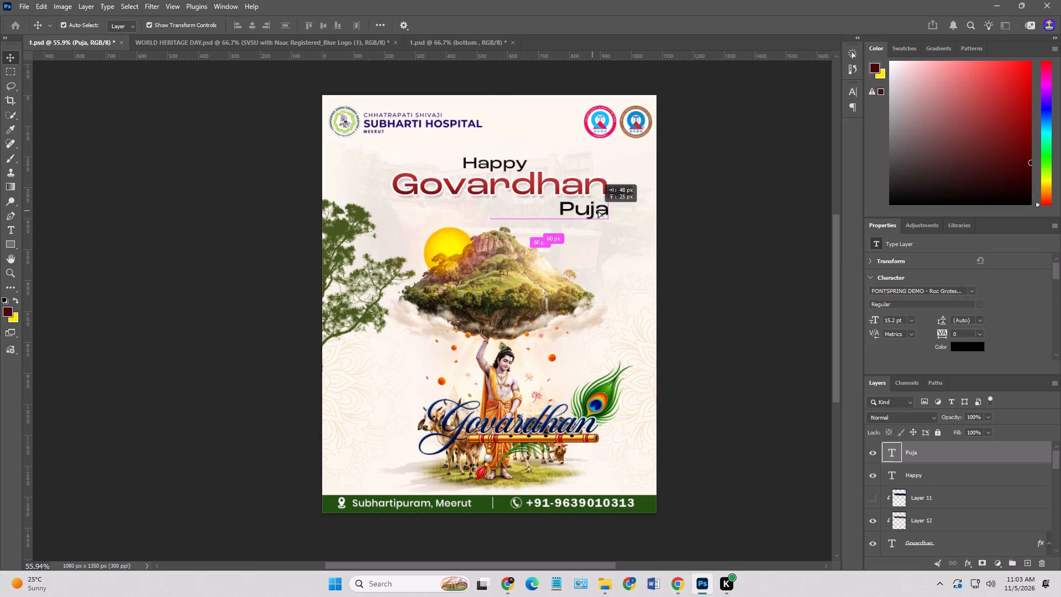
pyautogui.moveTo(598, 211); pyautogui.dragTo(589, 211)
pyautogui.click(734, 237)
# Move the Happy text about 150 px left and slightly down, above the first letters of the Govardhan heading.
pyautogui.moveTo(492, 164); pyautogui.dragTo(448, 165)
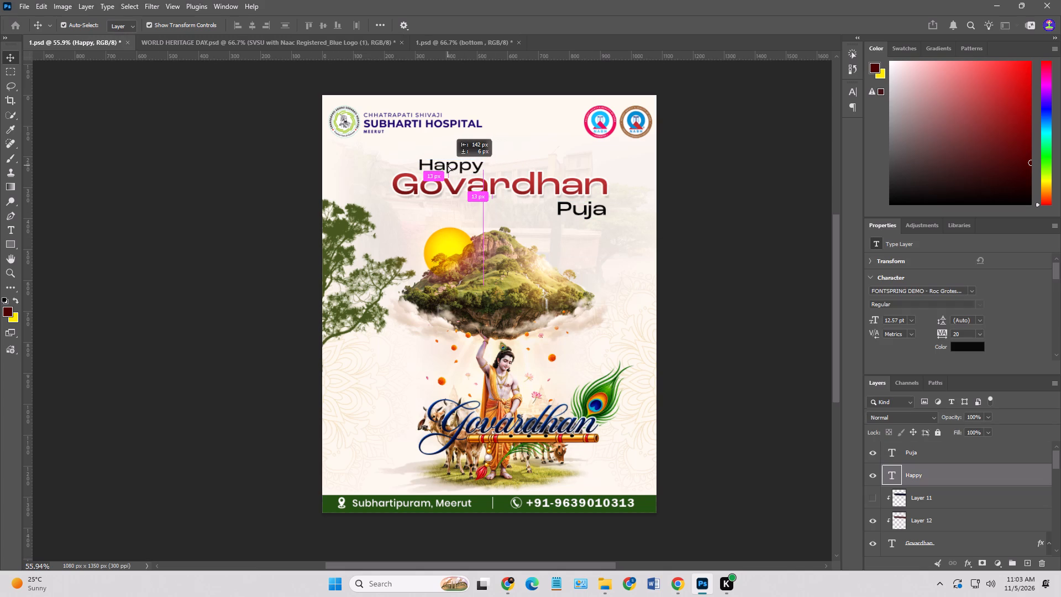
pyautogui.moveTo(448, 165); pyautogui.dragTo(444, 165)
pyautogui.doubleClick(745, 235)
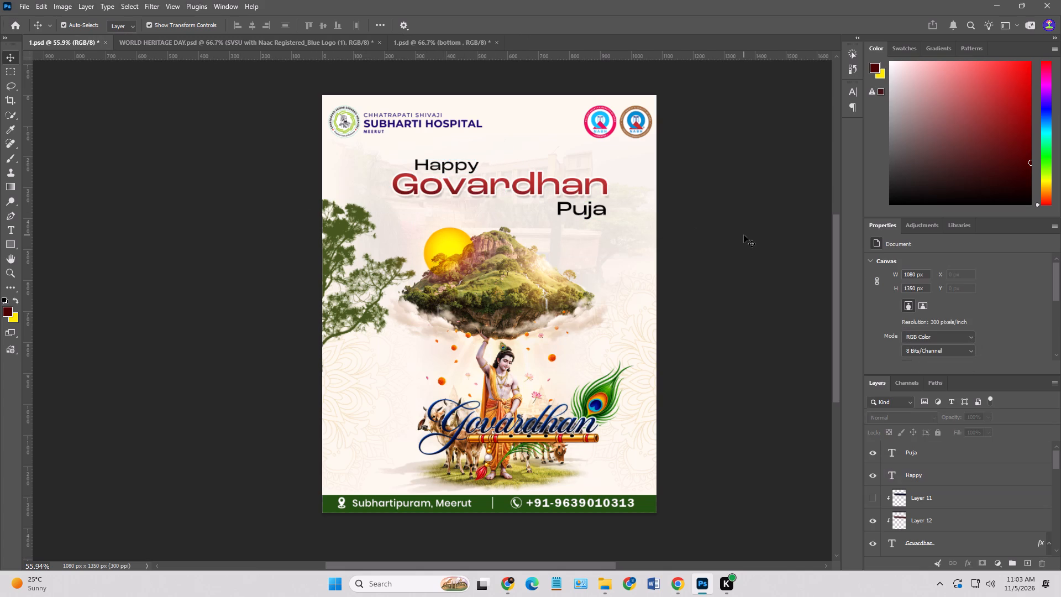
# Recolour the Puja text with the red a02424 sampled from the Govardhan heading.
pyautogui.click(602, 213)
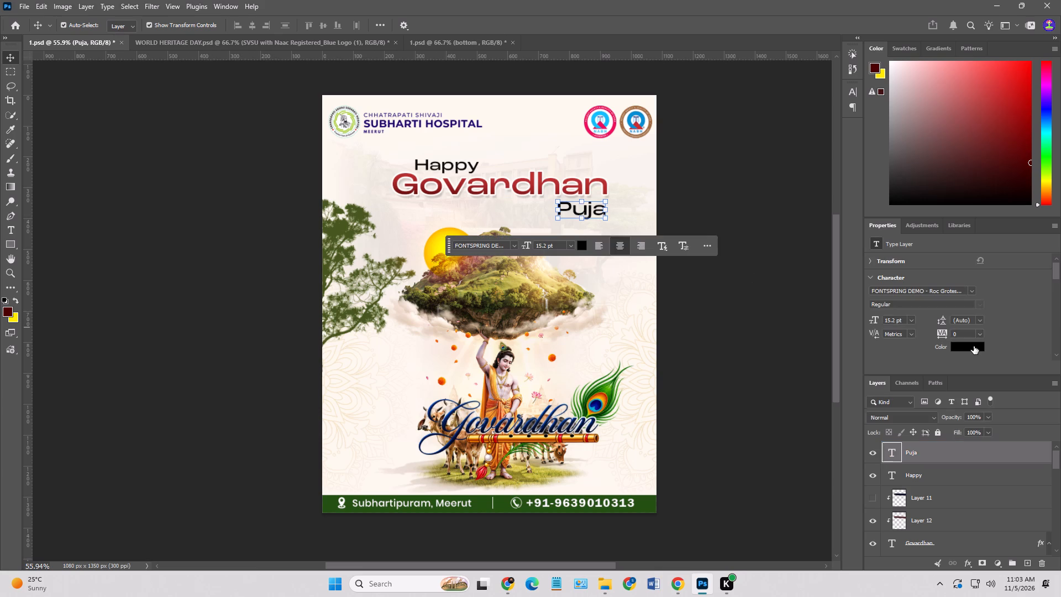
pyautogui.click(974, 347)
pyautogui.click(532, 193)
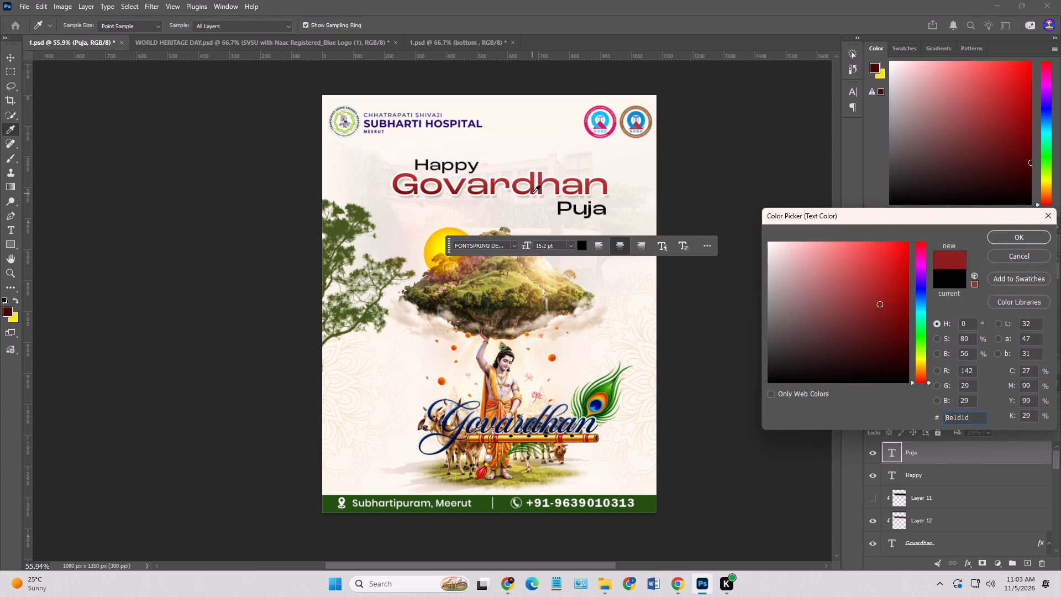
pyautogui.moveTo(876, 307); pyautogui.dragTo(891, 320)
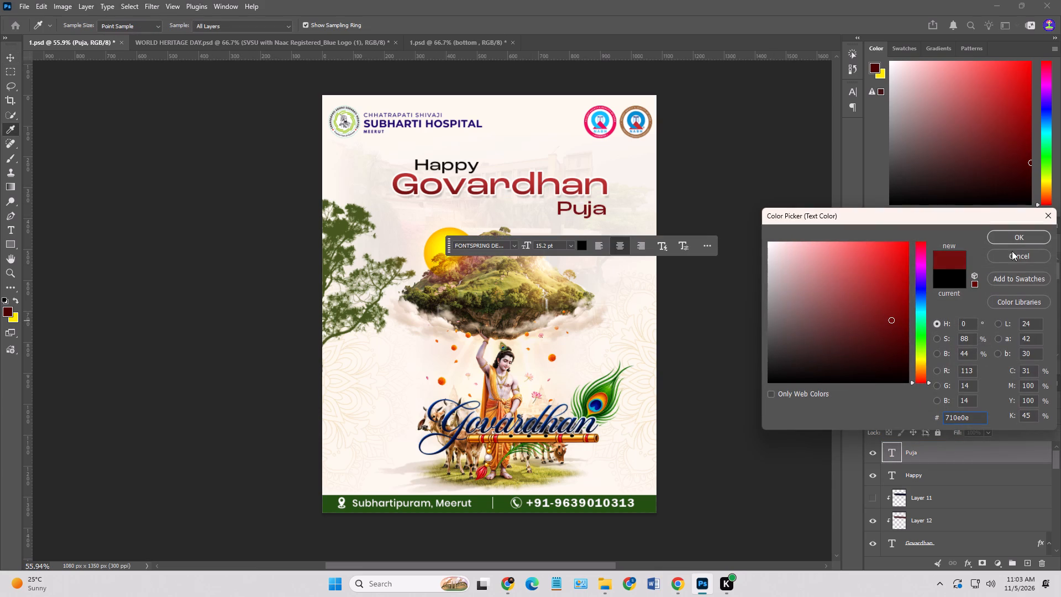
pyautogui.click(542, 192)
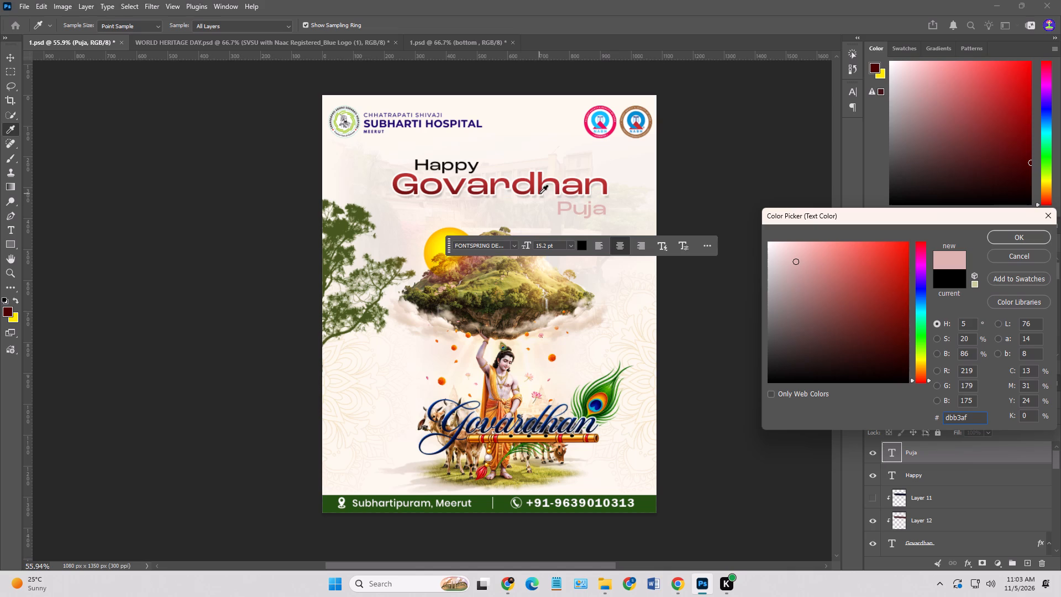
pyautogui.click(539, 193)
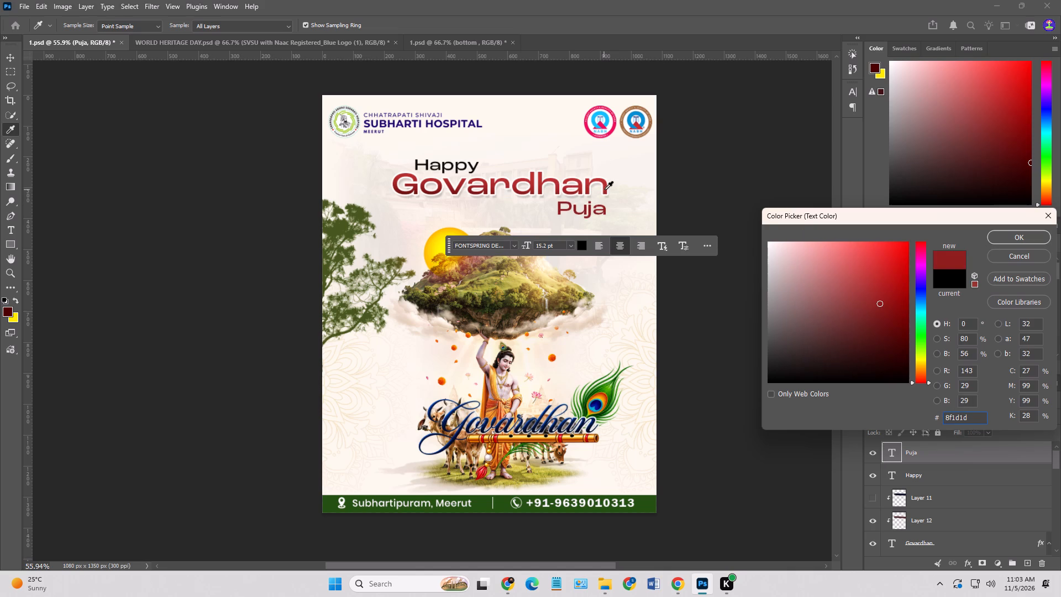
pyautogui.click(606, 192)
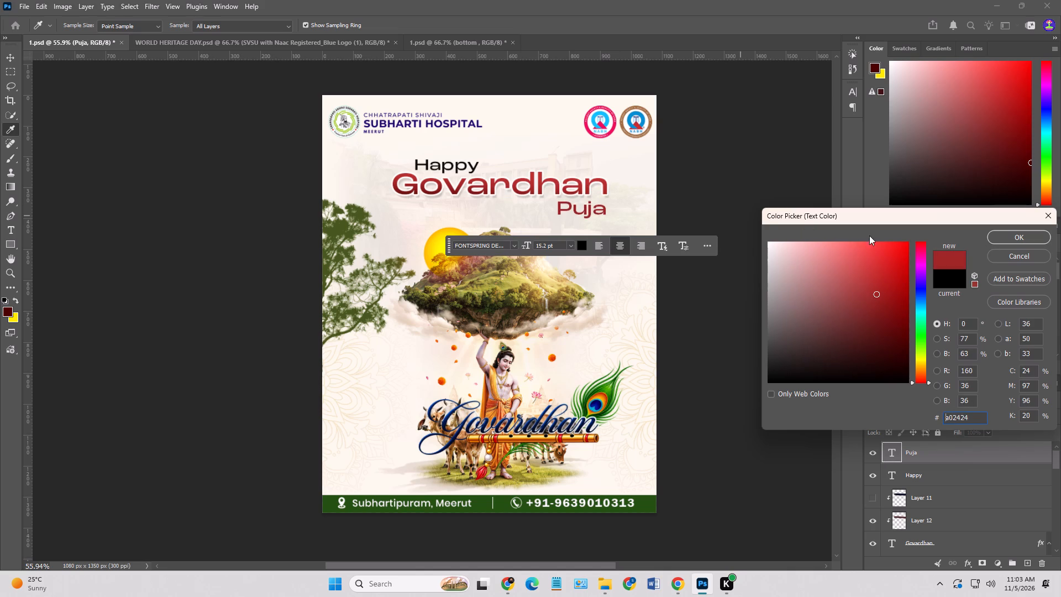
pyautogui.click(1020, 234)
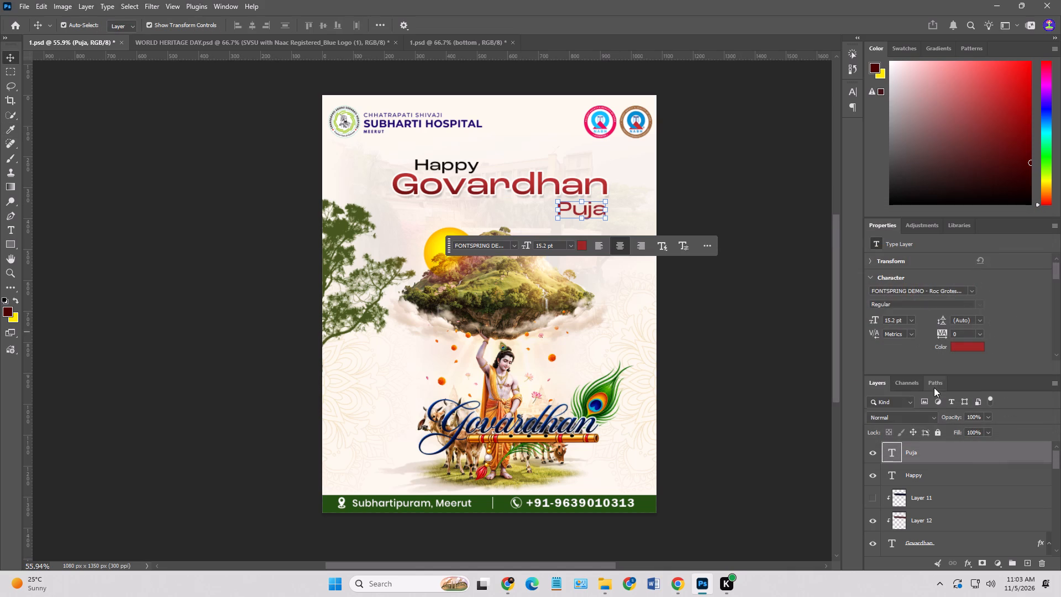
# Add a white 2 px outside stroke and a 14% opacity drop shadow to the Puja text.
pyautogui.rightClick(888, 454)
pyautogui.click(904, 283)
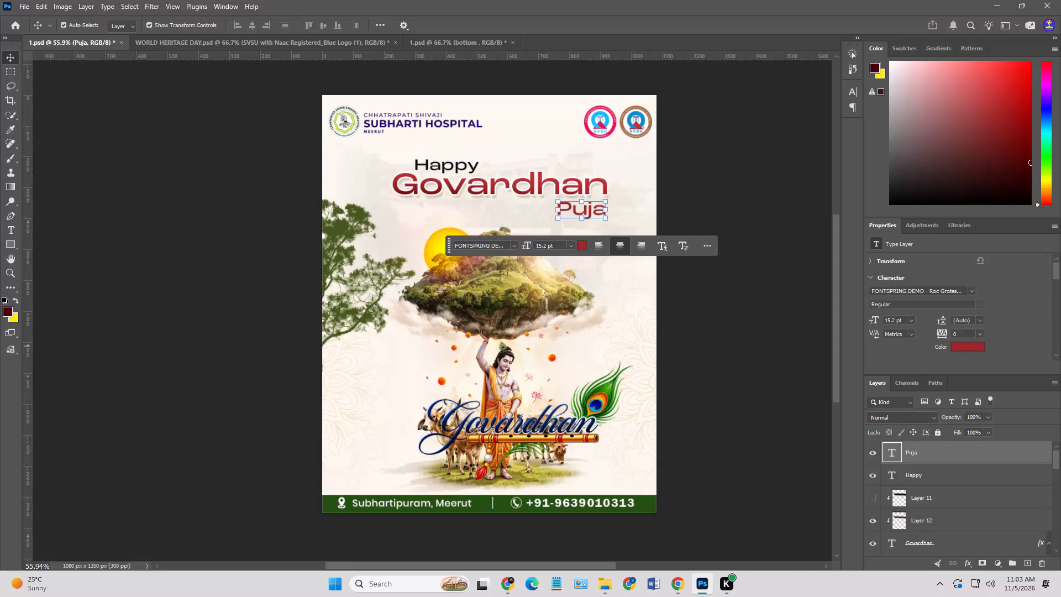
pyautogui.rightClick(892, 452)
pyautogui.click(904, 285)
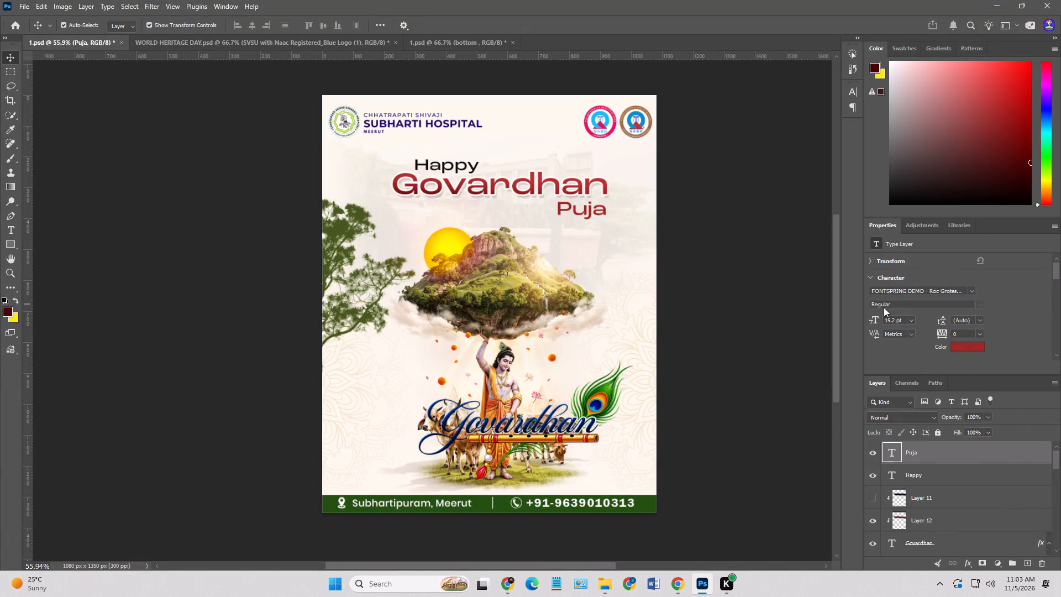
pyautogui.click(455, 359)
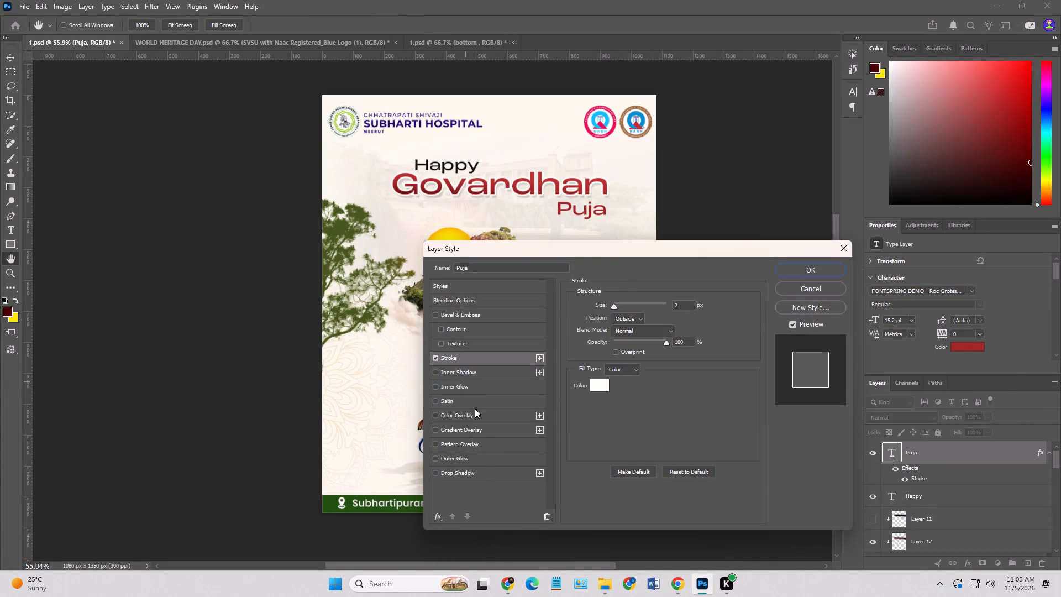
pyautogui.click(465, 474)
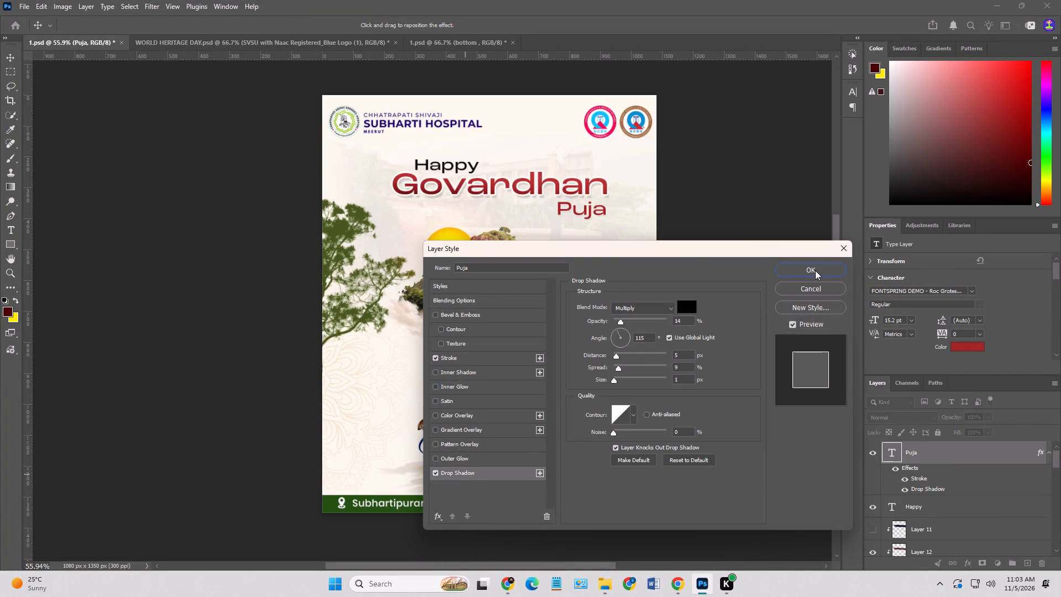
pyautogui.click(815, 270)
pyautogui.click(774, 238)
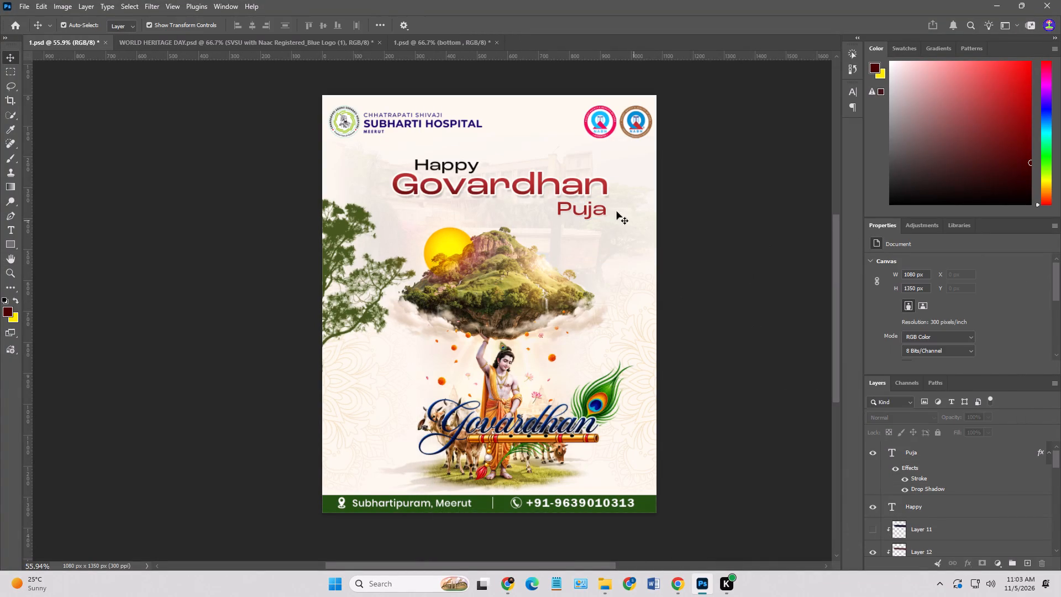
# Set the Puja text's stroke size to 5 px.
pyautogui.click(590, 213)
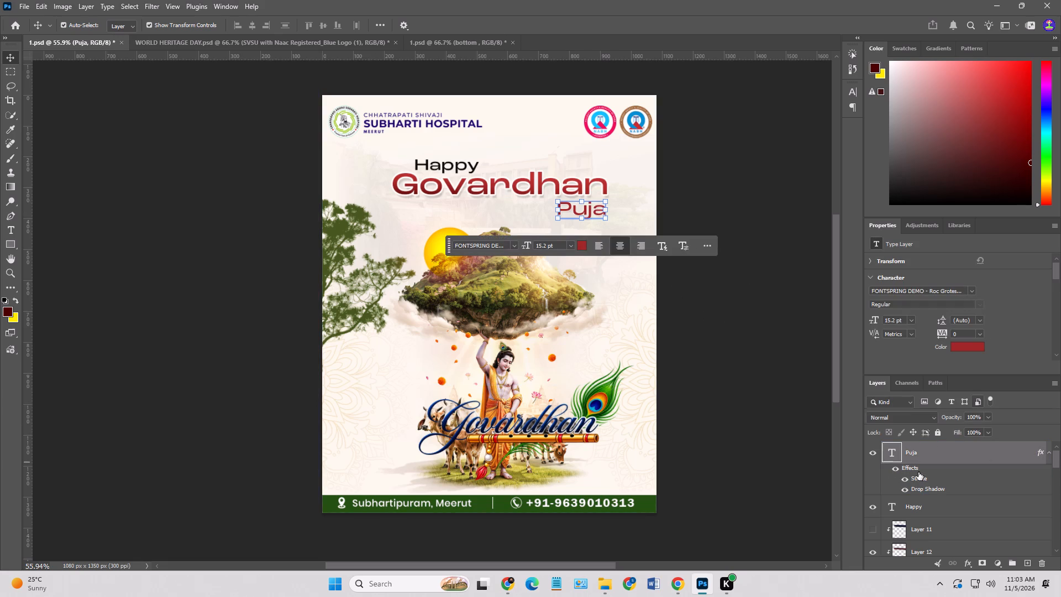
pyautogui.doubleClick(921, 479)
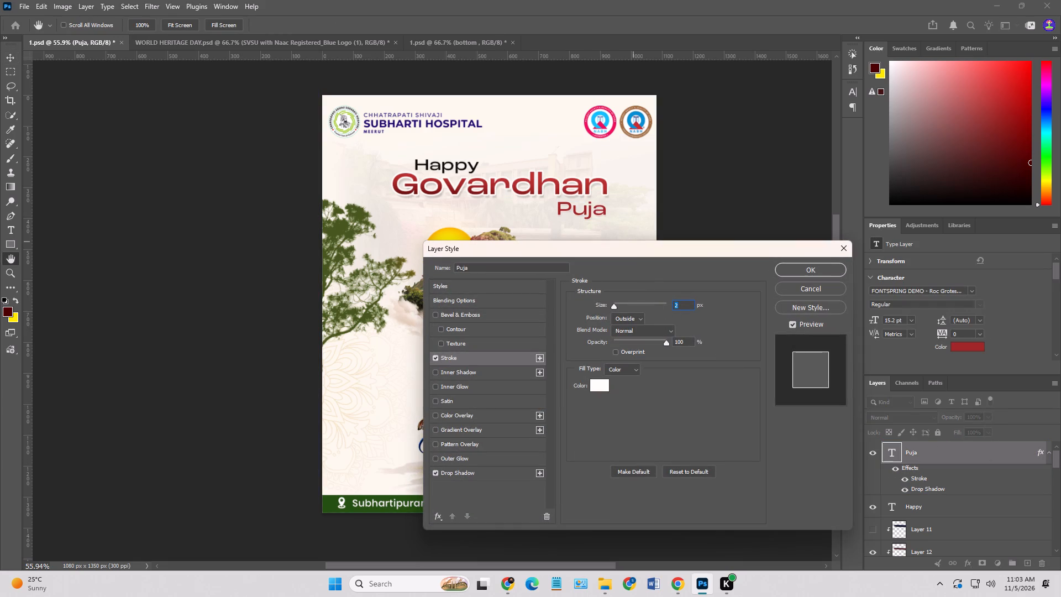
pyautogui.press('5')
pyautogui.press('Return')
pyautogui.click(724, 213)
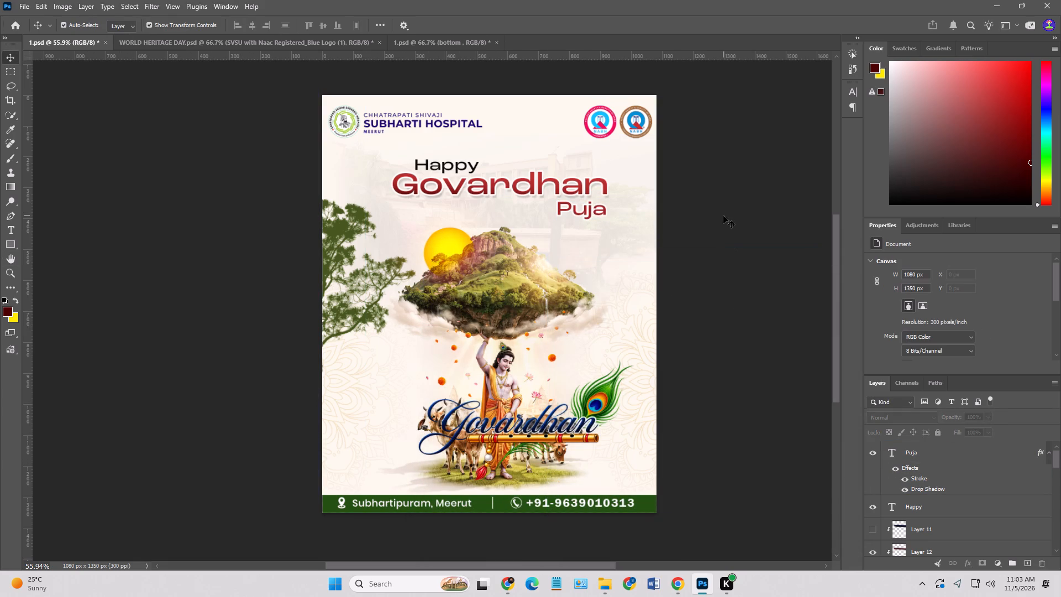
# Set the Puja text's drop shadow distance to 10 px.
pyautogui.doubleClick(933, 488)
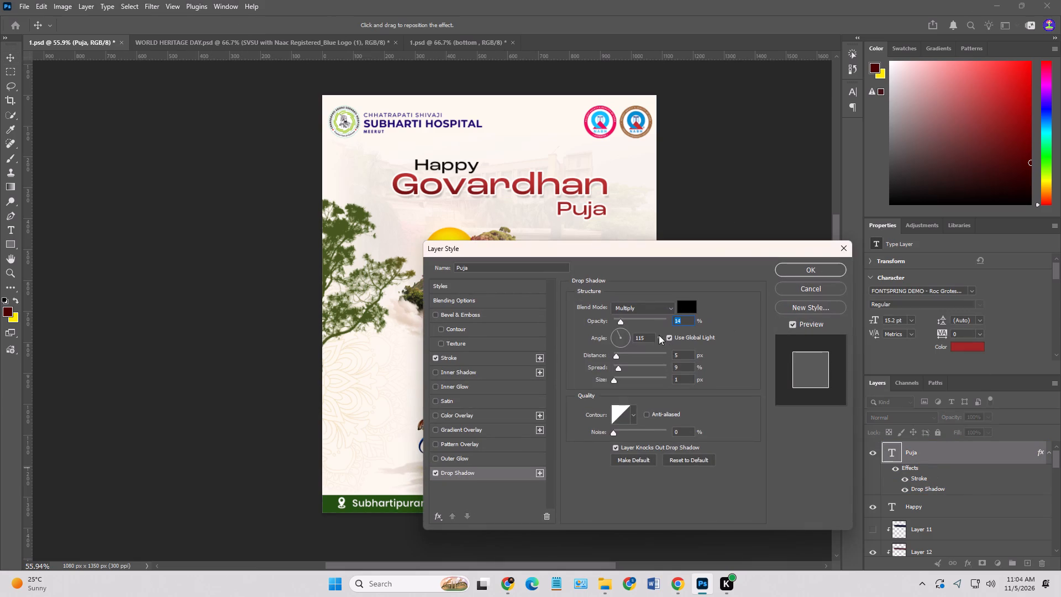
pyautogui.click(618, 355)
pyautogui.moveTo(806, 264); pyautogui.dragTo(813, 266)
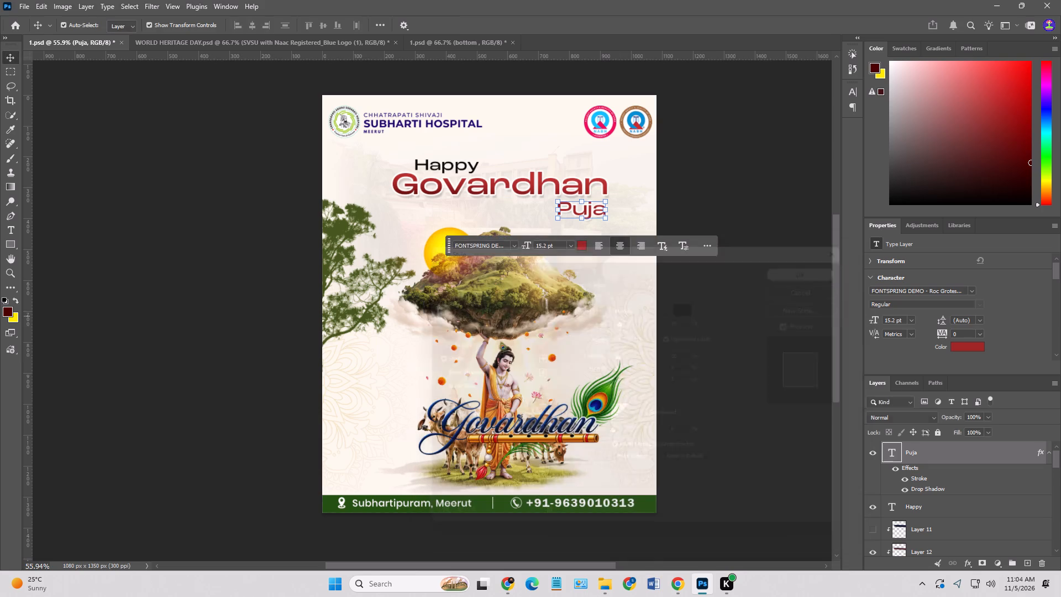
# Recolour the Puja text black (000000).
pyautogui.click(955, 348)
pyautogui.moveTo(788, 356); pyautogui.dragTo(753, 390)
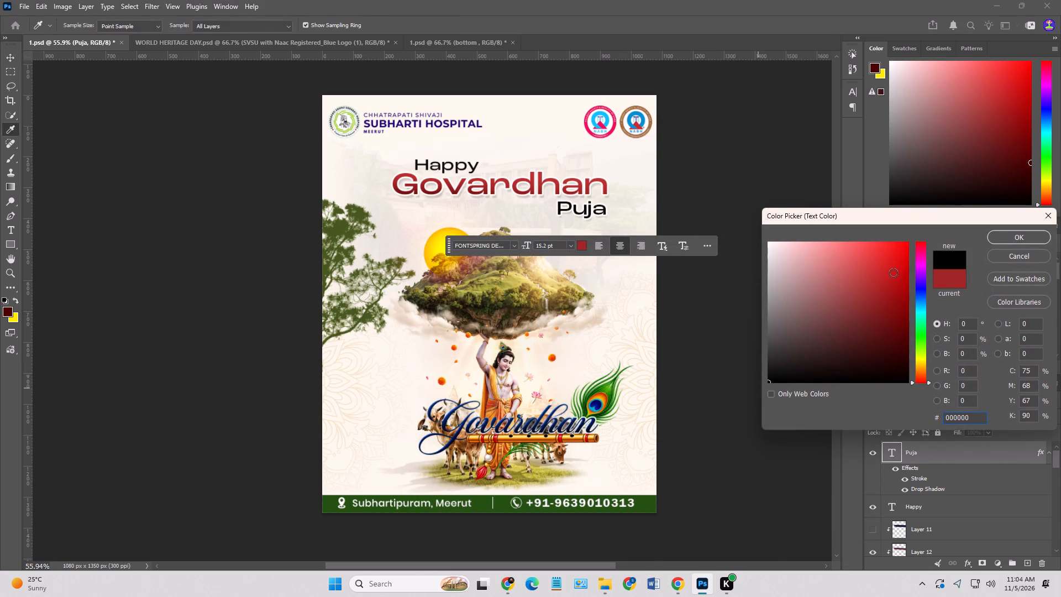
pyautogui.click(1031, 240)
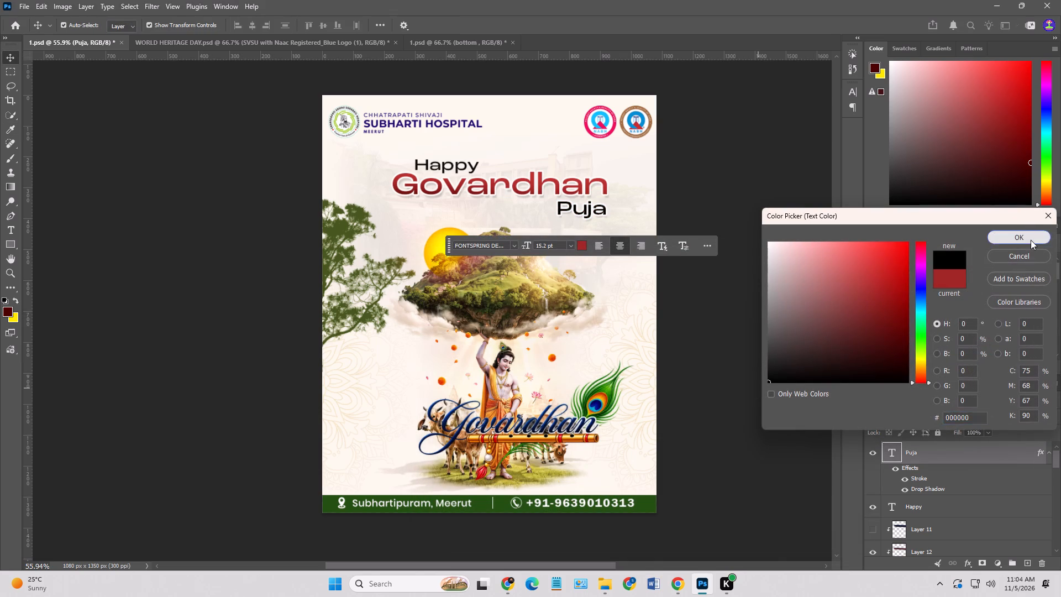
pyautogui.click(767, 222)
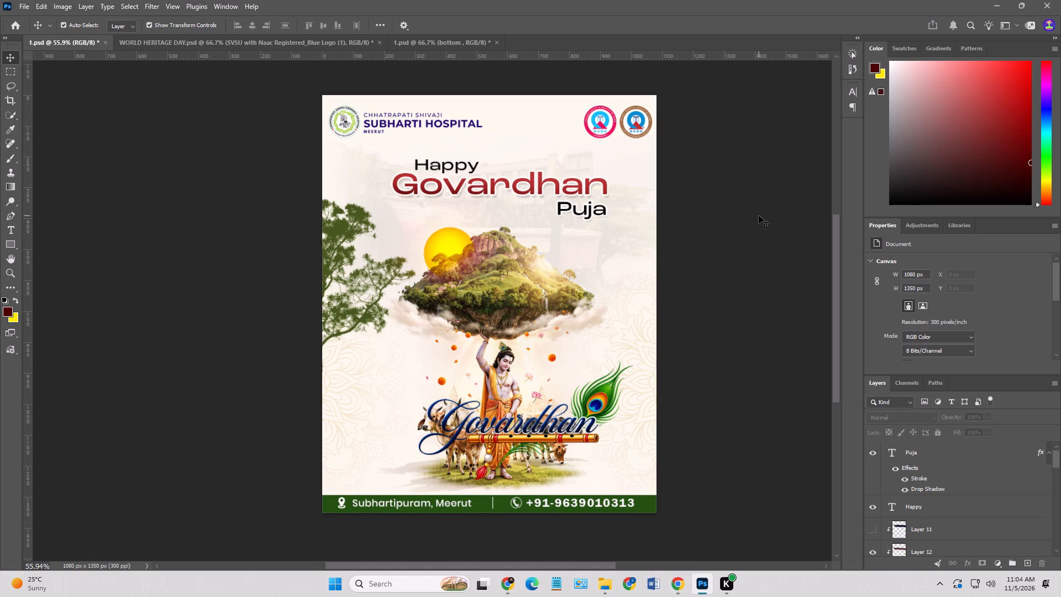
# Copy the black Govardhan flute-and-feather lettering from the Pinterest pin in Chrome and paste it into the Photoshop poster.
pyautogui.click(680, 590)
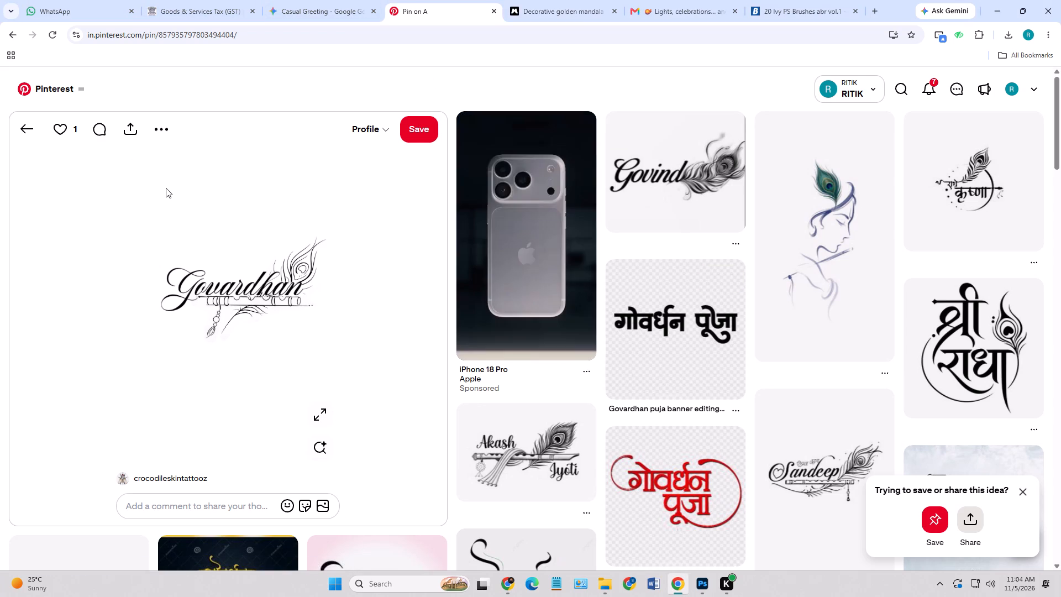
pyautogui.rightClick(297, 287)
pyautogui.click(343, 338)
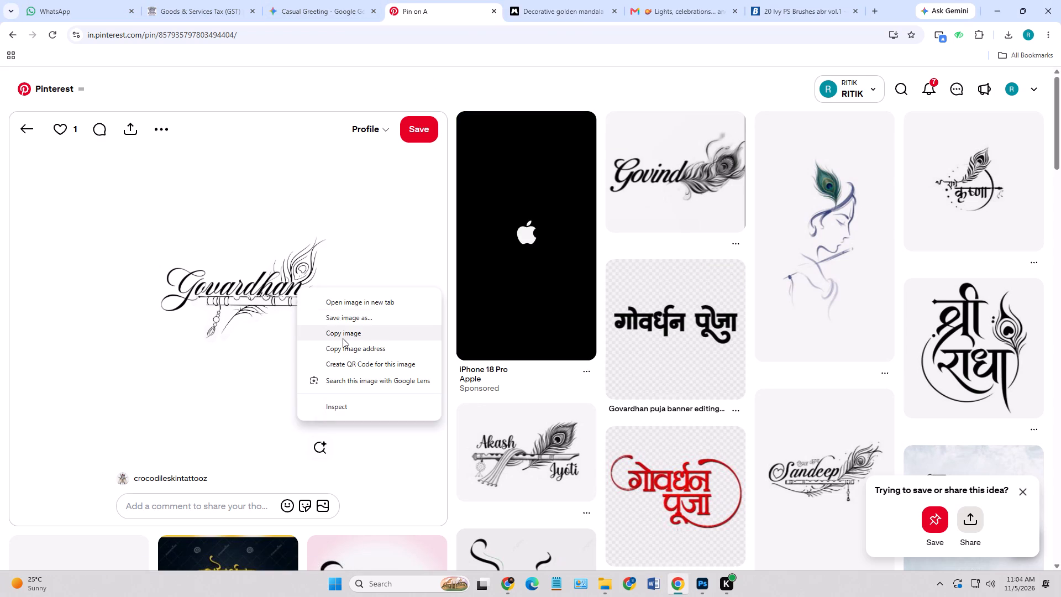
pyautogui.click(710, 589)
pyautogui.hotkey('ctrl', 'v')
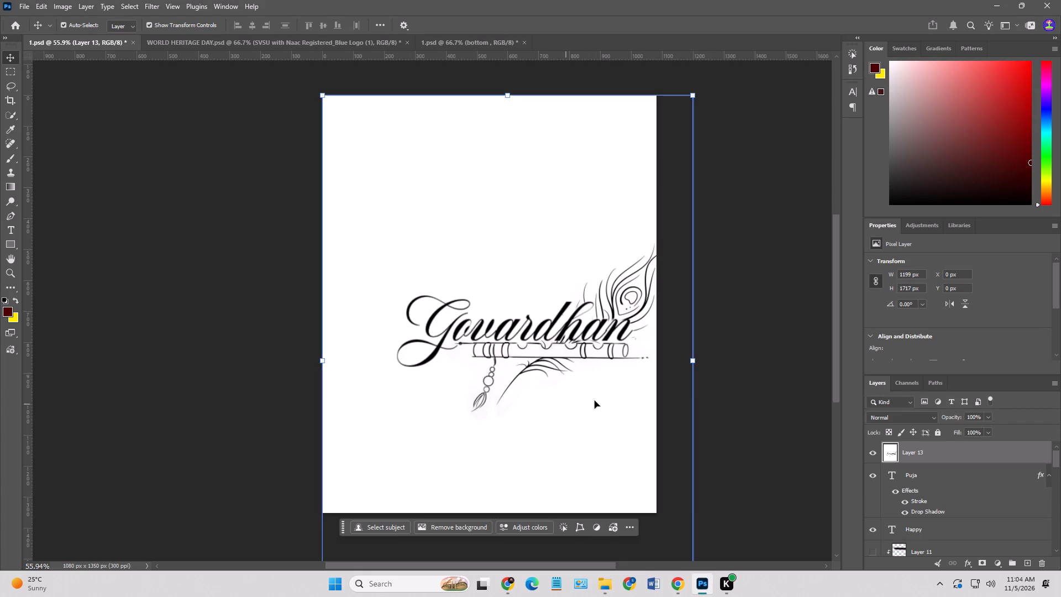
# Scale the pasted lettering image to about 848 px wide and move its lettering over the red Govardhan heading.
pyautogui.keyDown('alt'); pyautogui.moveTo(698, 360); pyautogui.dragTo(626, 370); pyautogui.keyUp('alt')
pyautogui.moveTo(617, 355); pyautogui.dragTo(597, 279)
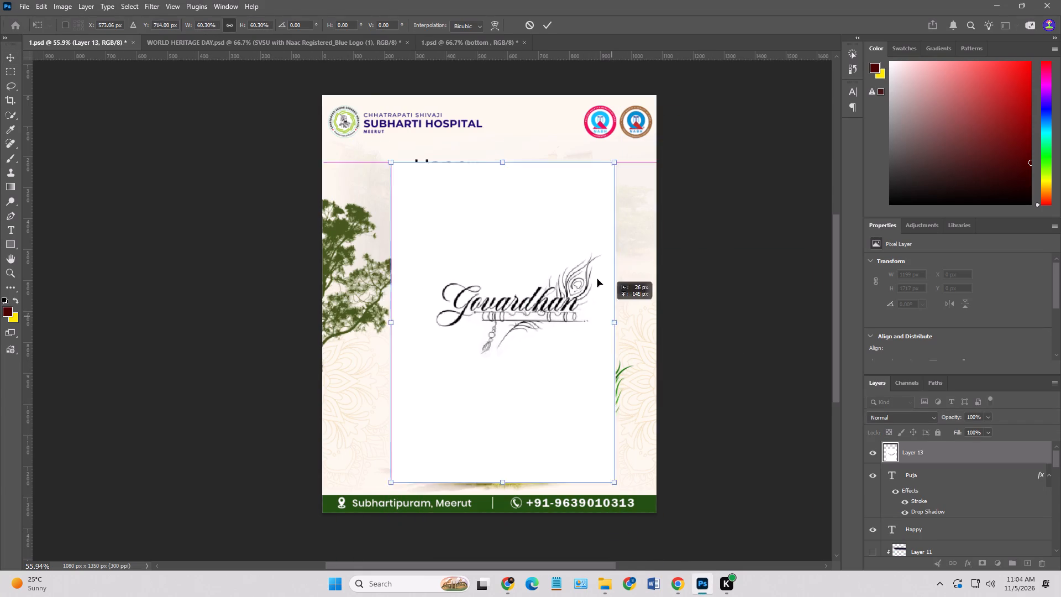
pyautogui.moveTo(597, 279); pyautogui.dragTo(593, 203)
pyautogui.keyDown('alt'); pyautogui.moveTo(599, 207); pyautogui.dragTo(618, 208); pyautogui.keyUp('alt')
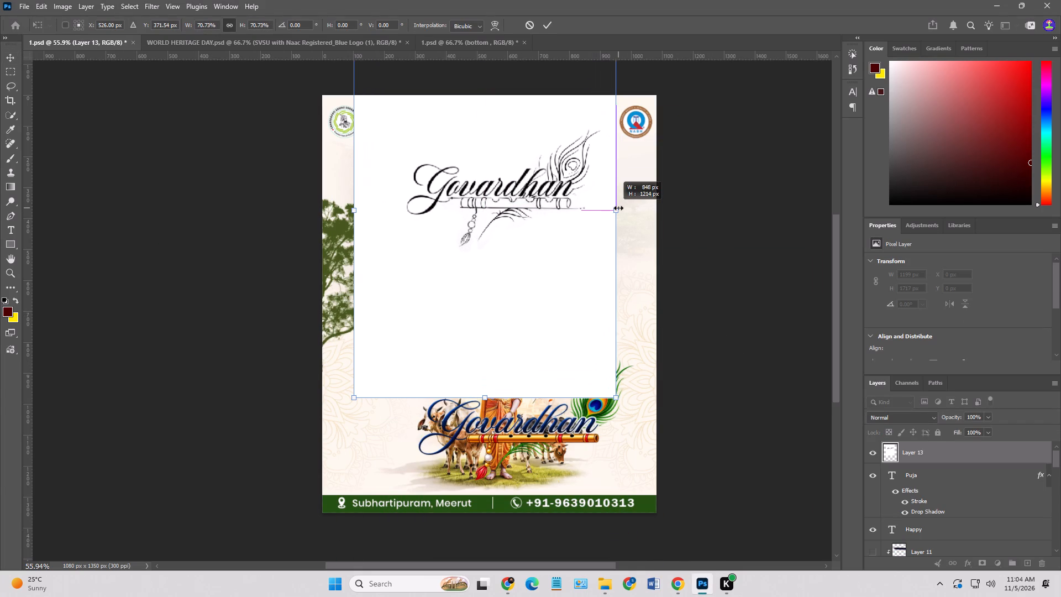
pyautogui.keyDown('alt'); pyautogui.moveTo(618, 208); pyautogui.dragTo(618, 208); pyautogui.keyUp('alt')
pyautogui.press('+')
pyautogui.press('Return')
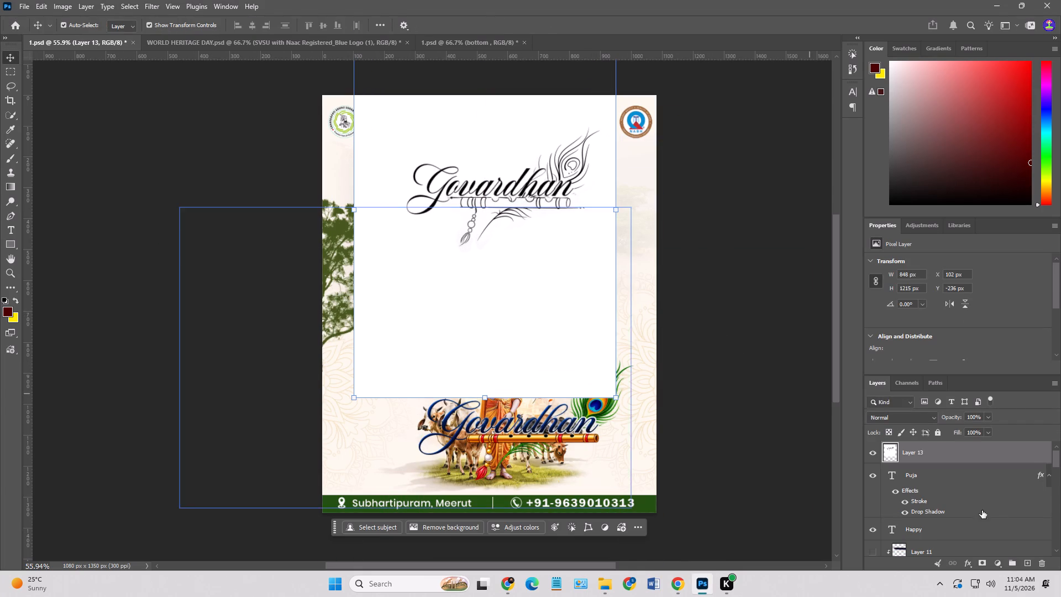
# Set the pasted lettering image's blend mode to Darken and shift it slightly left, to about X 93 px.
pyautogui.click(929, 413)
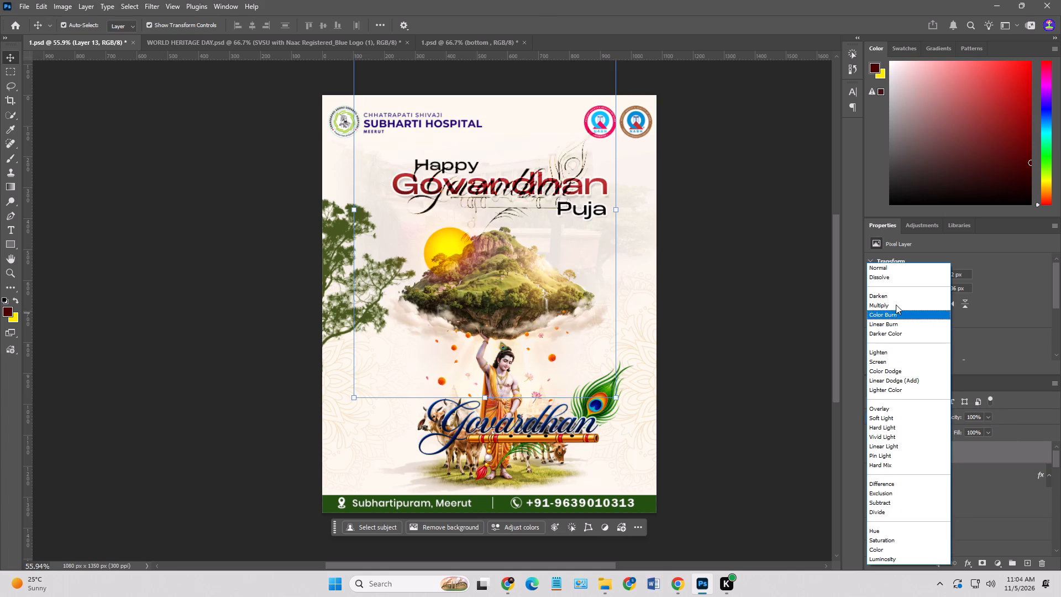
pyautogui.click(895, 296)
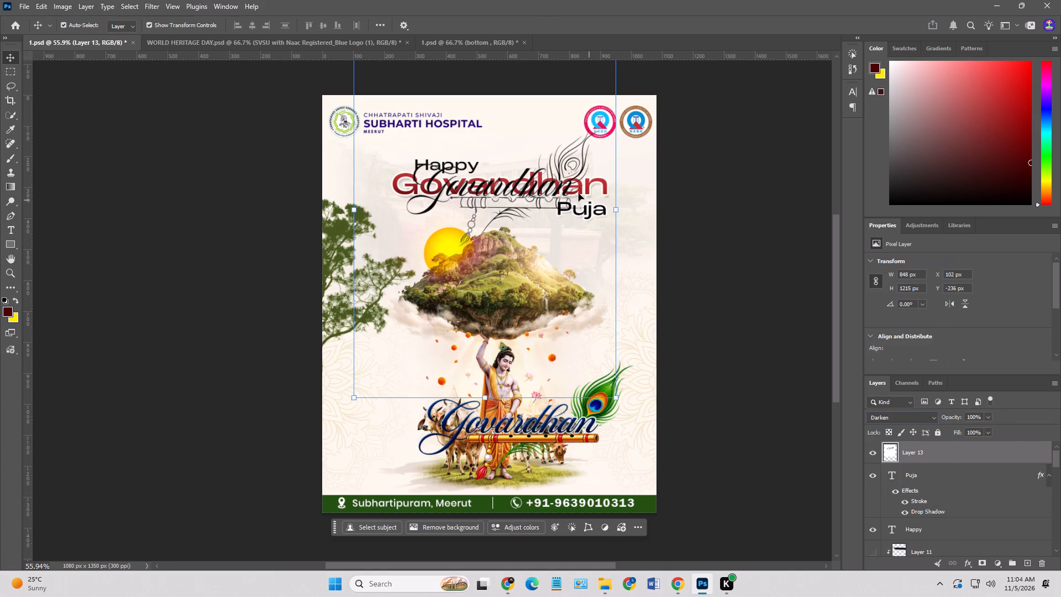
pyautogui.click(571, 186)
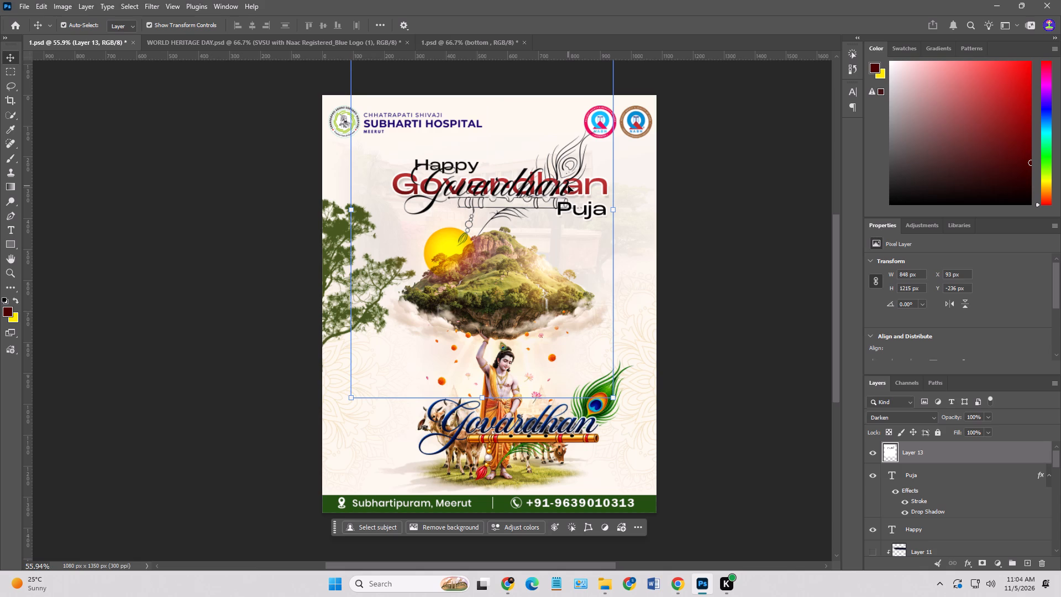
pyautogui.click(484, 198)
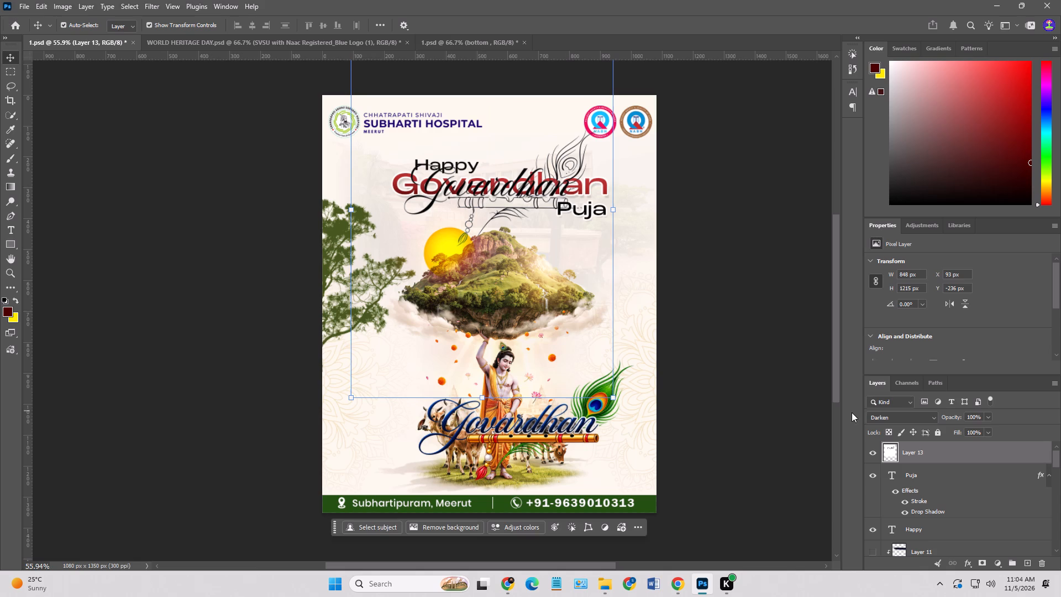
# Hide the pasted lettering image, the Happy and Puja texts, and the red Govardhan heading with its clipped Layer 12.
pyautogui.click(870, 454)
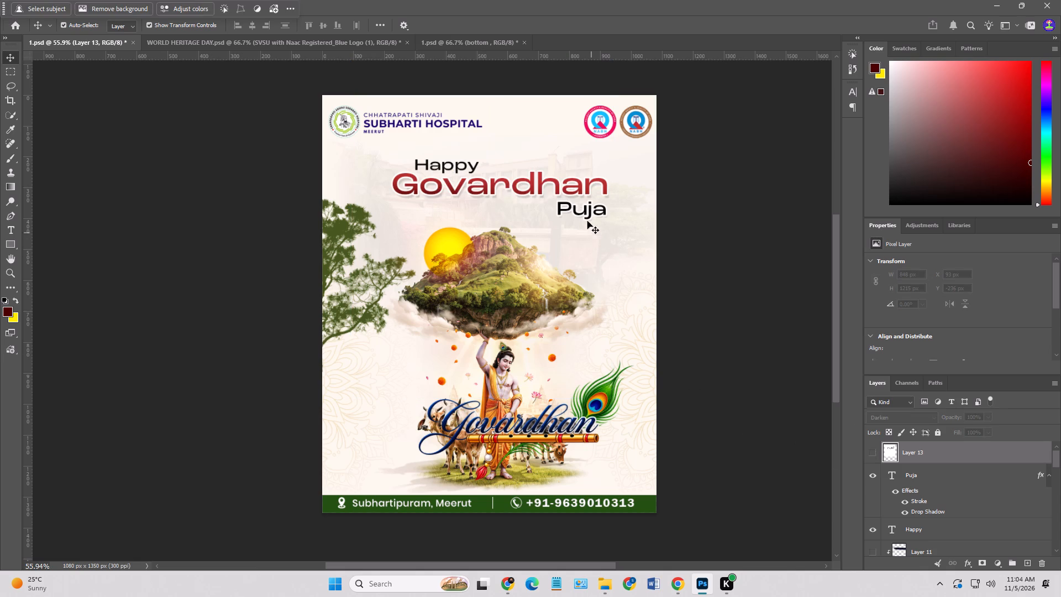
pyautogui.click(584, 190)
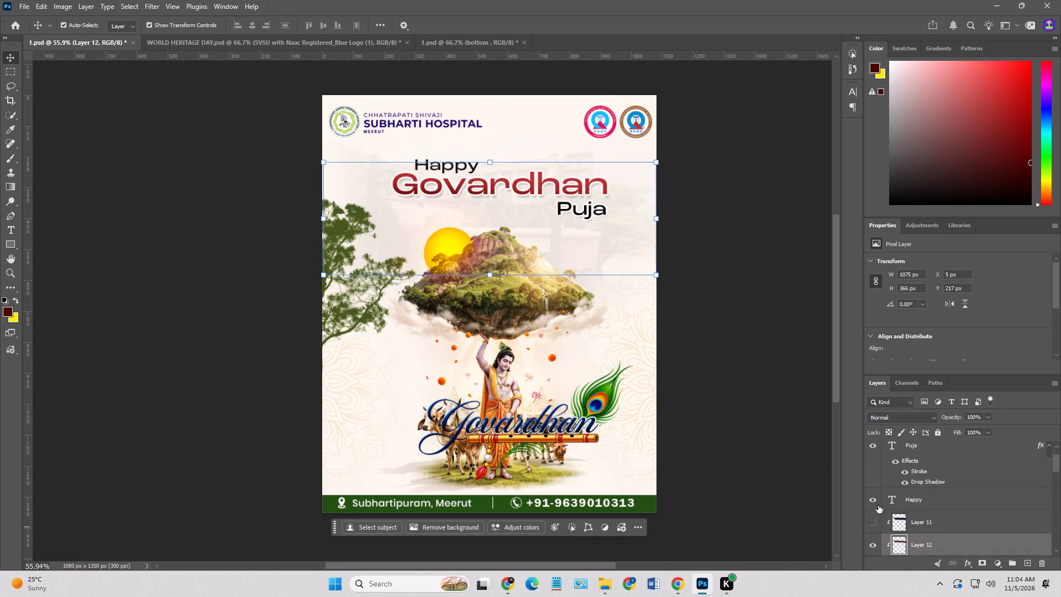
pyautogui.click(875, 498)
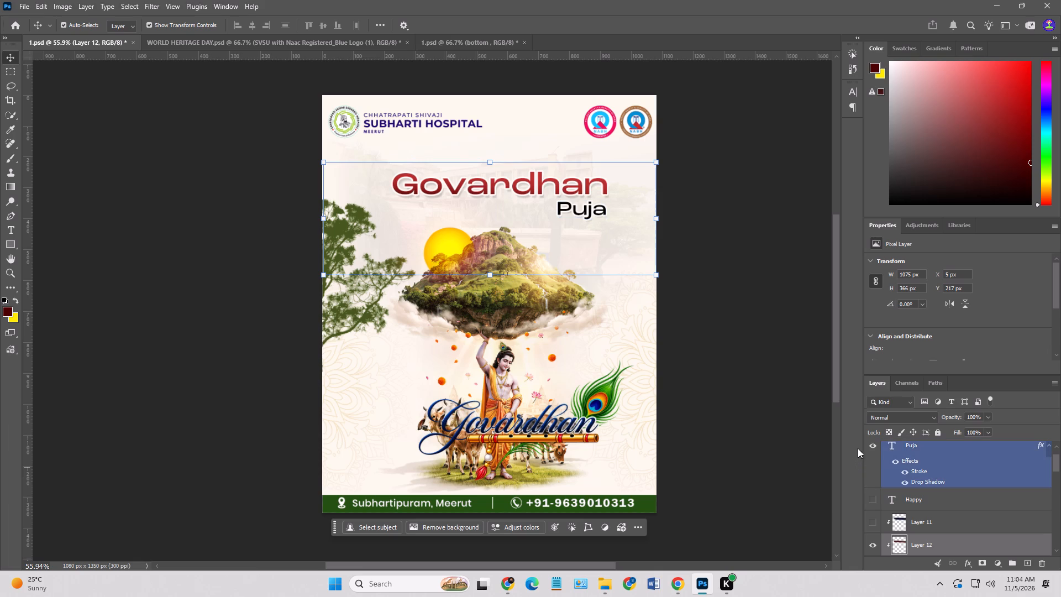
pyautogui.click(873, 447)
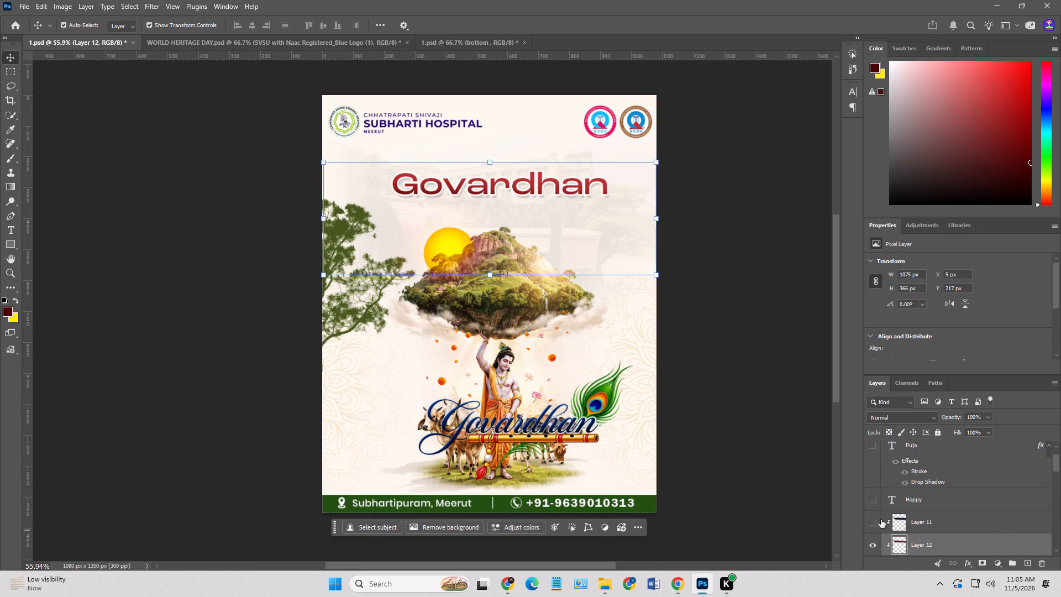
pyautogui.click(873, 542)
pyautogui.scroll(-3, 905, 530)
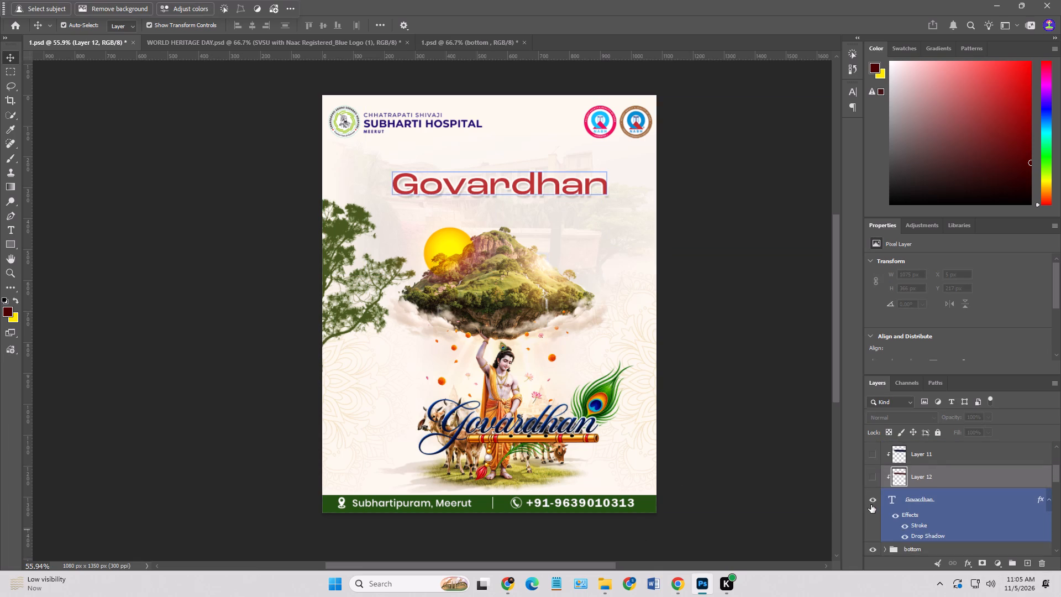
pyautogui.click(871, 502)
pyautogui.click(724, 434)
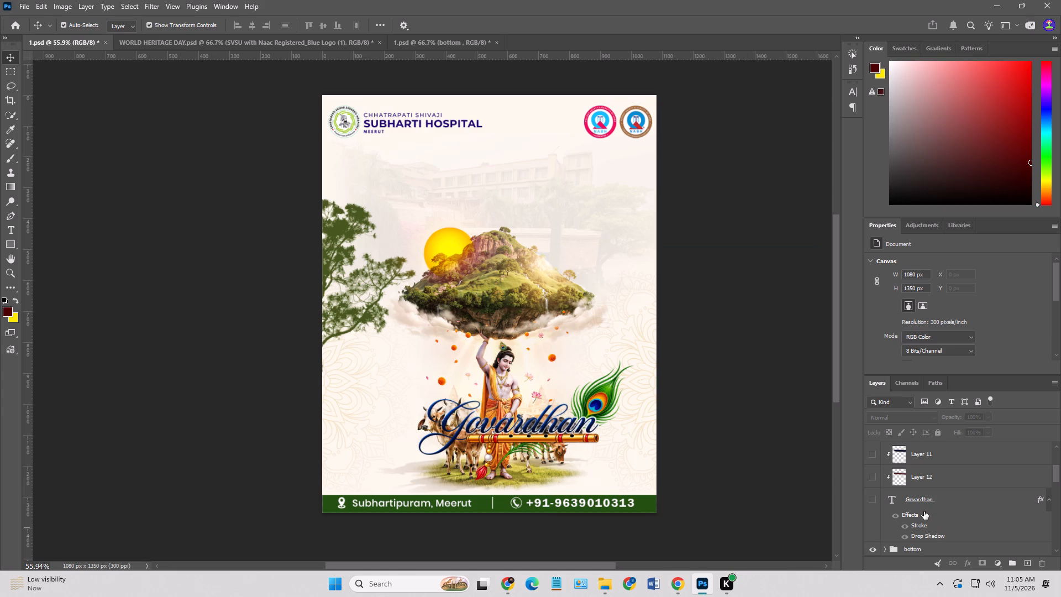
# Move the coloured Govardhan calligraphy with flute and peacock feather up into the title area, to about X 162, Y 126 px.
pyautogui.click(591, 433)
pyautogui.moveTo(590, 422); pyautogui.dragTo(550, 198)
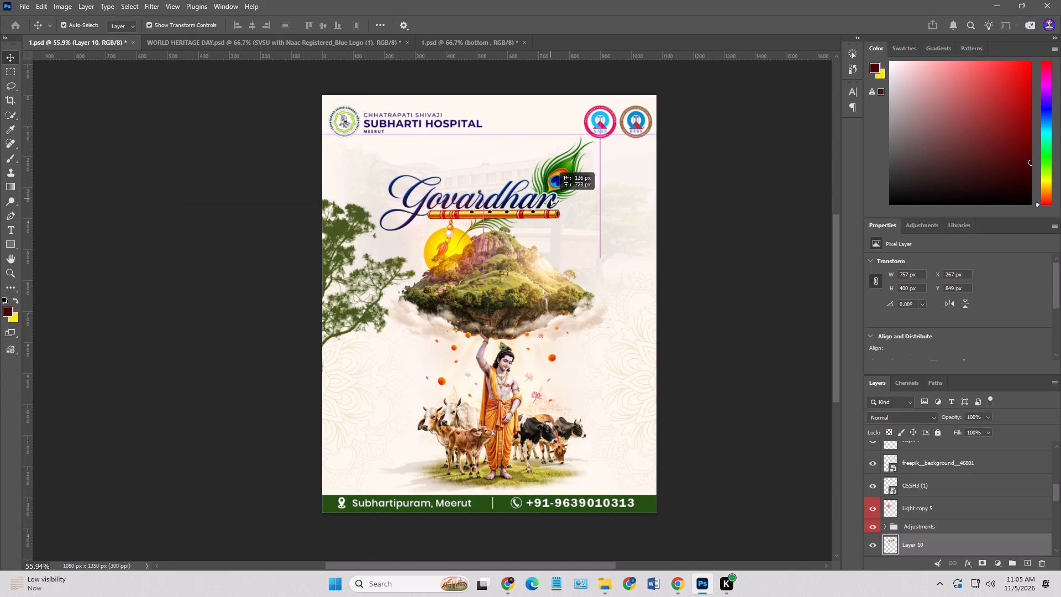
pyautogui.moveTo(550, 198); pyautogui.dragTo(555, 197)
# Move the coloured Govardhan calligraphy's Layer 10 down the layer stack, between Layer 8 and Layer 9.
pyautogui.moveTo(921, 542); pyautogui.dragTo(936, 596)
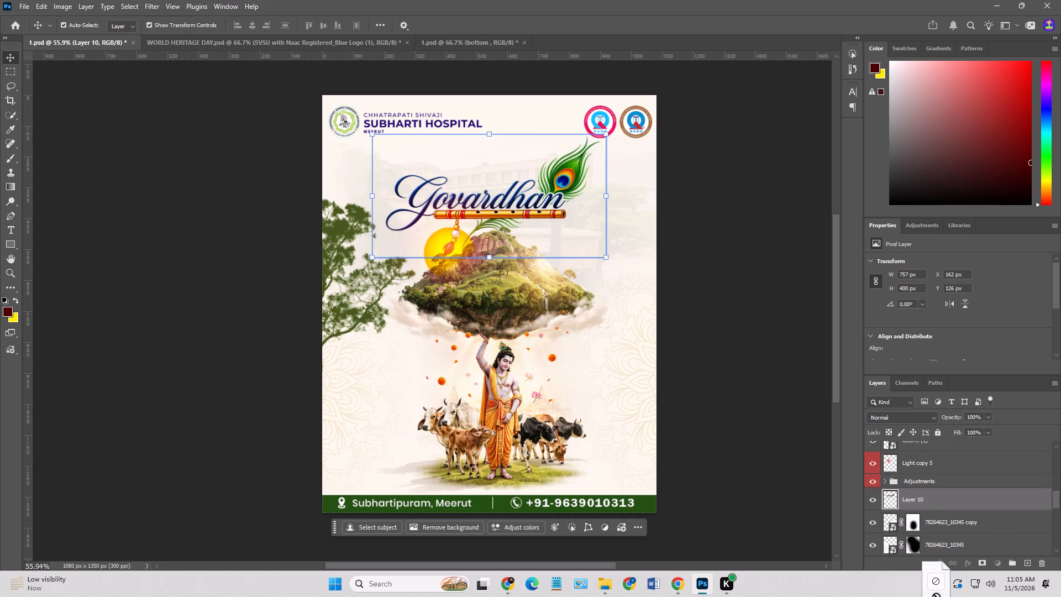
pyautogui.moveTo(936, 596); pyautogui.dragTo(912, 418)
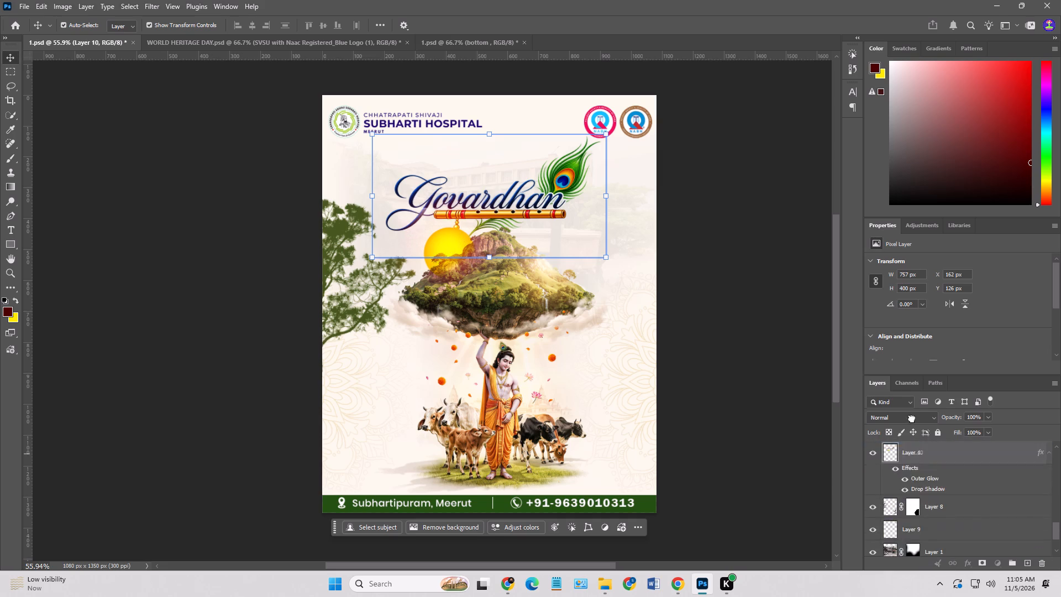
pyautogui.moveTo(912, 418); pyautogui.dragTo(901, 542)
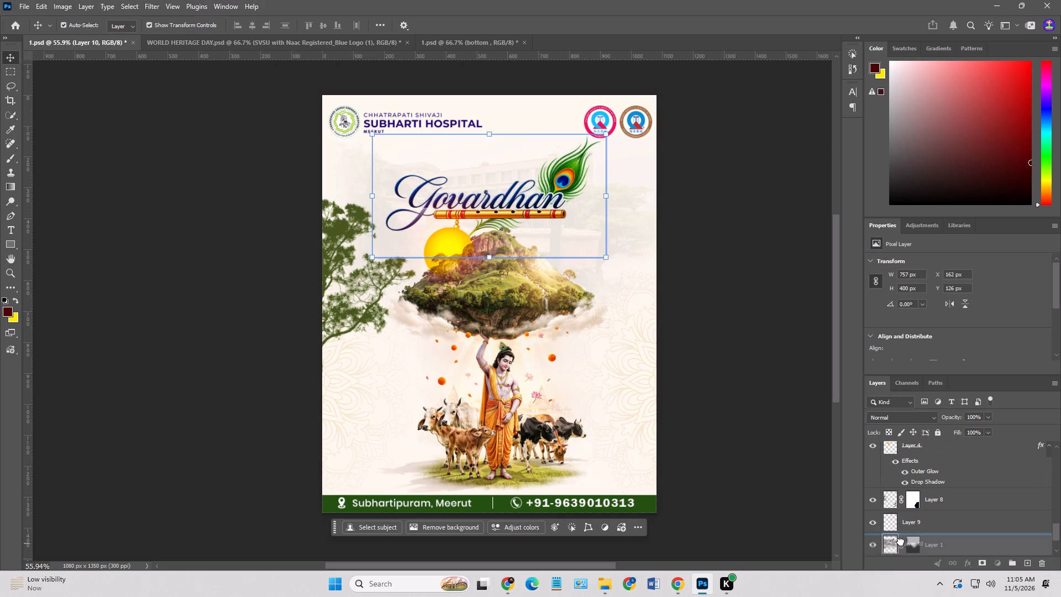
pyautogui.moveTo(901, 542); pyautogui.dragTo(902, 516)
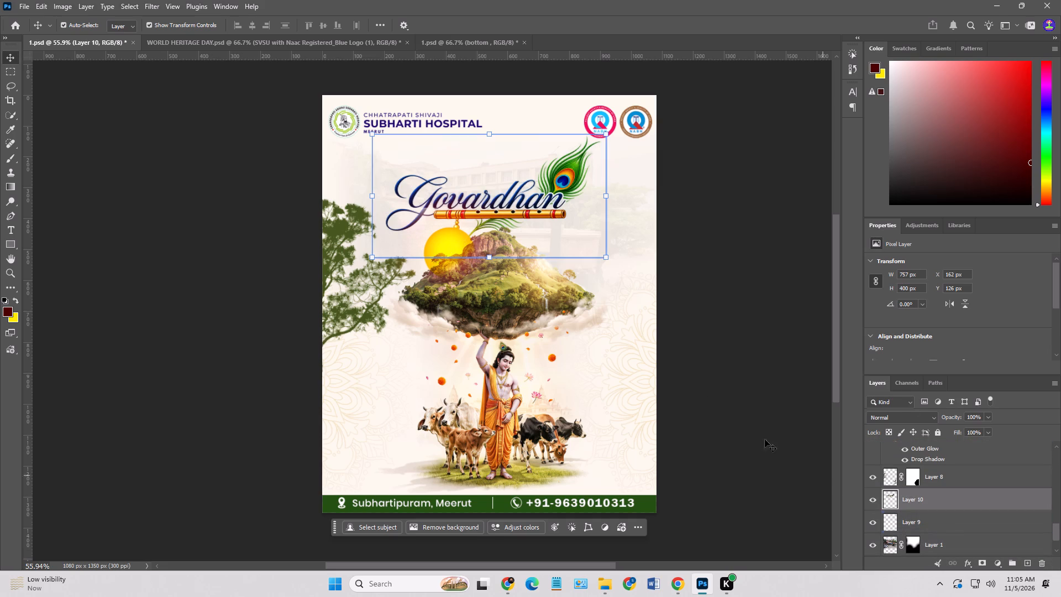
# Shift the coloured Govardhan calligraphy slightly right and up, to about X 191, Y 107 px.
pyautogui.click(768, 322)
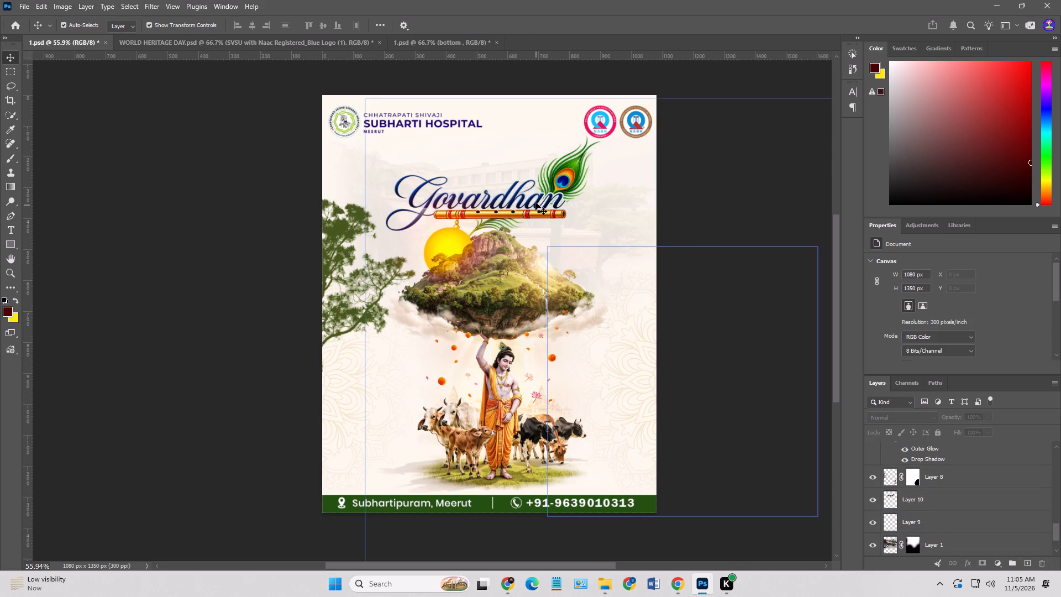
pyautogui.moveTo(535, 202); pyautogui.dragTo(543, 196)
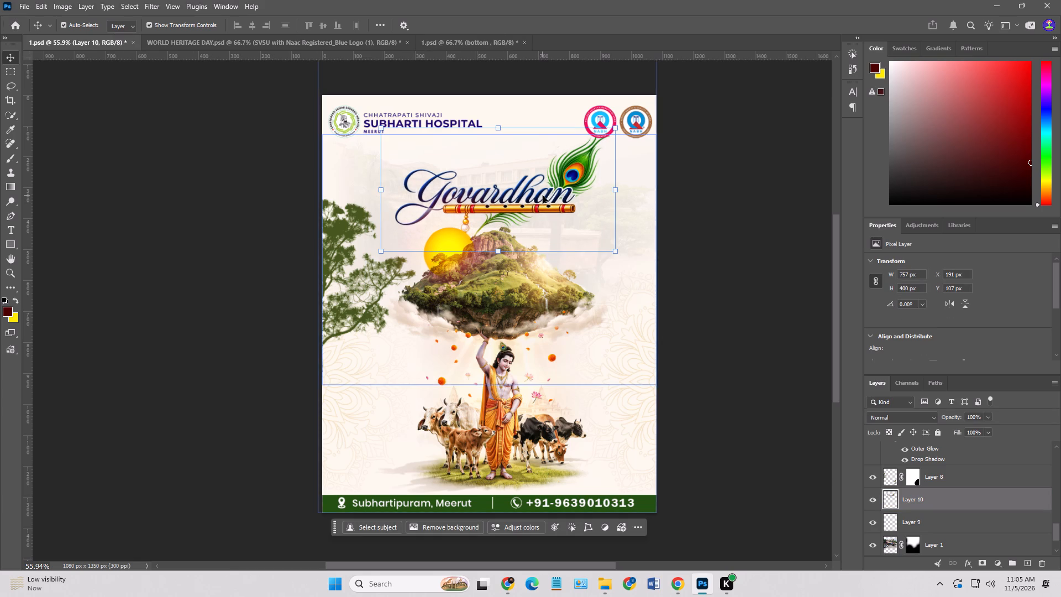
# Hide the calligraphy's Layer 10 and show the Puja, Happy and Govardhan texts with the clipped Layer 11 and Layer 12.
pyautogui.click(871, 504)
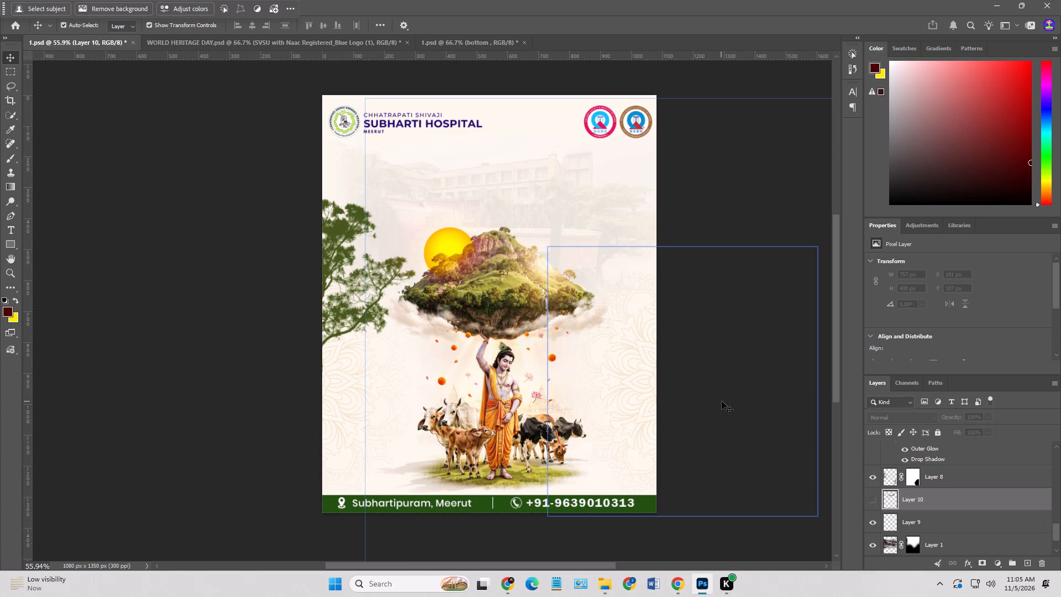
pyautogui.scroll(20, 931, 497)
pyautogui.scroll(2, 931, 497)
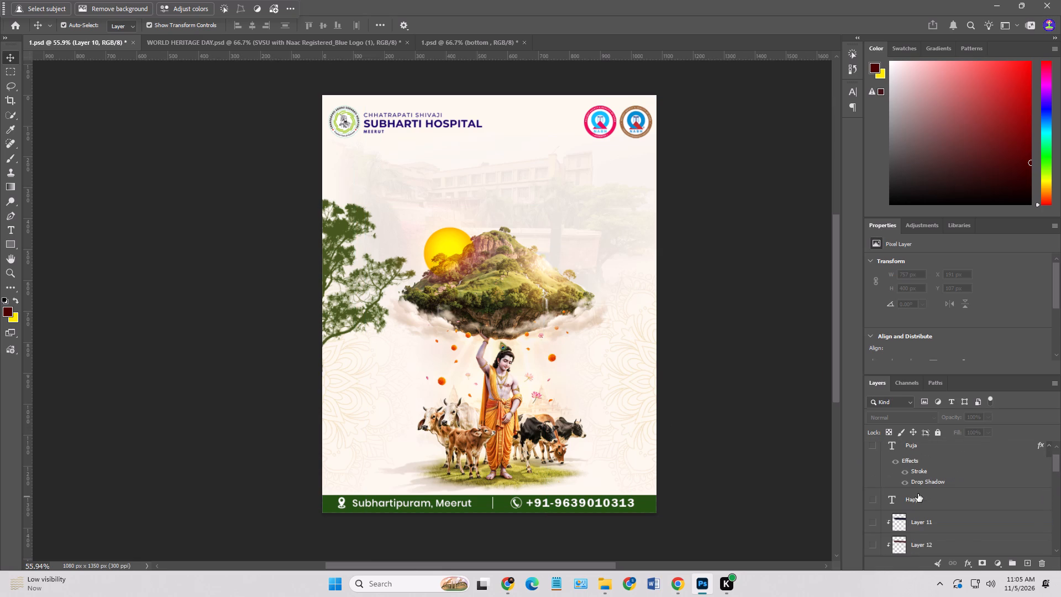
pyautogui.scroll(6, 918, 494)
pyautogui.click(873, 475)
pyautogui.scroll(-1, 883, 515)
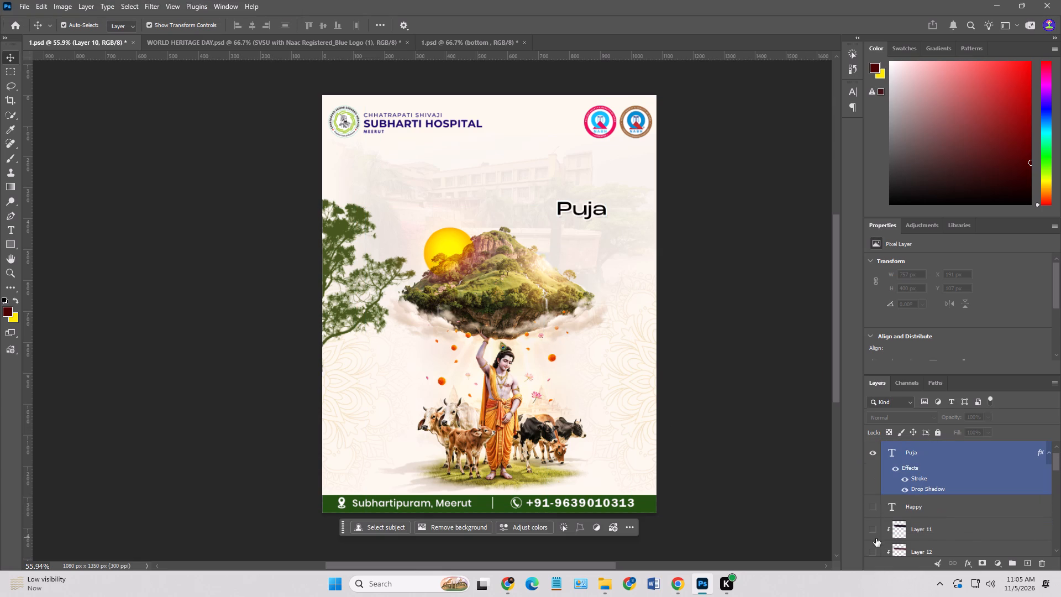
pyautogui.click(870, 508)
pyautogui.click(873, 532)
pyautogui.scroll(-2, 880, 532)
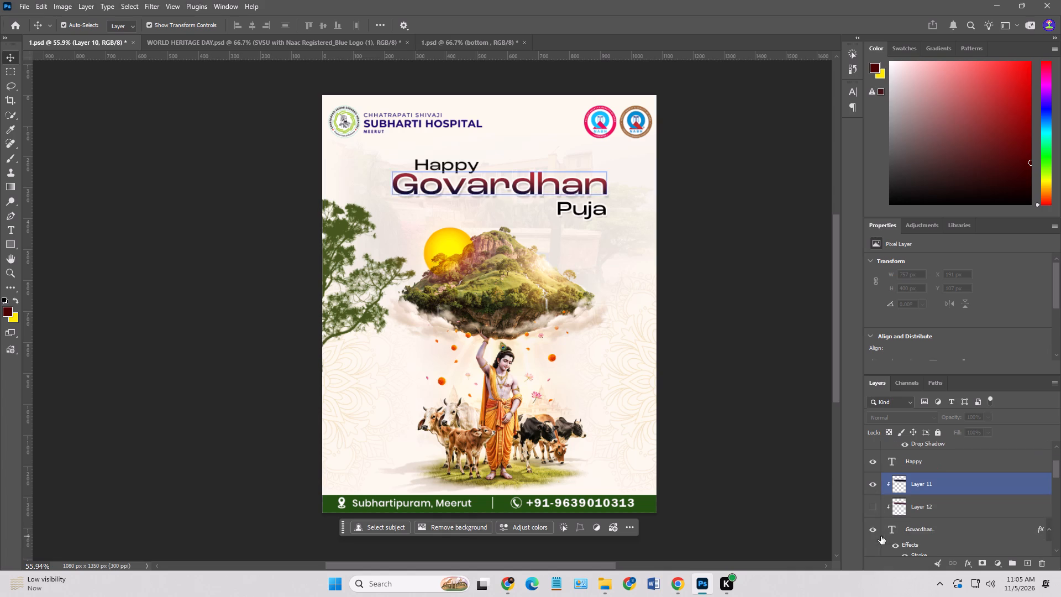
pyautogui.click(875, 507)
pyautogui.click(869, 535)
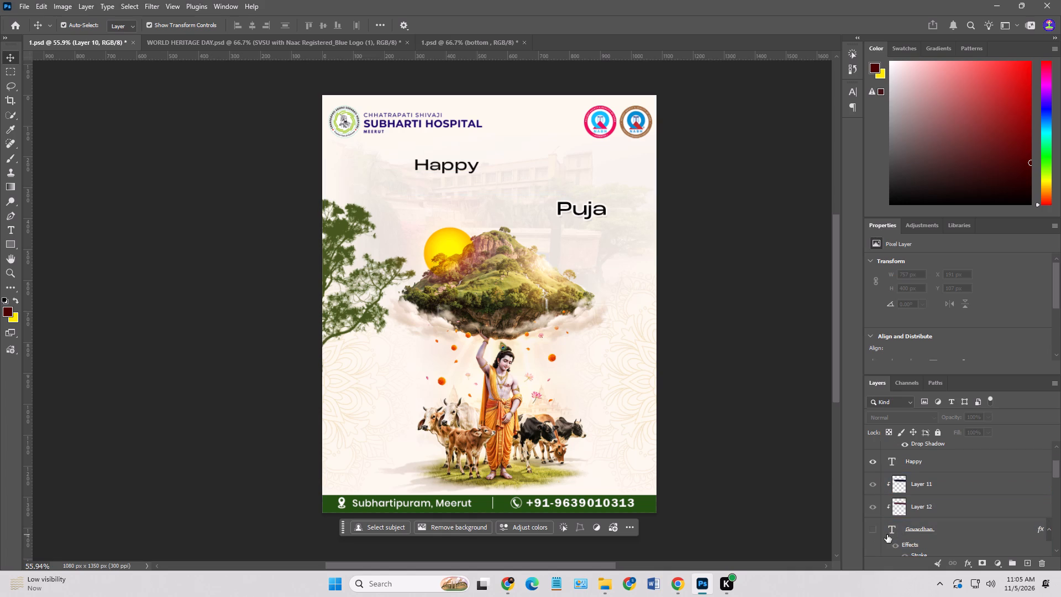
pyautogui.click(870, 531)
# Turn off the stroke, drop shadow and all layer effects on the Govardhan heading.
pyautogui.scroll(-3, 899, 535)
pyautogui.click(905, 500)
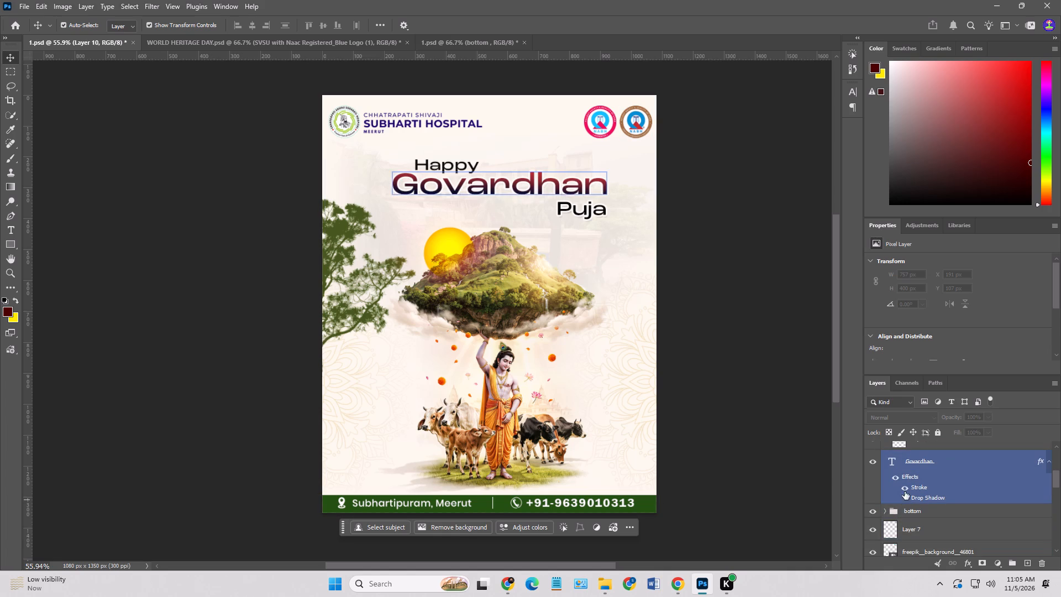
pyautogui.click(904, 486)
pyautogui.click(892, 478)
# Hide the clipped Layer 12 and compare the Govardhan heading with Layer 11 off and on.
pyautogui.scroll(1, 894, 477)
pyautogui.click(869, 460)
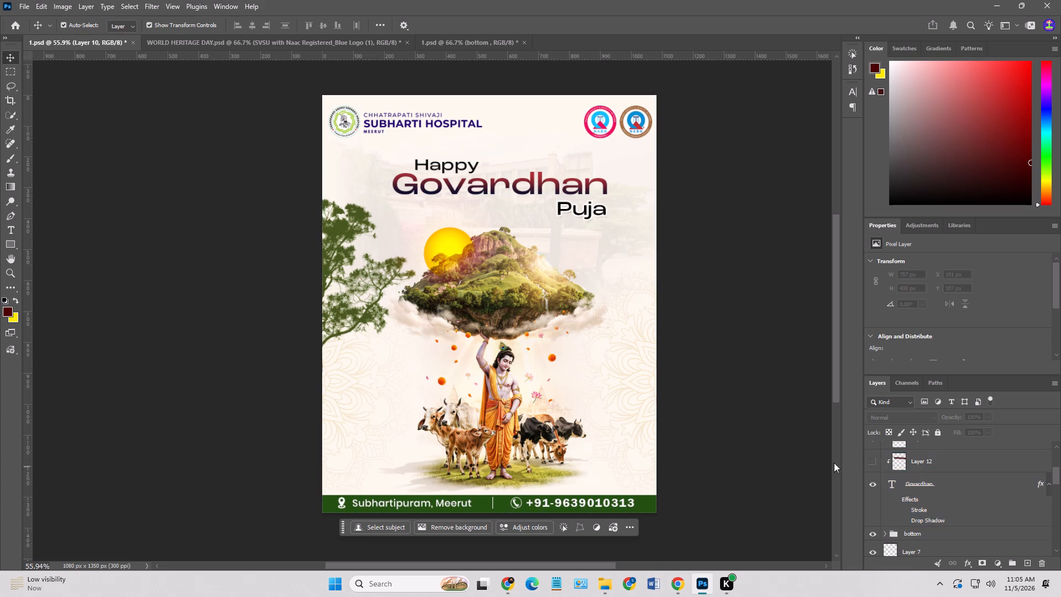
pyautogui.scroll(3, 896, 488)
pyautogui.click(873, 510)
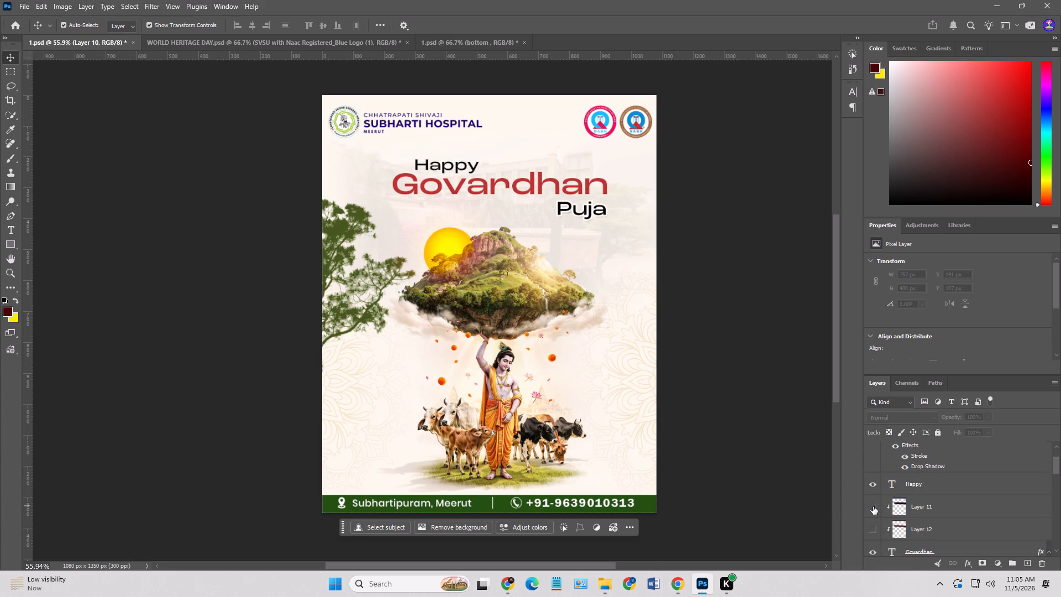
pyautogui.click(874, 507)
# Set the Govardhan heading's text colour to the footer bar's dark green, #245010.
pyautogui.scroll(-3, 927, 526)
pyautogui.click(933, 485)
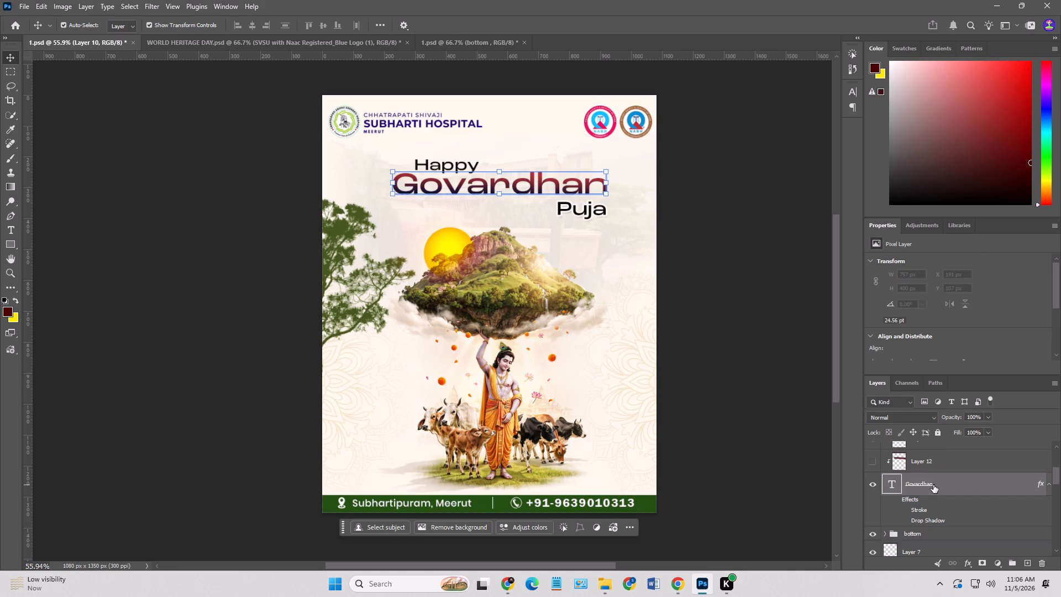
pyautogui.click(971, 346)
pyautogui.click(647, 509)
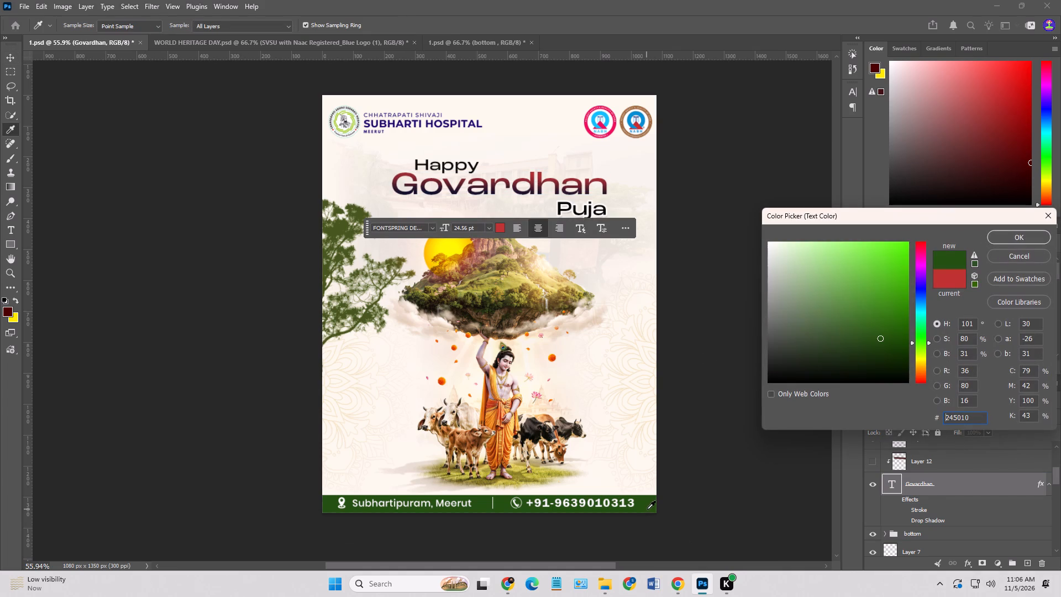
pyautogui.click(1019, 238)
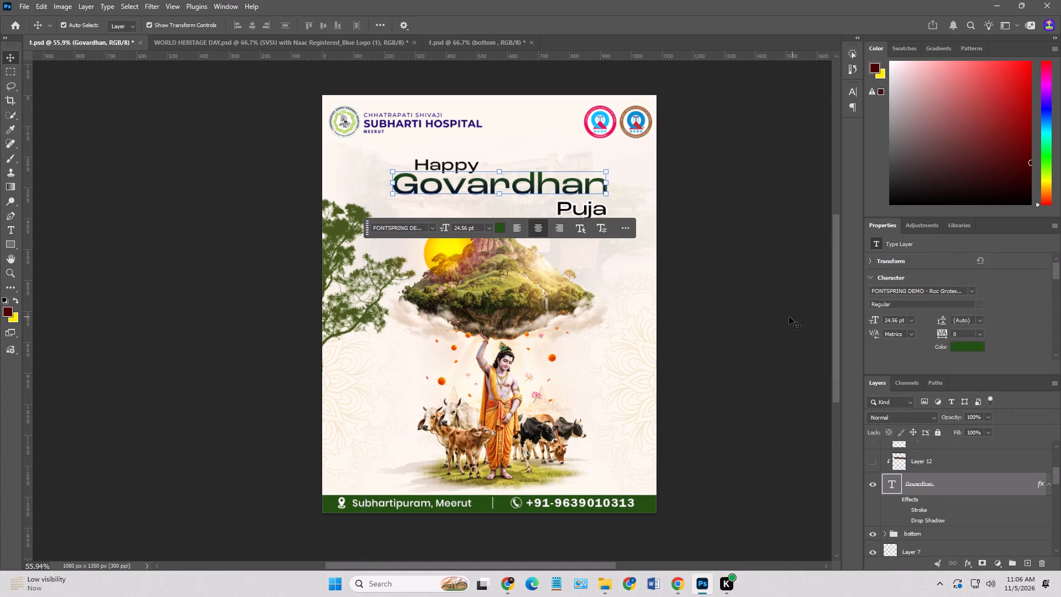
pyautogui.click(789, 317)
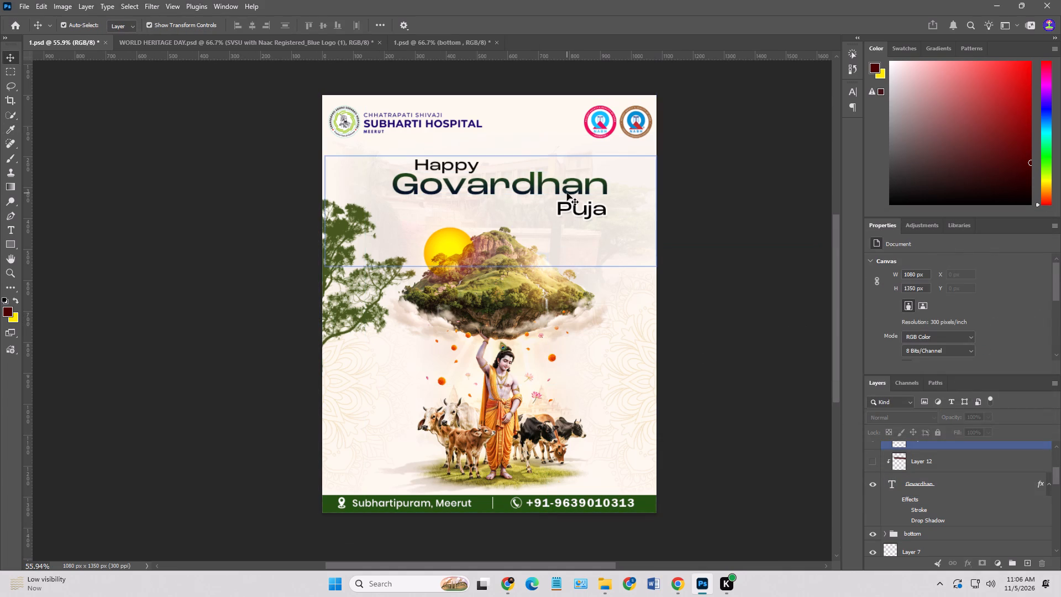
# Delete the clipped colour layers, Layer 12 and Layer 11, above the Govardhan heading.
pyautogui.click(943, 465)
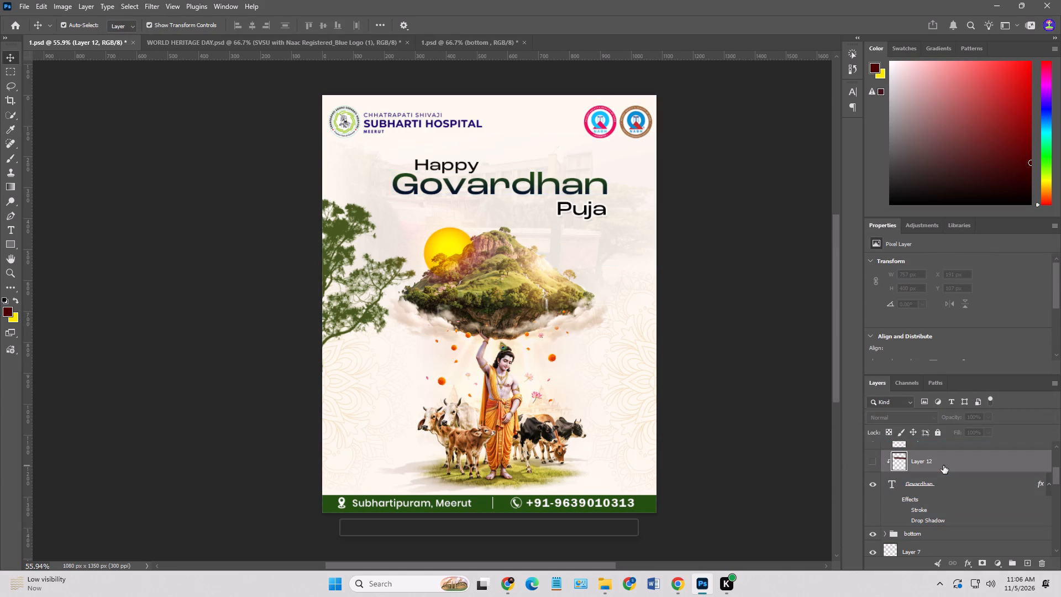
pyautogui.press('Delete')
pyautogui.scroll(2, 945, 467)
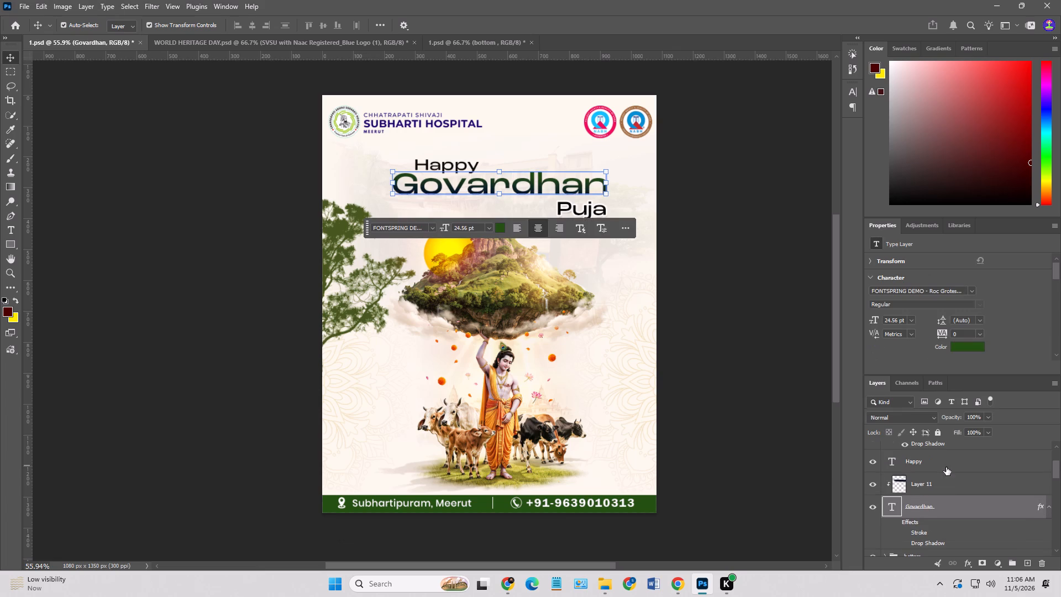
pyautogui.click(930, 491)
pyautogui.press('Delete')
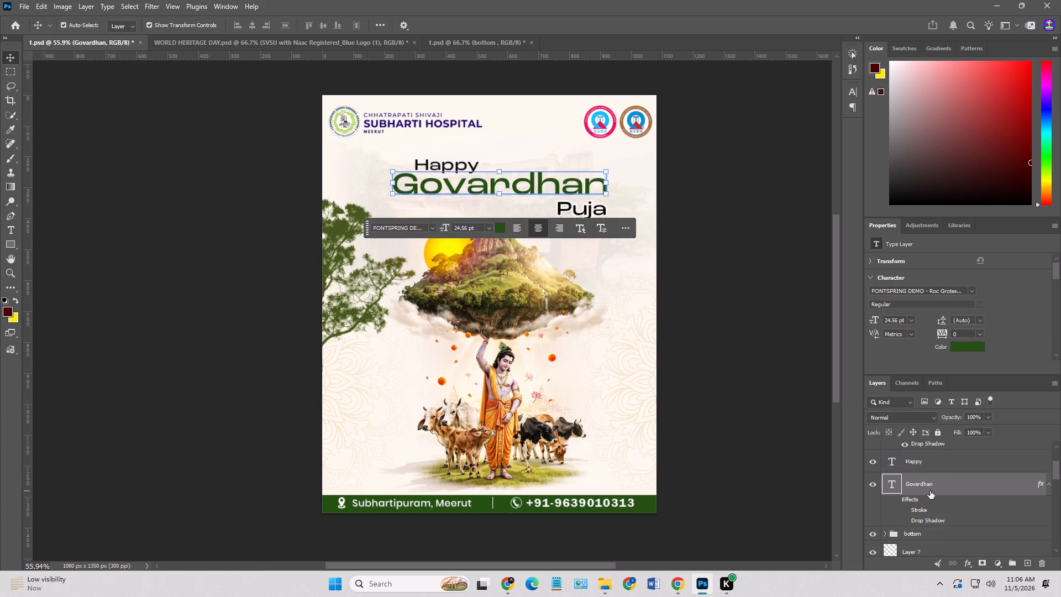
# Darken the Govardhan heading's text colour to #1a4208.
pyautogui.click(930, 491)
pyautogui.click(977, 344)
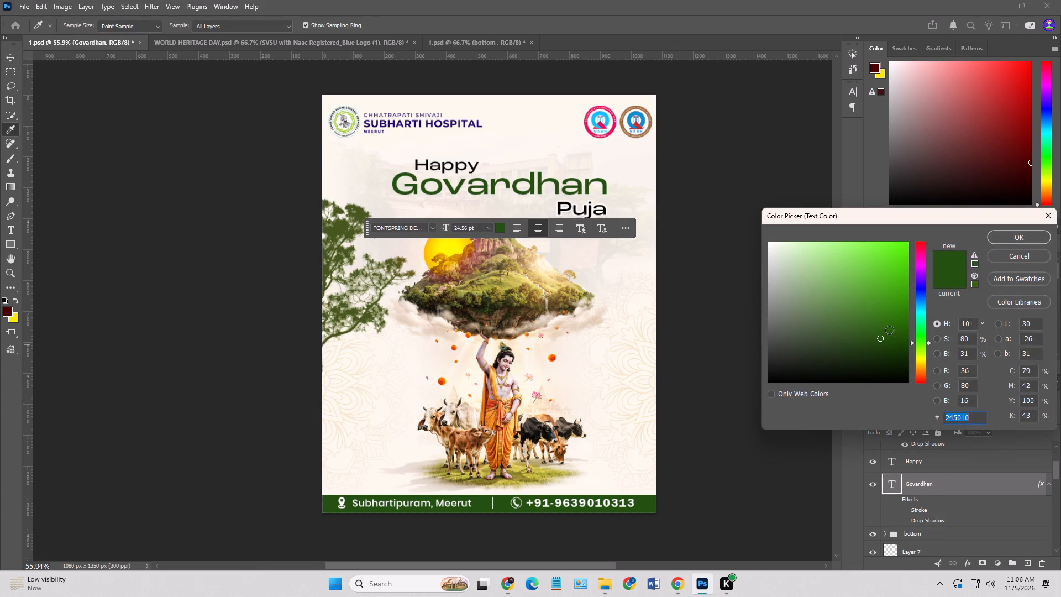
pyautogui.moveTo(880, 337); pyautogui.dragTo(891, 346)
pyautogui.click(1036, 241)
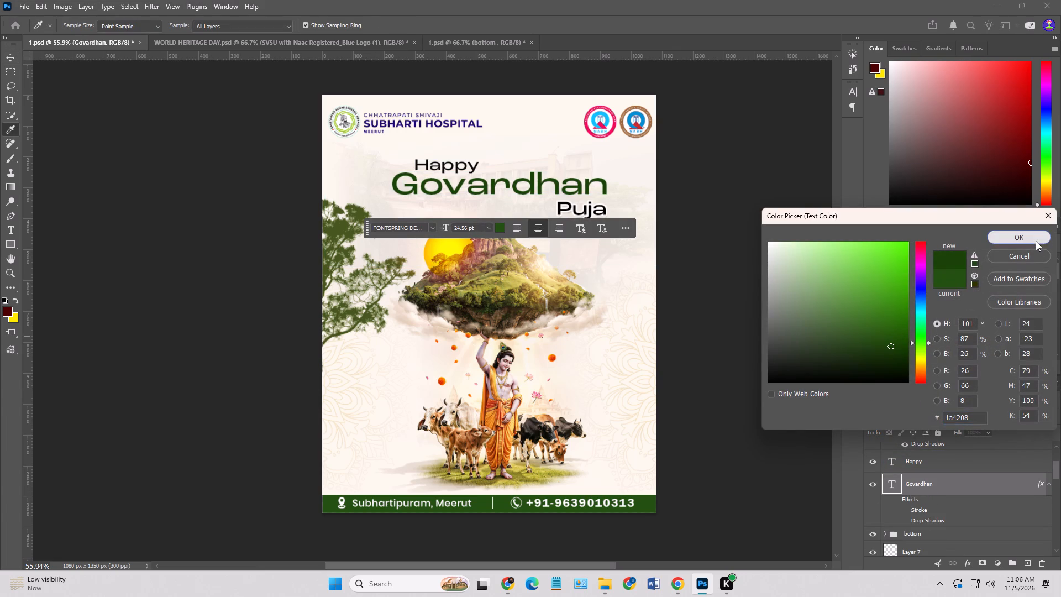
# Add a new empty layer above the Govardhan heading and clip it to the text.
pyautogui.click(1023, 564)
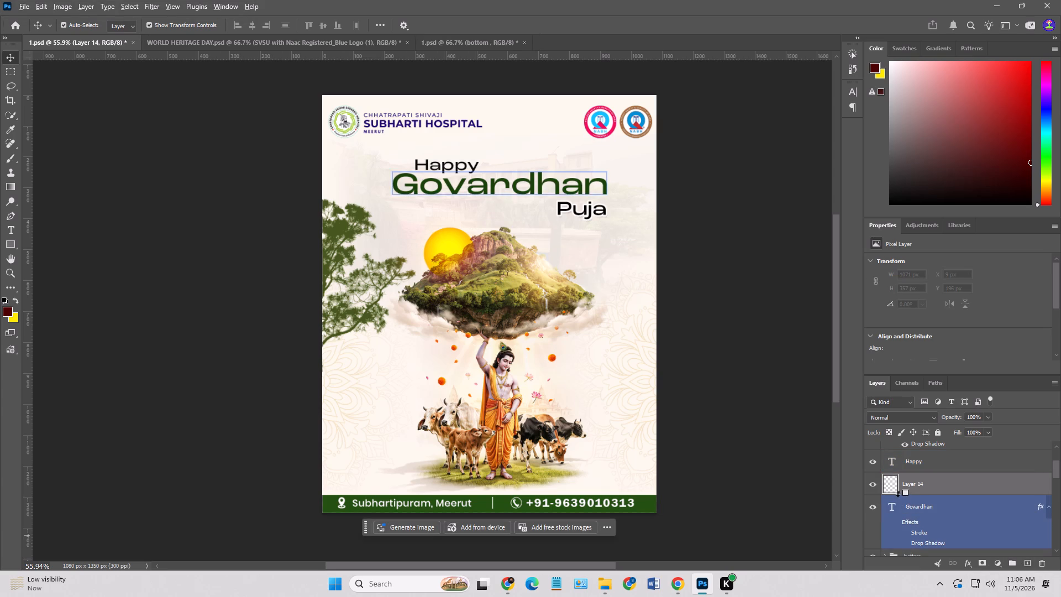
pyautogui.keyDown('alt'); pyautogui.click(897, 496); pyautogui.keyUp('alt')
# Brush yellow along the upper edge of the Govardhan heading on the clipped layer with the soft 200 px brush.
pyautogui.click(7, 154)
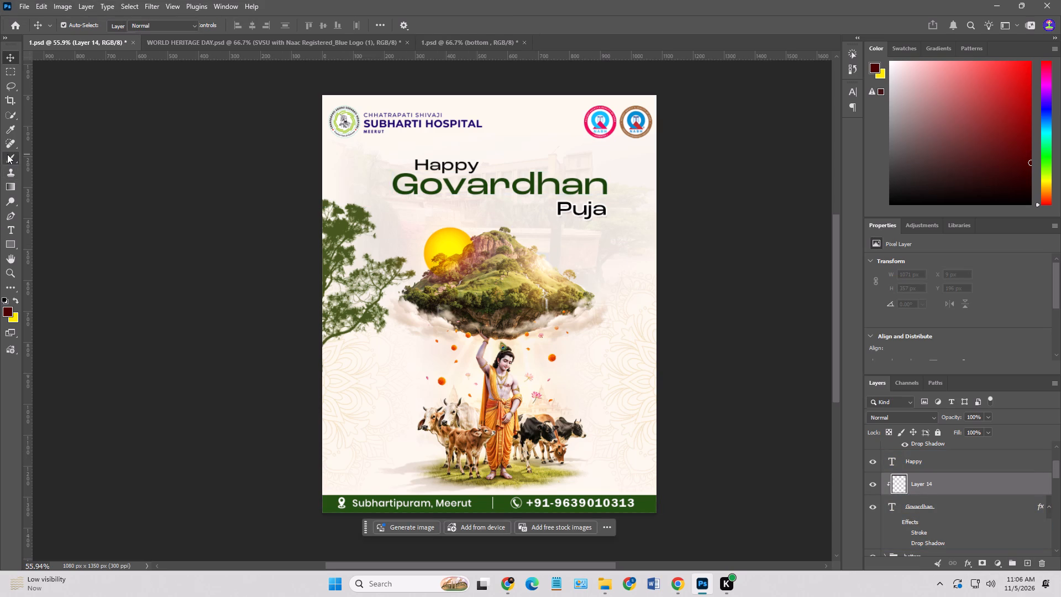
pyautogui.click(19, 299)
pyautogui.moveTo(389, 160); pyautogui.dragTo(624, 148)
pyautogui.hotkey('ctrl', 'z')
pyautogui.click(17, 300)
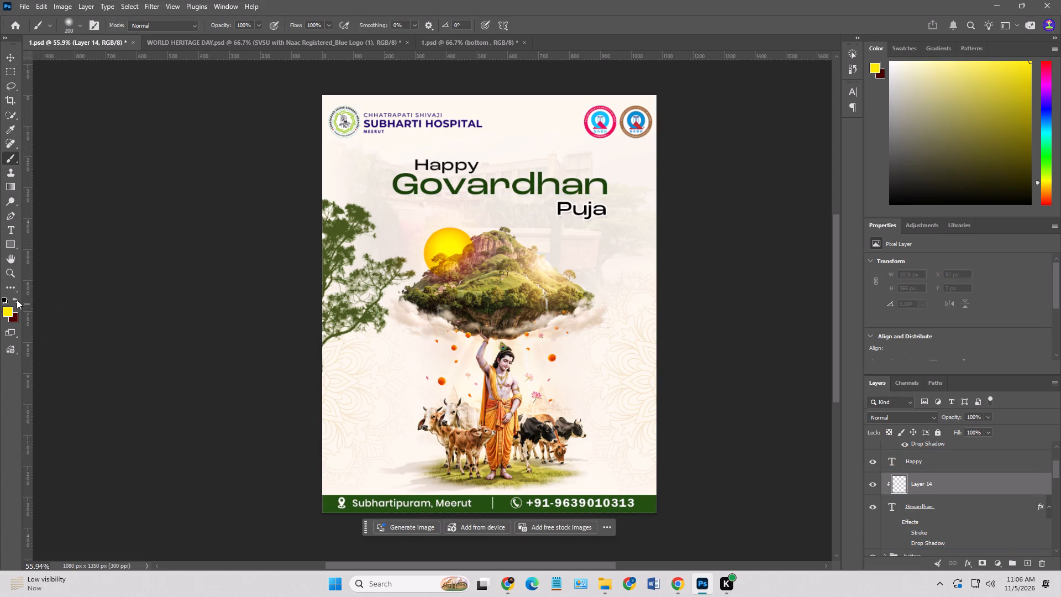
pyautogui.moveTo(374, 160); pyautogui.dragTo(496, 158)
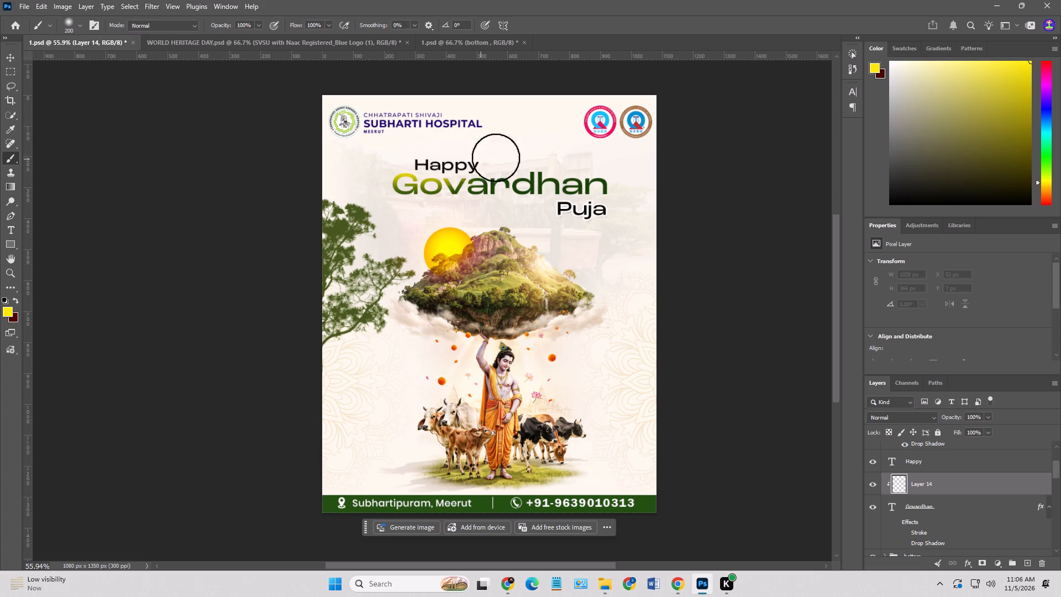
pyautogui.moveTo(496, 158); pyautogui.dragTo(677, 156)
pyautogui.hotkey('ctrl', 'z')
pyautogui.moveTo(370, 151); pyautogui.dragTo(386, 154)
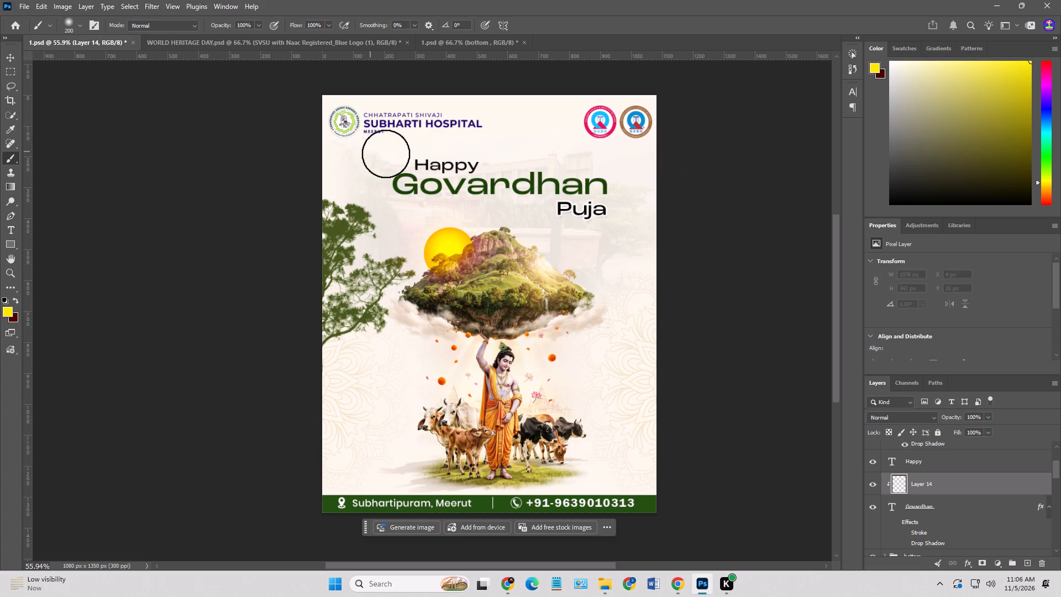
pyautogui.moveTo(386, 154); pyautogui.dragTo(668, 160)
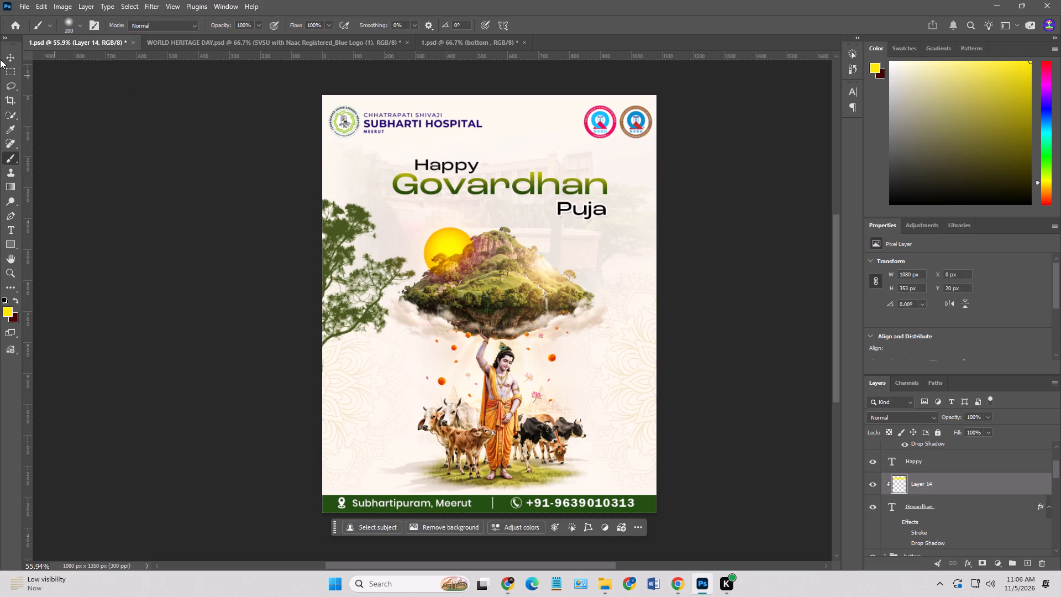
pyautogui.click(8, 57)
pyautogui.click(48, 116)
# Shift the Happy text about 7 px to the right above the Govardhan heading.
pyautogui.keyDown('alt'); pyautogui.scroll(4, 495, 167); pyautogui.keyUp('alt')
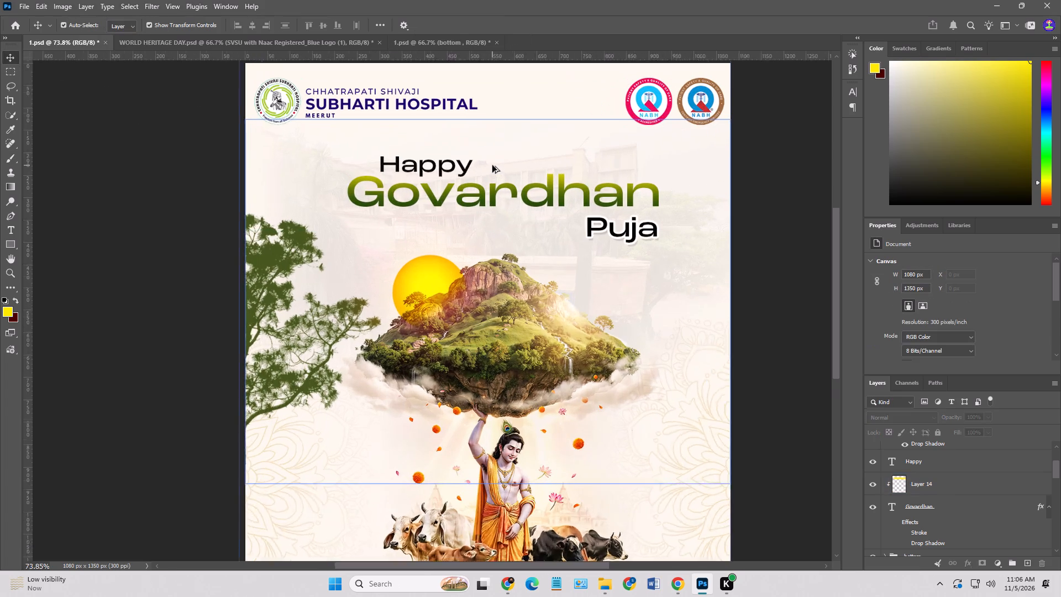
pyautogui.keyDown('alt'); pyautogui.scroll(1, 492, 165); pyautogui.keyUp('alt')
pyautogui.click(458, 167)
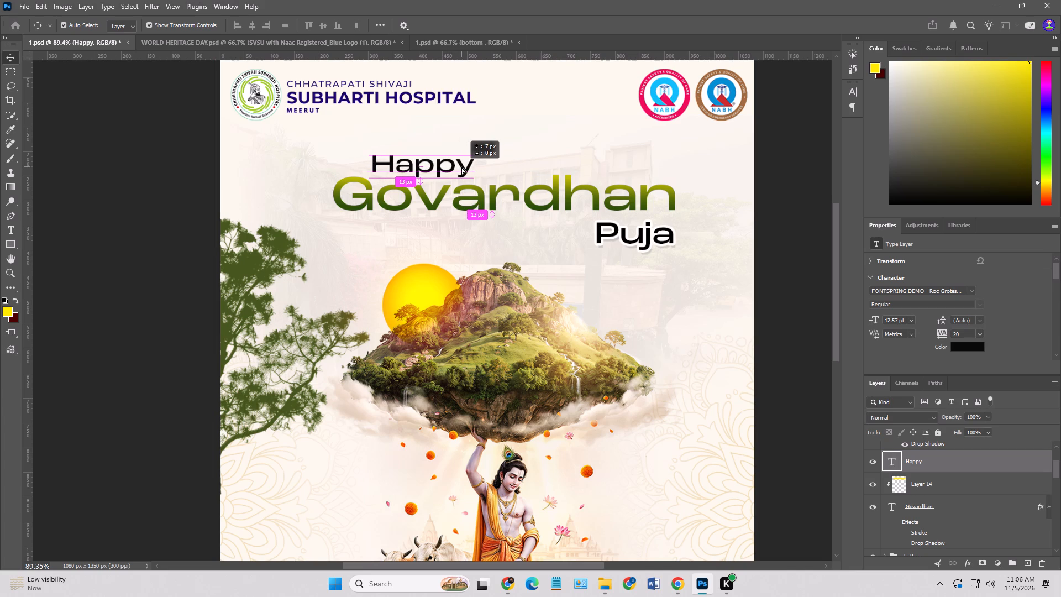
# Set the Puja text's colour to the dark green sampled from the Govardhan heading, #305207.
pyautogui.click(615, 228)
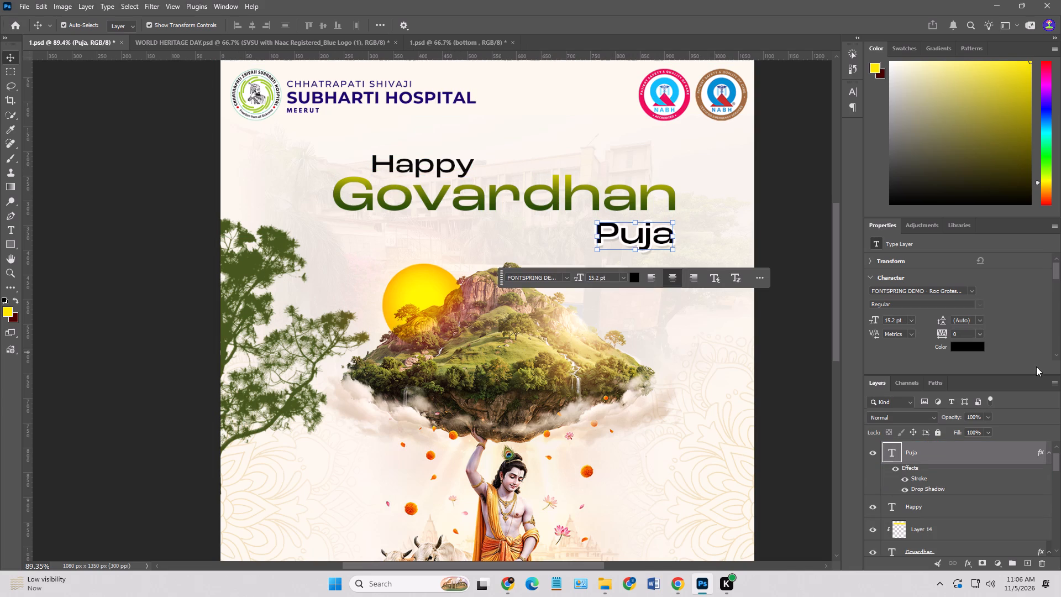
pyautogui.click(970, 348)
pyautogui.click(558, 205)
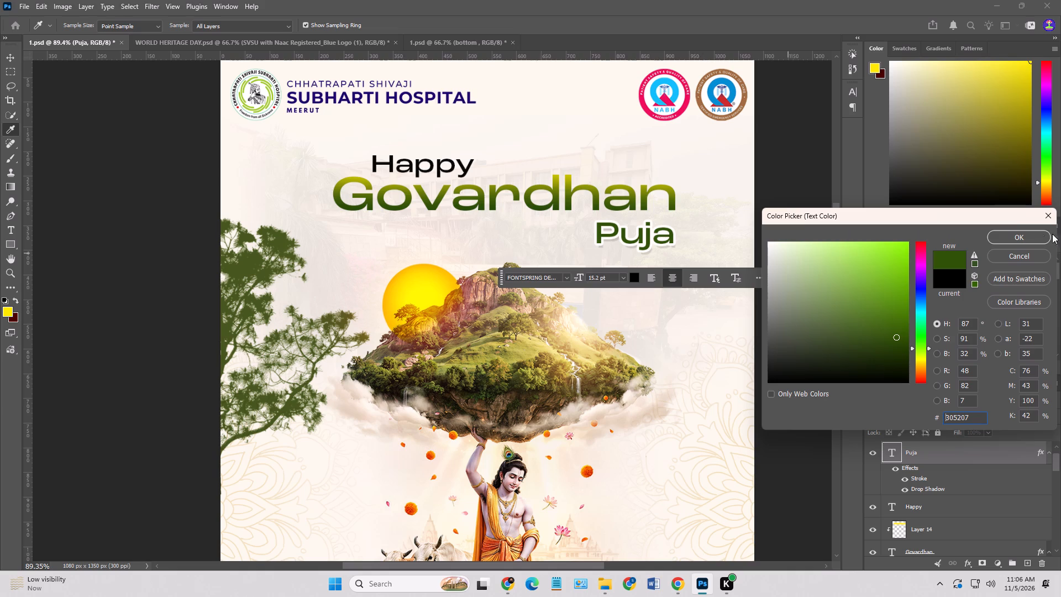
pyautogui.click(1015, 232)
# Turn off the stroke and all layer effects on the Puja text.
pyautogui.click(907, 480)
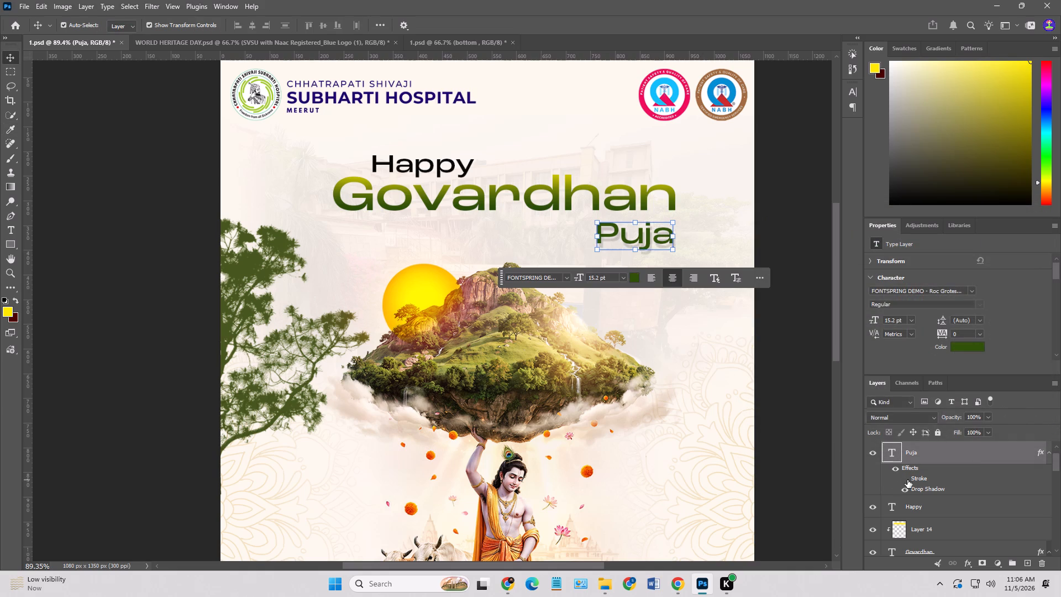
pyautogui.click(894, 467)
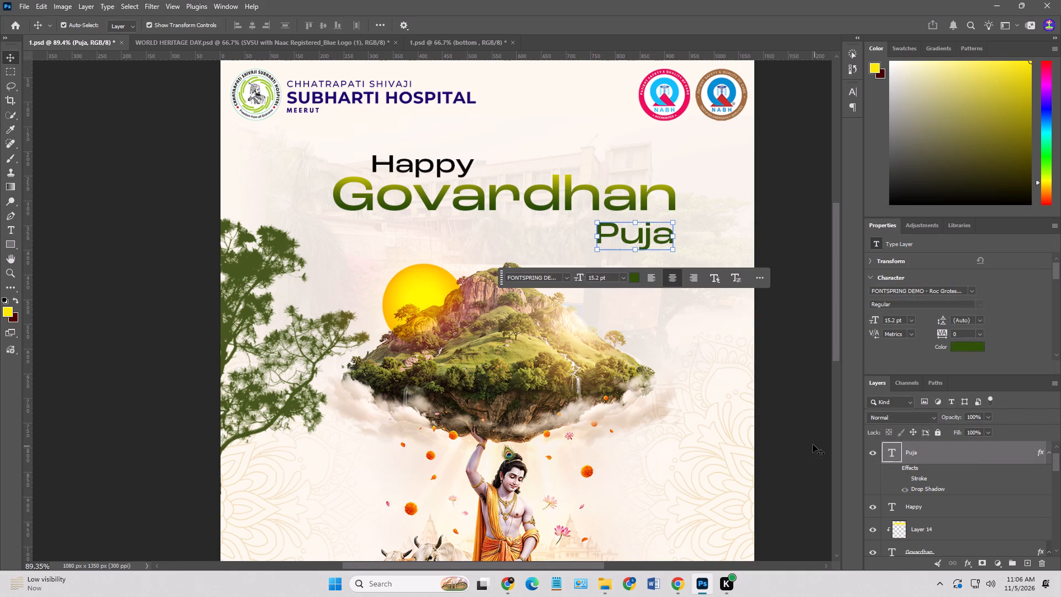
pyautogui.click(813, 444)
# Reposition the Puja text beneath the end of the Govardhan heading, lining up their right edges.
pyautogui.moveTo(643, 233); pyautogui.dragTo(647, 233)
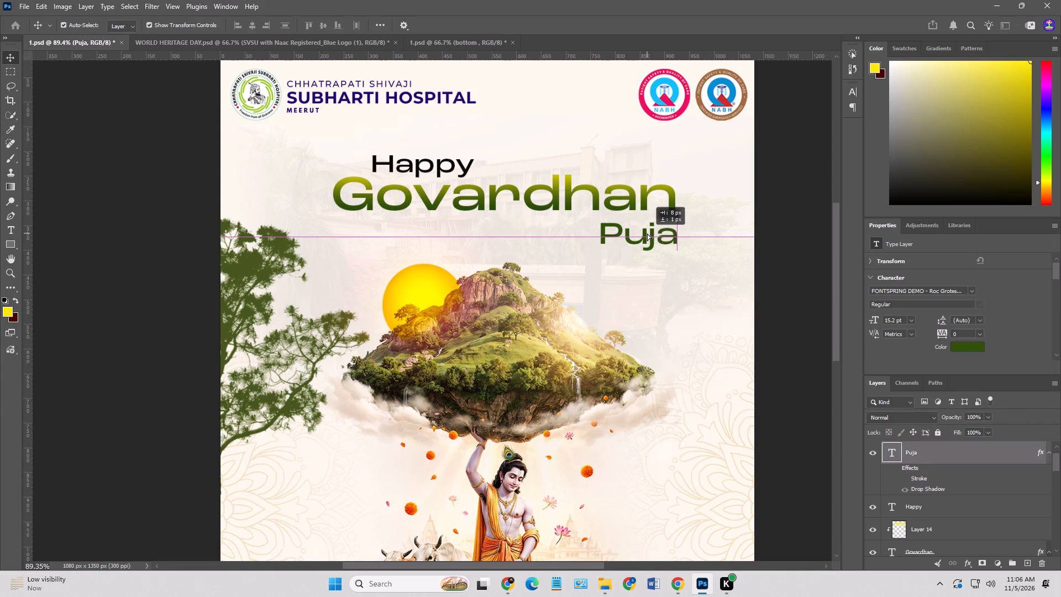
pyautogui.moveTo(647, 233); pyautogui.dragTo(705, 206)
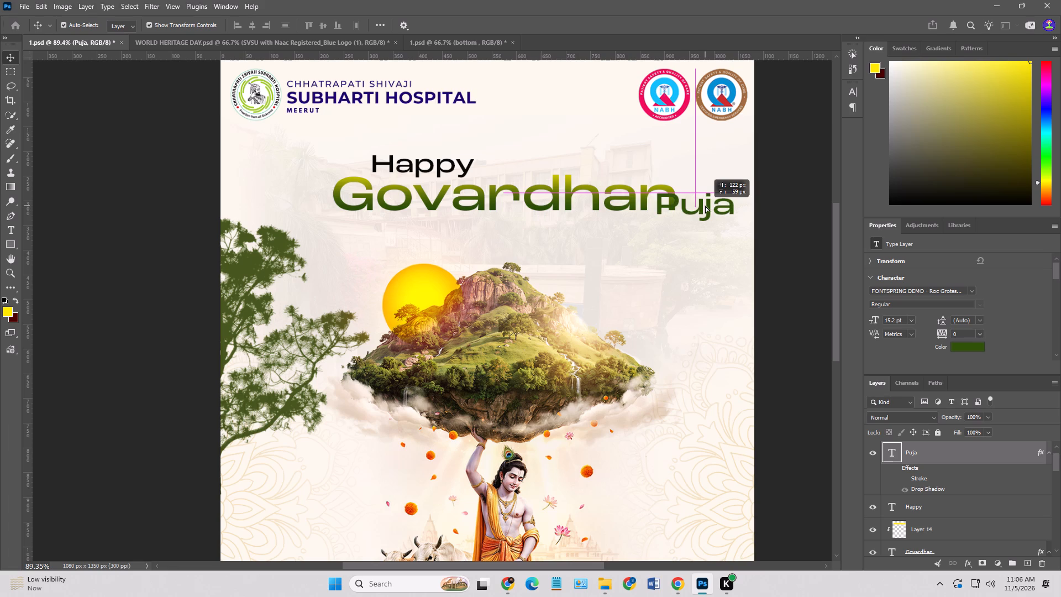
pyautogui.moveTo(705, 206); pyautogui.dragTo(516, 230)
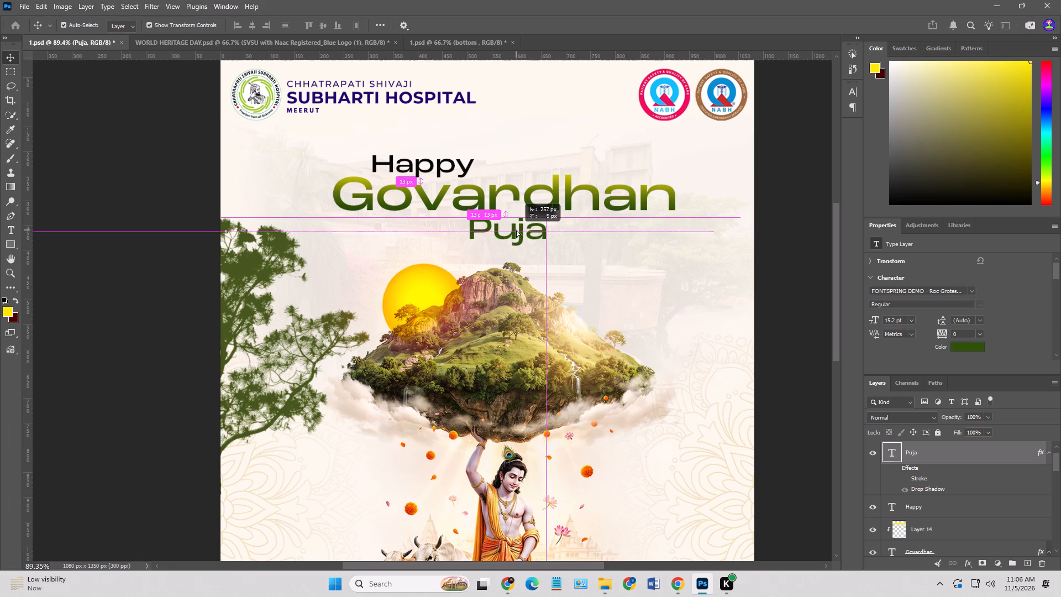
pyautogui.moveTo(516, 230); pyautogui.dragTo(648, 227)
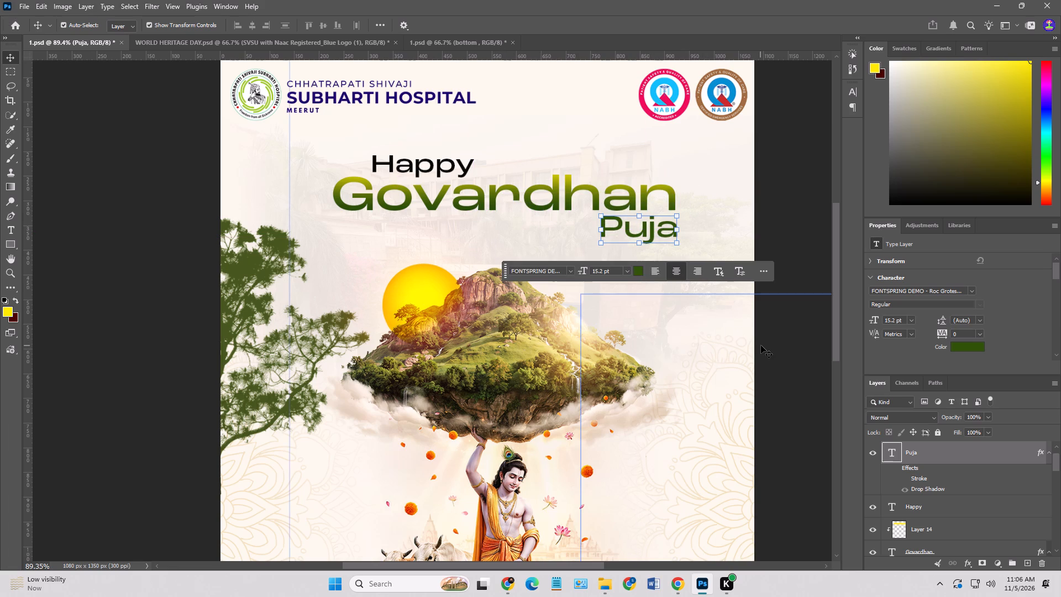
pyautogui.moveTo(649, 235); pyautogui.dragTo(650, 240)
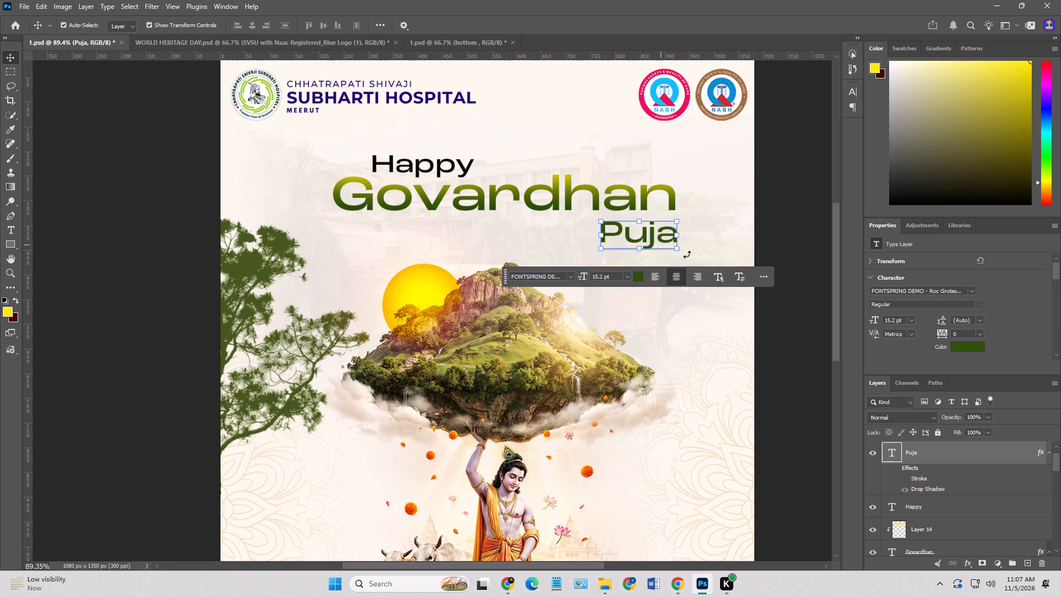
pyautogui.click(807, 393)
# Scale the tree on Layer 8 down to about 75.6% and shift it lower along the poster's left edge.
pyautogui.keyDown('alt'); pyautogui.scroll(-5, 800, 396); pyautogui.keyUp('alt')
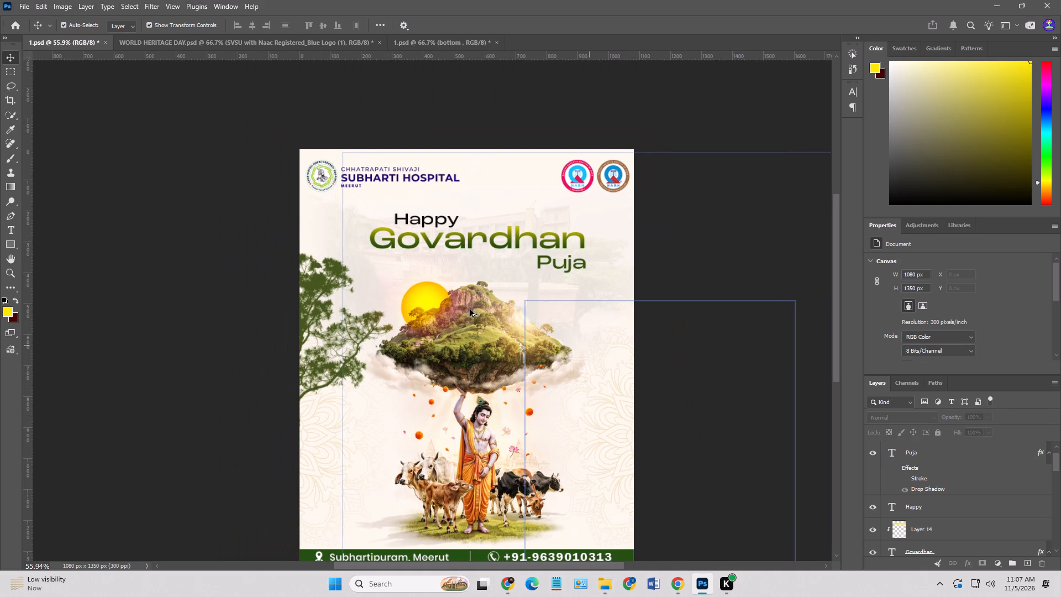
pyautogui.click(148, 226)
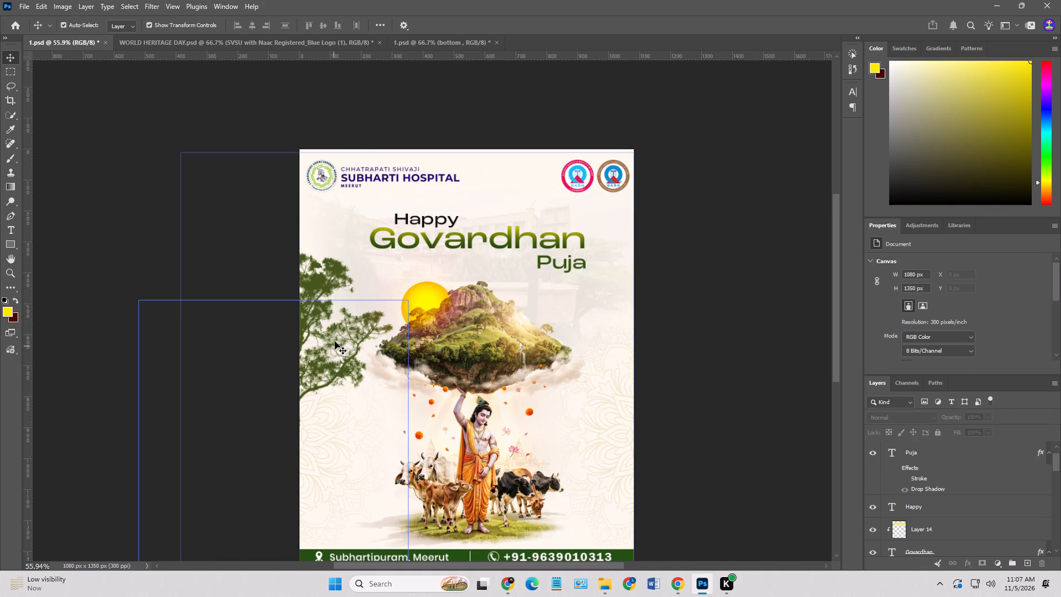
pyautogui.click(335, 342)
pyautogui.click(319, 273)
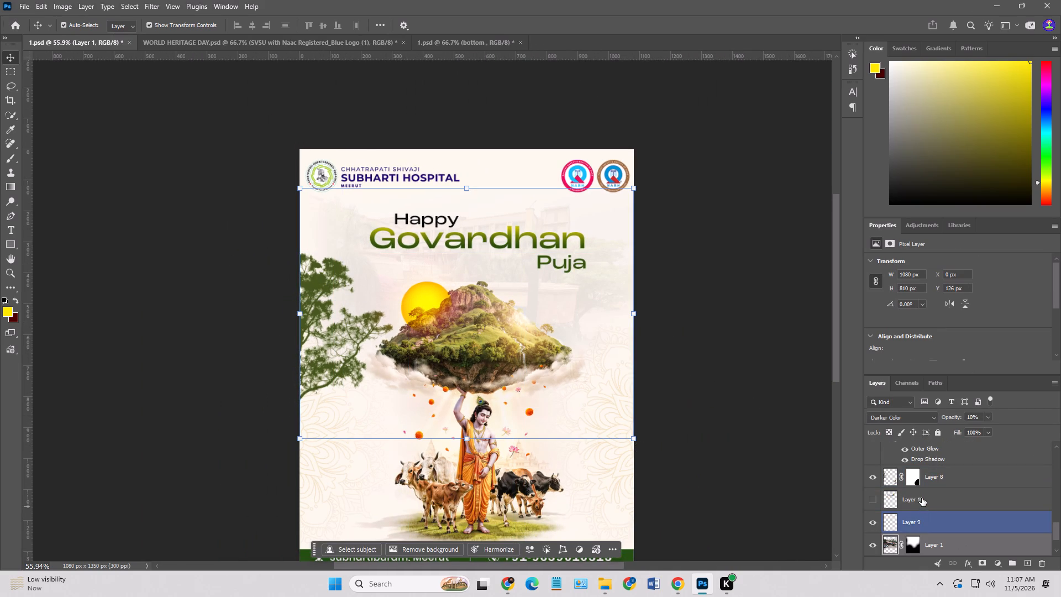
pyautogui.click(890, 479)
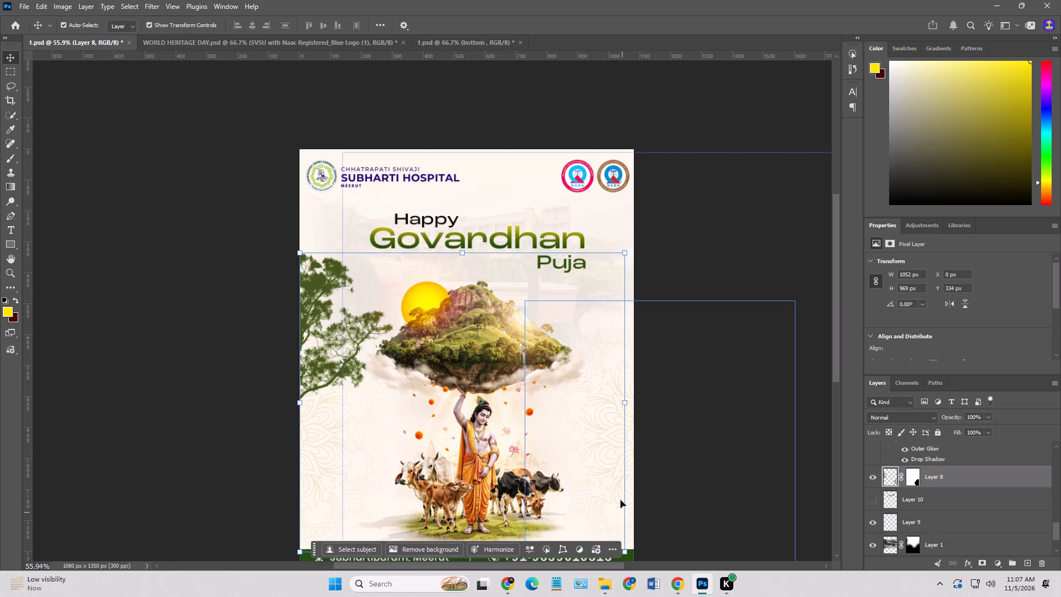
pyautogui.moveTo(624, 556); pyautogui.dragTo(506, 525)
pyautogui.moveTo(437, 427); pyautogui.dragTo(435, 460)
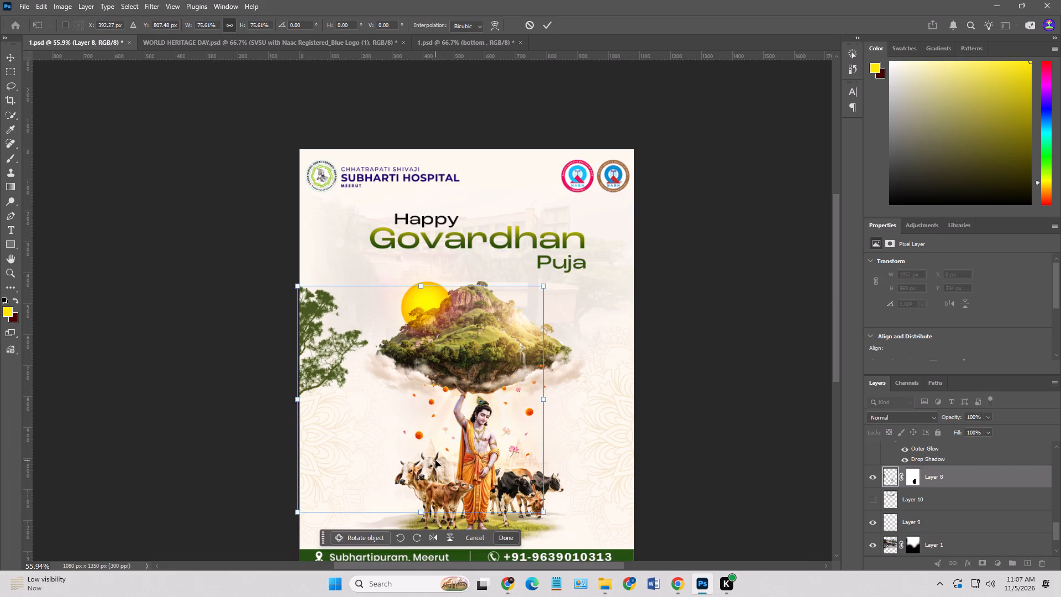
pyautogui.click(741, 482)
pyautogui.click(813, 437)
pyautogui.click(680, 338)
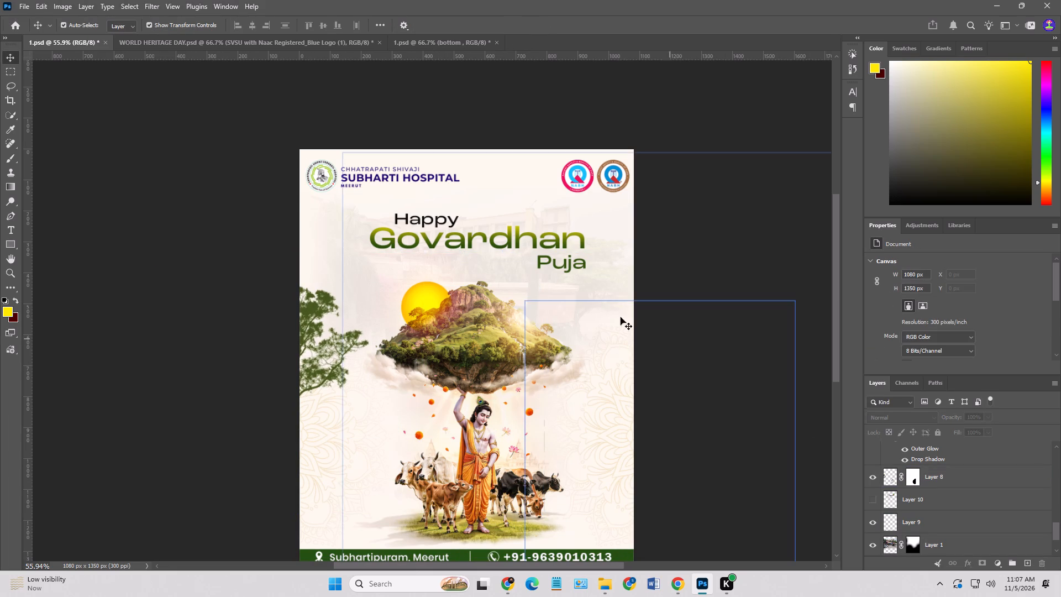
# Move the Happy text about 81 px left and 19 px up, aligned with the start of the Govardhan heading.
pyautogui.moveTo(432, 215); pyautogui.dragTo(407, 209)
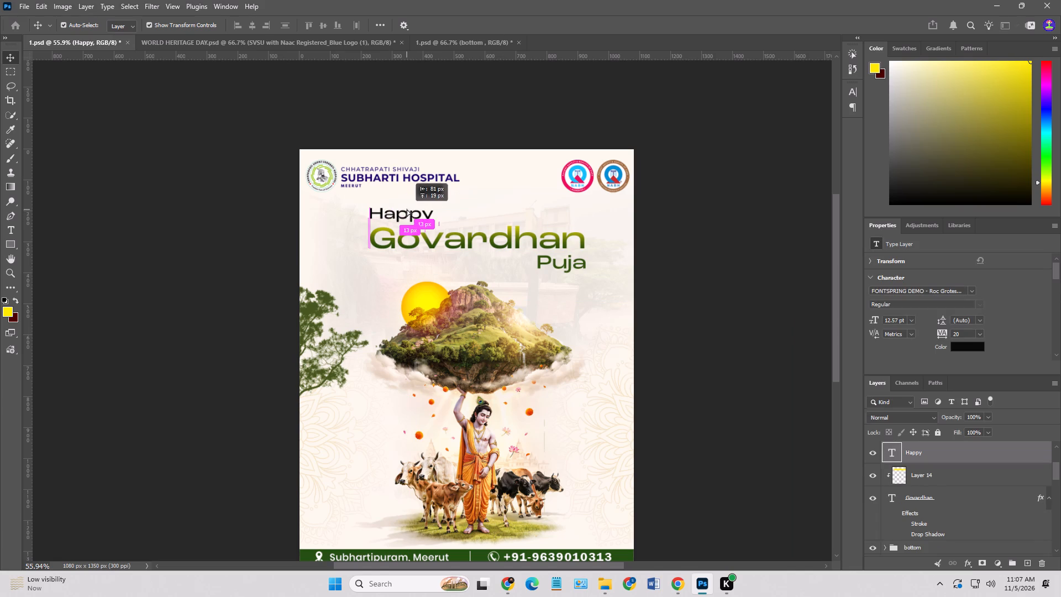
pyautogui.moveTo(407, 209); pyautogui.dragTo(406, 209)
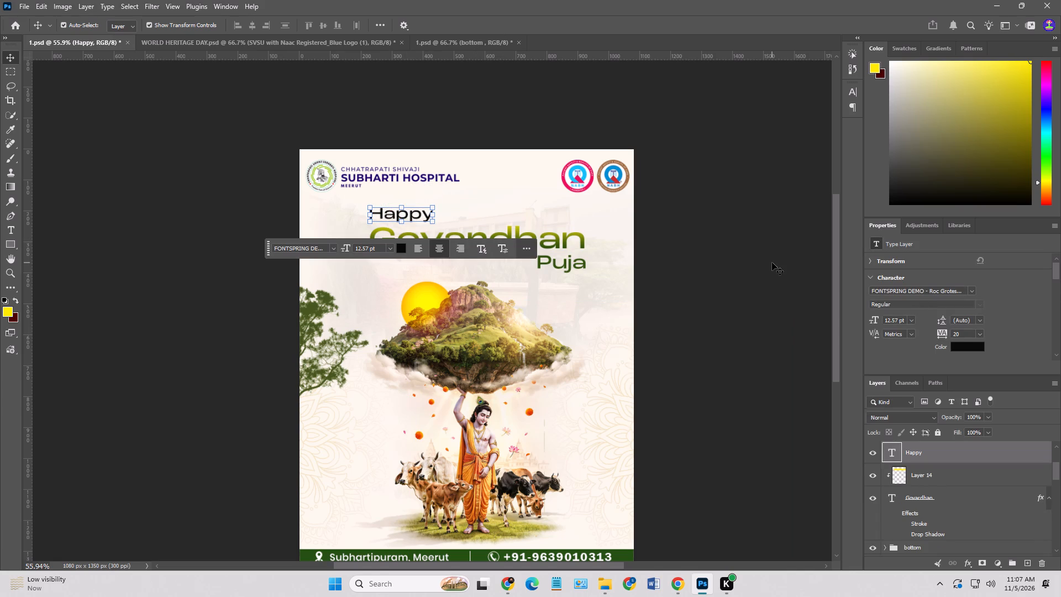
pyautogui.click(759, 262)
# Enlarge the Govardhan heading together with its clipped yellow layer to 128.6% and position it between Happy and Puja.
pyautogui.click(539, 235)
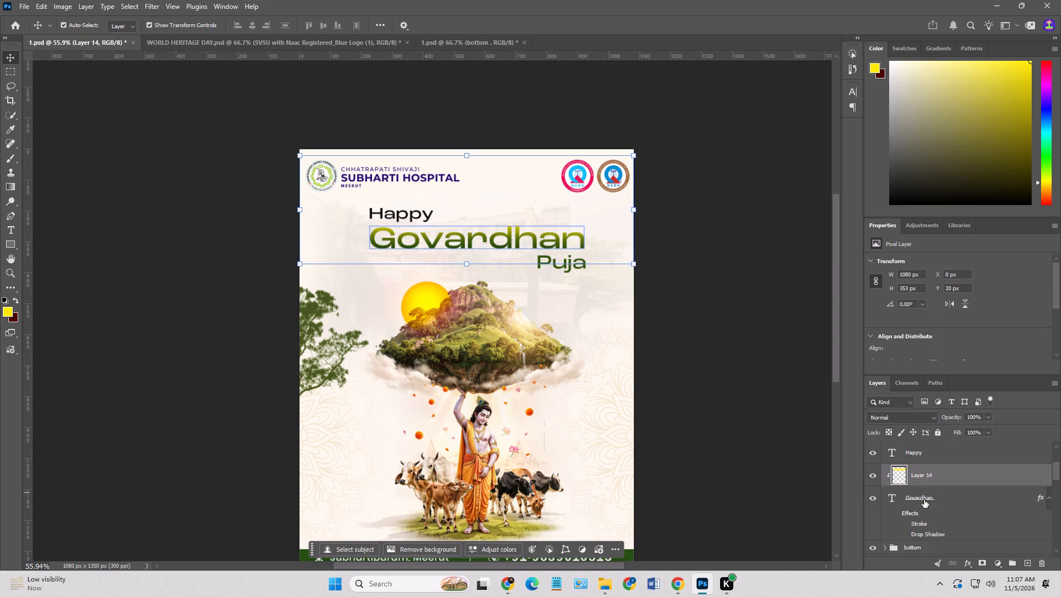
pyautogui.keyDown('shift'); pyautogui.click(923, 498); pyautogui.keyUp('shift')
pyautogui.keyDown('alt'); pyautogui.moveTo(631, 265); pyautogui.dragTo(650, 274); pyautogui.keyUp('alt')
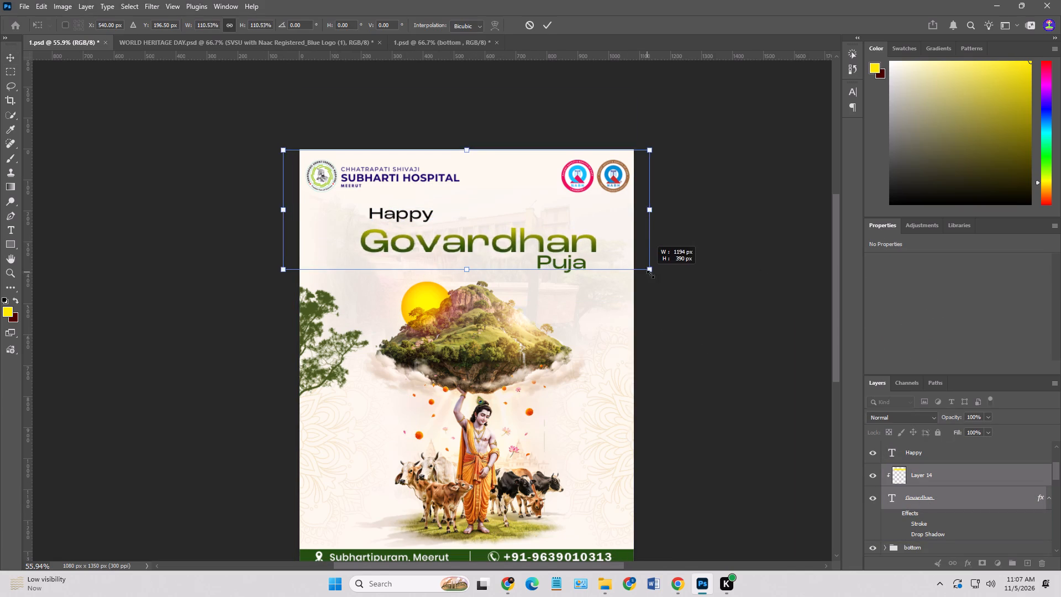
pyautogui.keyDown('alt'); pyautogui.moveTo(650, 274); pyautogui.dragTo(677, 285); pyautogui.keyUp('alt')
pyautogui.moveTo(602, 255); pyautogui.dragTo(595, 249)
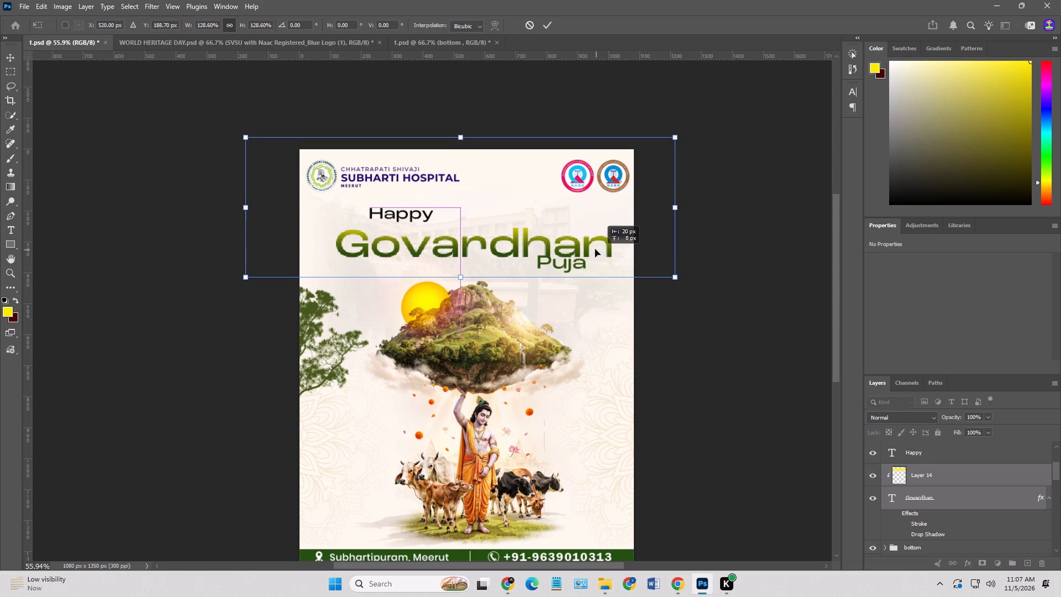
pyautogui.moveTo(595, 249); pyautogui.dragTo(593, 249)
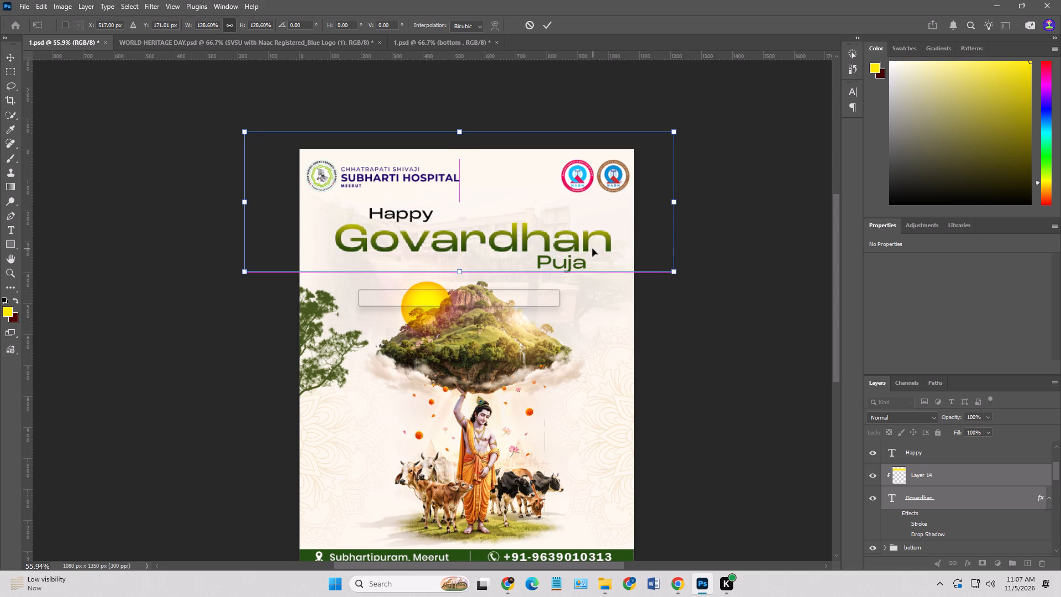
pyautogui.click(591, 248)
pyautogui.press('Left')
pyautogui.press('Left')
pyautogui.press('Left')
pyautogui.press('Left')
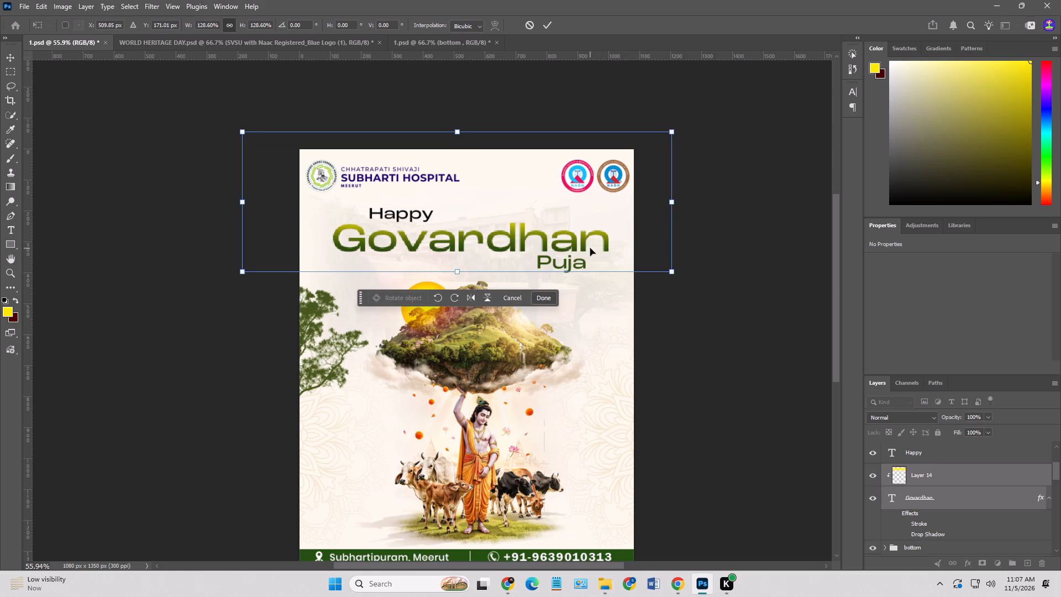
pyautogui.press('Left')
pyautogui.press('Right')
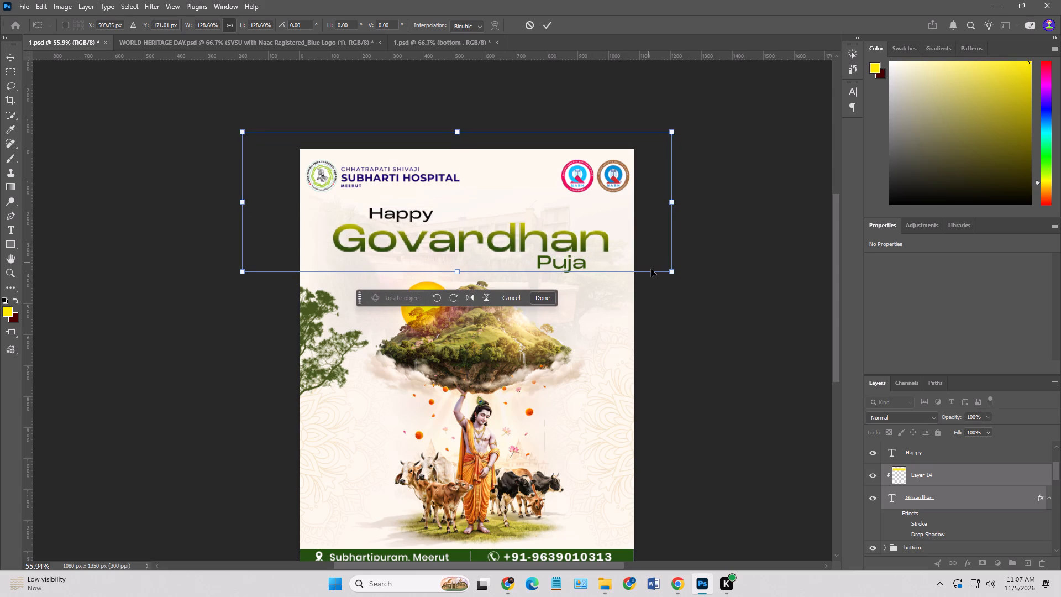
pyautogui.click(683, 306)
pyautogui.click(867, 398)
pyautogui.doubleClick(698, 392)
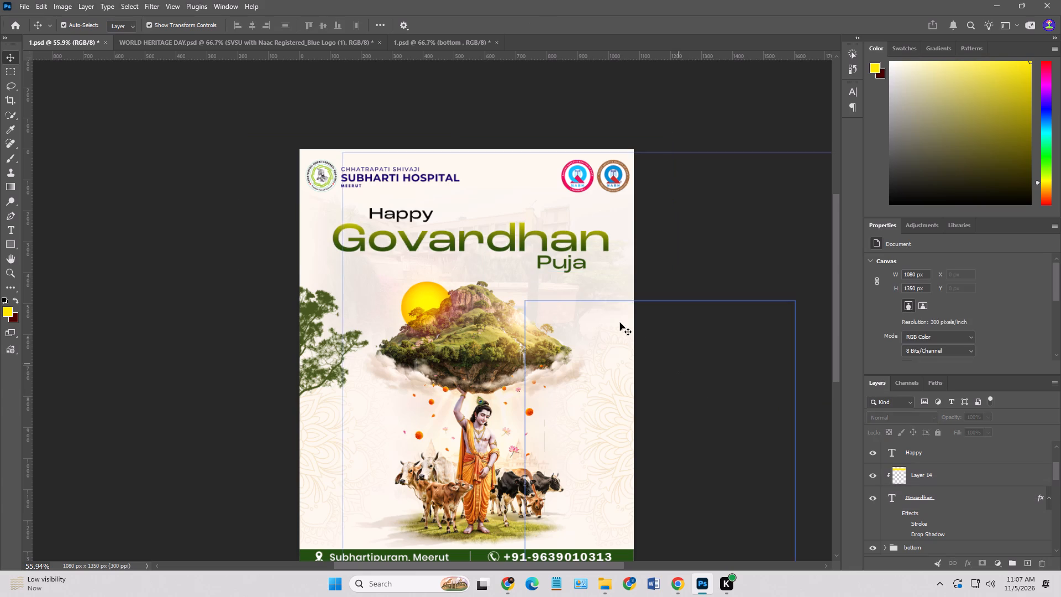
# Enlarge the Puja text to about 15.99 pt and align it under the right end of the Govardhan heading.
pyautogui.moveTo(562, 266); pyautogui.dragTo(587, 266)
pyautogui.moveTo(588, 266); pyautogui.dragTo(581, 272)
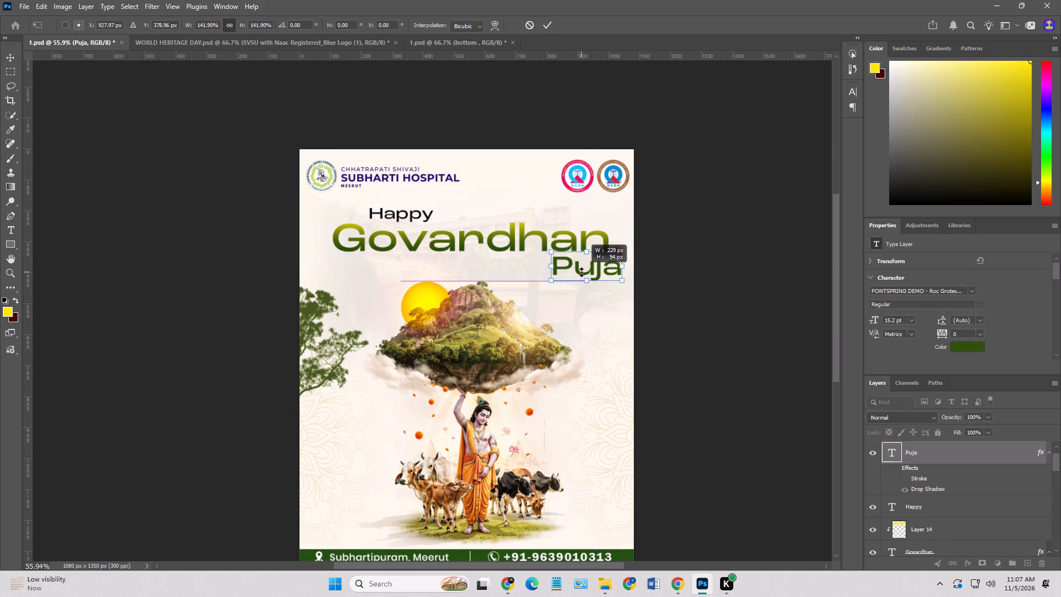
pyautogui.moveTo(581, 272); pyautogui.dragTo(581, 274)
pyautogui.moveTo(621, 280); pyautogui.dragTo(606, 279)
pyautogui.click(598, 270)
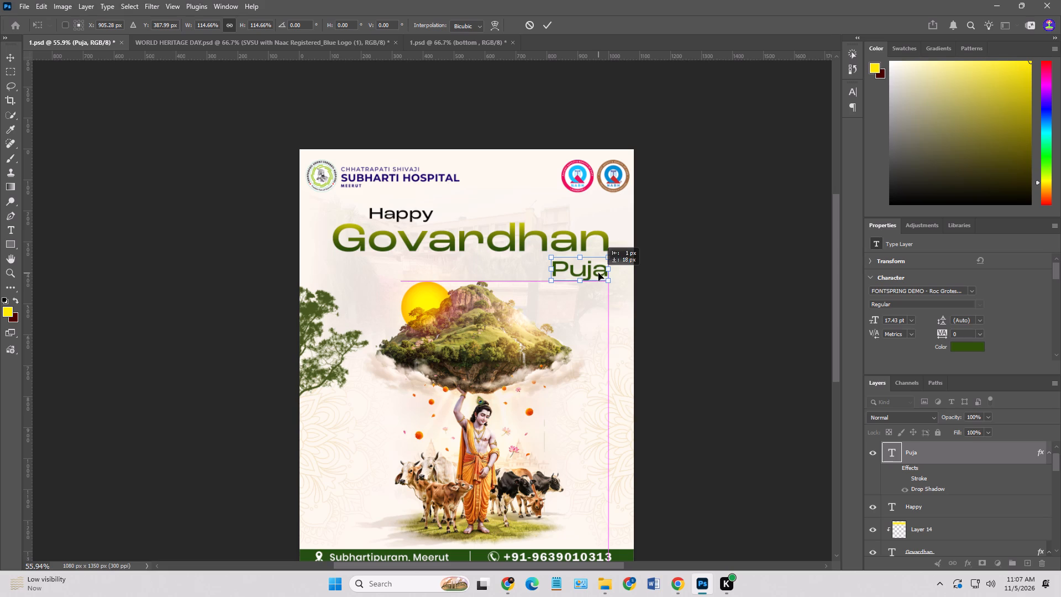
pyautogui.moveTo(550, 284); pyautogui.dragTo(556, 284)
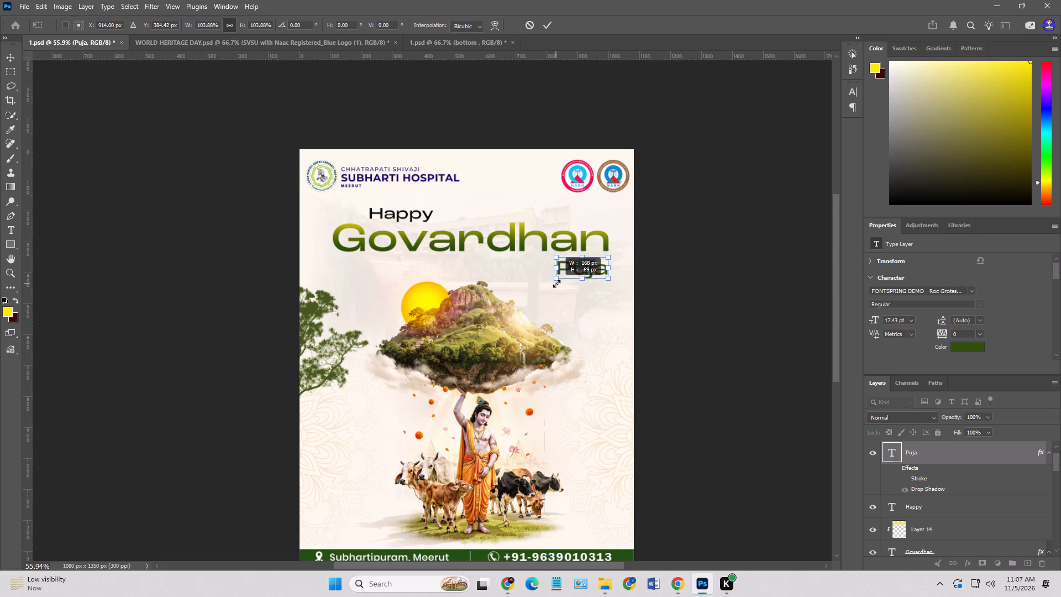
pyautogui.moveTo(556, 284); pyautogui.dragTo(556, 284)
pyautogui.press('Return')
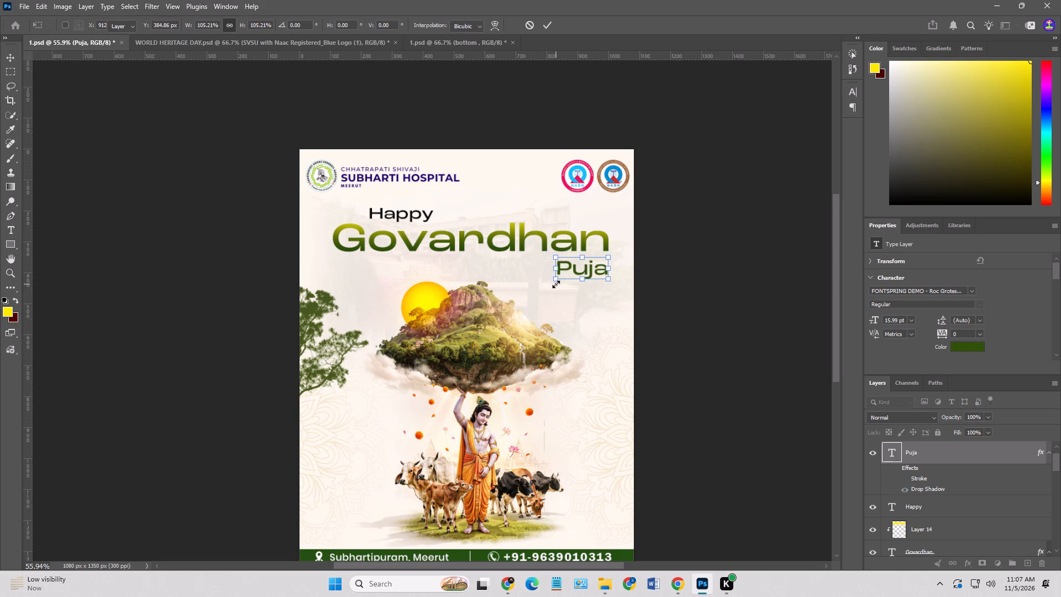
pyautogui.click(798, 301)
# Nudge the Puja text slightly up and to the right beneath the Govardhan heading.
pyautogui.click(570, 273)
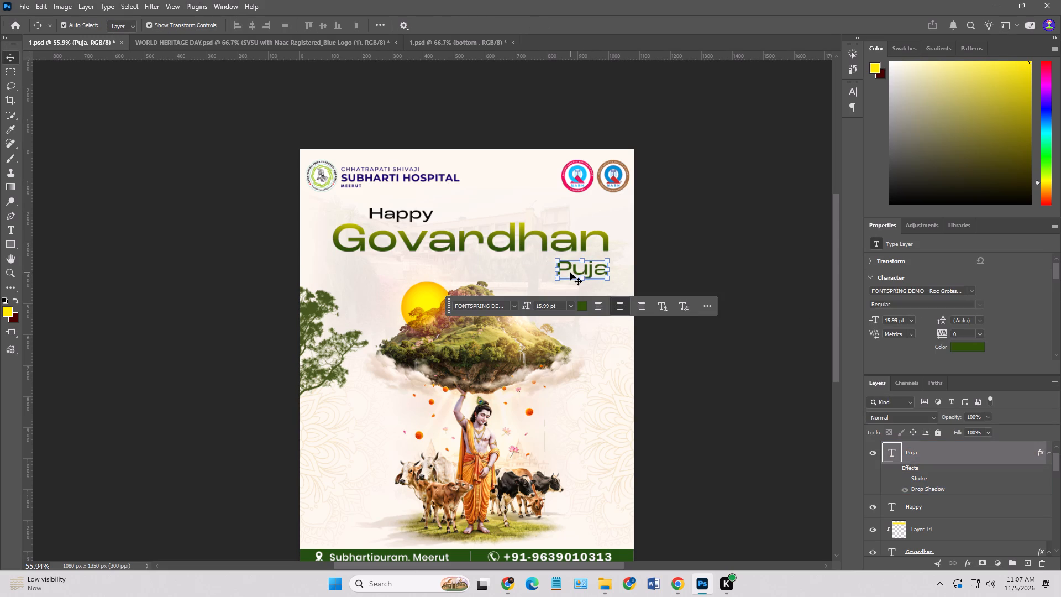
pyautogui.press('Up')
pyautogui.press('Up')
pyautogui.press('Up')
pyautogui.press('Right')
pyautogui.press('Right')
pyautogui.press('Right')
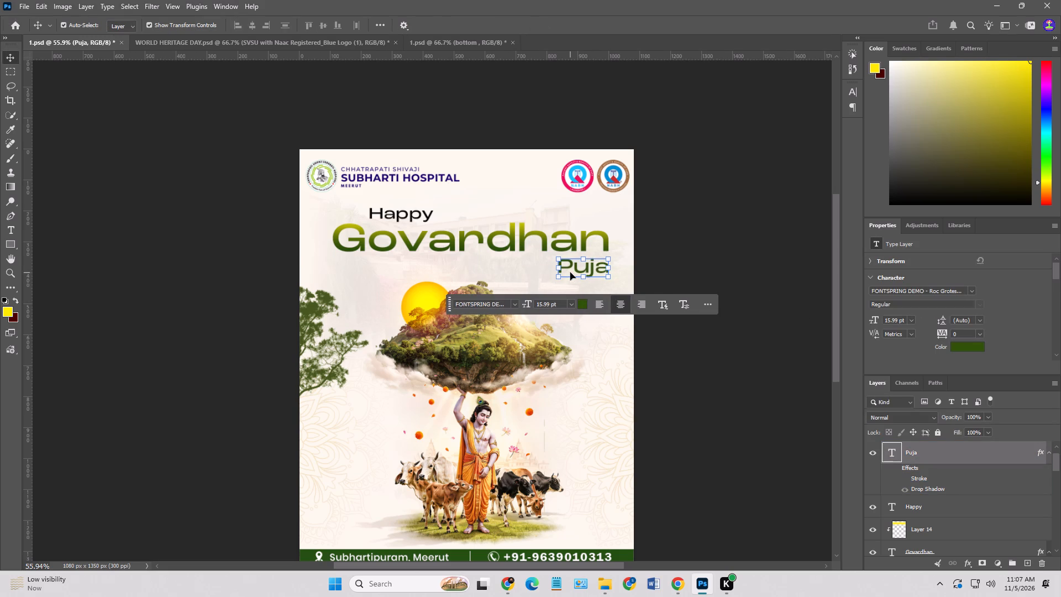
pyautogui.press('Right')
pyautogui.click(710, 378)
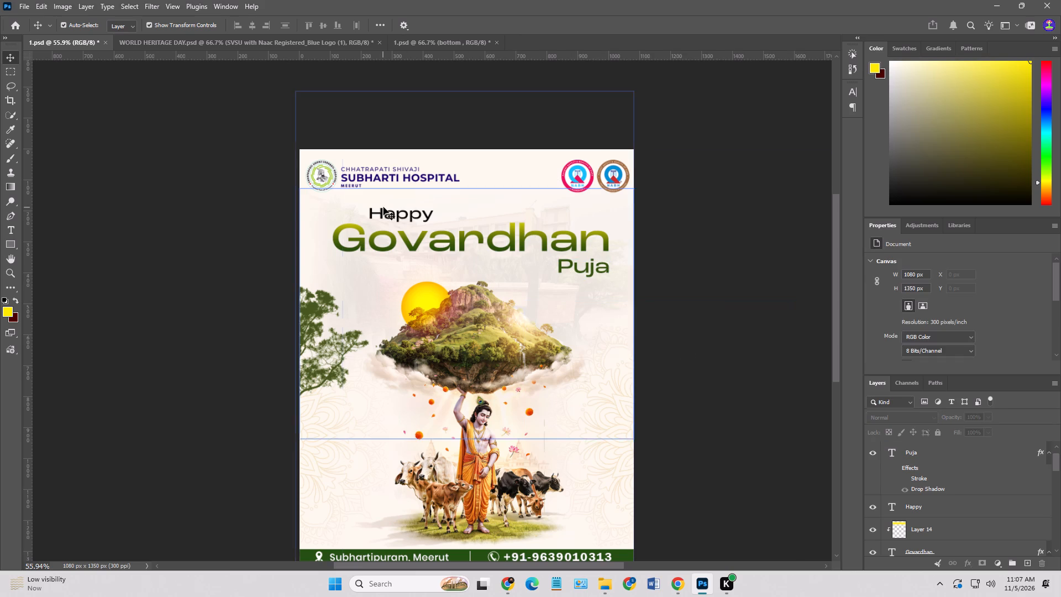
# Move the Happy text down closer to the Govardhan heading and scale it to about 12.96 pt.
pyautogui.moveTo(414, 212); pyautogui.dragTo(412, 218)
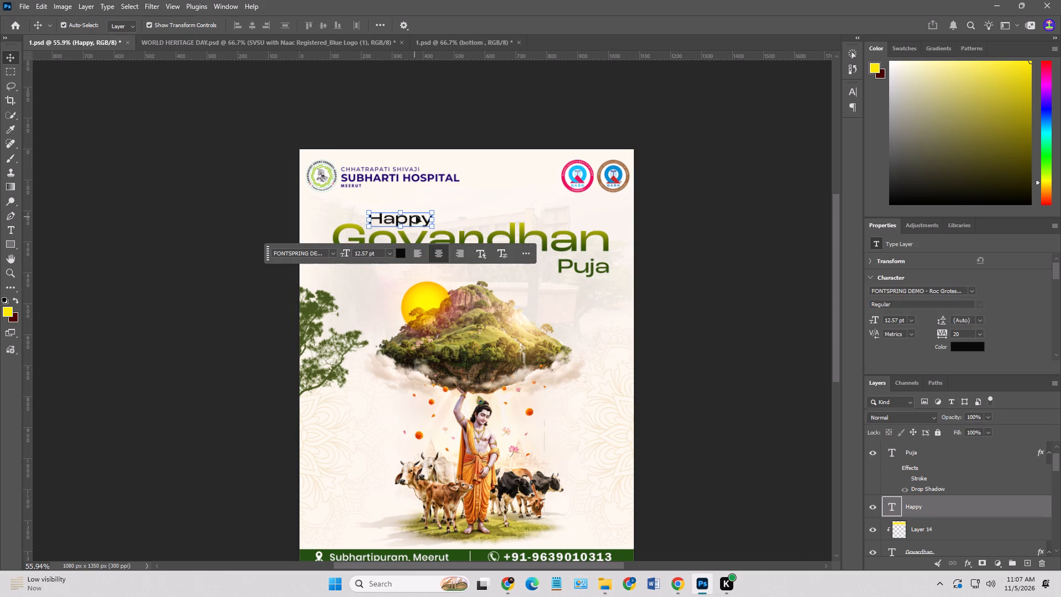
pyautogui.moveTo(430, 213); pyautogui.dragTo(455, 203)
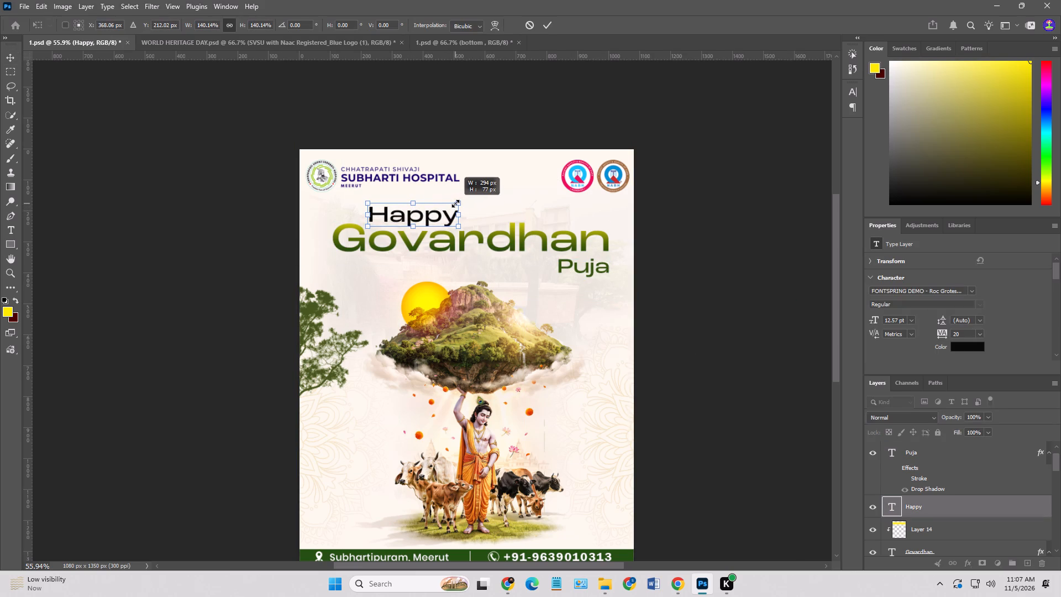
pyautogui.moveTo(455, 203); pyautogui.dragTo(435, 226)
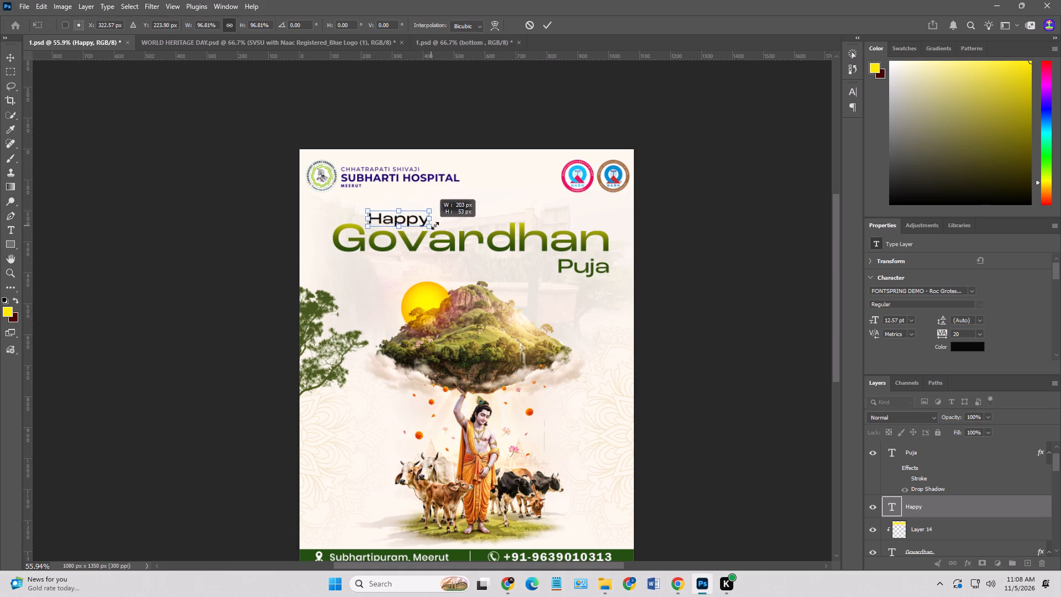
pyautogui.moveTo(435, 226); pyautogui.dragTo(435, 226)
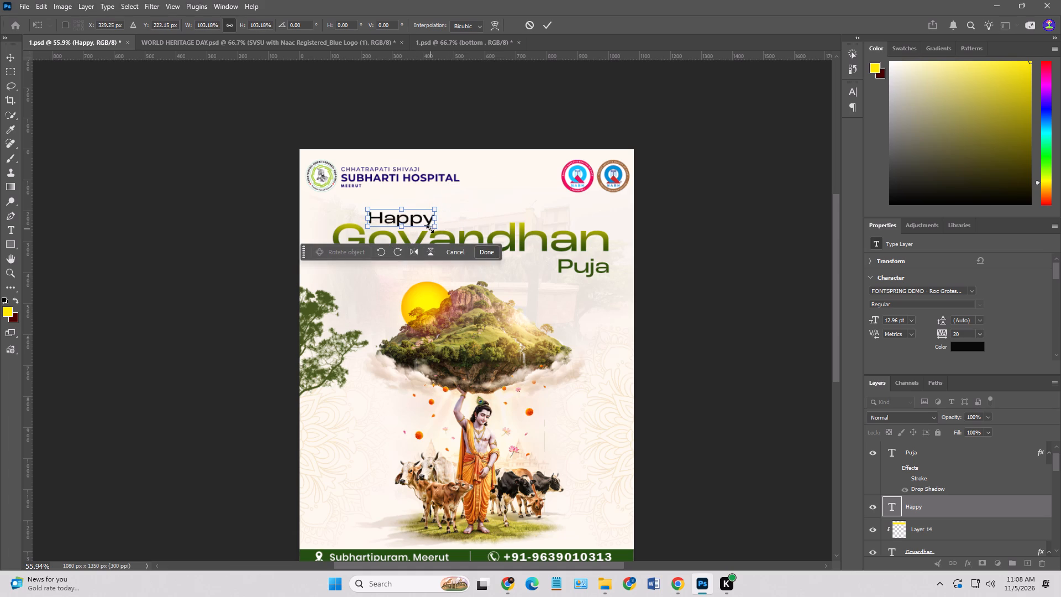
pyautogui.click(711, 294)
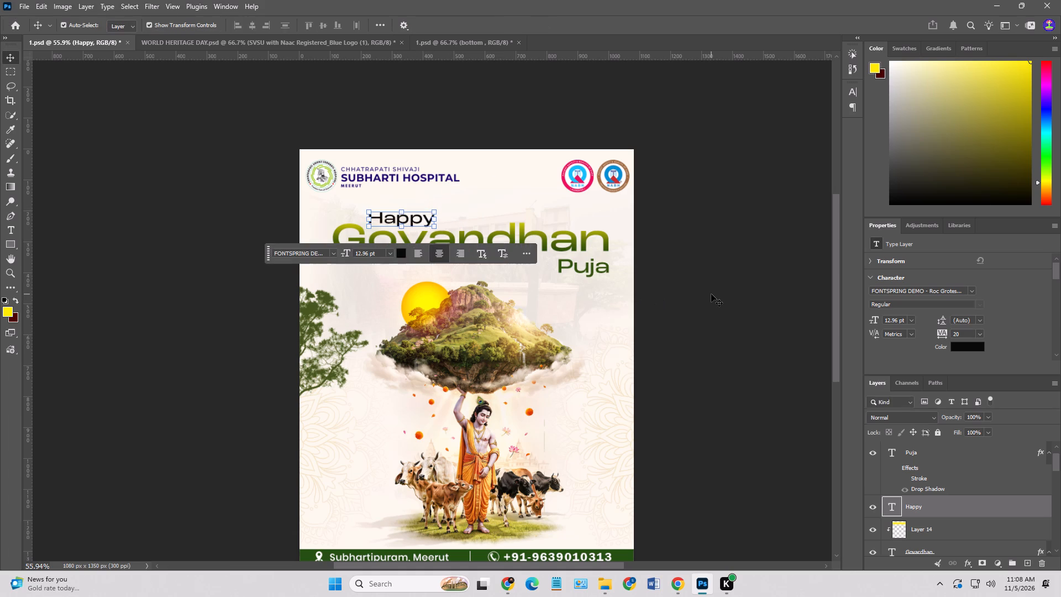
pyautogui.click(711, 294)
# Nudge the Happy, Govardhan and Puja texts together with the clipped yellow Layer 14 slightly to the left.
pyautogui.keyDown('alt'); pyautogui.scroll(-3, 304, 205); pyautogui.keyUp('alt')
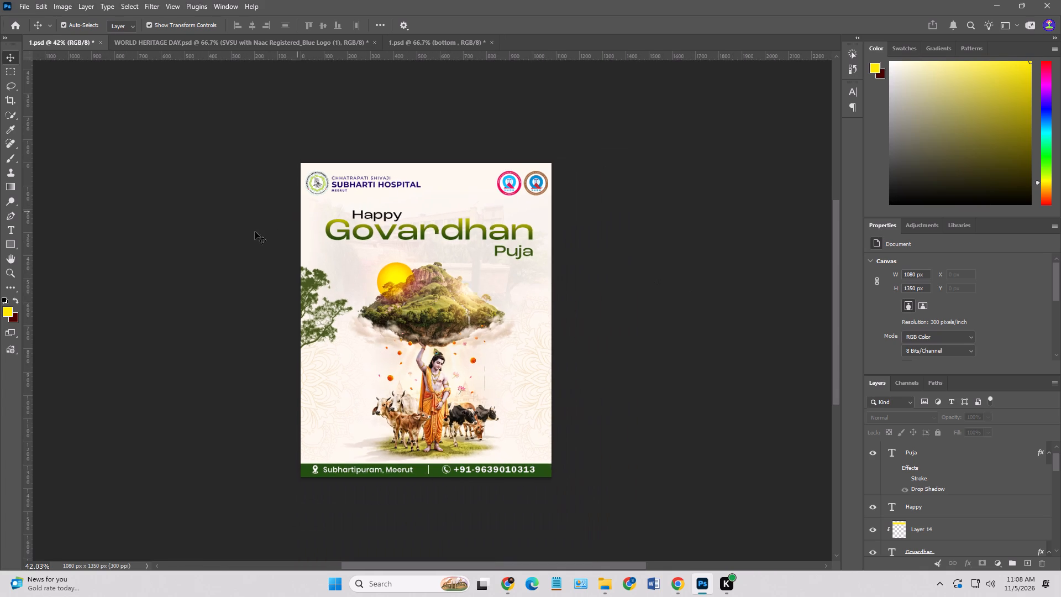
pyautogui.click(952, 508)
pyautogui.scroll(-2, 950, 521)
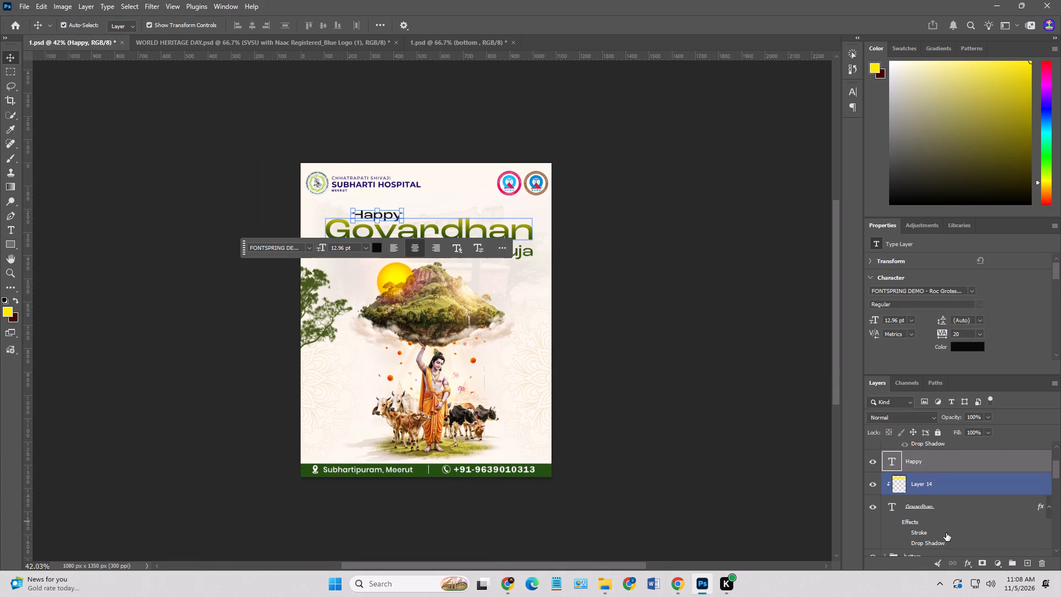
pyautogui.scroll(-1, 946, 533)
pyautogui.click(972, 479)
pyautogui.scroll(7, 972, 481)
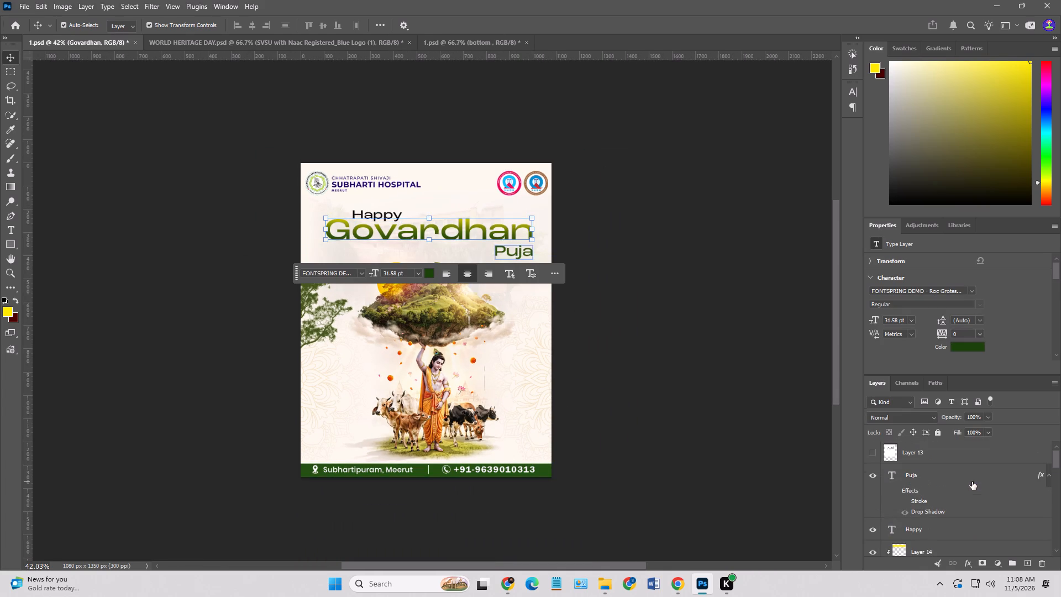
pyautogui.keyDown('shift'); pyautogui.click(967, 475); pyautogui.keyUp('shift')
pyautogui.press('Left')
pyautogui.press('Left')
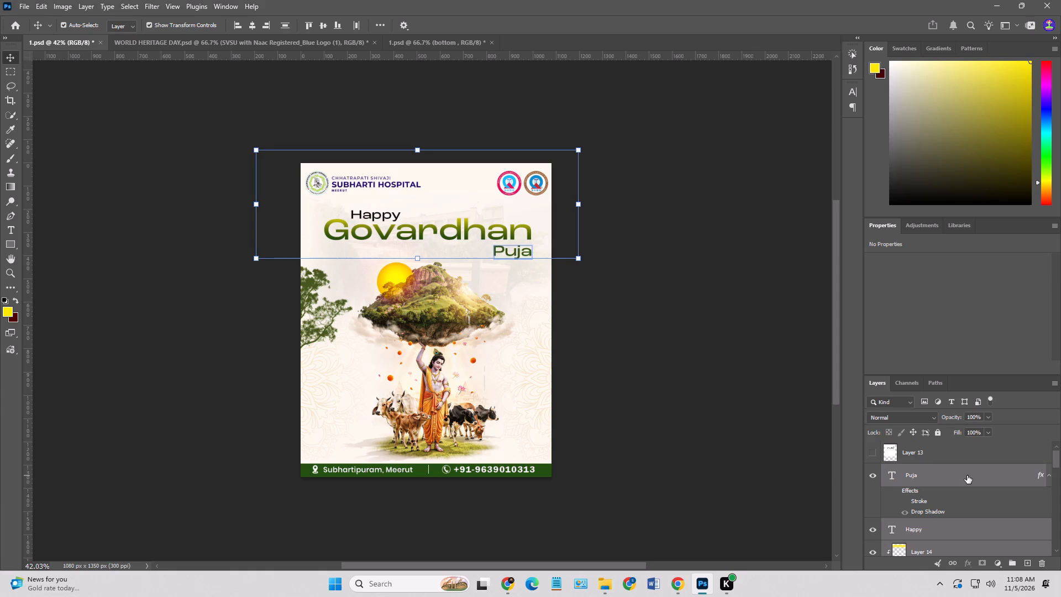
pyautogui.press('Left')
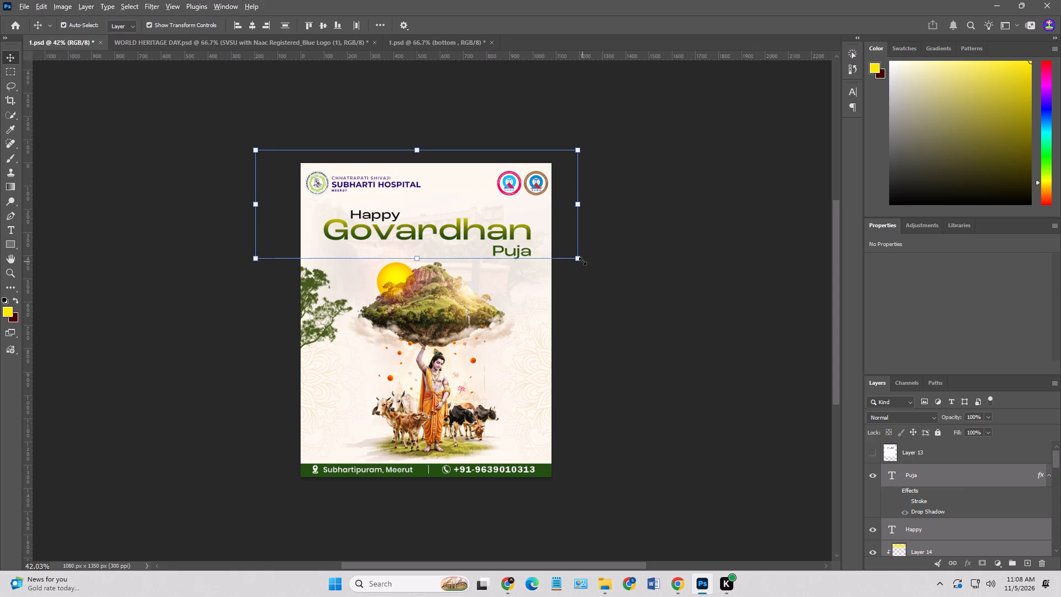
# Scale the whole title group down to about 82.9% and place it centrally between the logos and the mountain.
pyautogui.keyDown('alt'); pyautogui.moveTo(582, 261); pyautogui.dragTo(564, 261); pyautogui.keyUp('alt')
pyautogui.click(545, 254)
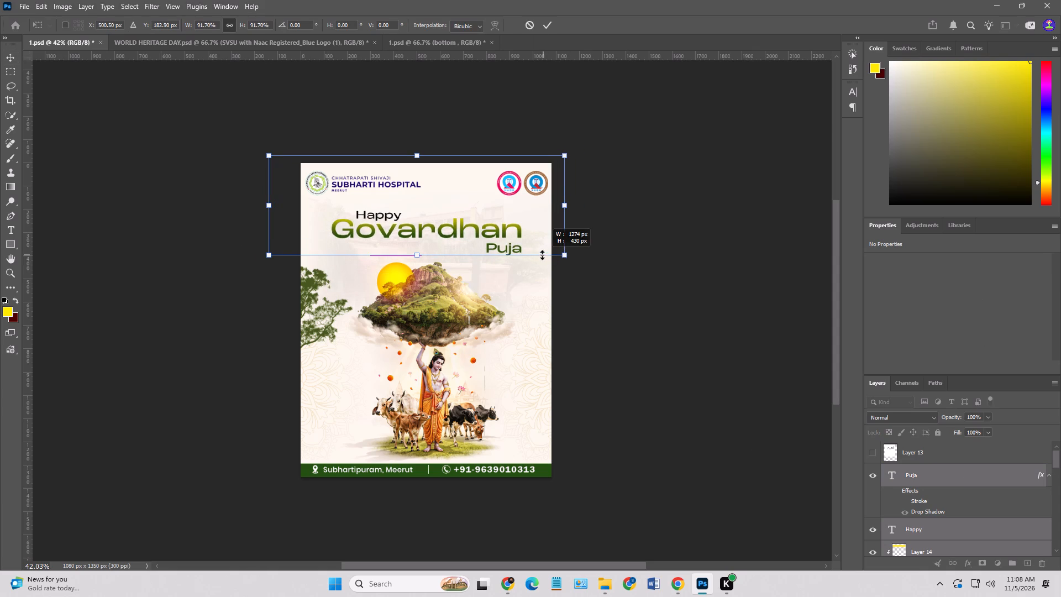
pyautogui.moveTo(573, 258); pyautogui.dragTo(566, 258)
pyautogui.hotkey('ctrl', 'z')
pyautogui.moveTo(564, 256); pyautogui.dragTo(537, 250)
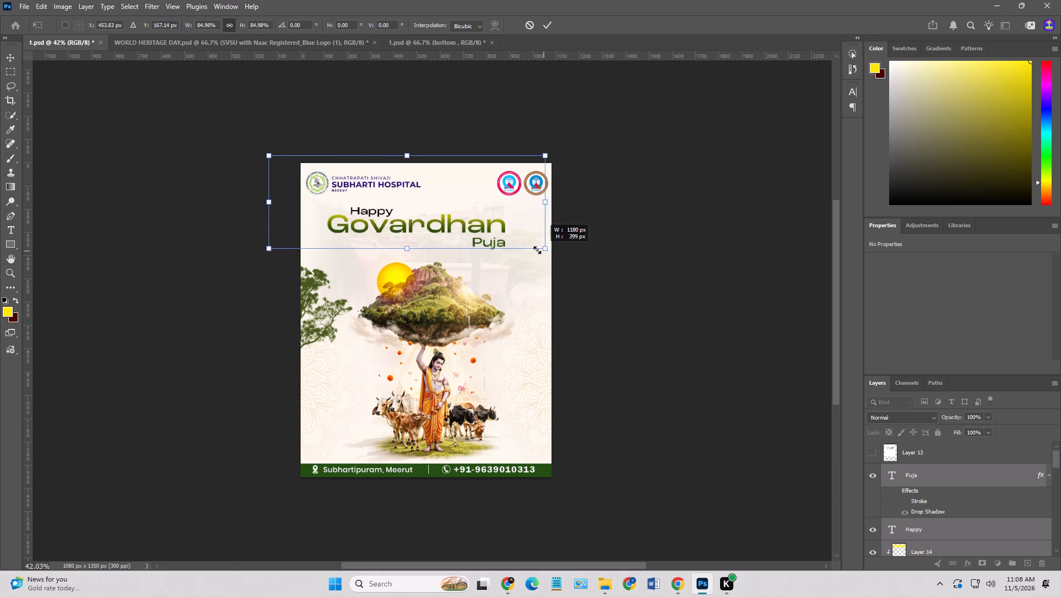
pyautogui.moveTo(537, 250); pyautogui.dragTo(534, 249)
pyautogui.moveTo(524, 240); pyautogui.dragTo(534, 248)
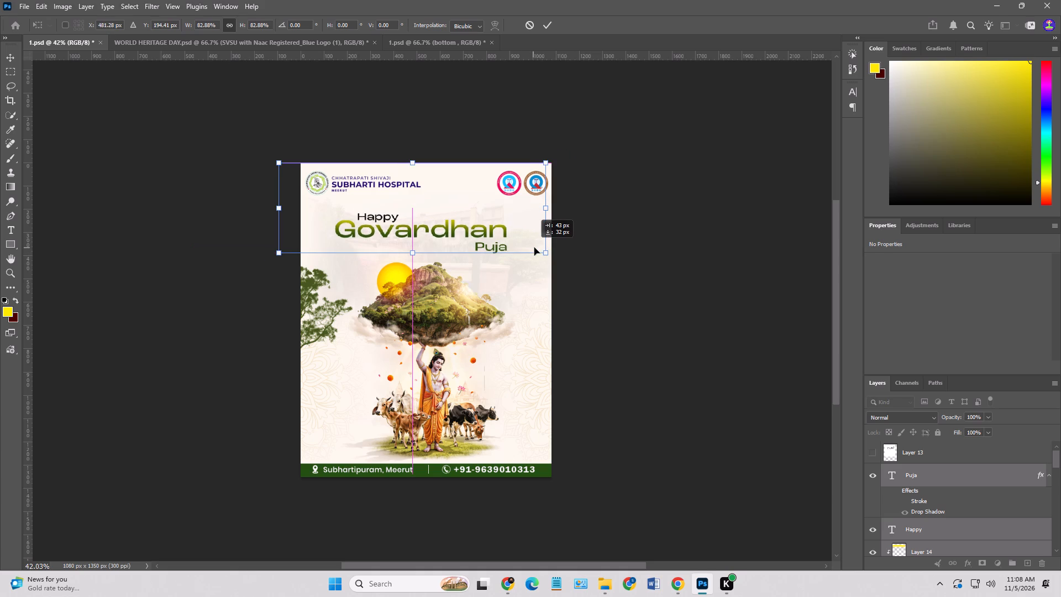
pyautogui.moveTo(534, 248); pyautogui.dragTo(535, 248)
pyautogui.press('Return')
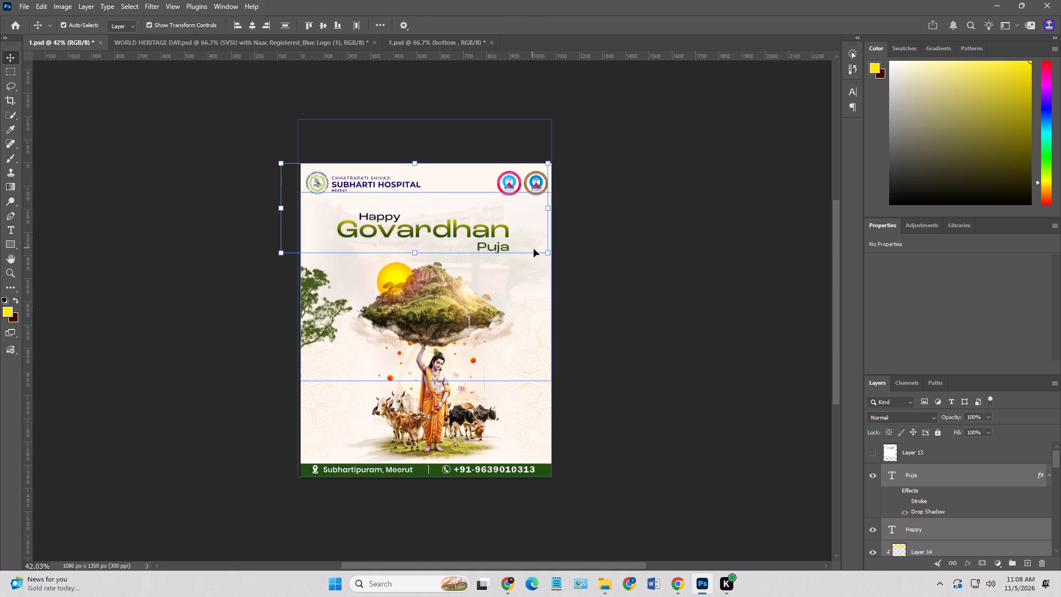
pyautogui.click(656, 259)
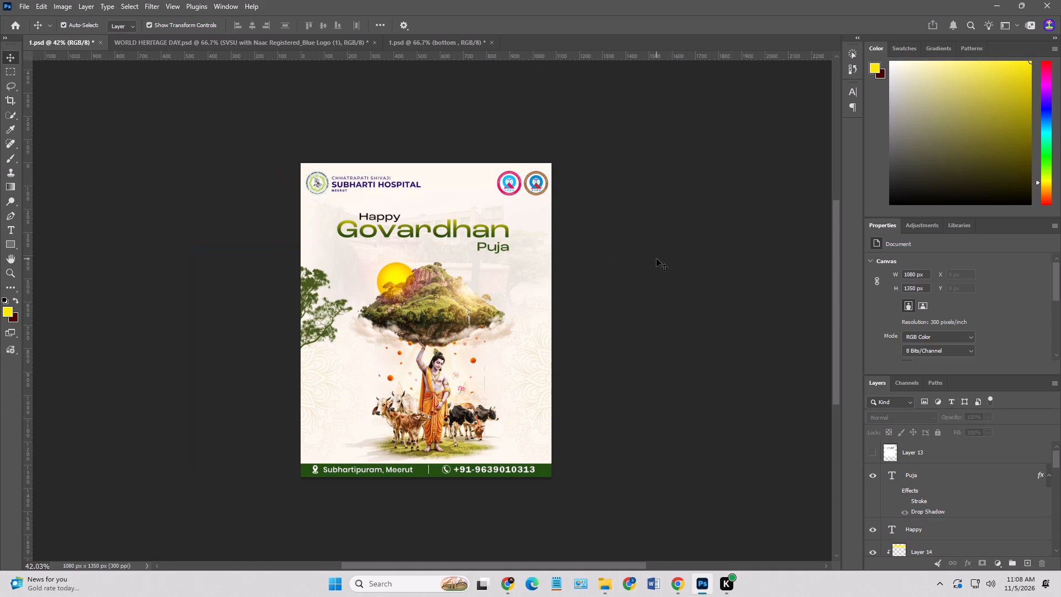
# Save the poster document.
pyautogui.hotkey('ctrl', 's')
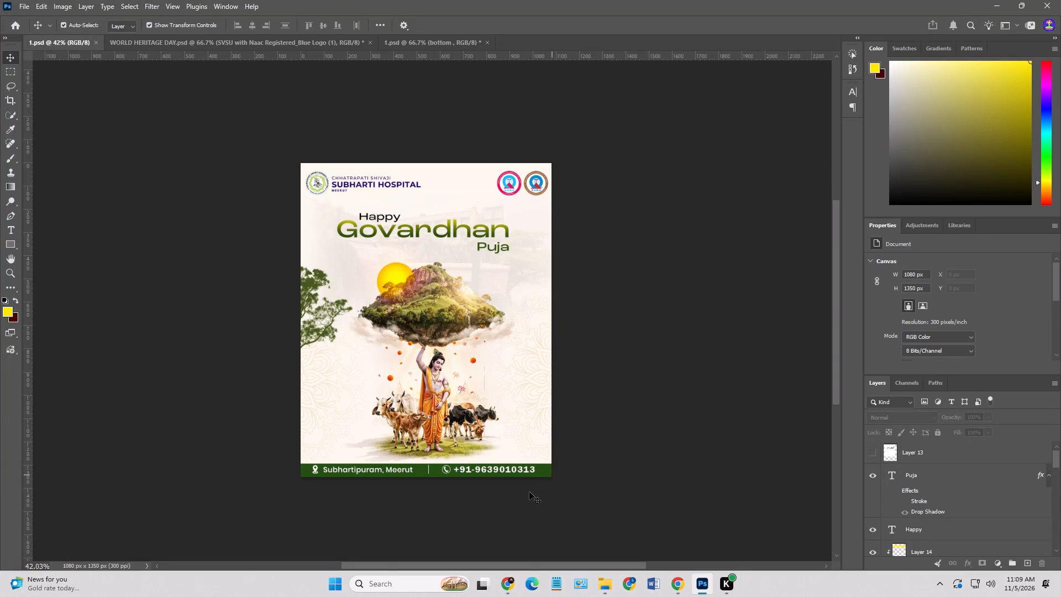
# Duplicate the Light copy 5 glow, scale the copy to 91.68% and place it over the right part of the title.
pyautogui.click(629, 397)
pyautogui.click(397, 270)
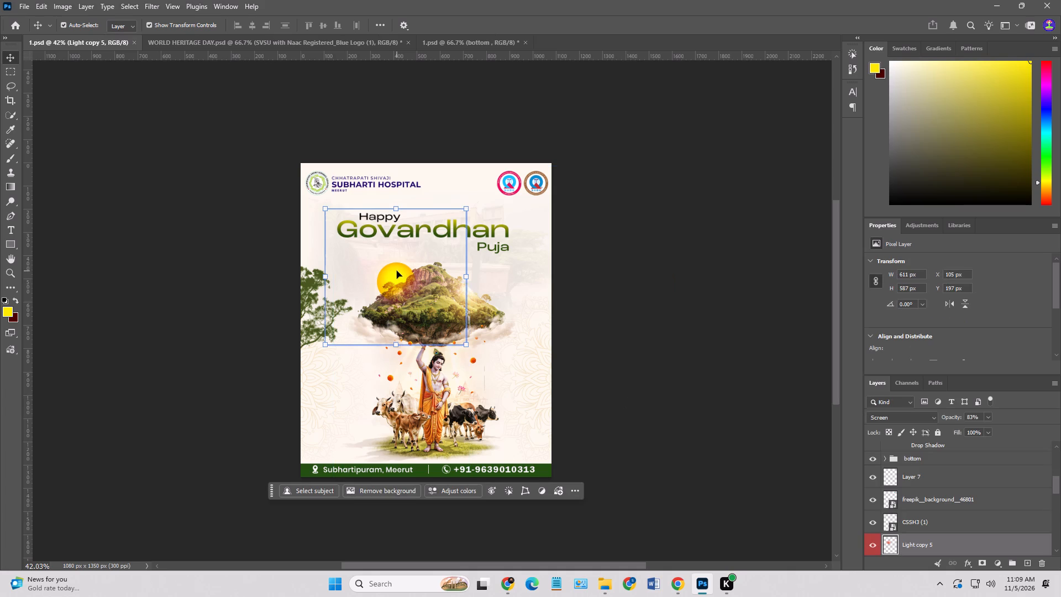
pyautogui.keyDown('alt'); pyautogui.moveTo(398, 271); pyautogui.dragTo(503, 333); pyautogui.keyUp('alt')
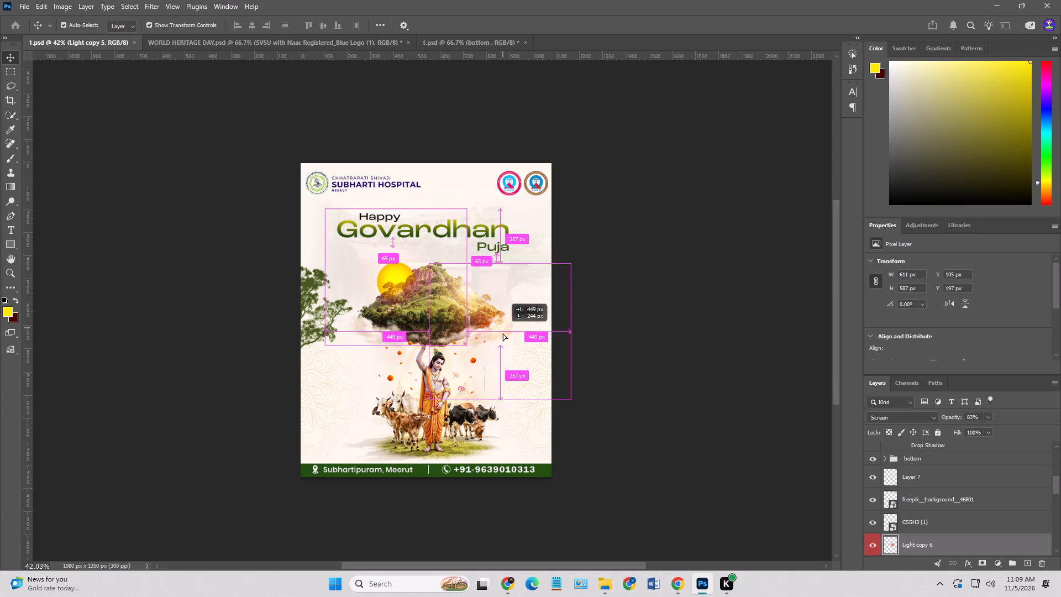
pyautogui.keyDown('alt'); pyautogui.moveTo(503, 333); pyautogui.dragTo(469, 387); pyautogui.keyUp('alt')
pyautogui.keyDown('alt'); pyautogui.rightClick(469, 387); pyautogui.keyUp('alt')
pyautogui.keyDown('alt'); pyautogui.moveTo(538, 458); pyautogui.dragTo(527, 447); pyautogui.keyUp('alt')
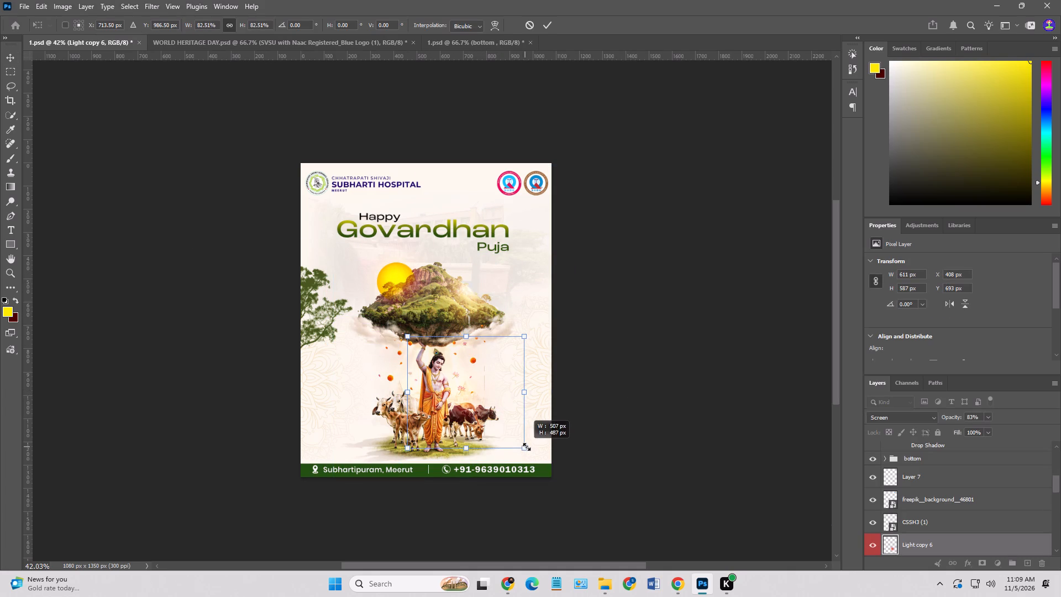
pyautogui.keyDown('alt'); pyautogui.moveTo(527, 447); pyautogui.dragTo(533, 452); pyautogui.keyUp('alt')
pyautogui.moveTo(514, 414); pyautogui.dragTo(508, 259)
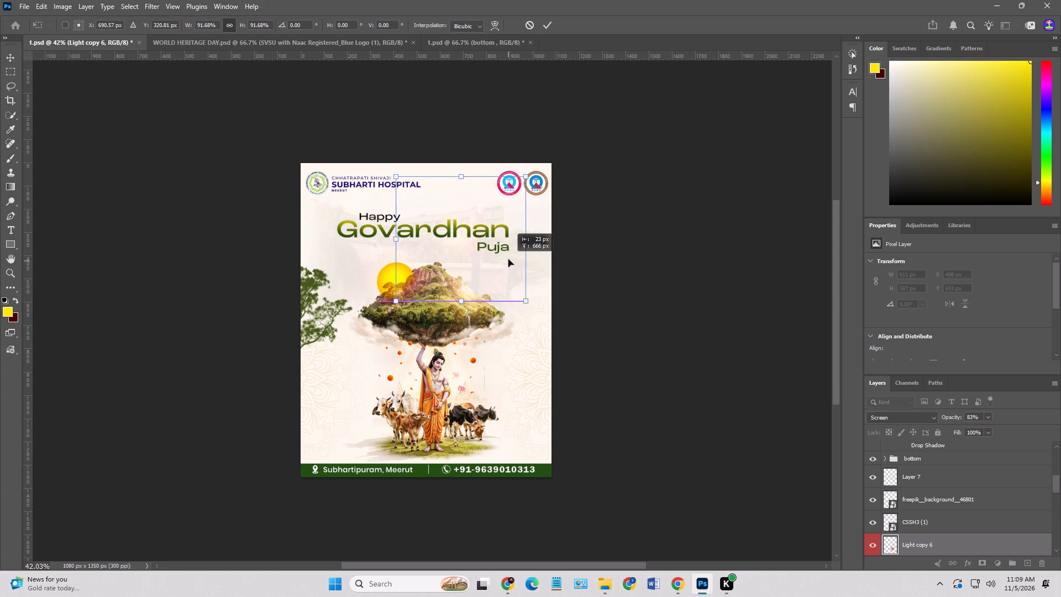
pyautogui.moveTo(508, 259); pyautogui.dragTo(537, 273)
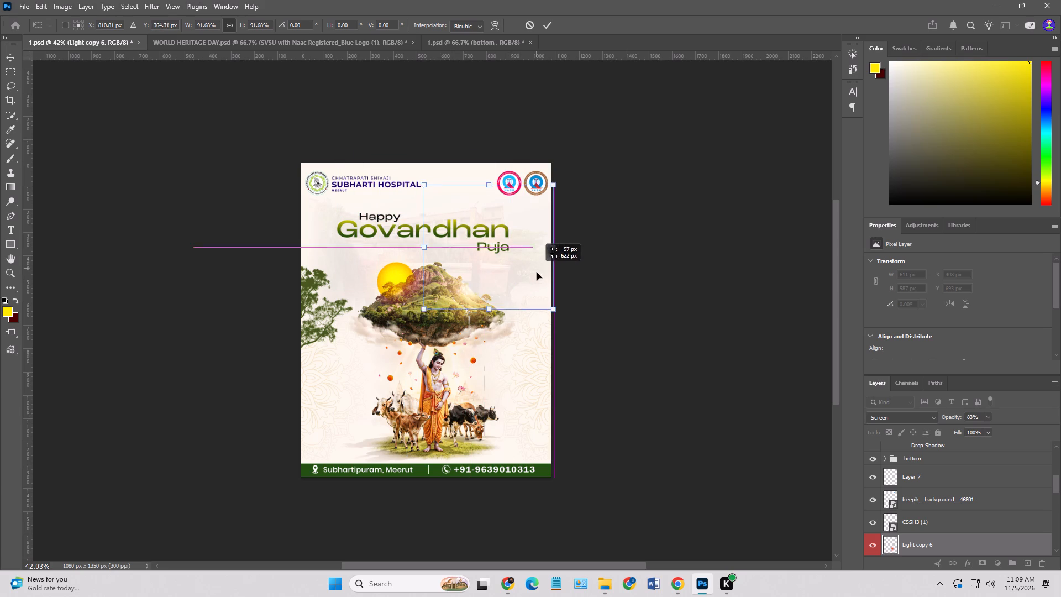
pyautogui.moveTo(537, 273); pyautogui.dragTo(536, 258)
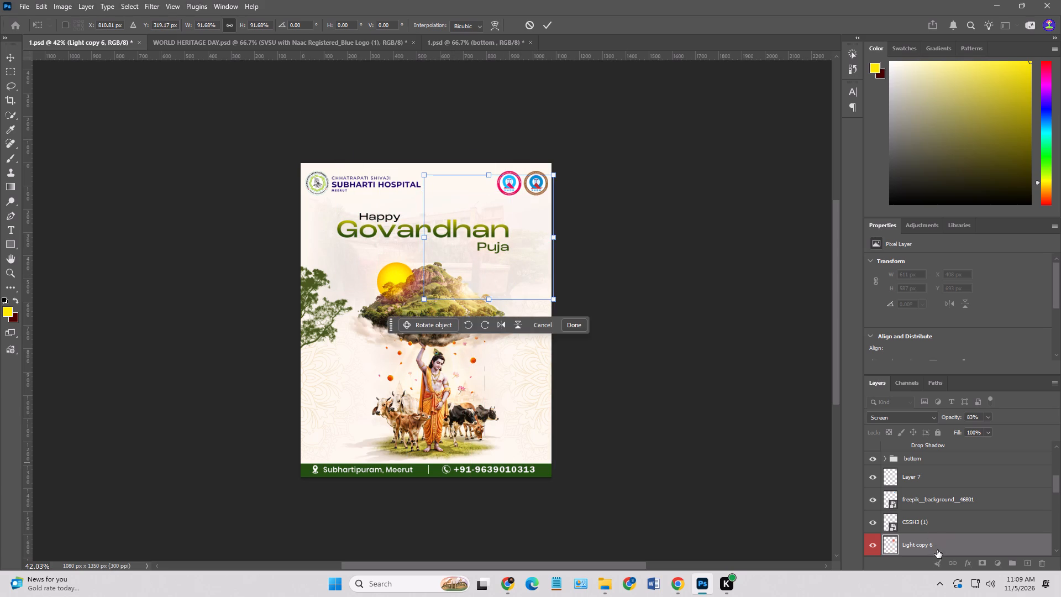
# Move the duplicated glow layer above the Puja text and below the hidden Layer 13.
pyautogui.moveTo(937, 550); pyautogui.dragTo(933, 432)
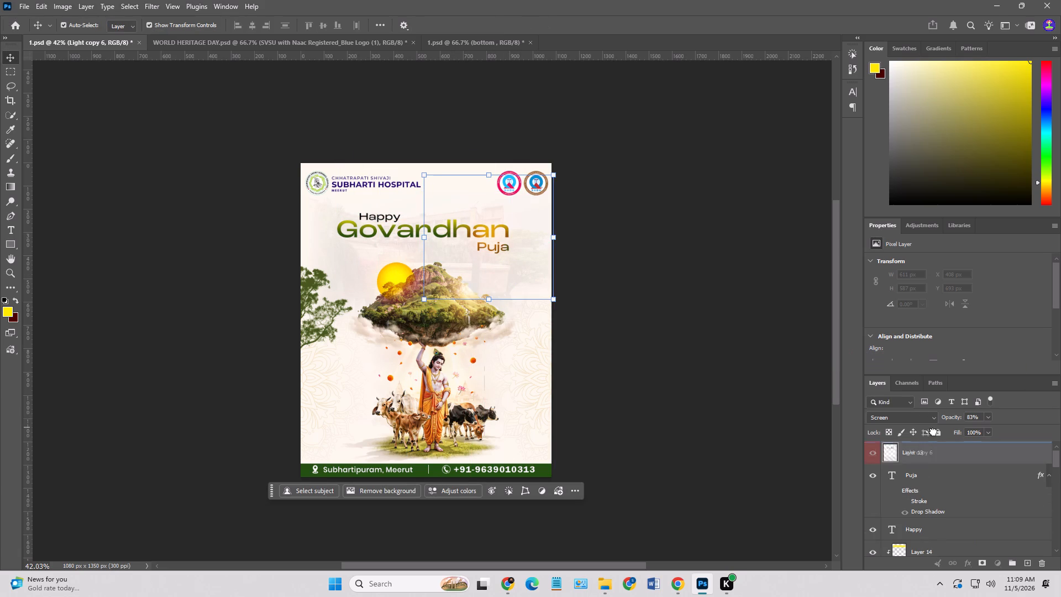
pyautogui.moveTo(933, 432); pyautogui.dragTo(934, 470)
pyautogui.keyDown('alt'); pyautogui.scroll(2, 510, 259); pyautogui.keyUp('alt')
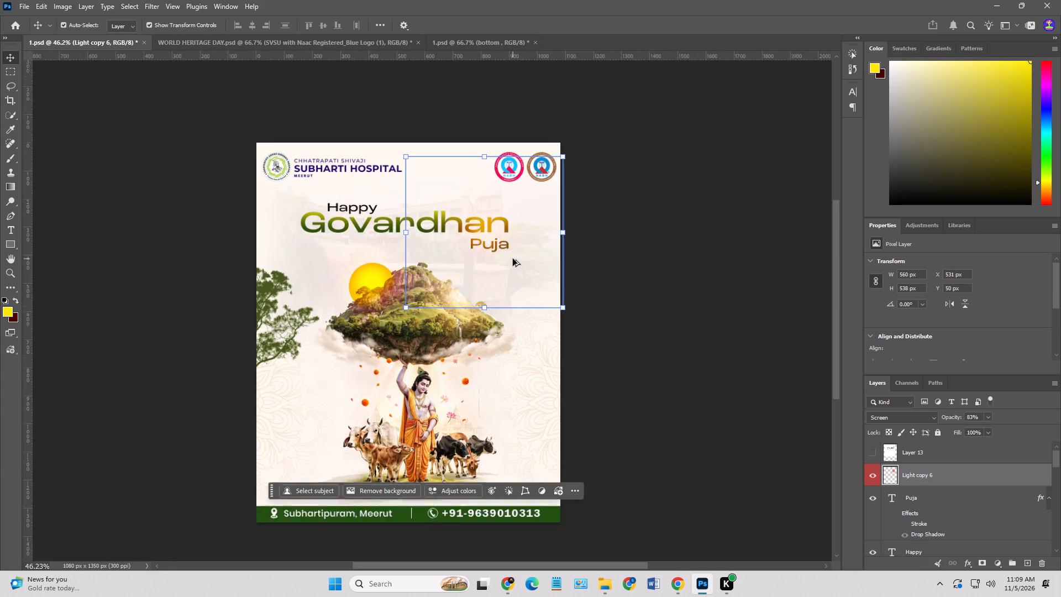
pyautogui.keyDown('alt'); pyautogui.scroll(2, 513, 259); pyautogui.keyUp('alt')
pyautogui.keyDown('alt'); pyautogui.moveTo(571, 316); pyautogui.dragTo(520, 277); pyautogui.keyUp('alt')
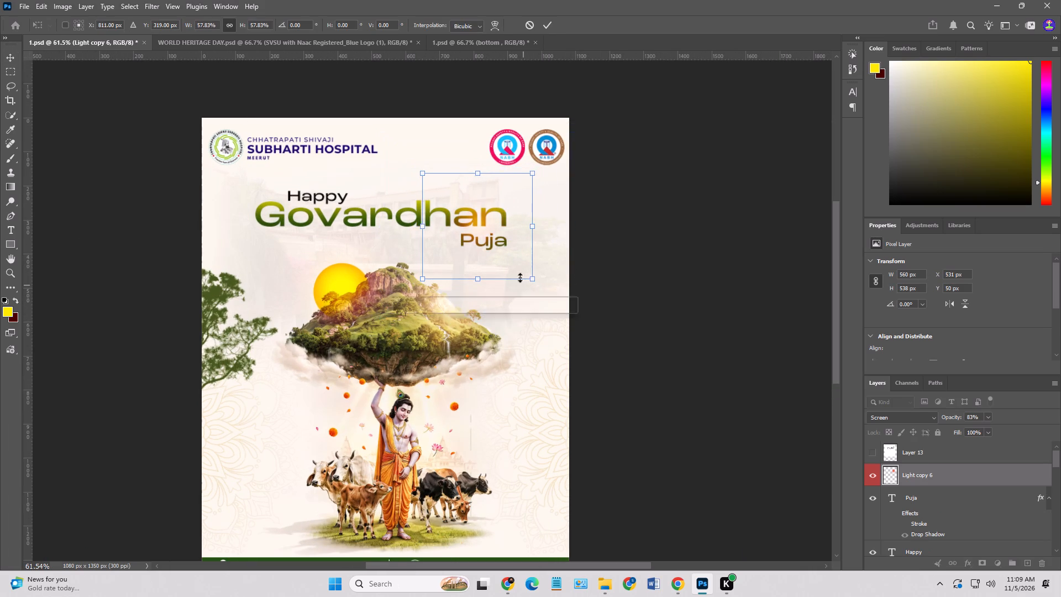
pyautogui.keyDown('alt'); pyautogui.moveTo(520, 277); pyautogui.dragTo(523, 285); pyautogui.keyUp('alt')
pyautogui.moveTo(503, 249); pyautogui.dragTo(447, 239)
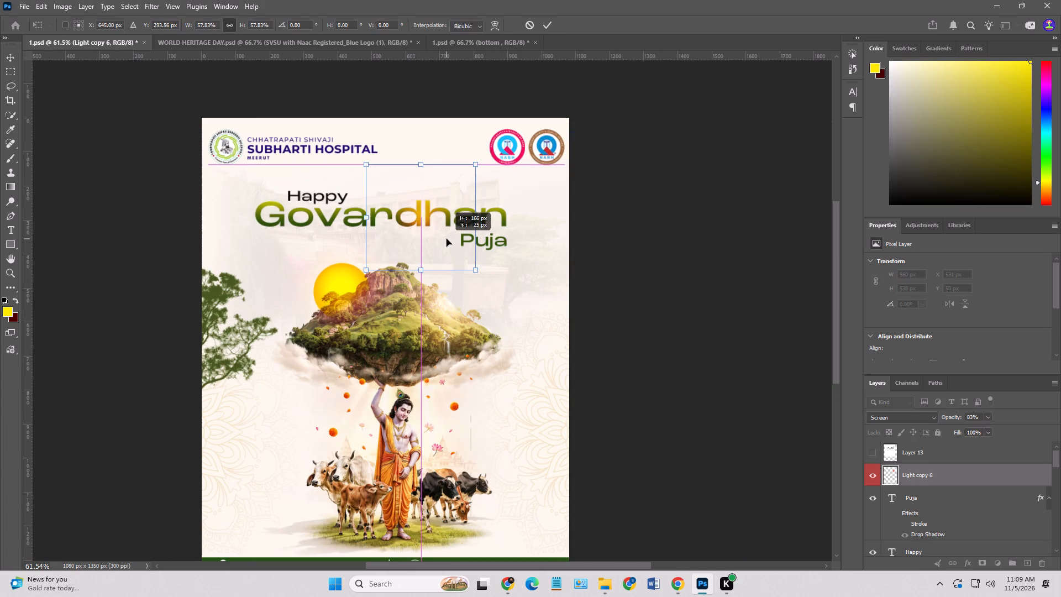
pyautogui.moveTo(447, 239); pyautogui.dragTo(416, 222)
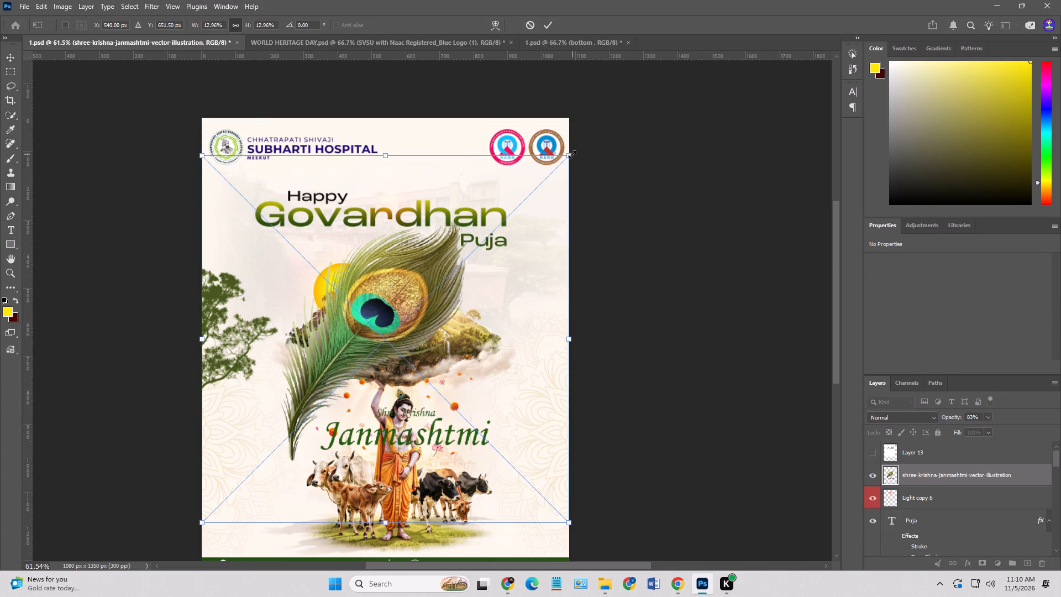
pyautogui.keyDown('alt'); pyautogui.moveTo(572, 154); pyautogui.dragTo(461, 237); pyautogui.keyUp('alt')
pyautogui.moveTo(418, 291); pyautogui.dragTo(484, 188)
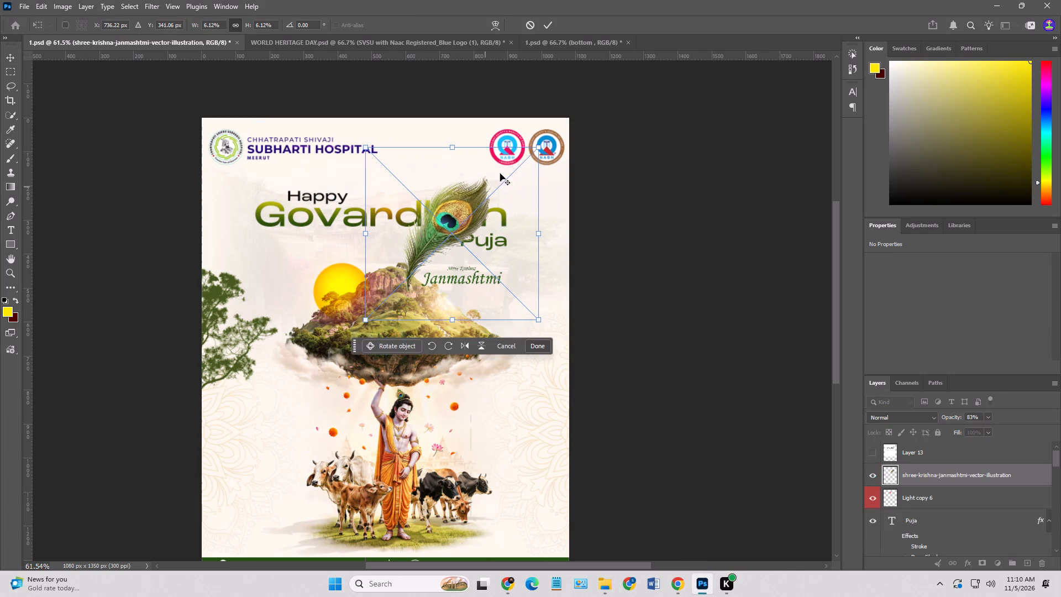
pyautogui.keyDown('alt'); pyautogui.moveTo(540, 152); pyautogui.dragTo(482, 208); pyautogui.keyUp('alt')
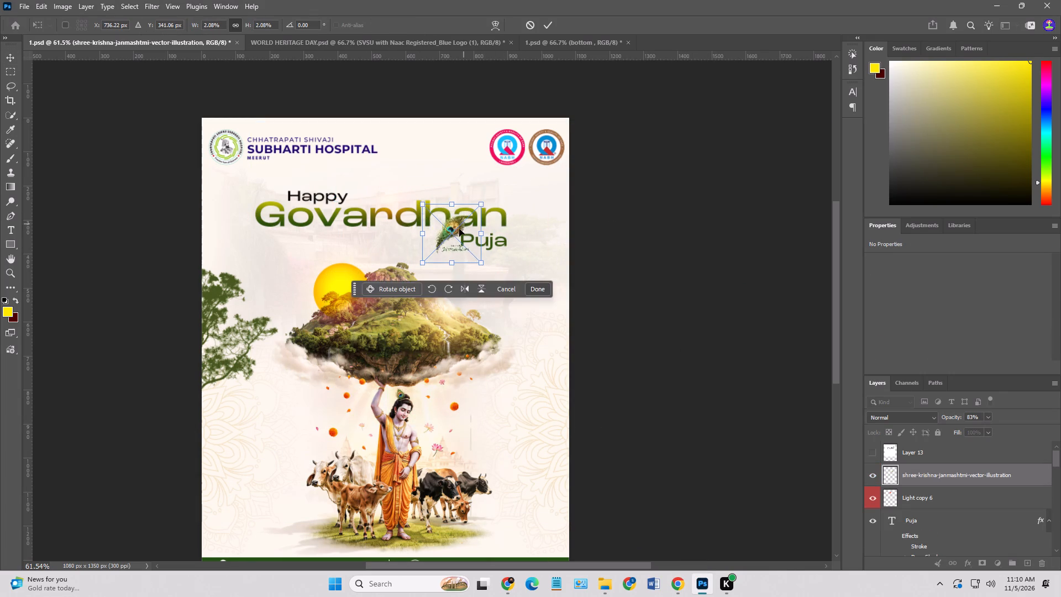
pyautogui.moveTo(459, 229); pyautogui.dragTo(528, 197)
pyautogui.keyDown('alt'); pyautogui.moveTo(549, 175); pyautogui.dragTo(554, 175); pyautogui.keyUp('alt')
pyautogui.press('+')
pyautogui.press('Return')
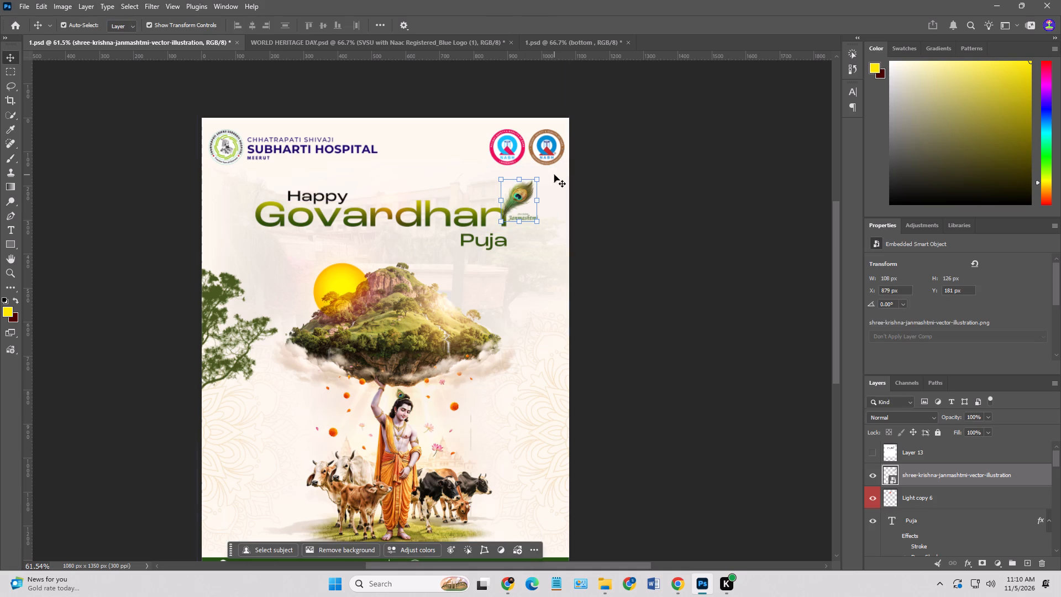
# Move the feather layer below the Govardhan text layer and above the bottom group.
pyautogui.moveTo(958, 477); pyautogui.dragTo(928, 542)
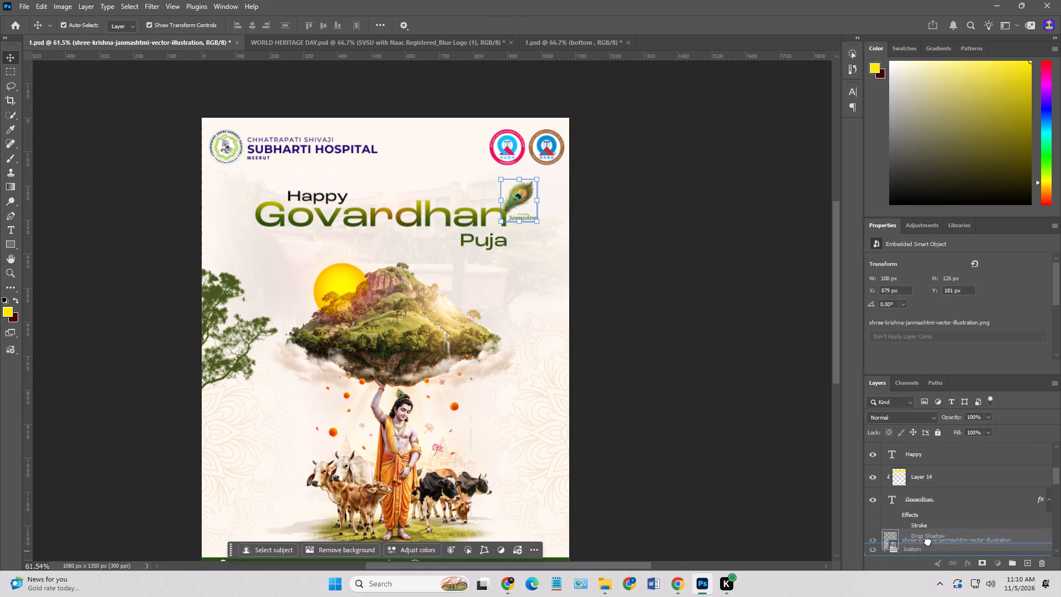
pyautogui.moveTo(928, 542); pyautogui.dragTo(928, 537)
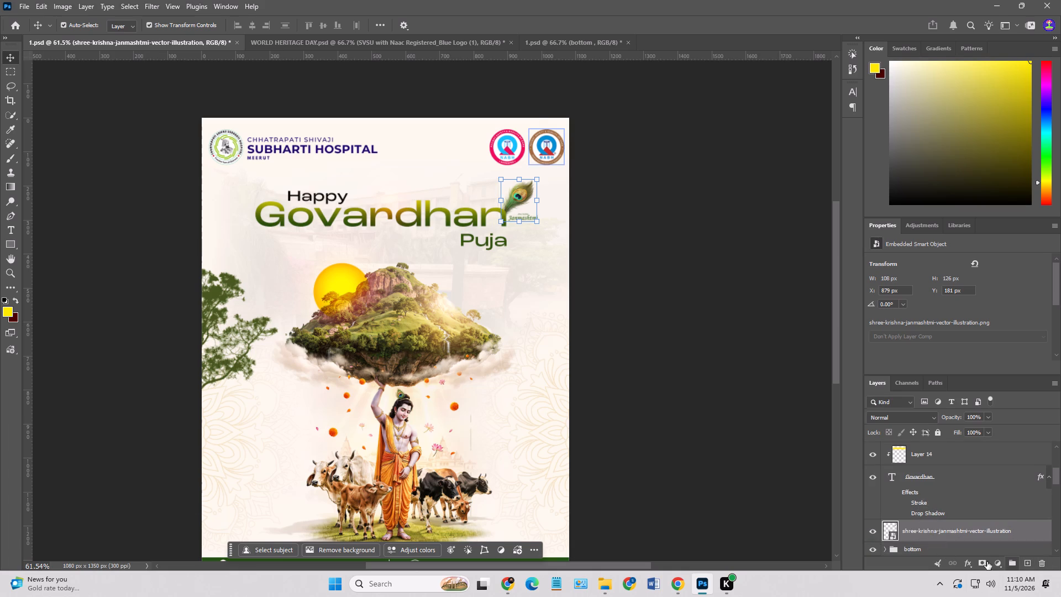
# Add a layer mask to the feather layer and try brushing out the Janmashtmi lettering with a 50 px brush, undoing the stroke.
pyautogui.click(985, 564)
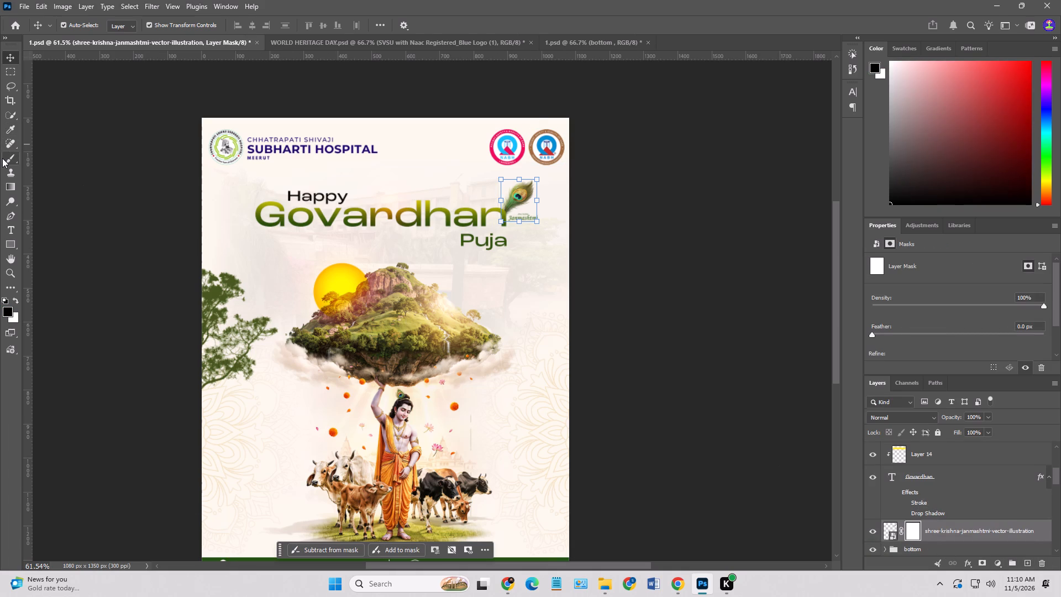
pyautogui.click(2, 158)
pyautogui.keyDown('alt'); pyautogui.scroll(9, 577, 251); pyautogui.keyUp('alt')
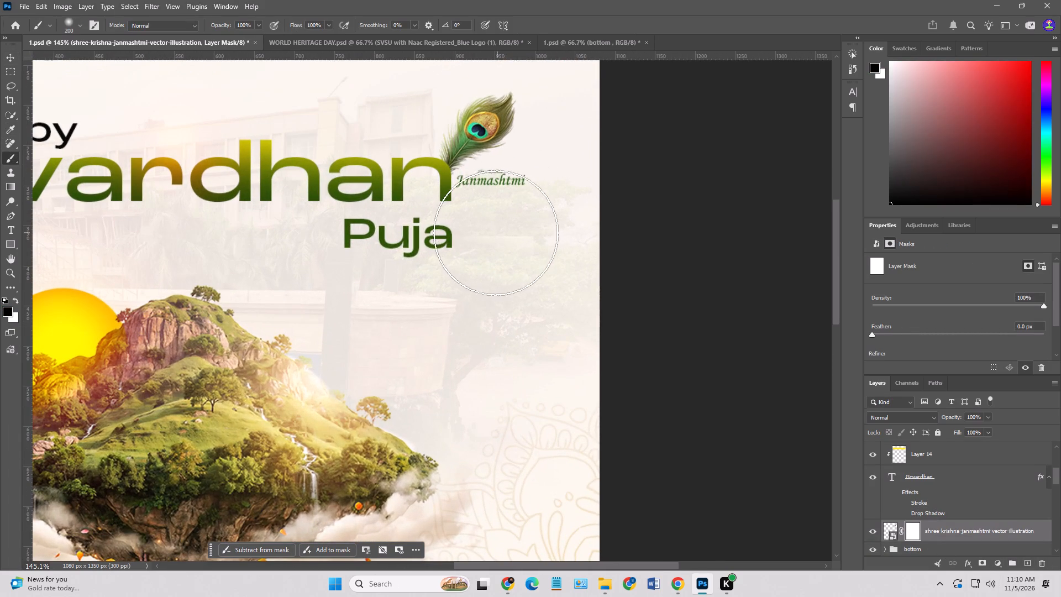
pyautogui.press('[')
pyautogui.press('[')
pyautogui.press('[')
pyautogui.press('[')
pyautogui.press('[')
pyautogui.press('[')
pyautogui.press('[')
pyautogui.press('[')
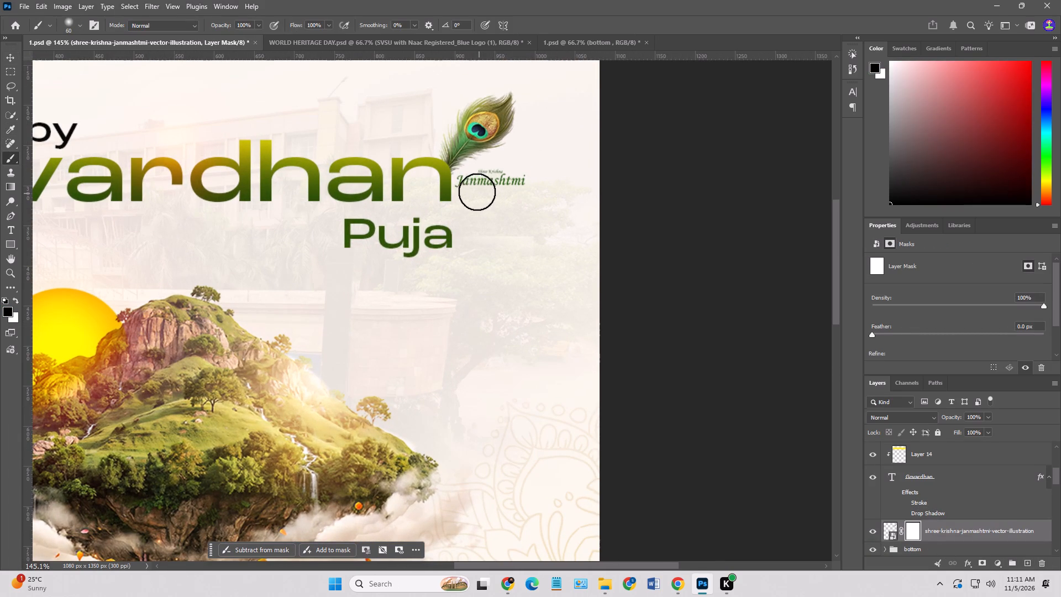
pyautogui.press('[')
pyautogui.moveTo(465, 186); pyautogui.dragTo(470, 189)
pyautogui.hotkey('ctrl', 'z')
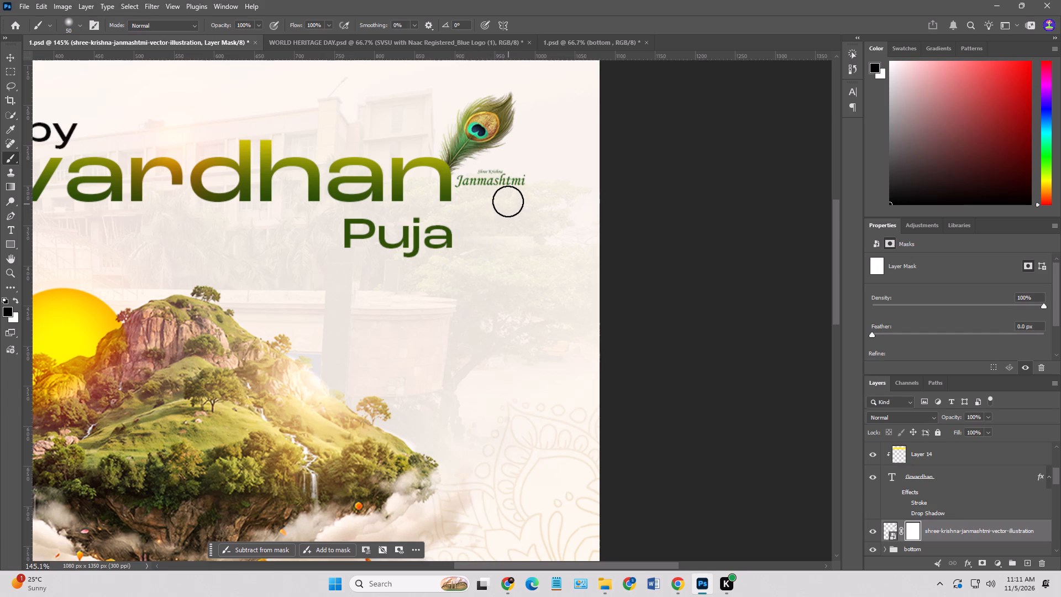
# Mask out the Shree Krishna Janmashtmi lettering beneath the feather with a 15 px black brush.
pyautogui.press('[')
pyautogui.press('[')
pyautogui.press('[')
pyautogui.press('[')
pyautogui.press('[')
pyautogui.press('[')
pyautogui.press('[')
pyautogui.moveTo(523, 179); pyautogui.dragTo(514, 177)
pyautogui.moveTo(514, 177); pyautogui.dragTo(465, 175)
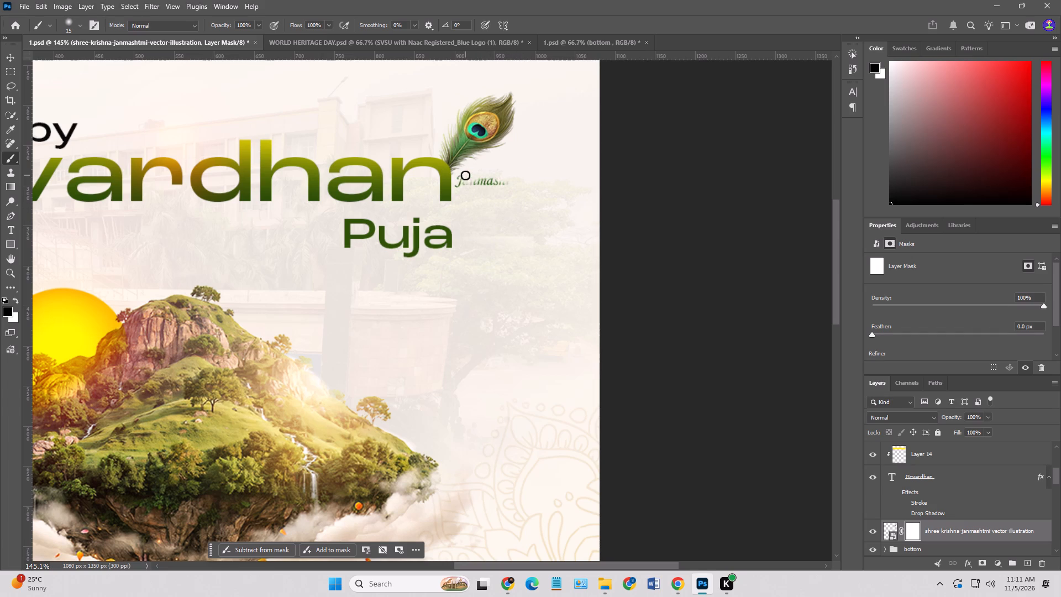
pyautogui.moveTo(465, 175); pyautogui.dragTo(485, 174)
pyautogui.moveTo(485, 174); pyautogui.dragTo(503, 172)
pyautogui.moveTo(503, 172); pyautogui.dragTo(502, 173)
pyautogui.keyDown('alt'); pyautogui.scroll(-7, 603, 206); pyautogui.keyUp('alt')
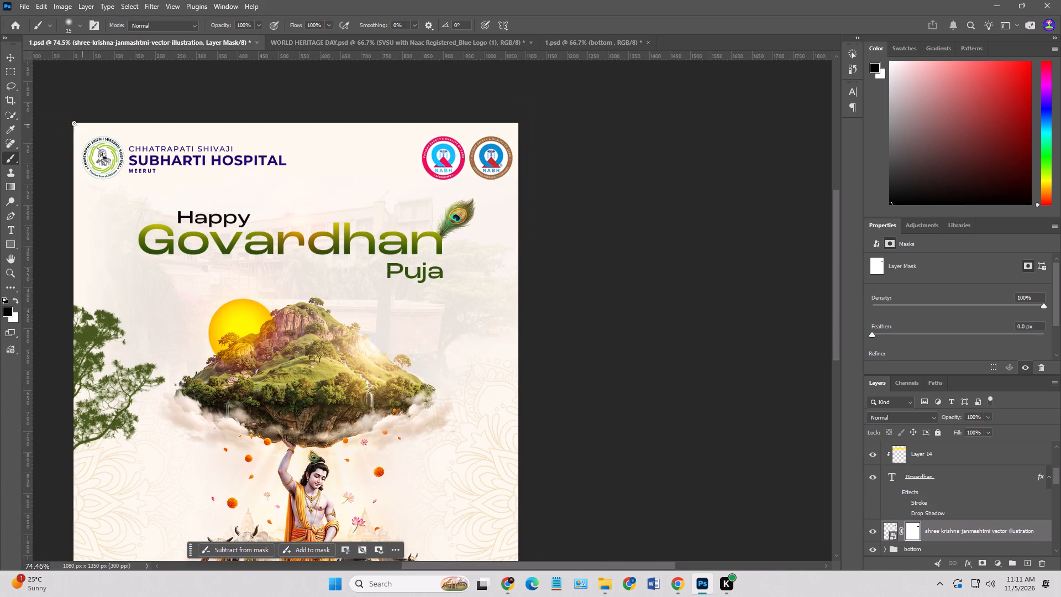
# Enlarge the feather to 111.23%, try it at several spots above the Govardhan heading, and place it beyond the heading's final n.
pyautogui.click(8, 56)
pyautogui.moveTo(463, 217); pyautogui.dragTo(426, 213)
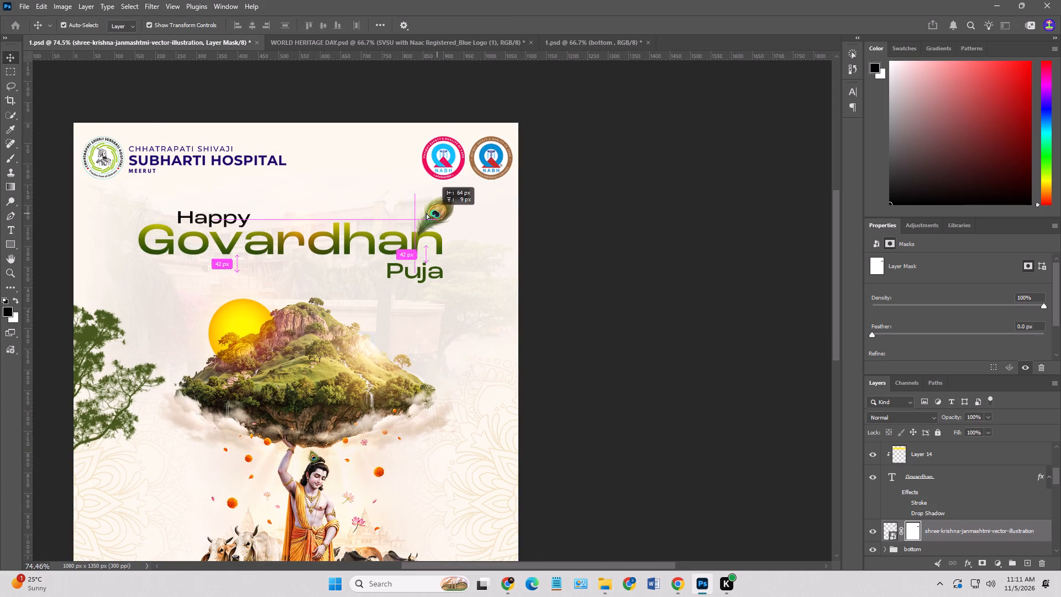
pyautogui.moveTo(426, 213); pyautogui.dragTo(379, 212)
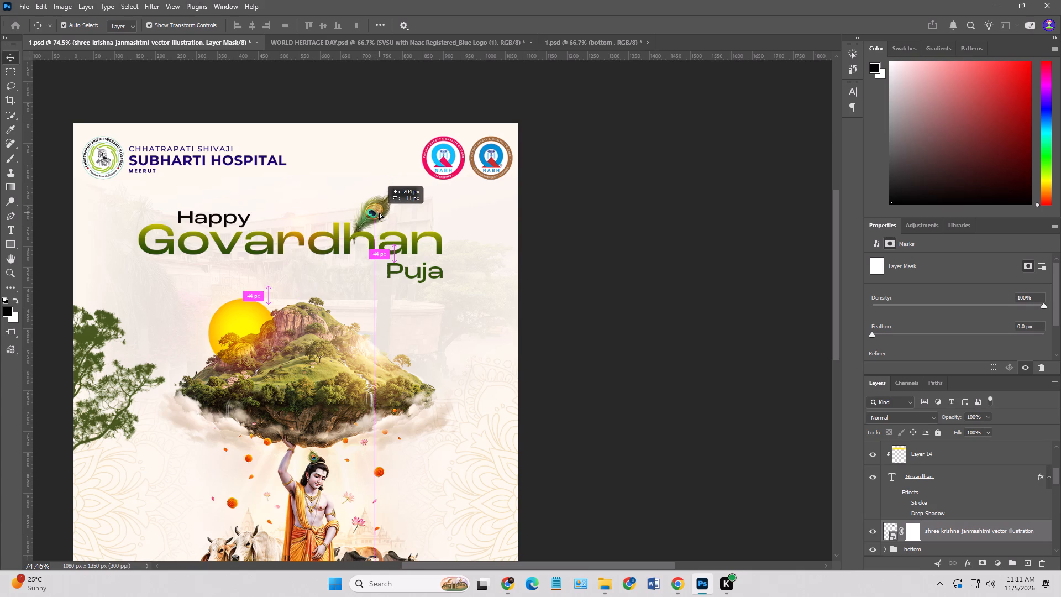
pyautogui.moveTo(379, 212); pyautogui.dragTo(379, 208)
pyautogui.keyDown('alt'); pyautogui.moveTo(400, 186); pyautogui.dragTo(387, 191); pyautogui.keyUp('alt')
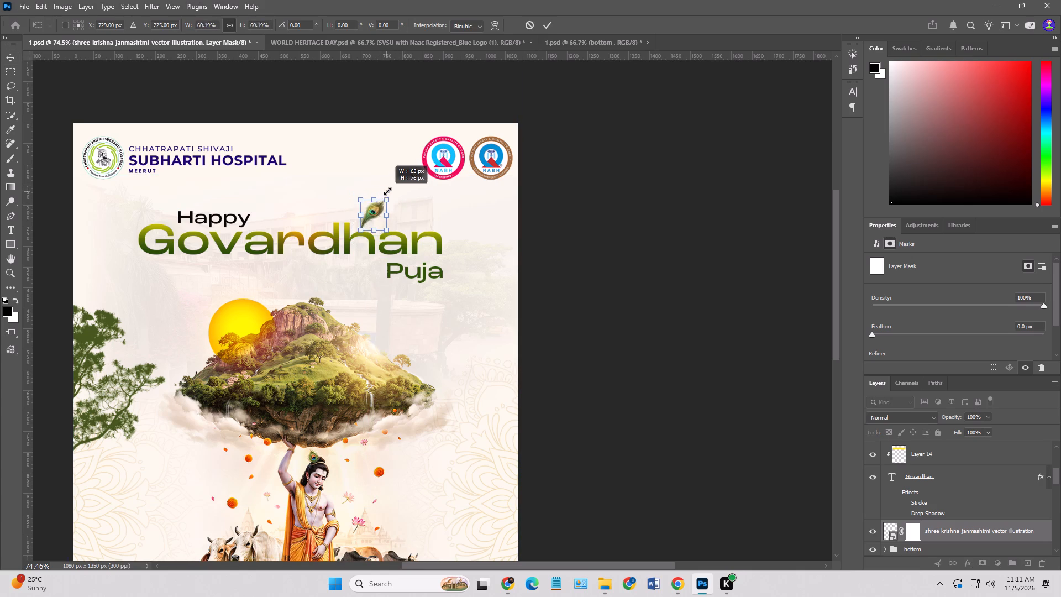
pyautogui.keyDown('alt'); pyautogui.moveTo(387, 191); pyautogui.dragTo(399, 180); pyautogui.keyUp('alt')
pyautogui.moveTo(387, 202); pyautogui.dragTo(348, 198)
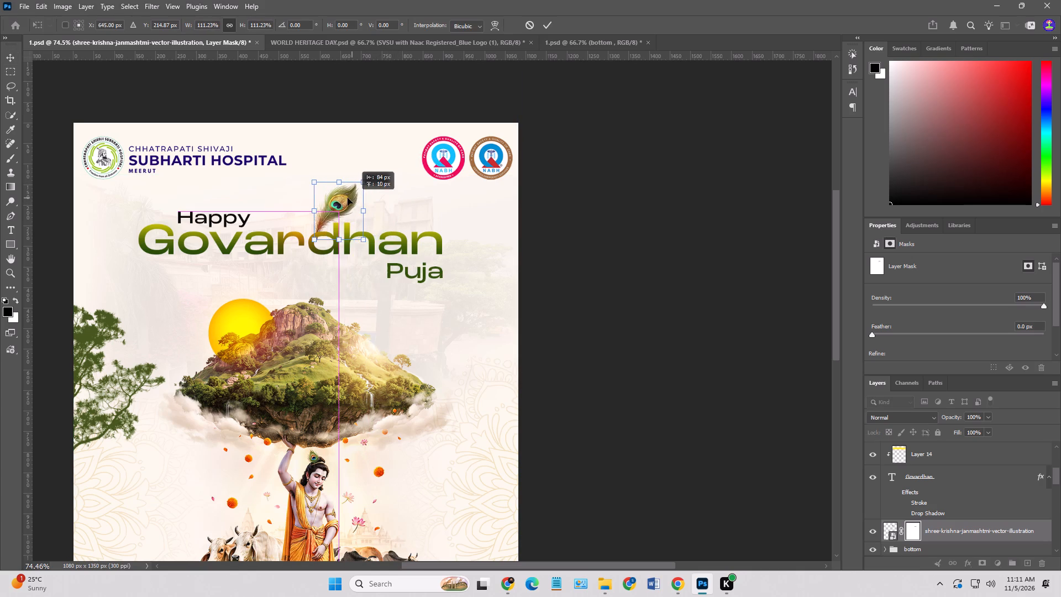
pyautogui.moveTo(348, 198); pyautogui.dragTo(444, 206)
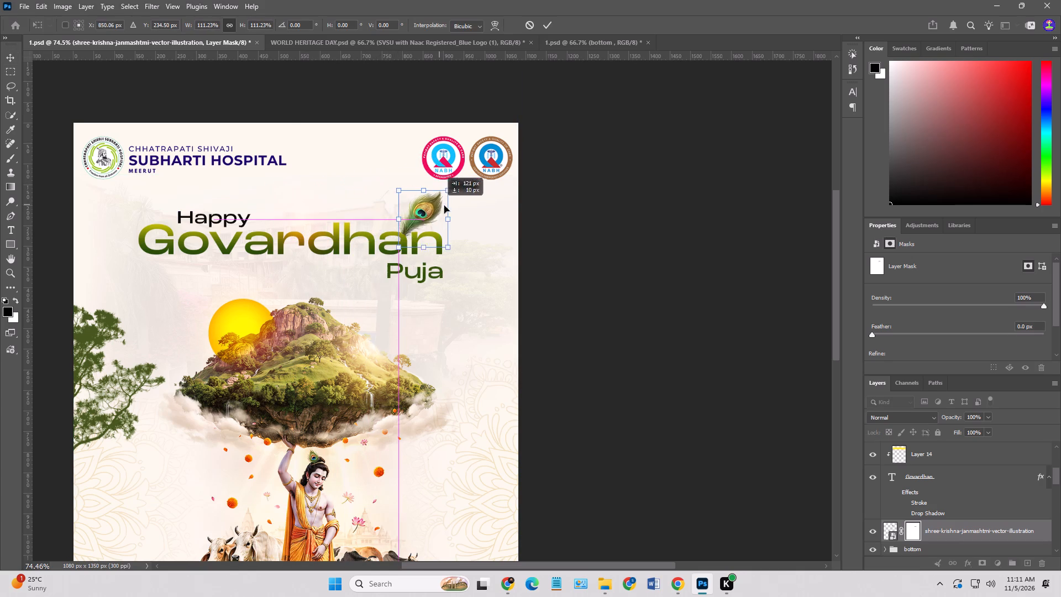
pyautogui.moveTo(444, 206); pyautogui.dragTo(477, 214)
pyautogui.click(573, 226)
pyautogui.click(627, 238)
# Nudge the feather slightly up and inward against the final n of Govardhan, and deselect it.
pyautogui.moveTo(474, 219); pyautogui.dragTo(468, 215)
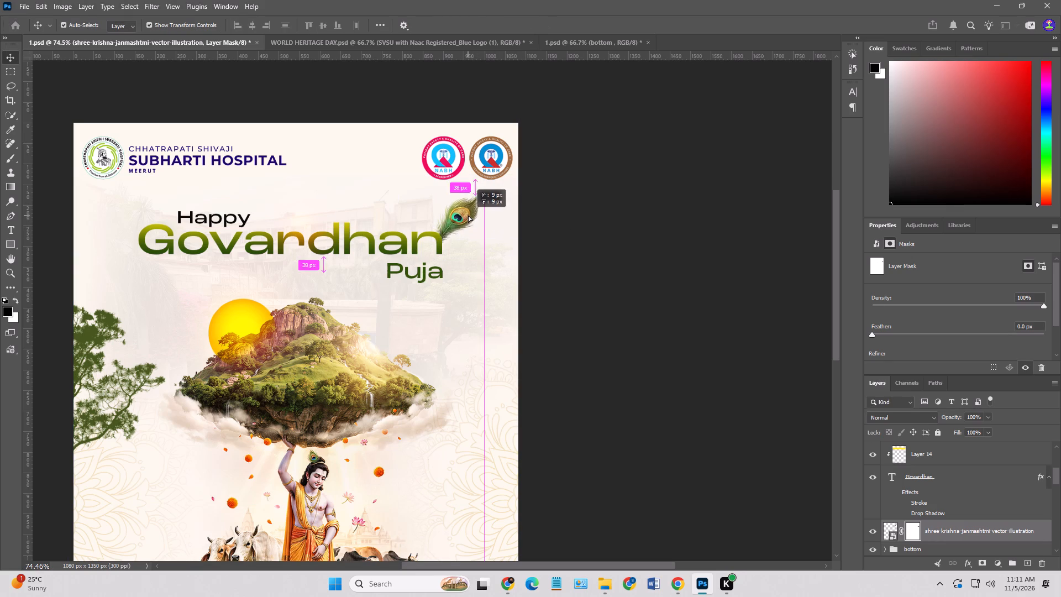
pyautogui.moveTo(468, 215); pyautogui.dragTo(471, 216)
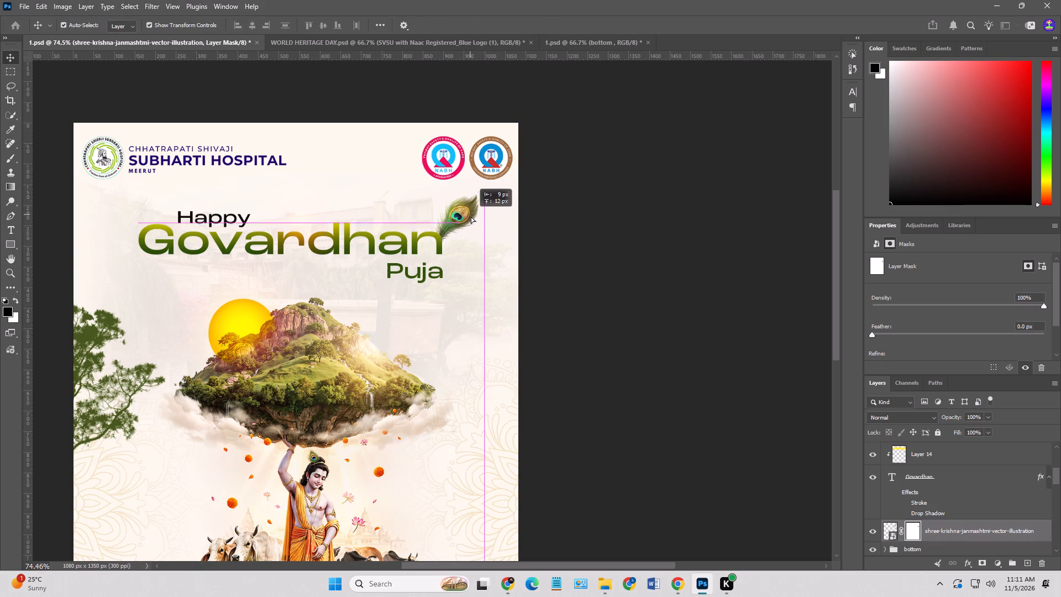
pyautogui.moveTo(471, 216); pyautogui.dragTo(471, 213)
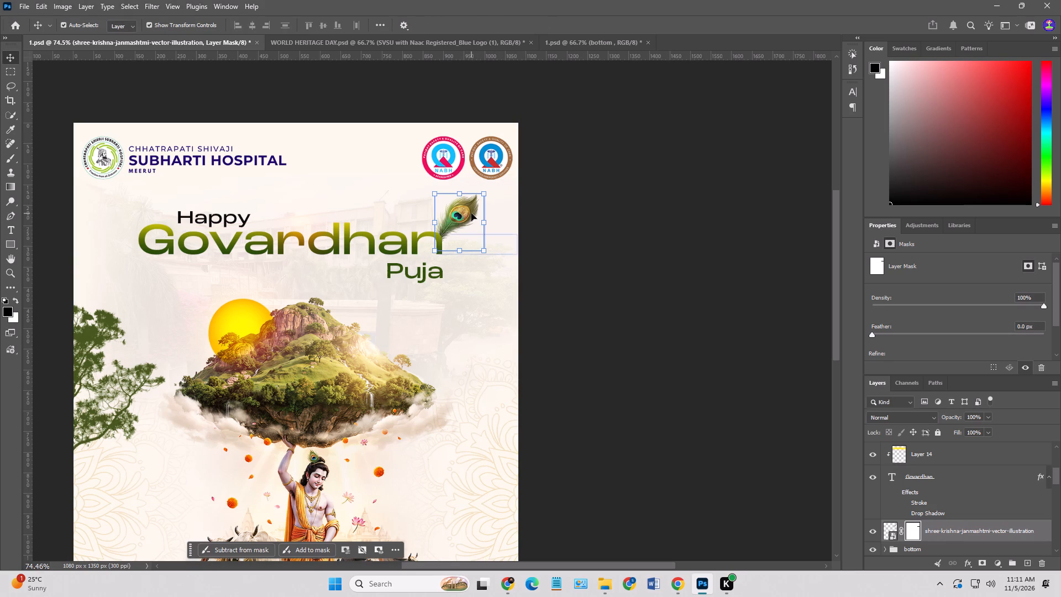
pyautogui.press('Return')
pyautogui.click(650, 220)
pyautogui.click(653, 227)
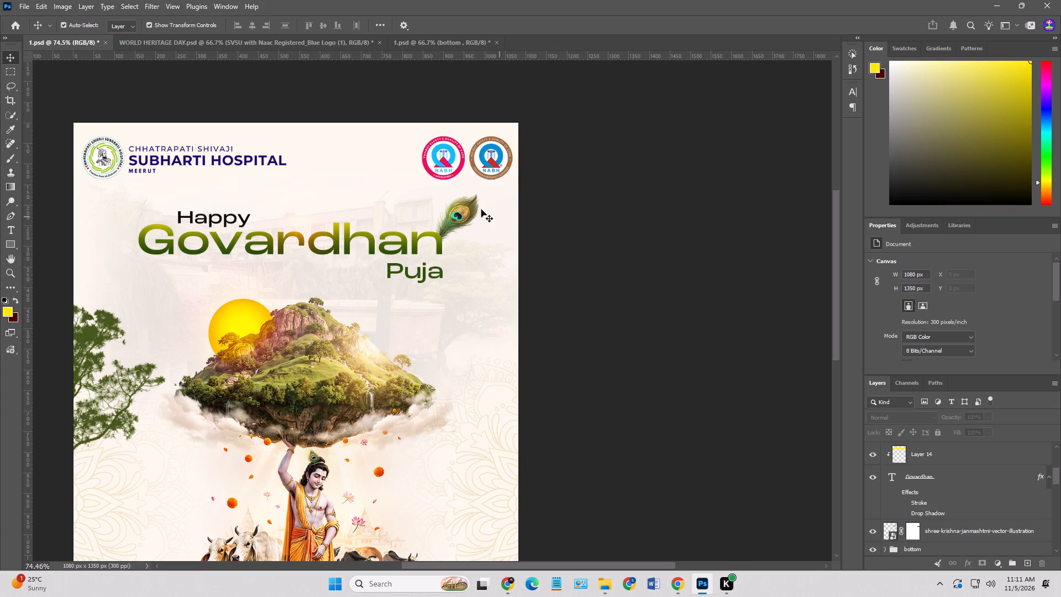
# Scale the peacock feather down to 76.85% and reposition it against the final n of Govardhan.
pyautogui.click(473, 208)
pyautogui.keyDown('alt'); pyautogui.moveTo(486, 193); pyautogui.dragTo(478, 198); pyautogui.keyUp('alt')
pyautogui.moveTo(468, 207); pyautogui.dragTo(464, 208)
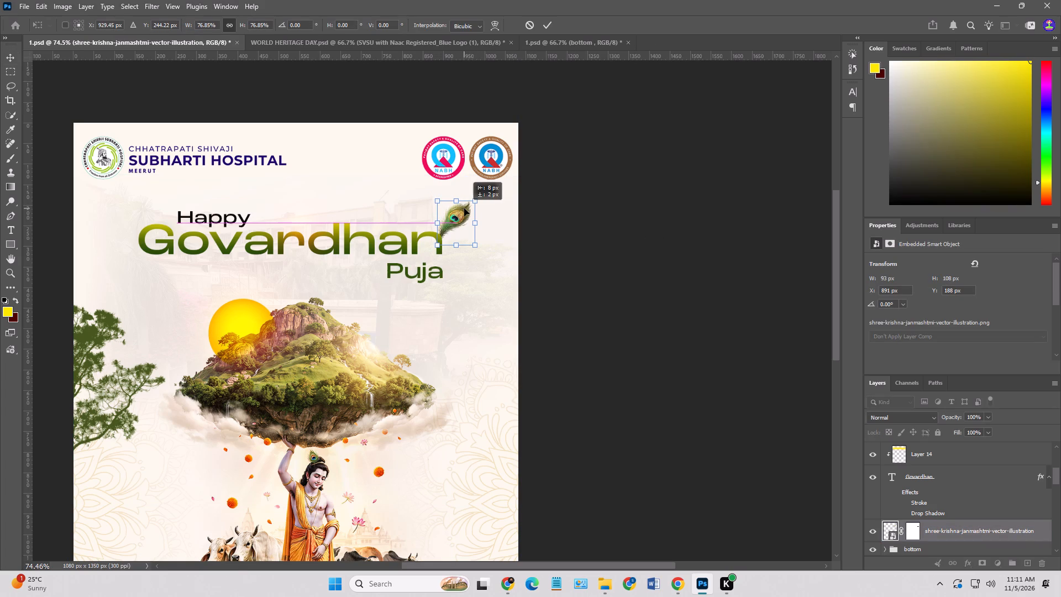
pyautogui.moveTo(464, 208); pyautogui.dragTo(464, 212)
pyautogui.press('Return')
pyautogui.click(711, 197)
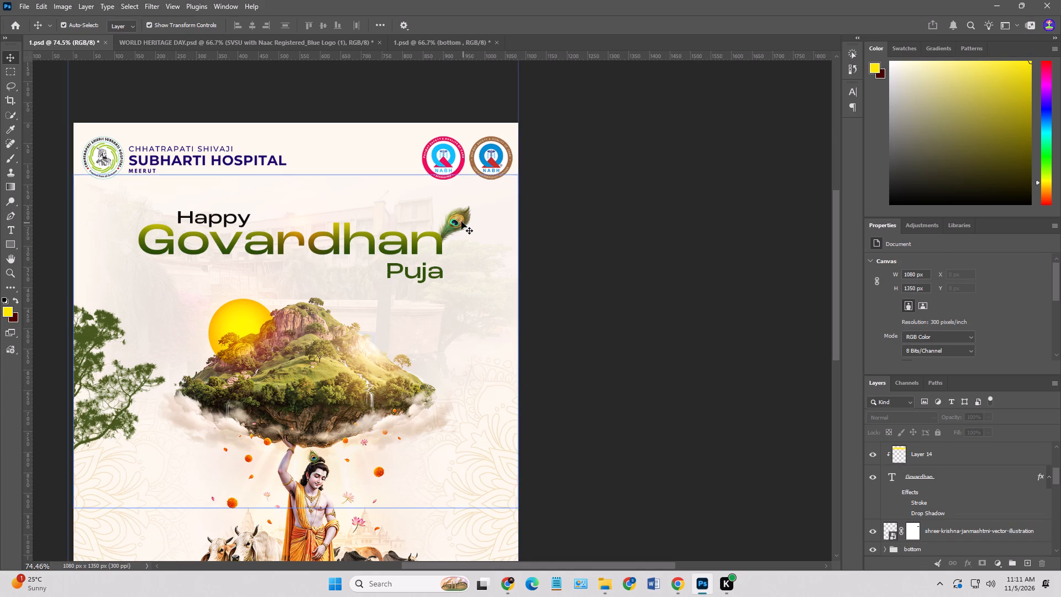
# Move the feather onto the top of the h in Govardhan, fine-tune it to about X 666, Y 181 px, and deselect it.
pyautogui.moveTo(460, 219); pyautogui.dragTo(370, 213)
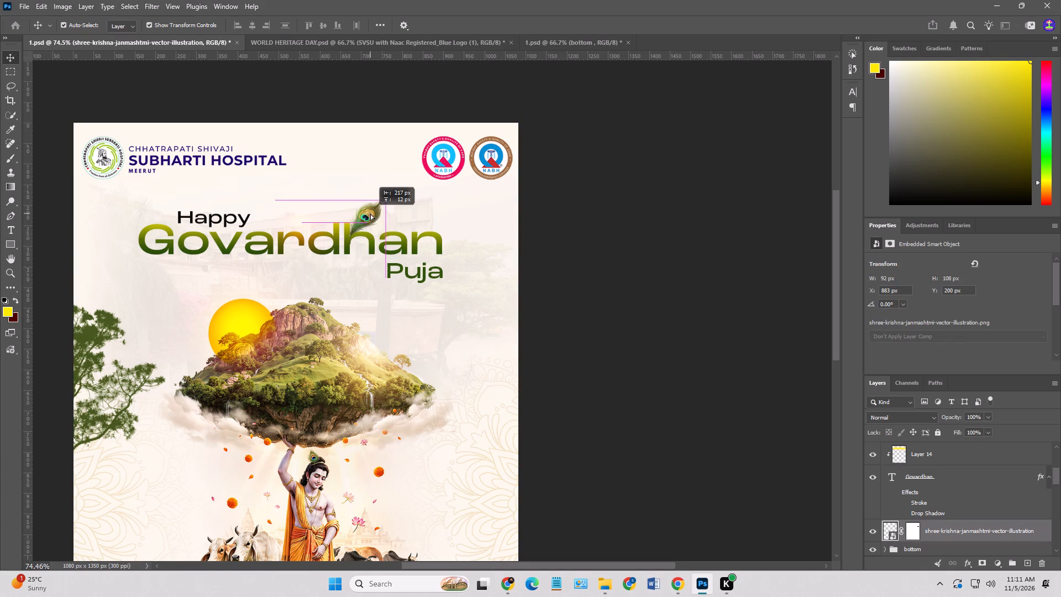
pyautogui.moveTo(370, 213); pyautogui.dragTo(368, 216)
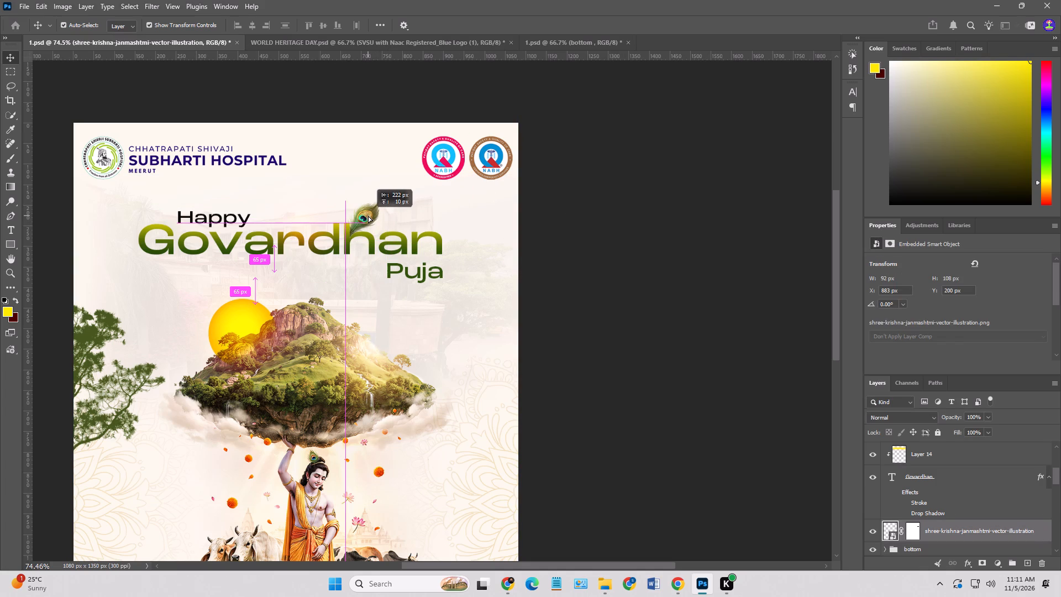
pyautogui.moveTo(368, 216); pyautogui.dragTo(368, 217)
pyautogui.click(544, 234)
pyautogui.click(607, 244)
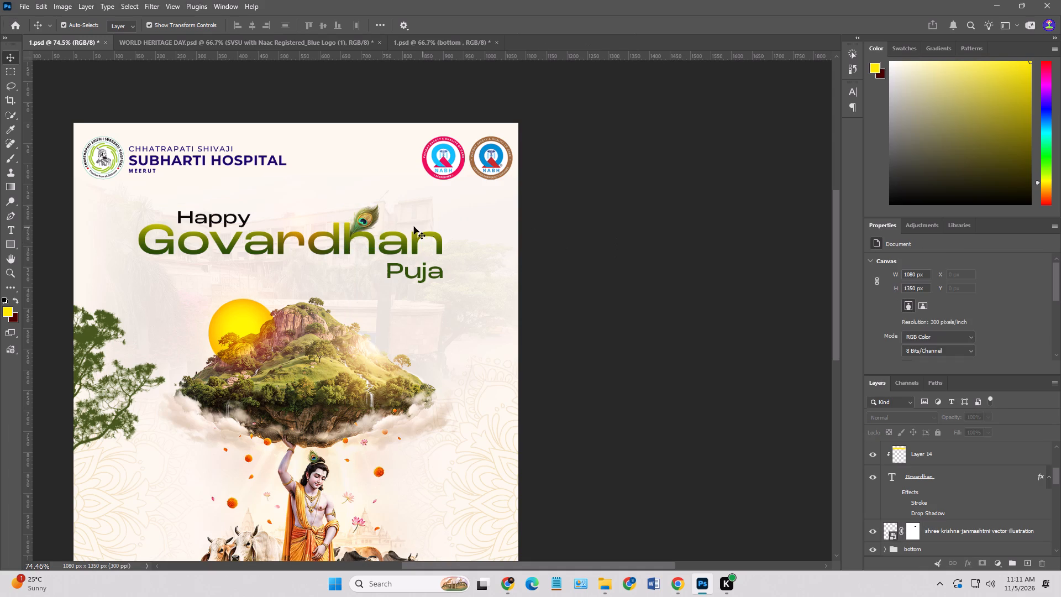
pyautogui.moveTo(375, 215); pyautogui.dragTo(376, 211)
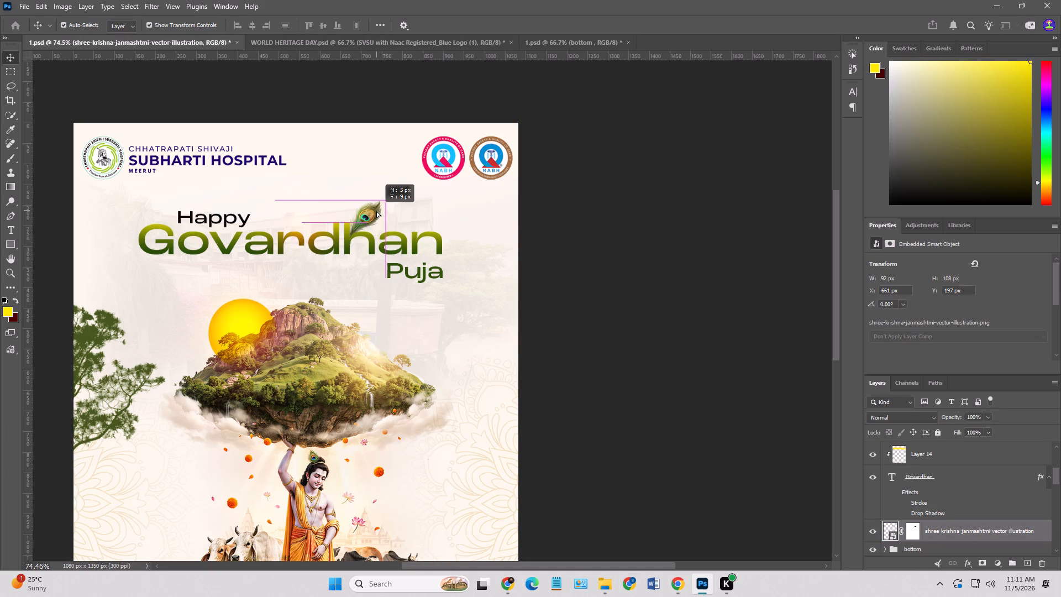
pyautogui.moveTo(376, 211); pyautogui.dragTo(378, 206)
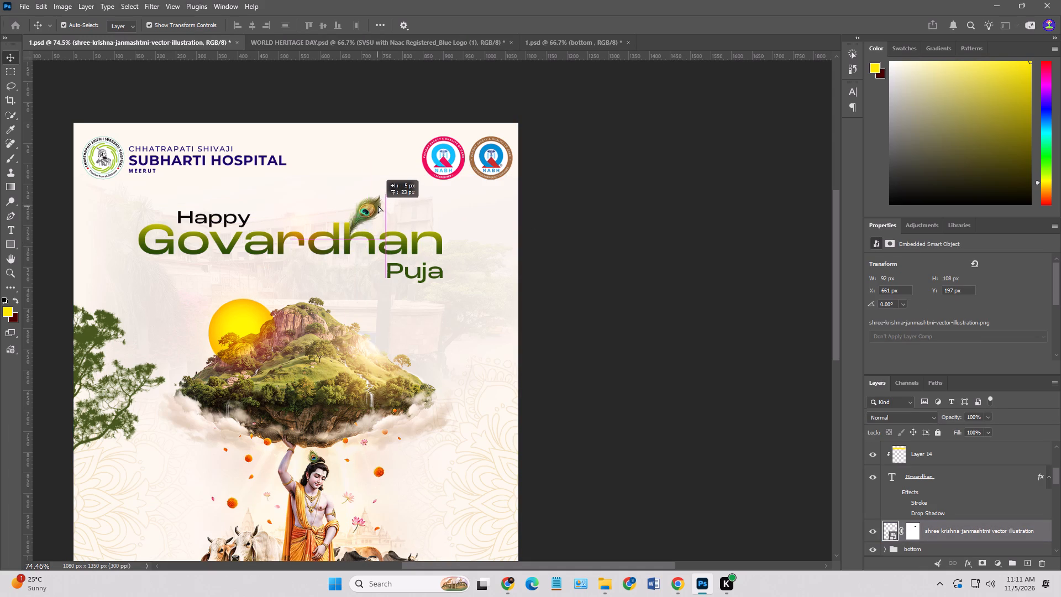
pyautogui.moveTo(378, 206); pyautogui.dragTo(377, 208)
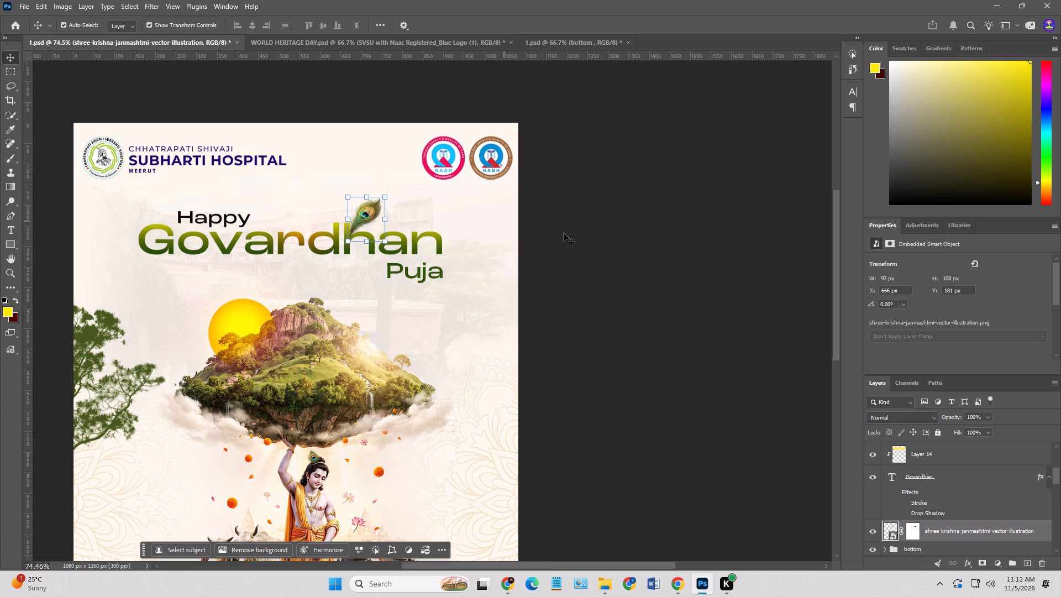
pyautogui.click(572, 235)
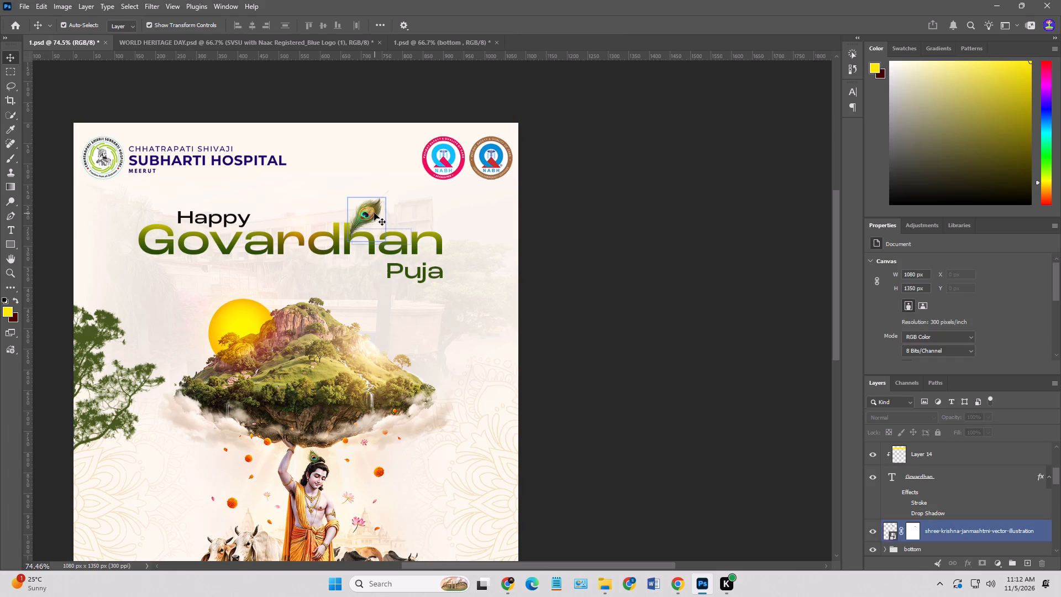
# Scale the feather down to 90.05%, settle it on the h's stem at about X 660, Y 189 px, and deselect it.
pyautogui.click(374, 213)
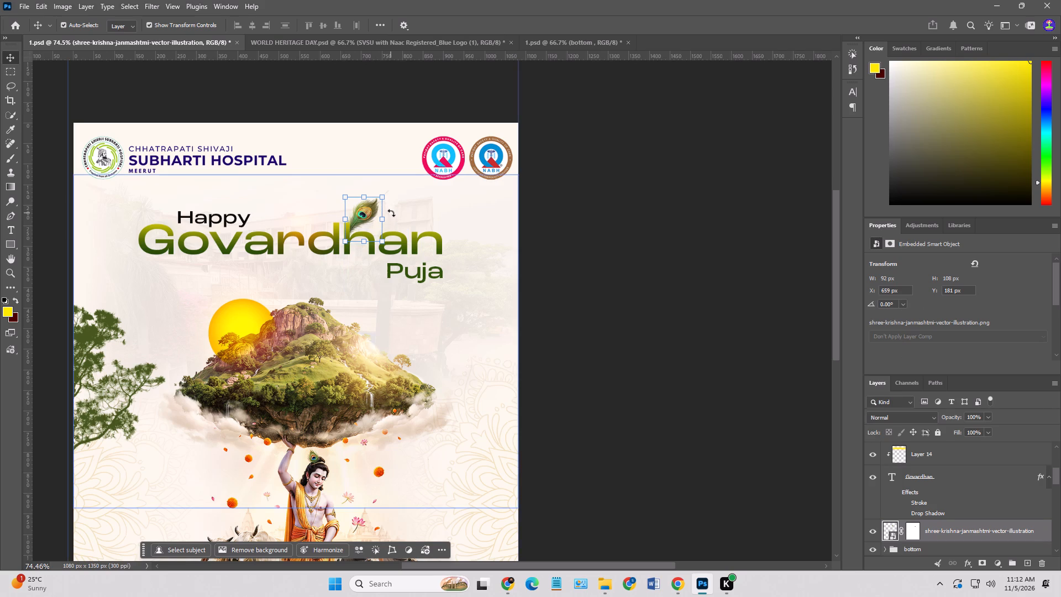
pyautogui.click(386, 195)
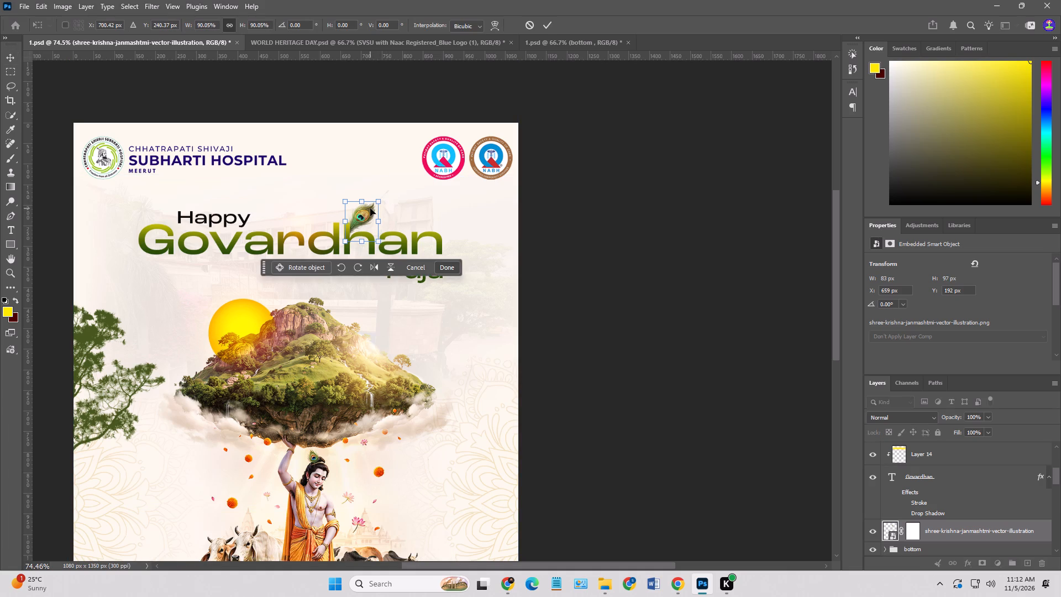
pyautogui.click(370, 208)
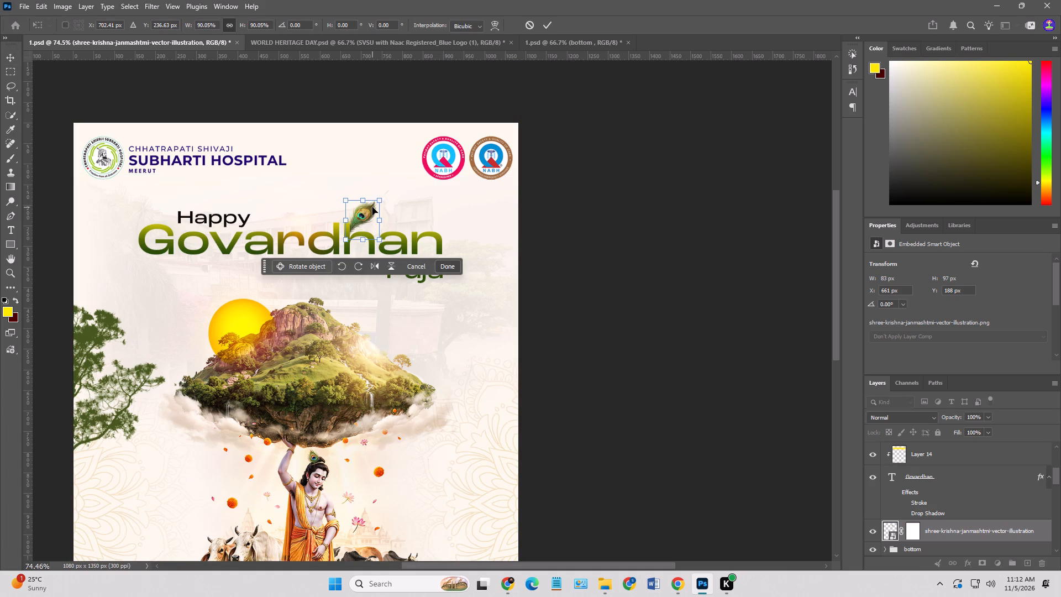
pyautogui.click(608, 252)
pyautogui.press('Return')
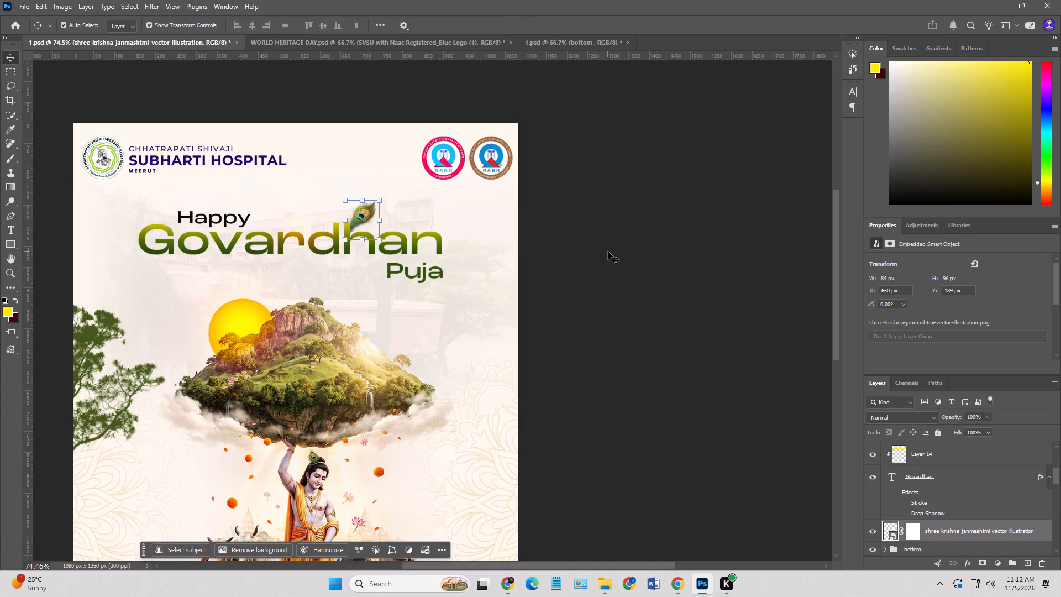
pyautogui.click(608, 252)
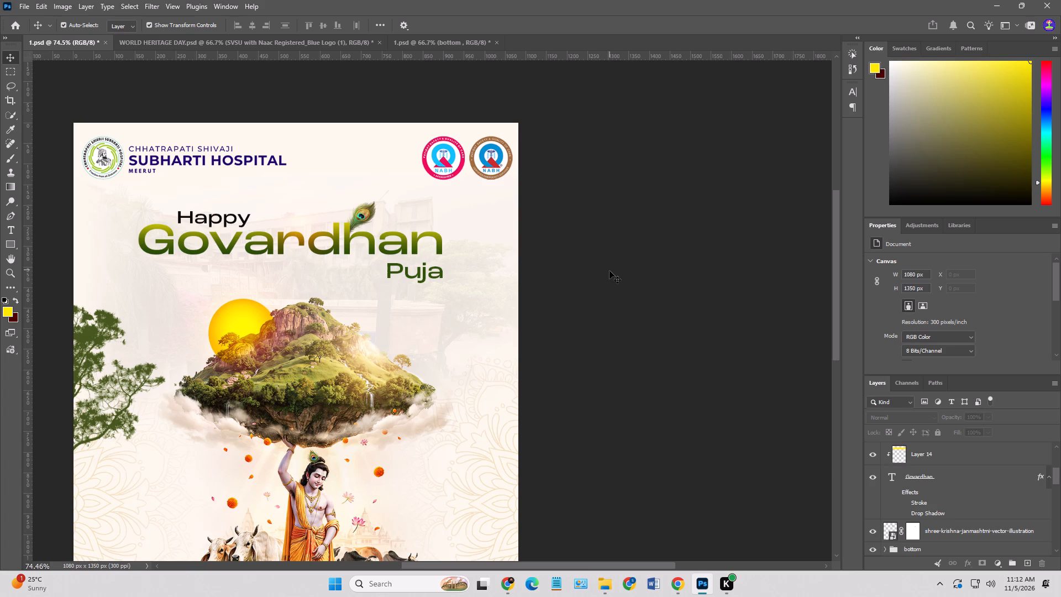
# Save the poster document 1.psd.
pyautogui.hotkey('ctrl', 's')
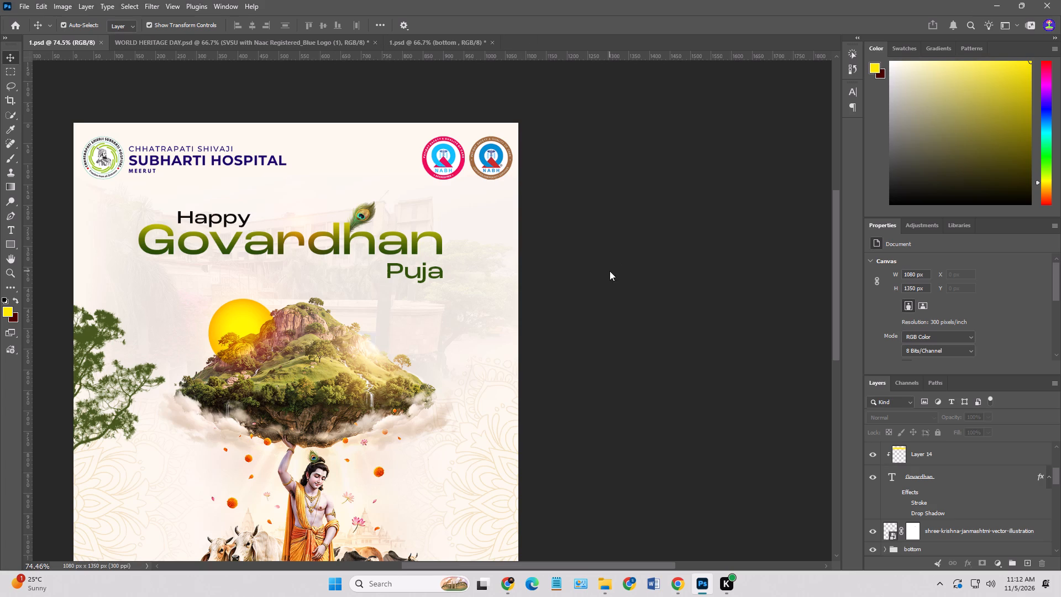
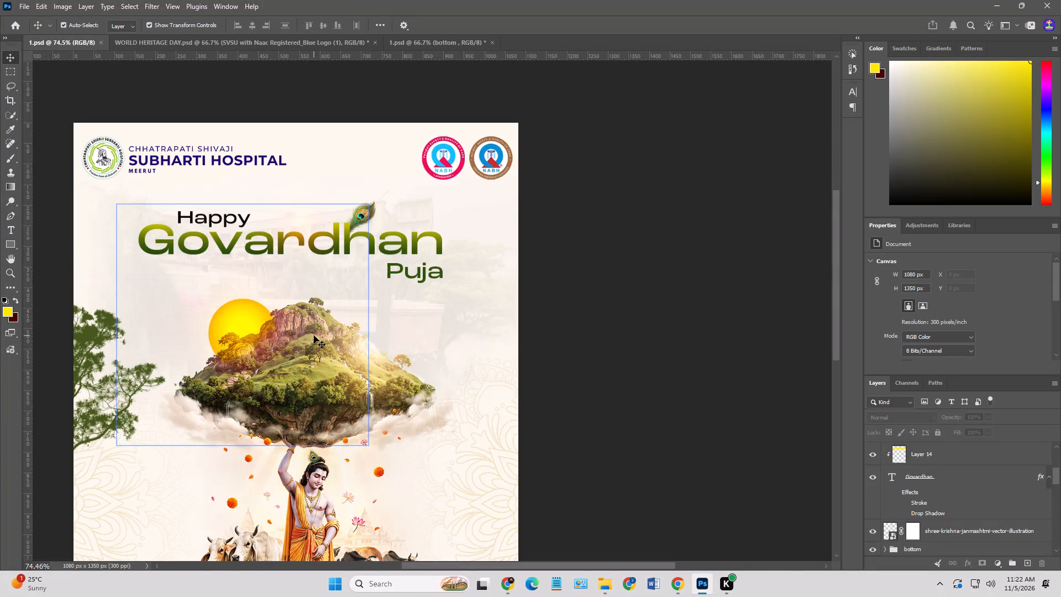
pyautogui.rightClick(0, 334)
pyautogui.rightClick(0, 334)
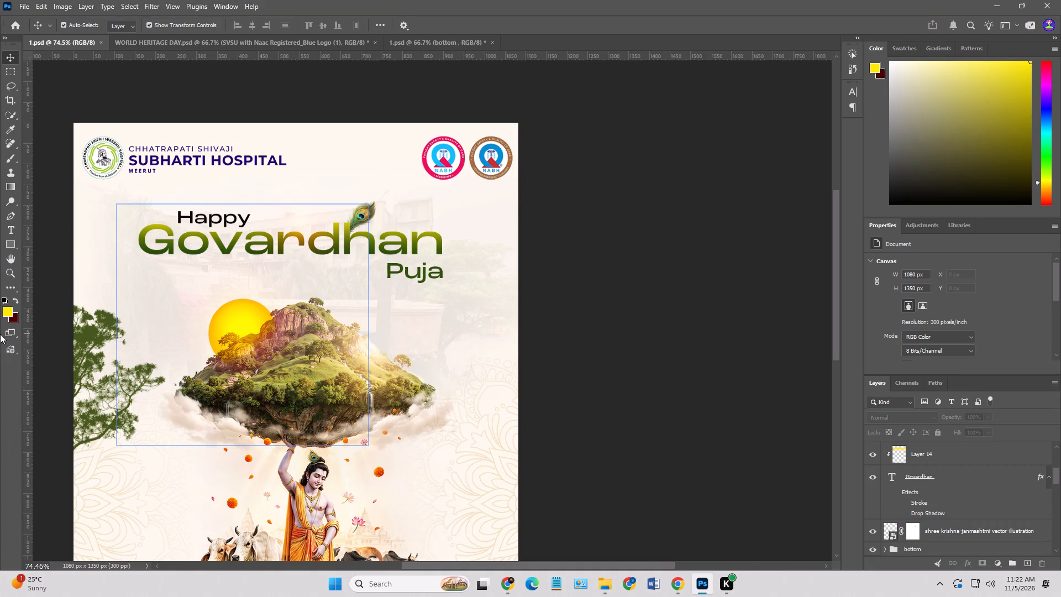
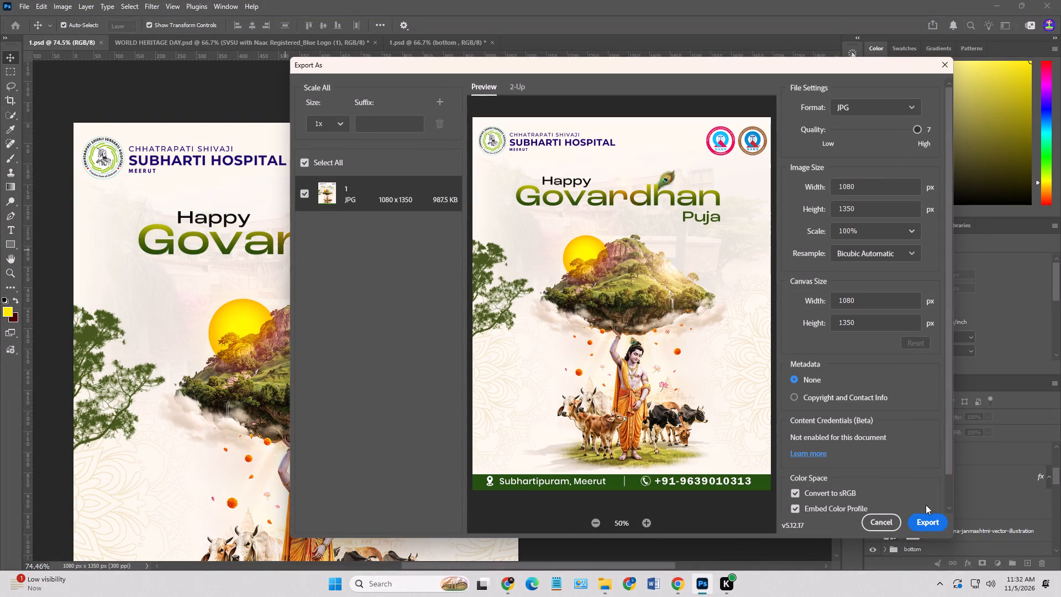
# Export the Govardhan Puja poster as JPG file 1 into the goverdhan folder, inside Festival poster in the November folder on Local Disk (D:).
pyautogui.click(932, 523)
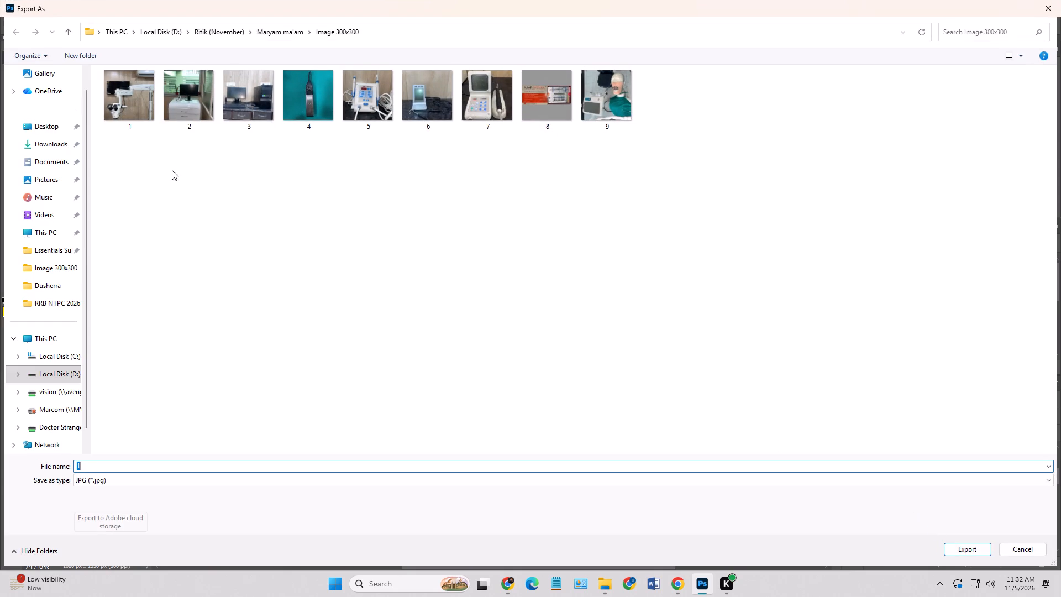
pyautogui.click(61, 378)
pyautogui.doubleClick(610, 98)
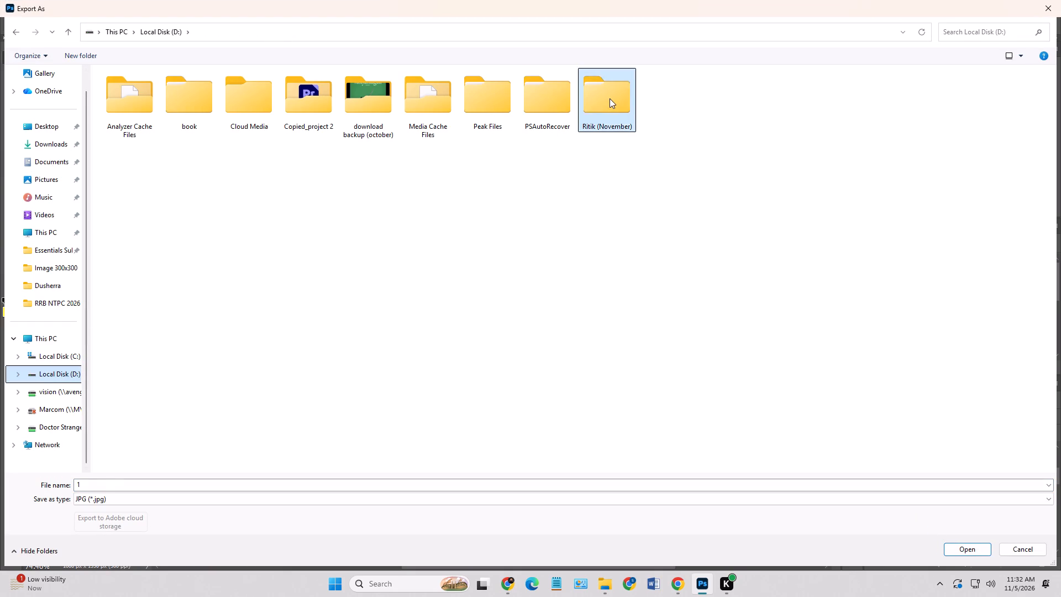
pyautogui.doubleClick(148, 138)
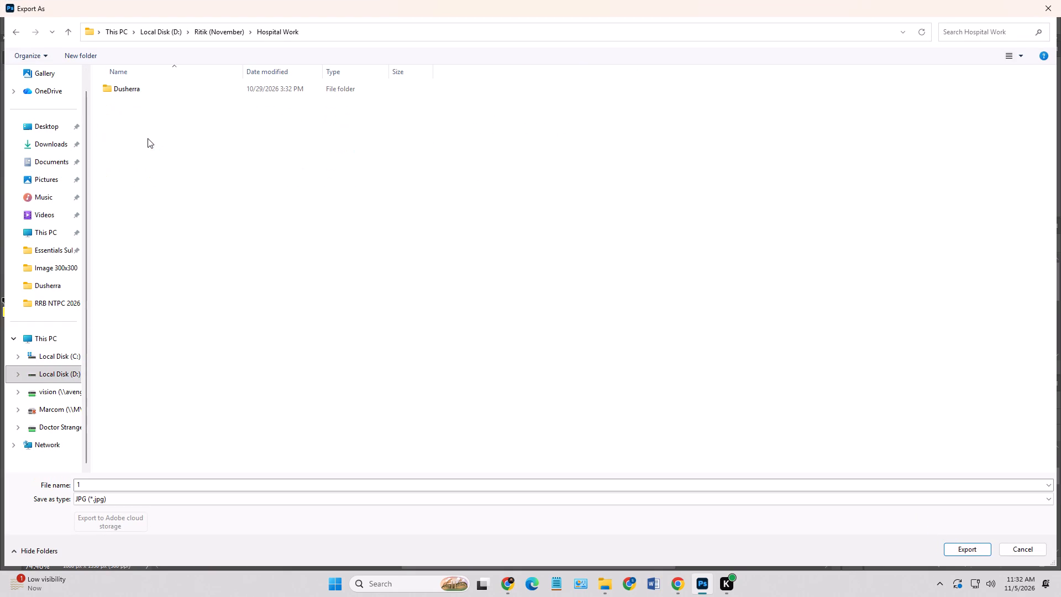
pyautogui.click(69, 34)
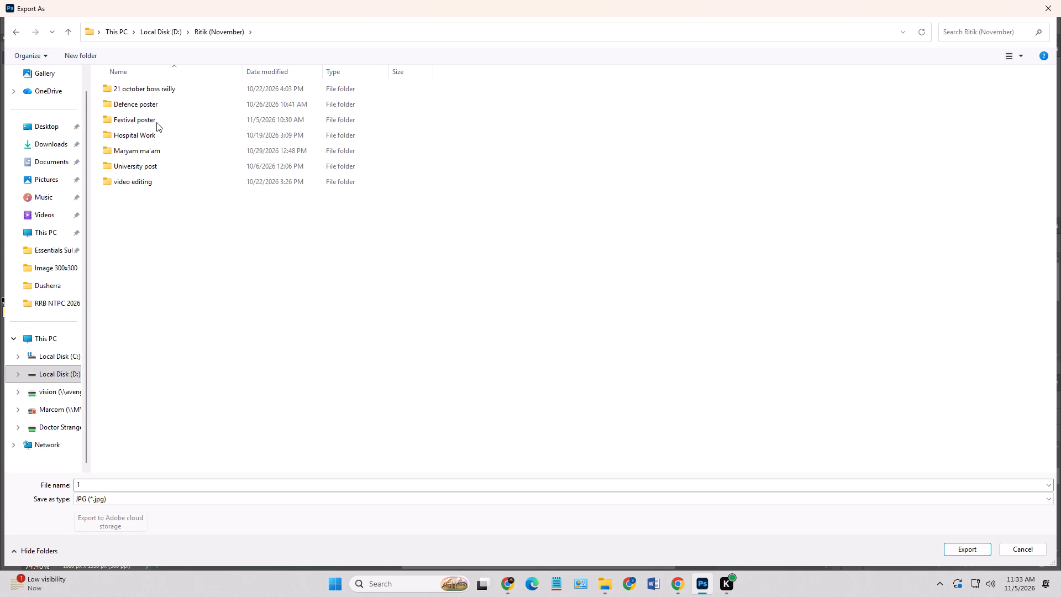
pyautogui.doubleClick(156, 121)
pyautogui.doubleClick(150, 119)
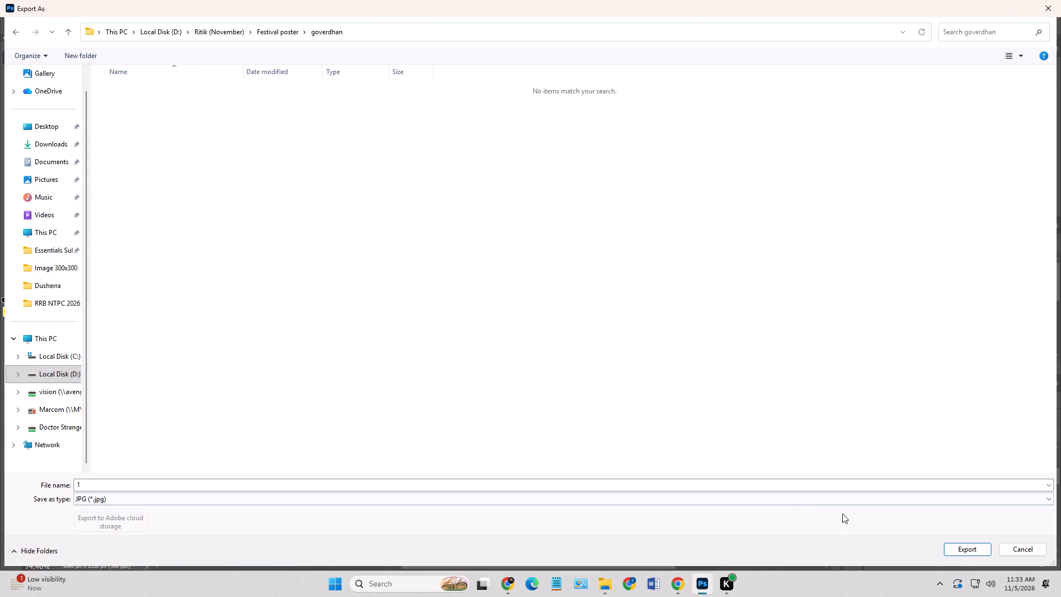
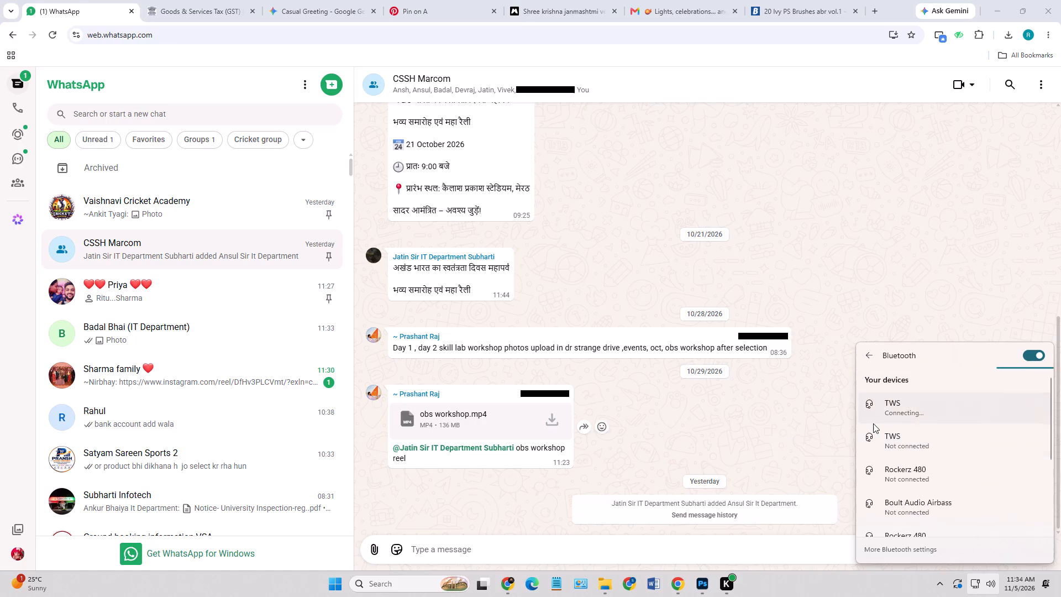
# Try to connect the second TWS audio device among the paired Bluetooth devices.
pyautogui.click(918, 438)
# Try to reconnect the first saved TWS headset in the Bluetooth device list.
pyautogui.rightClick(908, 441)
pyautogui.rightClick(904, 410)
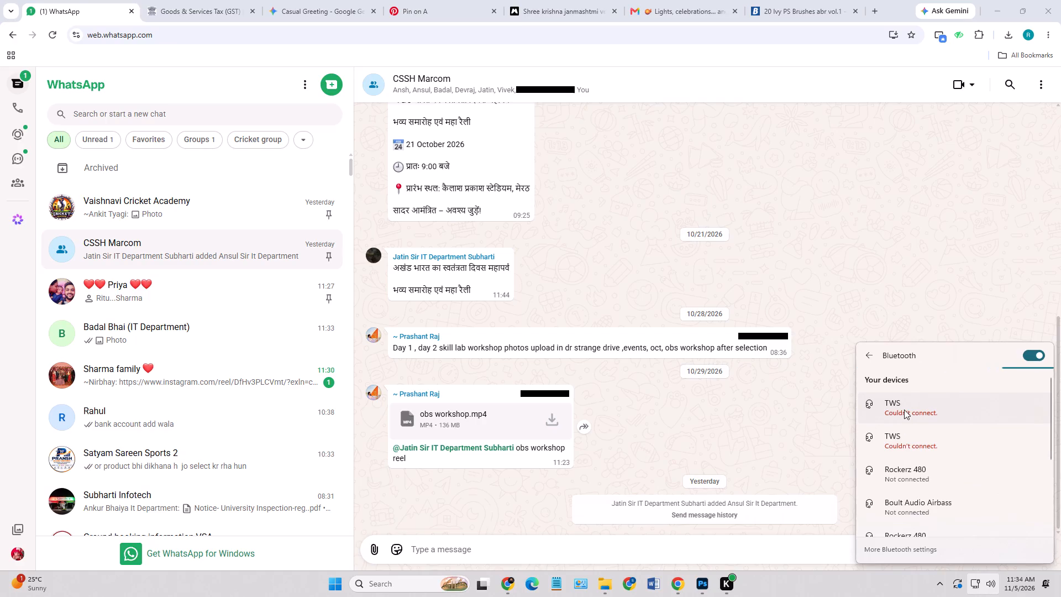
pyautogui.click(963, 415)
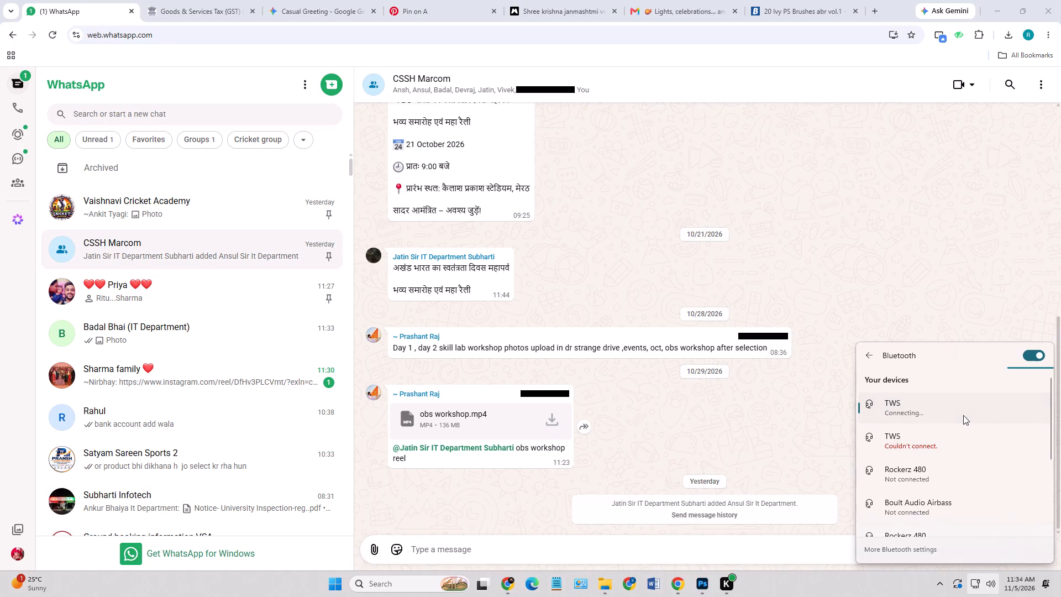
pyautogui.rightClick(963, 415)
# Start pairing the TWS audio device listed under the new Bluetooth devices.
pyautogui.scroll(-9, 897, 487)
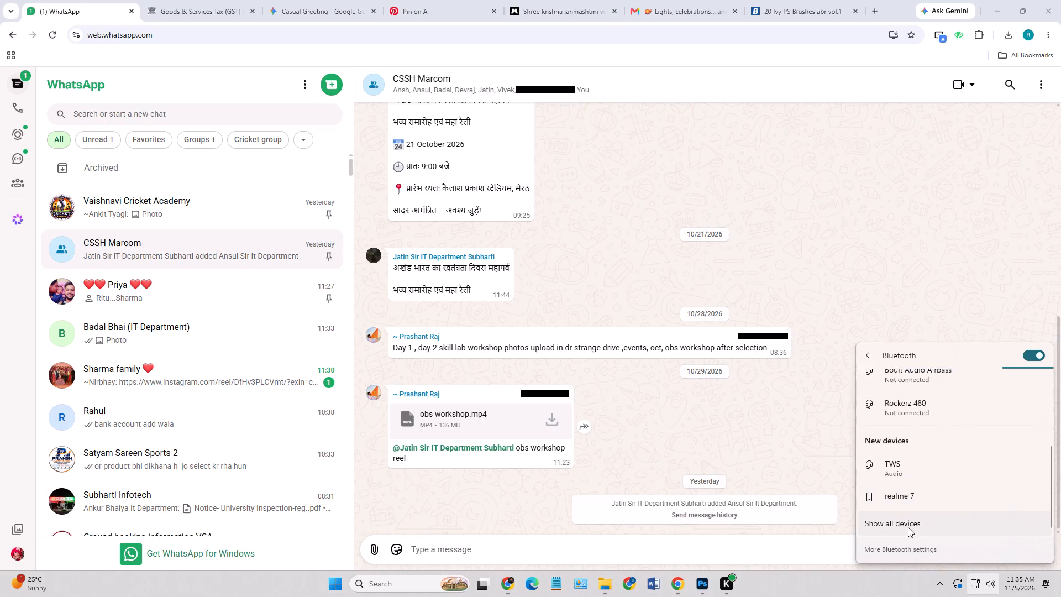
pyautogui.click(909, 472)
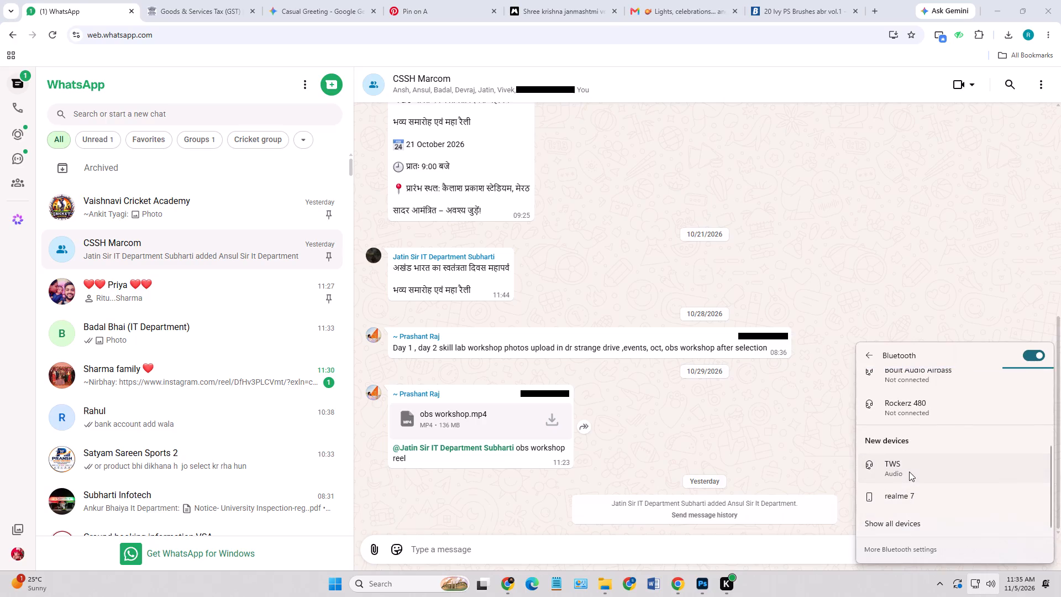
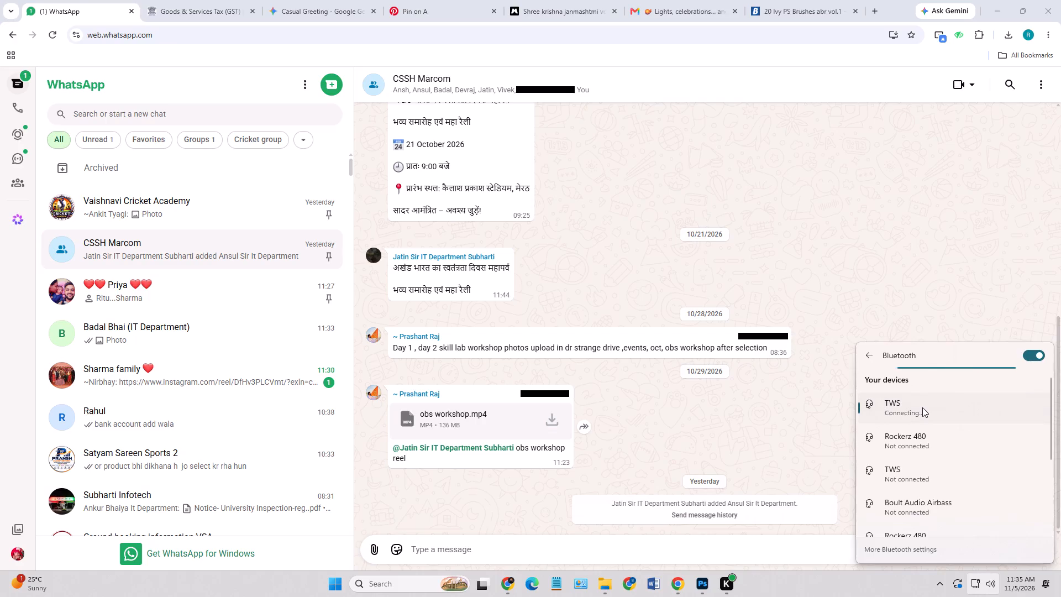
# Try again to connect the other saved TWS headset, listed just above Rockerz 480 in the Bluetooth devices.
pyautogui.click(905, 406)
pyautogui.rightClick(905, 406)
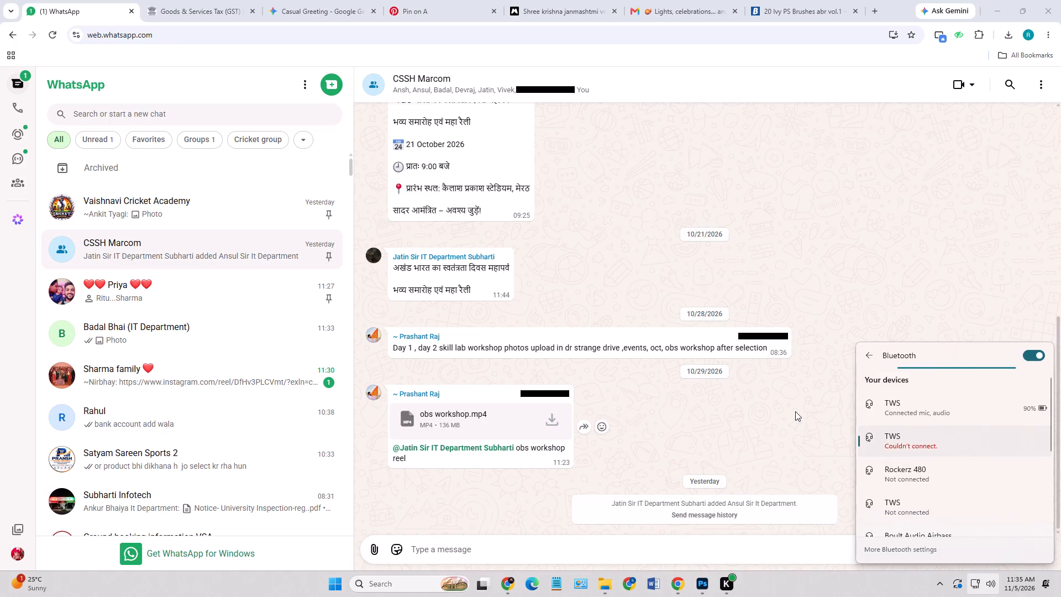
pyautogui.scroll(-1, 961, 491)
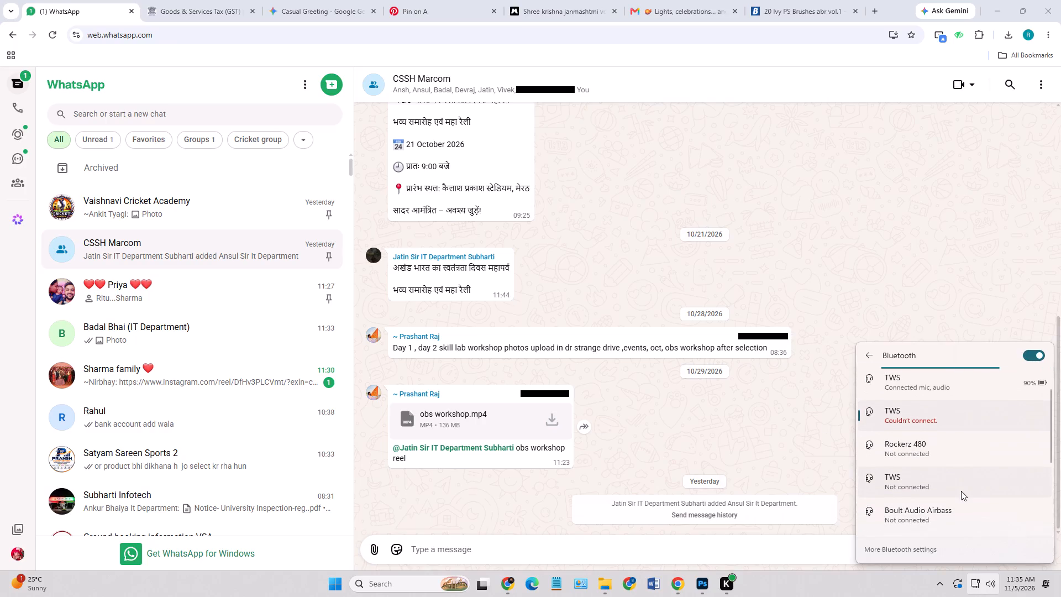
pyautogui.rightClick(895, 417)
pyautogui.click(895, 417)
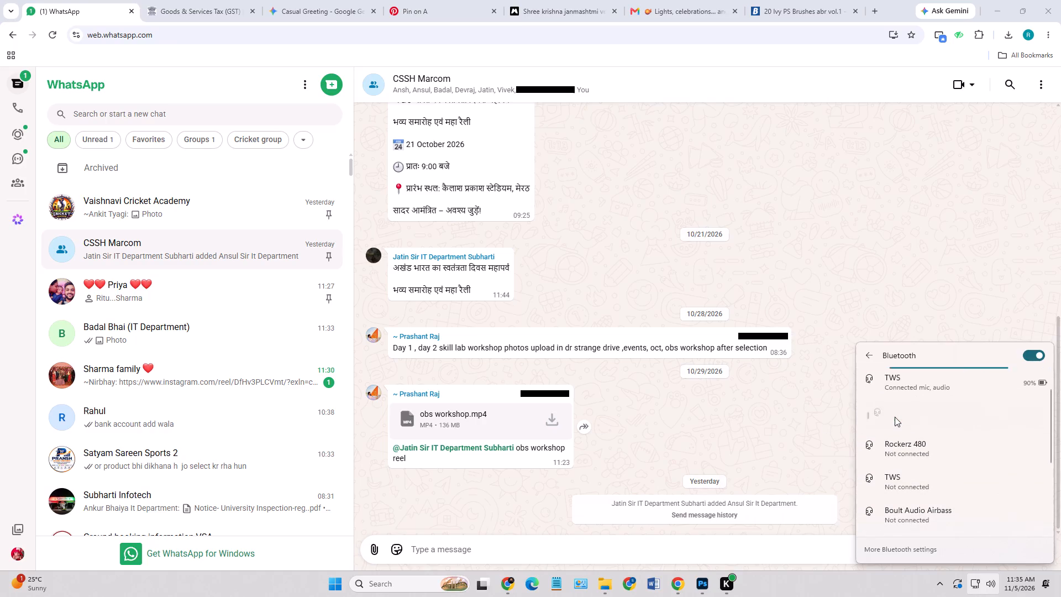
pyautogui.rightClick(905, 416)
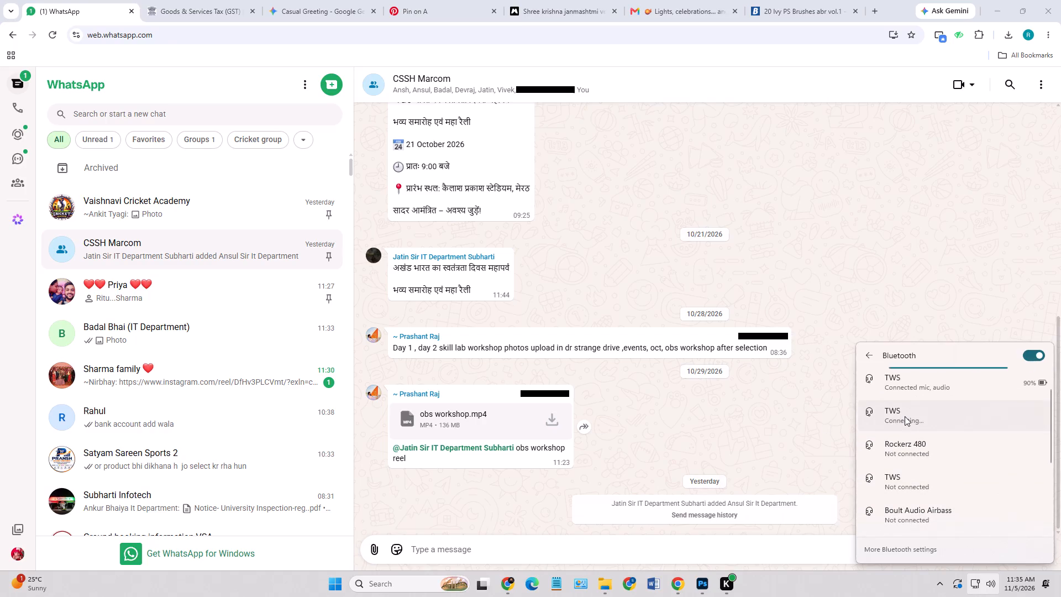